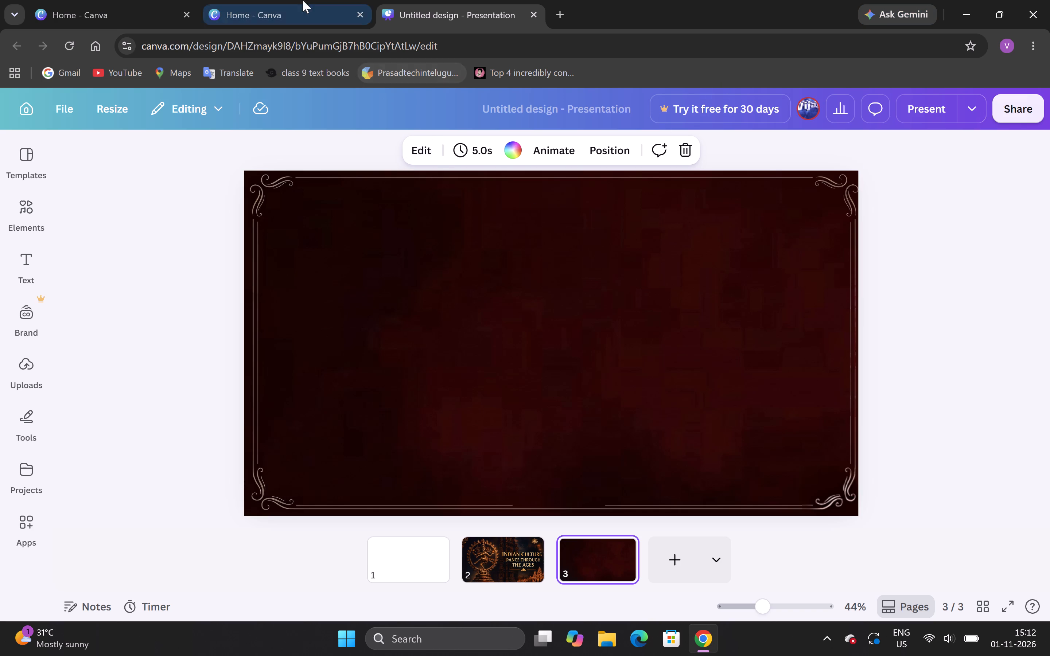
# Search the web for "background remover free" in a new tab and open Pixelcut's free background remover.
pyautogui.click(559, 10)
pyautogui.click(542, 44)
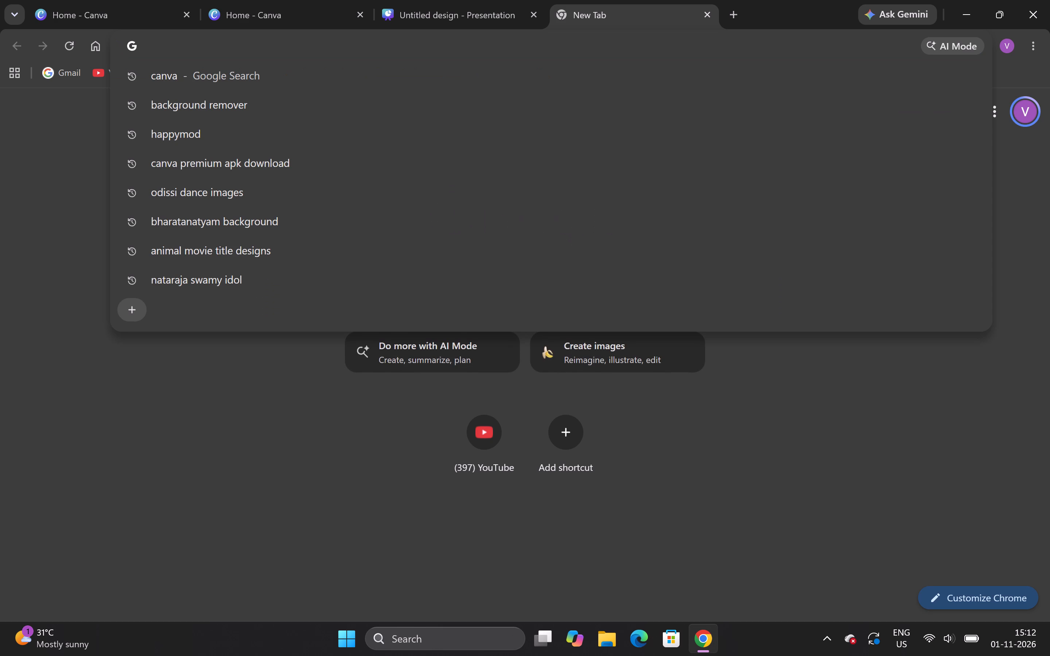
pyautogui.write('background')
pyautogui.press('space')
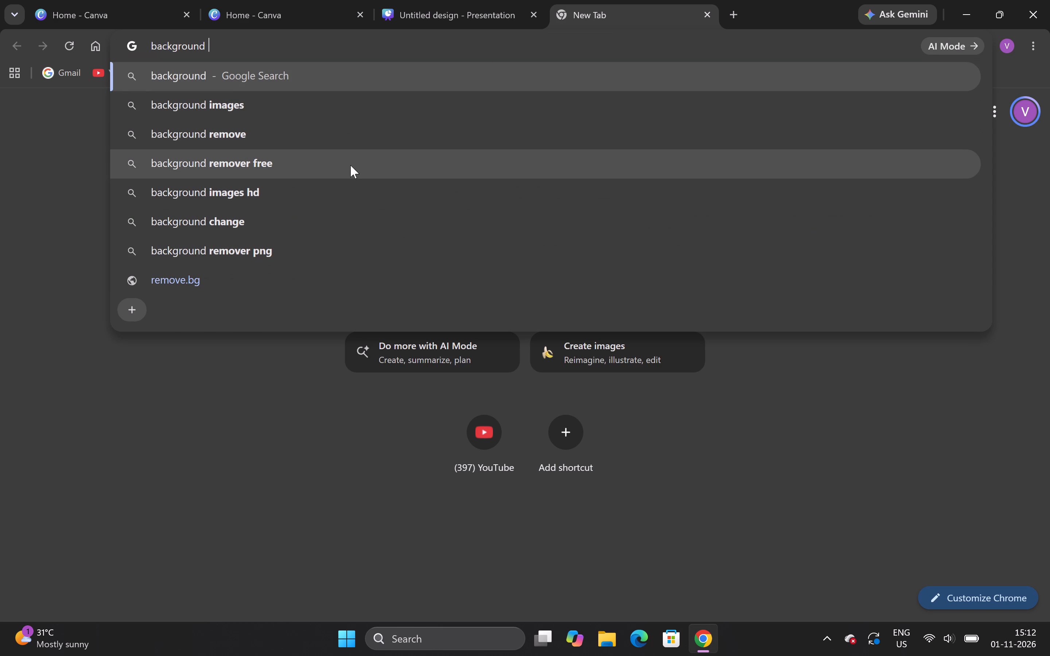
pyautogui.click(350, 165)
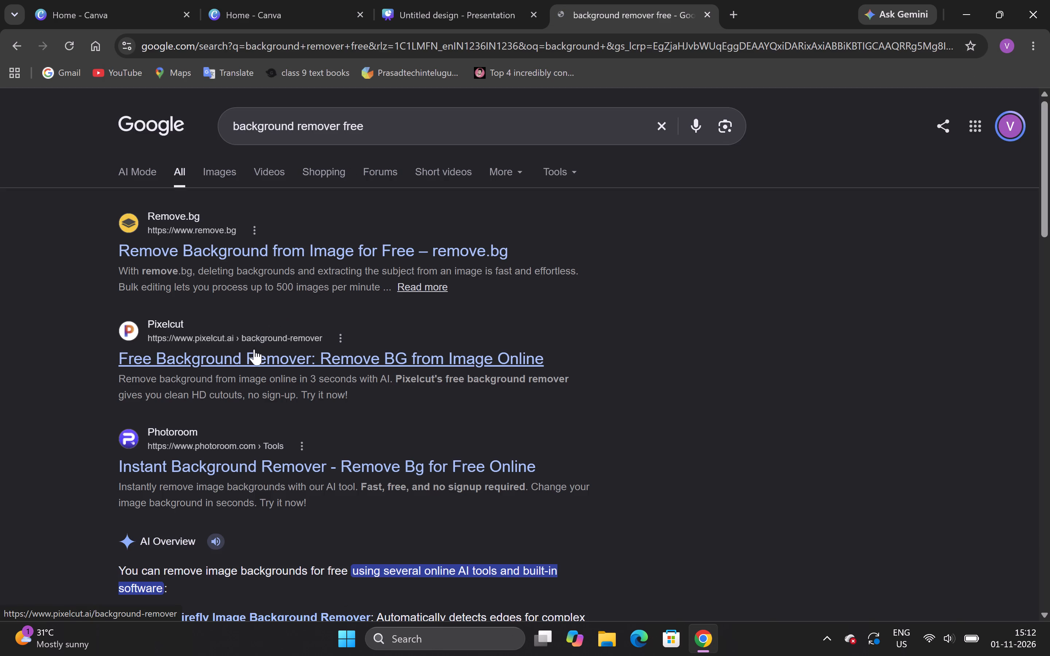
pyautogui.click(254, 349)
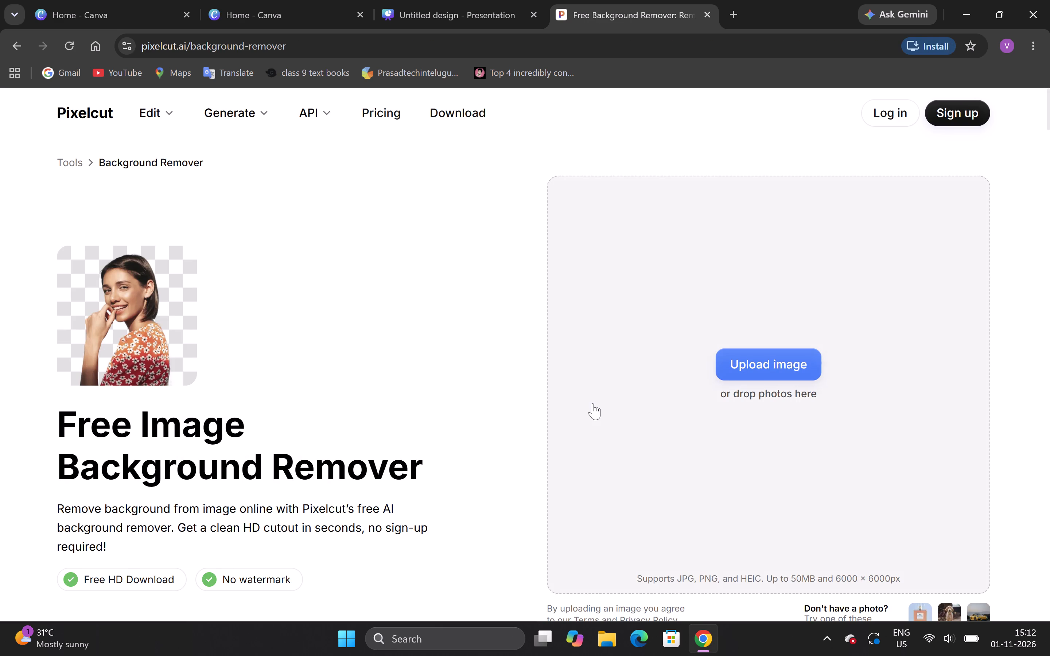
# Search the web for "odissi dance images" in another new tab.
pyautogui.click(734, 10)
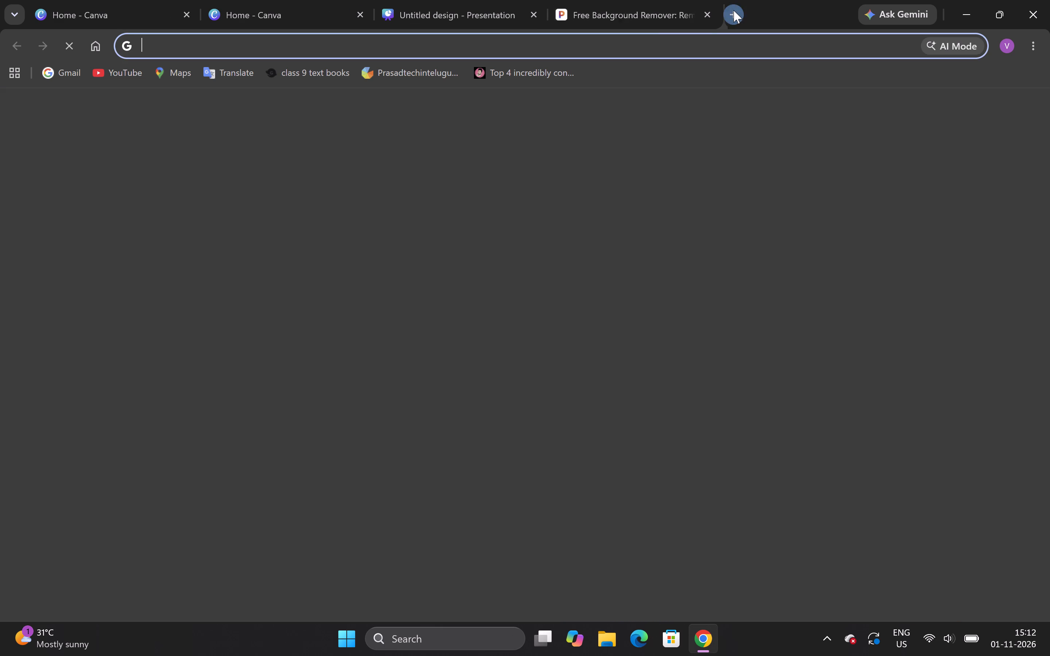
pyautogui.click(720, 36)
pyautogui.click(720, 38)
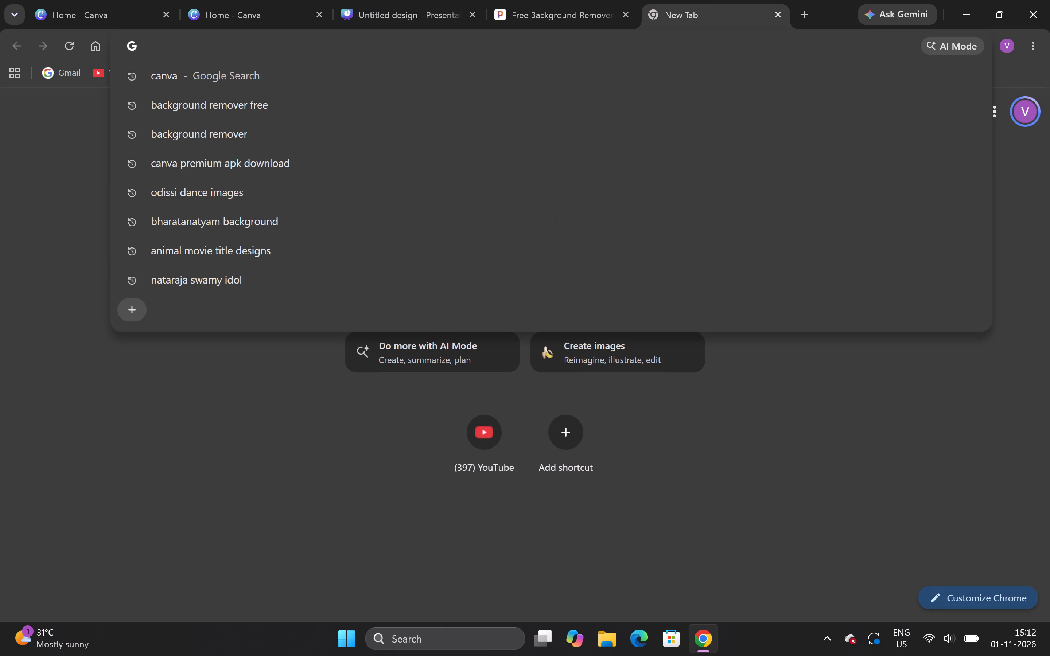
pyautogui.write('odisi')
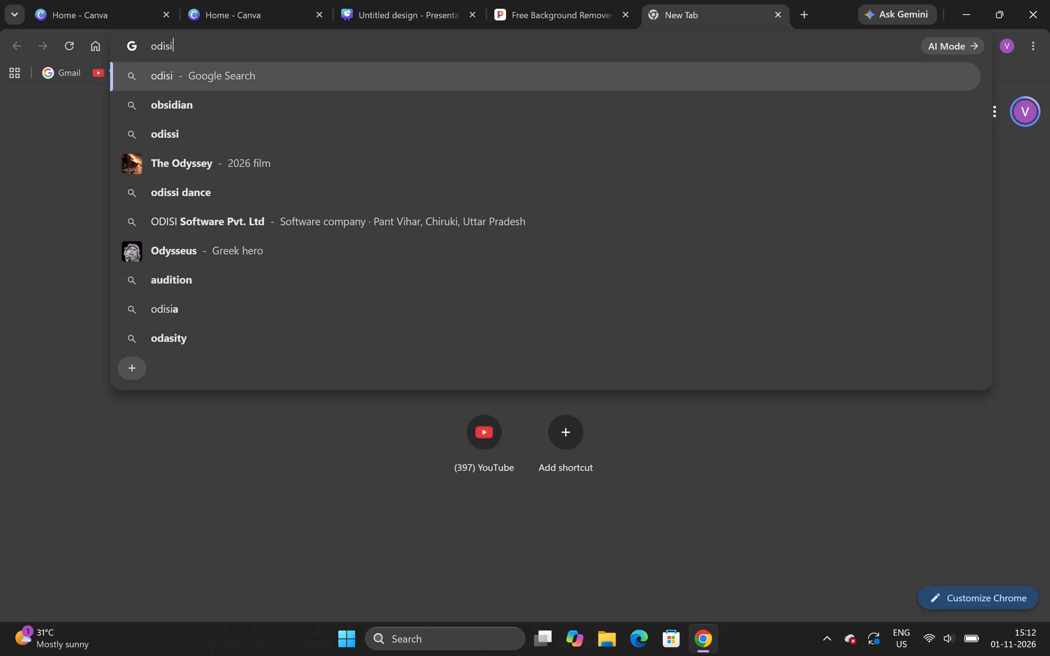
pyautogui.press('BackSpace')
pyautogui.write('si')
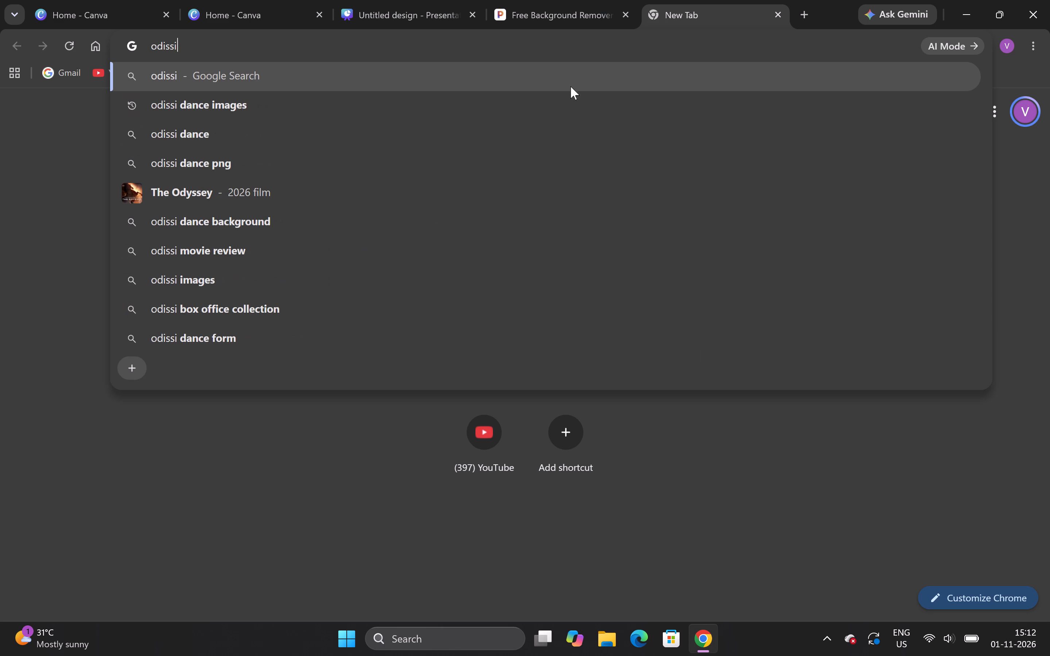
pyautogui.click(513, 112)
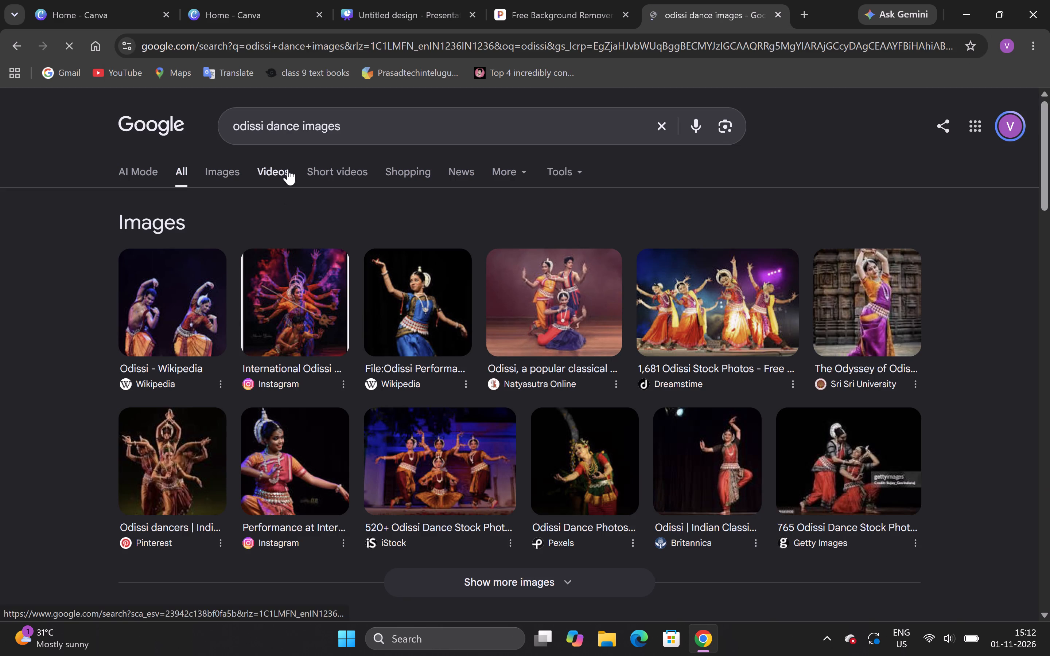
# Save the Wikipedia photo of the Odissi dancer in the blue costume to Downloads as odissi.
pyautogui.click(425, 316)
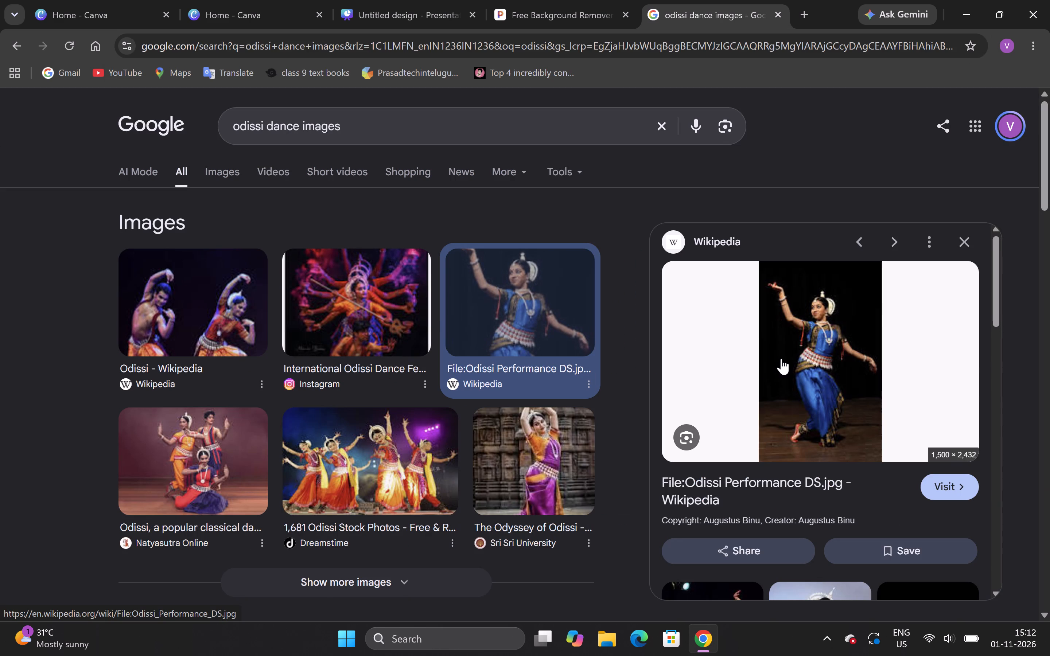
pyautogui.rightClick(790, 362)
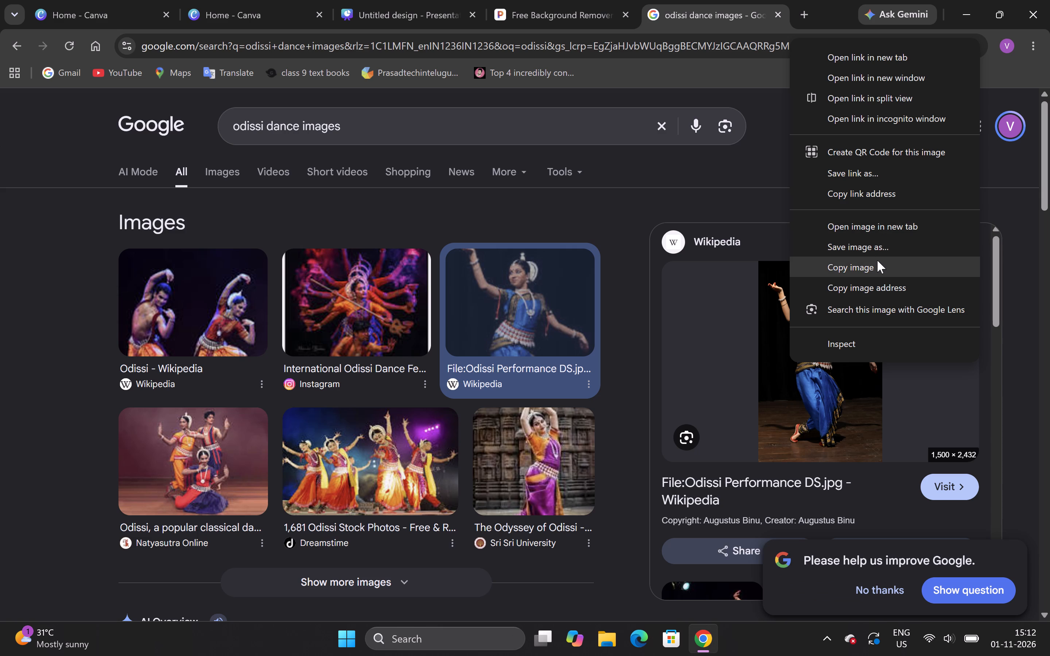
pyautogui.click(875, 244)
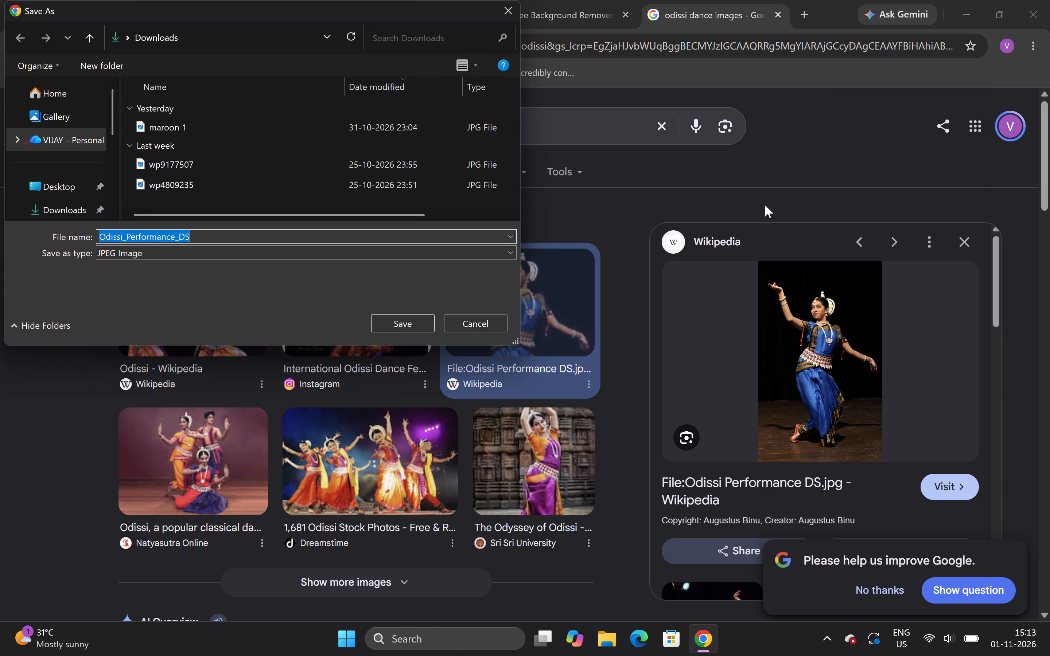
pyautogui.write('odissi')
pyautogui.press('Return')
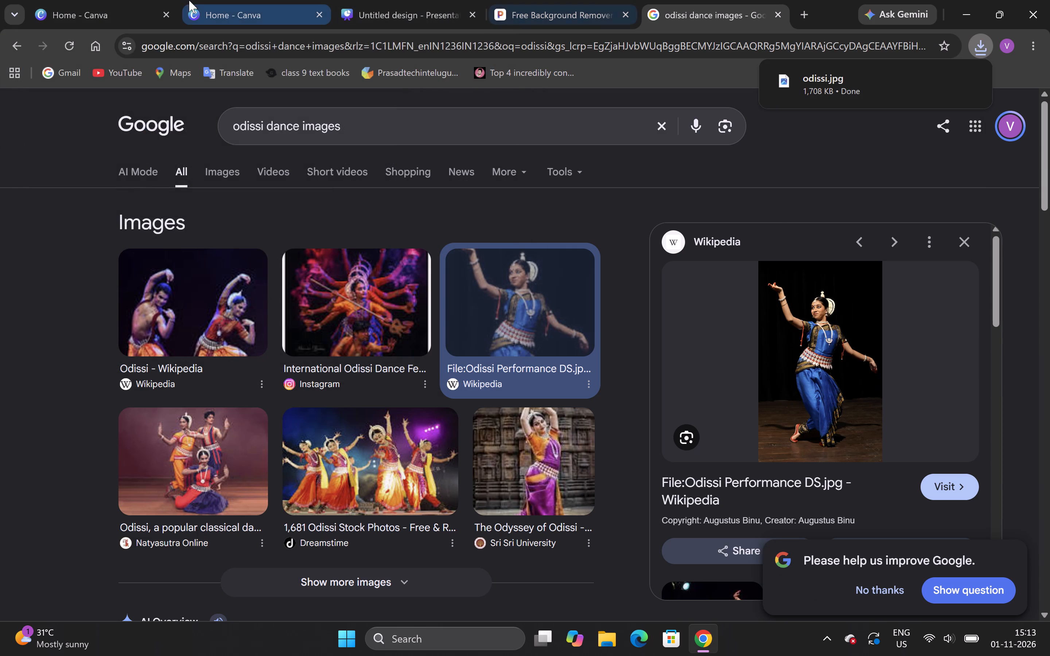
# Upload the odissi image to Pixelcut for background removal and dismiss the Google sign-in prompt.
pyautogui.click(558, 1)
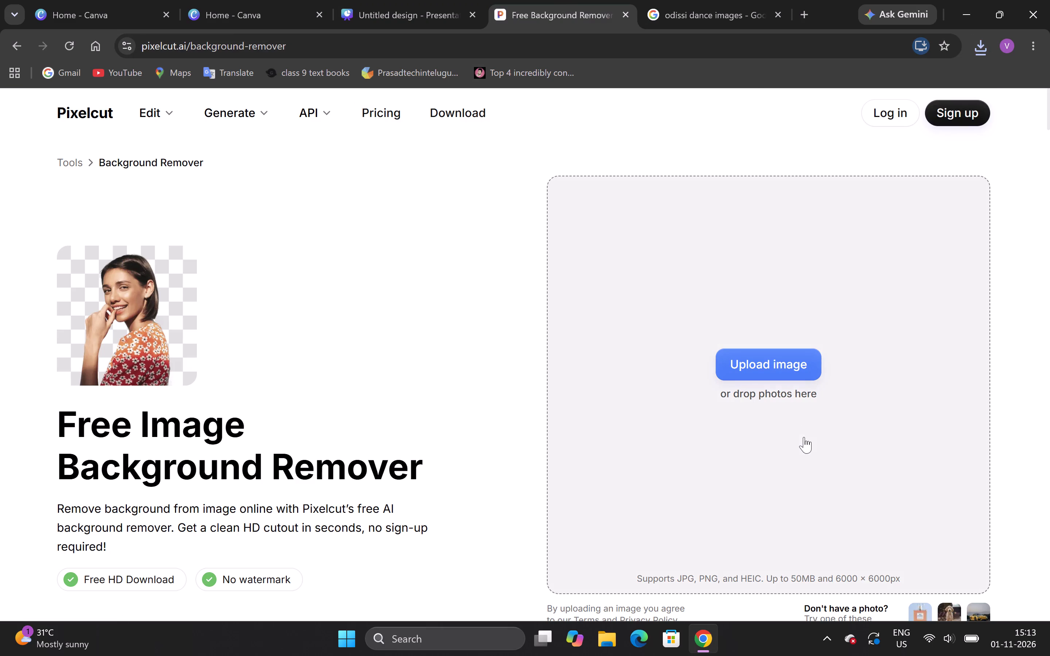
pyautogui.click(795, 359)
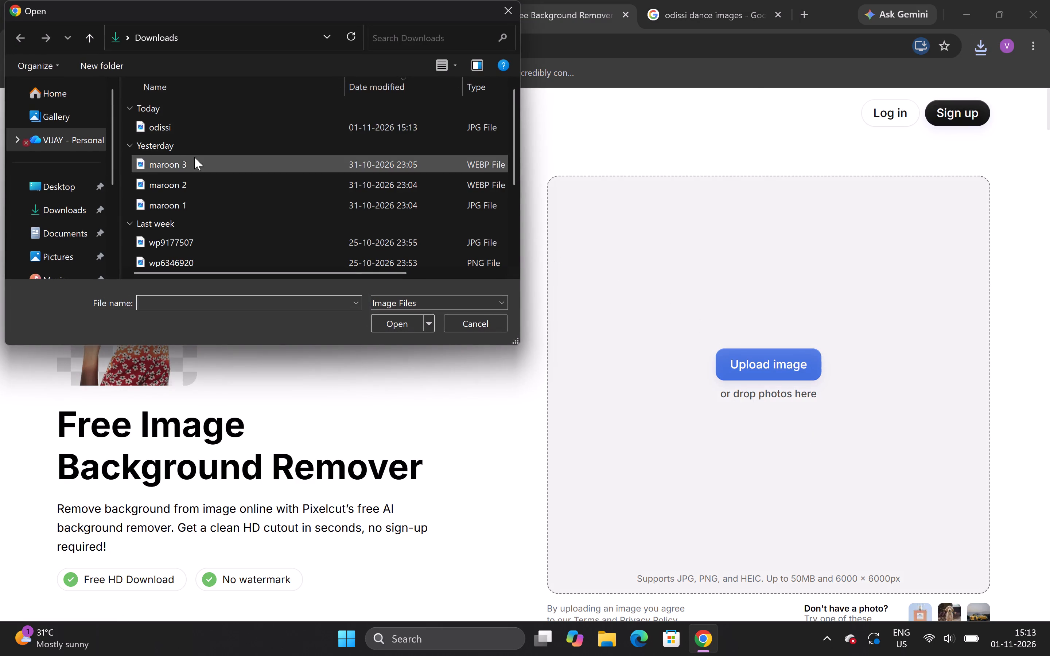
pyautogui.doubleClick(193, 125)
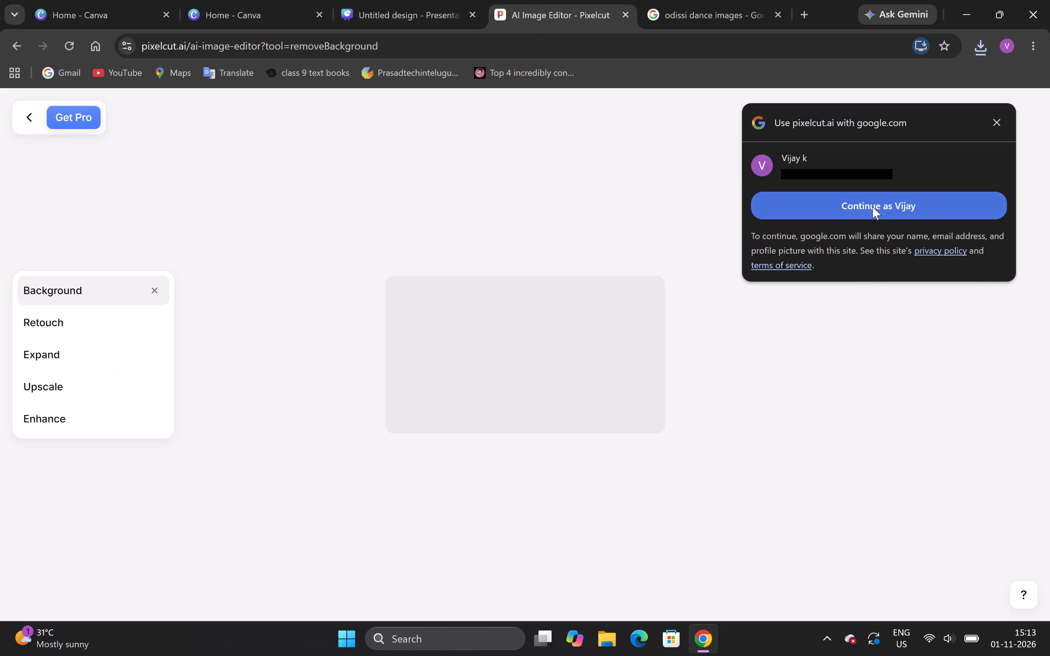
pyautogui.moveTo(872, 207); pyautogui.dragTo(791, 315)
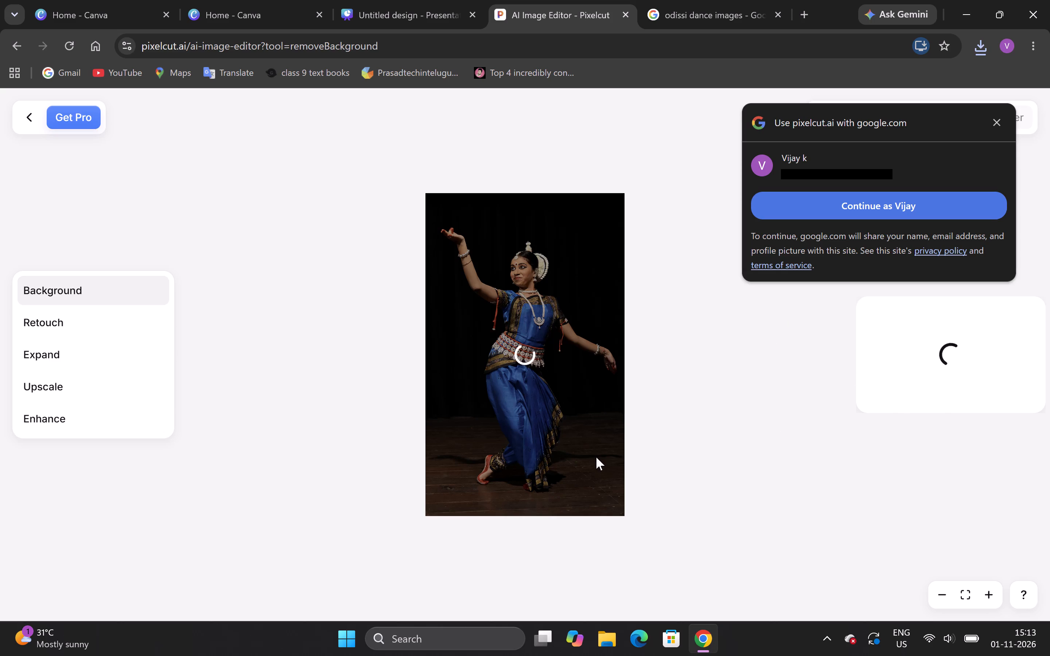
pyautogui.scroll(-1, 596, 457)
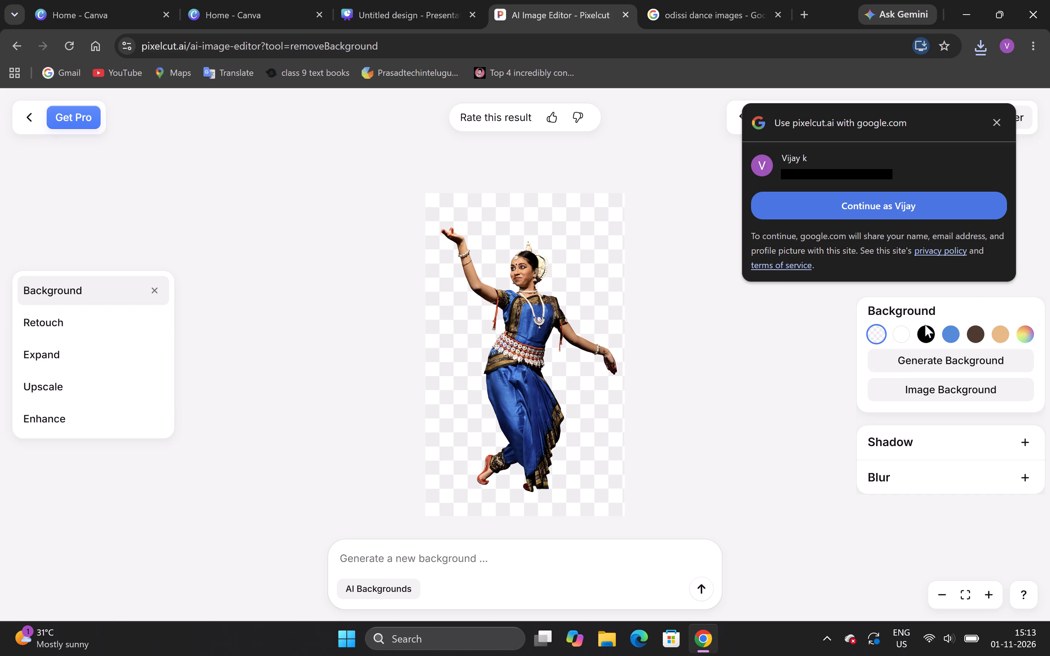
pyautogui.click(1002, 125)
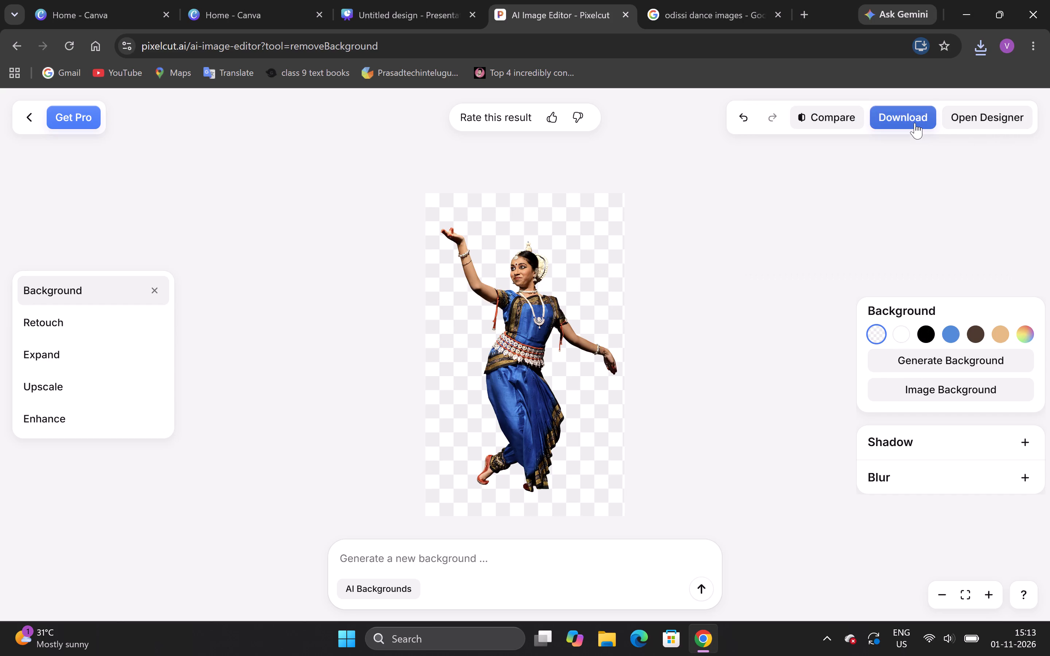
# Nudge the dancer cutout slightly upward on its transparent canvas.
pyautogui.moveTo(534, 323); pyautogui.dragTo(532, 316)
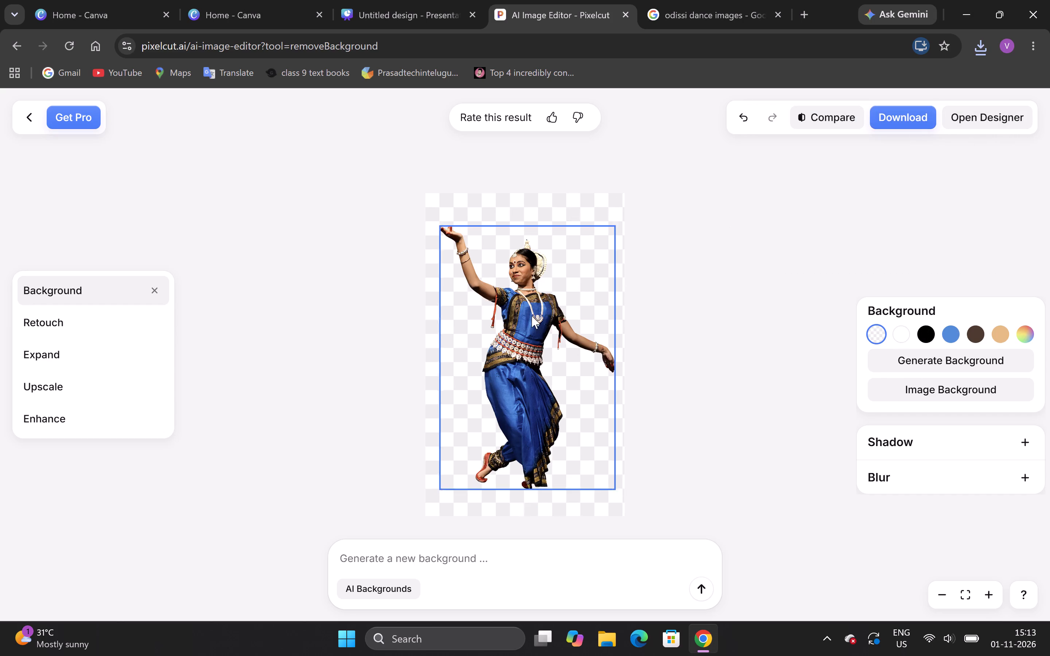
pyautogui.moveTo(532, 316); pyautogui.dragTo(534, 317)
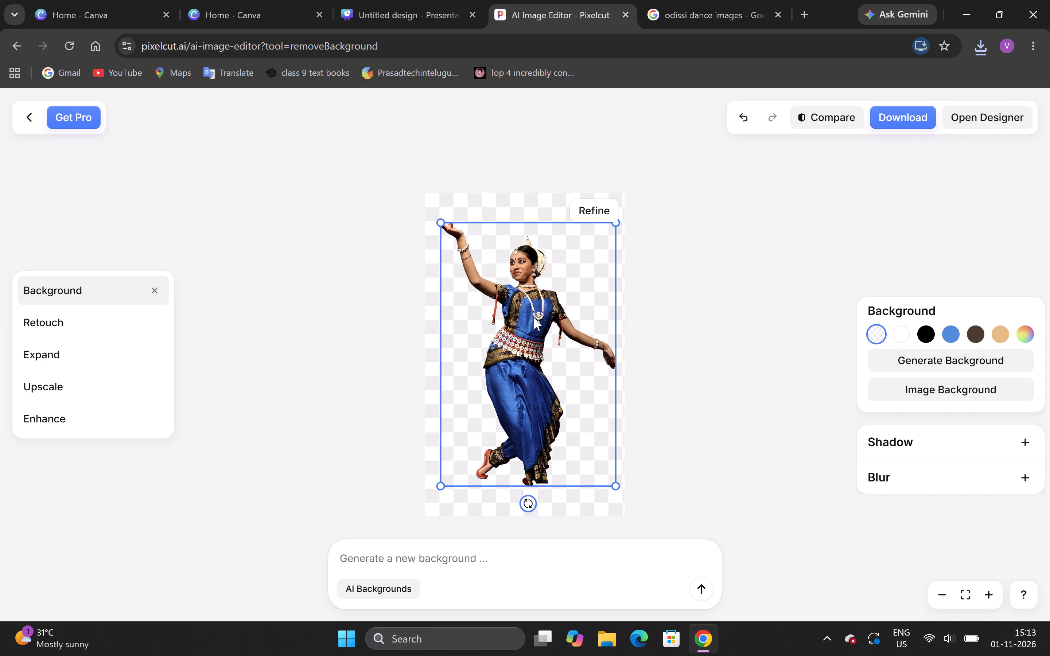
# Look through the Odissi dance search results and related images for other dancer photos.
pyautogui.click(412, 0)
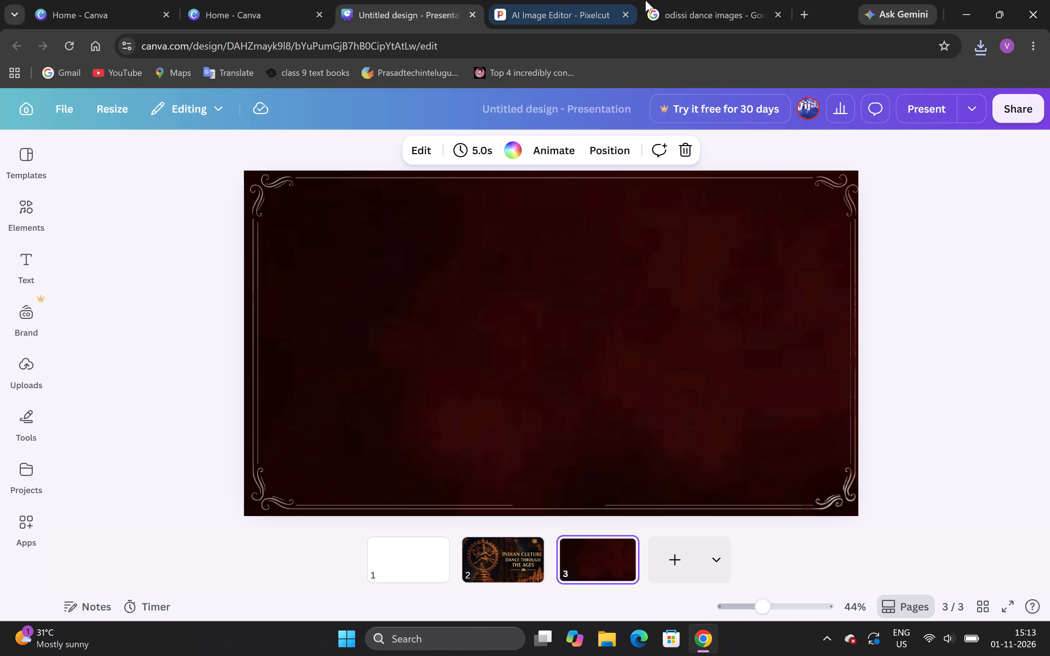
pyautogui.click(669, 0)
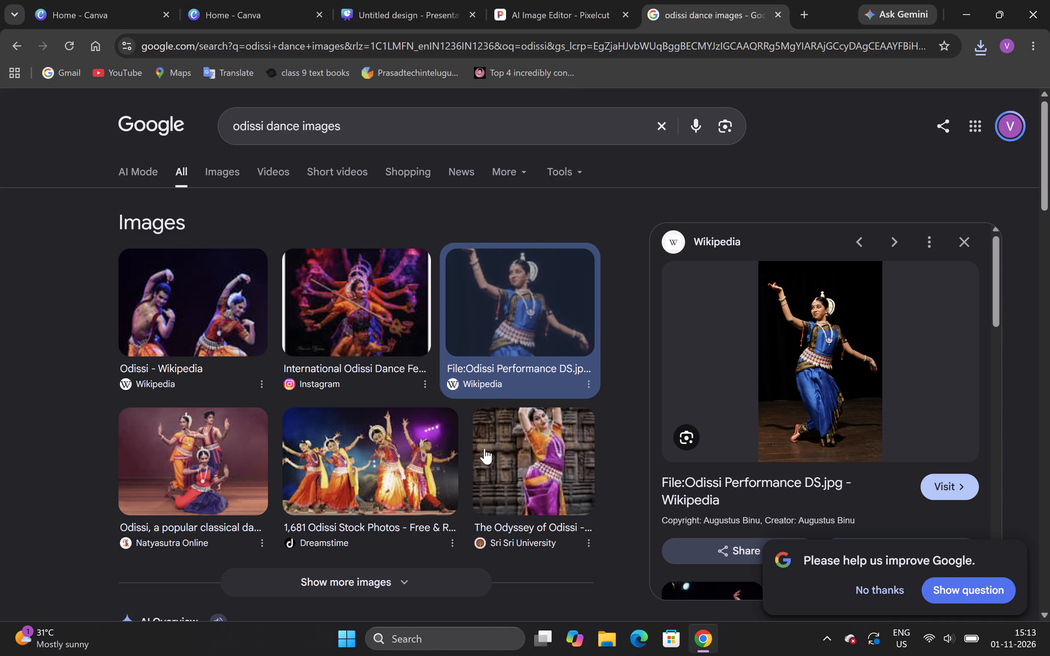
pyautogui.scroll(-4, 485, 448)
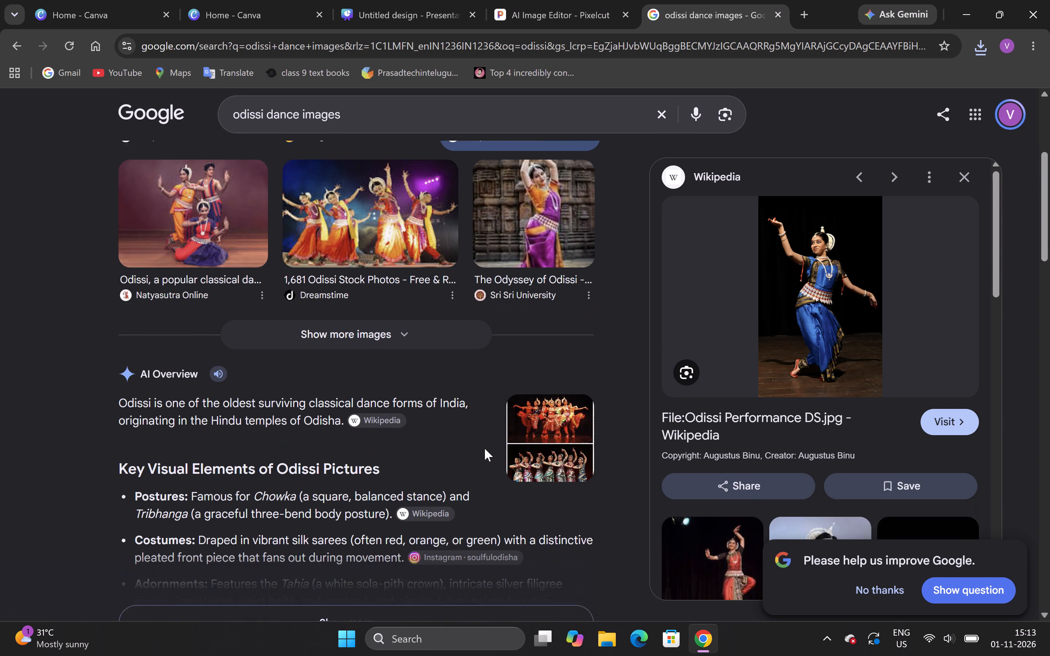
pyautogui.scroll(-3, 485, 448)
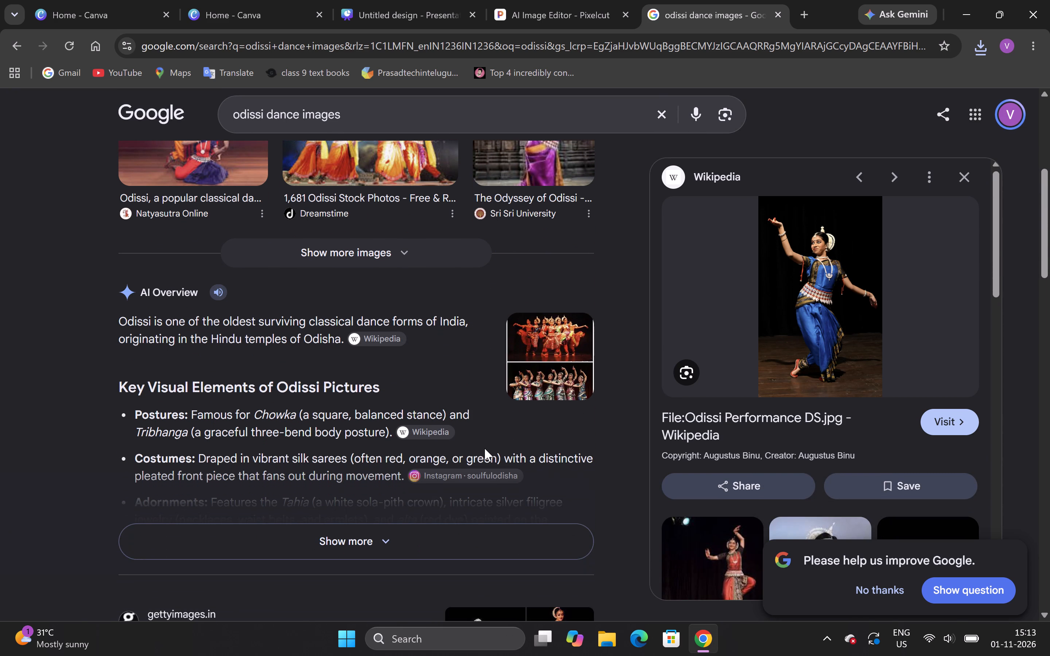
pyautogui.scroll(-2, 485, 448)
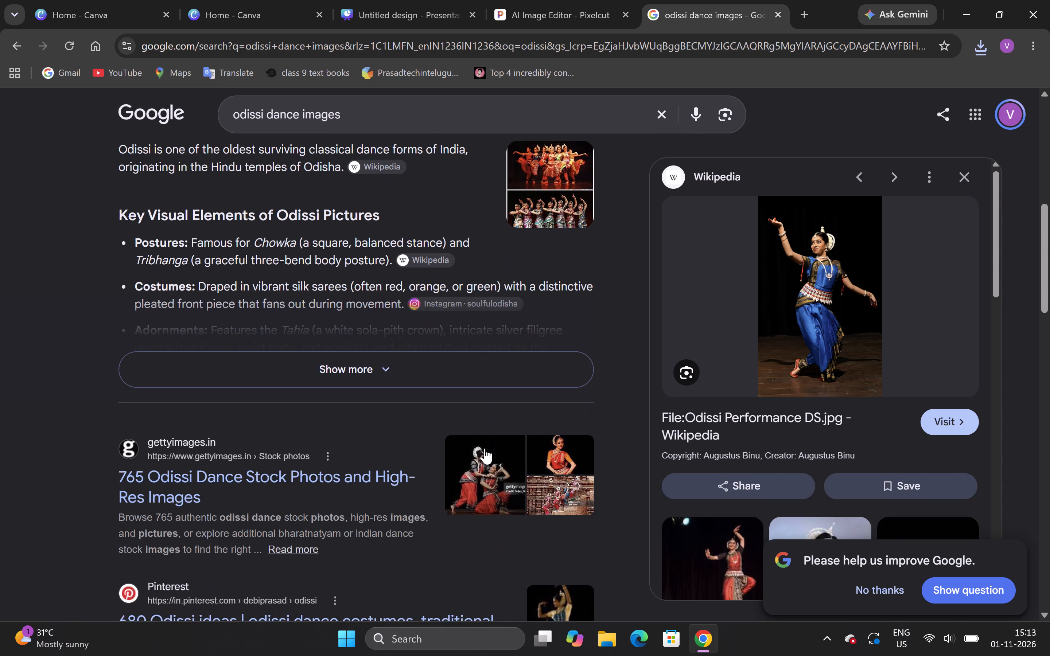
pyautogui.scroll(-3, 485, 448)
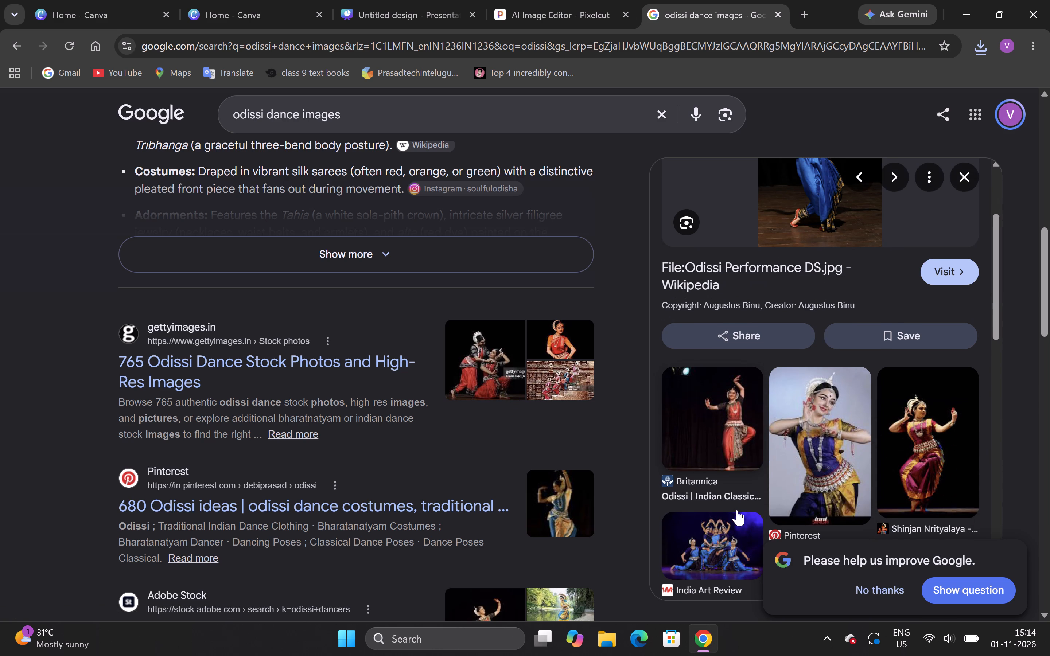
pyautogui.scroll(-1, 737, 510)
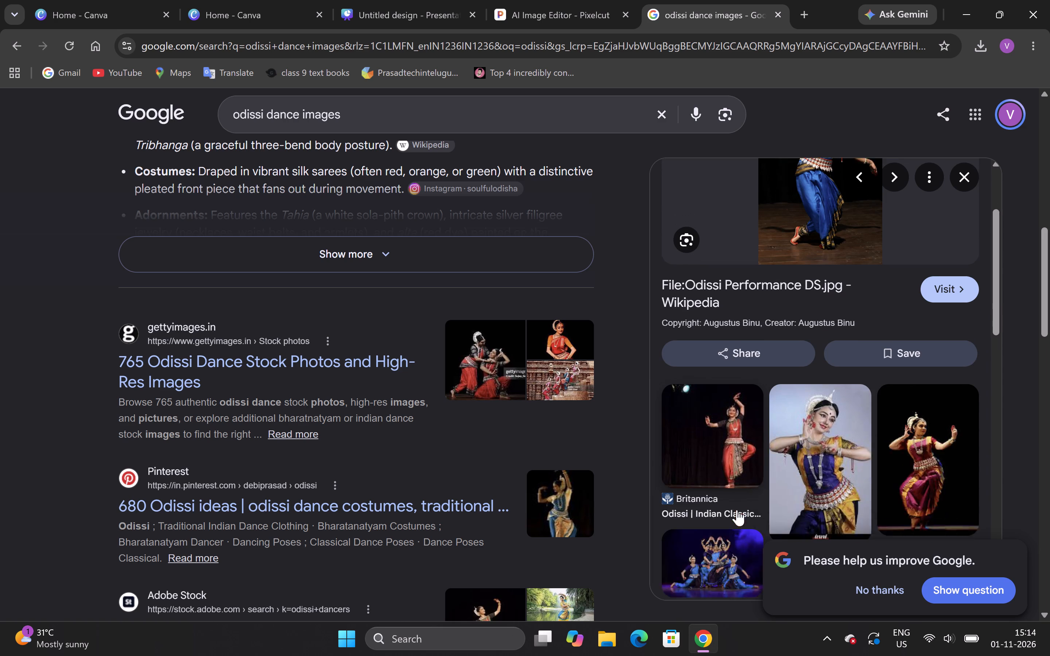
pyautogui.scroll(-2, 737, 510)
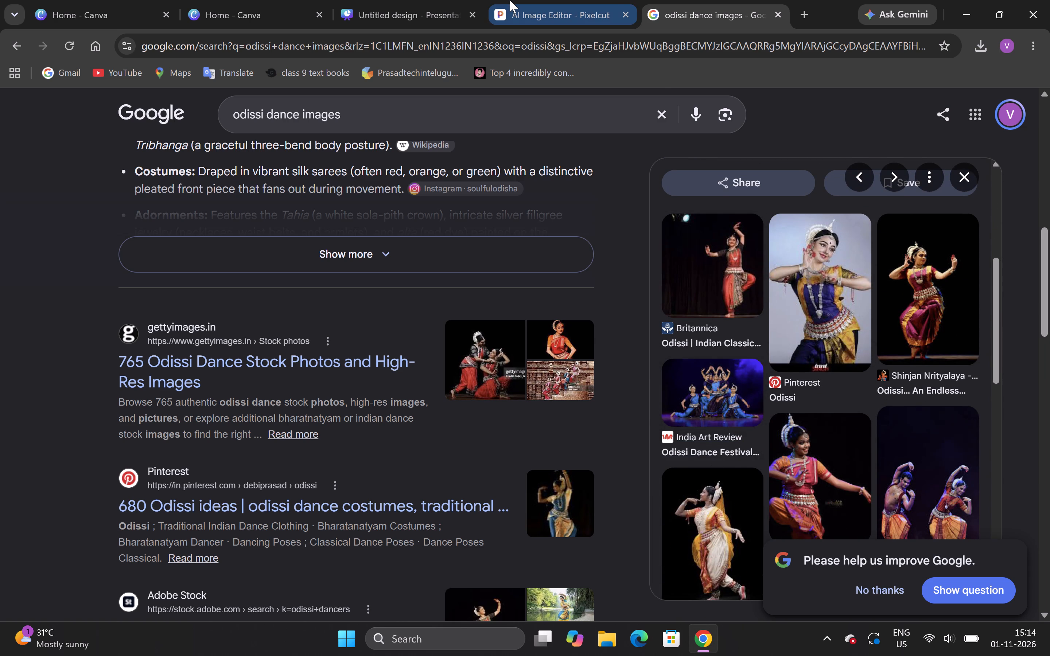
# Download the dancer cutout from Pixelcut at the free 666×1080 preview resolution.
pyautogui.click(521, 0)
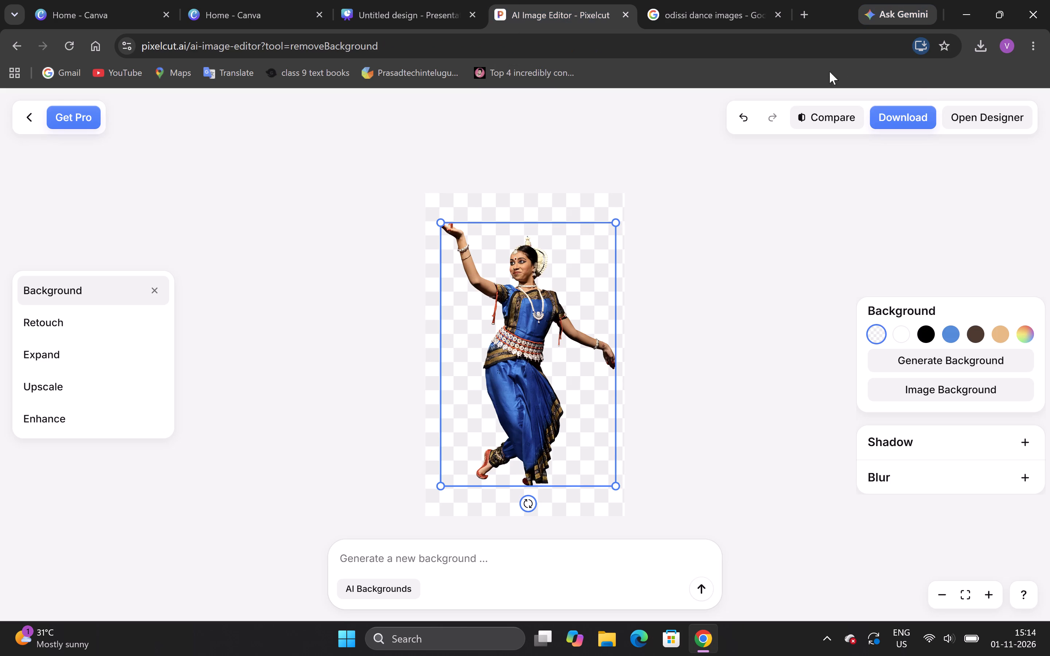
pyautogui.click(916, 105)
pyautogui.click(916, 110)
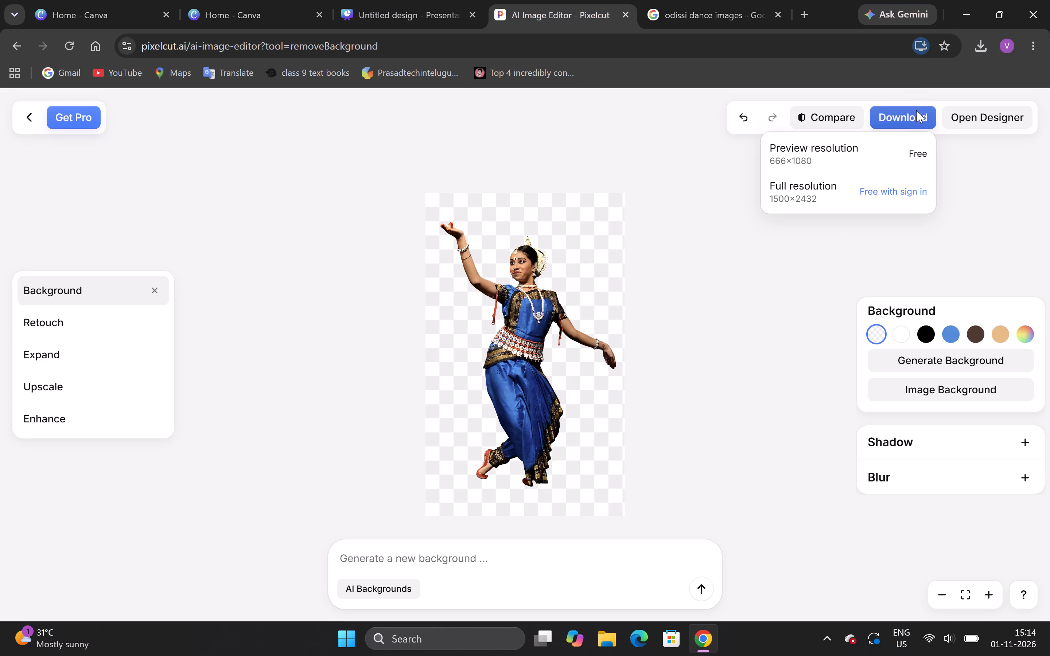
pyautogui.click(919, 157)
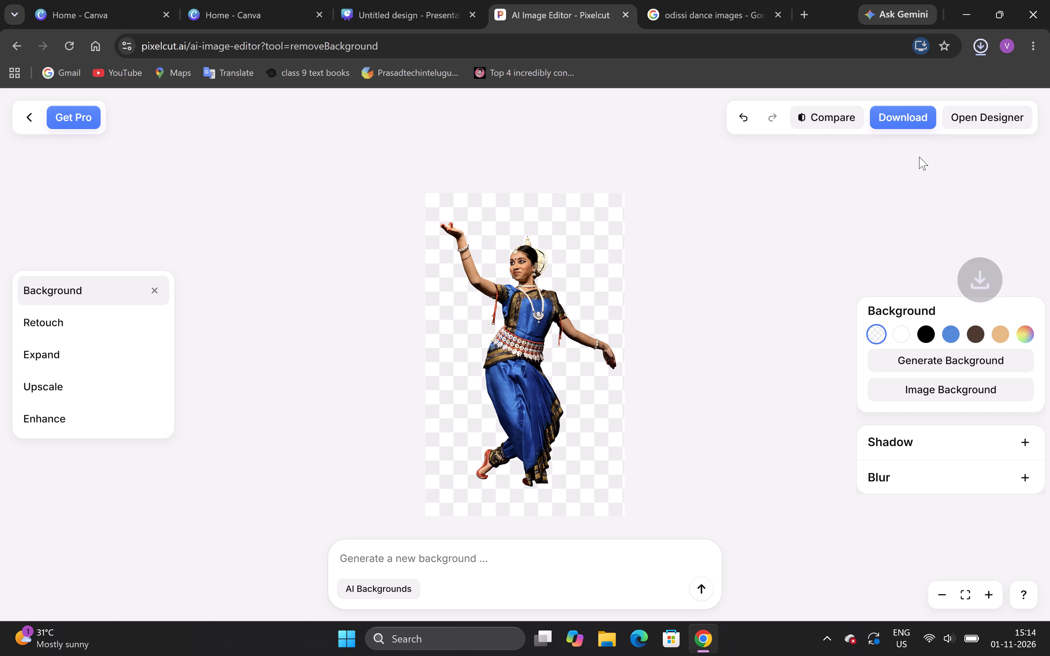
# Switch back to the untitled Canva presentation open on page 3.
pyautogui.click(385, 0)
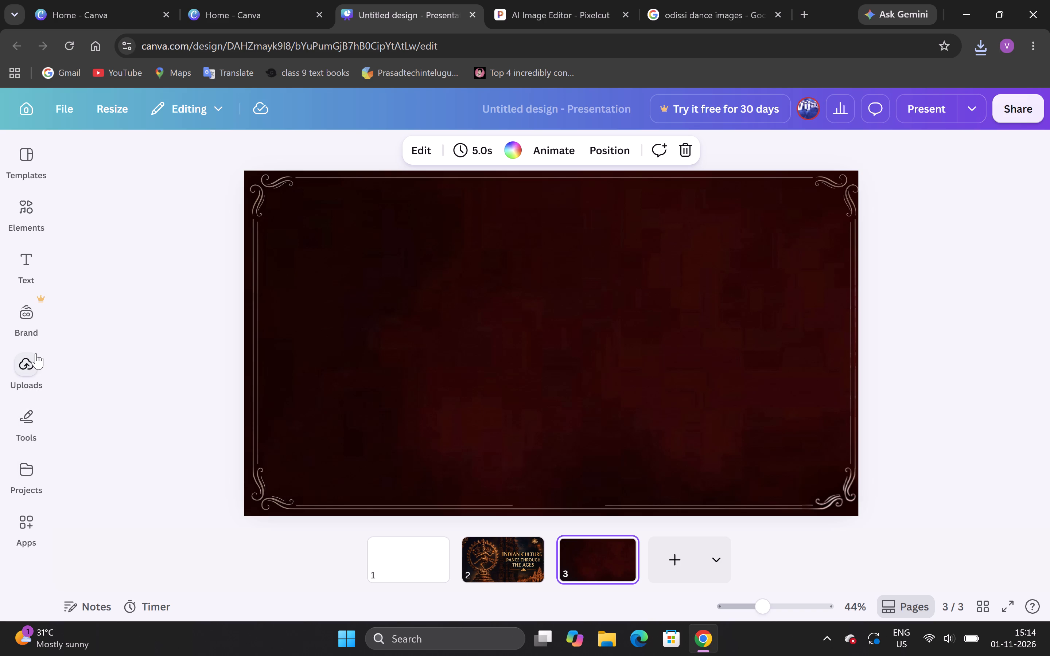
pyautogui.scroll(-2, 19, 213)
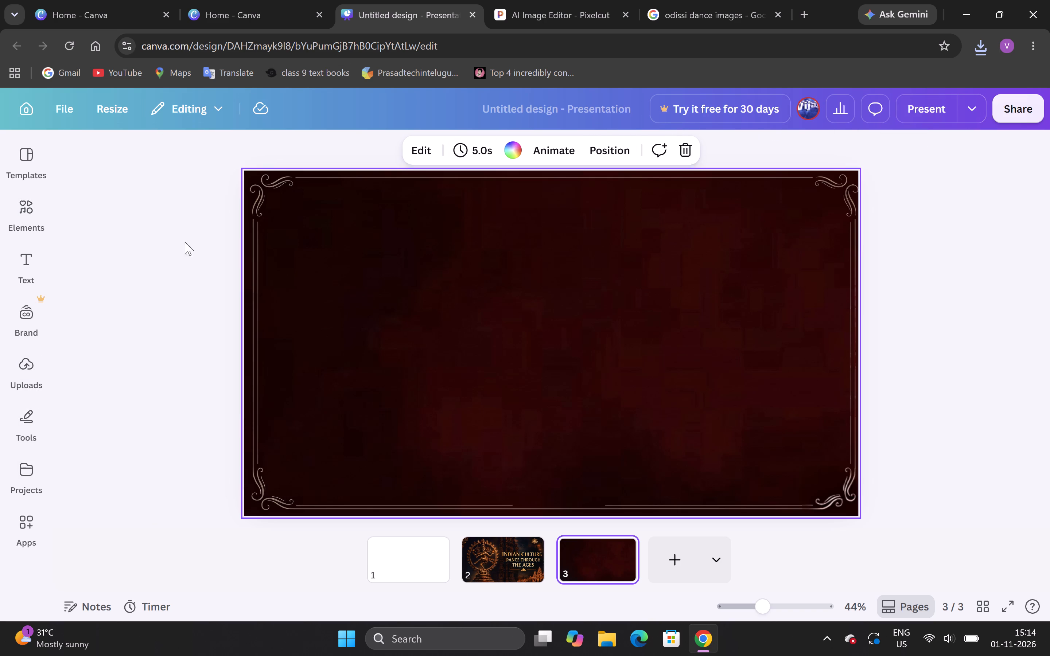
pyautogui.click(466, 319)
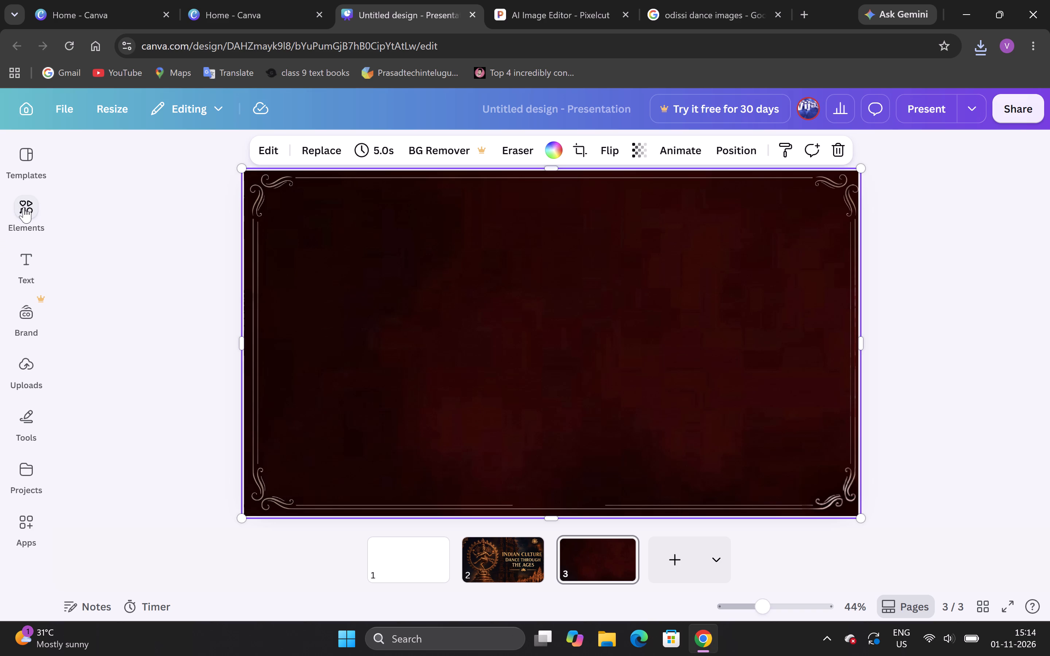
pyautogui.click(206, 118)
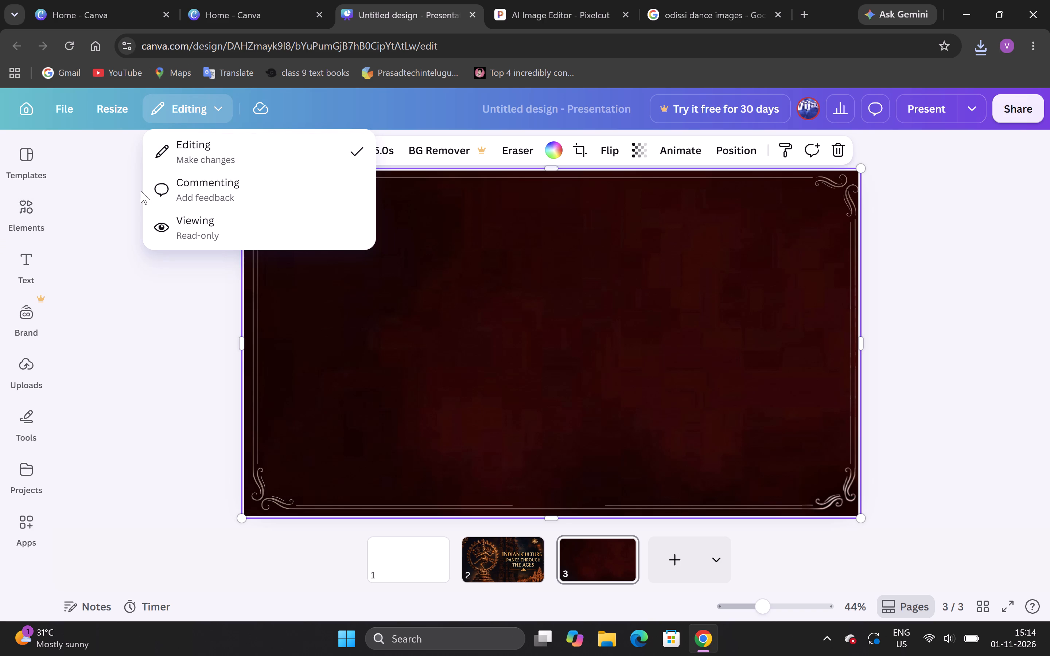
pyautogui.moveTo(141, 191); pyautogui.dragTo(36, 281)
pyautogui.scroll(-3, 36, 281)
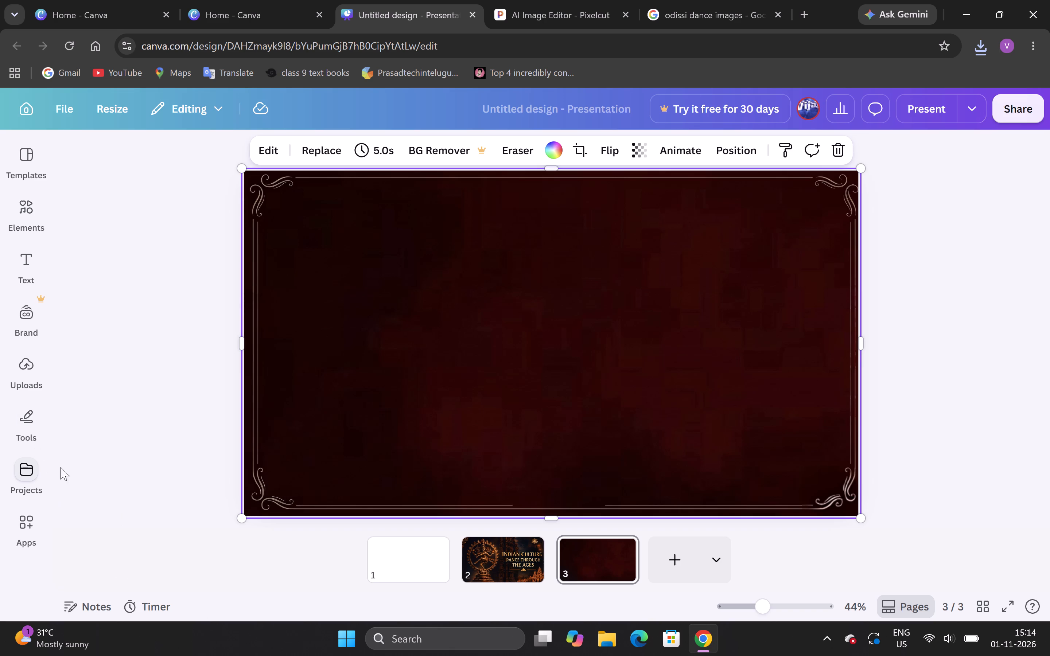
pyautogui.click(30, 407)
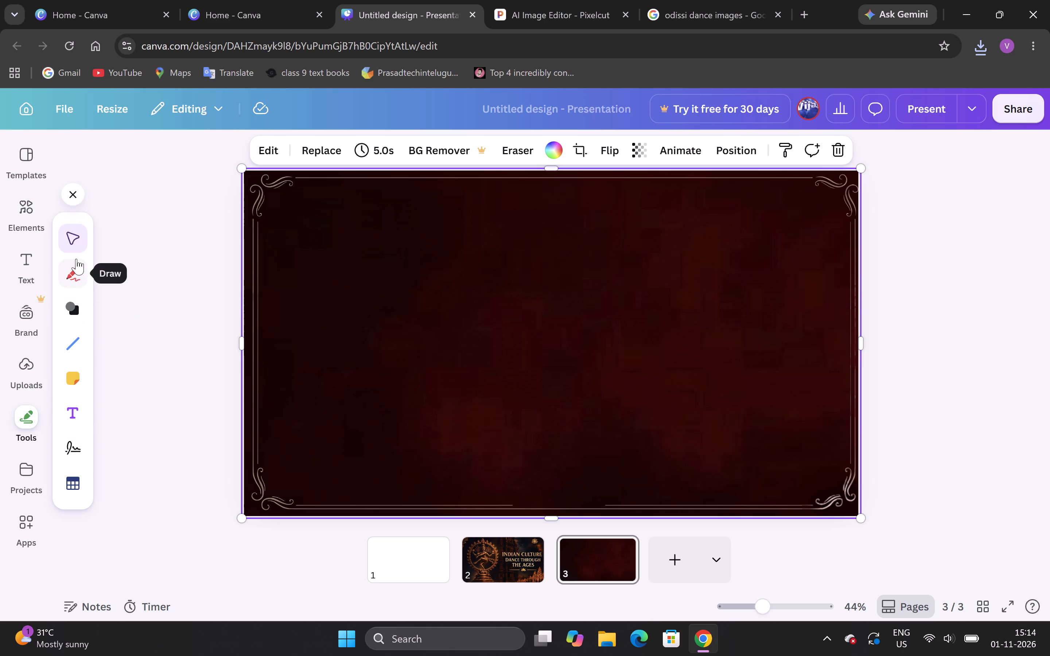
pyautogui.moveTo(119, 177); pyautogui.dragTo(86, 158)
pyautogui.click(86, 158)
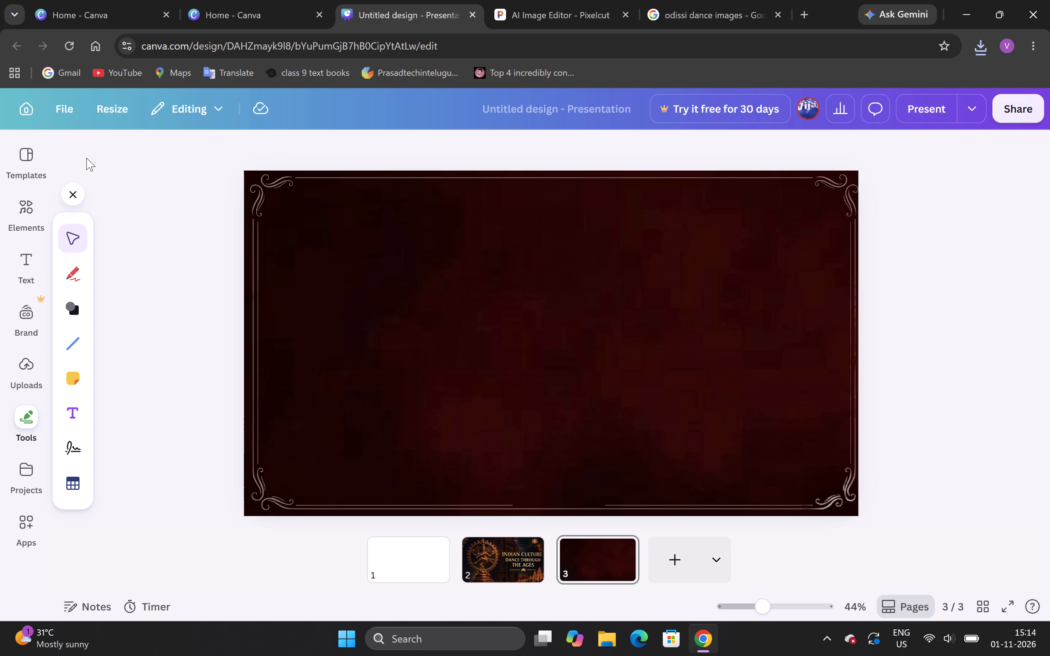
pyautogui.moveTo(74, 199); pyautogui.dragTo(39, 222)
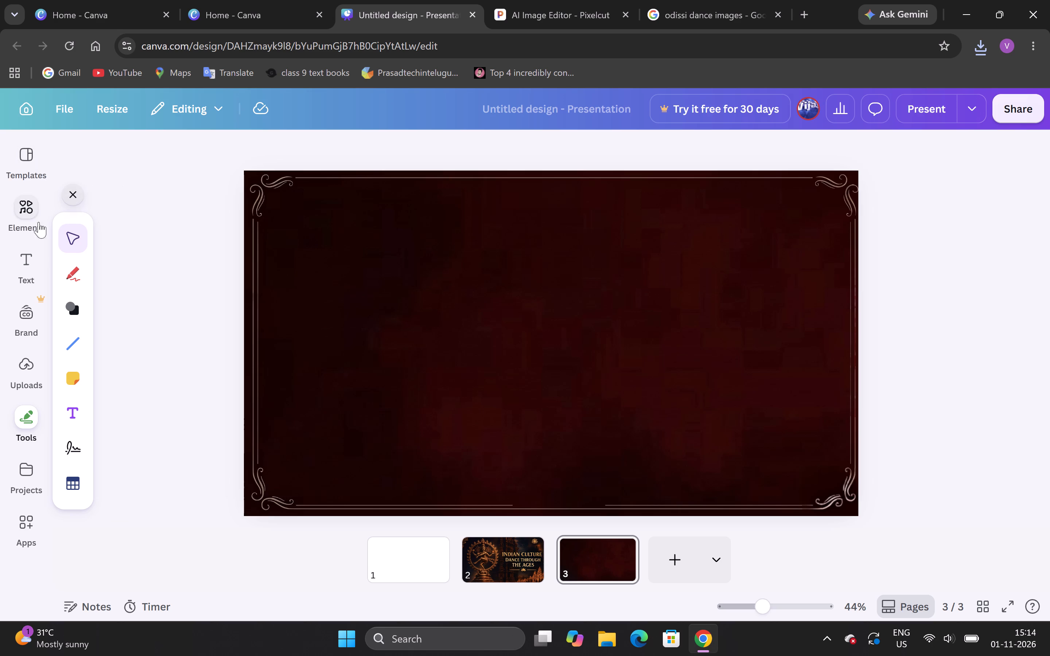
# Search the Canva elements library for odissi and look through the graphics, photos and videos offered.
pyautogui.moveTo(39, 222); pyautogui.dragTo(22, 217)
pyautogui.click(22, 217)
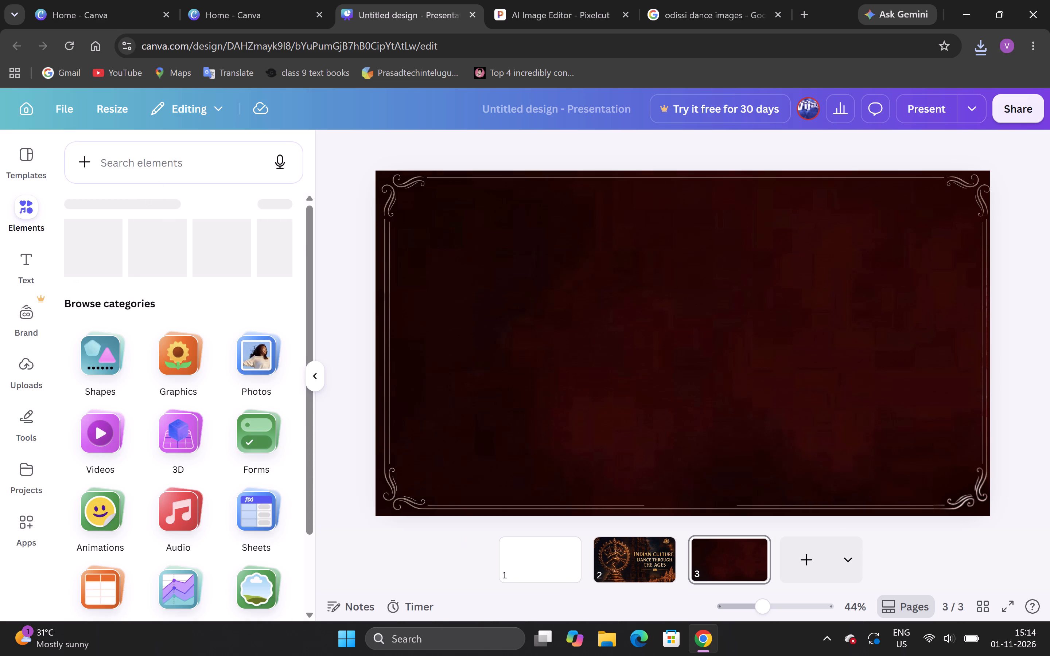
pyautogui.click(173, 167)
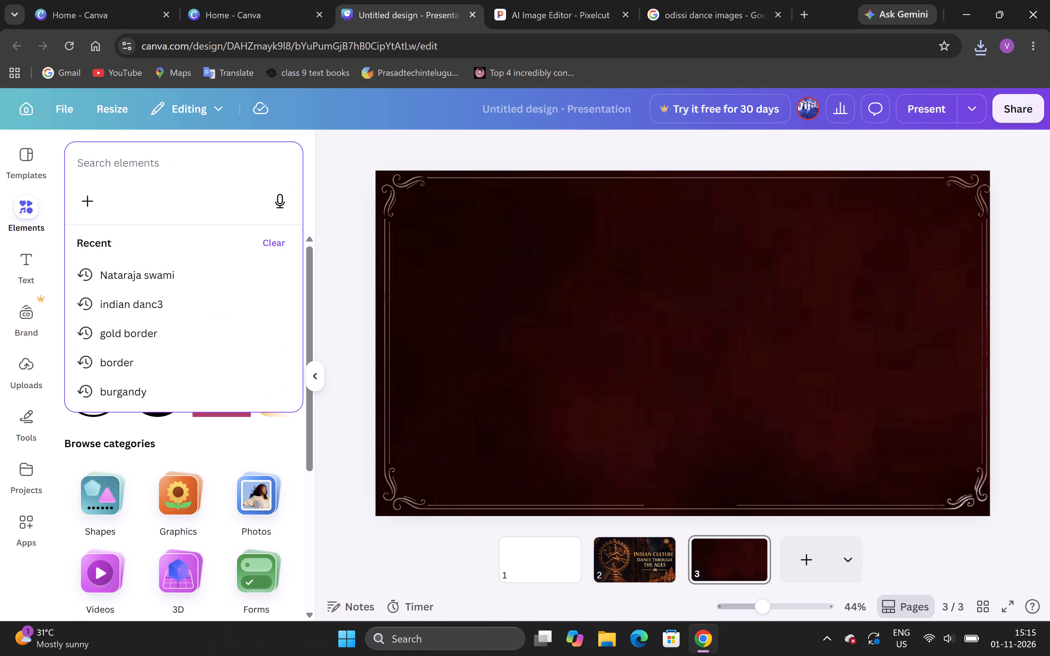
pyautogui.write('odissi')
pyautogui.press('Return')
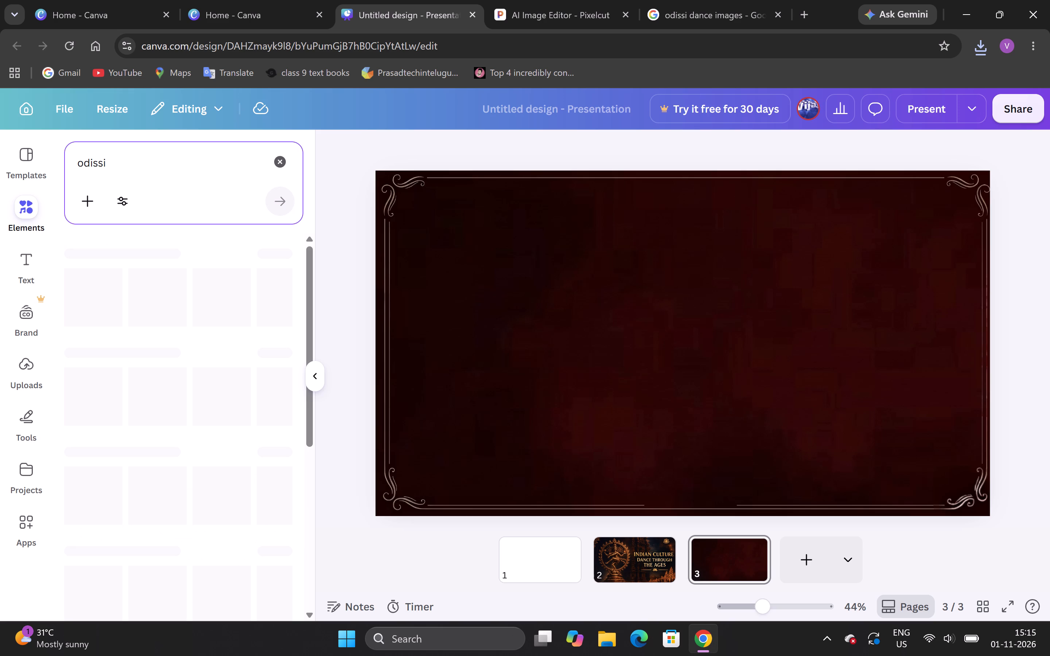
pyautogui.scroll(-1, 141, 335)
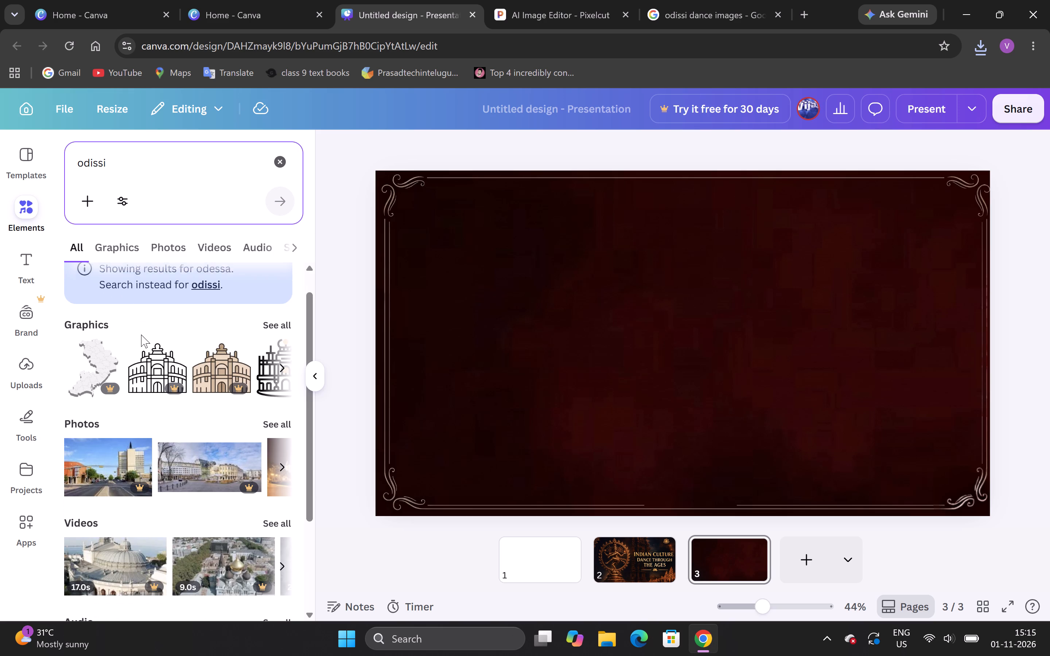
pyautogui.scroll(-3, 141, 335)
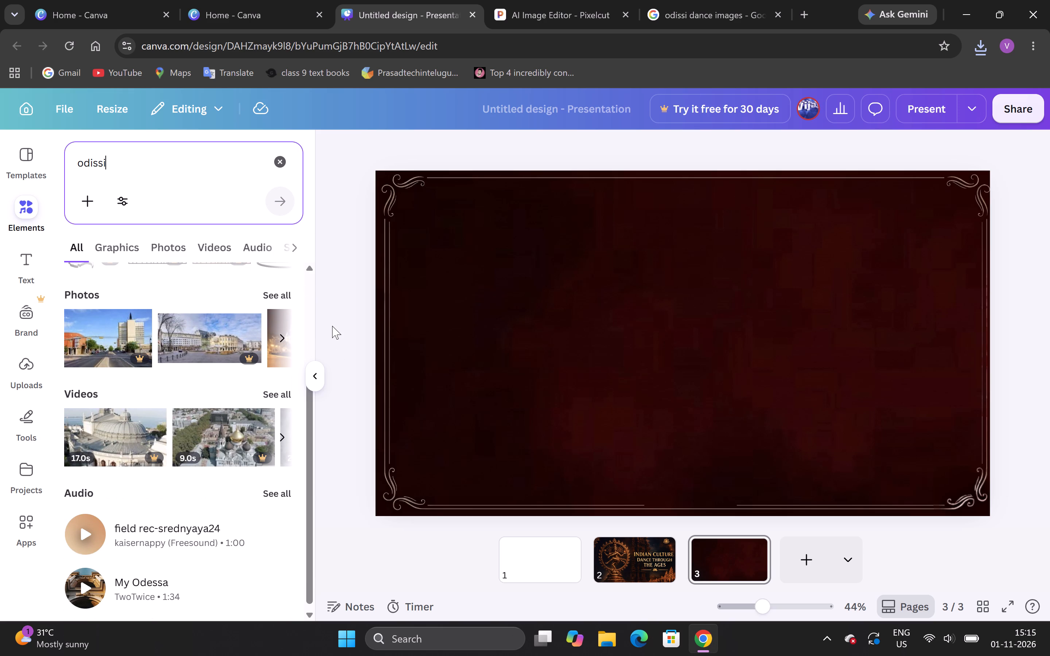
pyautogui.click(332, 326)
pyautogui.click(312, 374)
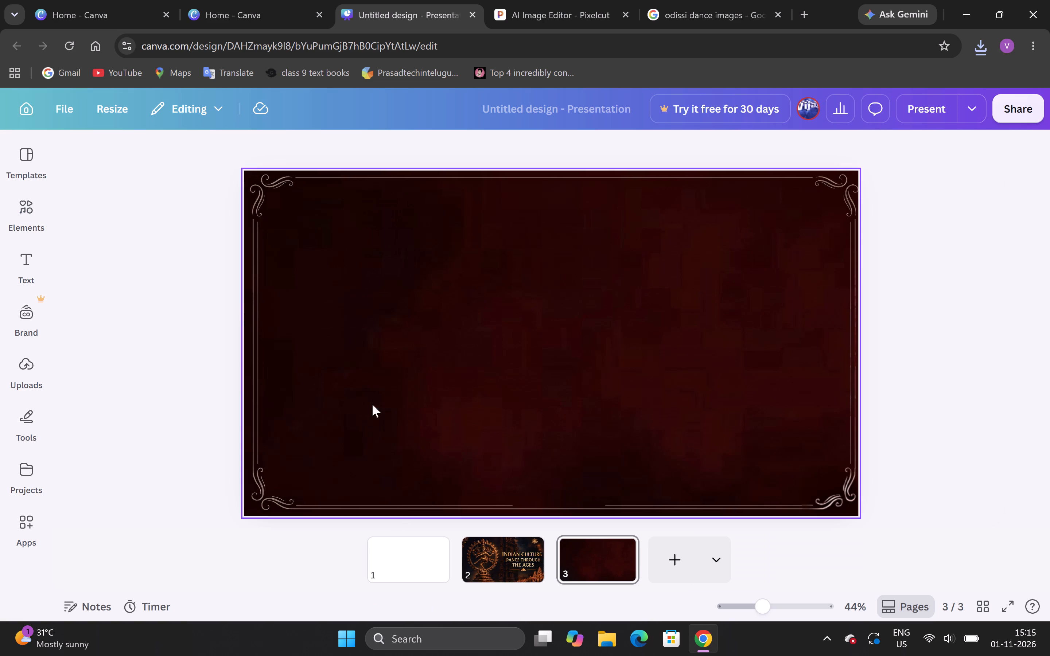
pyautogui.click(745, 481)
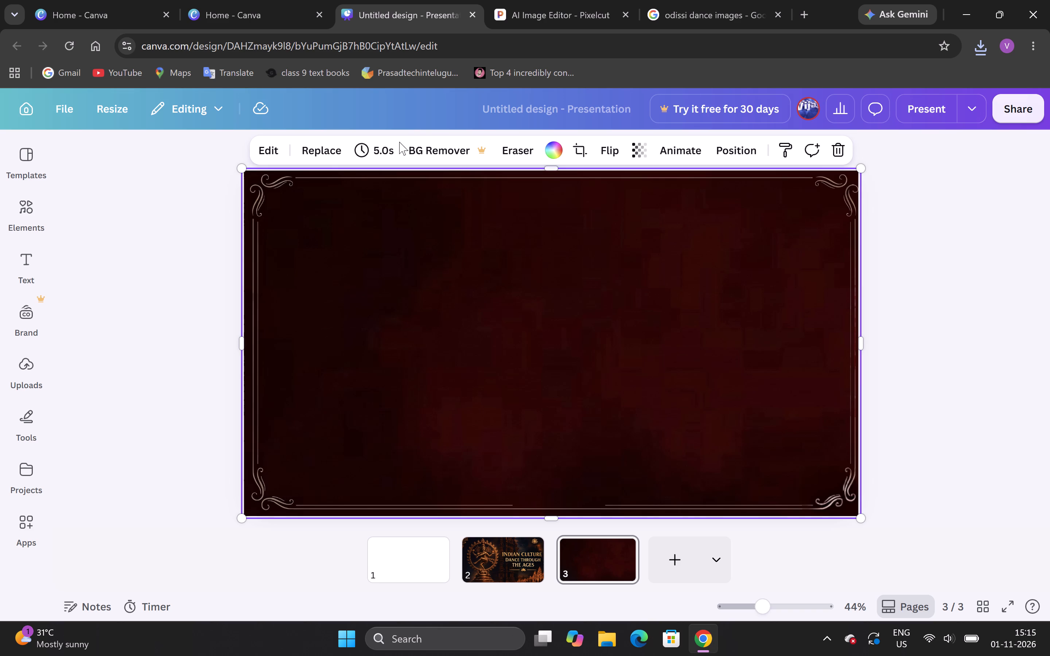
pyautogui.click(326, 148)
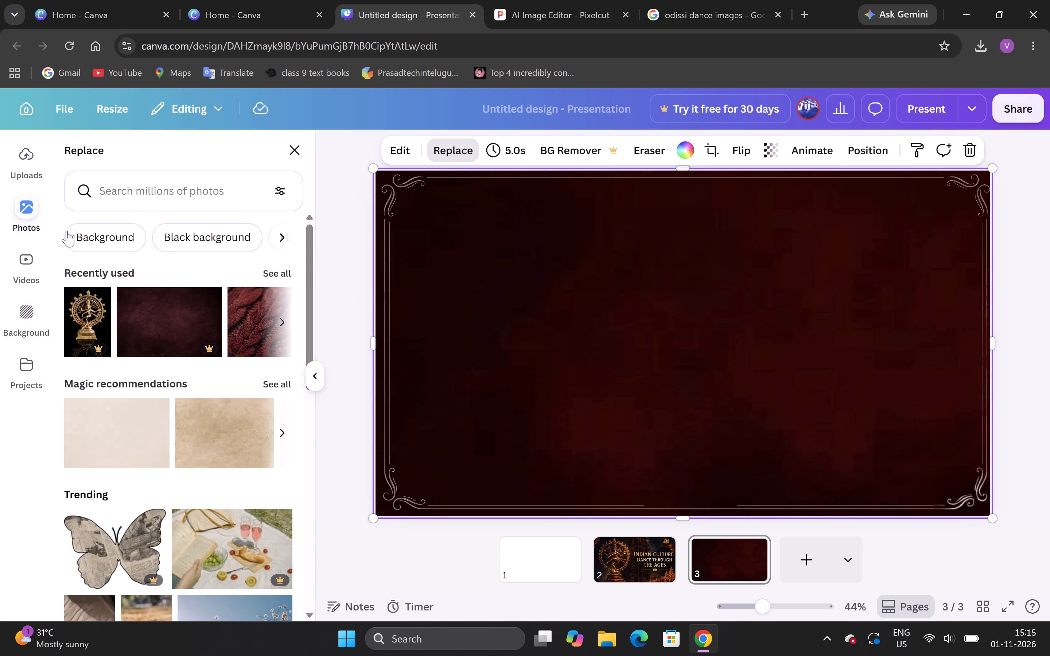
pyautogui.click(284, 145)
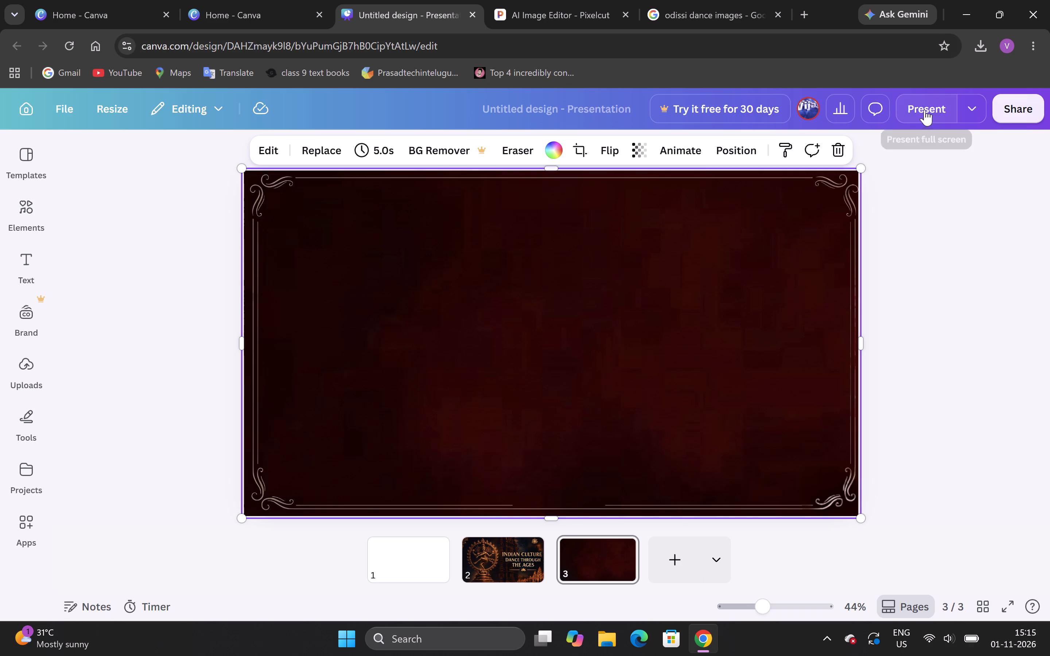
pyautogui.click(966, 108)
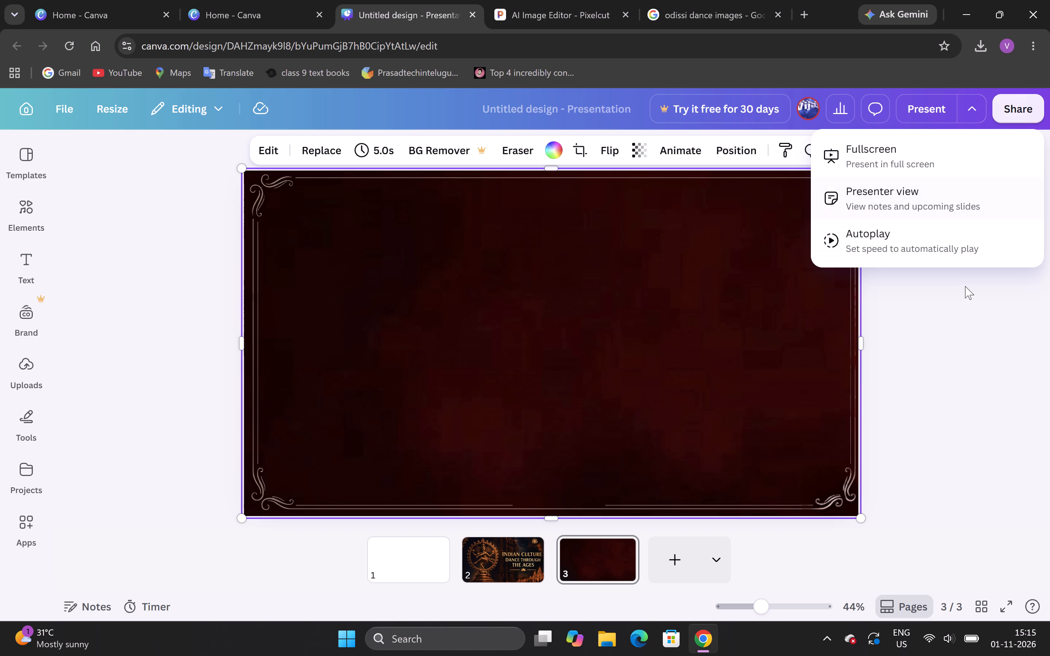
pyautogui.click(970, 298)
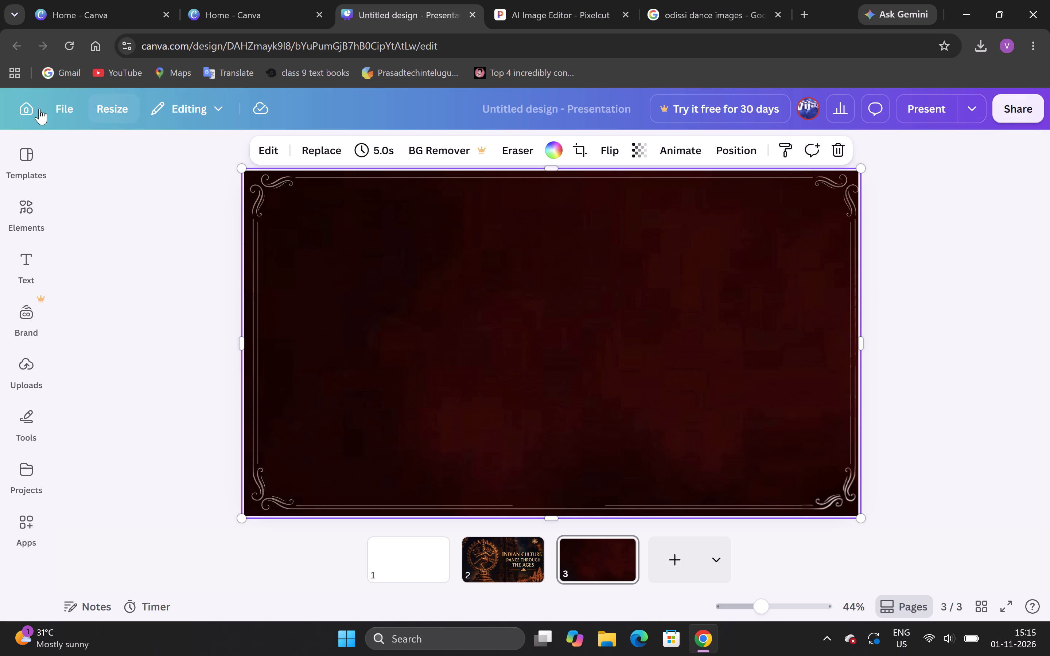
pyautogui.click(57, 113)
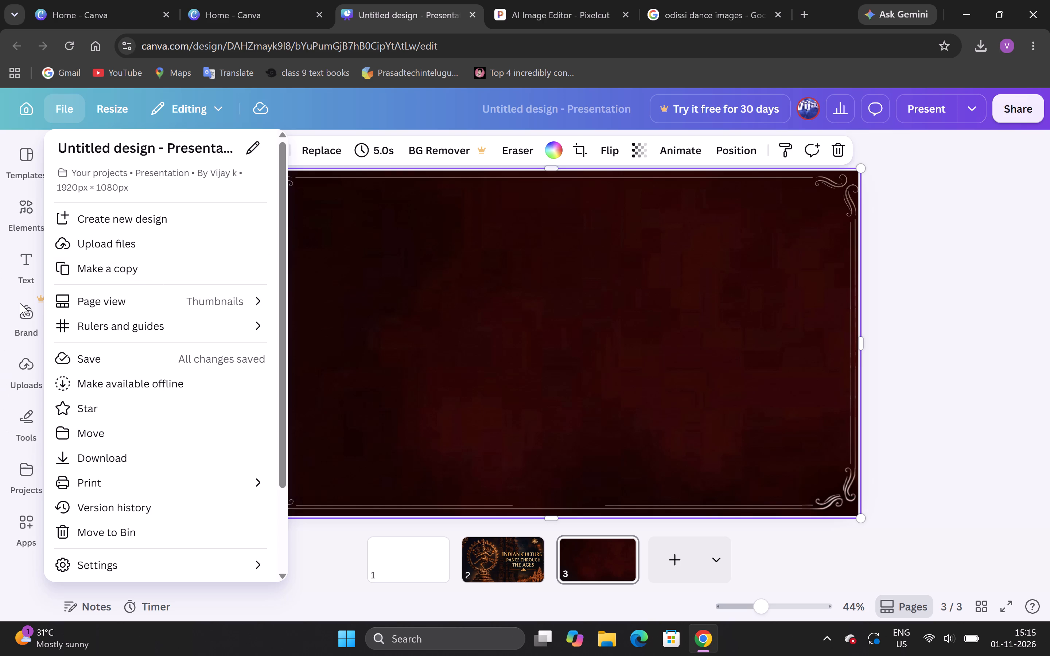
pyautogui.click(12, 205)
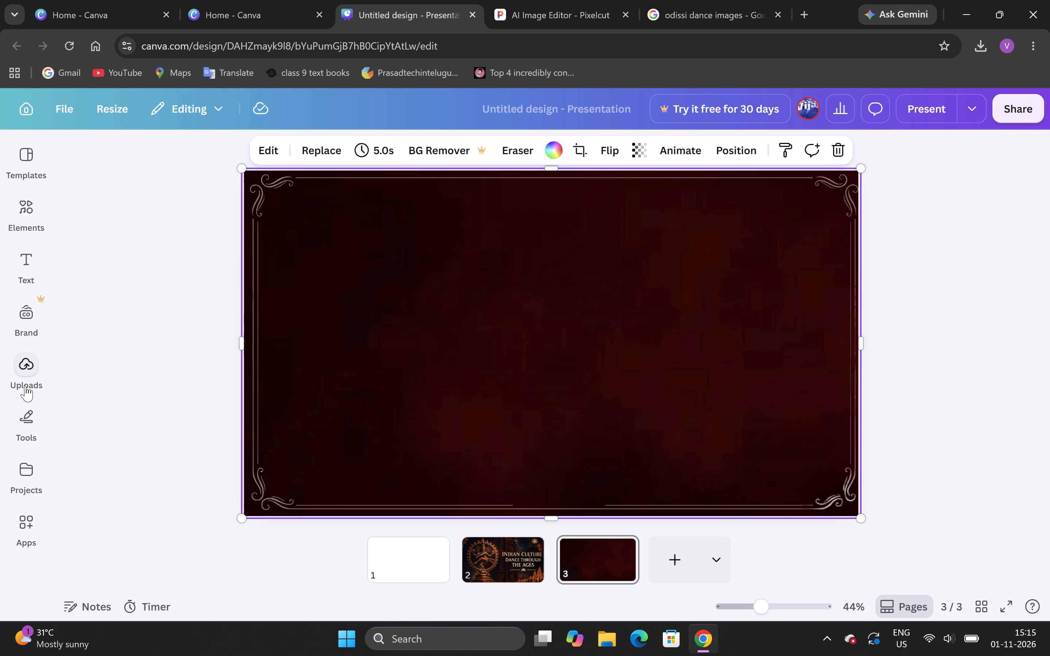
# Upload the downloaded background-free Odissi dancer cutout to the Canva uploads.
pyautogui.click(25, 386)
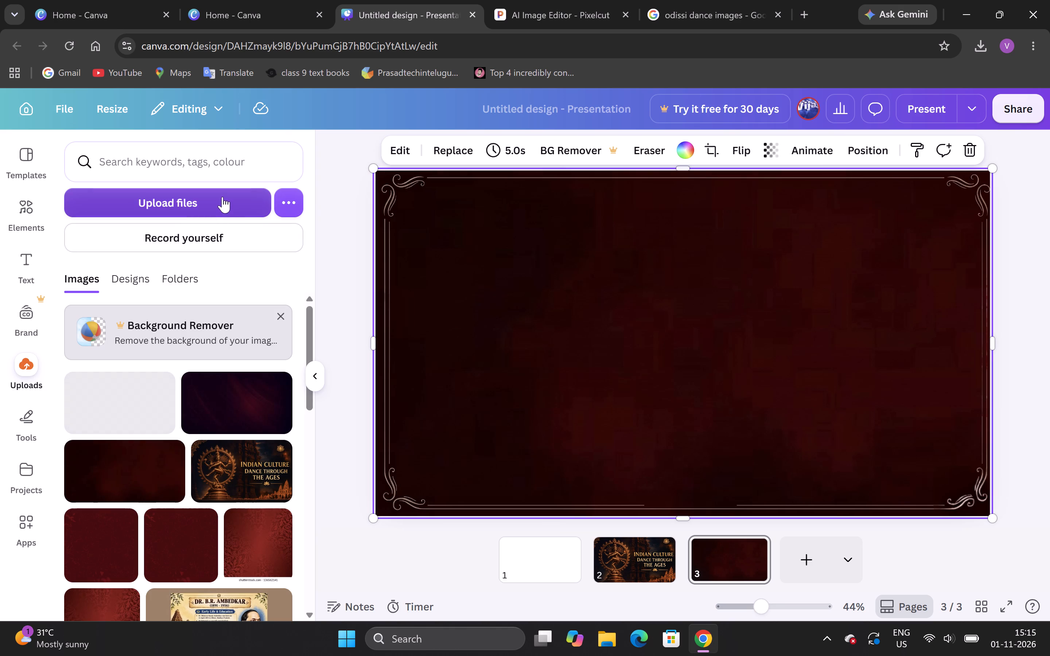
pyautogui.click(222, 197)
pyautogui.doubleClick(201, 132)
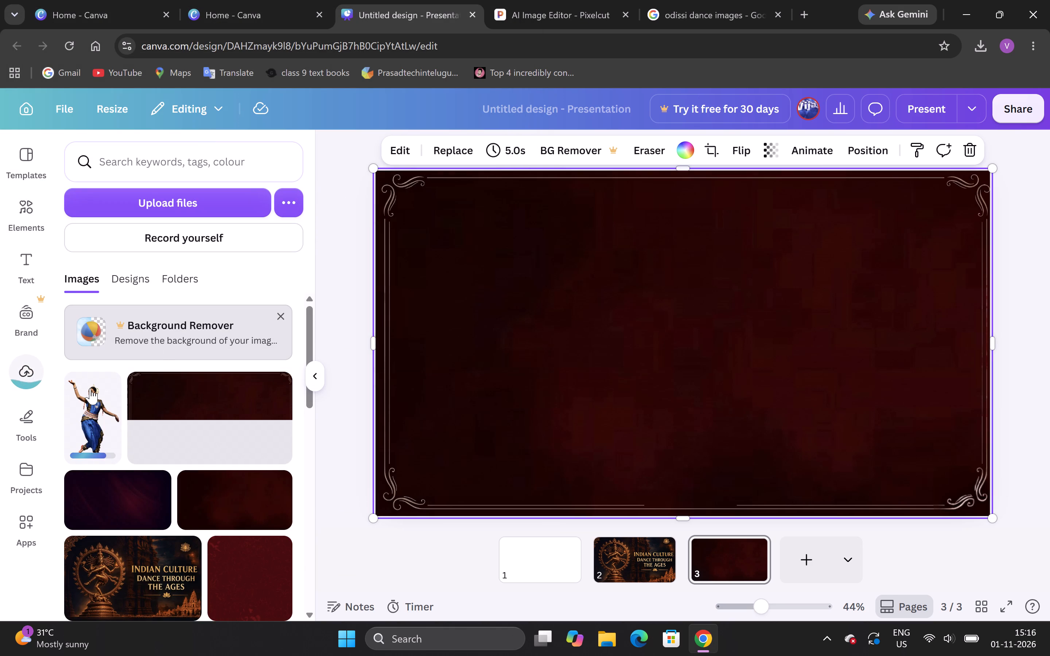
pyautogui.click(90, 388)
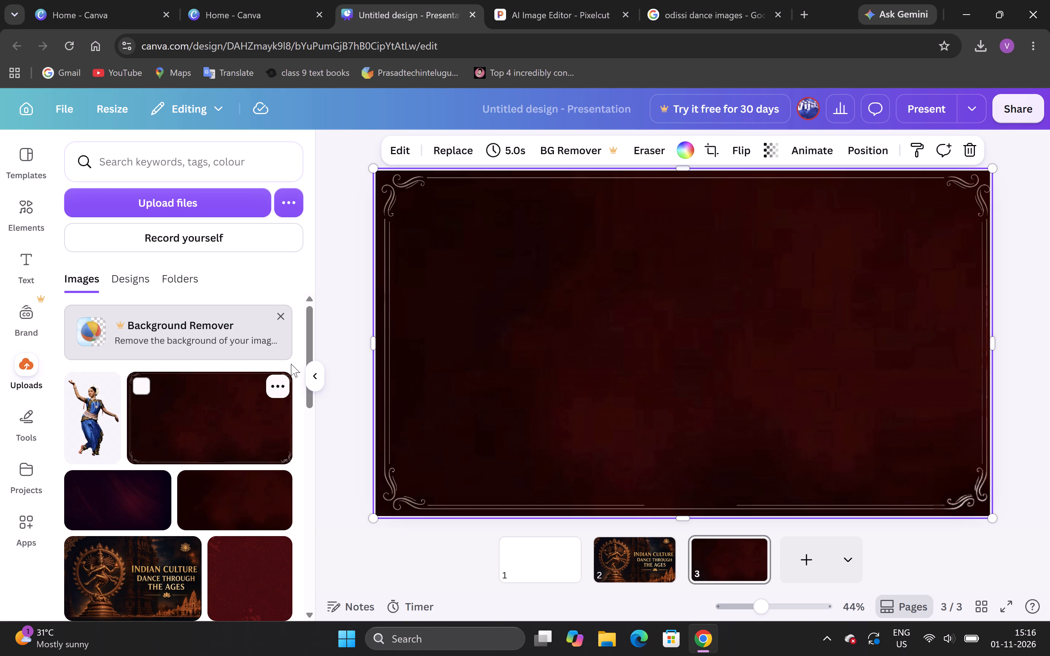
# Place the dancer cutout on page 3, just inside the left border of the slide and roughly centred vertically.
pyautogui.moveTo(110, 410); pyautogui.dragTo(452, 294)
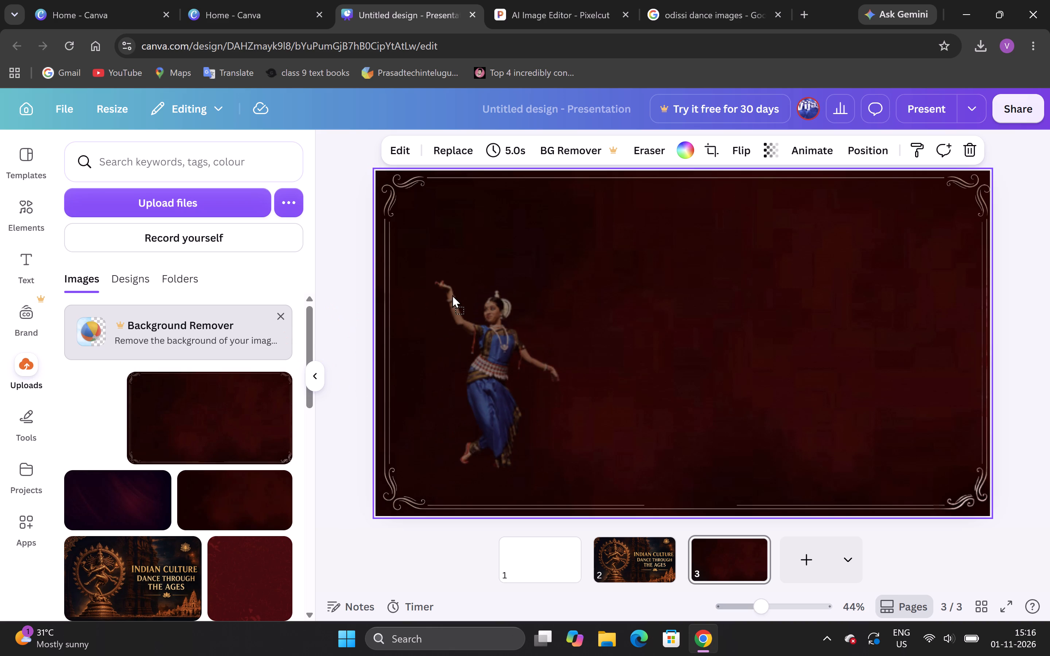
pyautogui.moveTo(452, 294); pyautogui.dragTo(456, 273)
pyautogui.moveTo(476, 354); pyautogui.dragTo(453, 350)
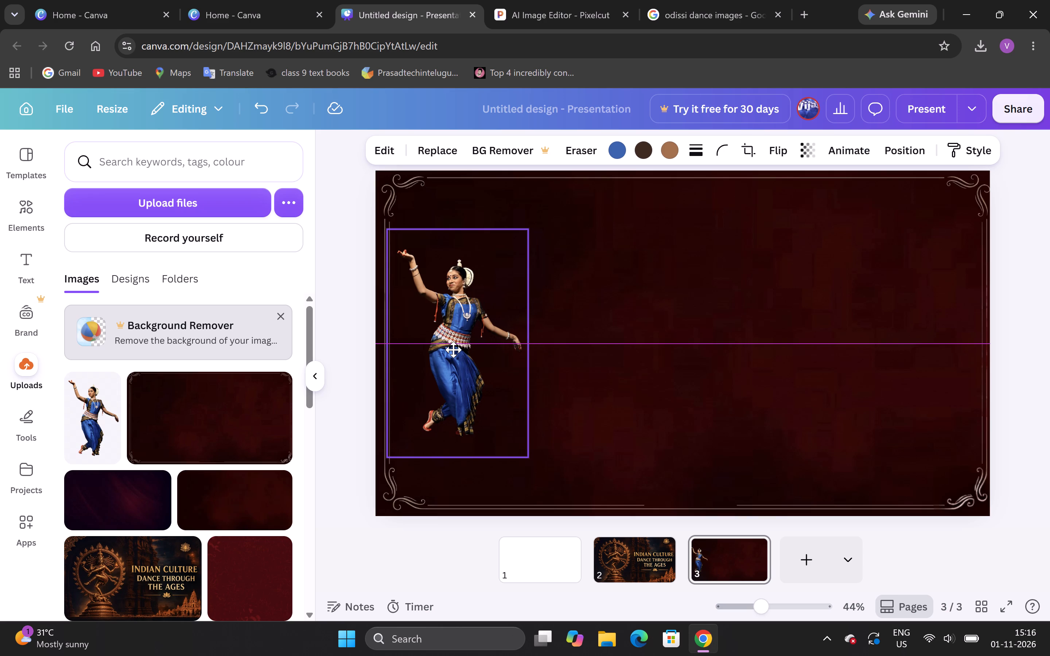
pyautogui.moveTo(453, 350); pyautogui.dragTo(444, 353)
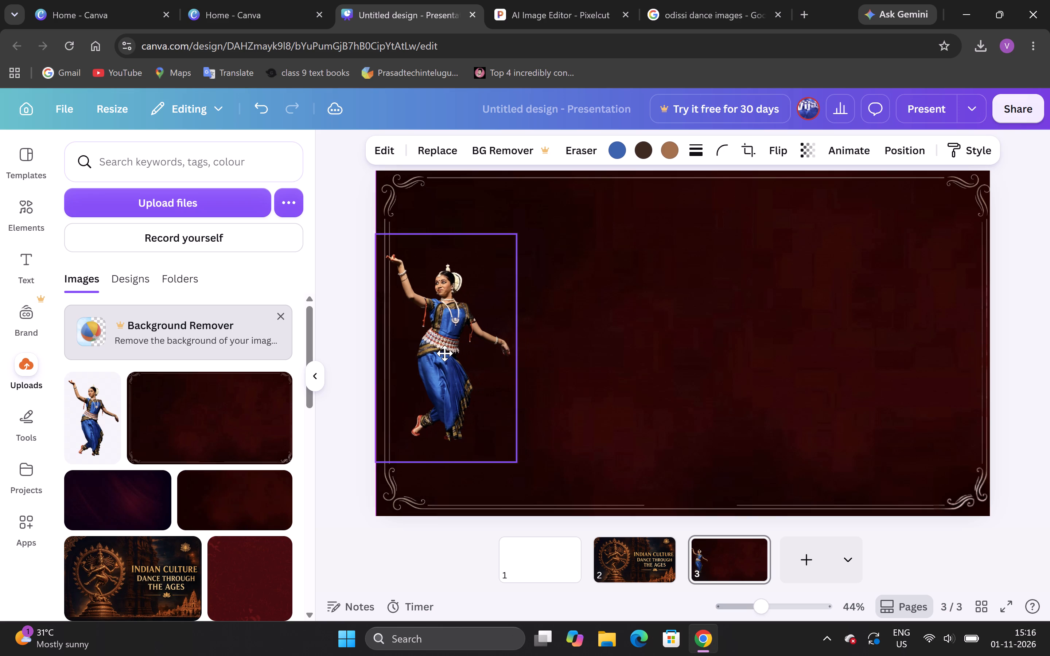
pyautogui.moveTo(444, 353); pyautogui.dragTo(455, 353)
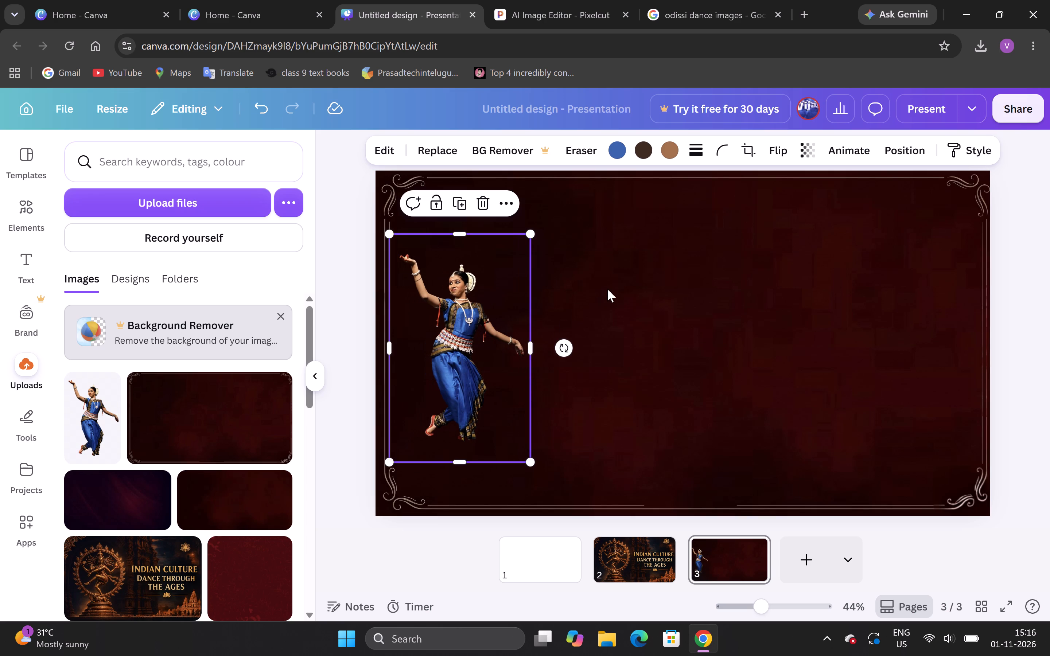
pyautogui.click(607, 289)
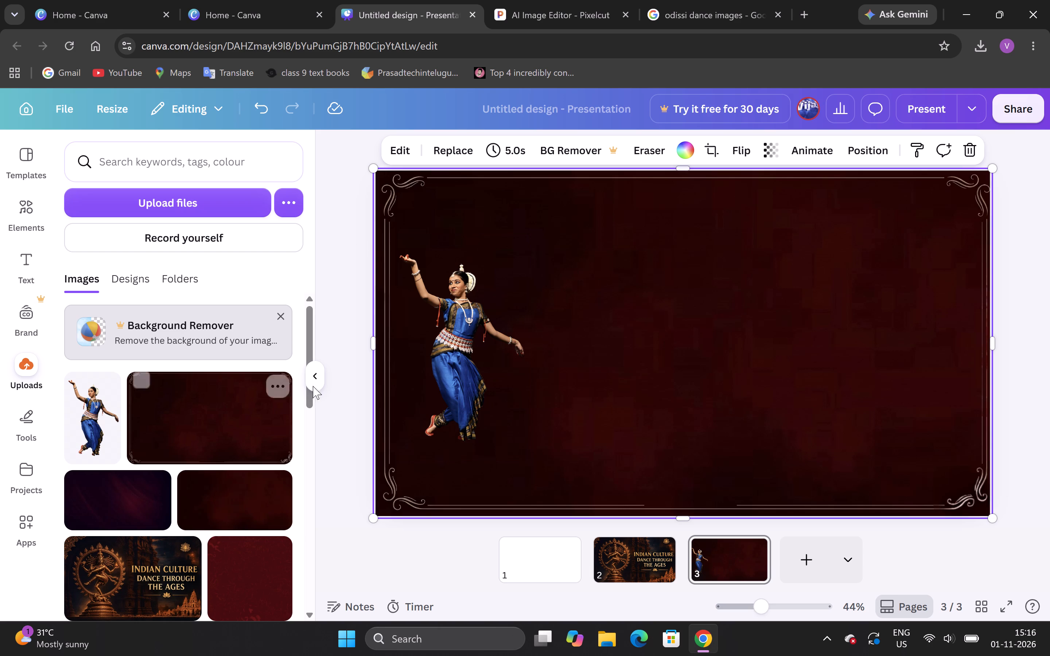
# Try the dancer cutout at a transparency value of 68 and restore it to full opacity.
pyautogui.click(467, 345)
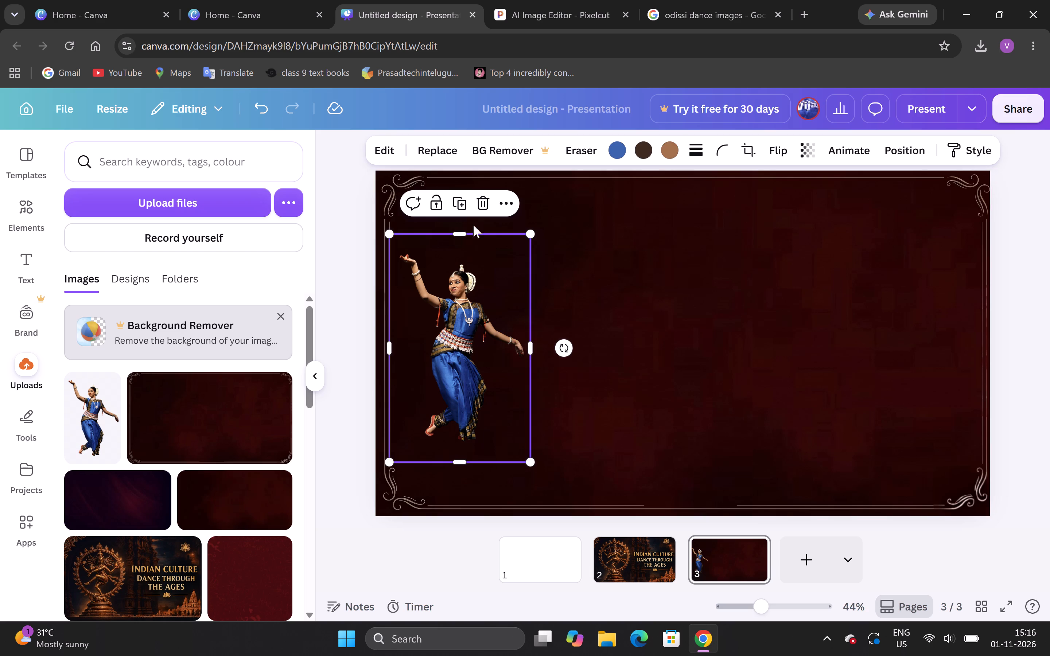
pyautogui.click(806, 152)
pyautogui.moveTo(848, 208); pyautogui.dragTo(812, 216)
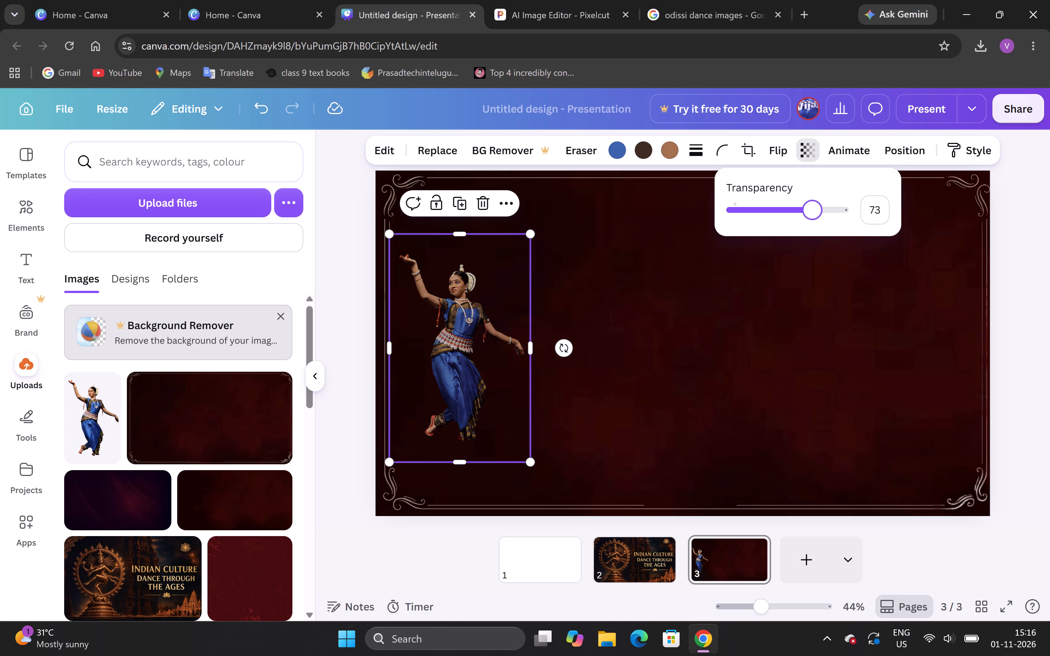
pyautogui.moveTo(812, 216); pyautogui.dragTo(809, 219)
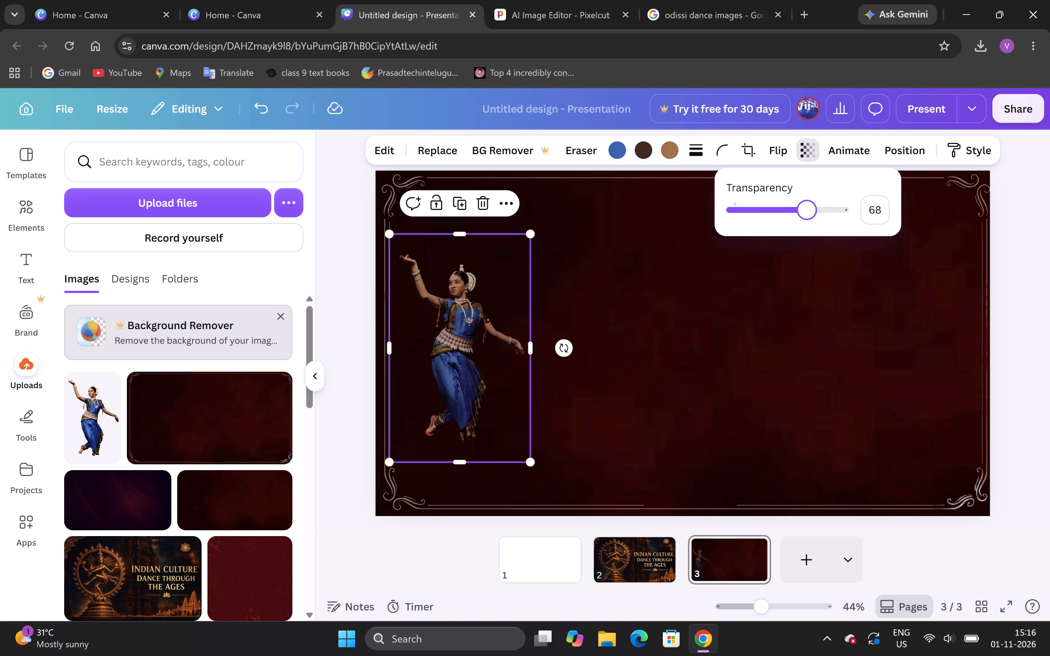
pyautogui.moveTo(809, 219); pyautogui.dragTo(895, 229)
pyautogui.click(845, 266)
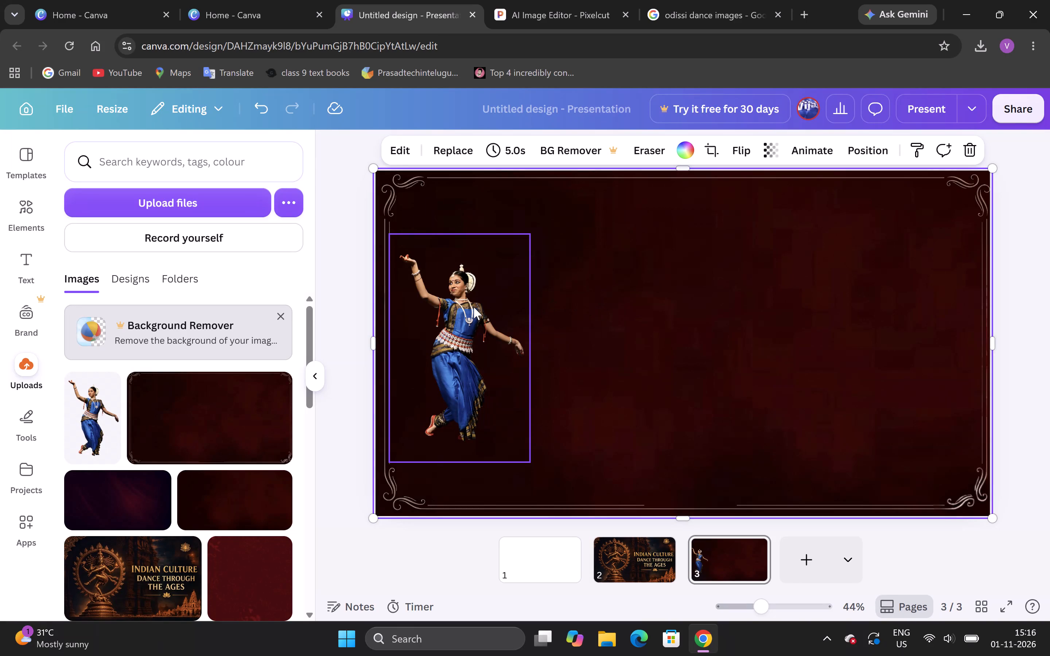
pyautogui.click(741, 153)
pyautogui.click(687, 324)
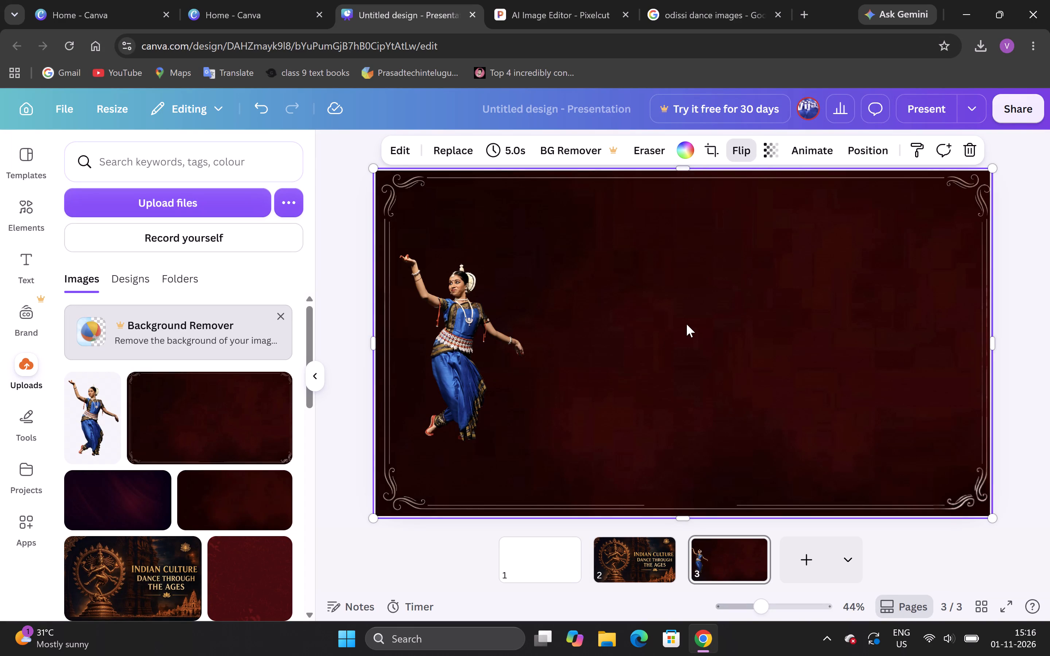
# Switch to the Google search for odissi dance images and look through its image results for another dance photo.
pyautogui.click(717, 0)
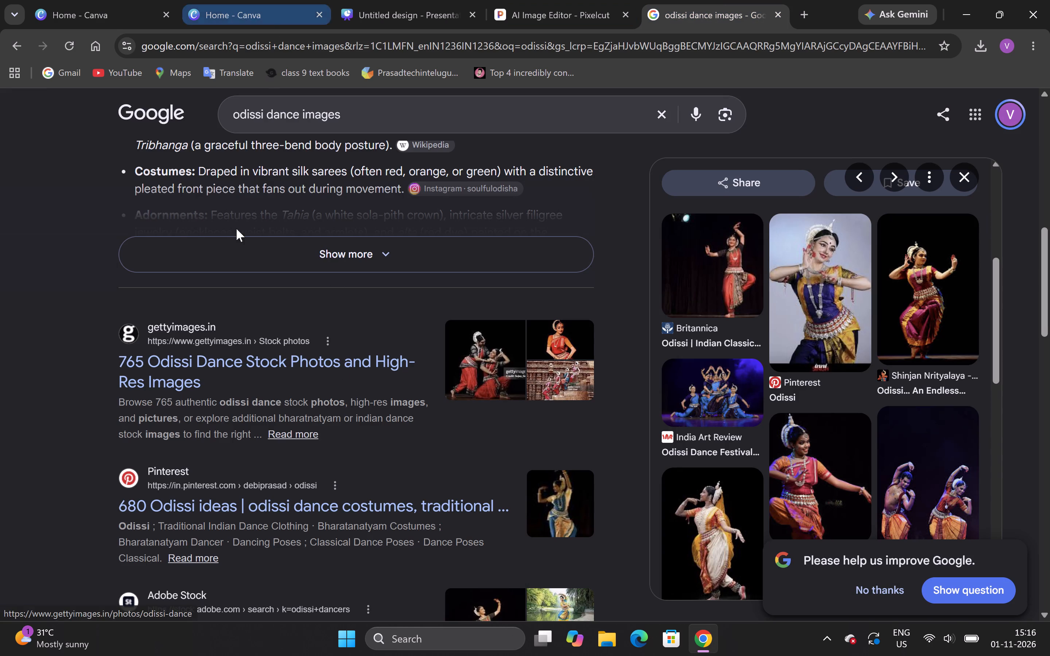
pyautogui.scroll(8, 236, 241)
pyautogui.click(216, 181)
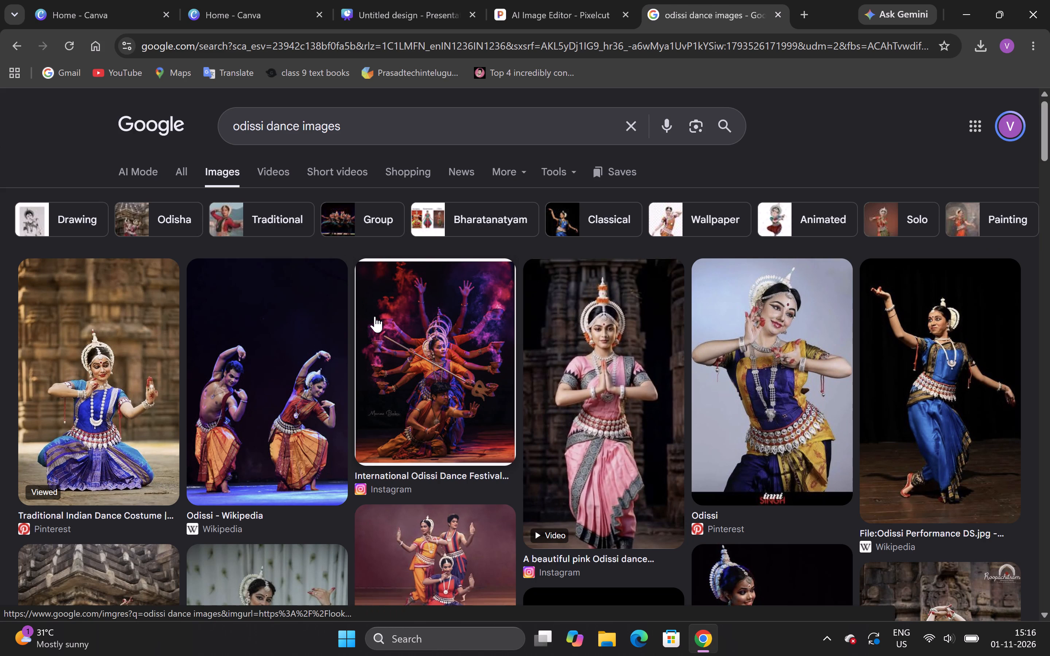
pyautogui.scroll(-2, 451, 407)
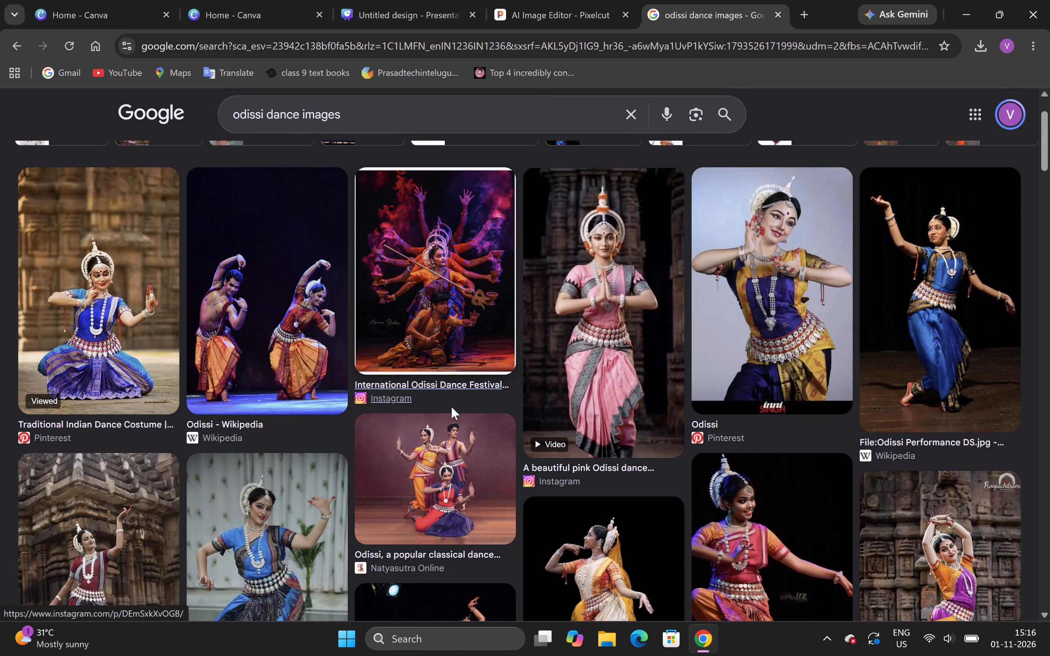
pyautogui.scroll(-2, 451, 407)
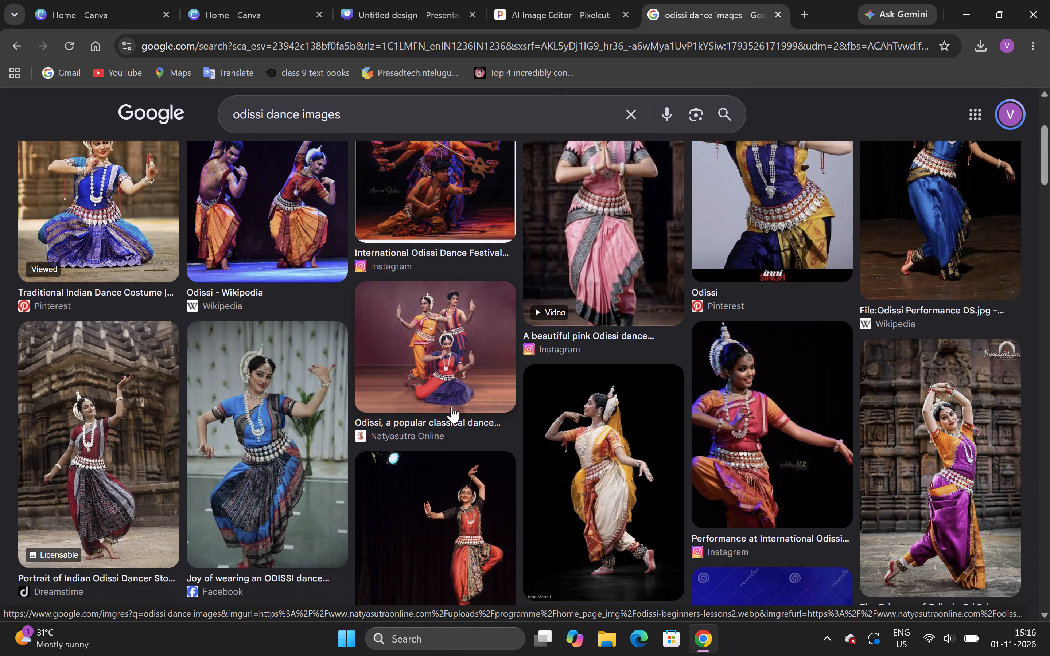
pyautogui.scroll(-1, 451, 407)
pyautogui.click(246, 584)
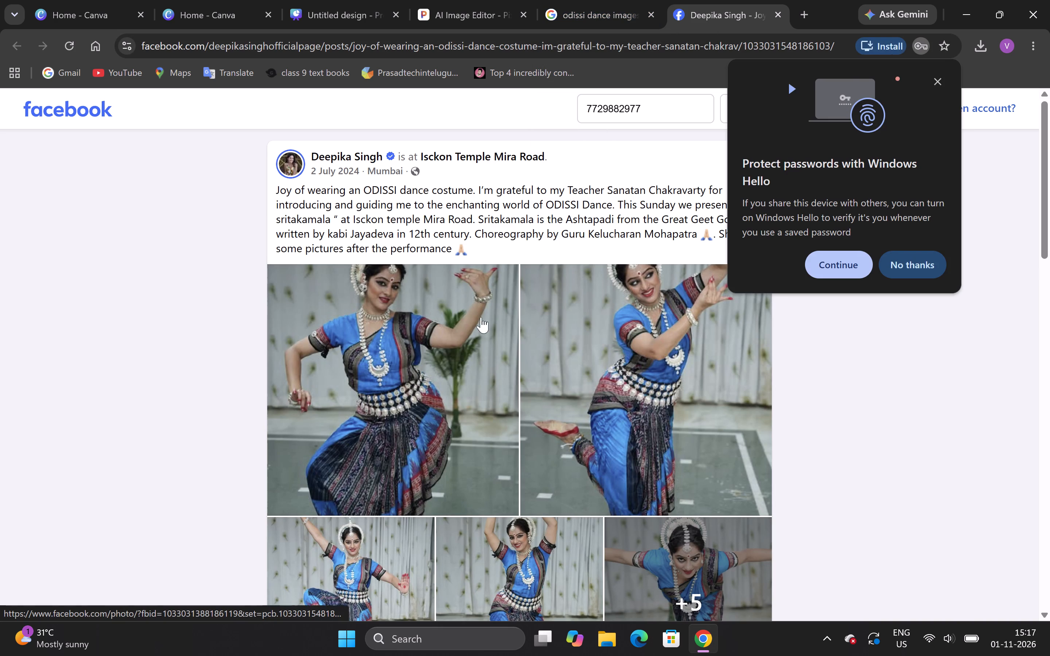
pyautogui.click(595, 0)
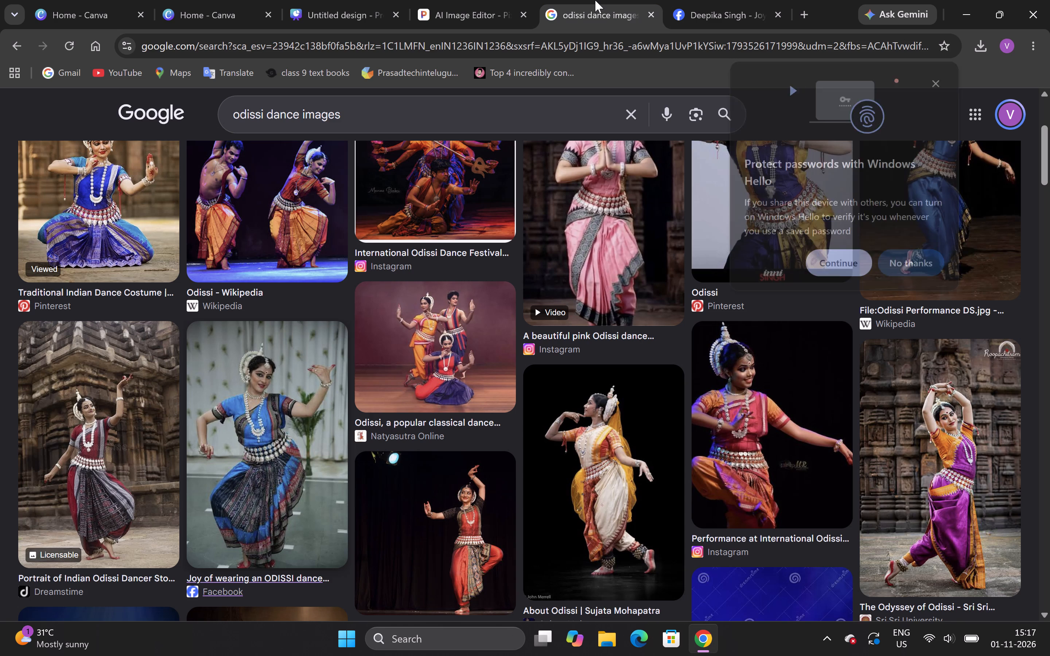
pyautogui.scroll(-2, 405, 331)
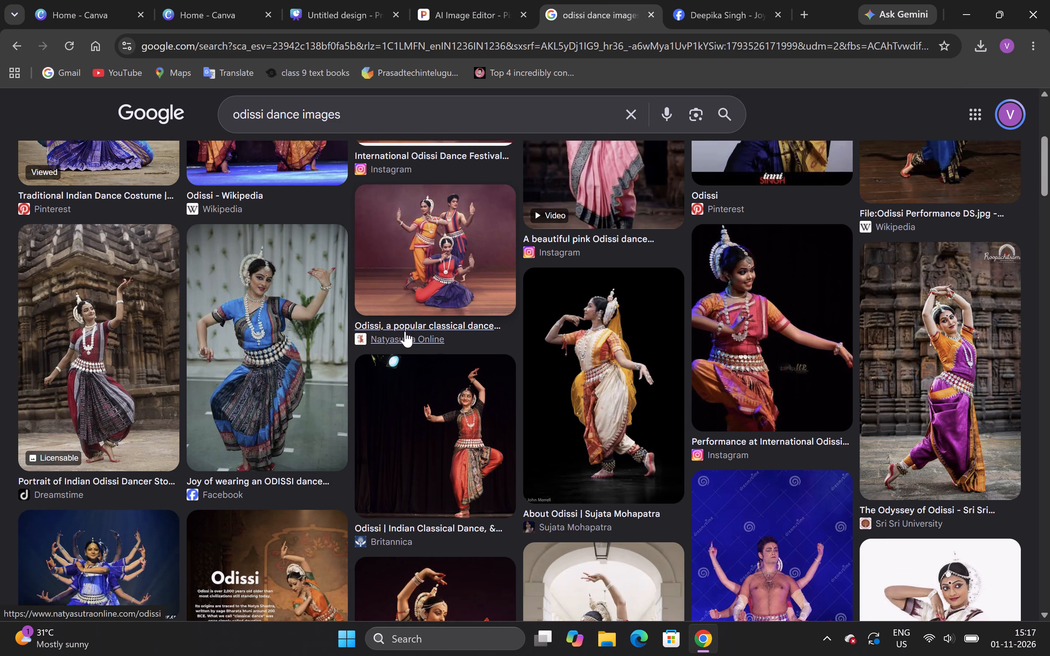
pyautogui.scroll(-4, 405, 331)
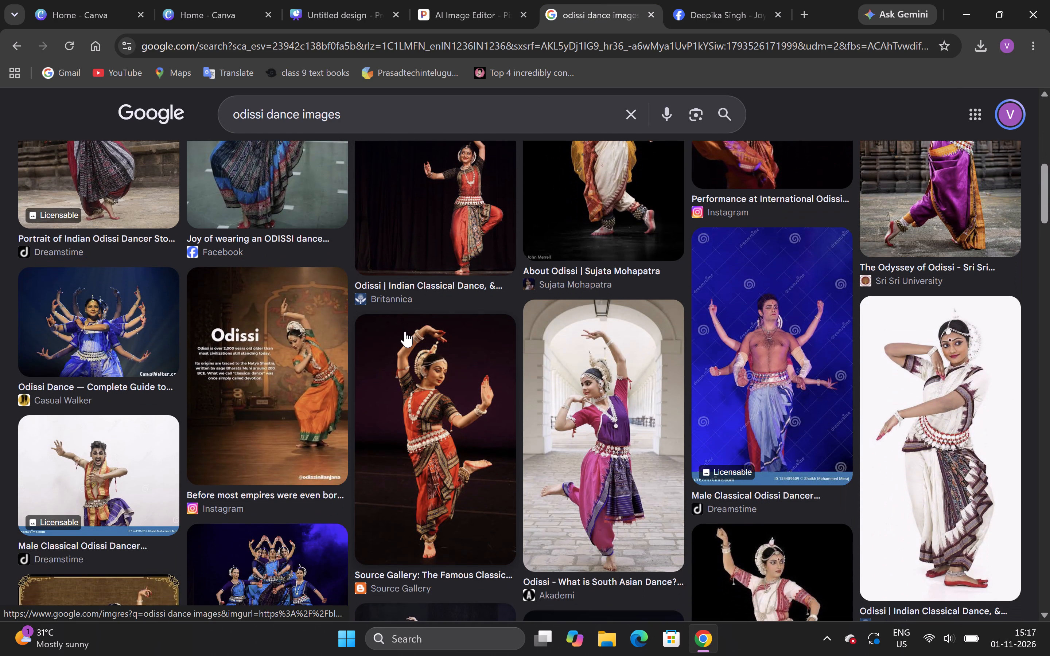
pyautogui.scroll(-2, 405, 331)
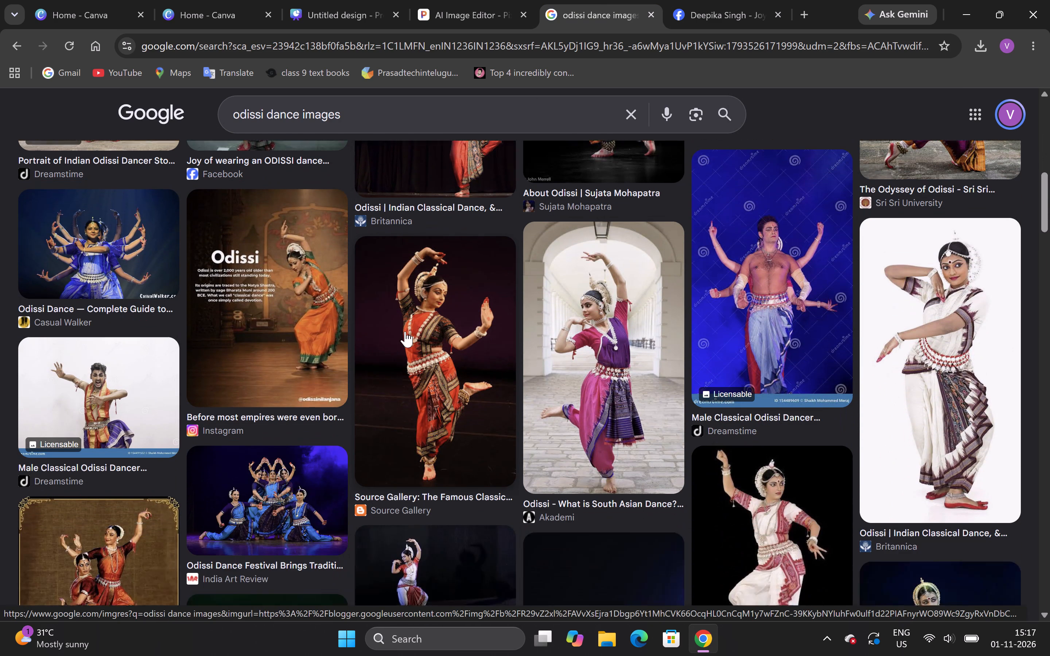
pyautogui.scroll(-3, 405, 331)
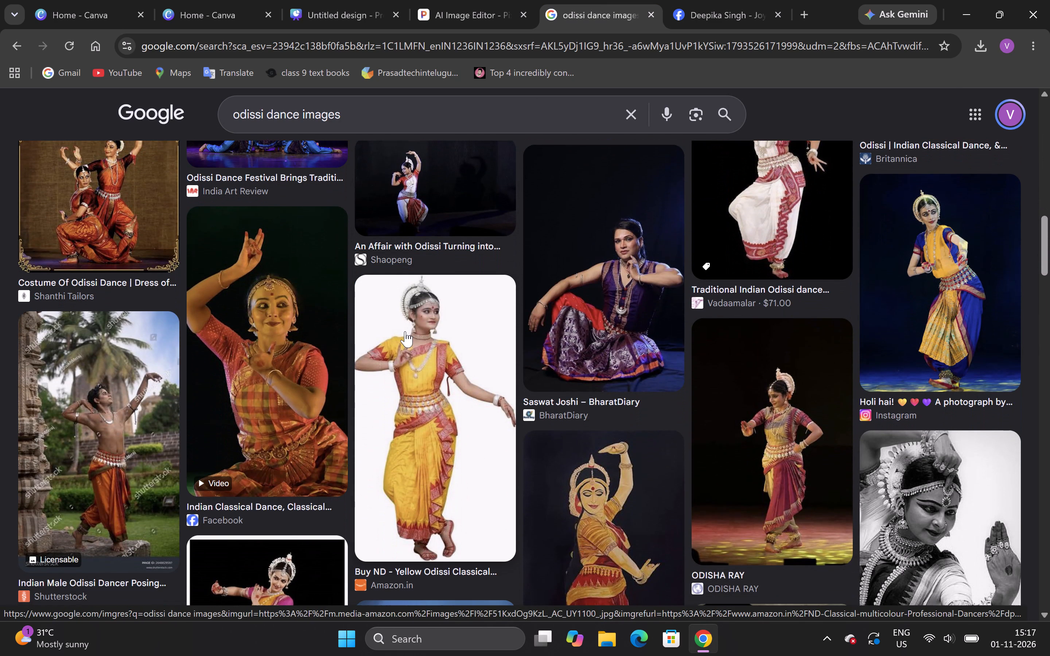
pyautogui.scroll(-1, 405, 331)
pyautogui.scroll(1, 405, 331)
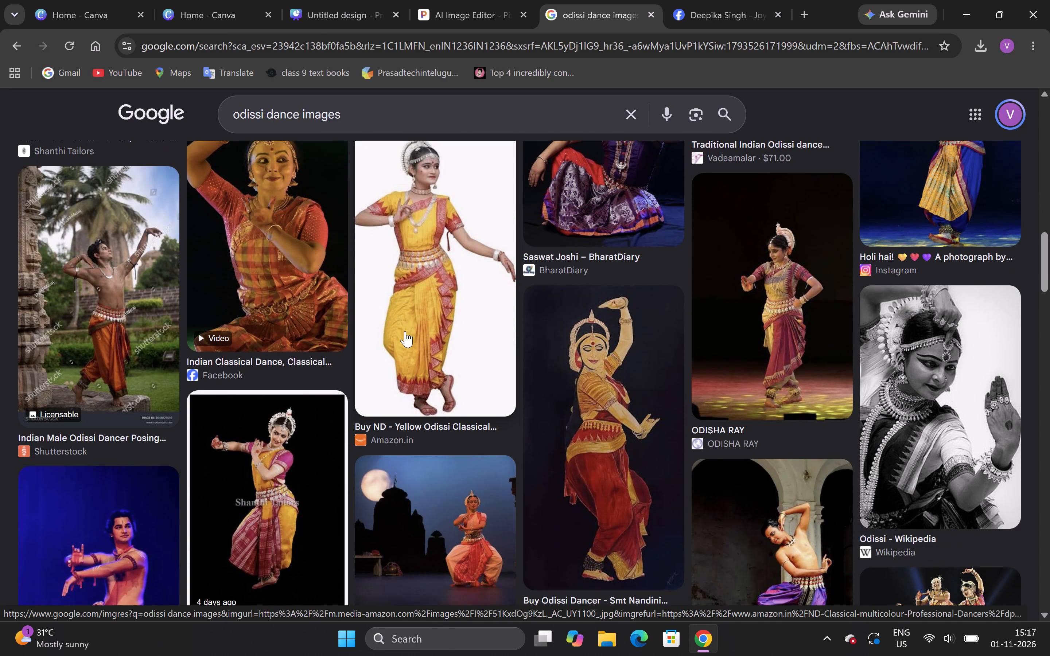
pyautogui.scroll(3, 405, 331)
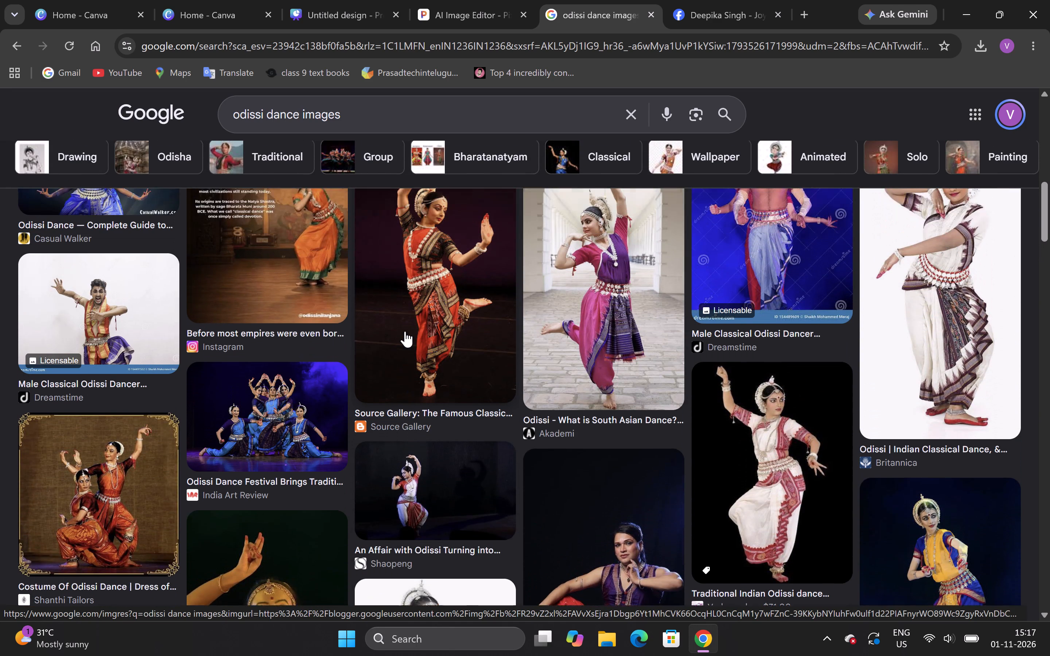
pyautogui.scroll(1, 405, 331)
# Save the India Art Review photo of the Odissi group in blue costumes to Downloads as a JPEG named odissi 2.
pyautogui.click(275, 413)
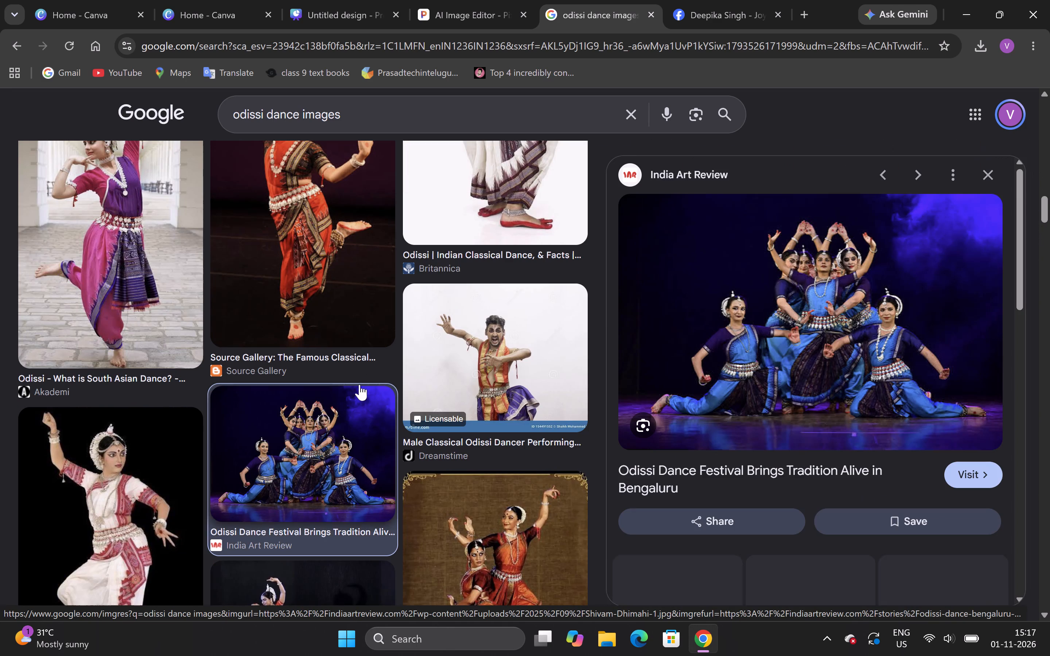
pyautogui.rightClick(769, 312)
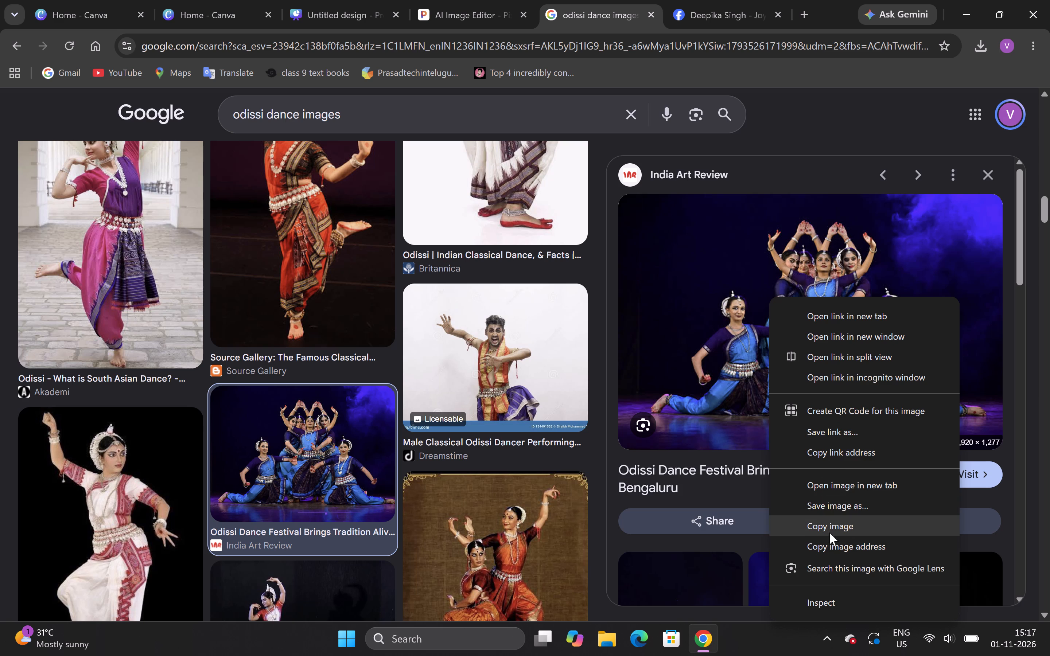
pyautogui.click(829, 505)
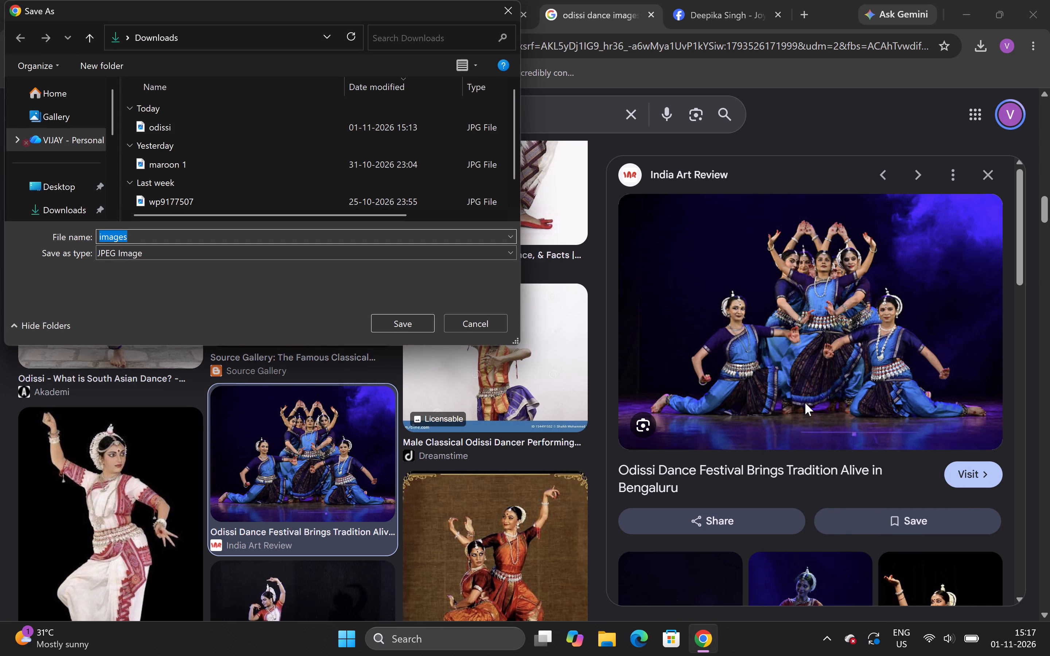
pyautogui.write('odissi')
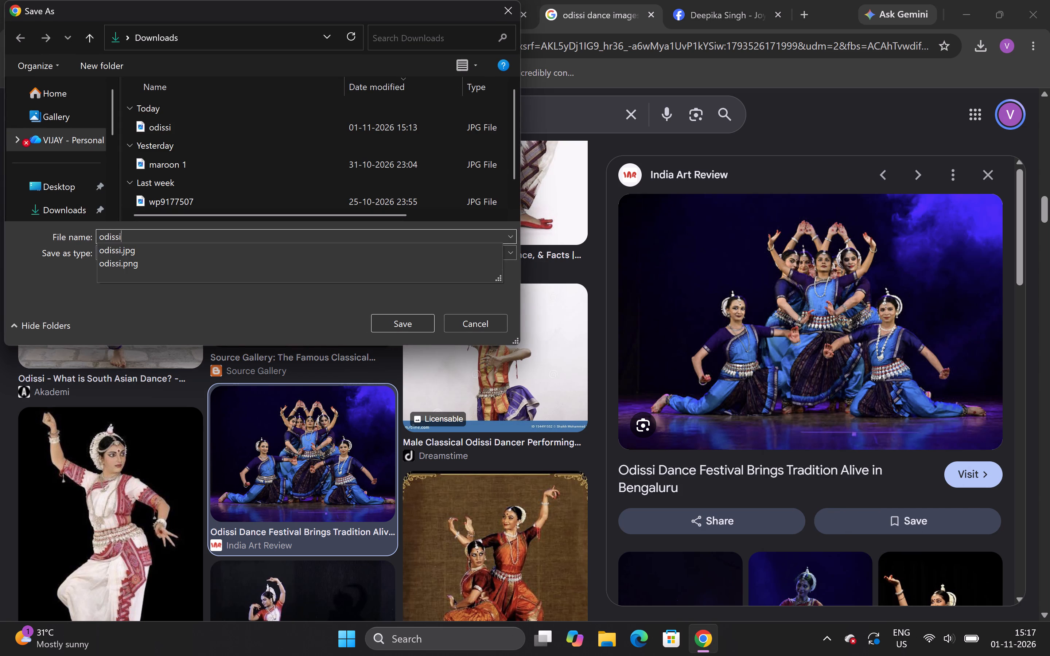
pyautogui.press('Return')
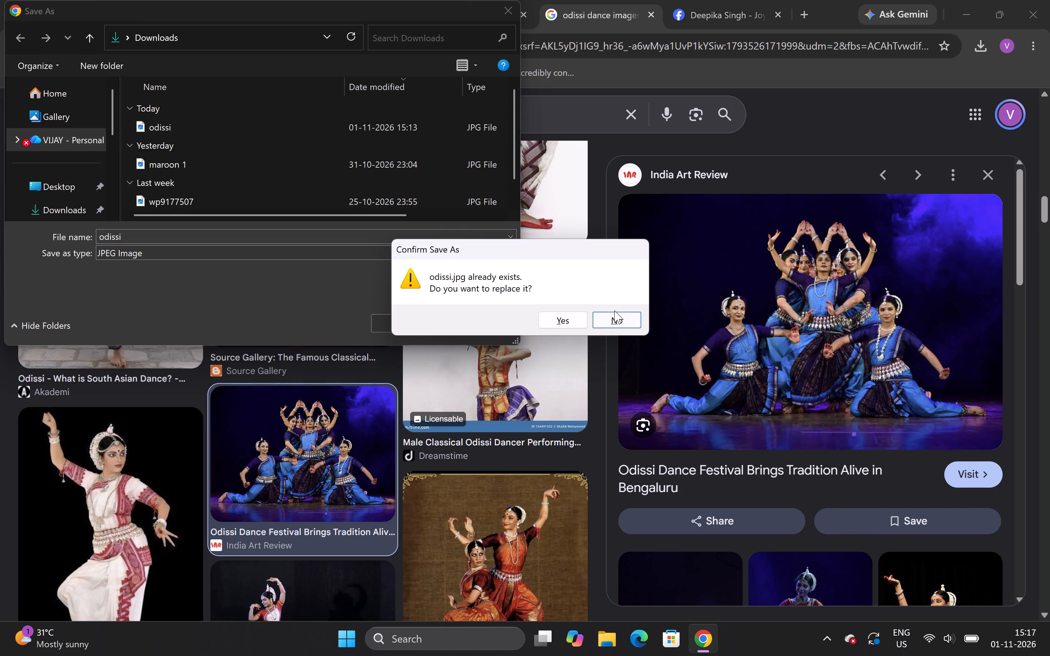
pyautogui.click(614, 311)
pyautogui.moveTo(626, 312); pyautogui.dragTo(191, 284)
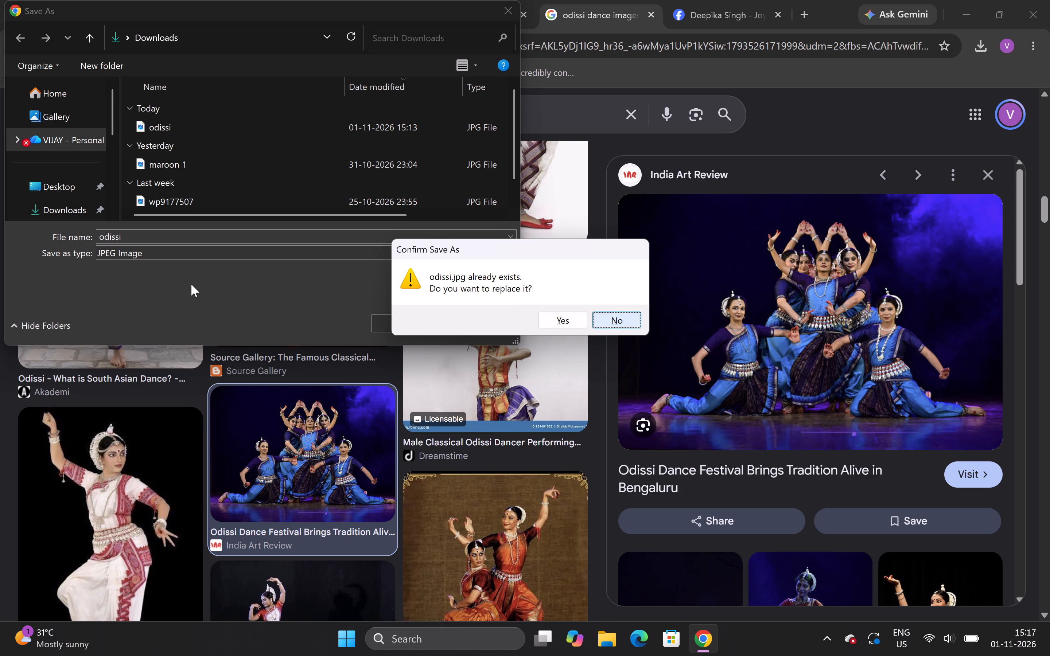
pyautogui.moveTo(191, 284); pyautogui.dragTo(603, 320)
pyautogui.click(603, 320)
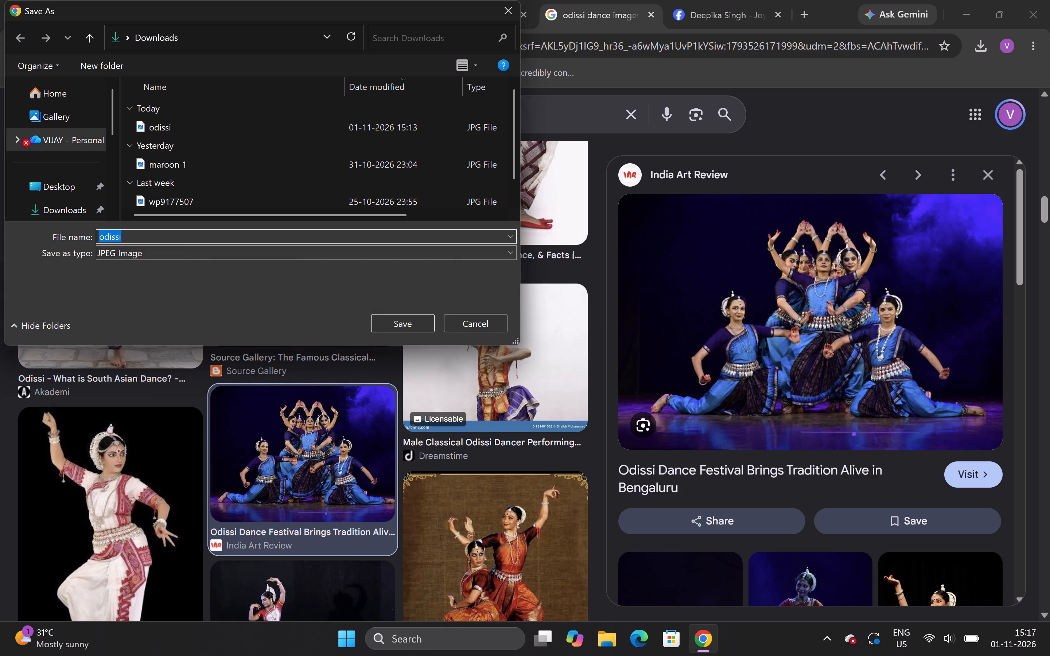
pyautogui.click(197, 235)
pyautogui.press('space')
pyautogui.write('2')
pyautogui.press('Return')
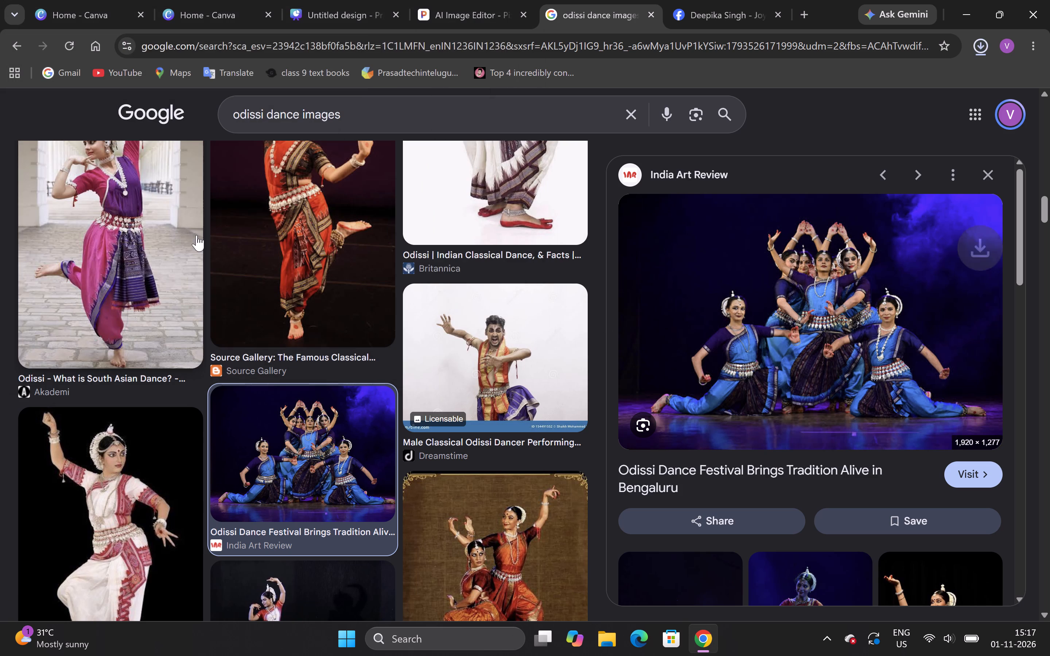
# Remove the background from the odissi 2 image in Pixelcut and download the cutout at the free preview resolution.
pyautogui.click(478, 0)
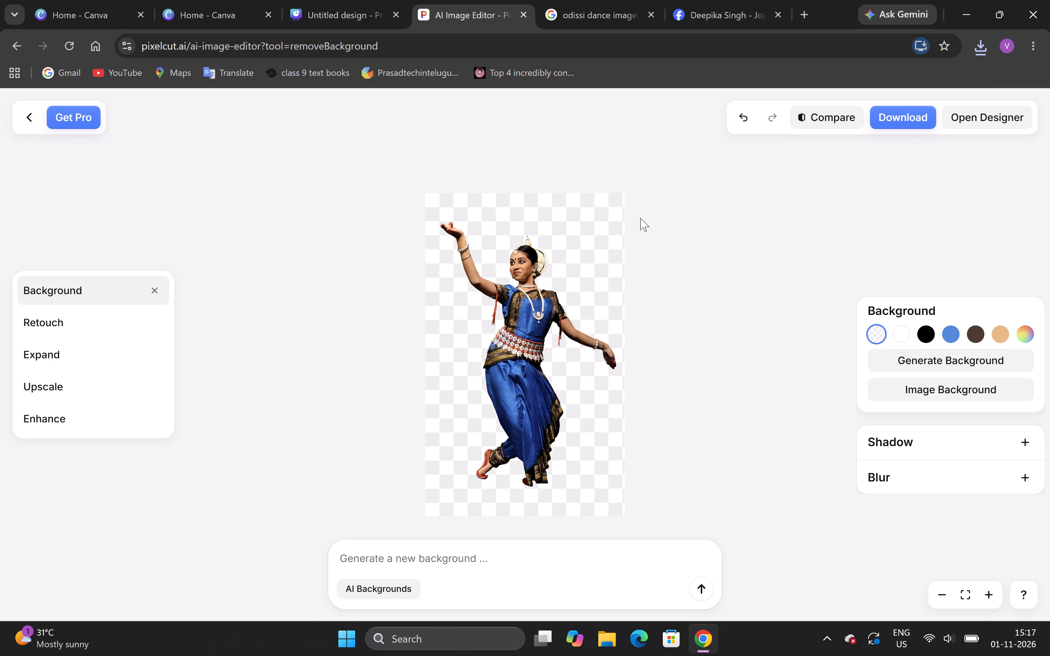
pyautogui.click(640, 218)
pyautogui.click(34, 125)
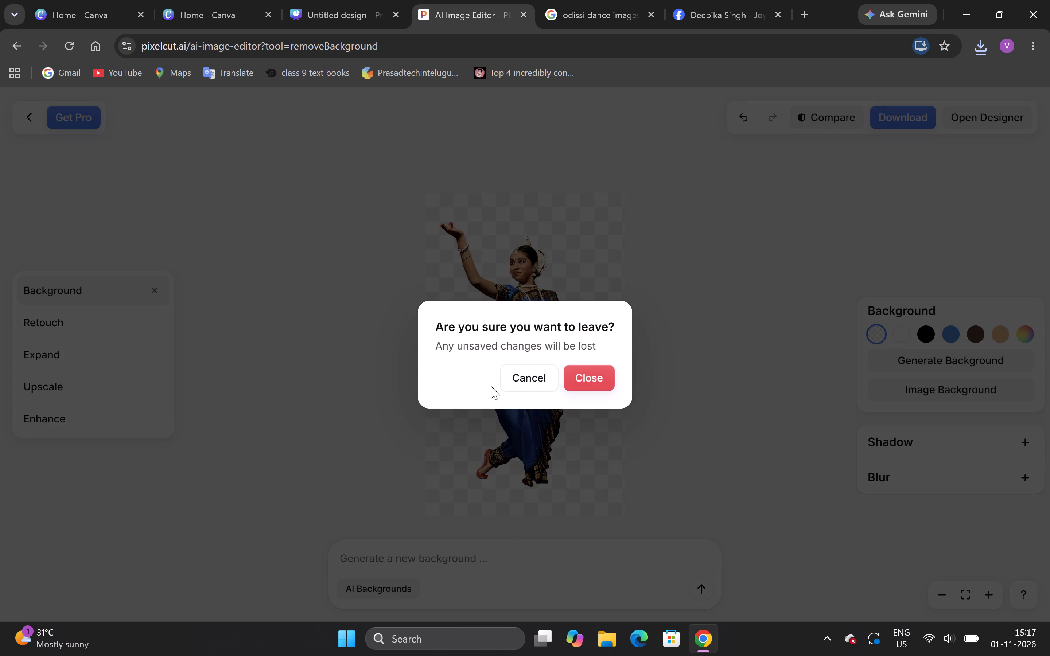
pyautogui.moveTo(599, 364); pyautogui.dragTo(600, 377)
pyautogui.click(600, 377)
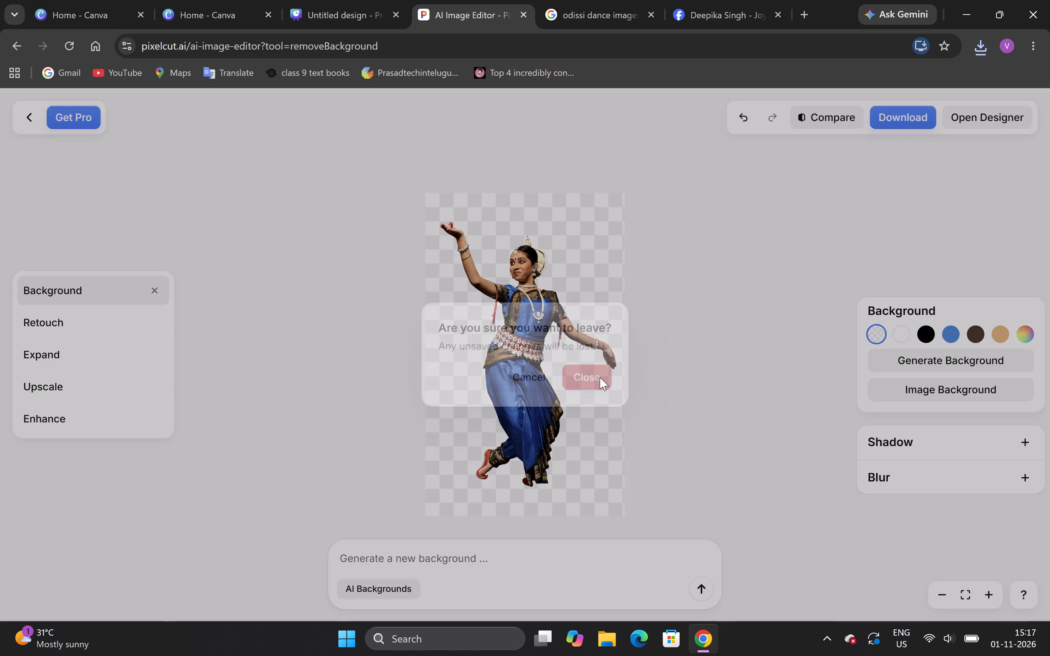
pyautogui.click(536, 414)
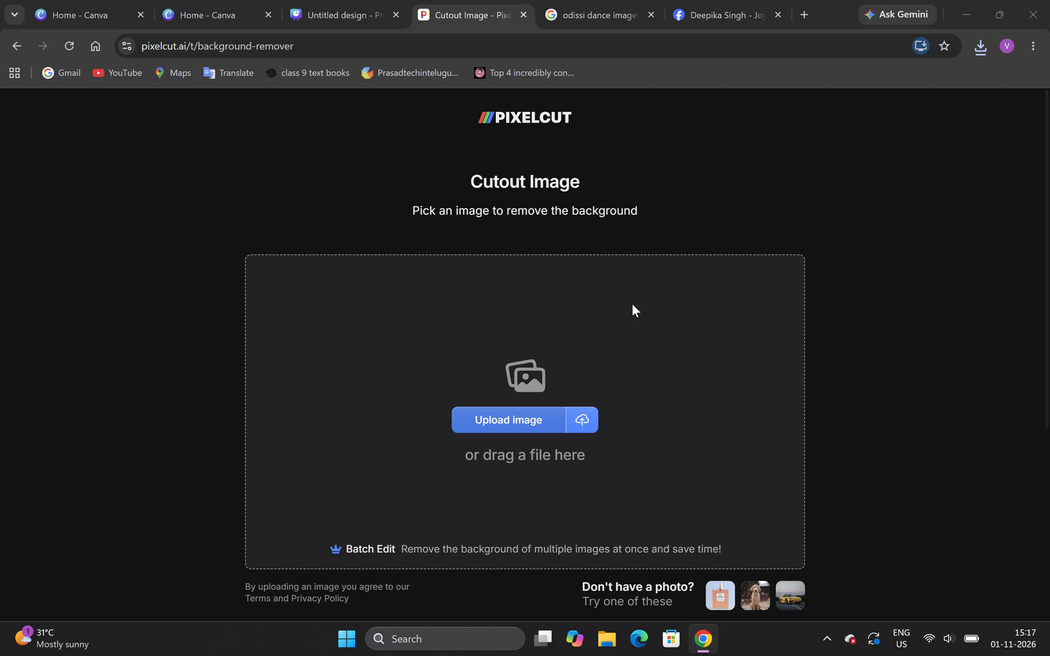
pyautogui.doubleClick(259, 125)
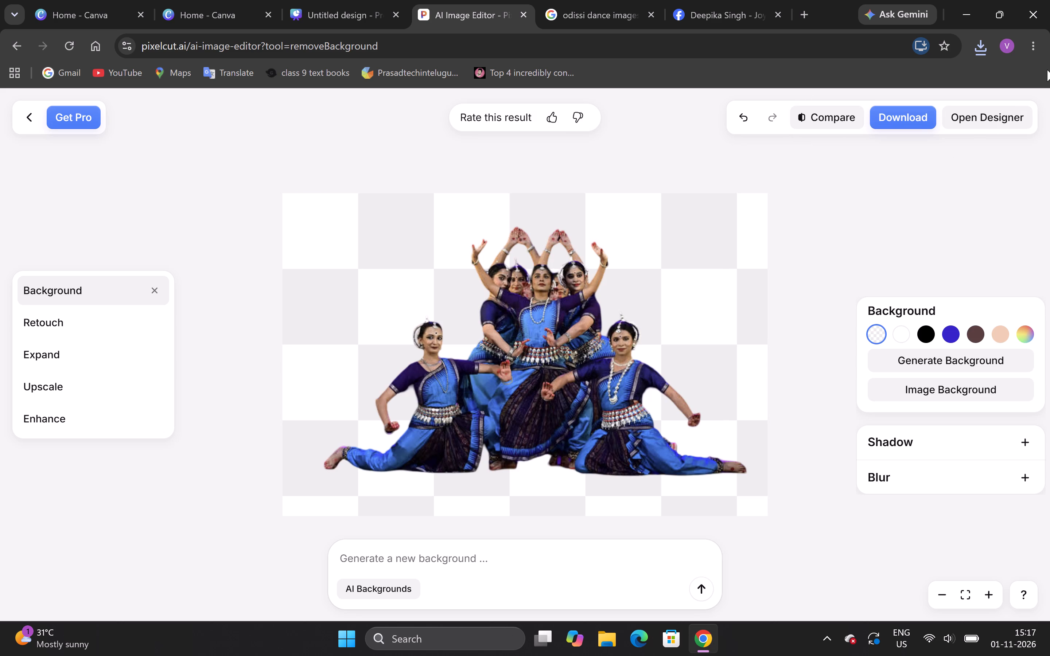
pyautogui.click(921, 121)
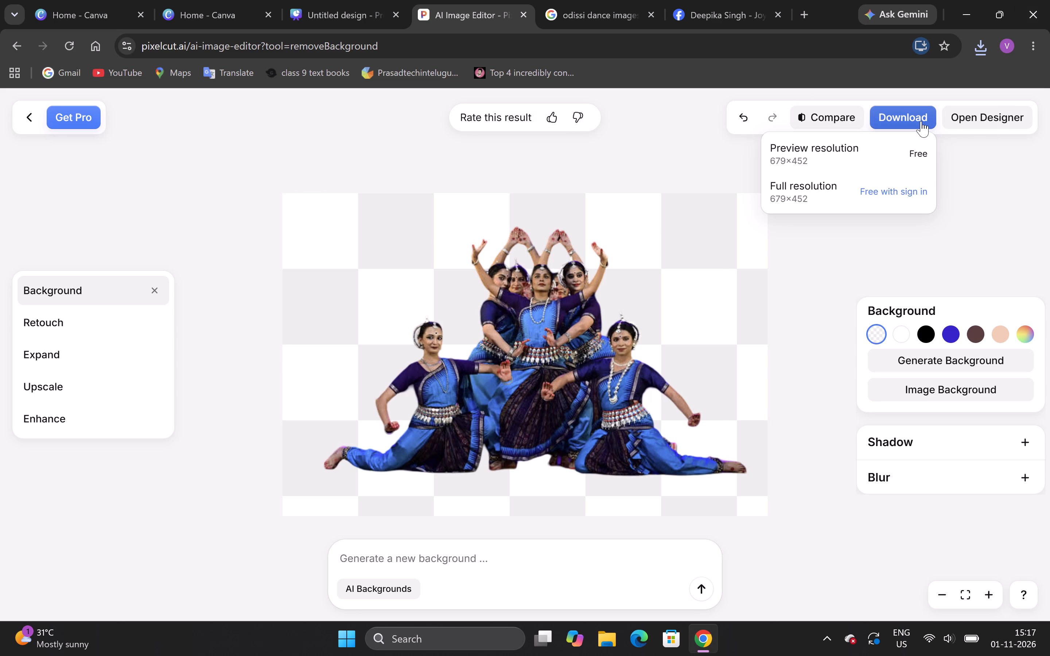
pyautogui.click(918, 151)
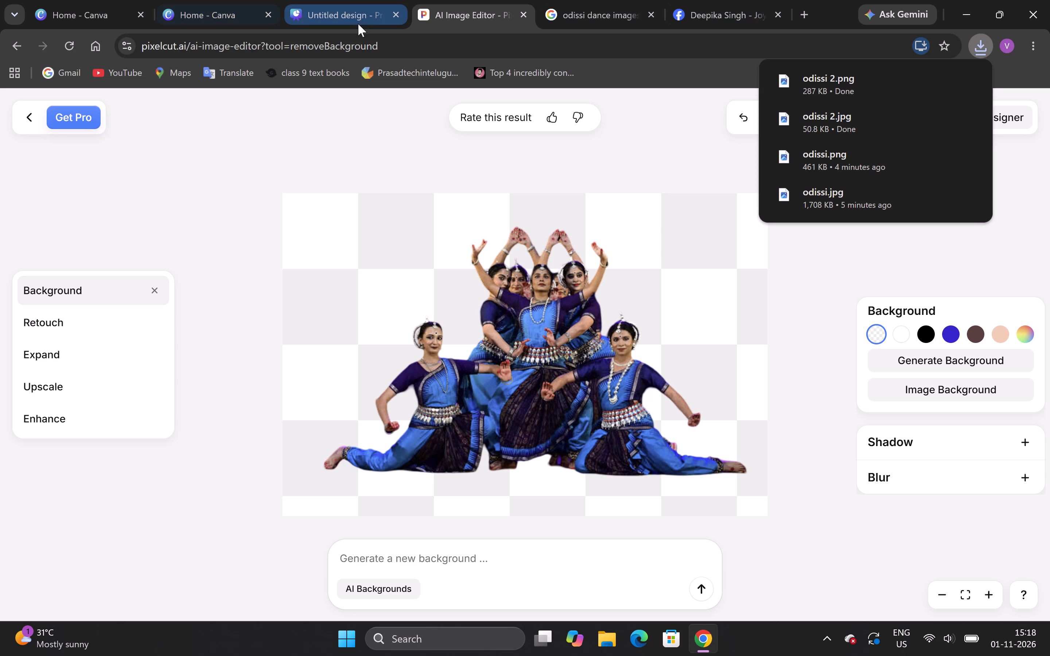
# Upload the odissi 2 PNG cutout to the Canva uploads.
pyautogui.click(338, 0)
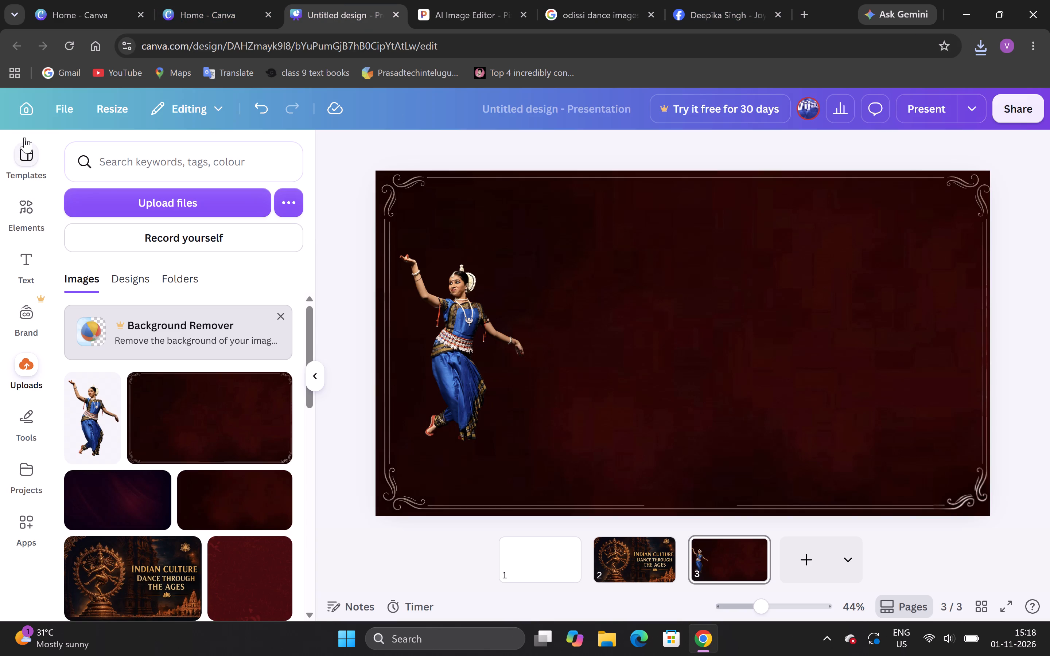
pyautogui.click(127, 195)
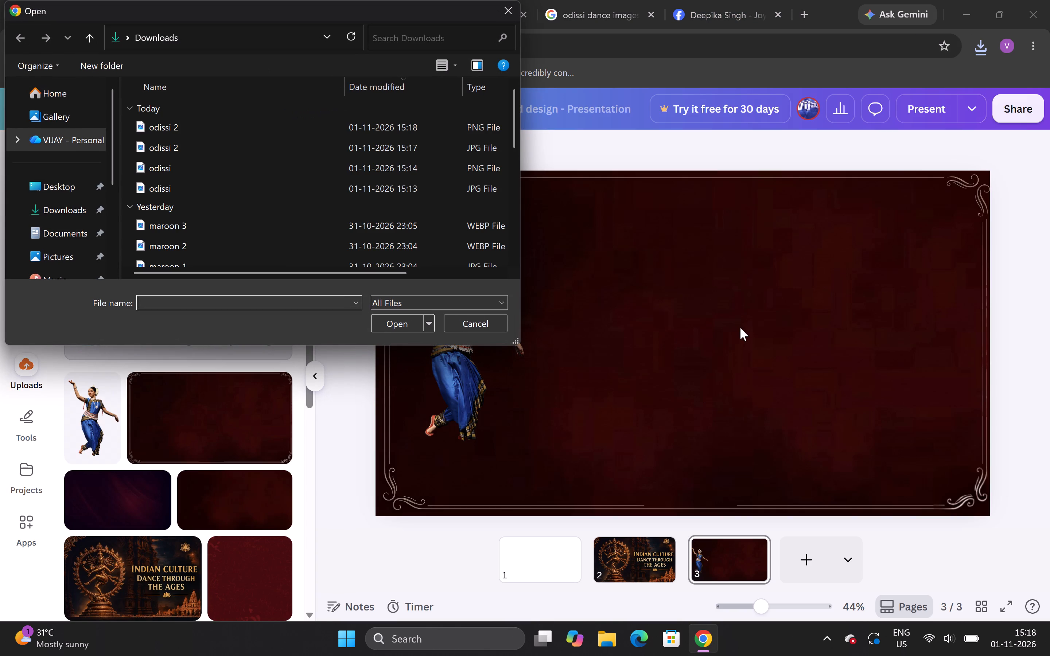
pyautogui.doubleClick(309, 128)
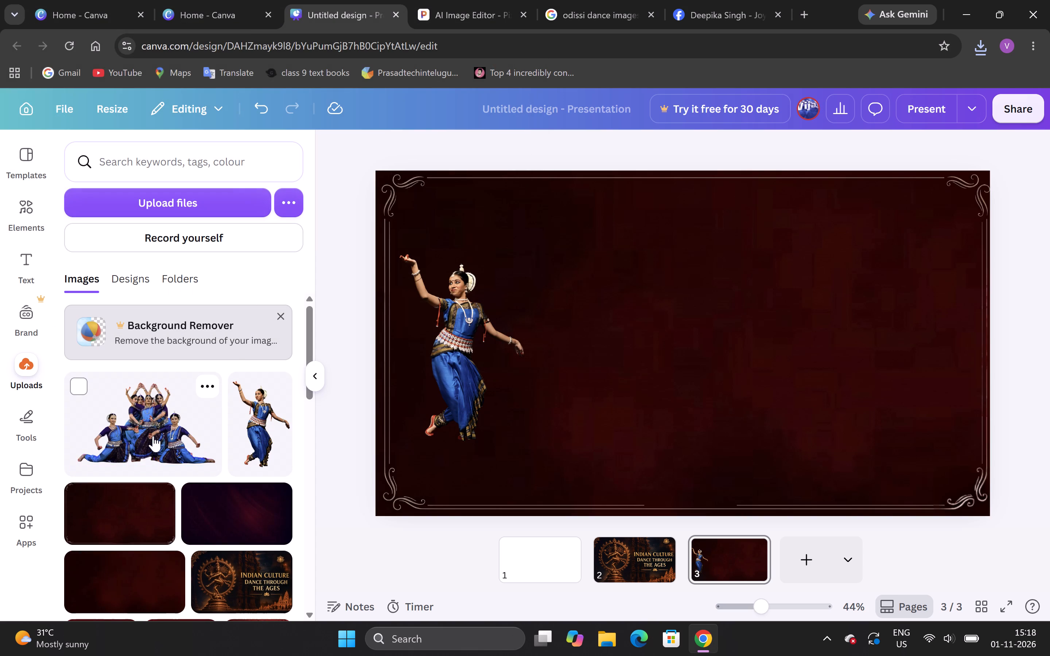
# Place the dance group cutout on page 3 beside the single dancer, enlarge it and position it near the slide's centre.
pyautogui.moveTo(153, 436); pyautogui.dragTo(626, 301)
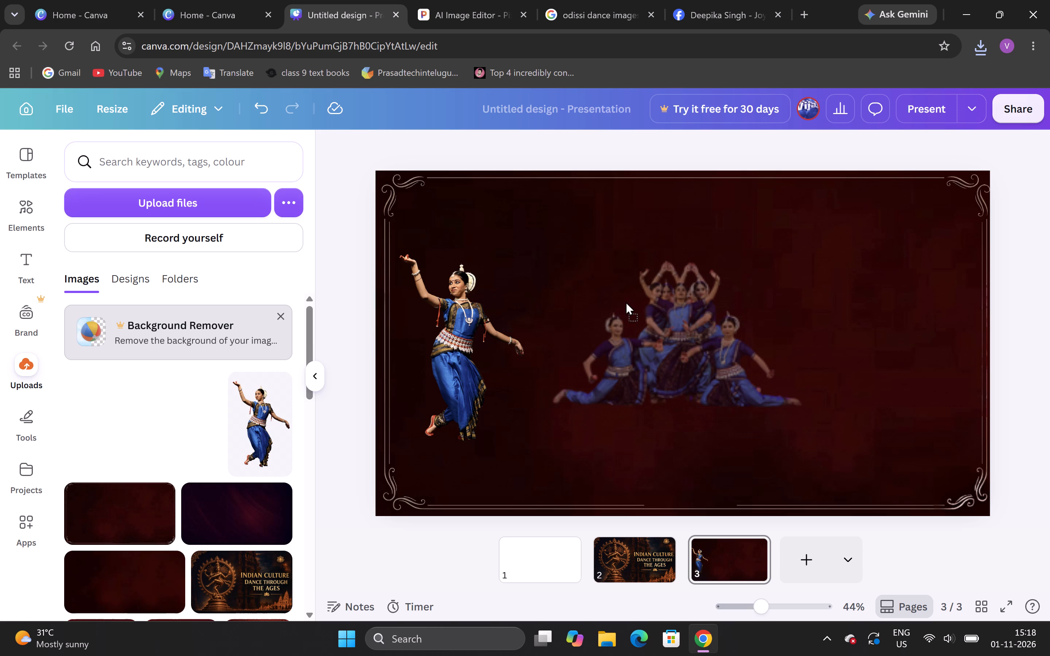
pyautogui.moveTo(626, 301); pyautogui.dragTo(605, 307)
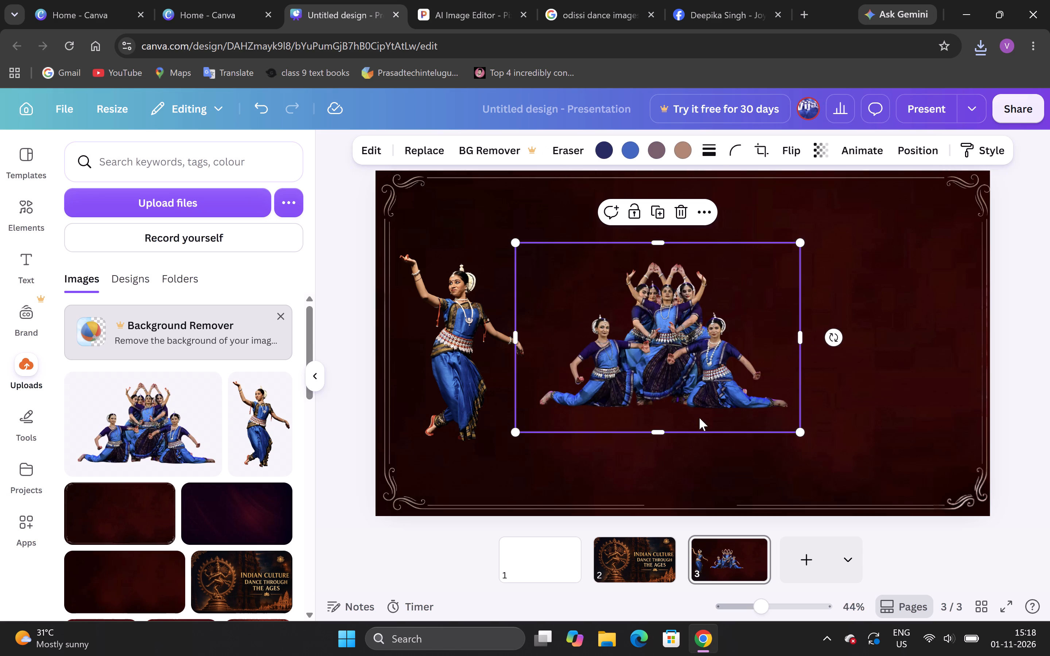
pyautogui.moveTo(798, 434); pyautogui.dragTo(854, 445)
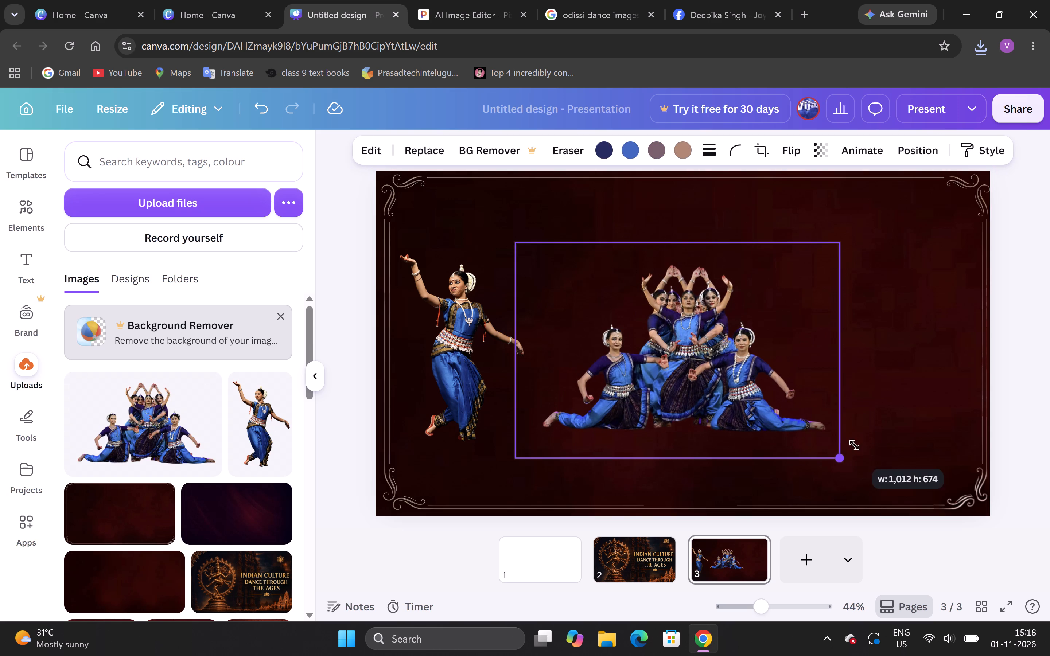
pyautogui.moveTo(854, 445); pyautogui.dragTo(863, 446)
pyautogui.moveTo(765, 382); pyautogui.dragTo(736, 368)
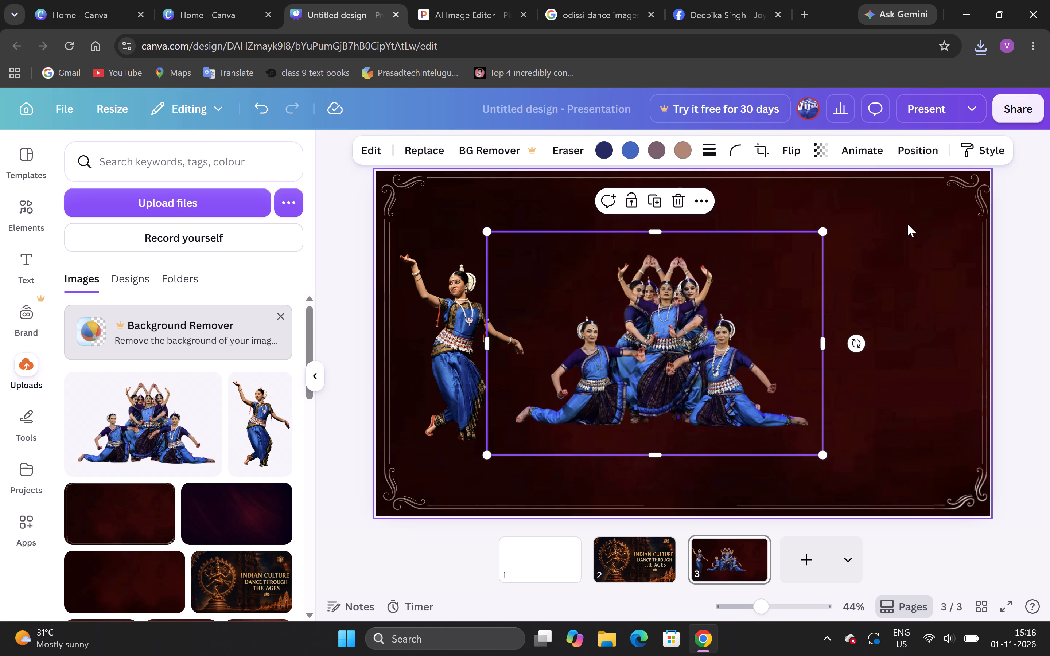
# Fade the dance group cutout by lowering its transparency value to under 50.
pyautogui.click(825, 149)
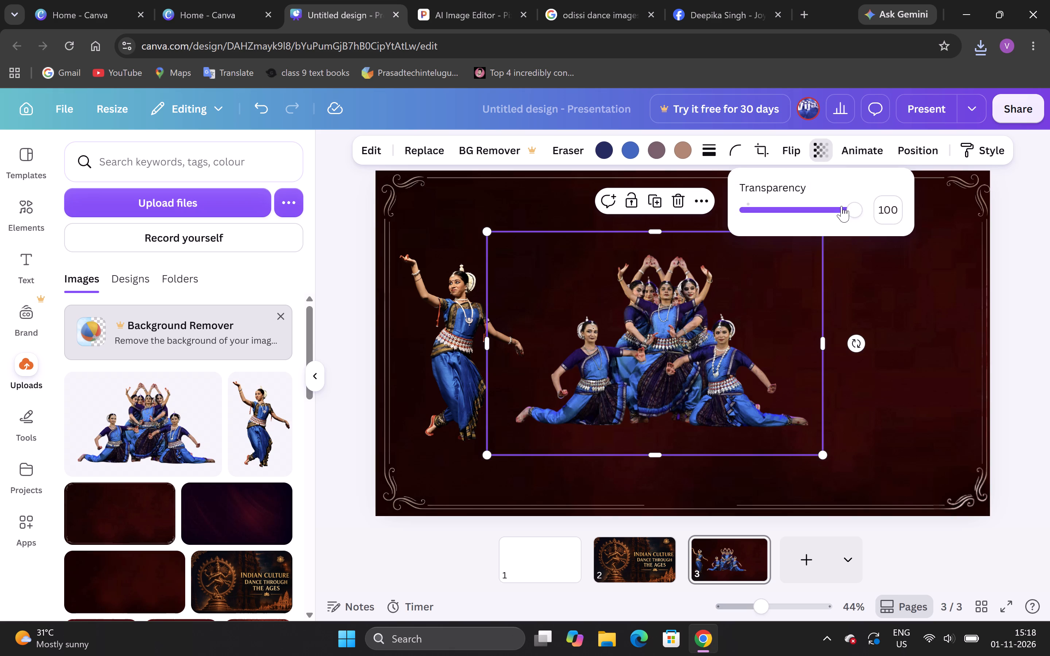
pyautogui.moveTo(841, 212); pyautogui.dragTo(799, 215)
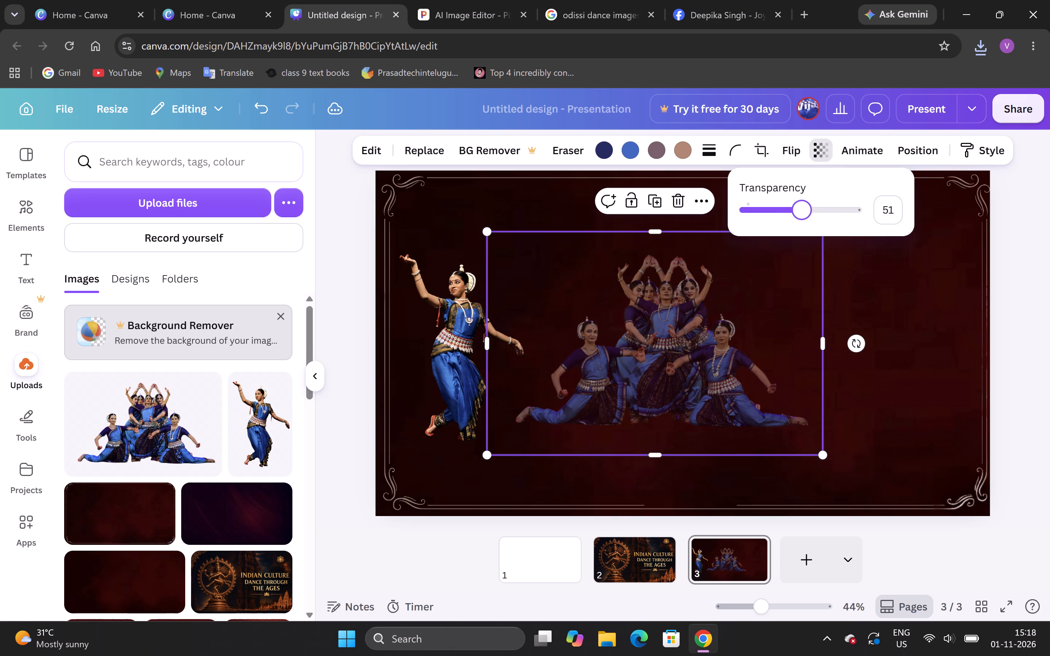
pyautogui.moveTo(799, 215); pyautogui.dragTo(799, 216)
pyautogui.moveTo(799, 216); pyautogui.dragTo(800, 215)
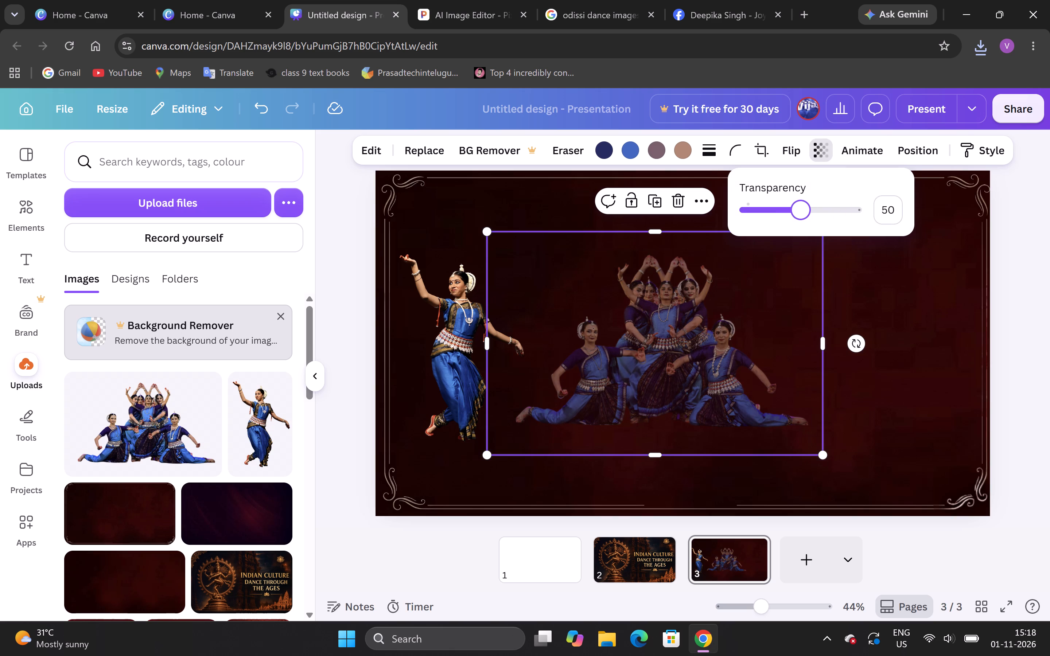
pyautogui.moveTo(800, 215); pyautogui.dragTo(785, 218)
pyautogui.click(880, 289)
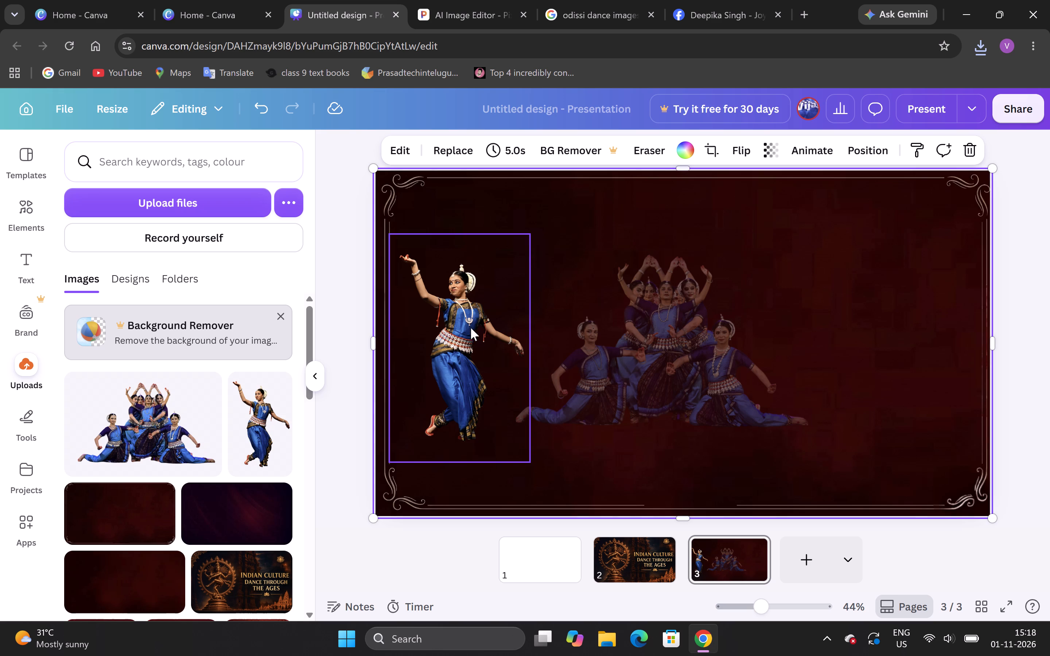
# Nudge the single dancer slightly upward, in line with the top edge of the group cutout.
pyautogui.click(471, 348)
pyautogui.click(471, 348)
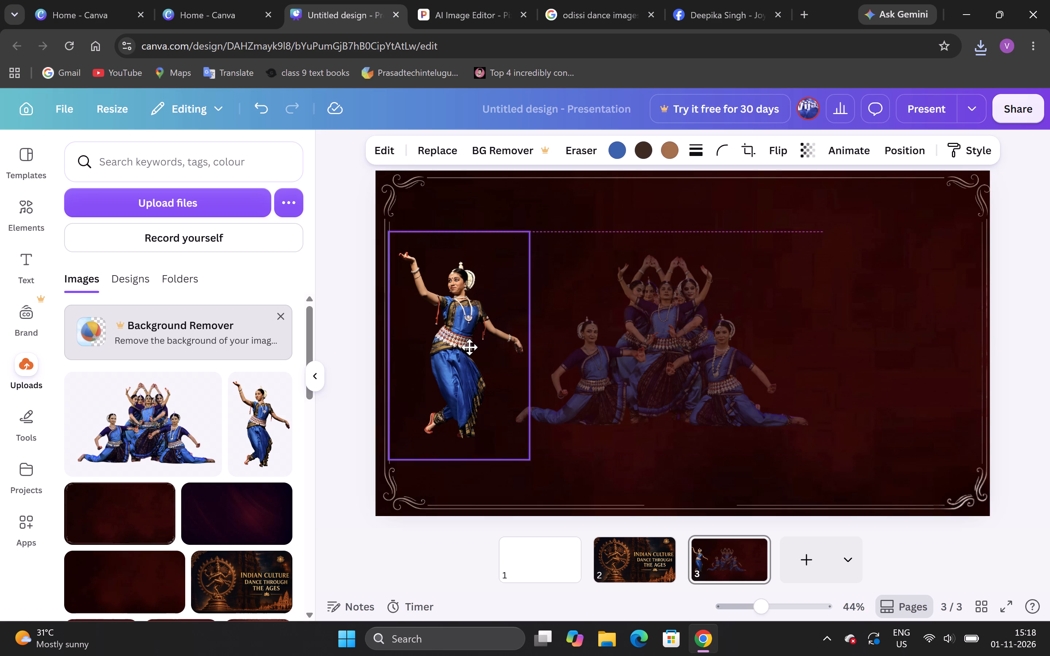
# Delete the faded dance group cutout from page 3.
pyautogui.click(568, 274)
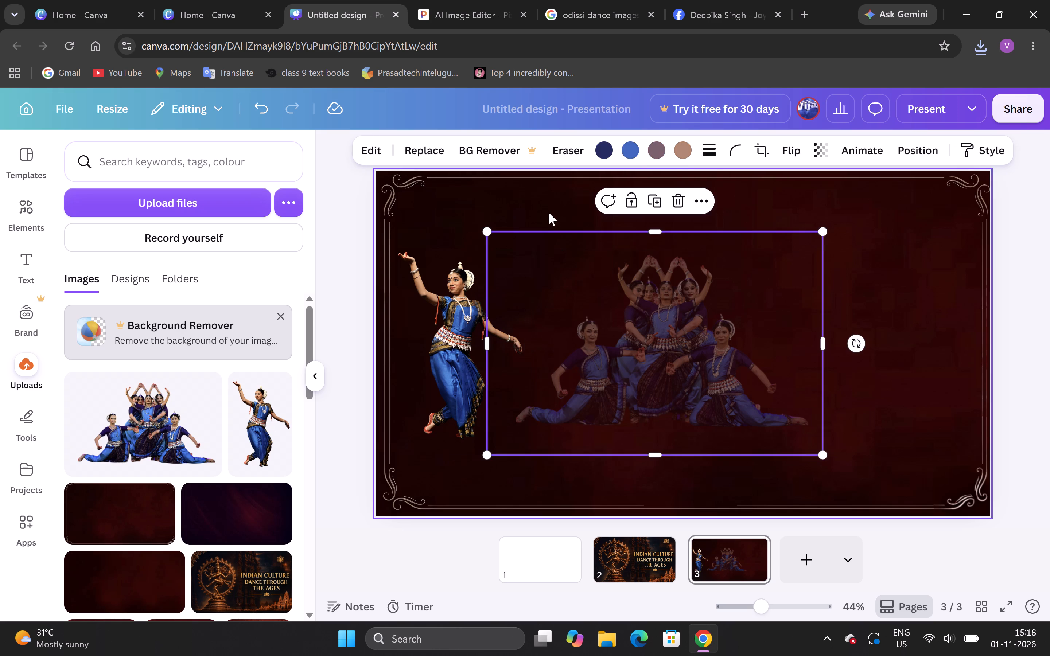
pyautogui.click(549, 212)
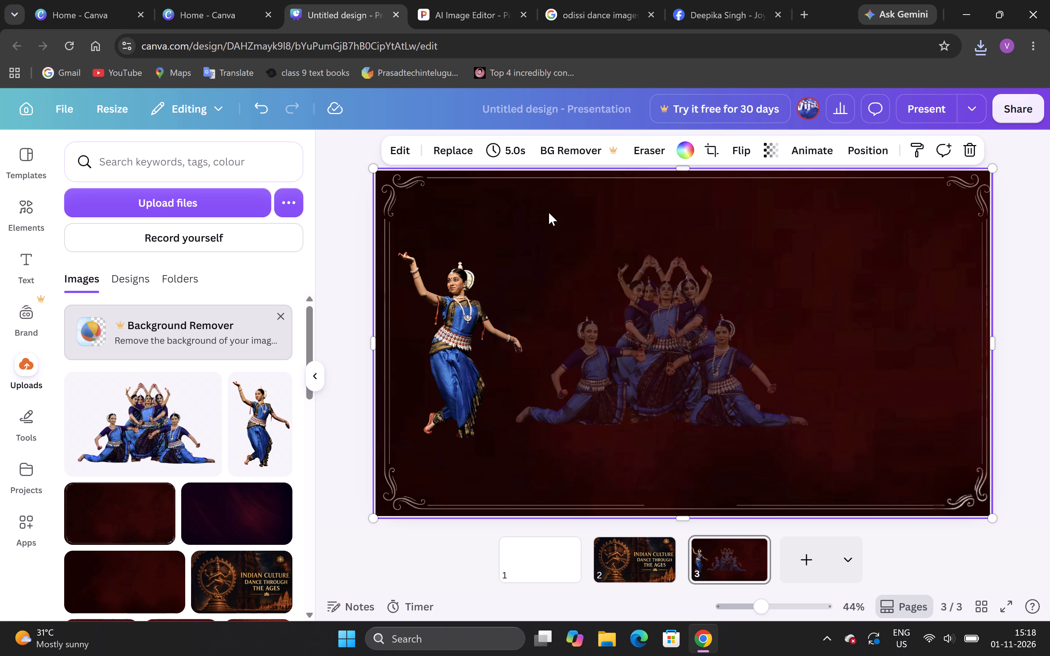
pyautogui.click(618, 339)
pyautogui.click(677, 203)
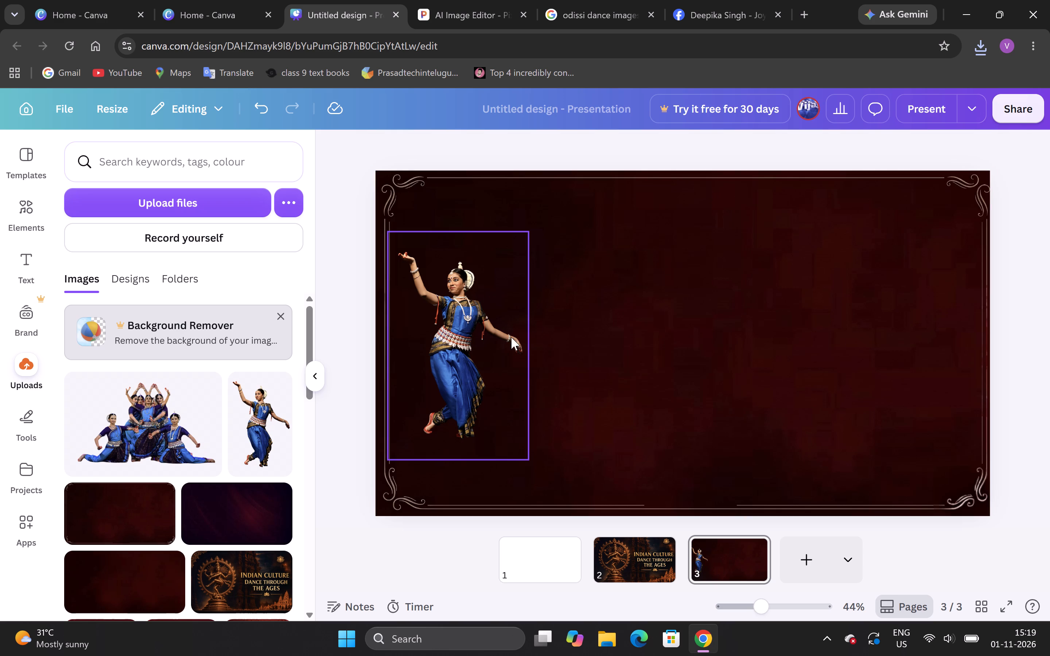
# Move the single dancer cutout to the right edge of the page 3 slide, centred vertically.
pyautogui.click(489, 338)
pyautogui.moveTo(489, 338); pyautogui.dragTo(936, 322)
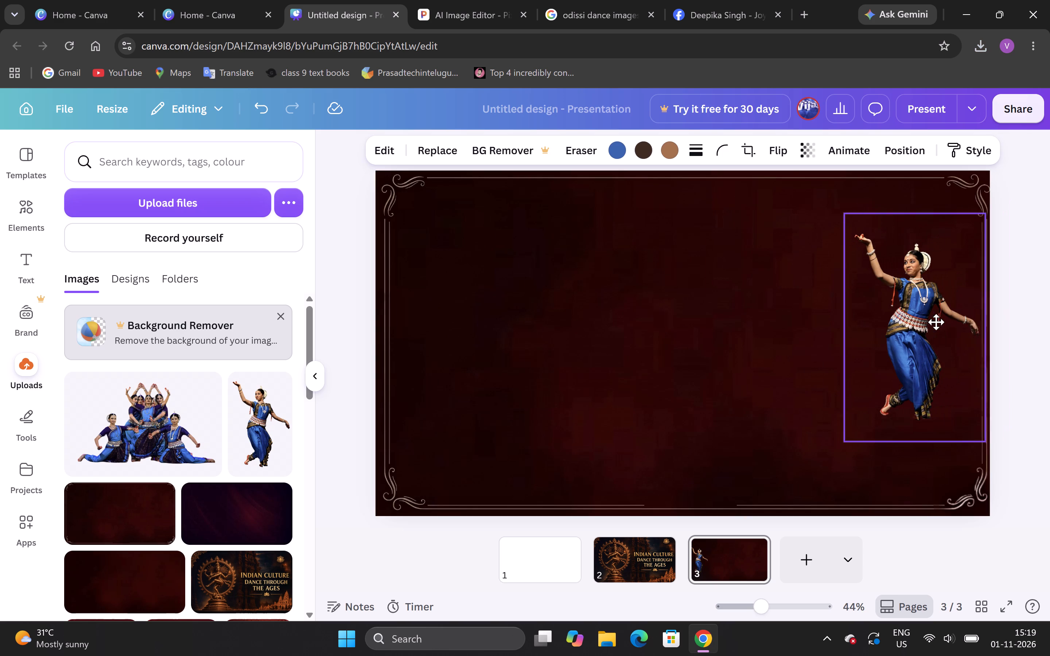
pyautogui.moveTo(936, 322); pyautogui.dragTo(948, 336)
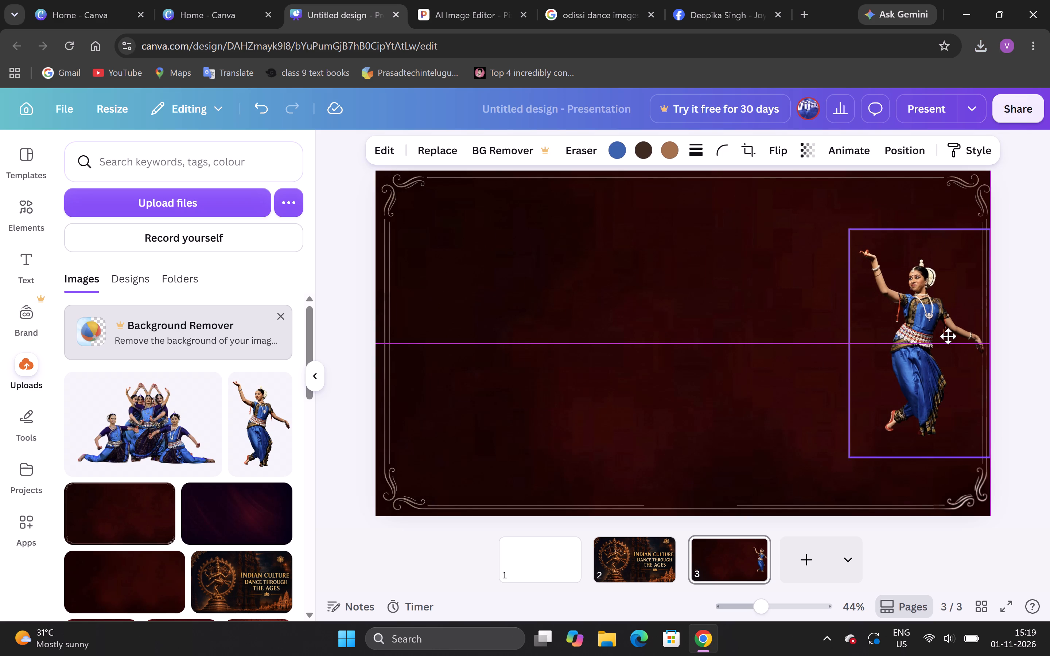
pyautogui.moveTo(948, 336); pyautogui.dragTo(948, 335)
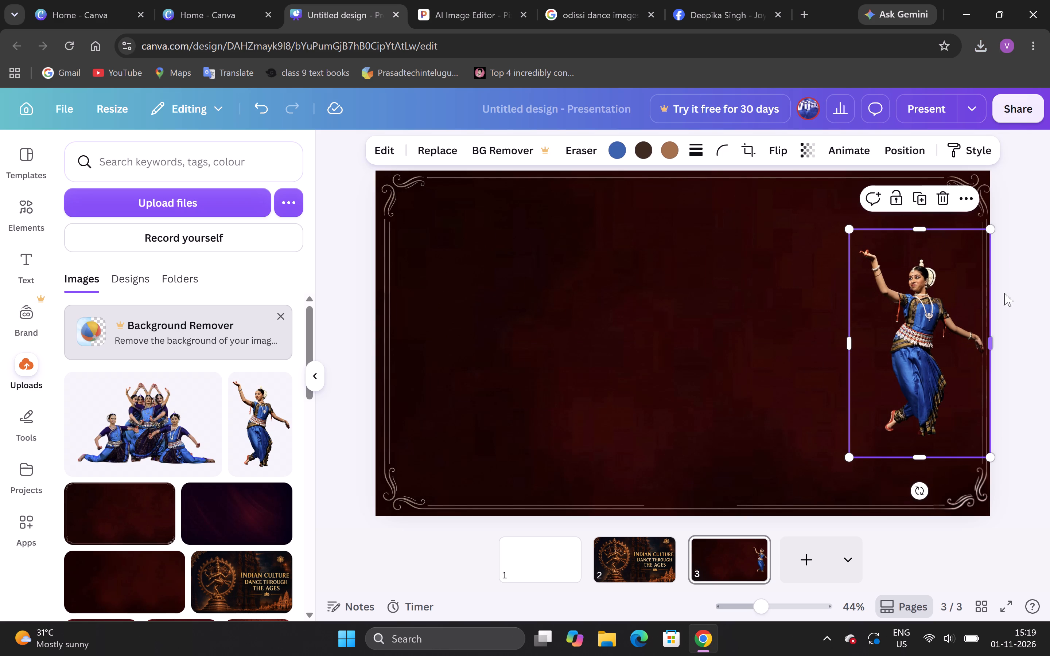
pyautogui.click(1010, 293)
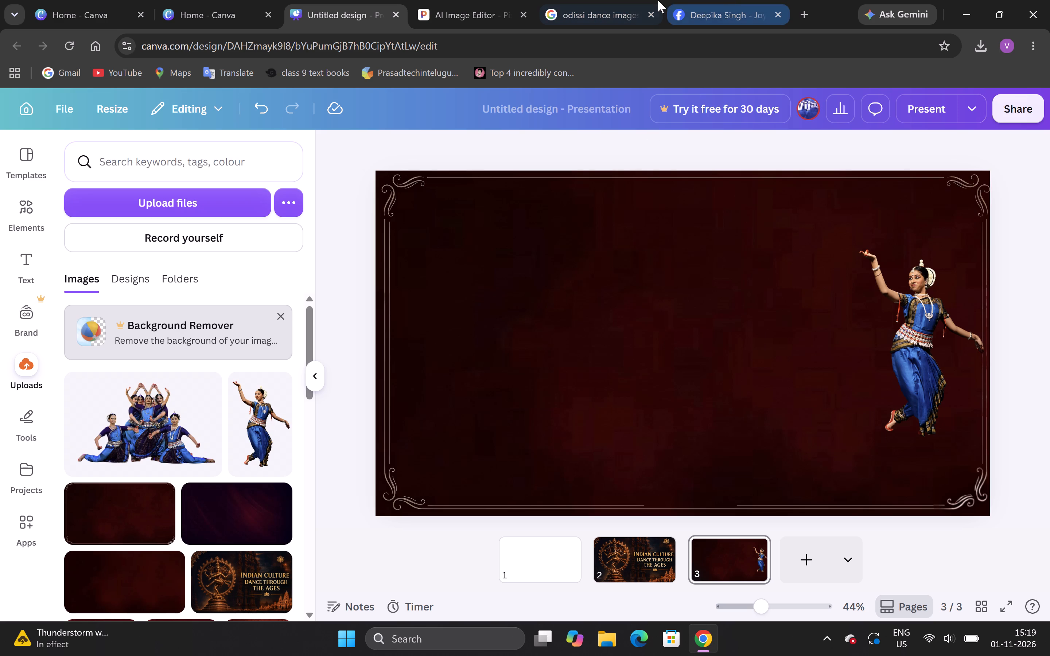
# Browse the Google image results for odissi dance images to find another single Odissi dancer photo for page 3.
pyautogui.click(621, 0)
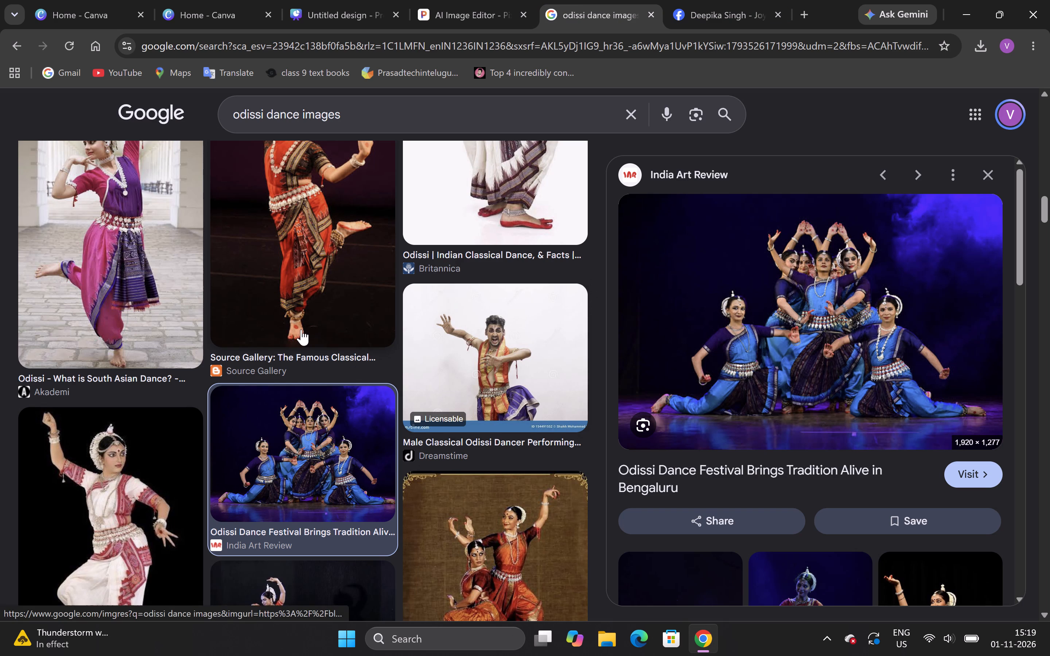
pyautogui.scroll(-3, 301, 329)
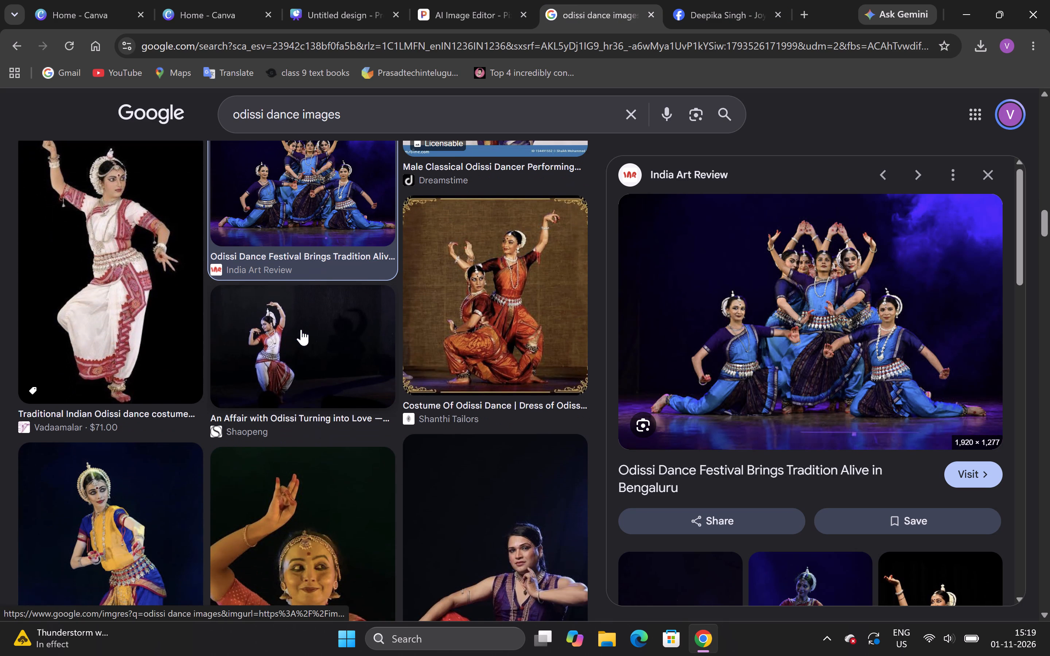
pyautogui.scroll(-2, 301, 329)
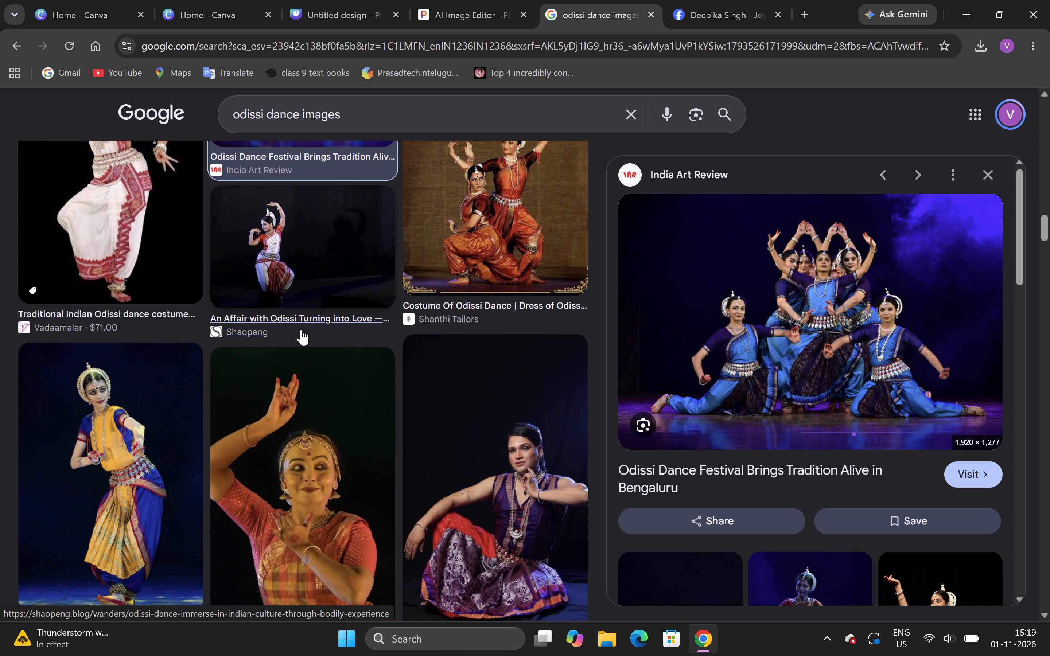
pyautogui.scroll(-3, 301, 329)
pyautogui.scroll(12, 301, 329)
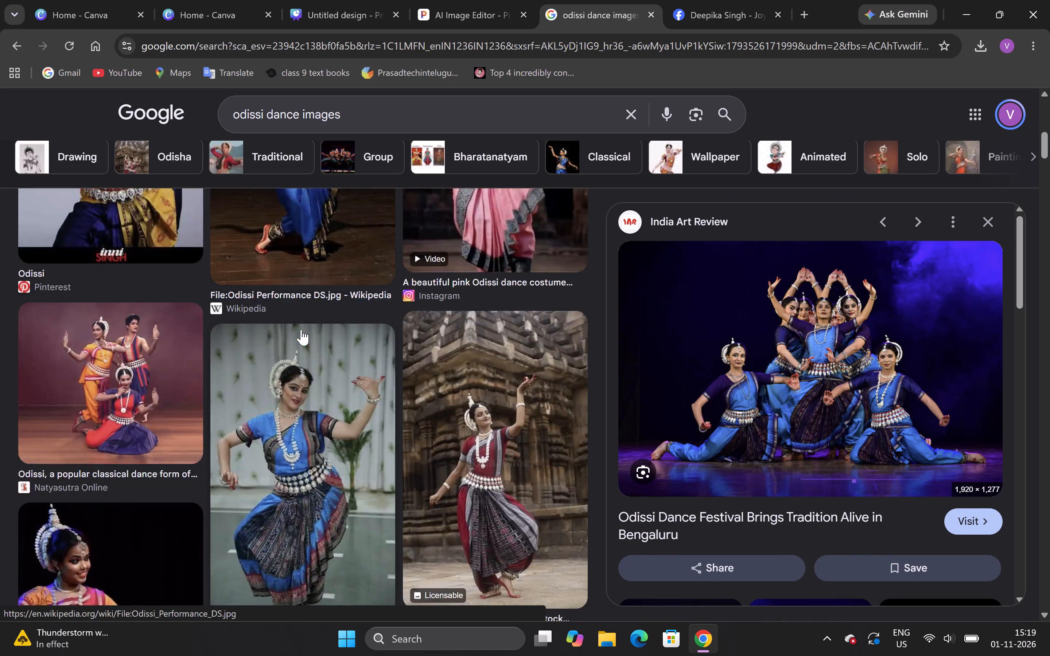
pyautogui.scroll(1, 301, 329)
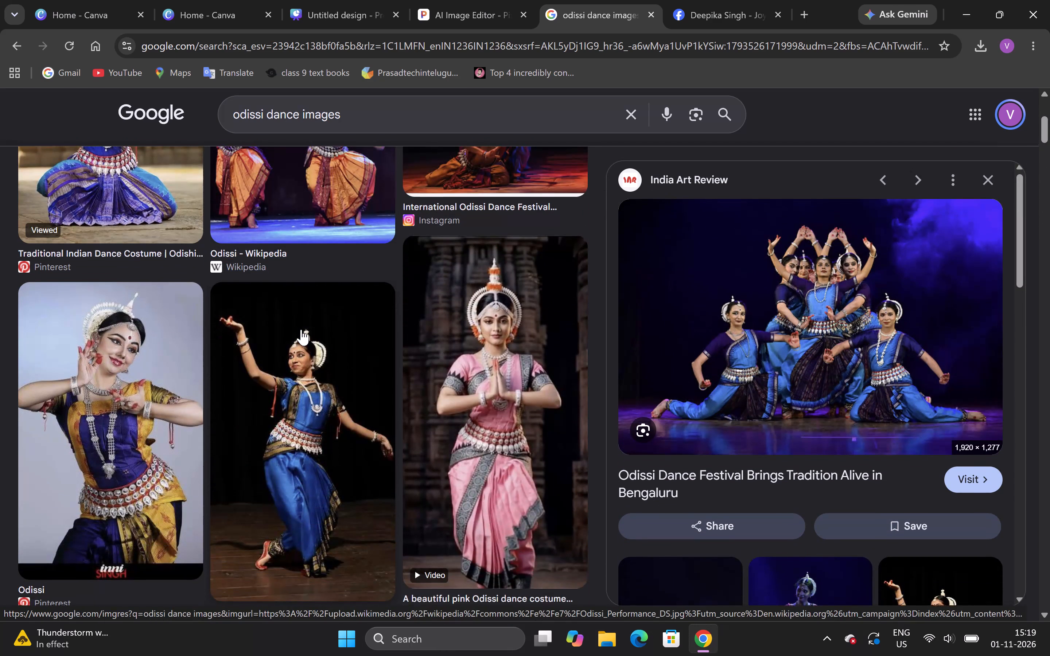
pyautogui.scroll(1, 301, 329)
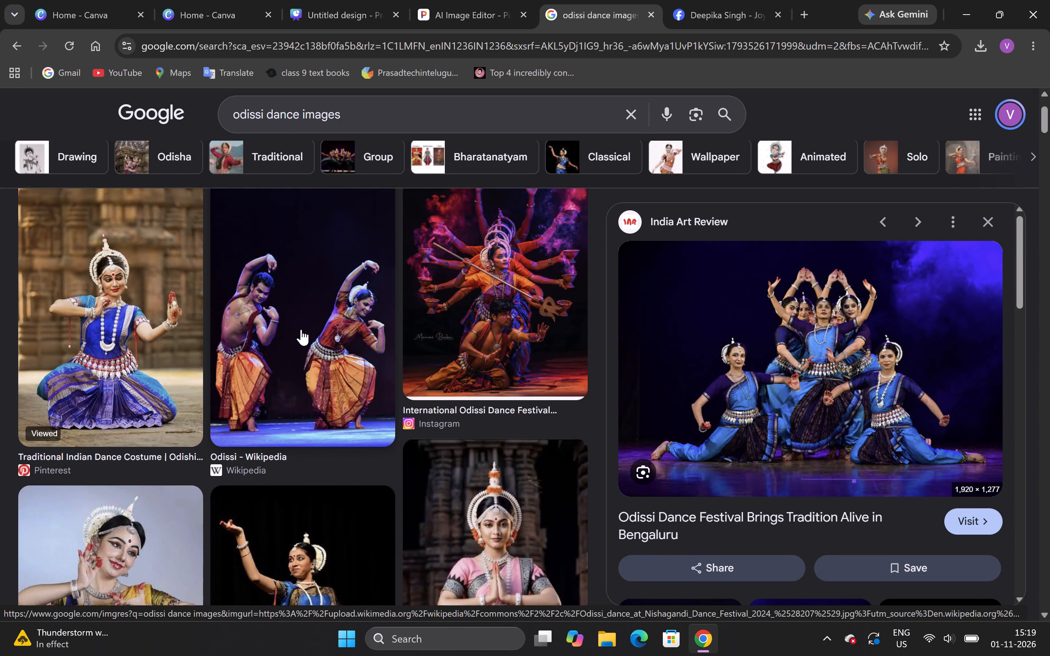
pyautogui.scroll(3, 301, 329)
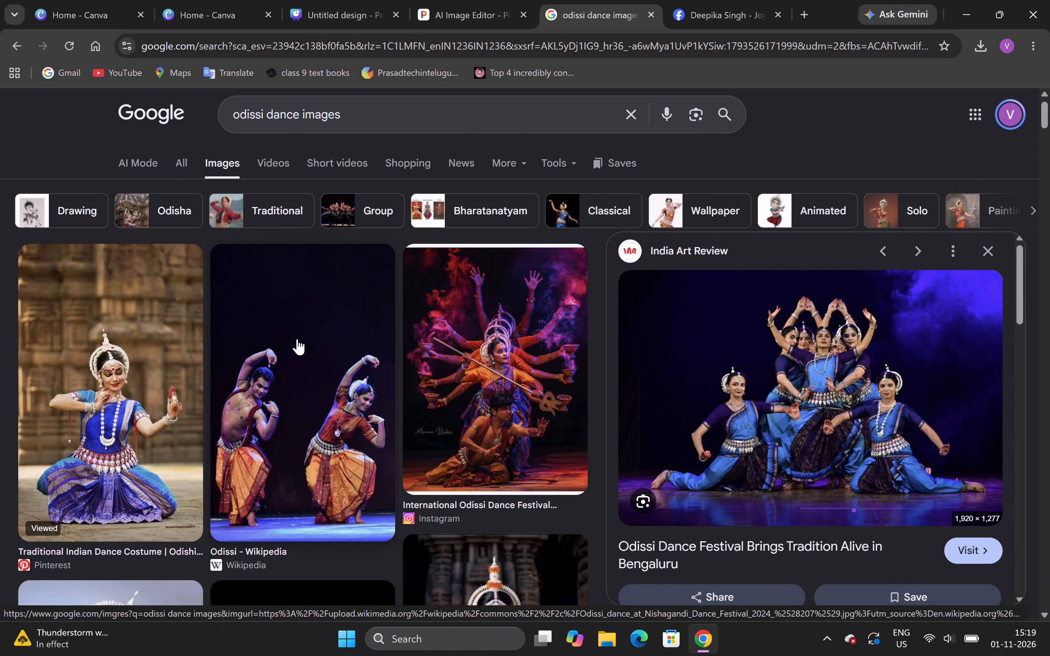
pyautogui.scroll(2, 297, 339)
pyautogui.scroll(-1, 297, 339)
pyautogui.scroll(2, 297, 339)
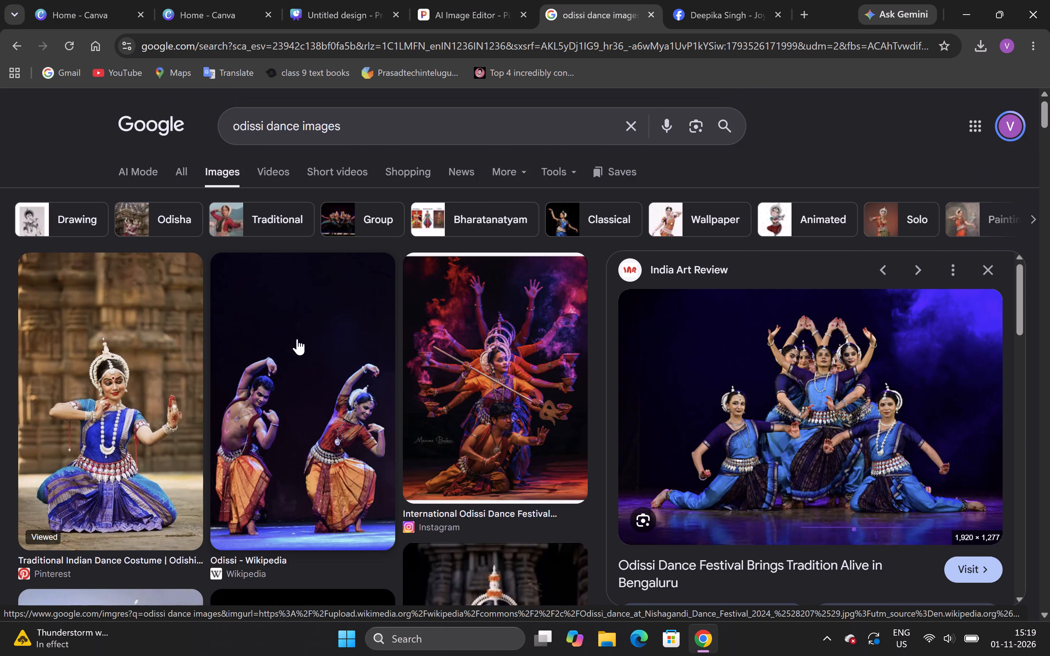
pyautogui.scroll(-11, 297, 339)
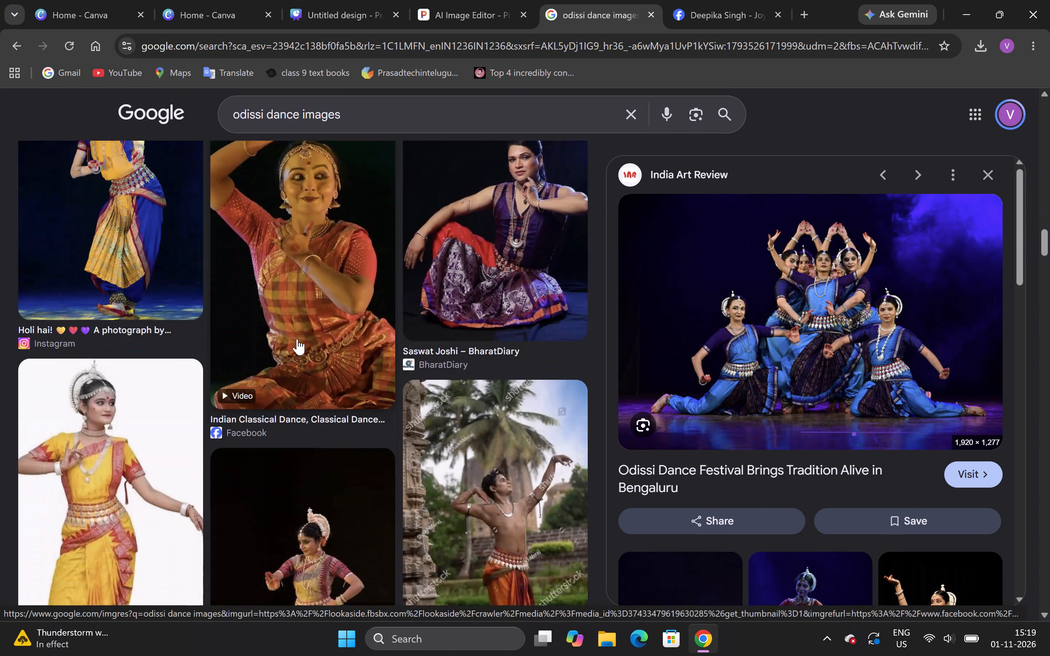
pyautogui.scroll(-4, 297, 339)
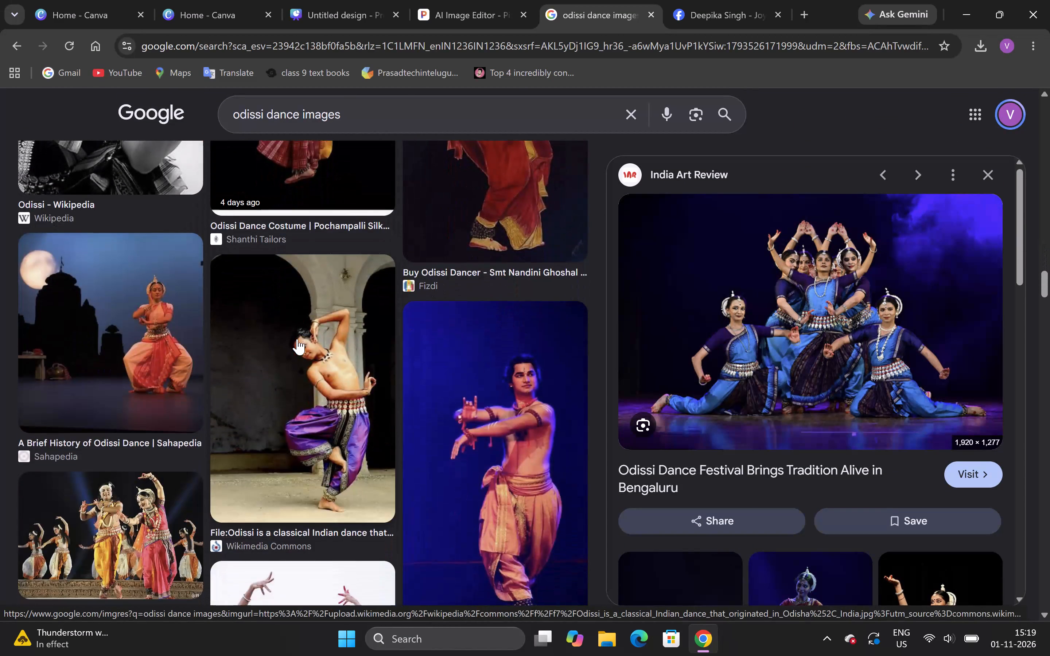
pyautogui.scroll(-4, 297, 339)
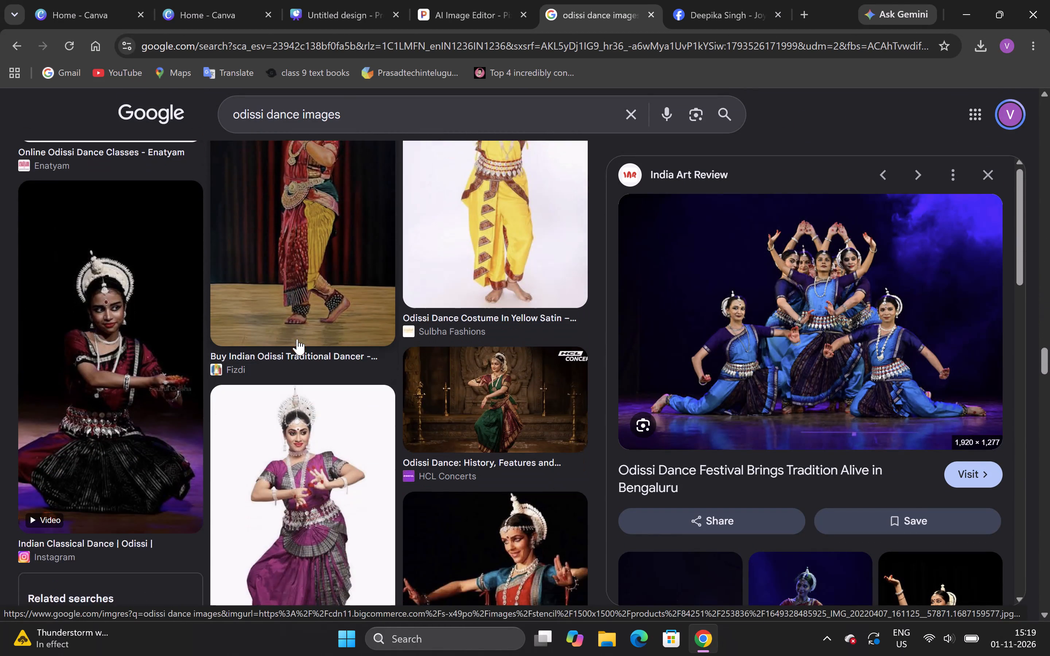
pyautogui.scroll(-4, 297, 339)
pyautogui.scroll(2, 297, 339)
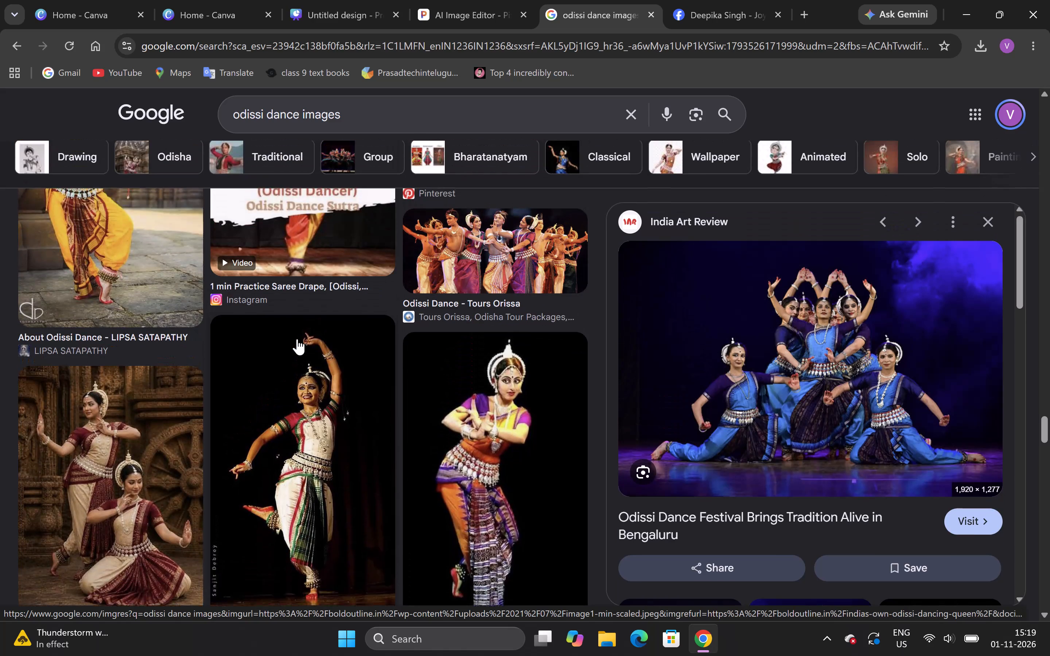
pyautogui.scroll(5, 297, 339)
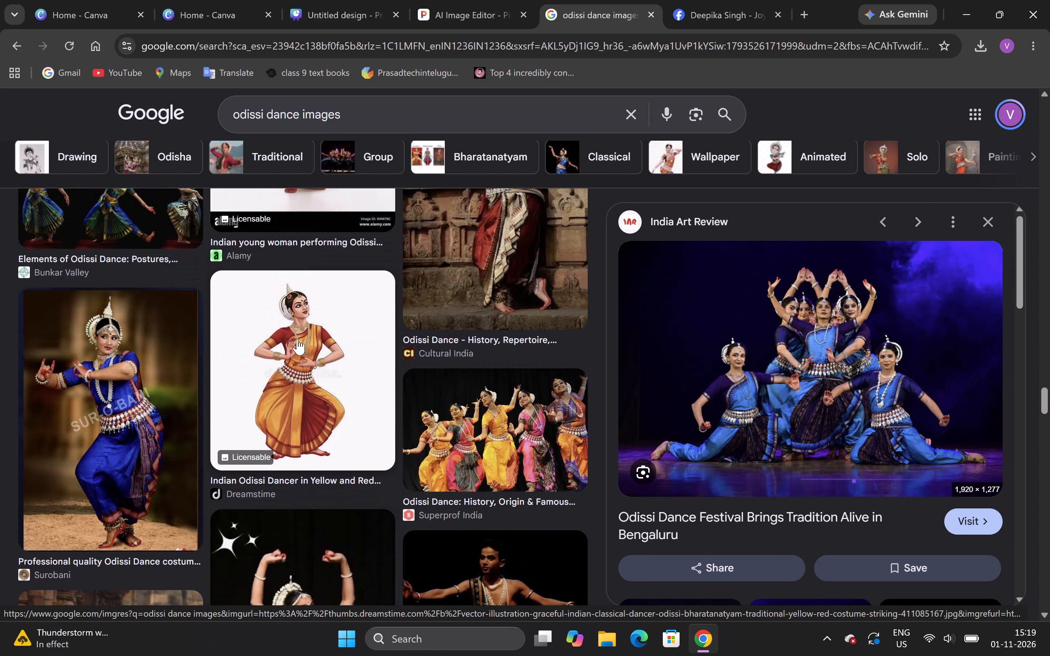
# Open the Surobani product photo of the Odissi dancer in a blue costume and save it to Downloads as odisi-dance.
pyautogui.click(47, 358)
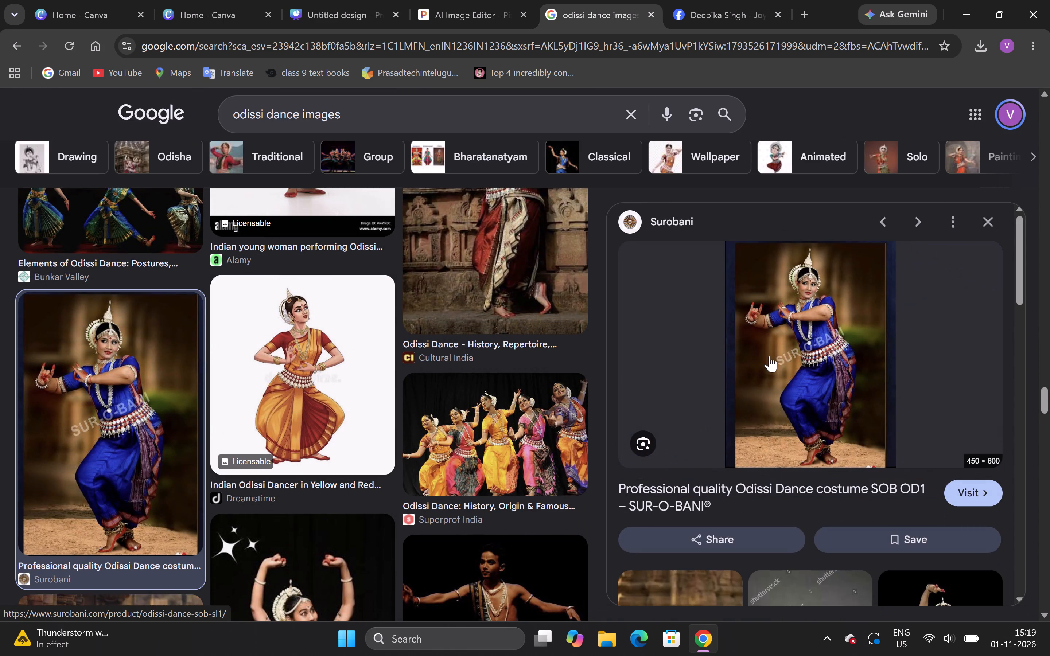
pyautogui.click(760, 357)
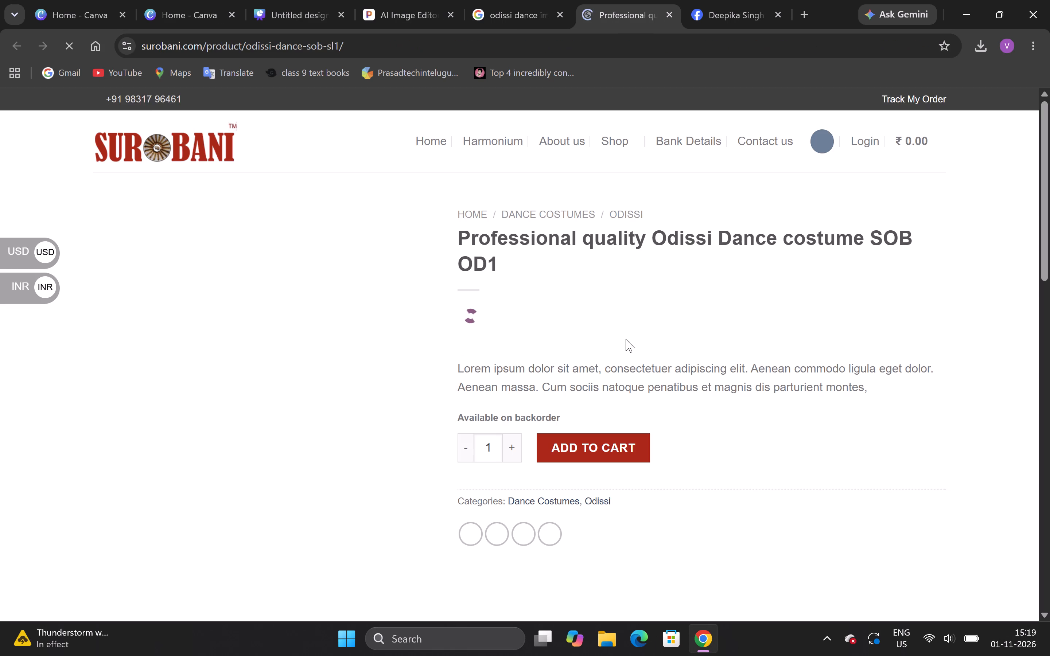
pyautogui.click(284, 361)
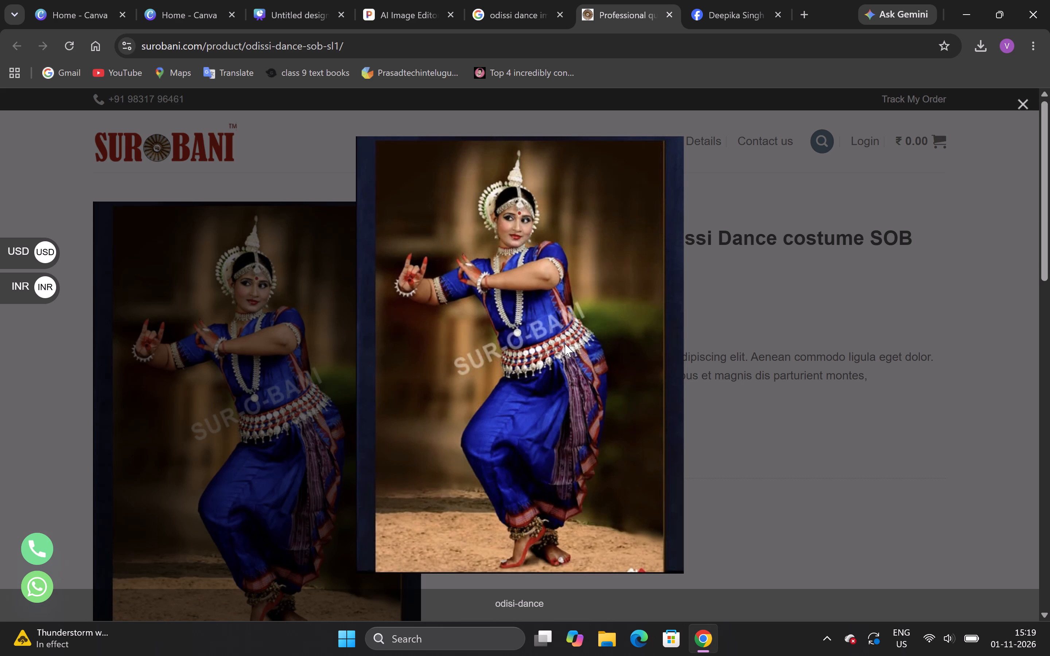
pyautogui.rightClick(565, 344)
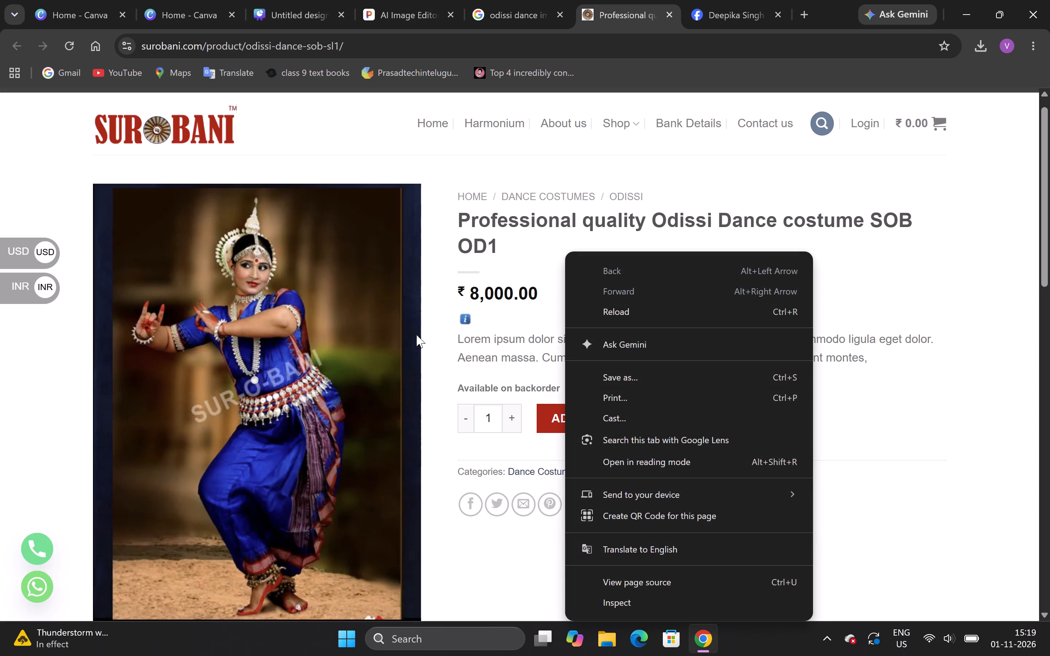
pyautogui.rightClick(346, 340)
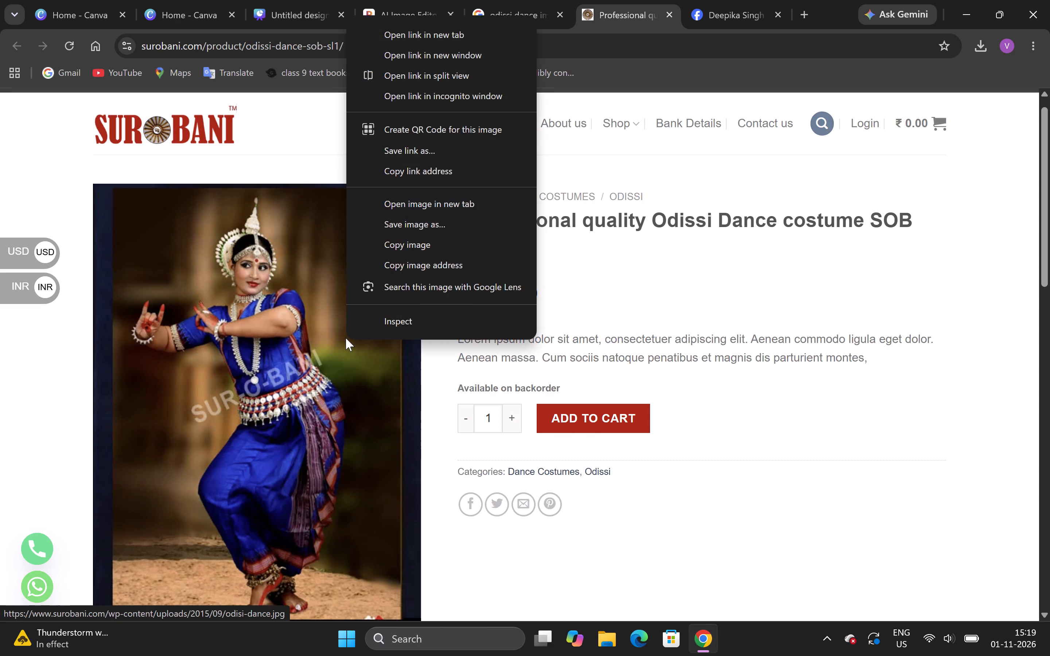
pyautogui.click(431, 224)
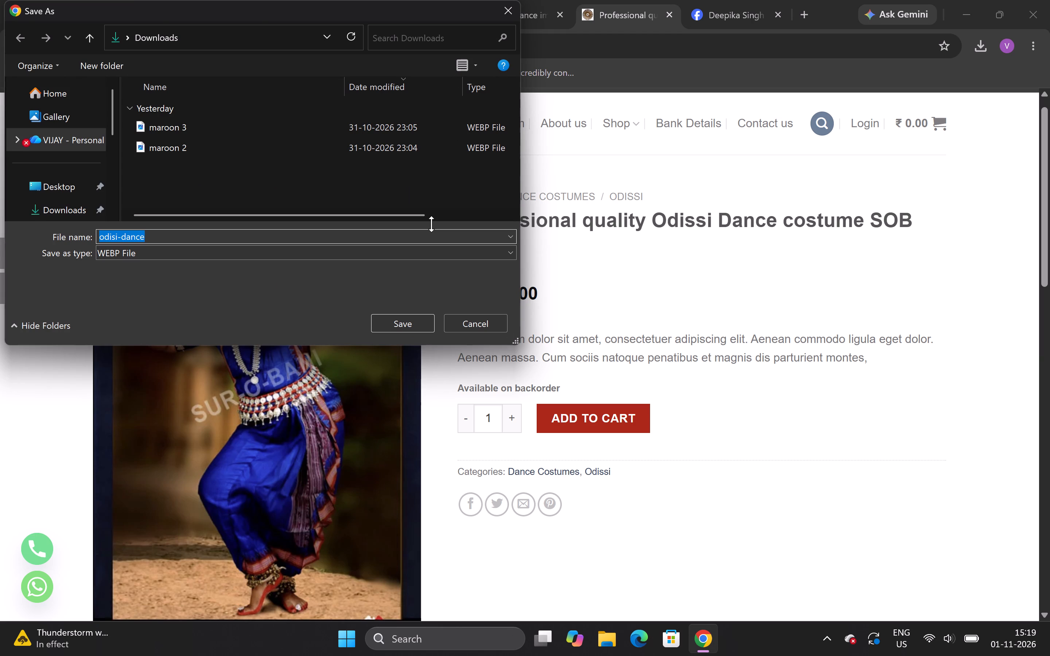
pyautogui.press('Return')
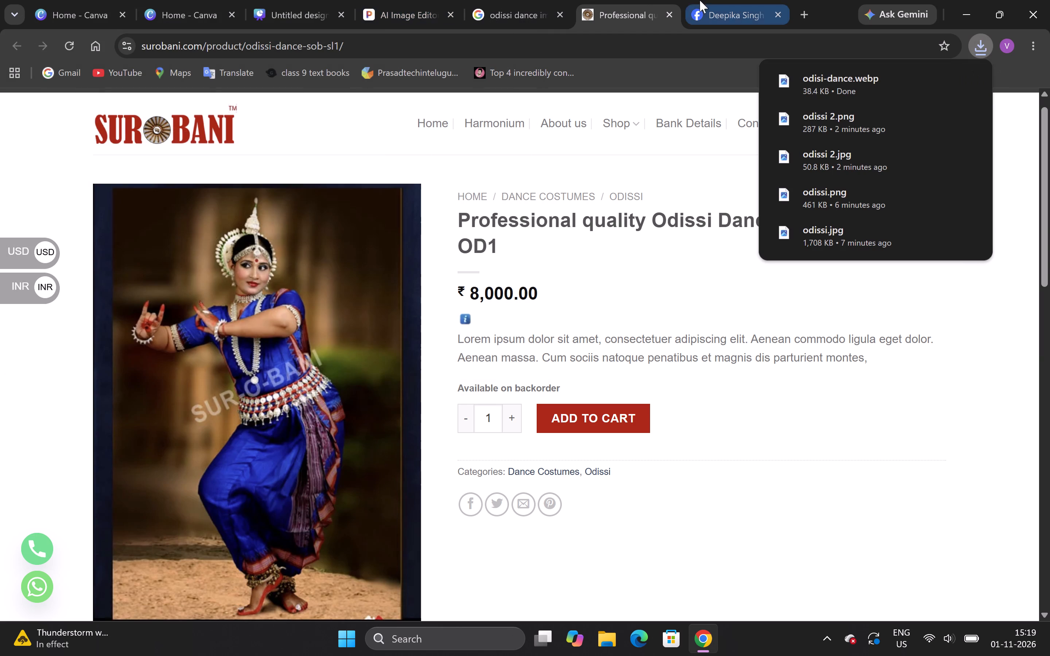
# Switch to Pixelcut, close the finished dance group cutout, and start uploading a new image for background removal.
pyautogui.moveTo(517, 0); pyautogui.dragTo(727, 0)
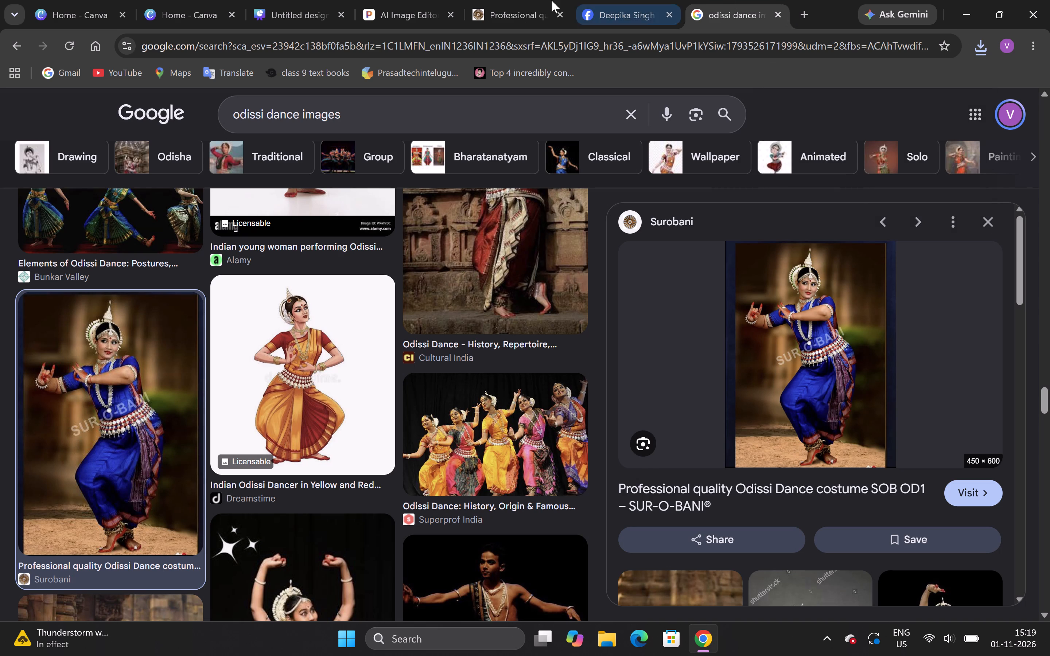
pyautogui.click(442, 0)
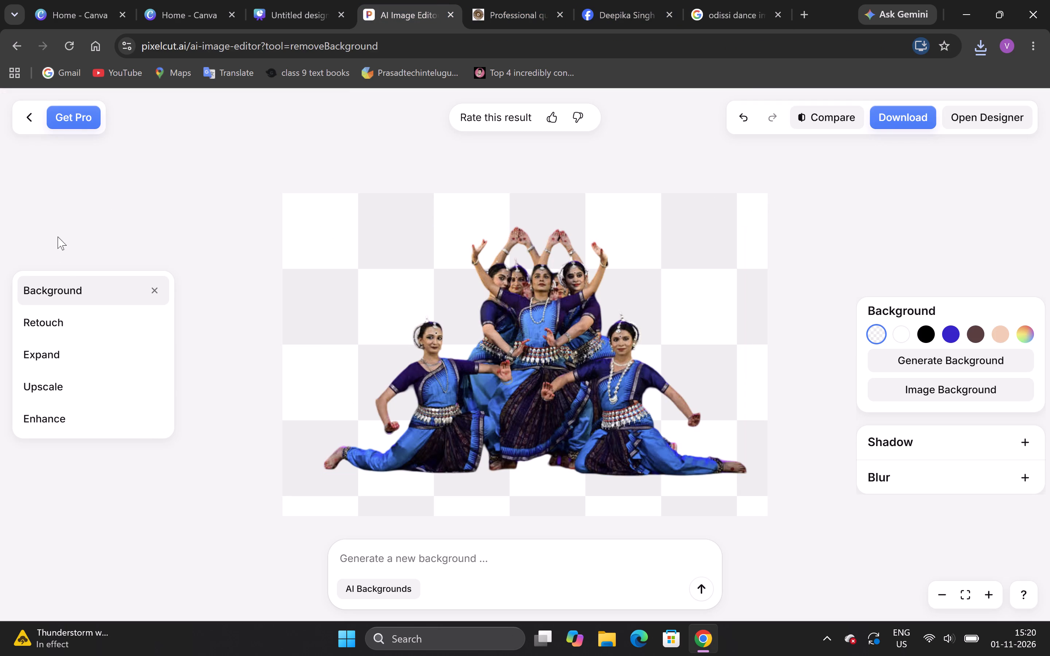
pyautogui.click(25, 126)
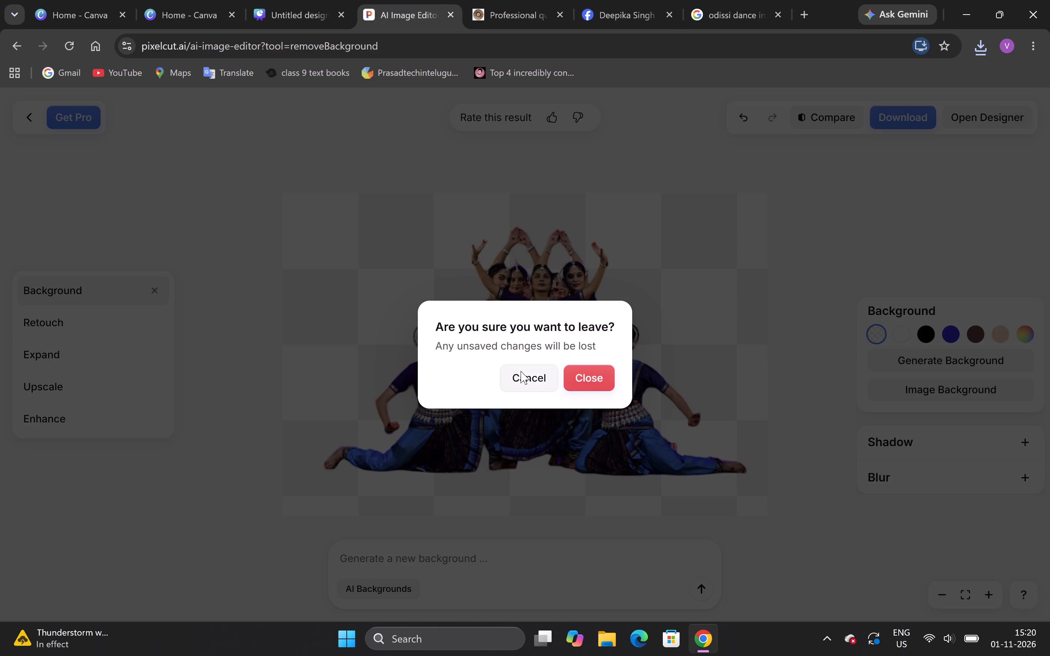
pyautogui.click(607, 370)
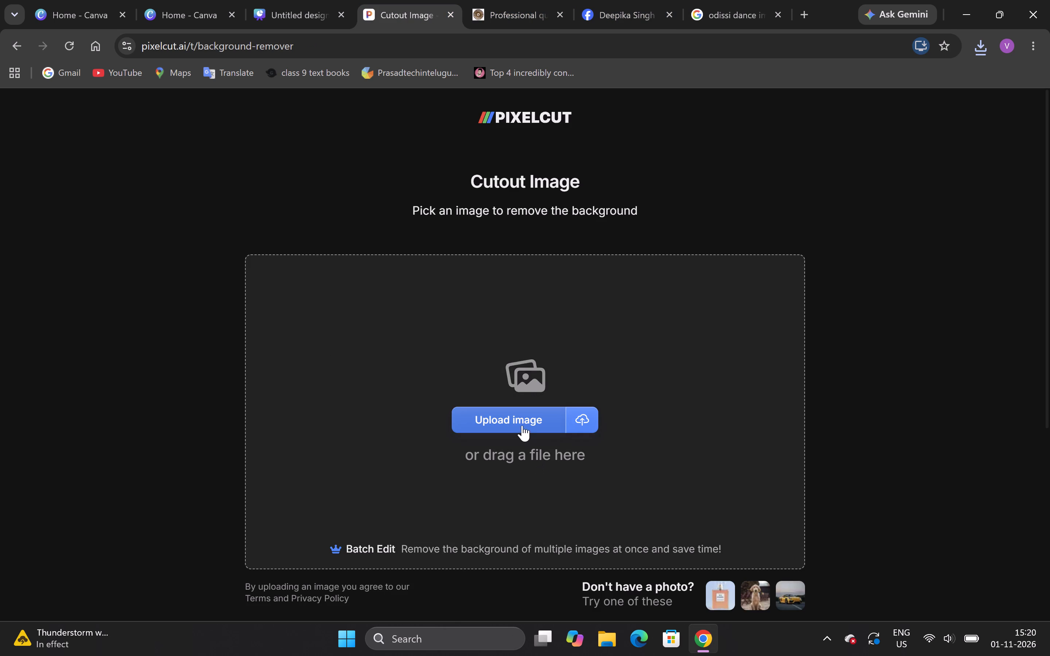
pyautogui.click(520, 419)
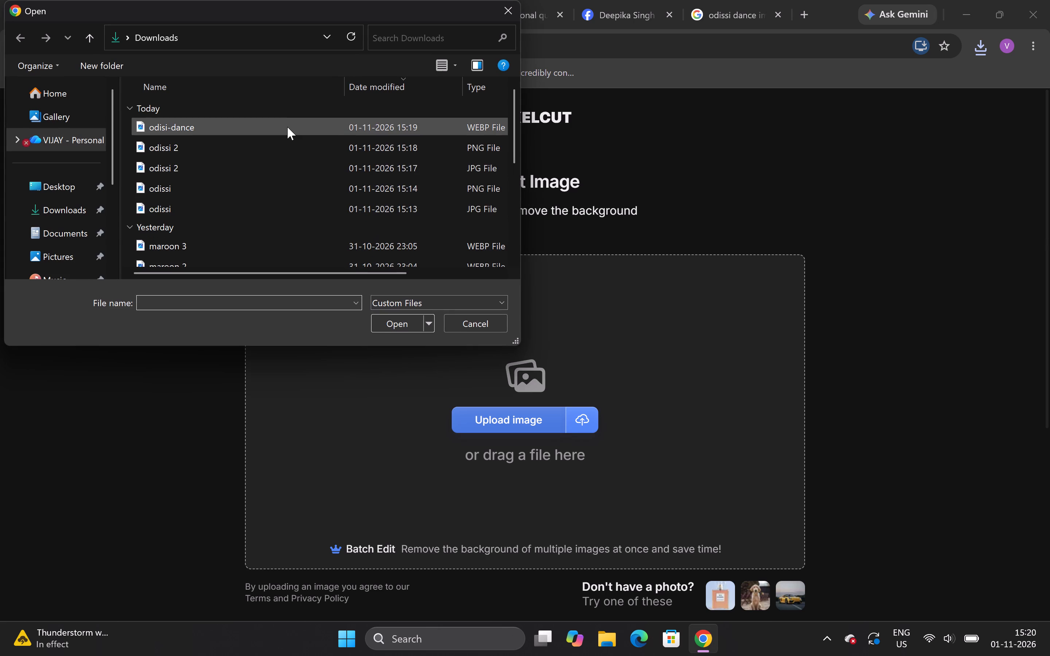
# Load the odisi-dance image for background removal and download the cutout at the 450×600 preview resolution.
pyautogui.doubleClick(287, 128)
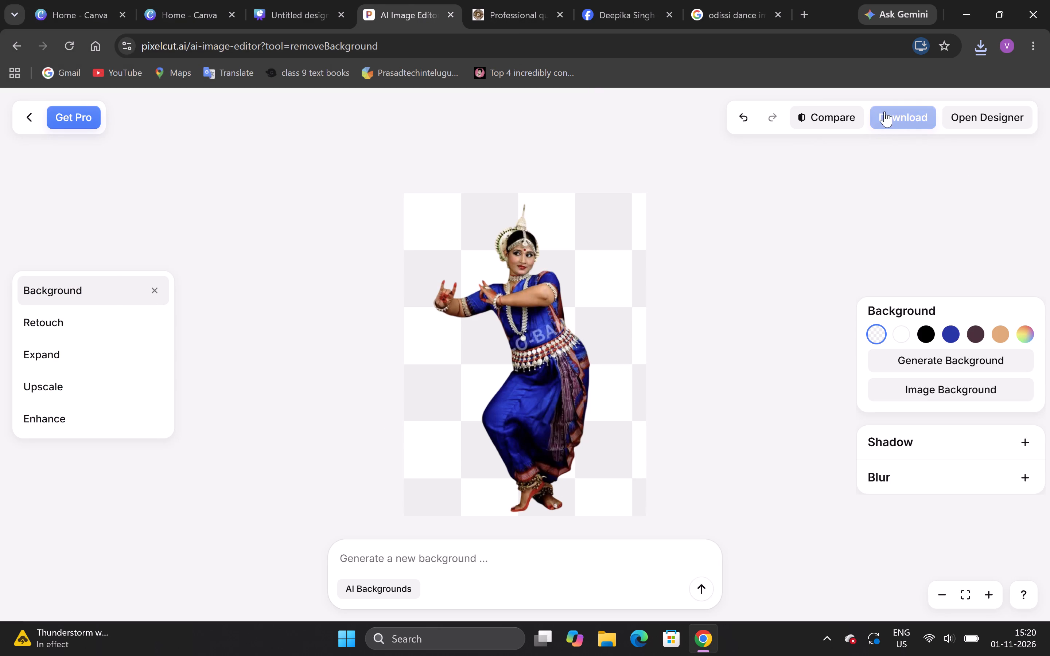
pyautogui.click(888, 116)
pyautogui.click(822, 169)
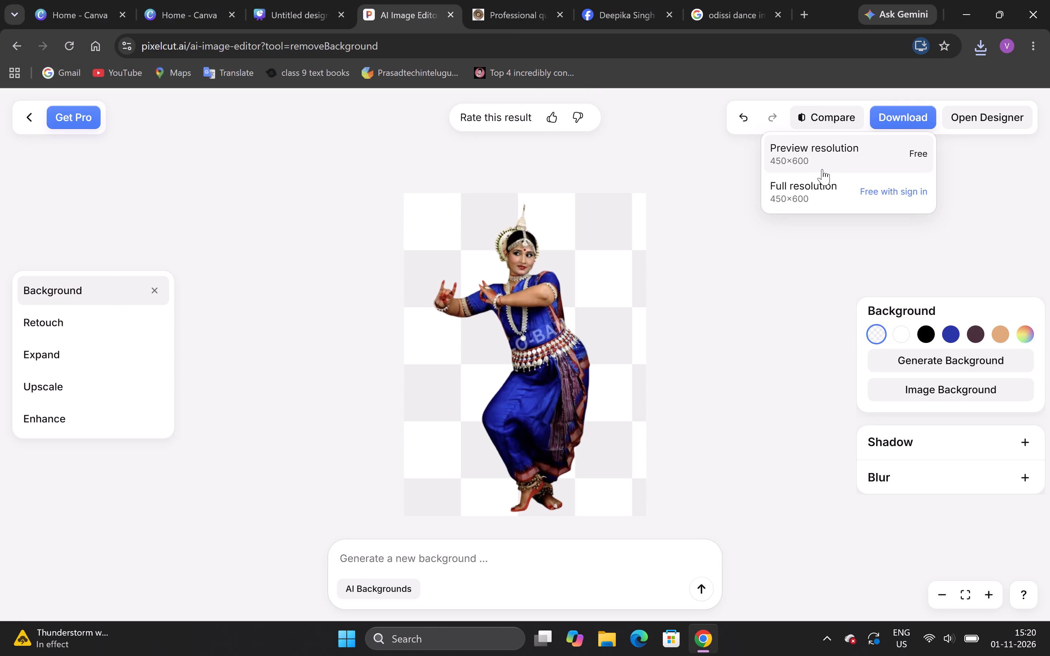
# Close the Facebook page and the Surobani product page, keeping the Google image results open.
pyautogui.click(446, 0)
pyautogui.click(480, 0)
pyautogui.click(639, 1)
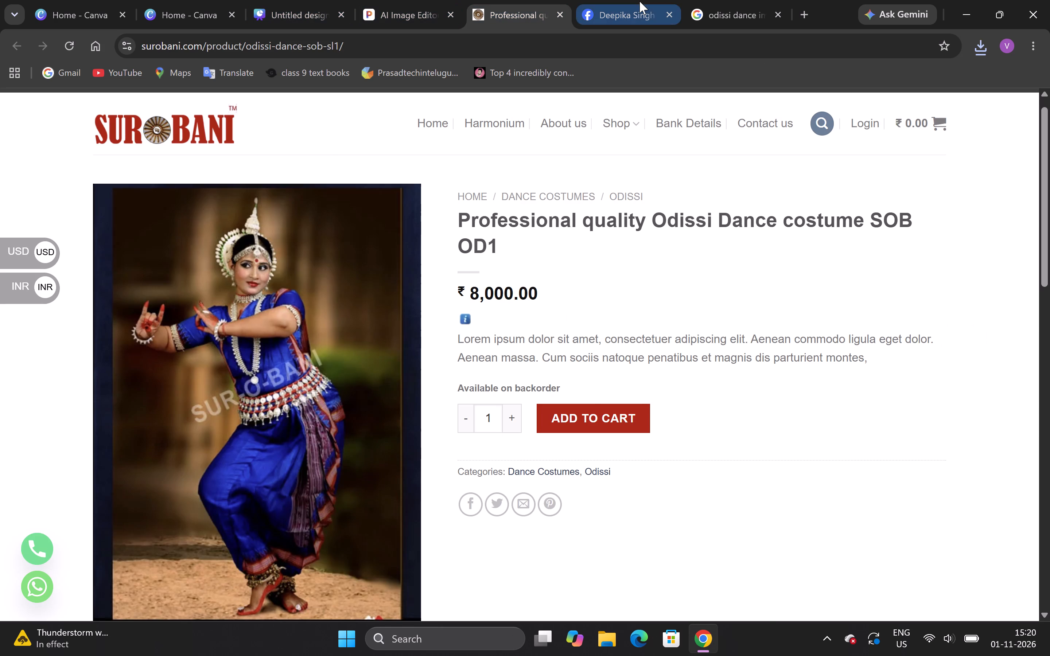
pyautogui.click(670, 18)
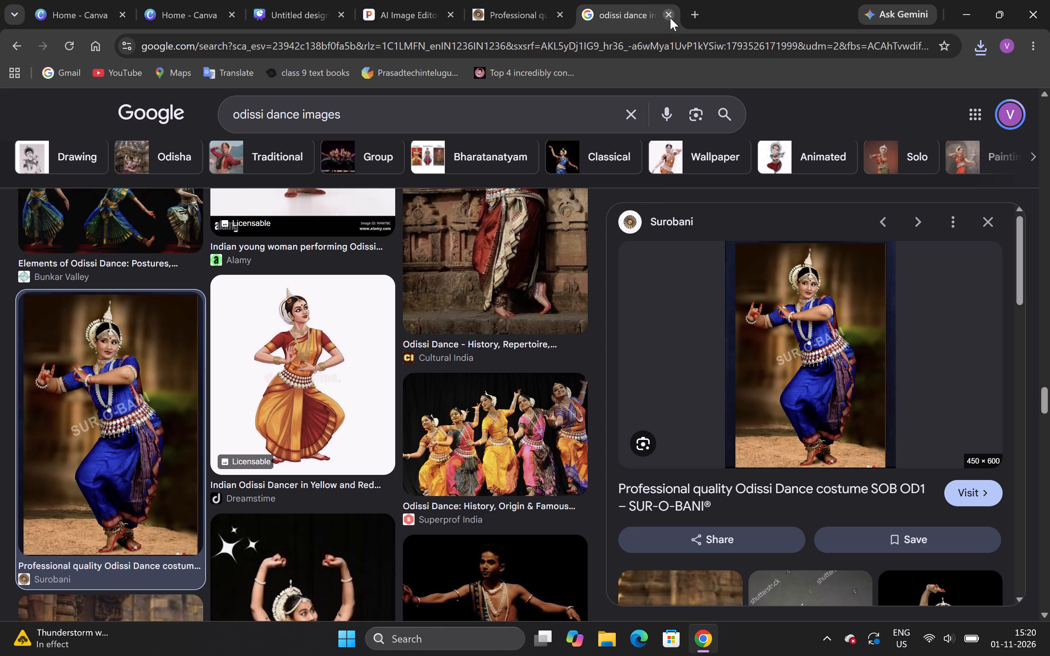
pyautogui.click(428, 0)
pyautogui.click(514, 10)
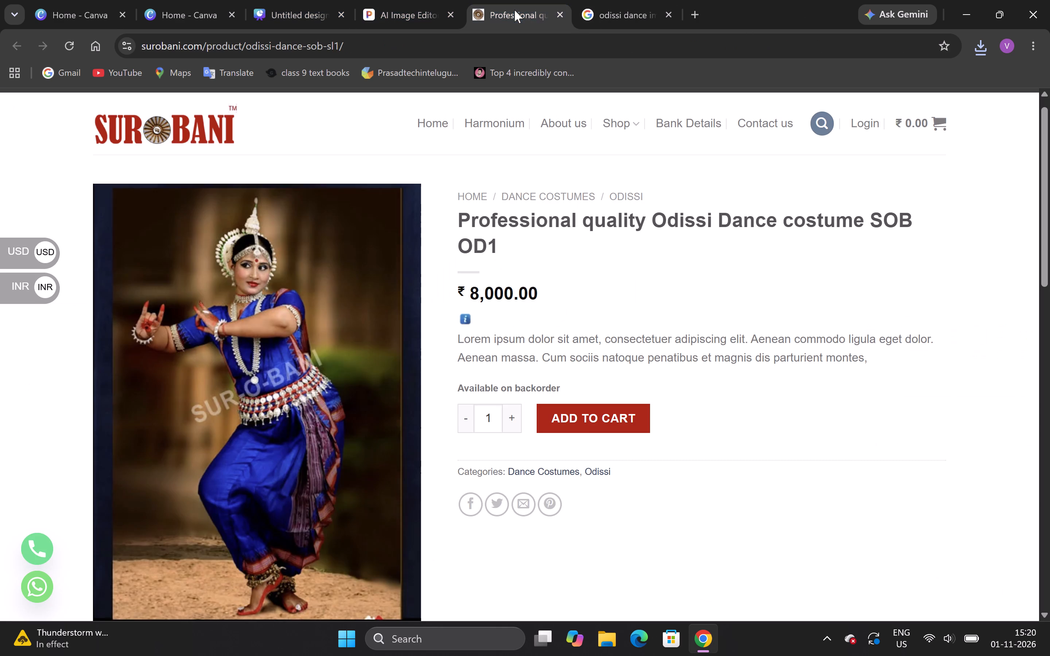
pyautogui.click(560, 12)
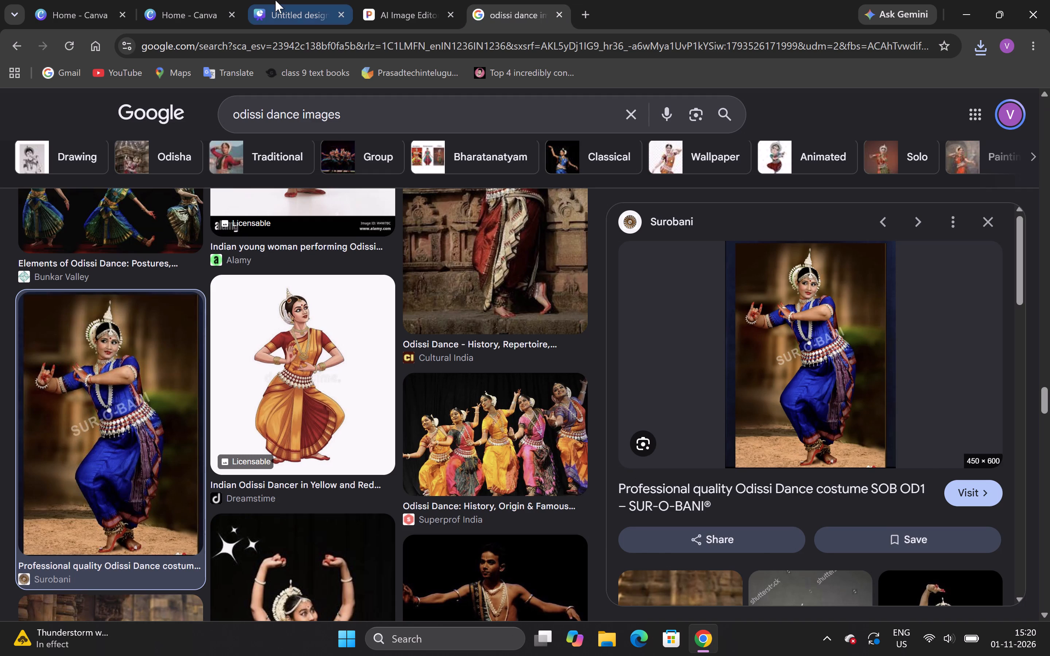
# Switch to the Canva presentation and upload the newly downloaded blue-costume dancer cutout.
pyautogui.click(275, 0)
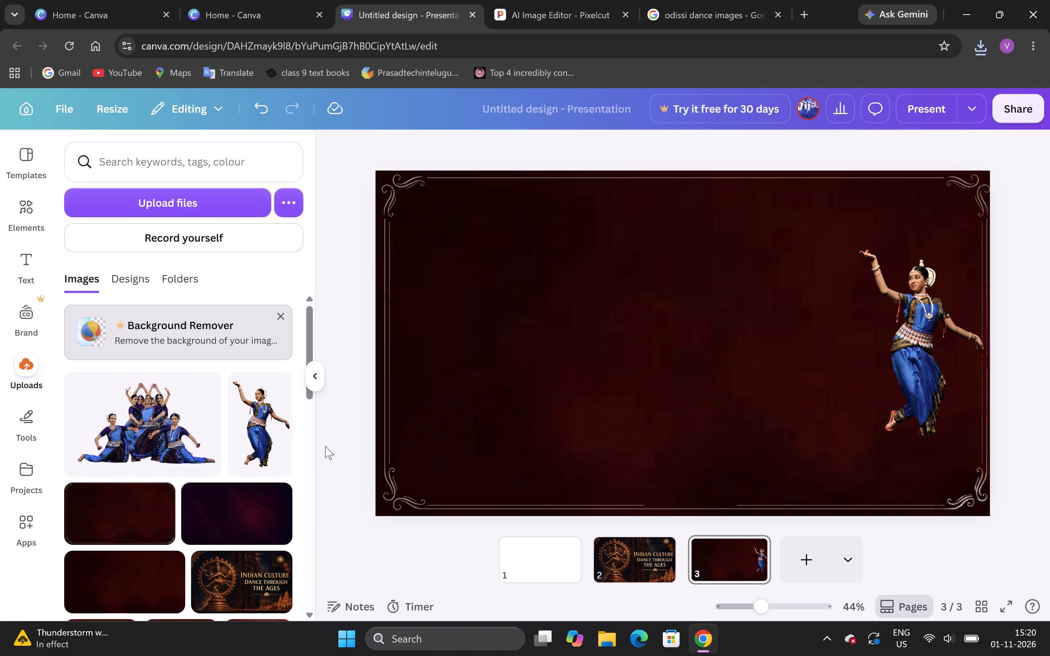
pyautogui.click(196, 211)
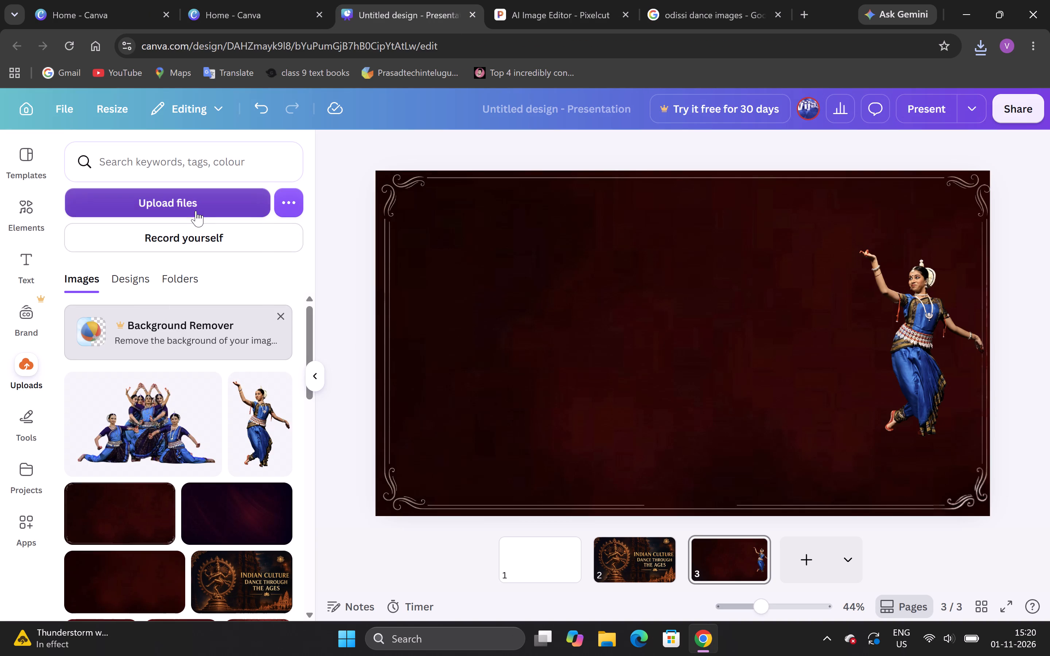
pyautogui.doubleClick(185, 121)
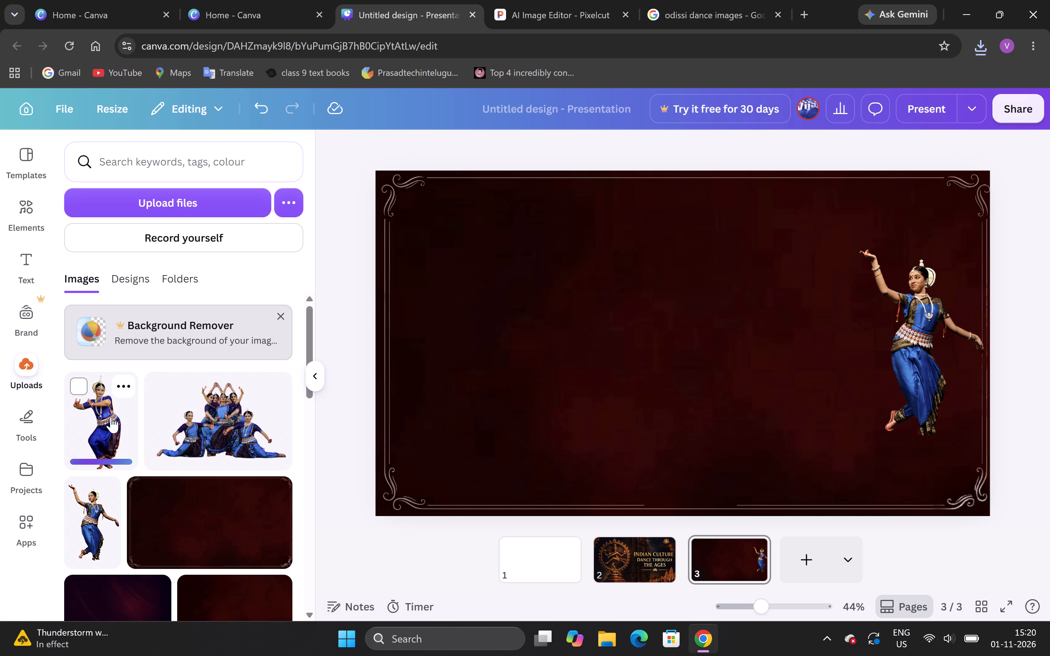
# Place the new dancer cutout at the left edge of the page 3 slide, enlarged slightly, facing the existing dancer.
pyautogui.moveTo(111, 417); pyautogui.dragTo(440, 281)
pyautogui.moveTo(542, 440); pyautogui.dragTo(543, 444)
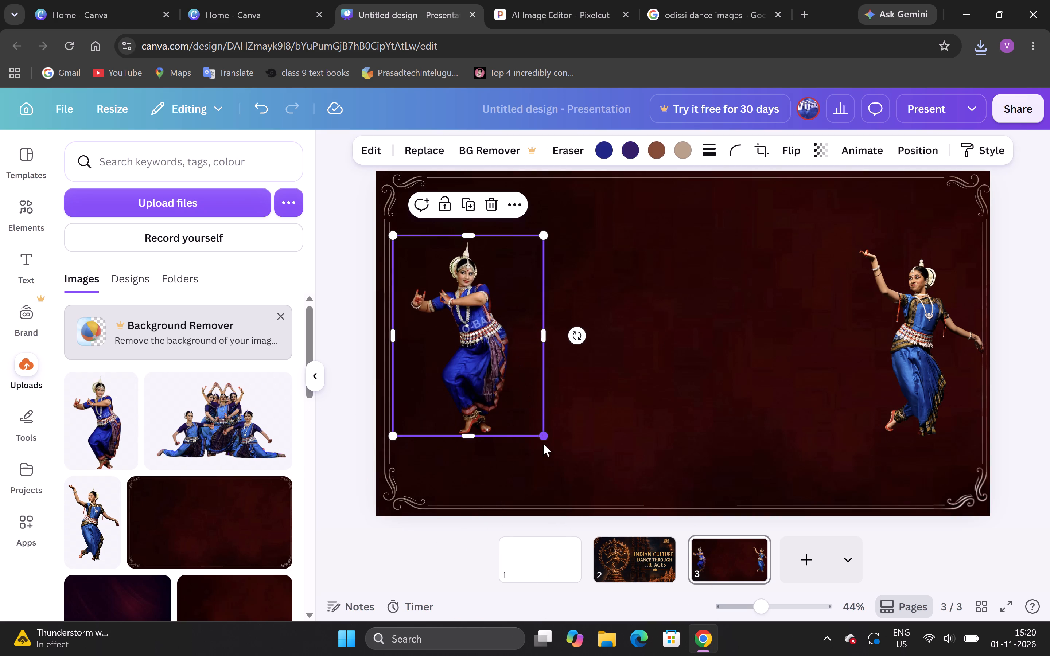
pyautogui.moveTo(543, 444); pyautogui.dragTo(551, 479)
pyautogui.moveTo(512, 353); pyautogui.dragTo(499, 352)
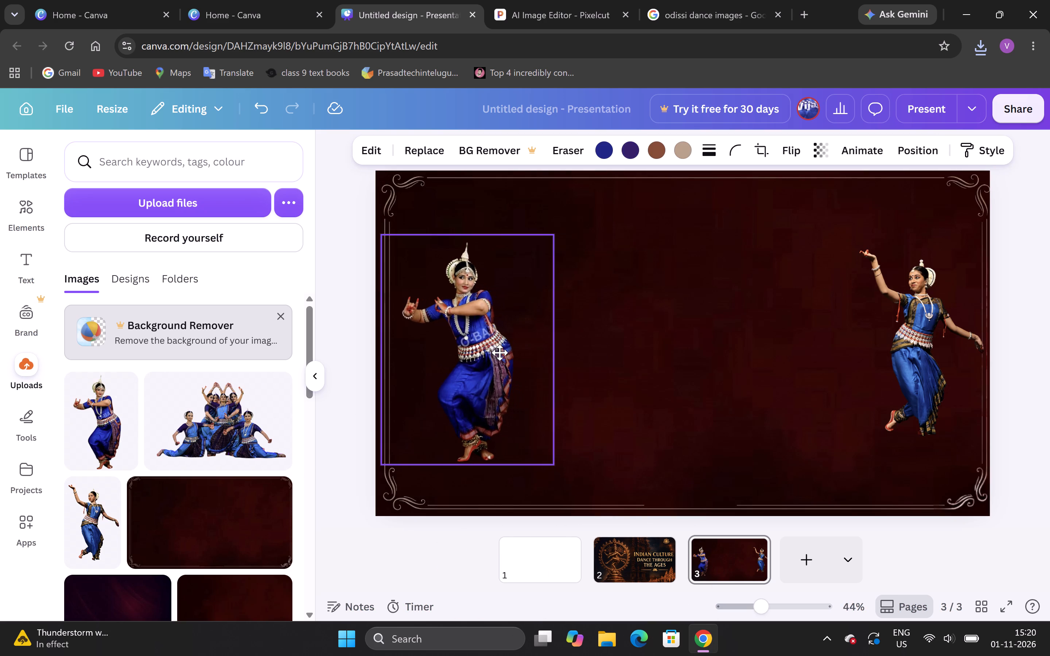
# Place the new blue-costumed dancer cutout against the left edge of the page 3 slide, top-aligned with the dancer opposite.
pyautogui.moveTo(499, 352); pyautogui.dragTo(498, 350)
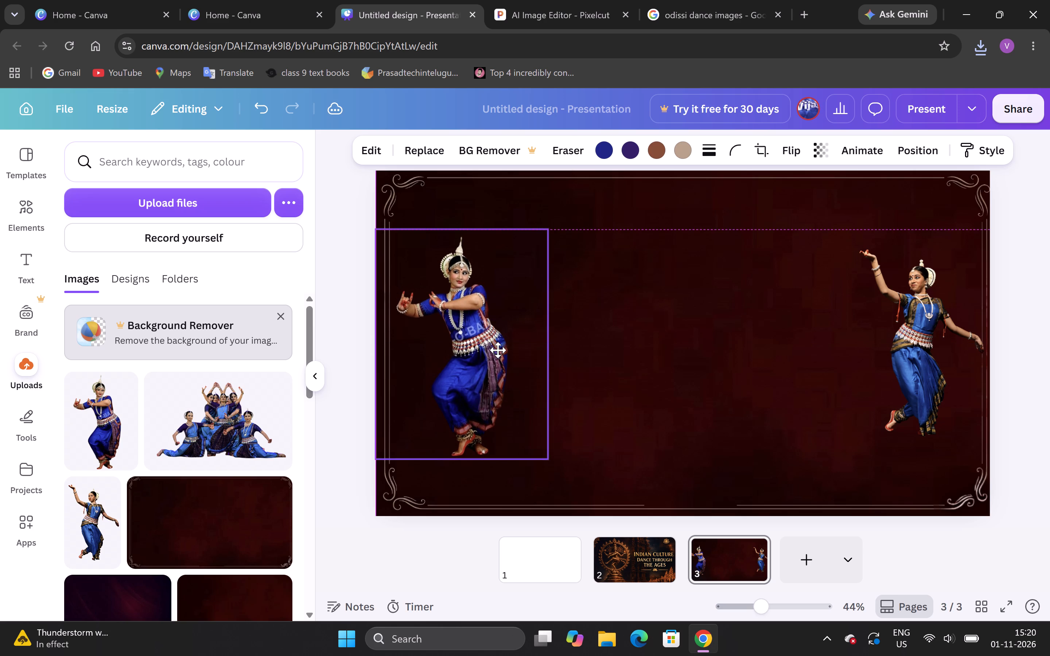
pyautogui.moveTo(498, 350); pyautogui.dragTo(498, 351)
pyautogui.click(610, 307)
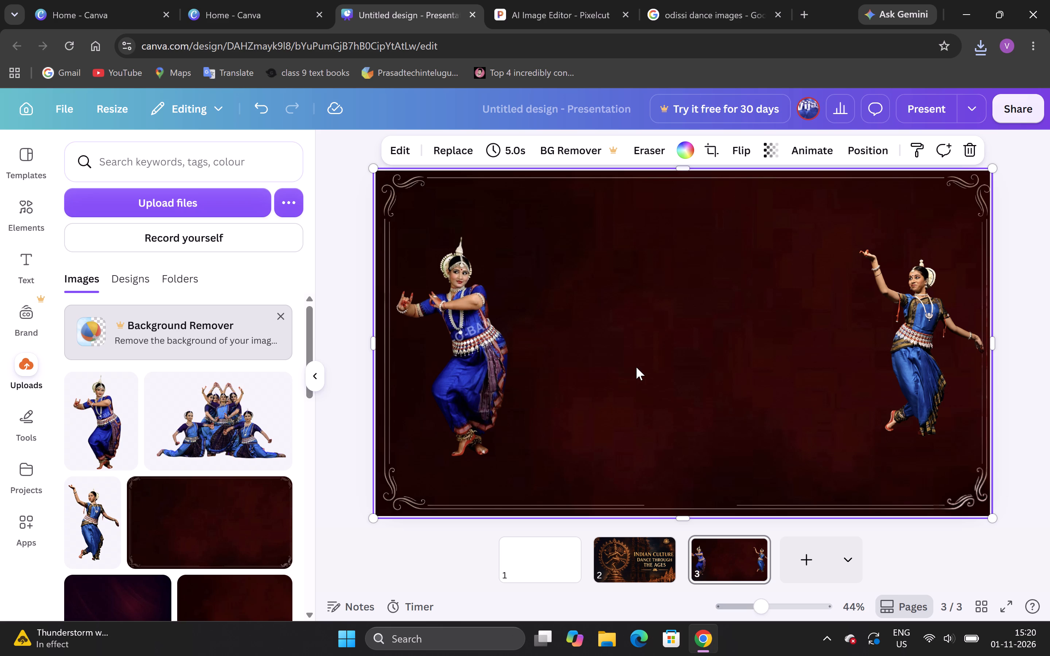
pyautogui.click(489, 356)
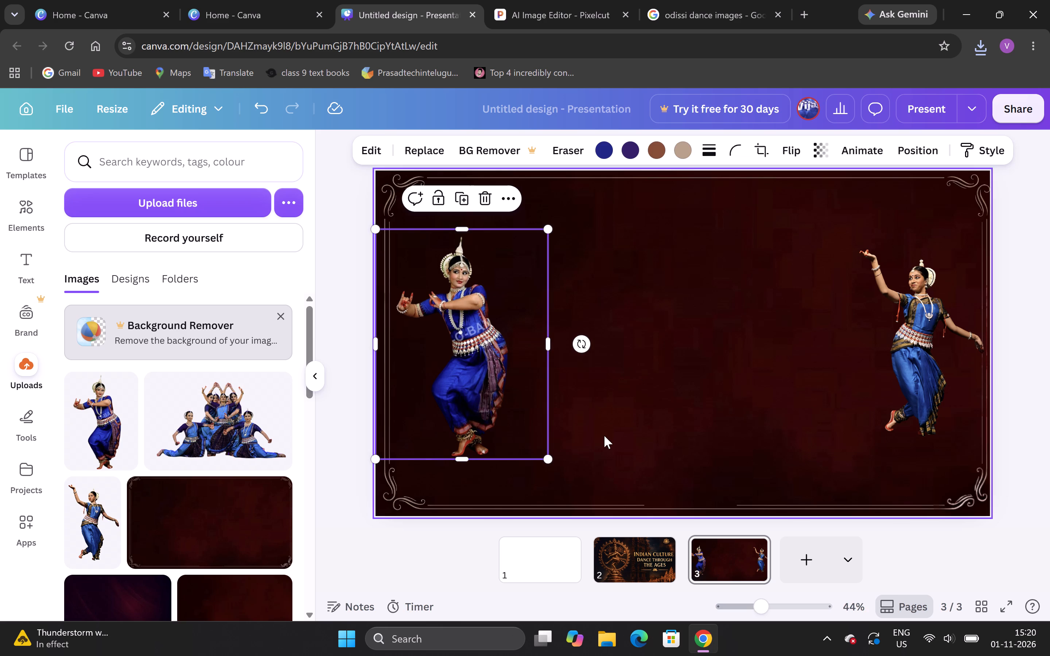
pyautogui.click(599, 423)
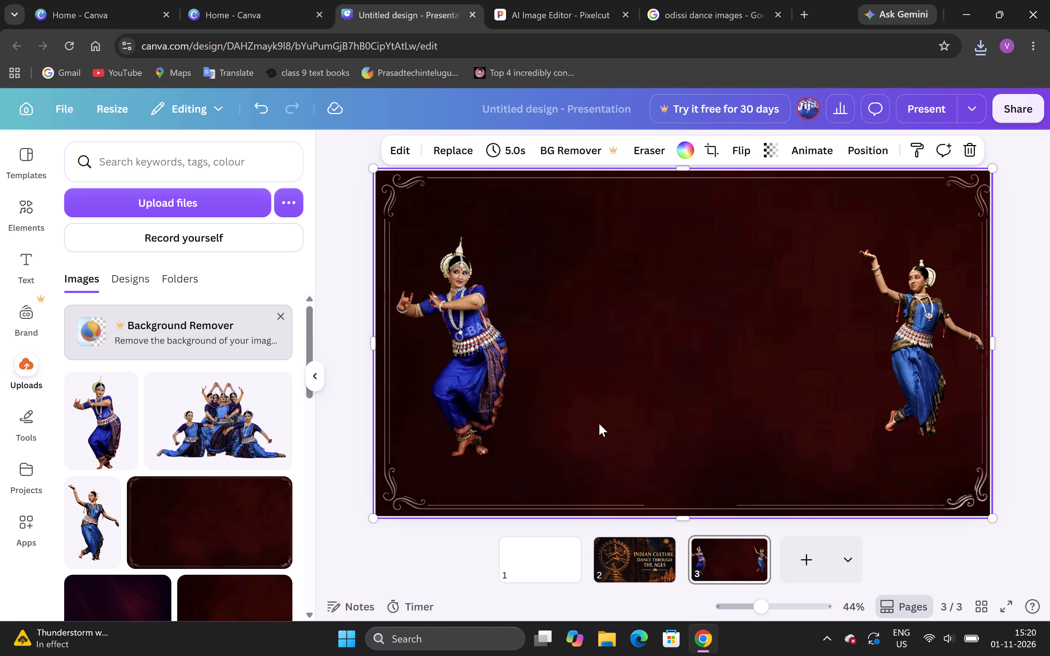
# Nudge the dancer cutout on the right side of page 3 slightly inward from the slide's edge, keeping its height.
pyautogui.click(938, 338)
pyautogui.moveTo(938, 338); pyautogui.dragTo(938, 340)
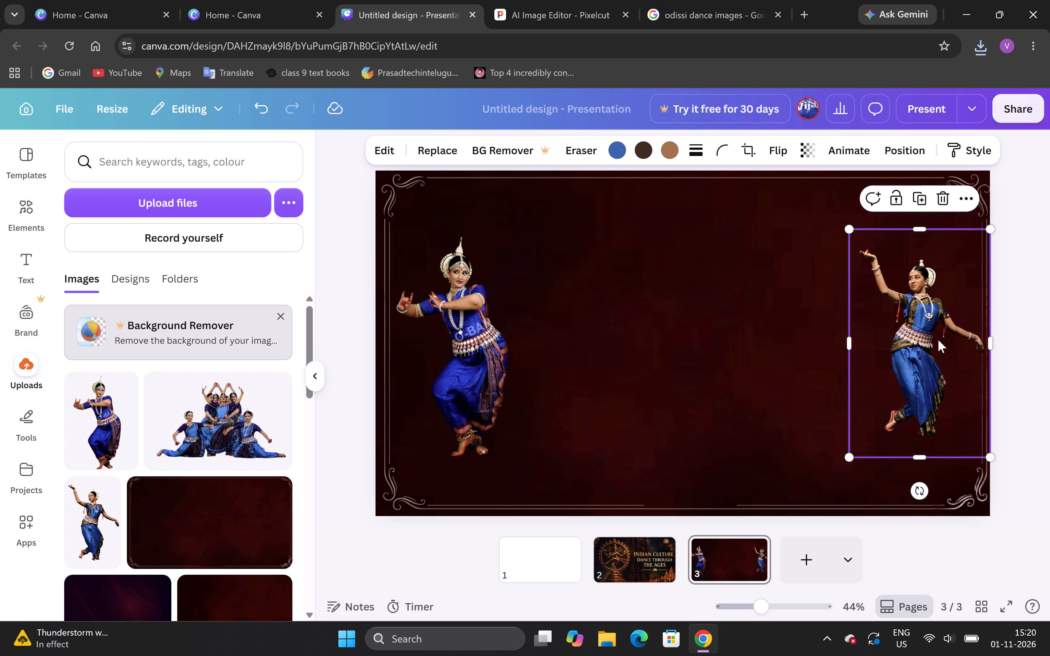
pyautogui.moveTo(938, 340); pyautogui.dragTo(937, 344)
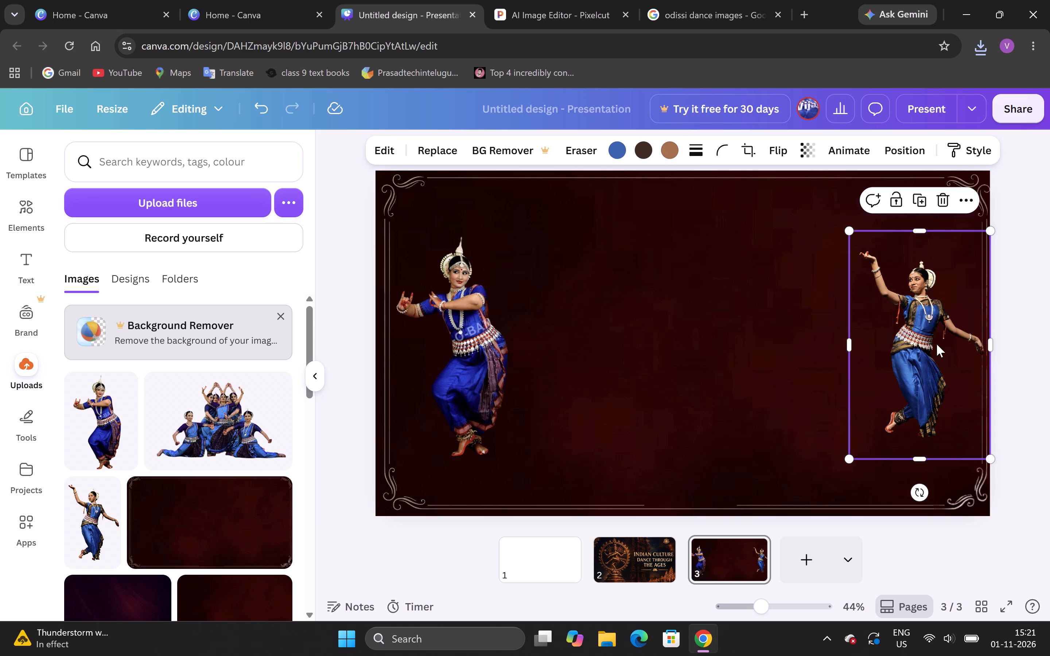
pyautogui.moveTo(937, 344); pyautogui.dragTo(930, 339)
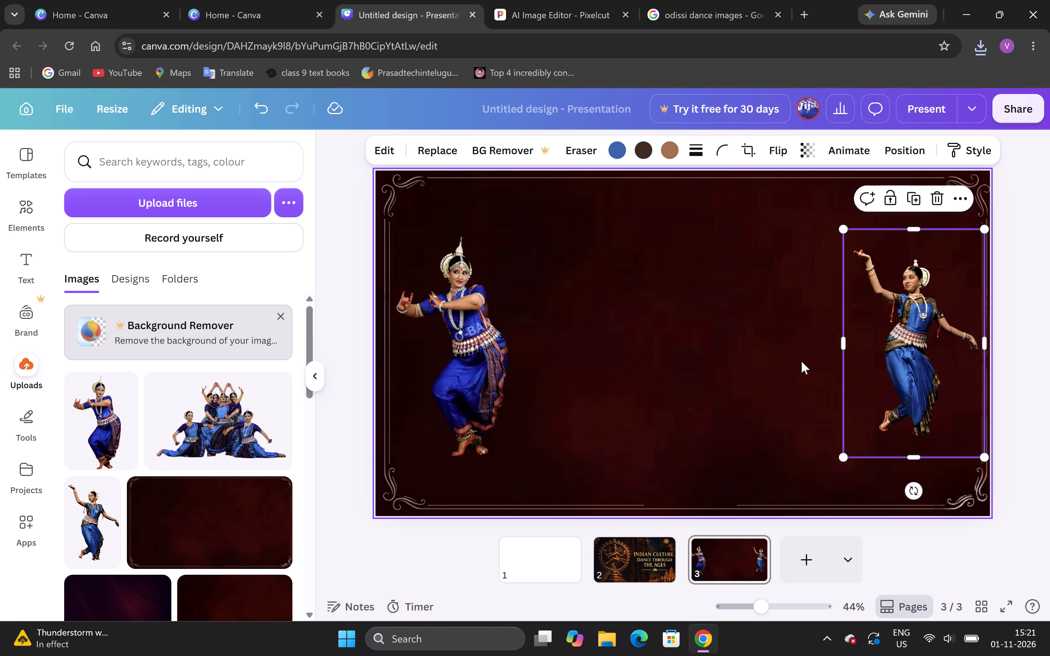
pyautogui.click(801, 361)
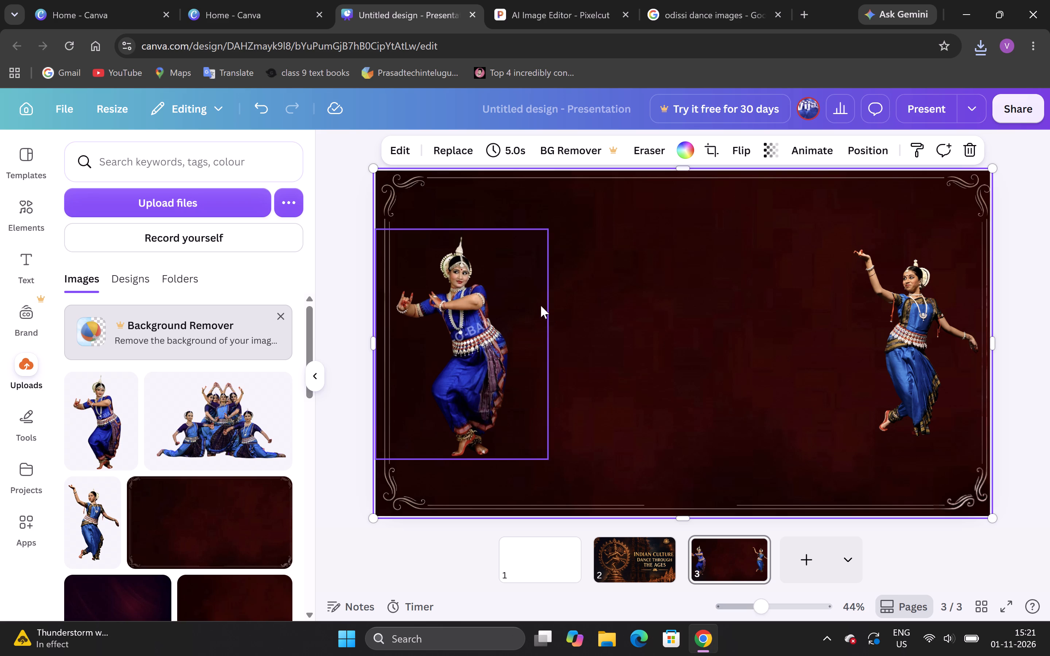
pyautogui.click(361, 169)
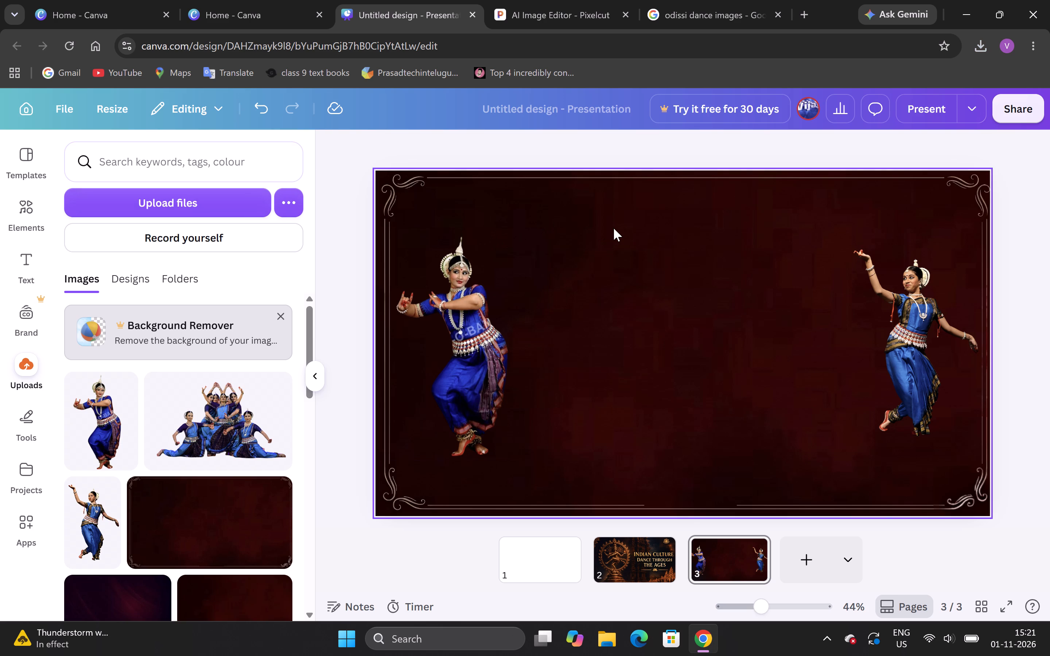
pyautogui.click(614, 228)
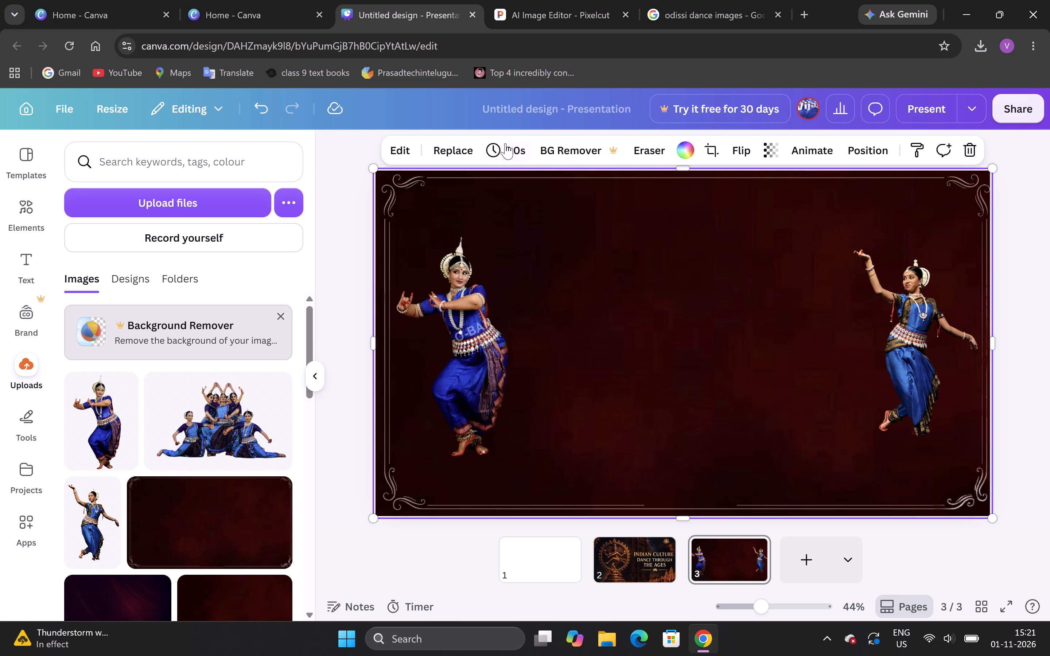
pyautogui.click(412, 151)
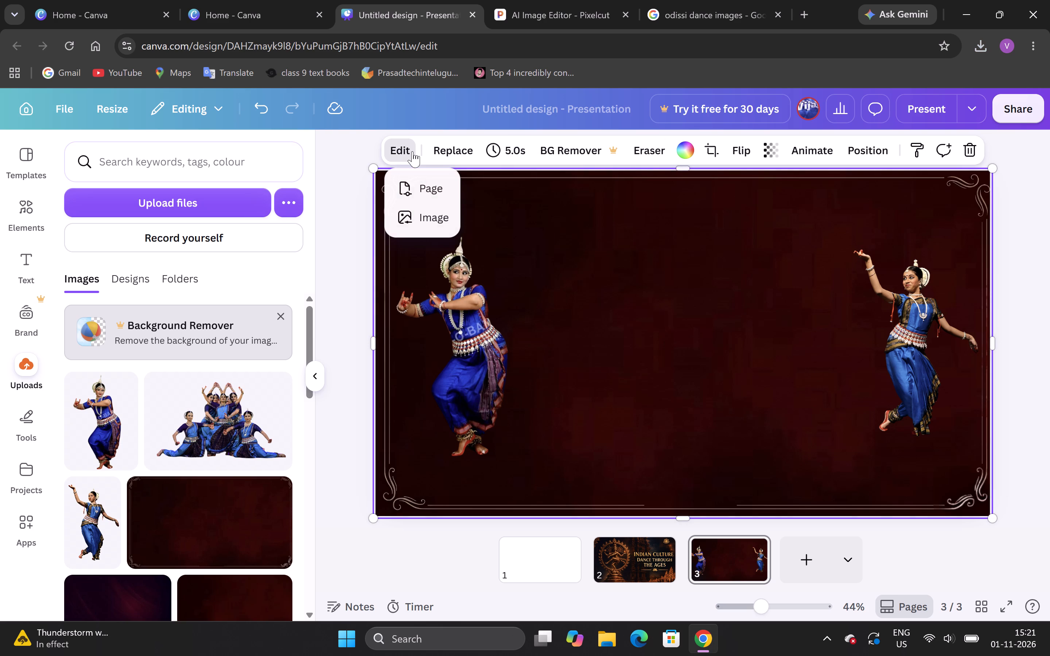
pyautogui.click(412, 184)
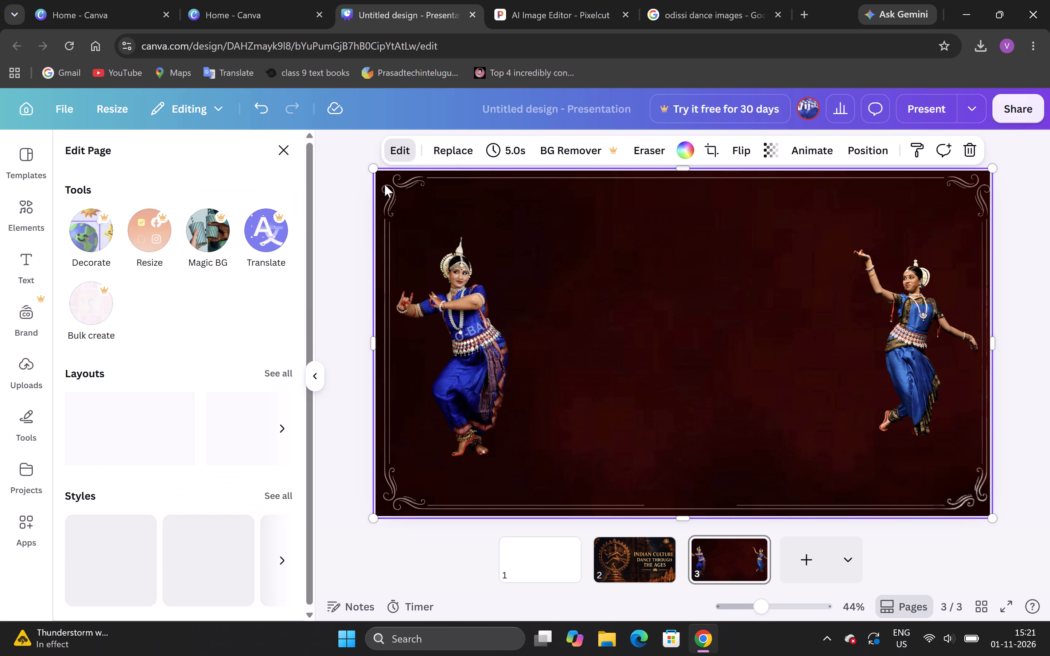
# Browse the text styles and font combinations available for page 3, and begin a search for fonts.
pyautogui.click(22, 256)
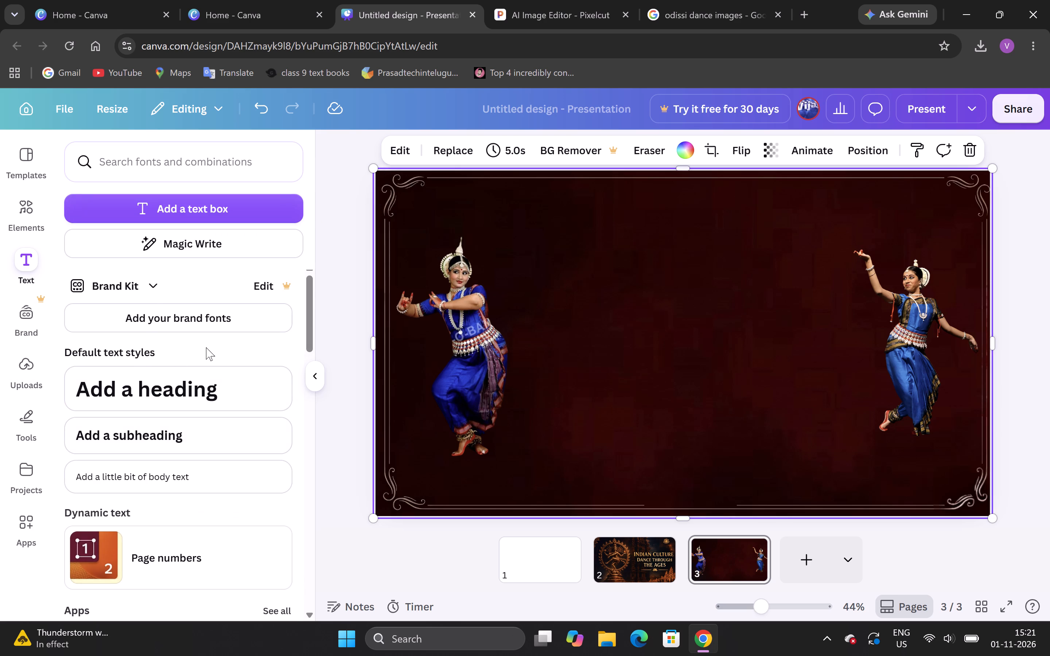
pyautogui.scroll(-2, 206, 347)
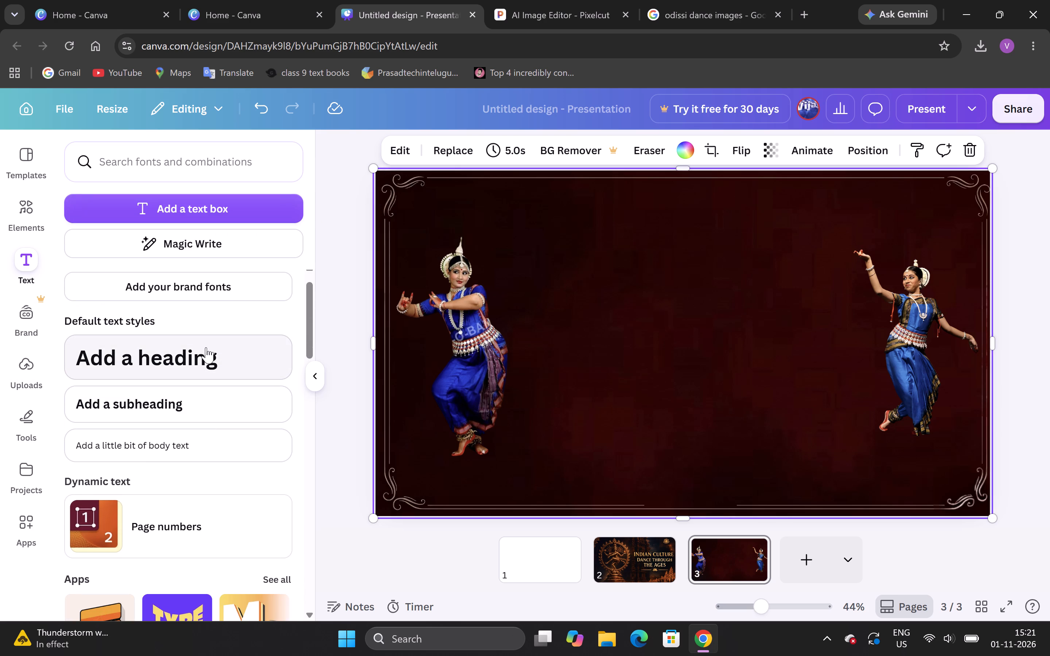
pyautogui.scroll(-5, 206, 347)
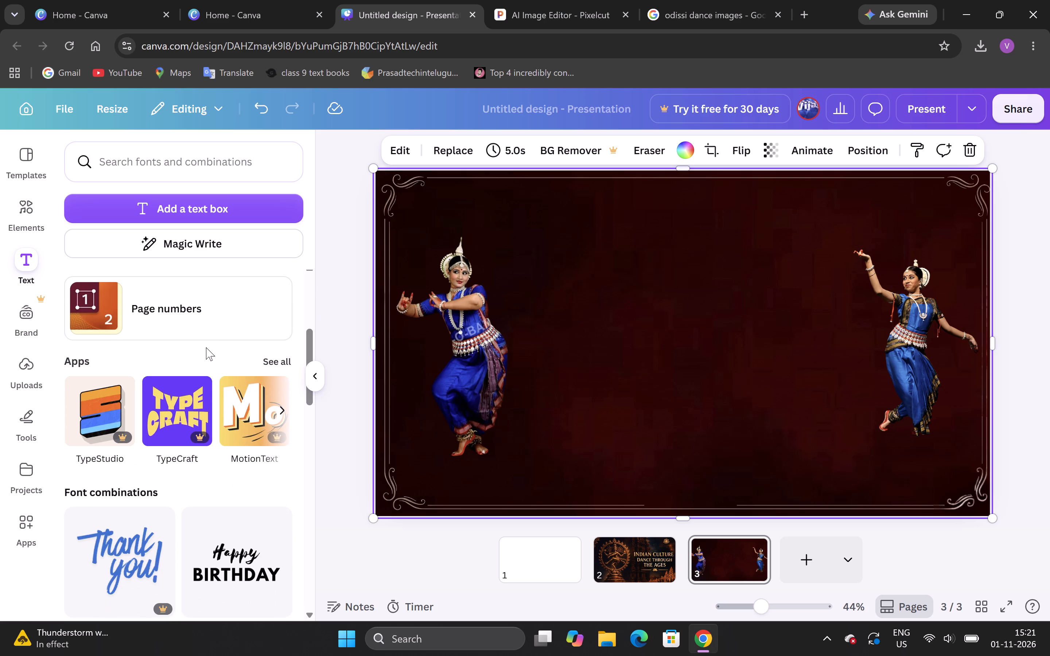
pyautogui.scroll(-3, 206, 347)
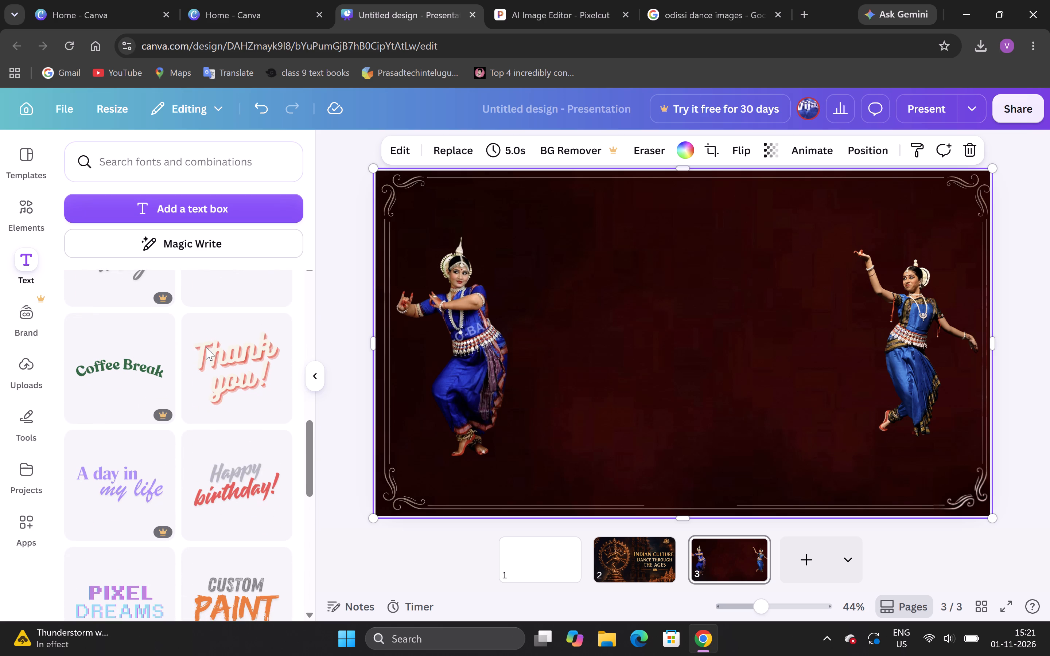
pyautogui.scroll(-3, 206, 347)
pyautogui.hscroll(1, 206, 347)
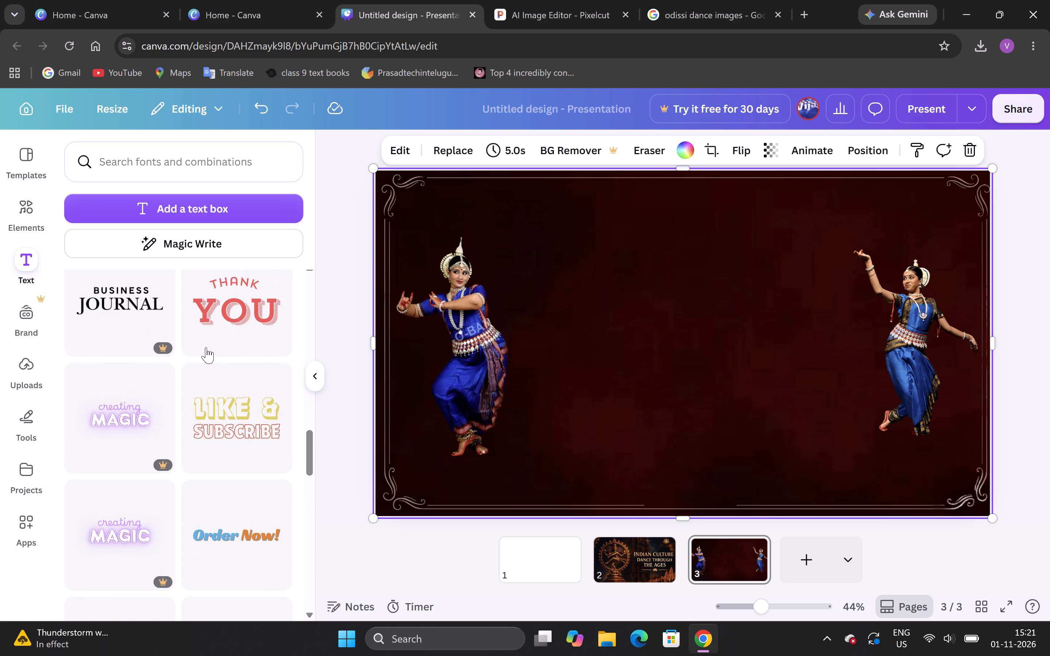
pyautogui.hscroll(1, 206, 347)
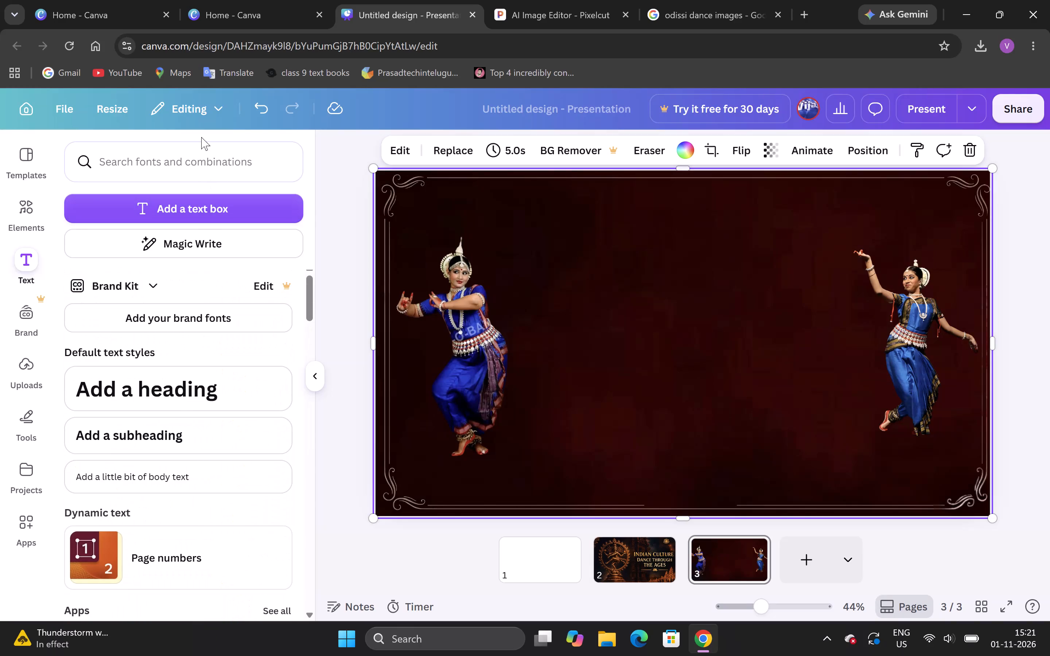
pyautogui.click(199, 167)
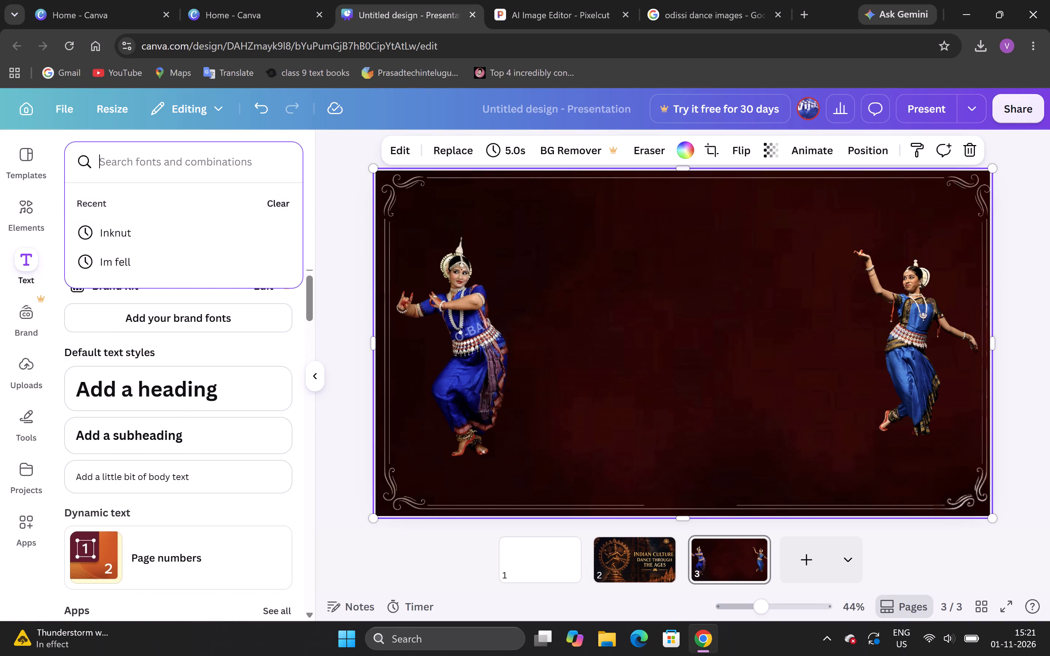
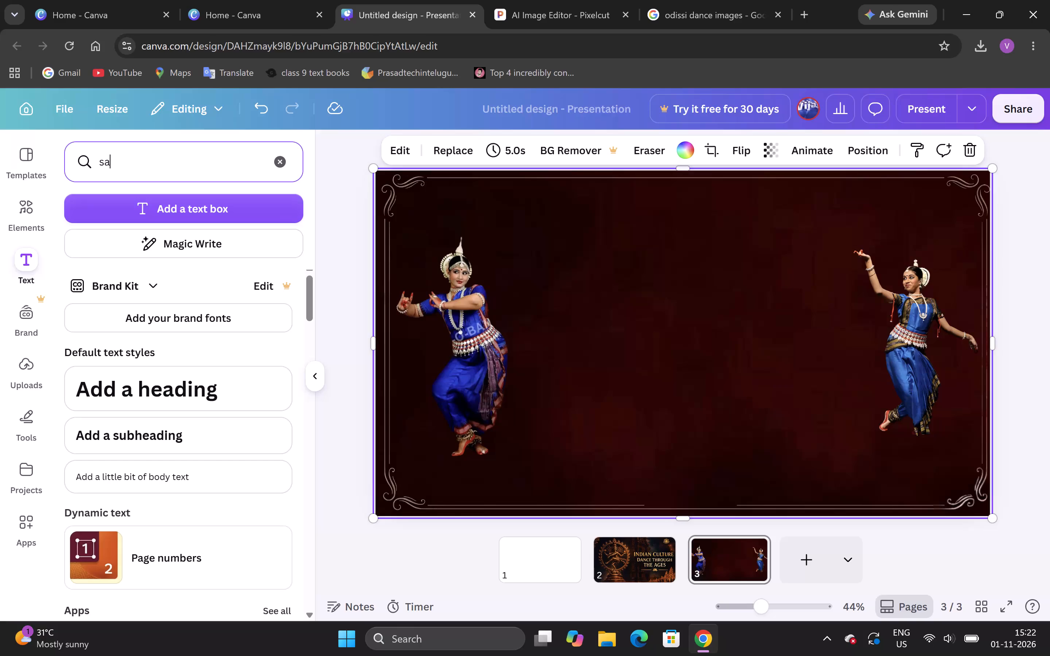
# Search the fonts and combinations for "samarkan".
pyautogui.press('m')
pyautogui.write('ar')
pyautogui.write('kan')
pyautogui.press('Return')
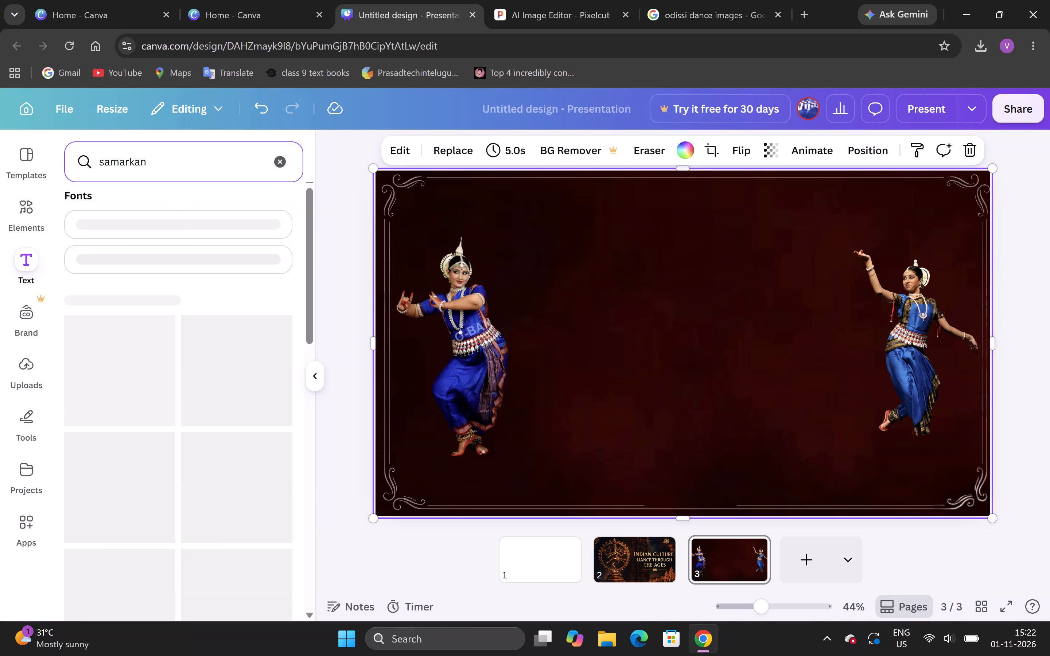
pyautogui.hscroll(1, 143, 349)
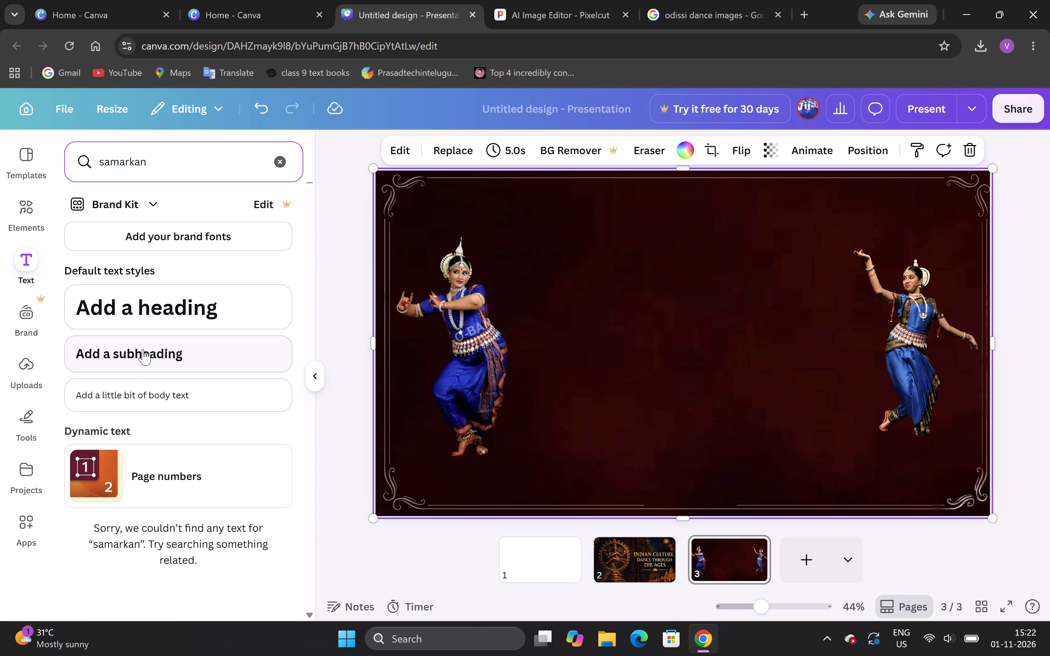
pyautogui.hscroll(1, 143, 349)
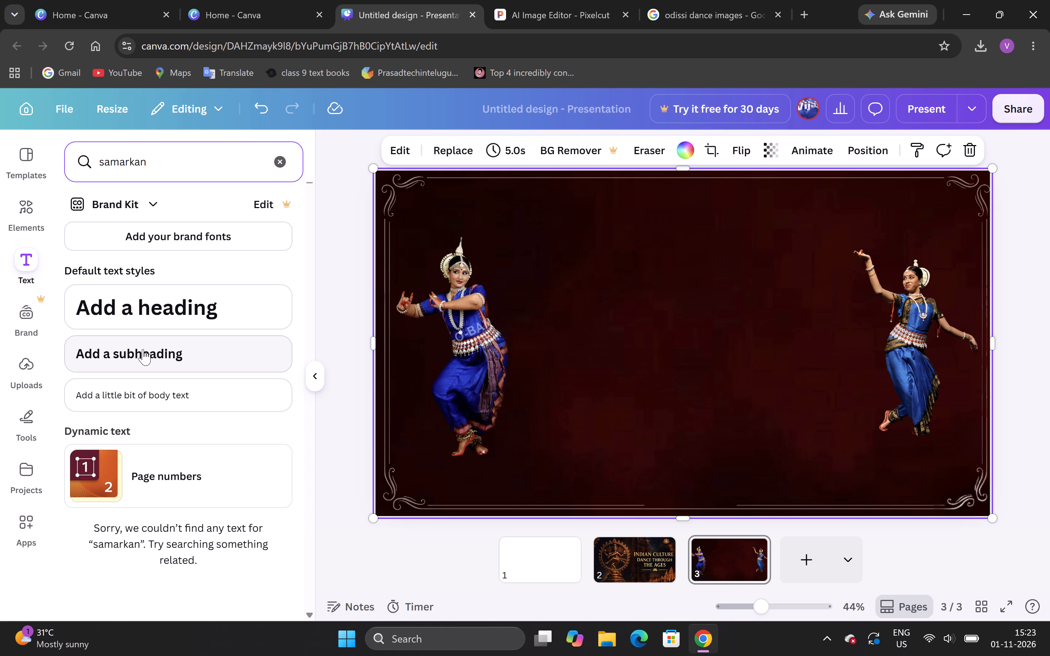
# Add a subheading text box to the page 3 slide.
pyautogui.click(143, 349)
# Search the fonts for "rozha" and add a Rozha One text box to the slide.
pyautogui.tripleClick(180, 173)
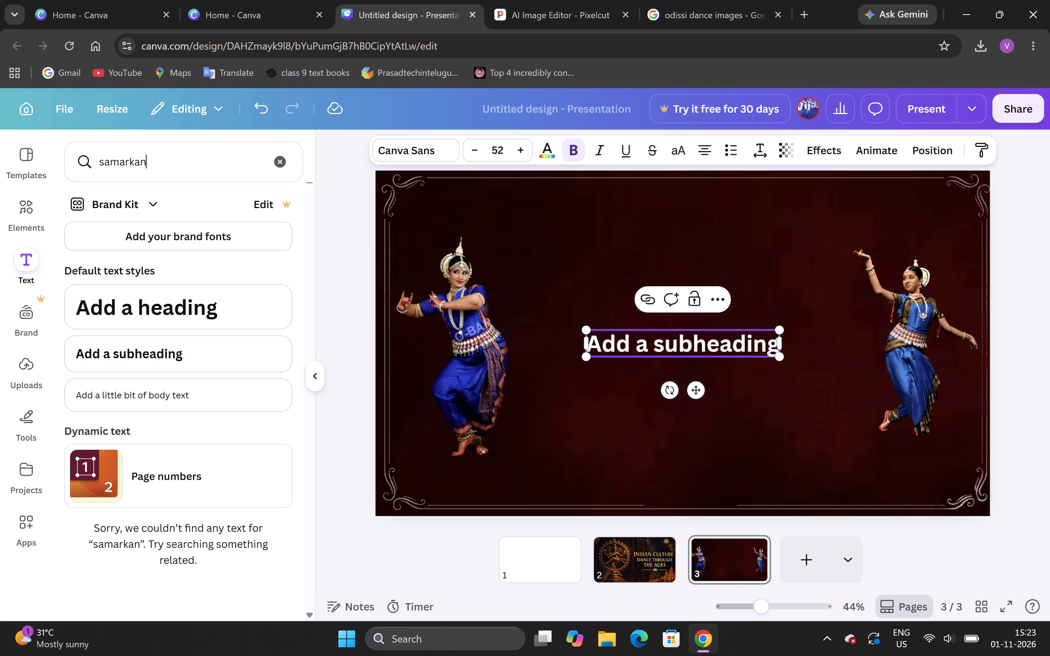
pyautogui.press('BackSpace')
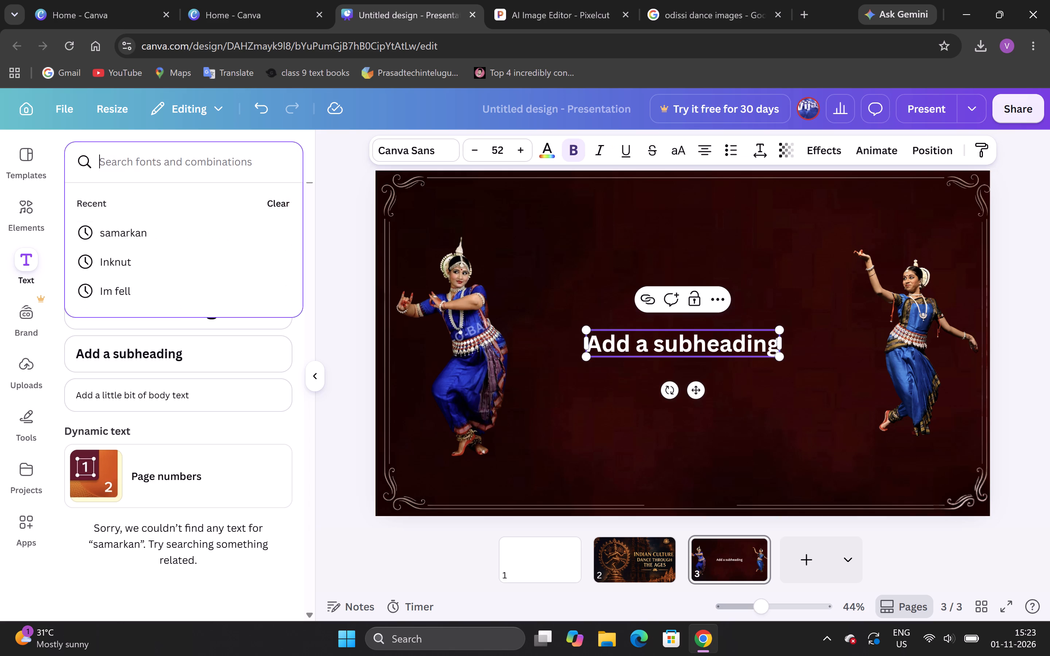
pyautogui.write('ro')
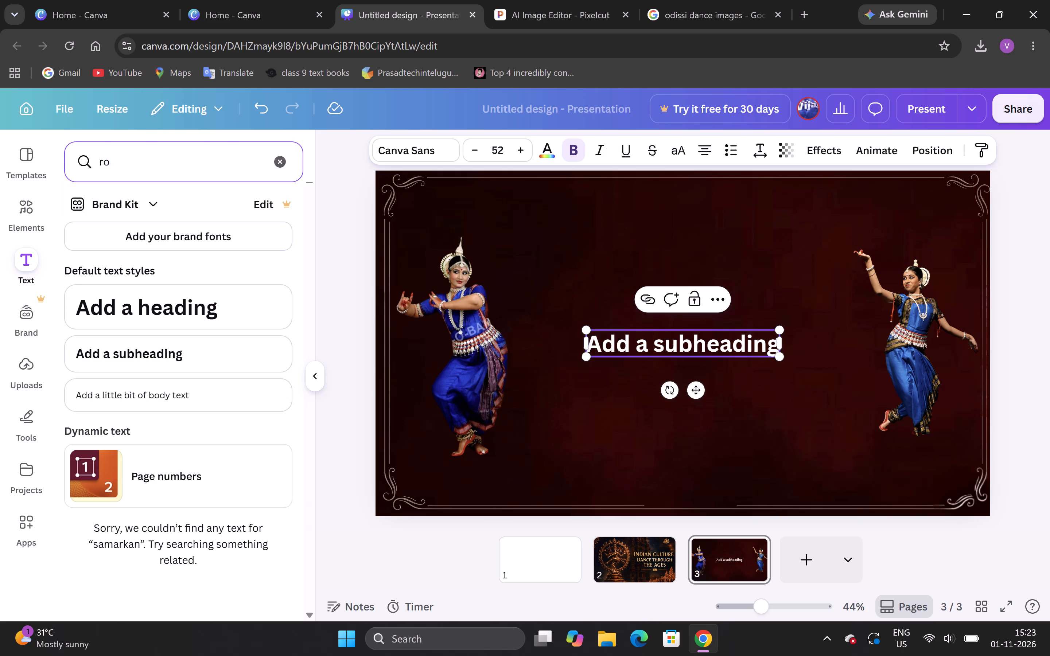
pyautogui.write('zha')
pyautogui.press('Return')
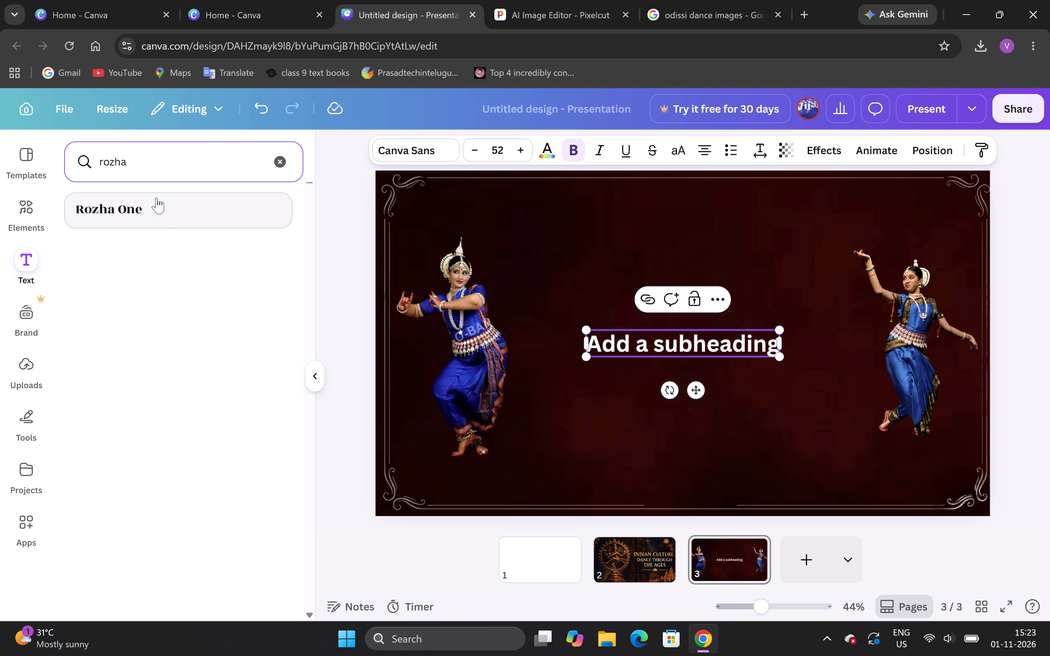
pyautogui.doubleClick(156, 198)
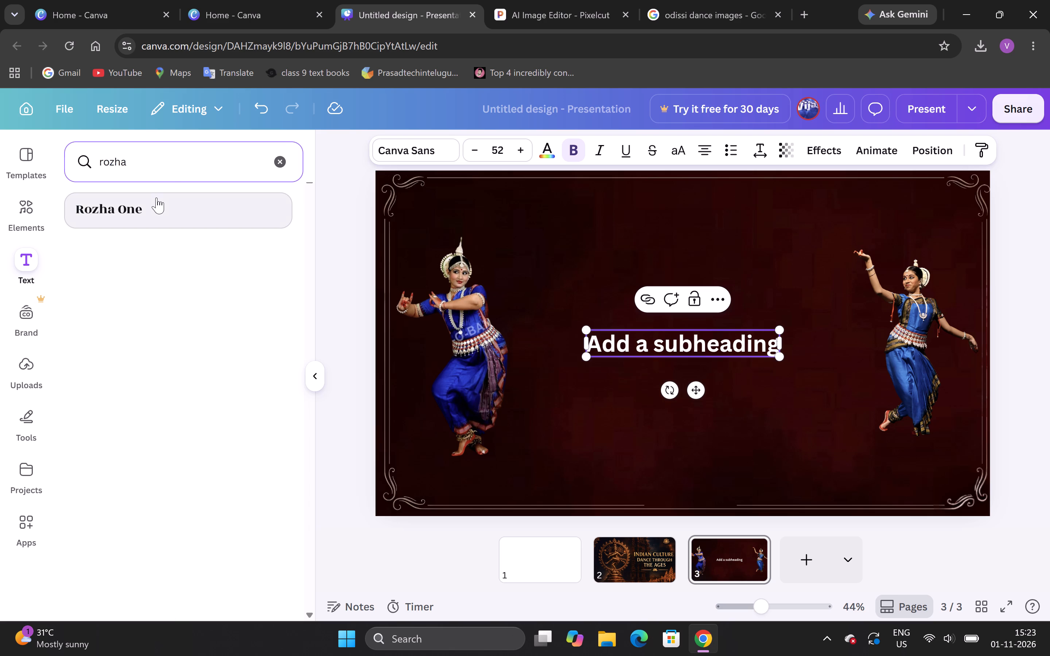
# Replace the subheading placeholder text in the centre of page 3 with "odissi".
pyautogui.click(682, 343)
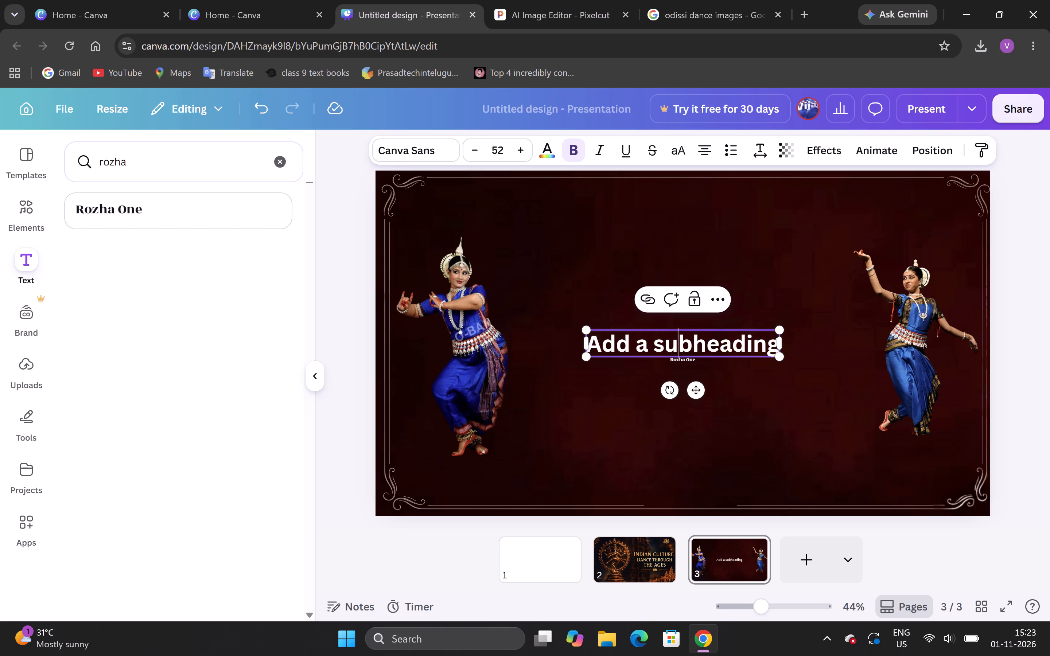
pyautogui.tripleClick(688, 341)
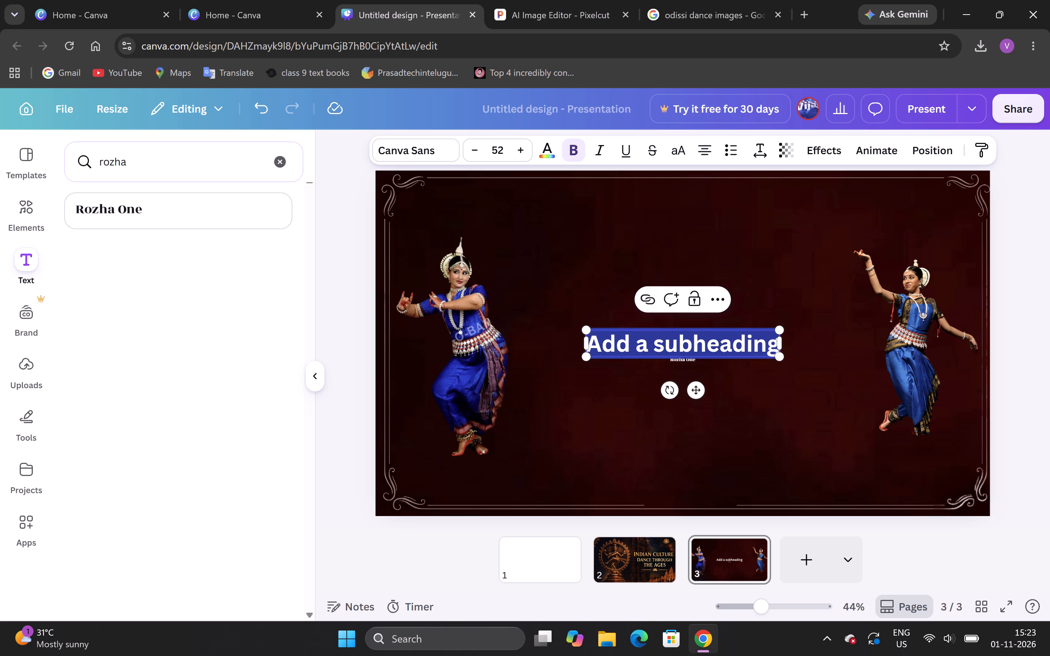
pyautogui.write('oz')
pyautogui.press('BackSpace')
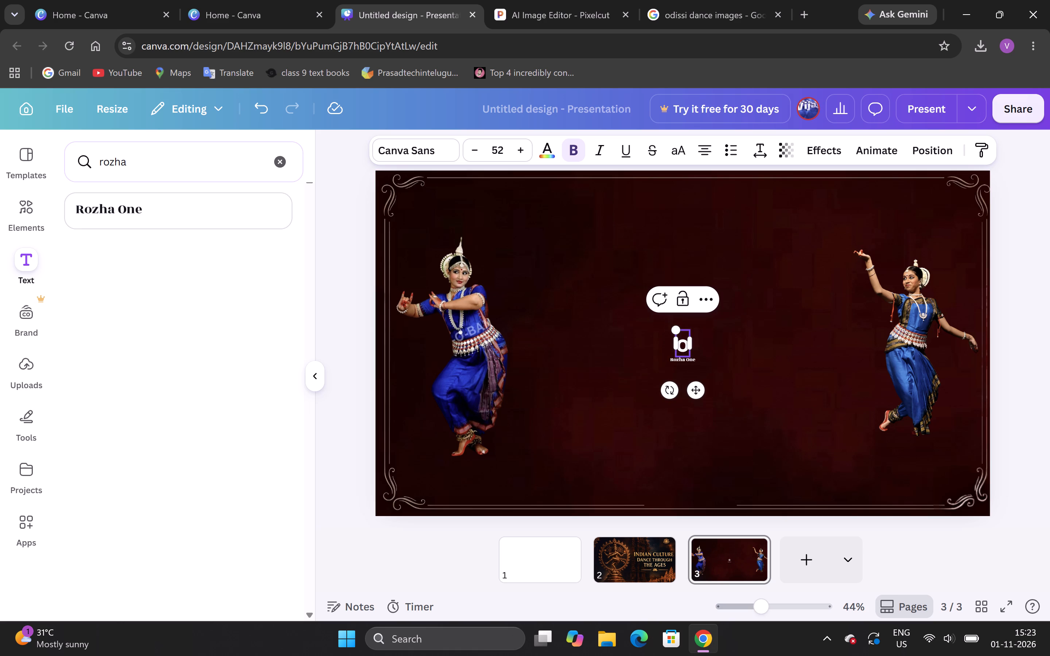
pyautogui.write('di')
pyautogui.write('ss')
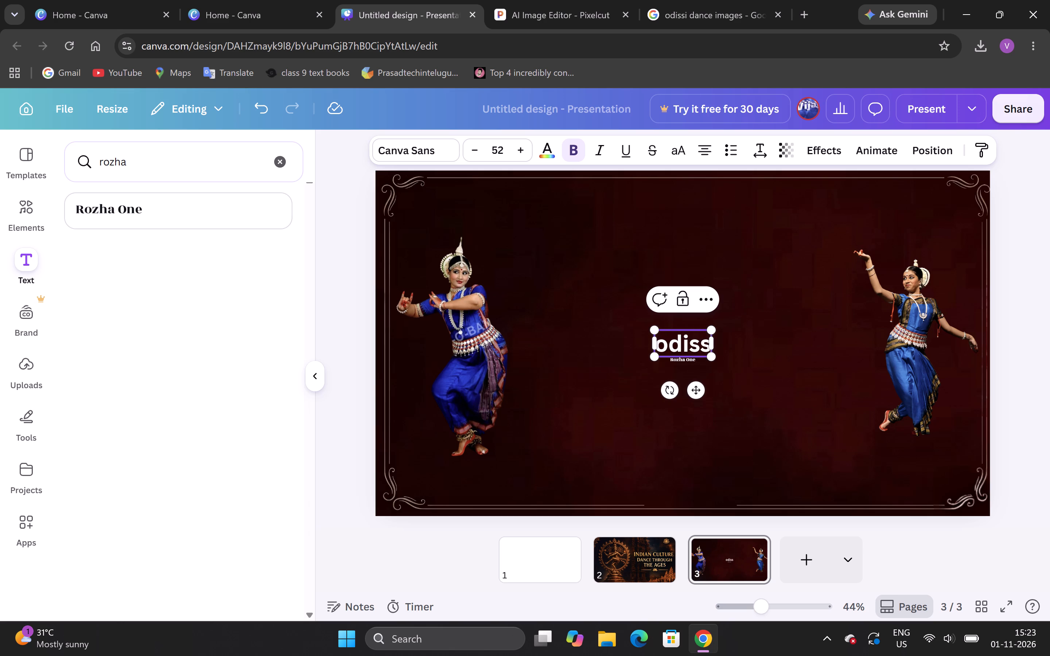
pyautogui.press('i')
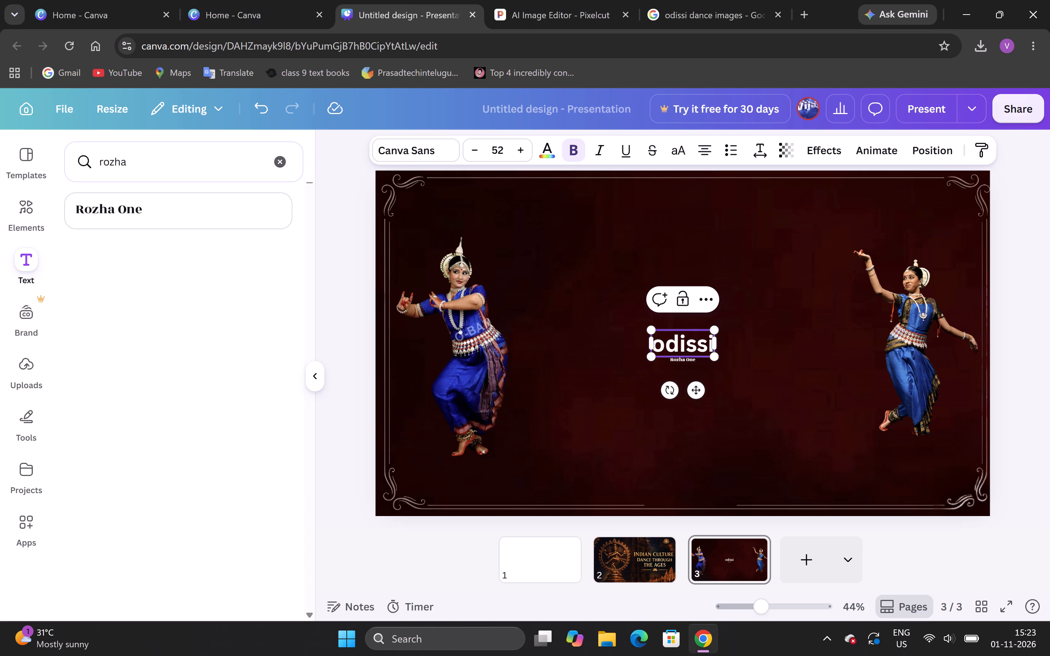
pyautogui.moveTo(272, 169); pyautogui.dragTo(522, 287)
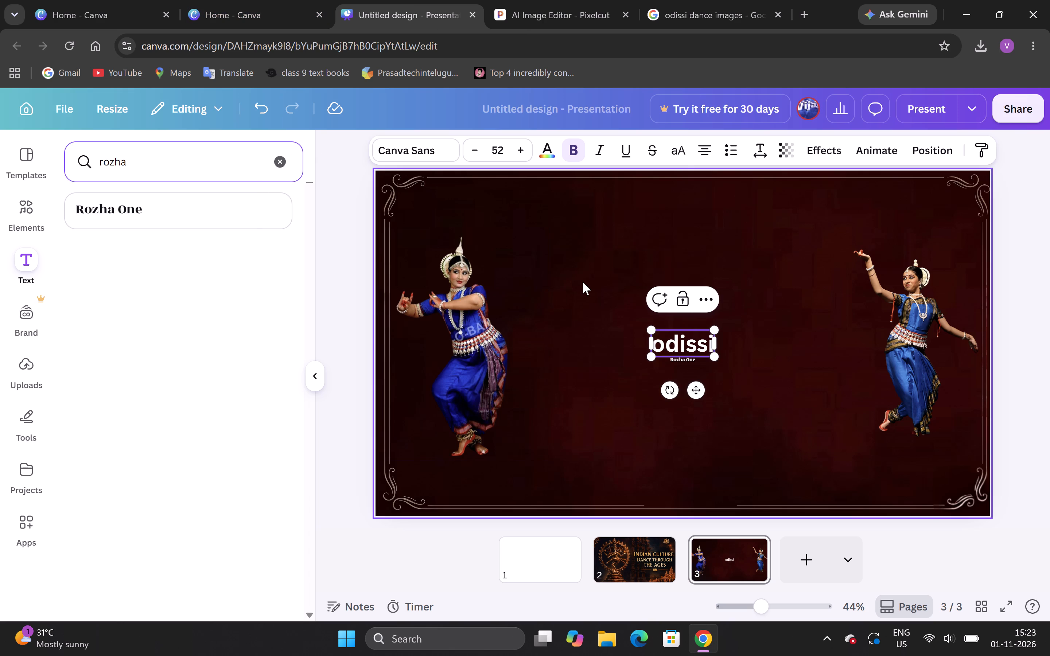
pyautogui.click(583, 282)
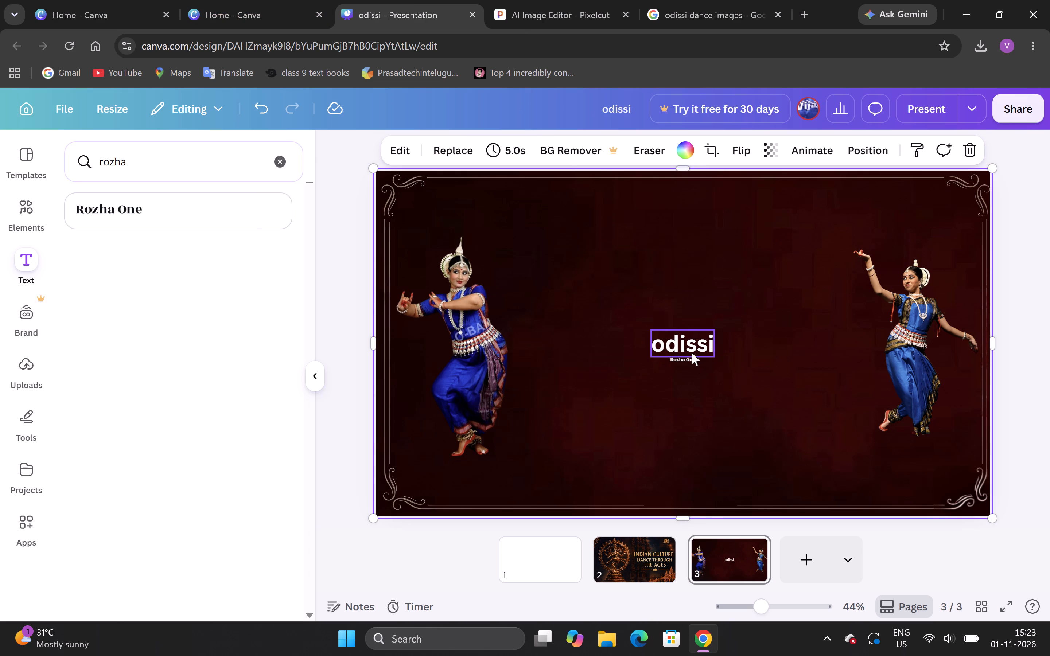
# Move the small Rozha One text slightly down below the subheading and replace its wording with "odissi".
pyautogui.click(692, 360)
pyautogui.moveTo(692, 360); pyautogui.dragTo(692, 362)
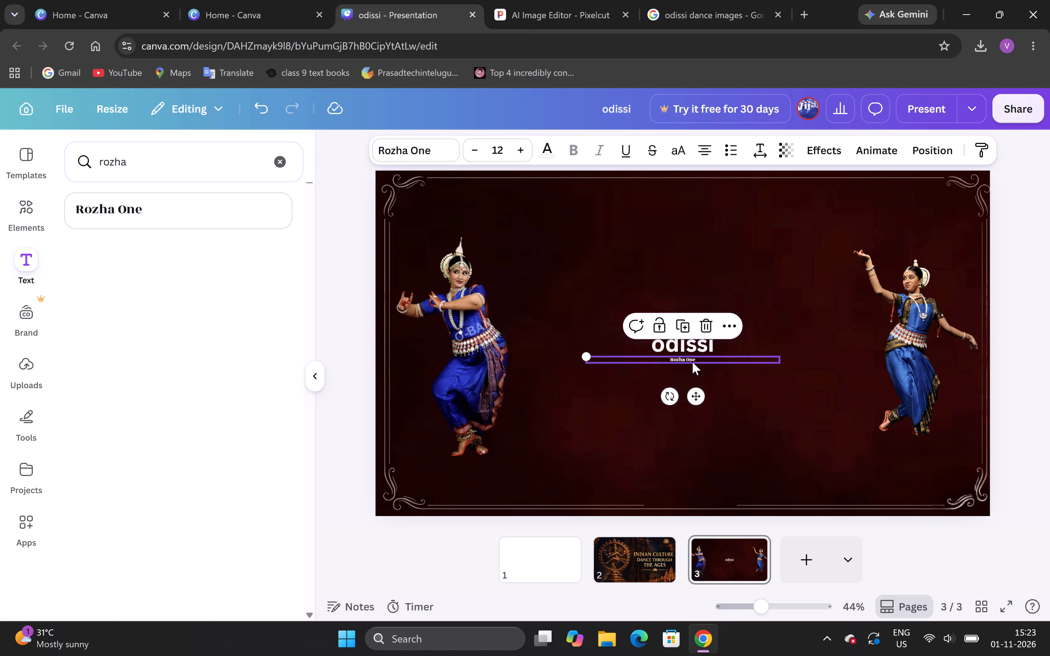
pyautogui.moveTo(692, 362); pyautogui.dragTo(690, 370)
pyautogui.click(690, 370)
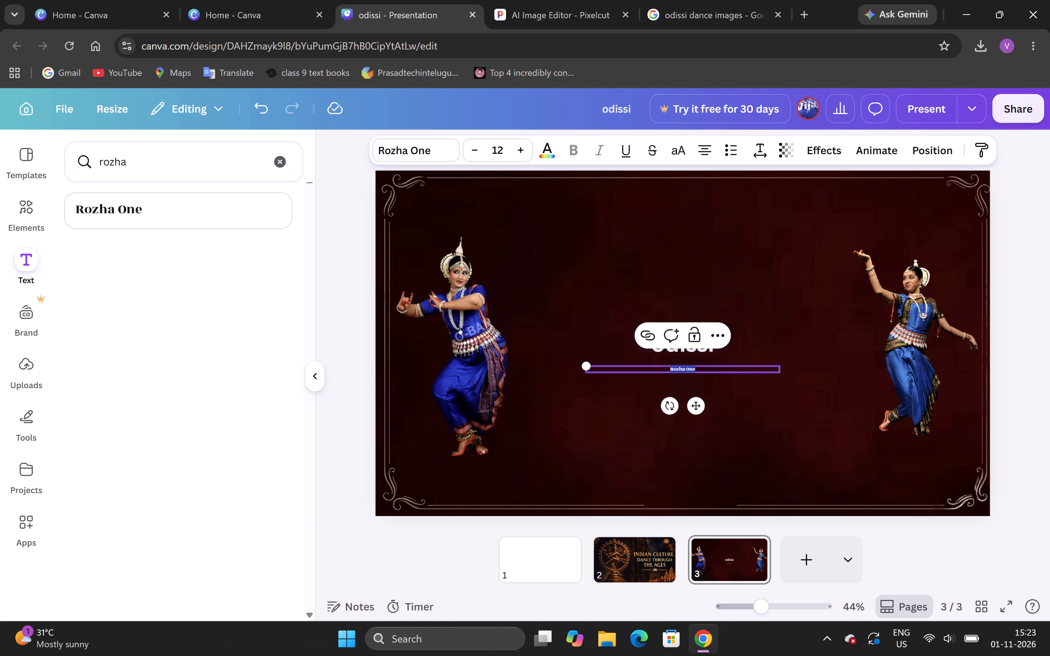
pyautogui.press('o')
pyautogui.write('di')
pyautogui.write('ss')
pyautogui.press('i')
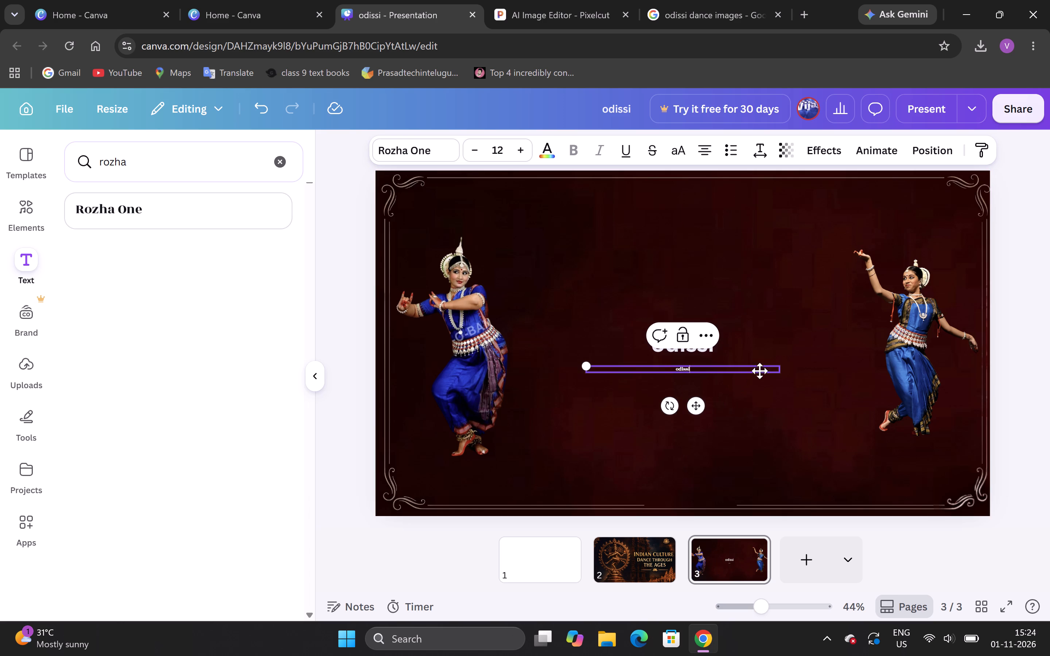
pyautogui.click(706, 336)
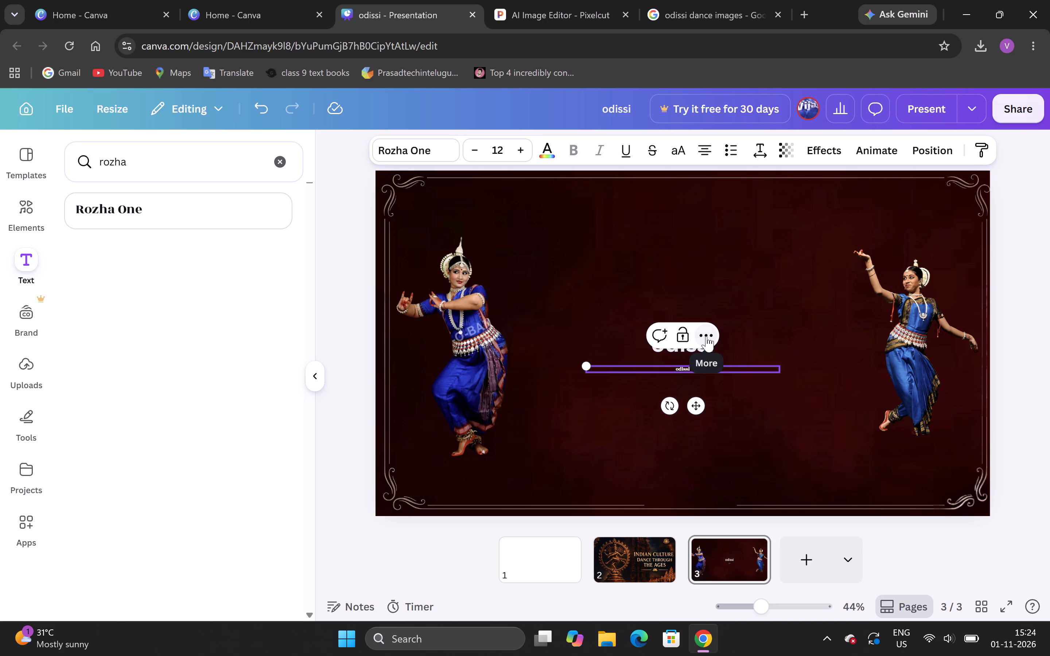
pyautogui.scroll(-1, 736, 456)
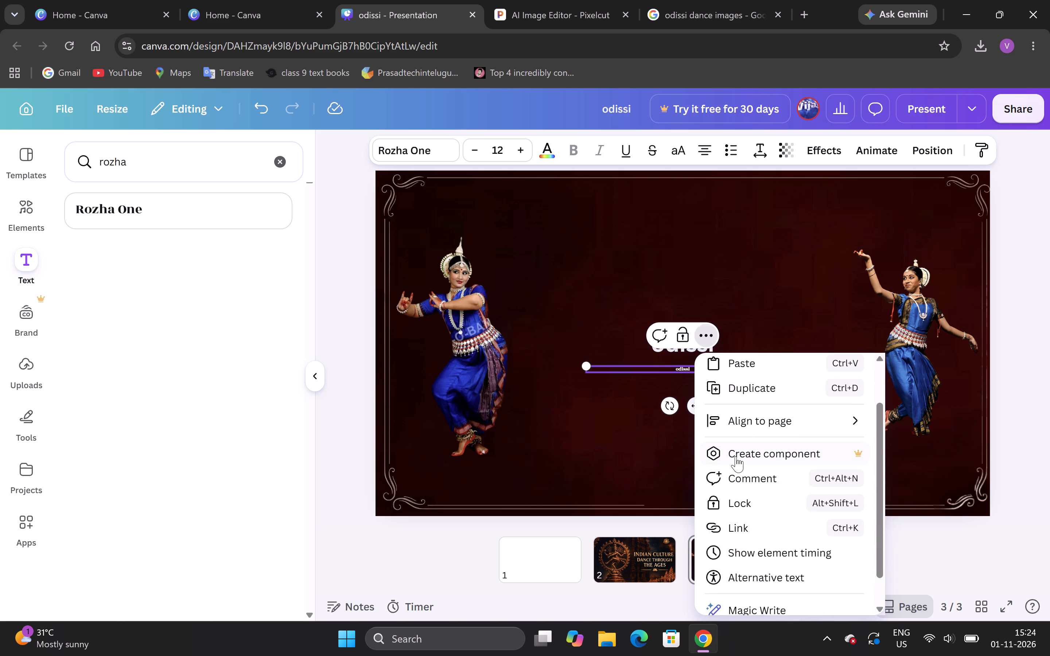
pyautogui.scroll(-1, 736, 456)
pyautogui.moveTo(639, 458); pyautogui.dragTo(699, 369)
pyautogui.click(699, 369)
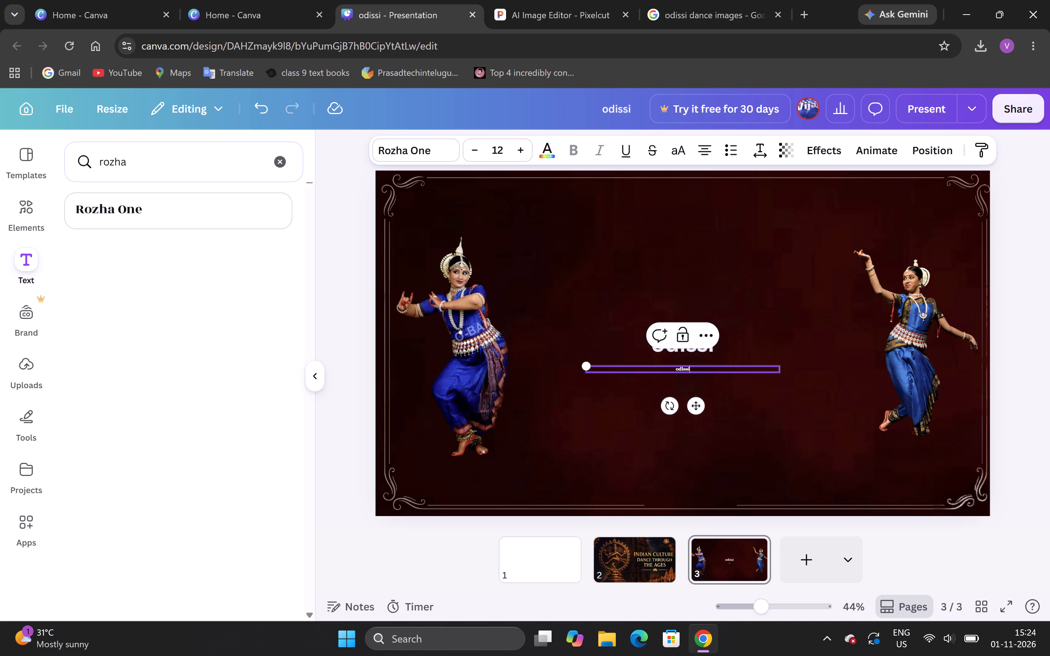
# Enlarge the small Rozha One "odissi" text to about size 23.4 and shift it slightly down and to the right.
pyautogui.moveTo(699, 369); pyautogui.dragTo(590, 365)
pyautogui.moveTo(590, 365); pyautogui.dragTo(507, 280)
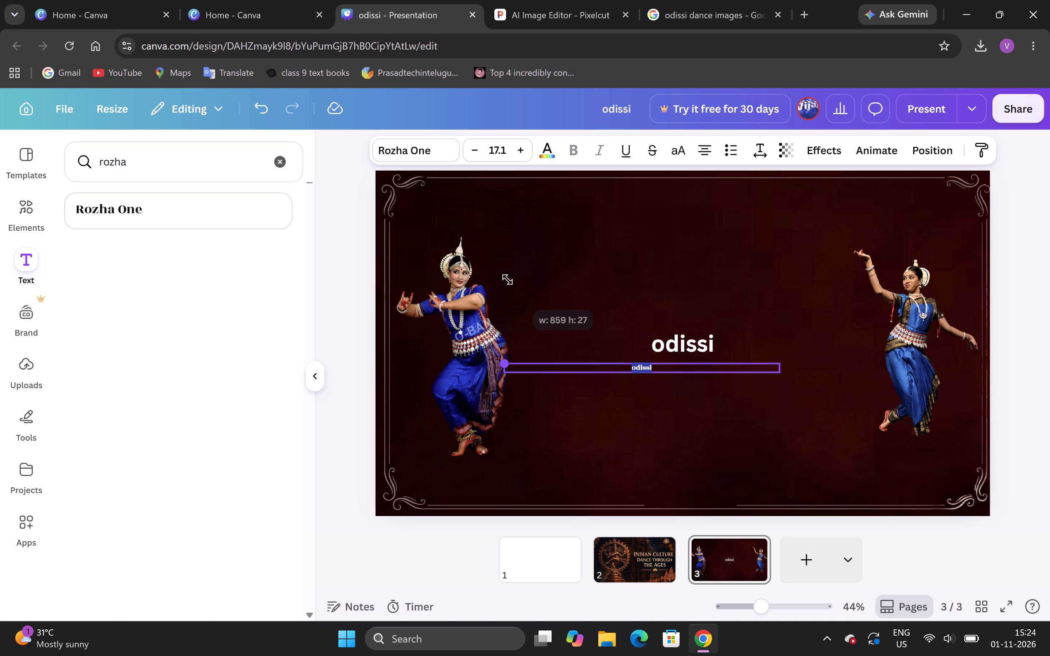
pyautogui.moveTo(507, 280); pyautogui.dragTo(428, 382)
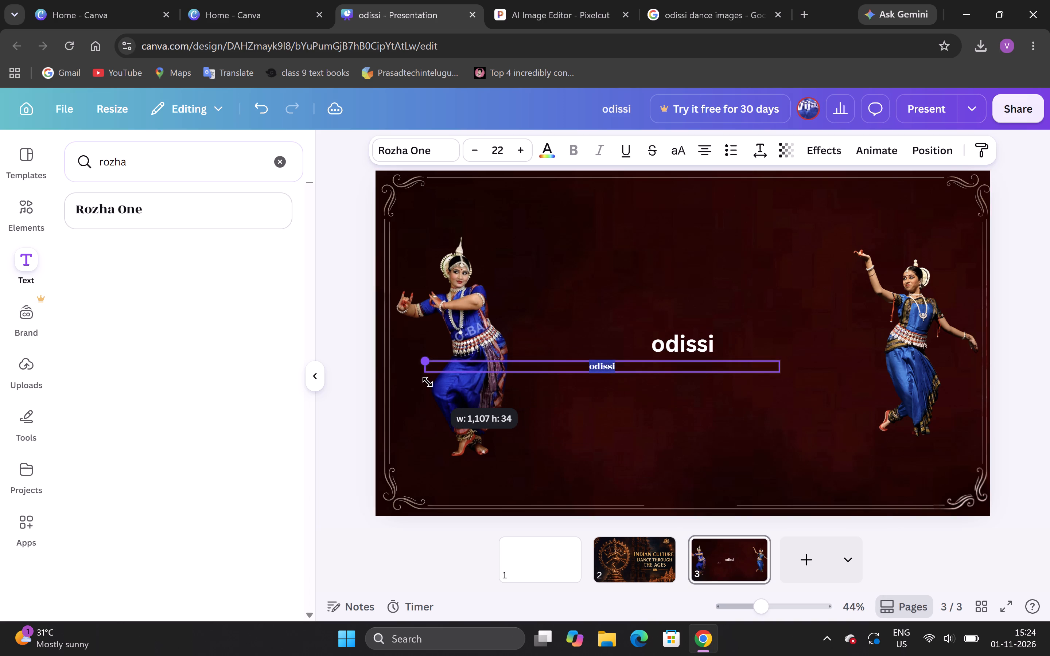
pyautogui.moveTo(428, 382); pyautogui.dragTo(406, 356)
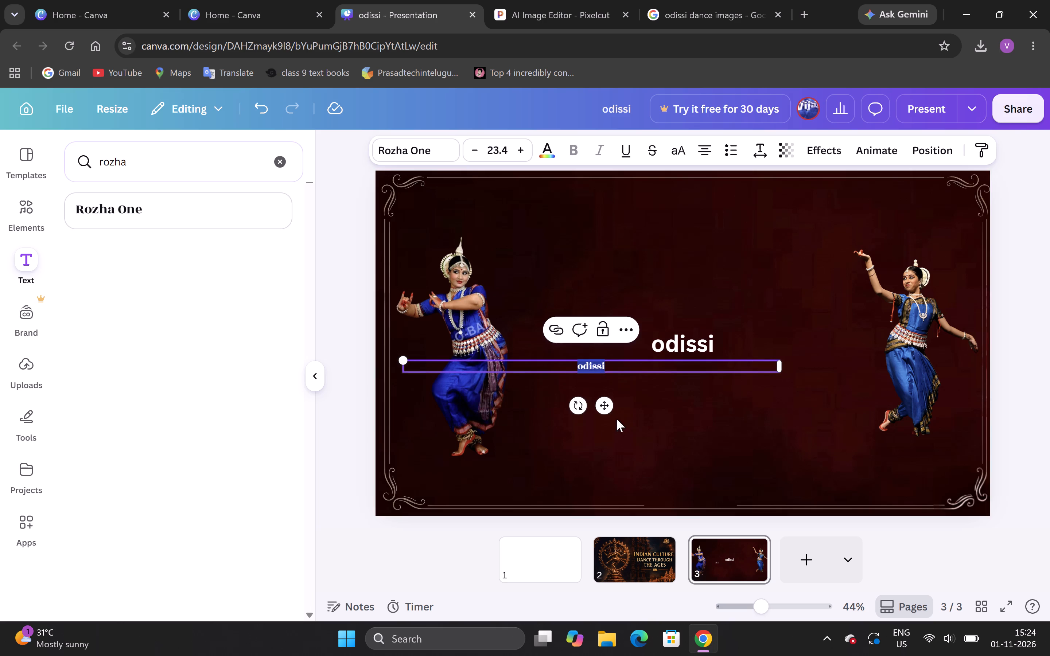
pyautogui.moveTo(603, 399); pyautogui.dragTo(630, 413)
# Delete the Rozha One "odissi" text box, keeping the bold subheading.
pyautogui.click(642, 338)
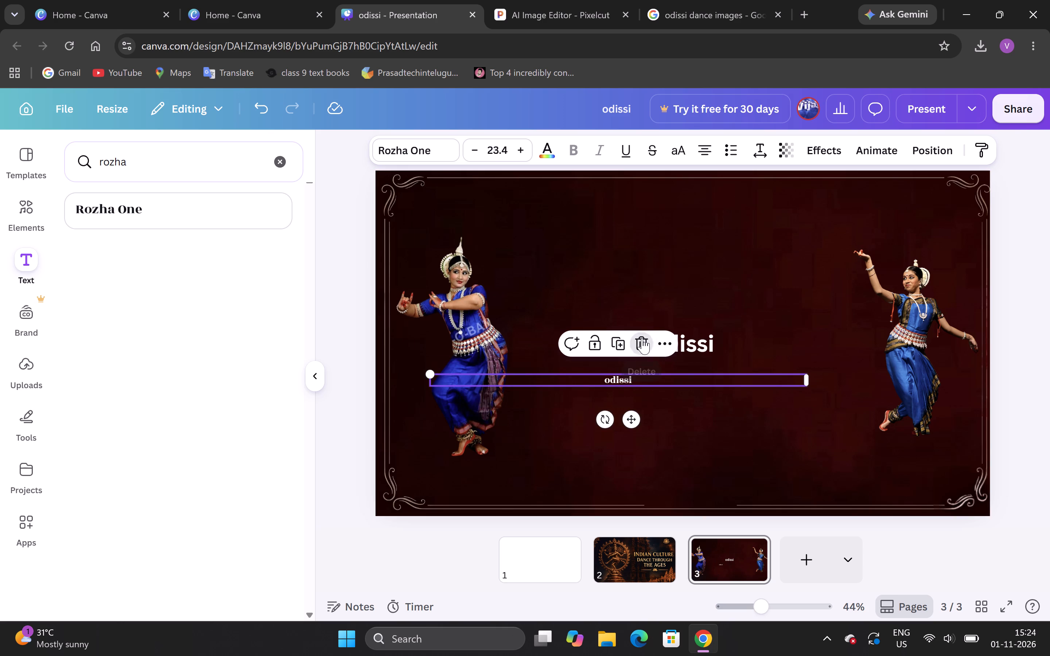
# Add a new Rozha One text box to page 3 and set its font size to 50.
pyautogui.click(194, 212)
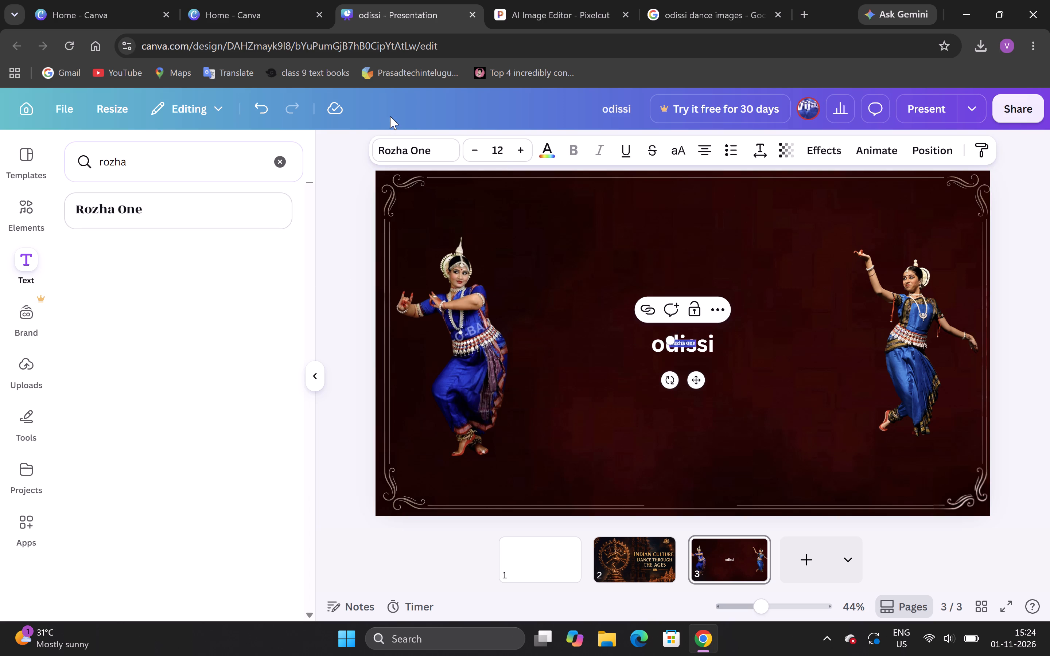
pyautogui.click(500, 147)
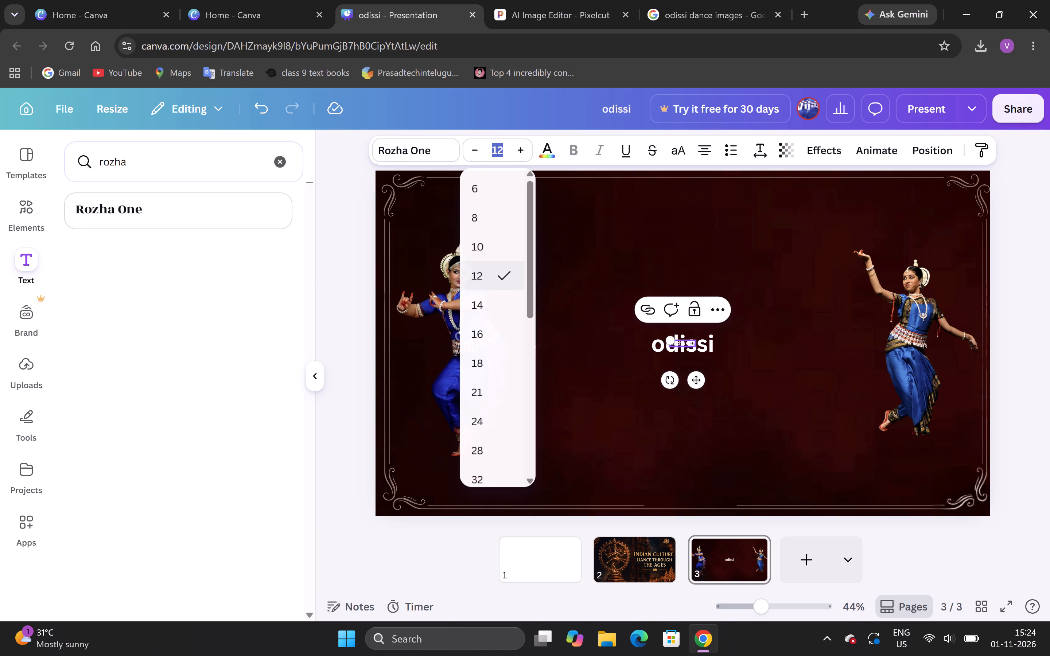
pyautogui.write('30')
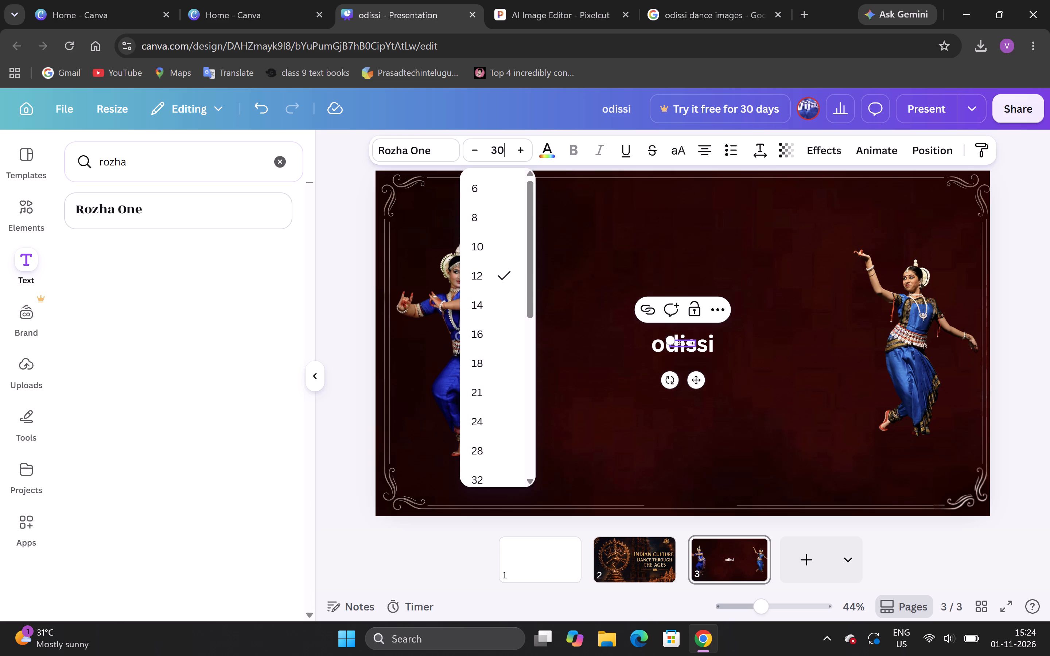
pyautogui.press('Return')
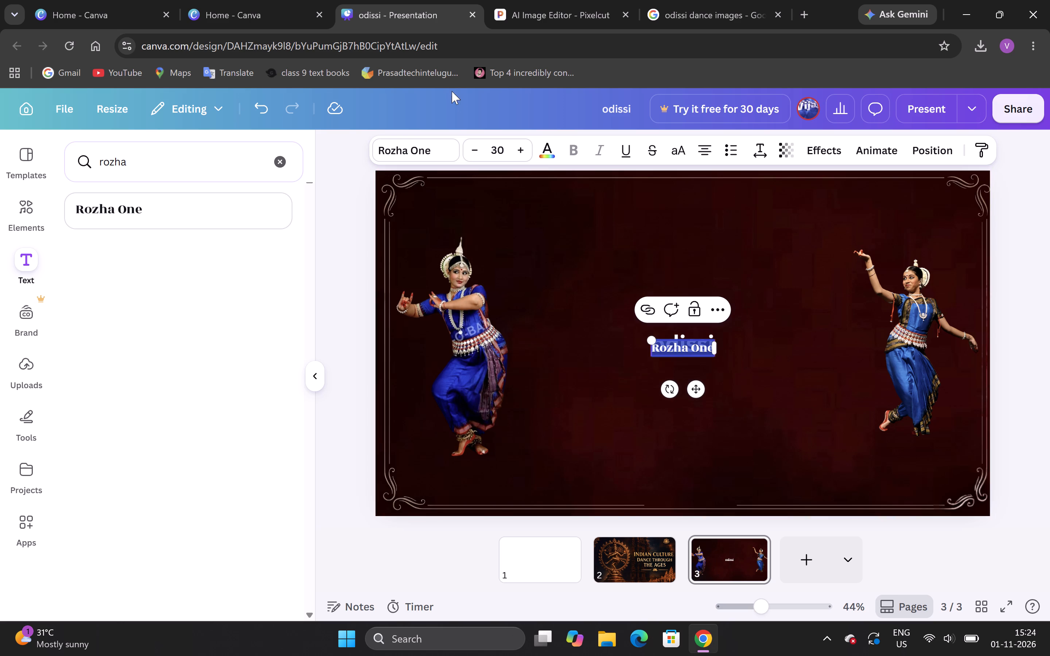
pyautogui.doubleClick(502, 148)
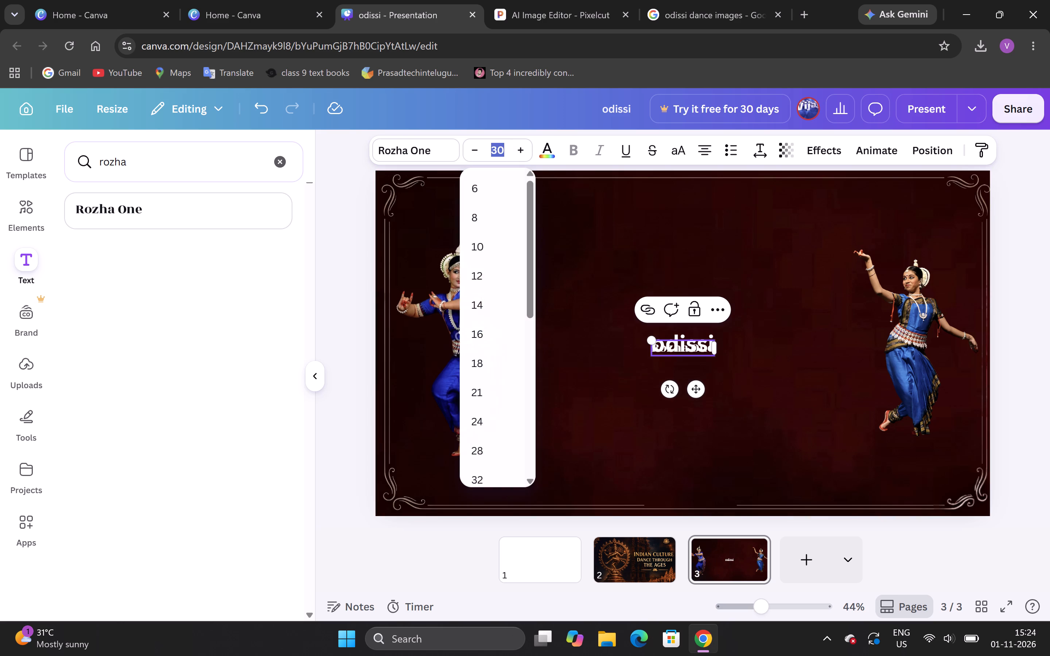
pyautogui.write('50')
pyautogui.press('Return')
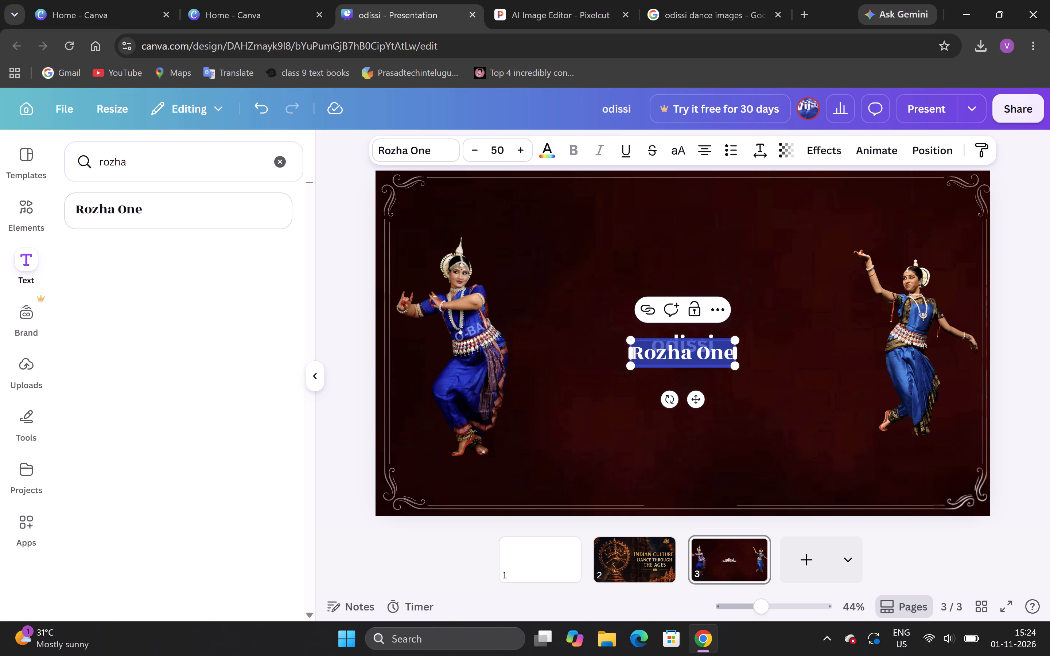
# Replace the new Rozha One placeholder text with "Odissi".
pyautogui.press('p')
pyautogui.press('BackSpace')
pyautogui.press('o')
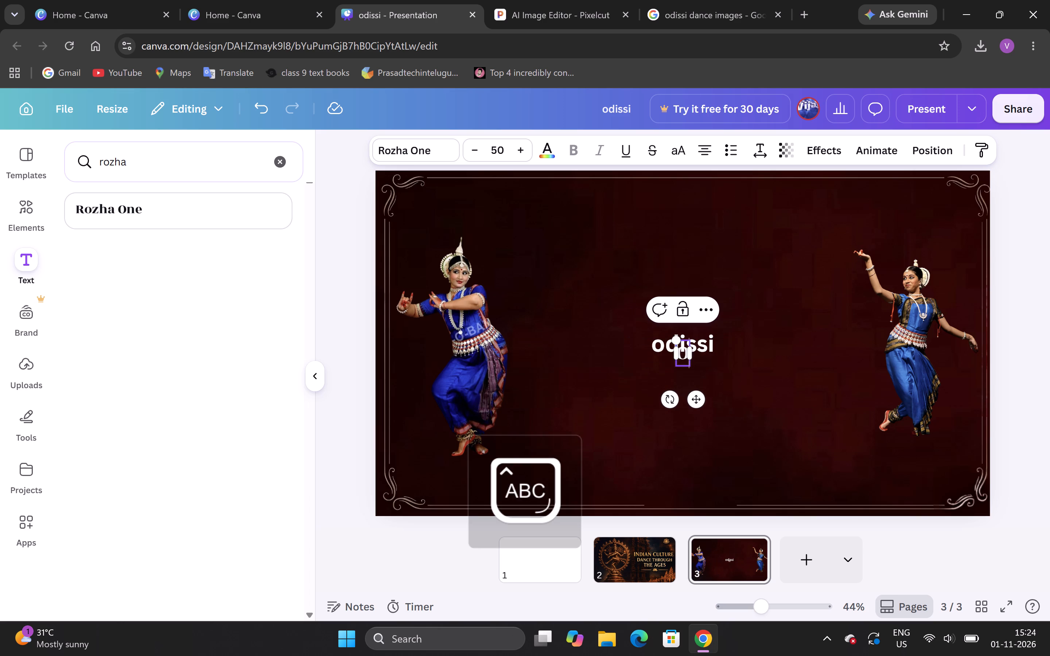
pyautogui.write('dissi')
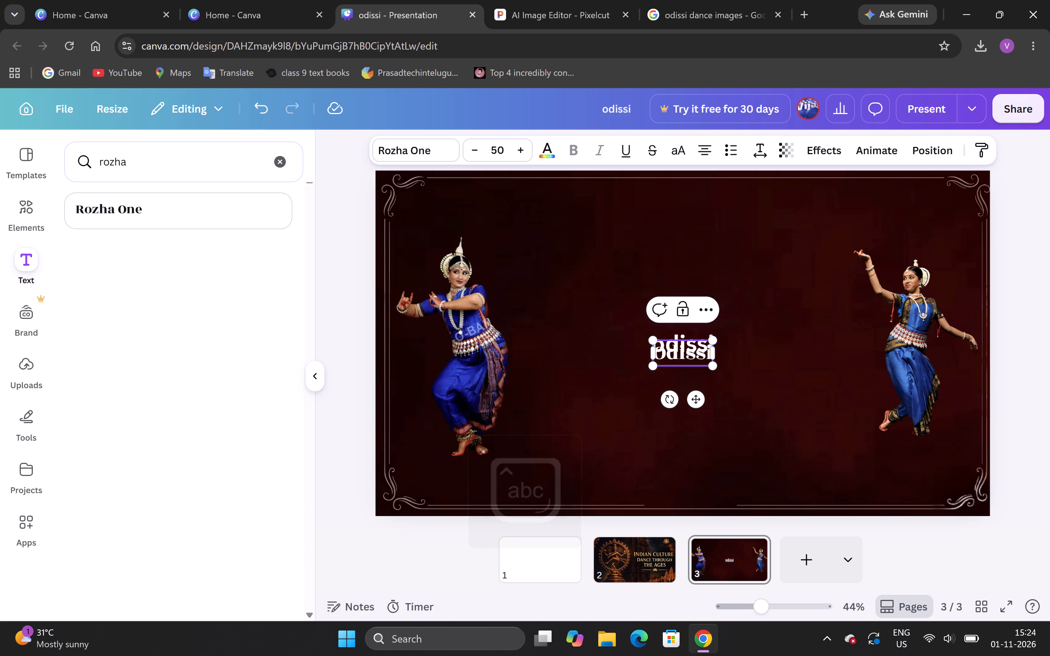
# Replace the text in the new Rozha One text box with "ODISSI" in capitals.
pyautogui.press('BackSpace')
pyautogui.press('BackSpace')
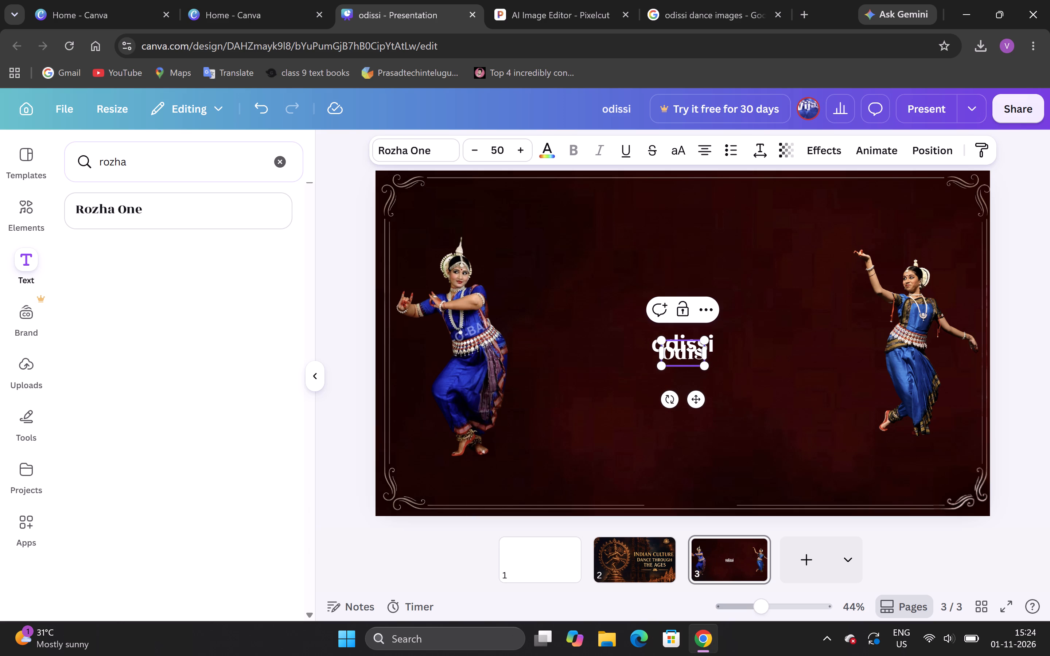
pyautogui.press('BackSpace')
pyautogui.press('BackSpace')
pyautogui.press('BackSpace')
pyautogui.press('BackSpace')
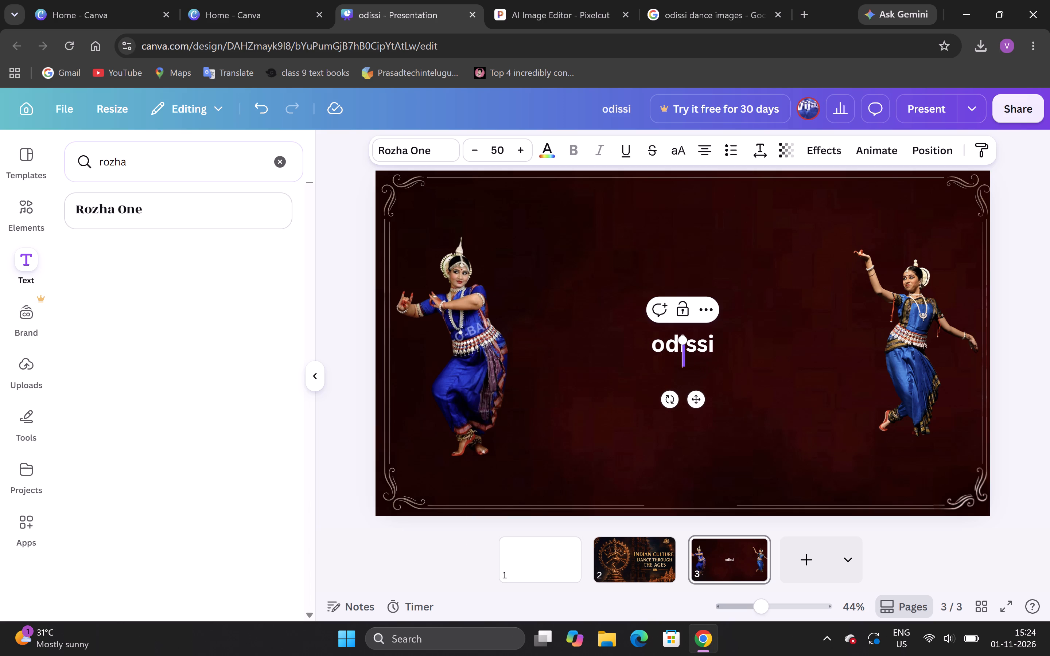
pyautogui.write('ODISSI')
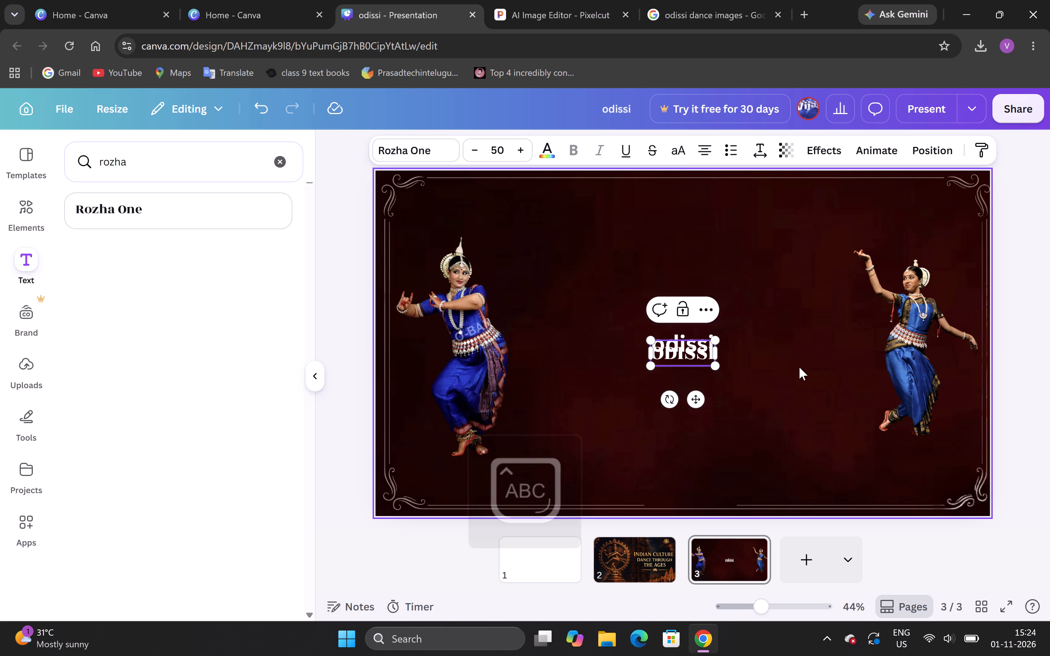
pyautogui.click(799, 367)
# Move the Rozha One "ODISSI" text below the overlapping bold "odissi" subheading and delete that subheading.
pyautogui.click(696, 358)
pyautogui.moveTo(696, 358); pyautogui.dragTo(693, 398)
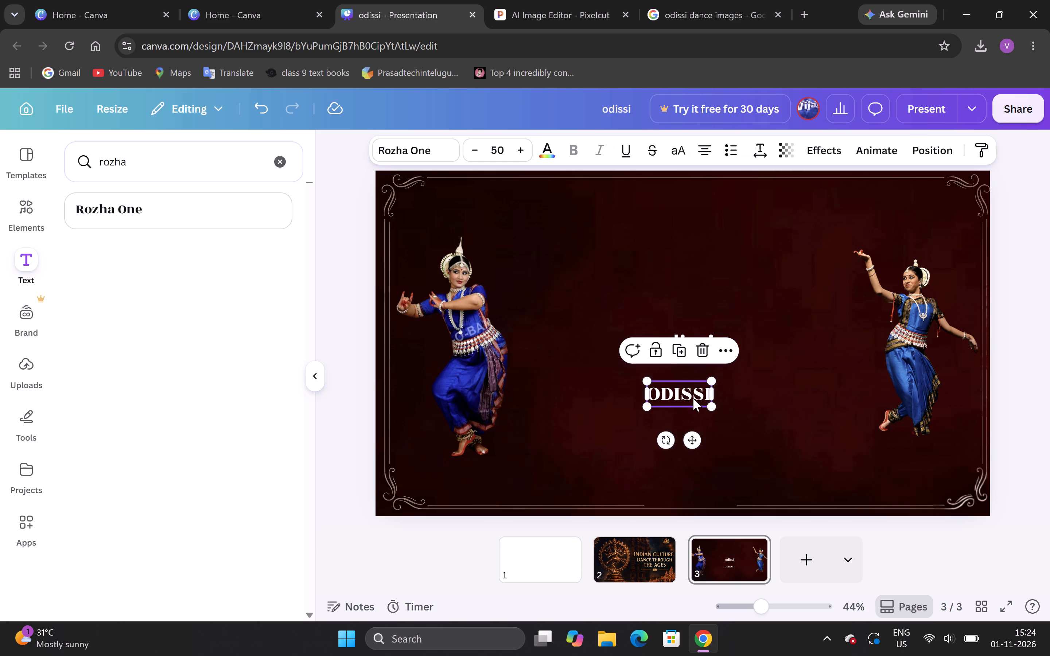
pyautogui.click(693, 314)
pyautogui.click(692, 338)
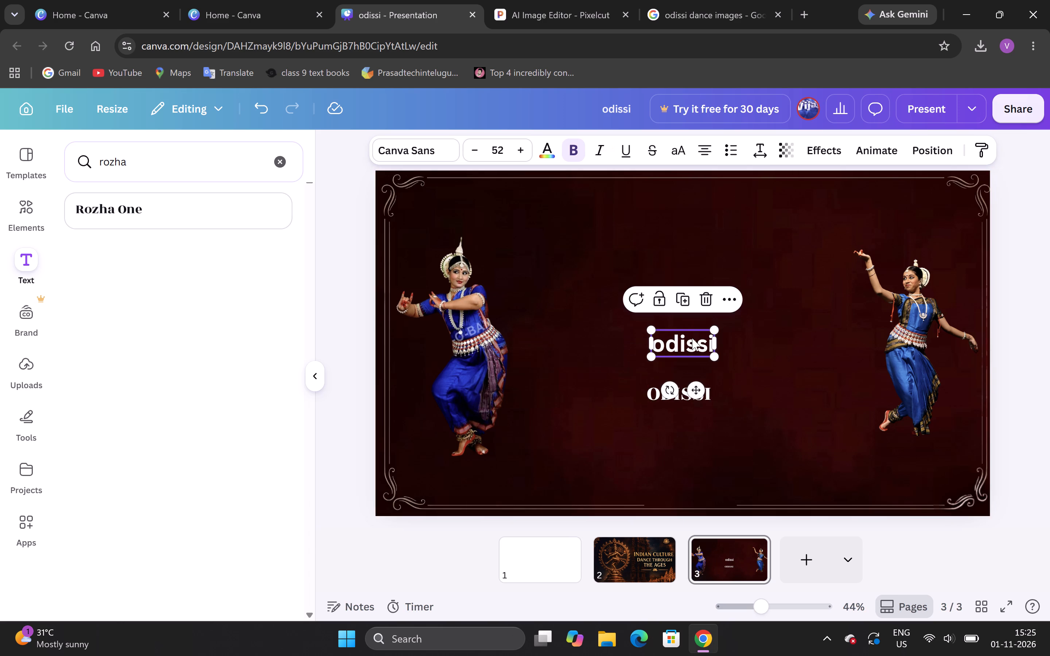
pyautogui.click(698, 292)
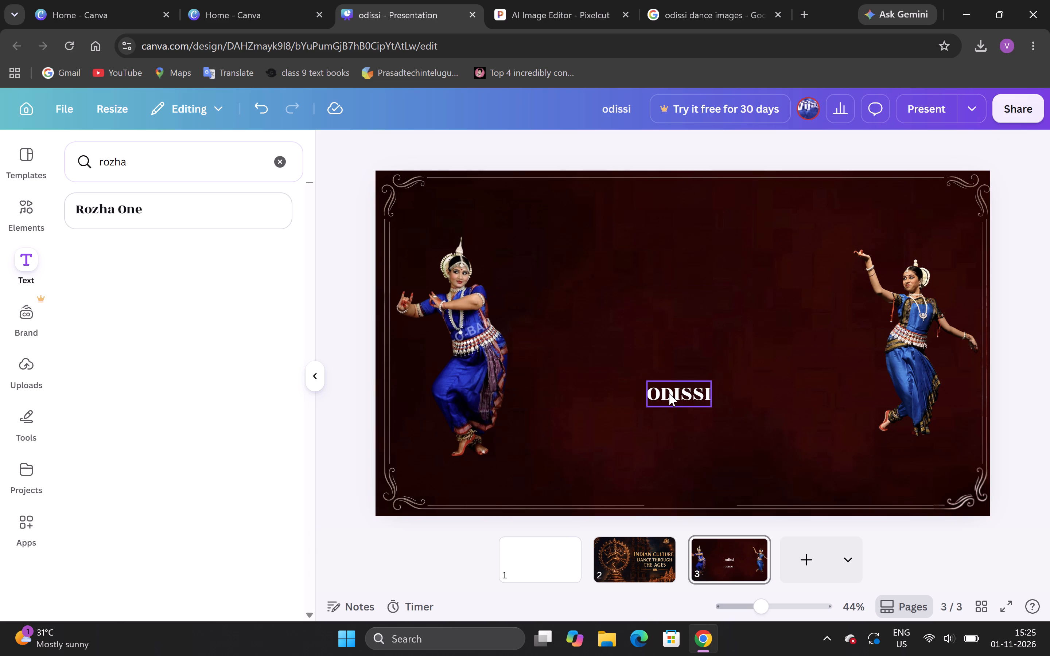
# Move the "ODISSI" title to the top centre of the page and enlarge it to about size 89.5.
pyautogui.click(669, 393)
pyautogui.moveTo(669, 393); pyautogui.dragTo(653, 213)
pyautogui.moveTo(698, 227); pyautogui.dragTo(756, 230)
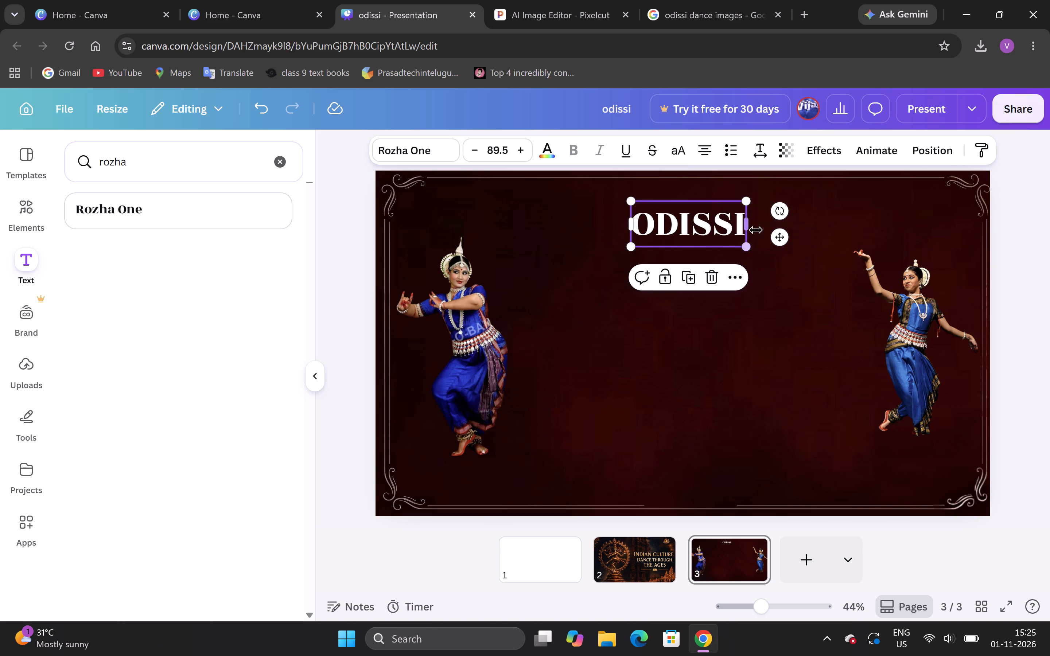
pyautogui.moveTo(727, 229); pyautogui.dragTo(705, 220)
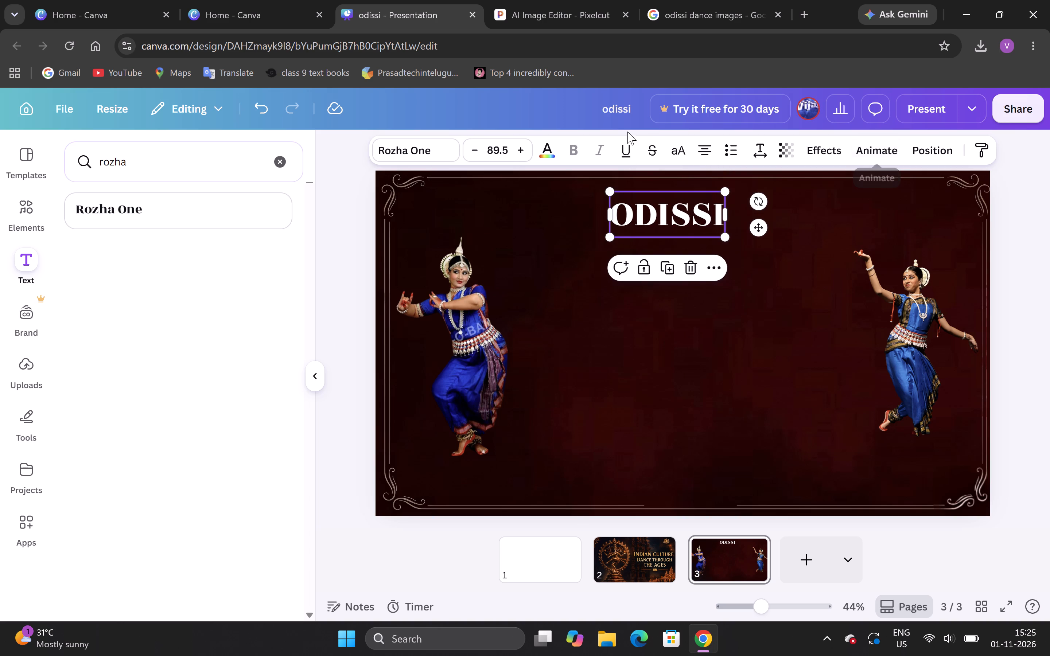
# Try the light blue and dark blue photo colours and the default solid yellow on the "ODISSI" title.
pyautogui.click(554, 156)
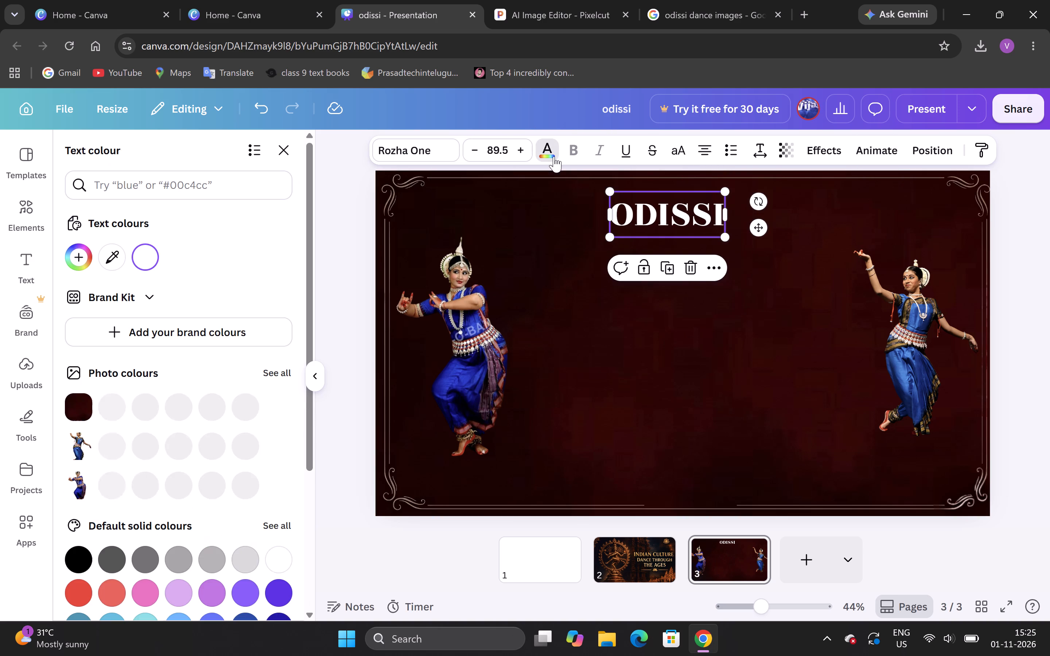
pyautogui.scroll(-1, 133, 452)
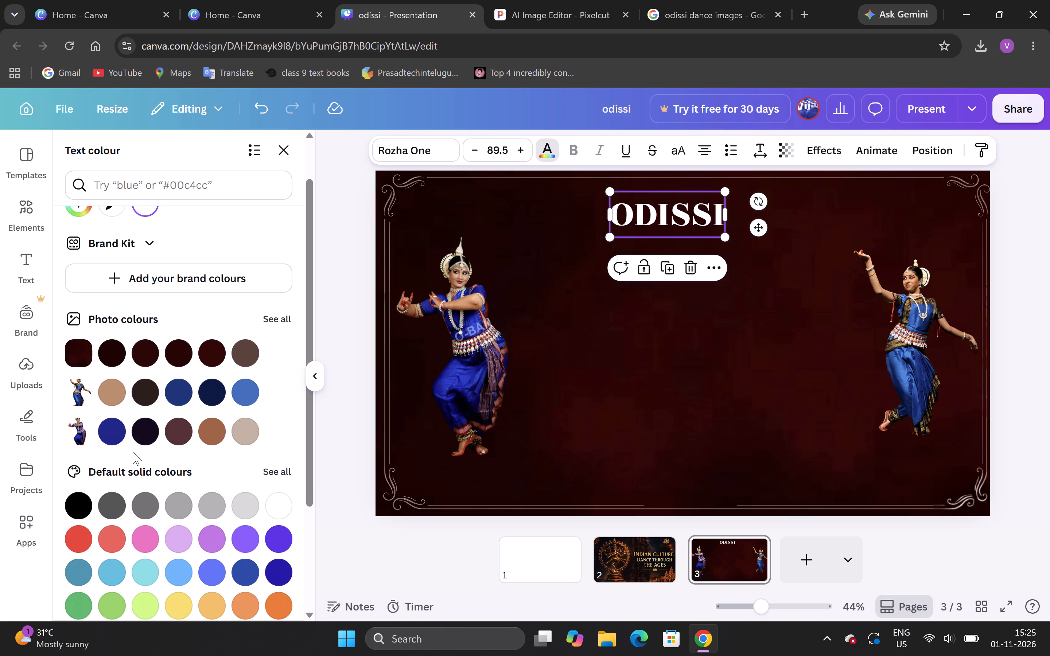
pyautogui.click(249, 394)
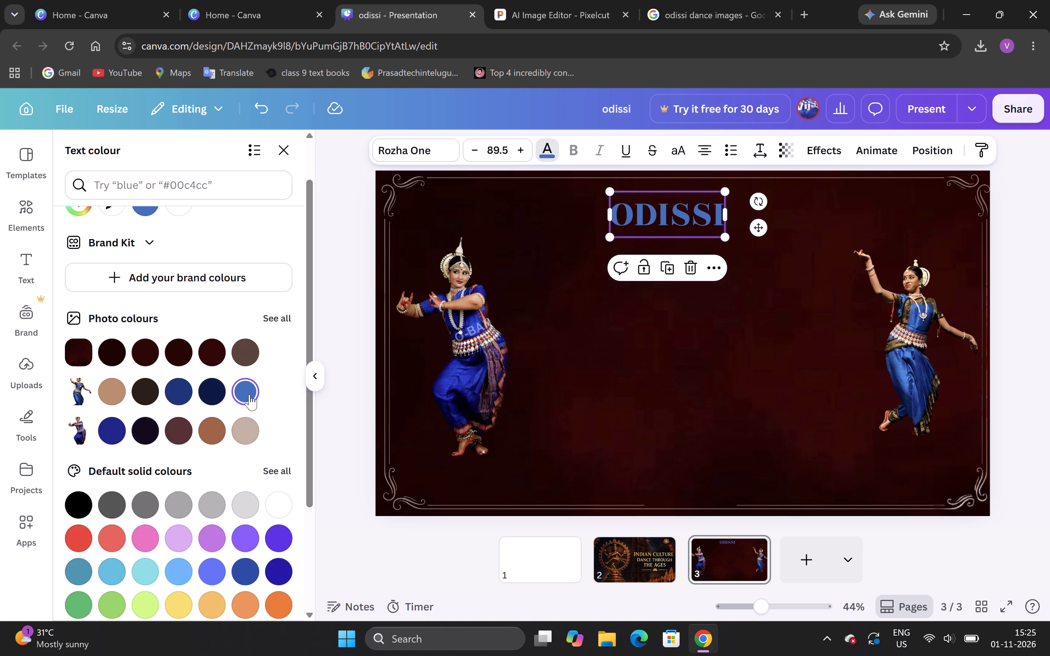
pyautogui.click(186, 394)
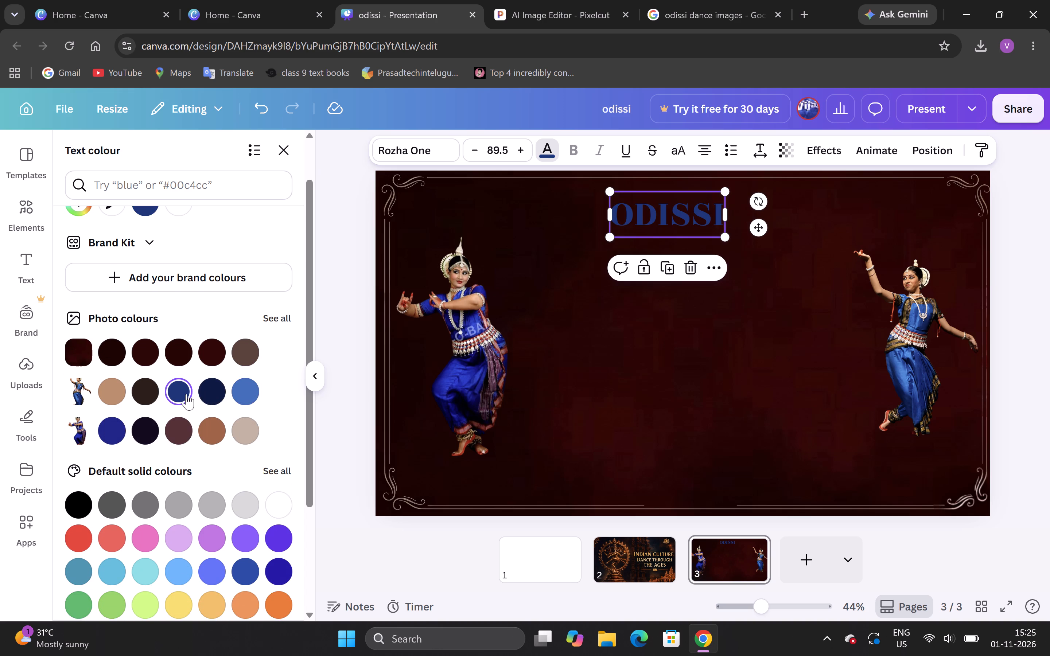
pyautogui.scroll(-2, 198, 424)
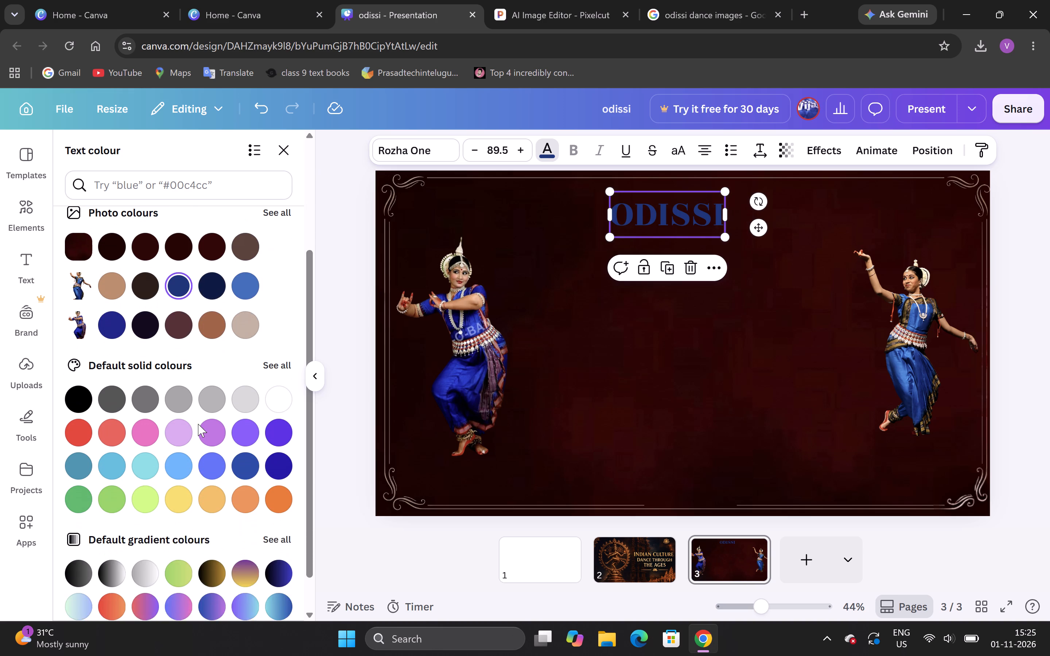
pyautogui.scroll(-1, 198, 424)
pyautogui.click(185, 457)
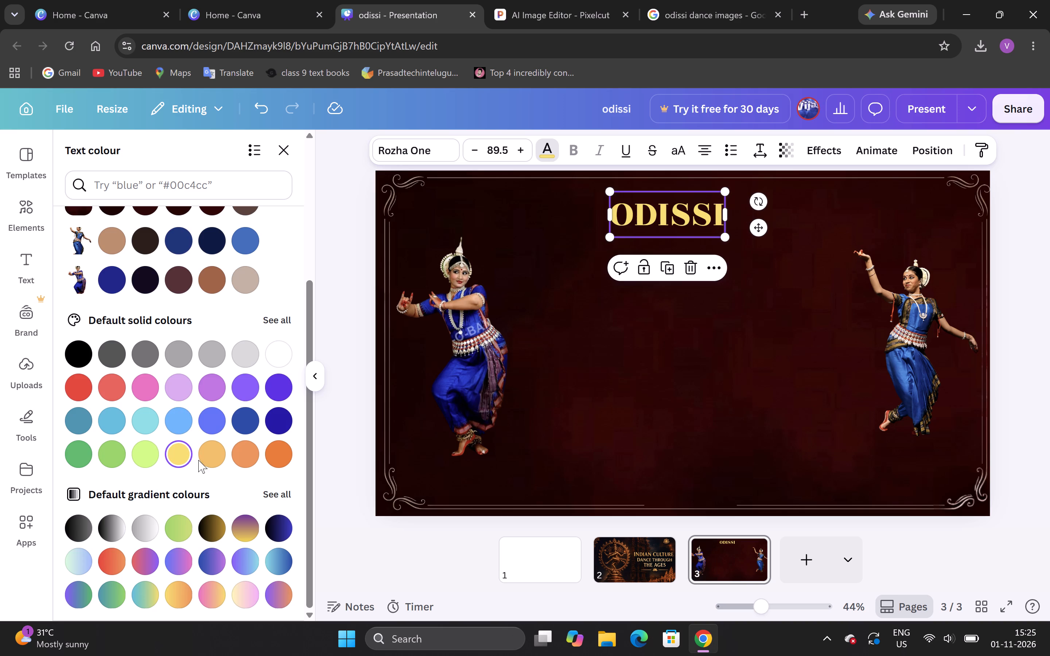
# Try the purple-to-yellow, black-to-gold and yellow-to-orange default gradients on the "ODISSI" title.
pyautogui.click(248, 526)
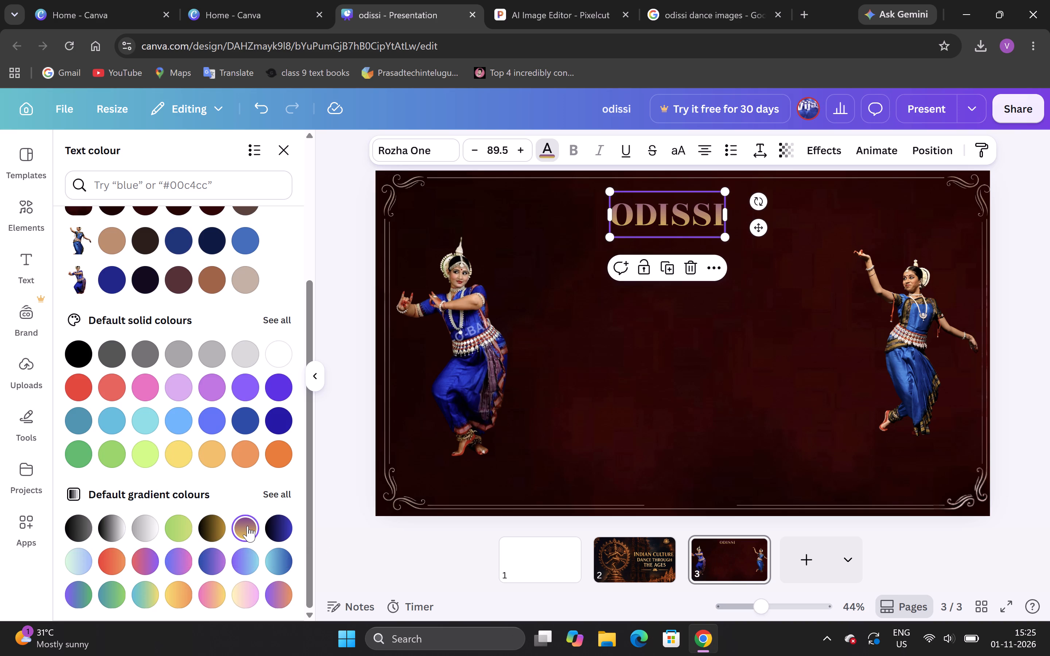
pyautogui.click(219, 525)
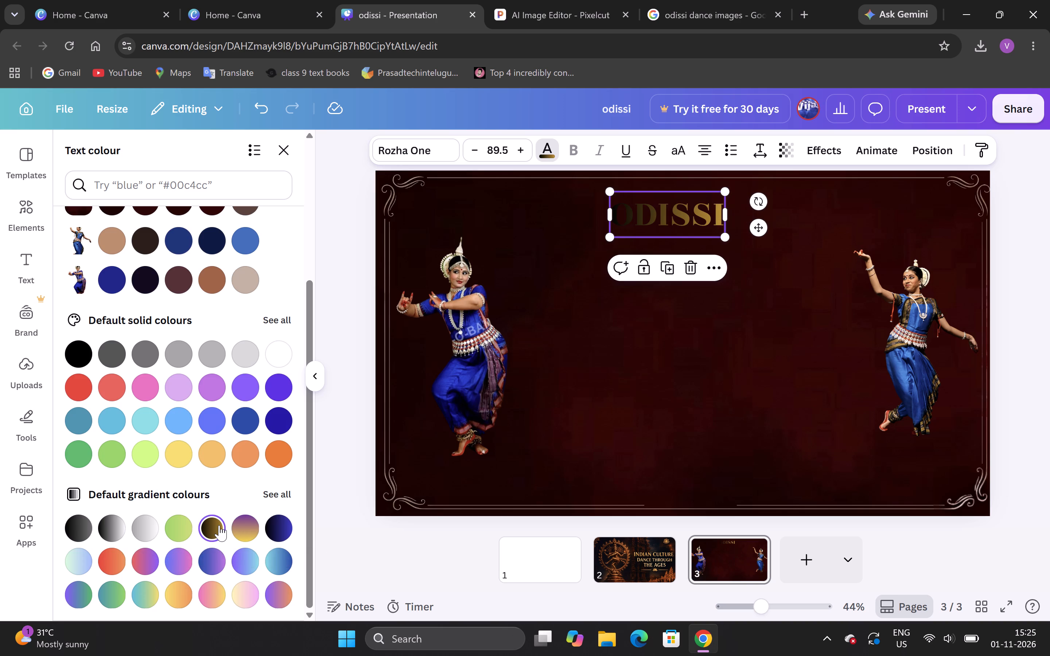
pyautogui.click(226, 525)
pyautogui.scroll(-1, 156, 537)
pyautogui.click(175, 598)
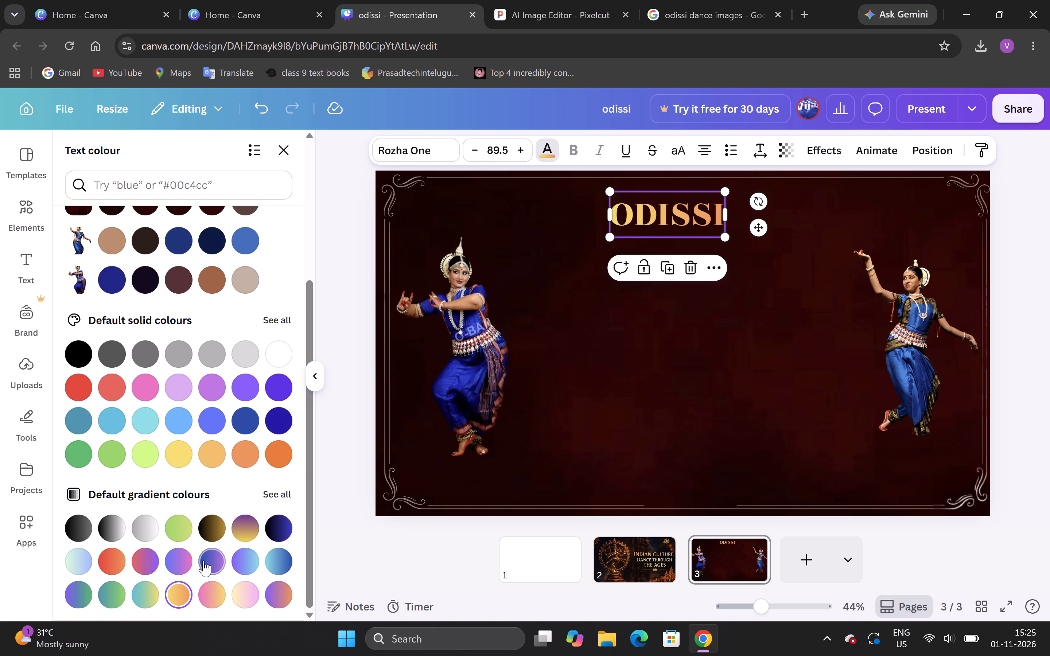
# Colour the "ODISSI" title with the banded metallic gold 180° linear gradient (#e7aa51 to #ac7031) from the full gradient collection.
pyautogui.scroll(-3, 203, 561)
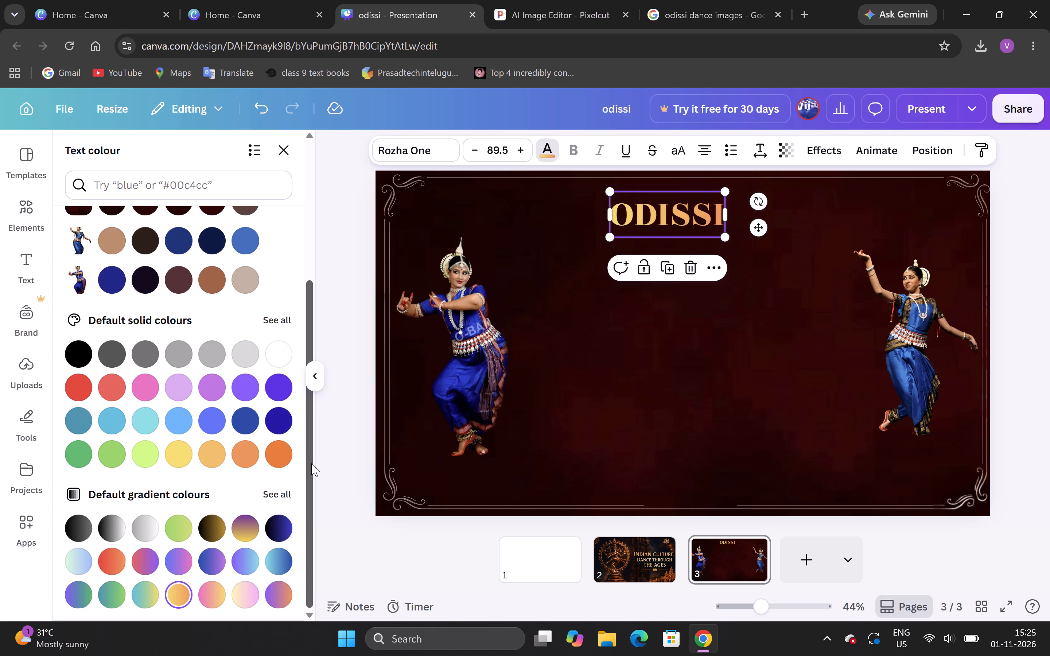
pyautogui.moveTo(308, 464); pyautogui.dragTo(289, 544)
pyautogui.scroll(-1, 229, 534)
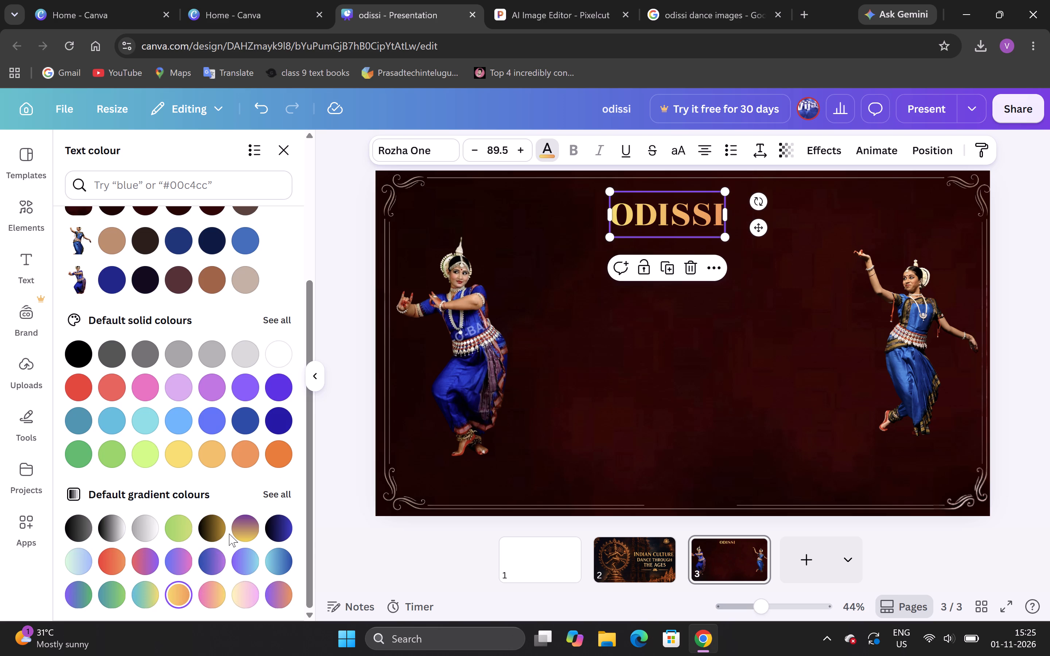
pyautogui.scroll(-1, 229, 534)
pyautogui.click(275, 494)
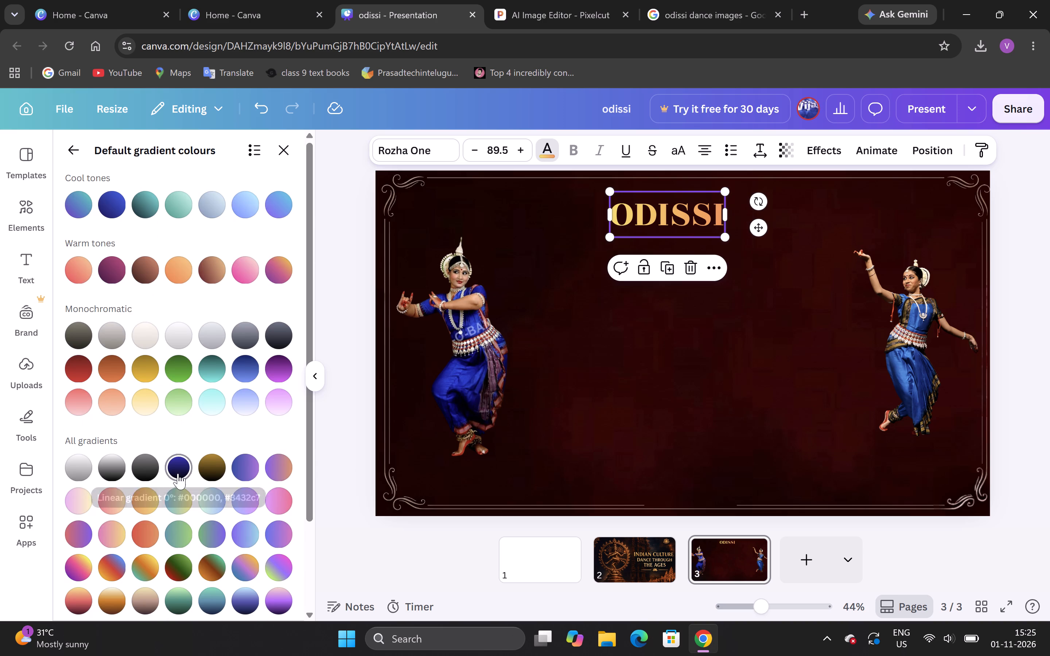
pyautogui.scroll(-2, 178, 473)
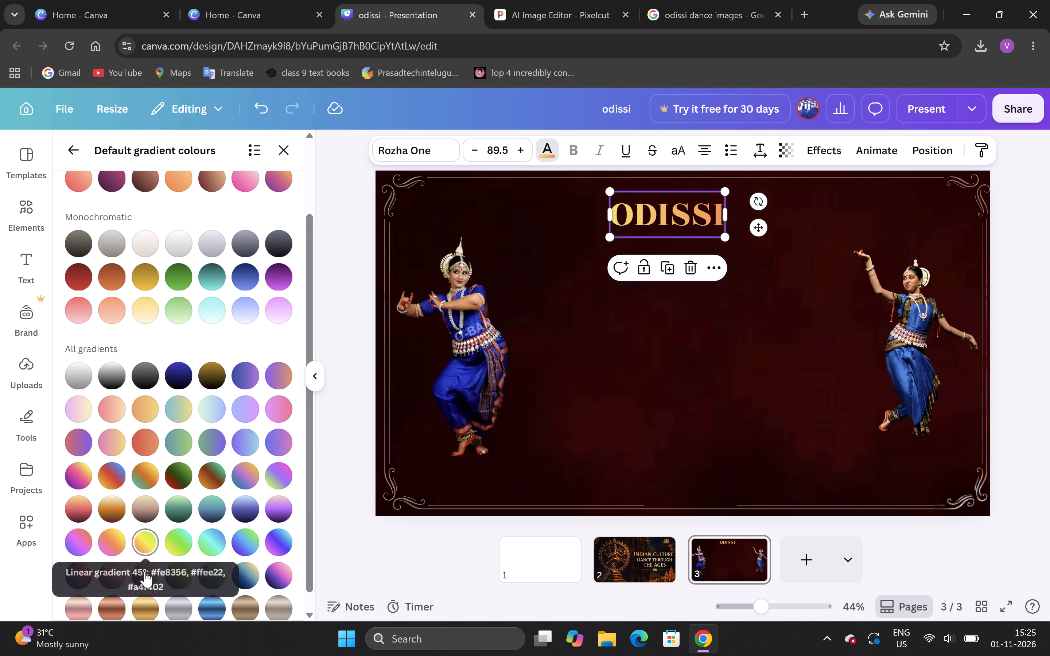
pyautogui.click(145, 568)
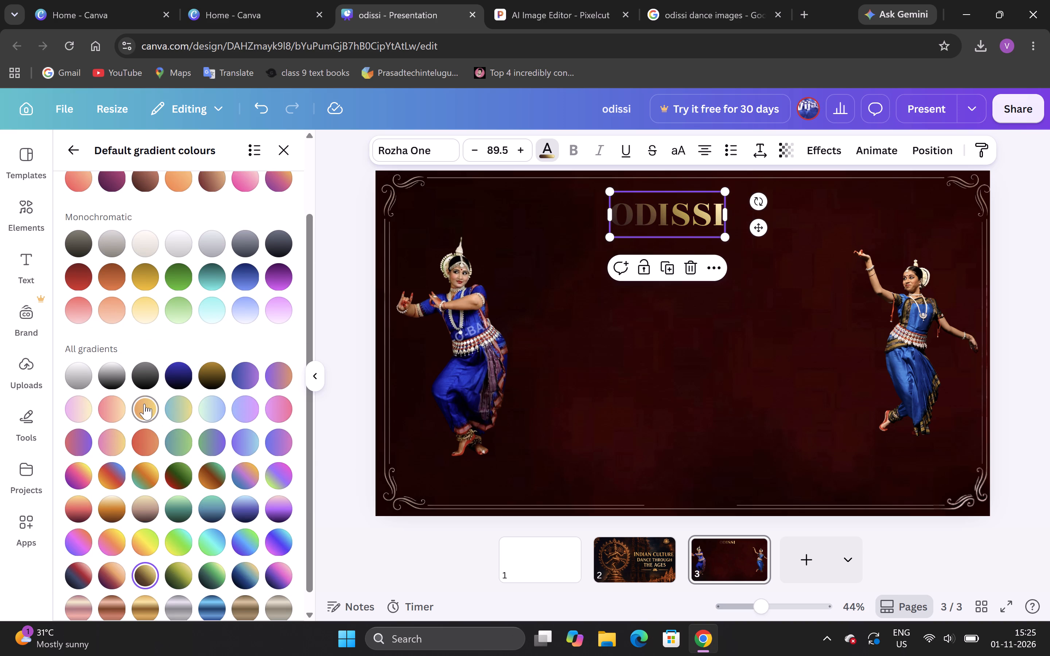
pyautogui.click(144, 404)
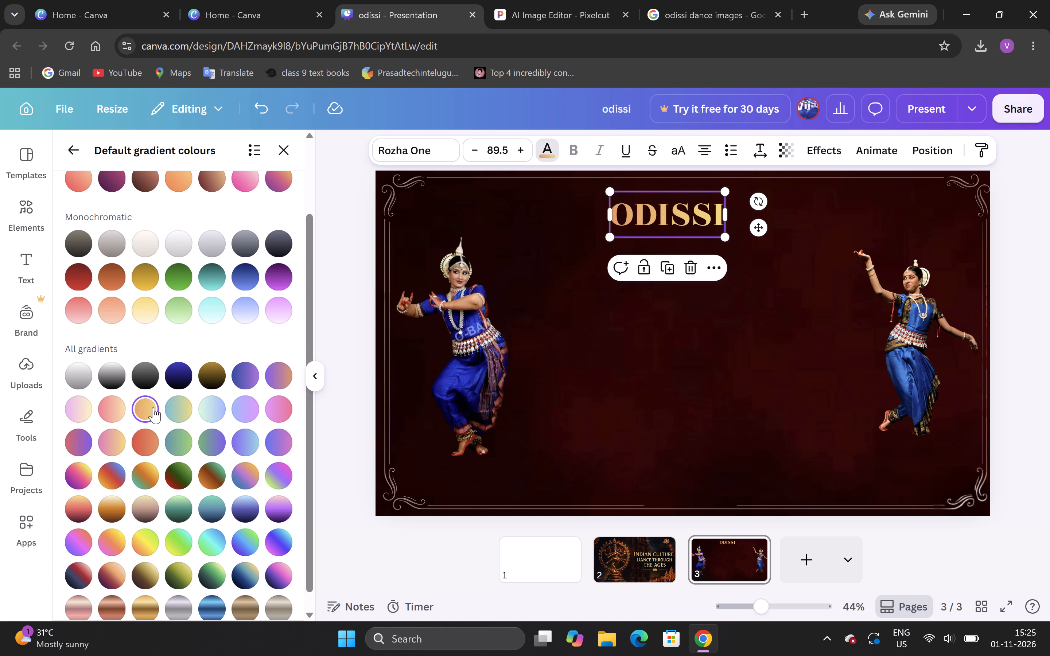
pyautogui.scroll(-2, 153, 407)
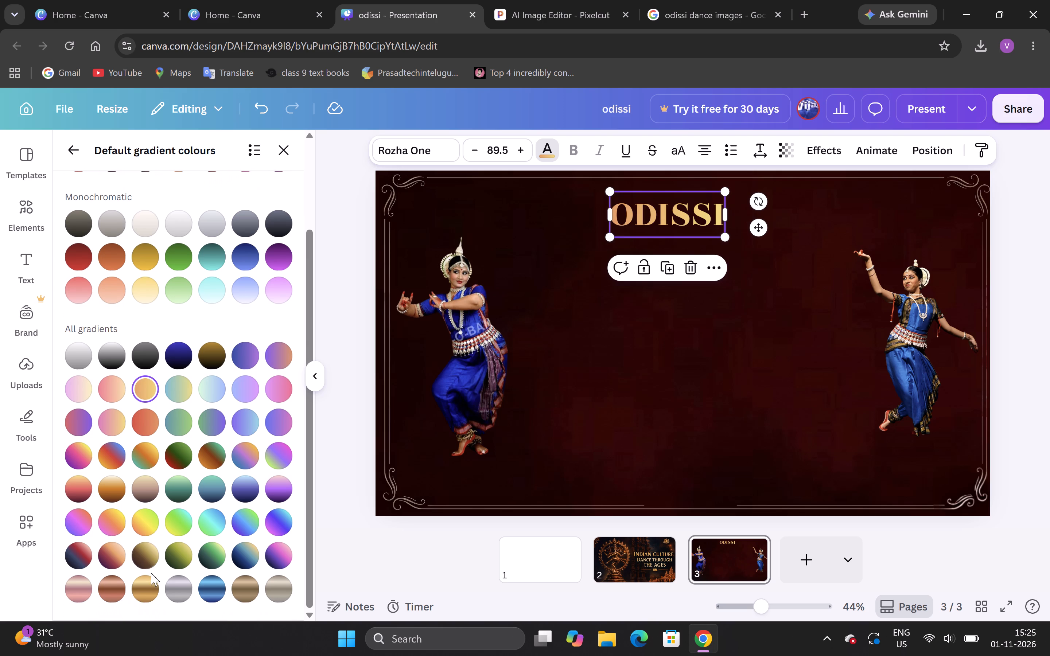
pyautogui.click(145, 588)
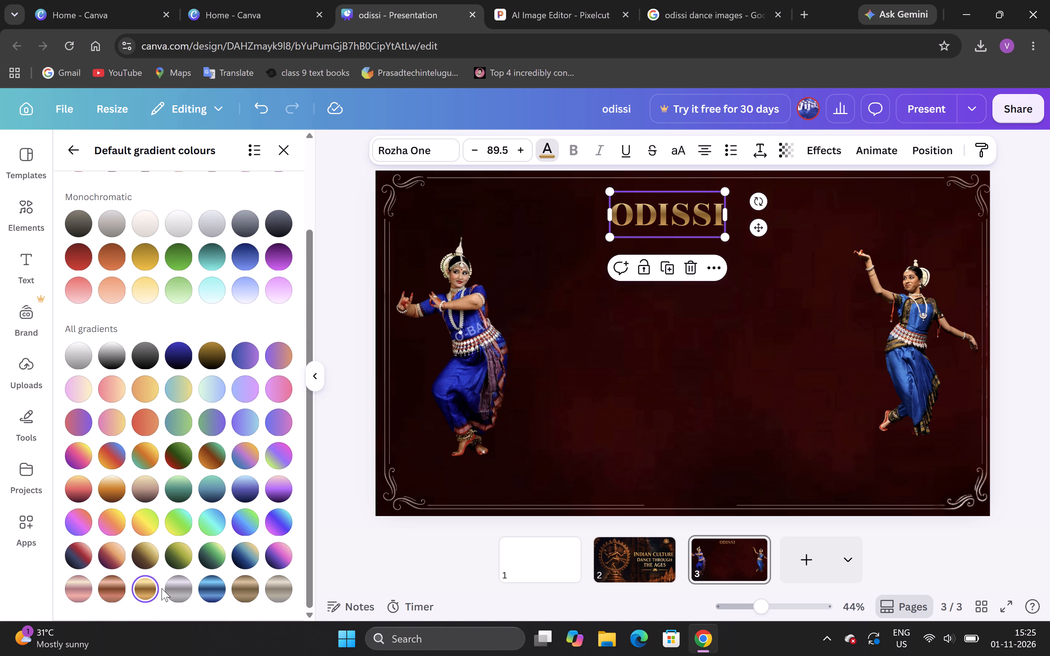
pyautogui.click(247, 595)
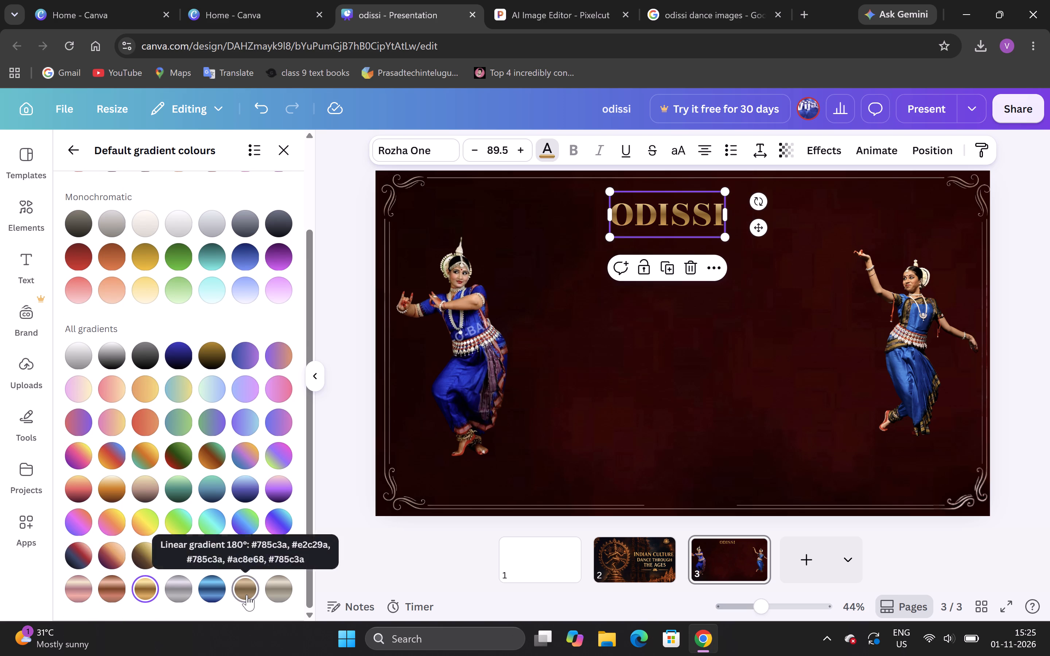
pyautogui.click(144, 585)
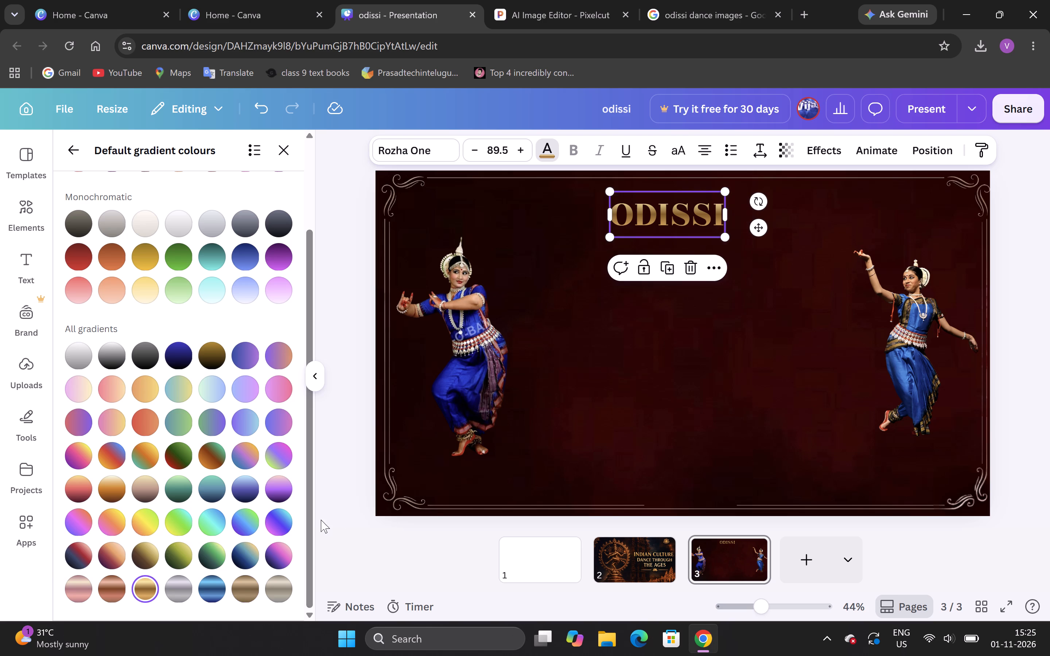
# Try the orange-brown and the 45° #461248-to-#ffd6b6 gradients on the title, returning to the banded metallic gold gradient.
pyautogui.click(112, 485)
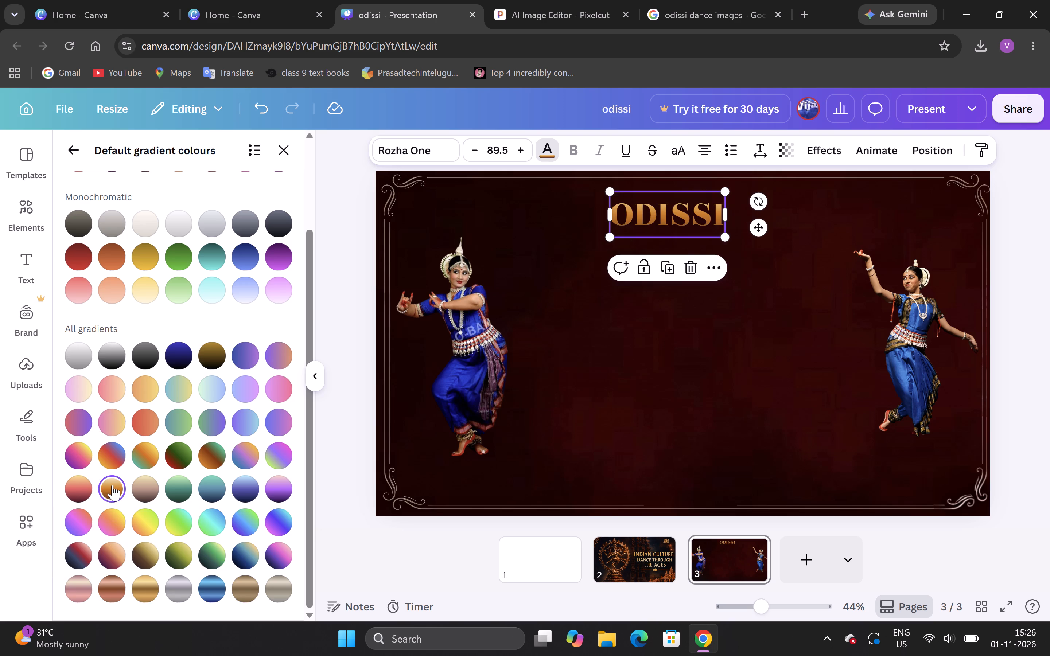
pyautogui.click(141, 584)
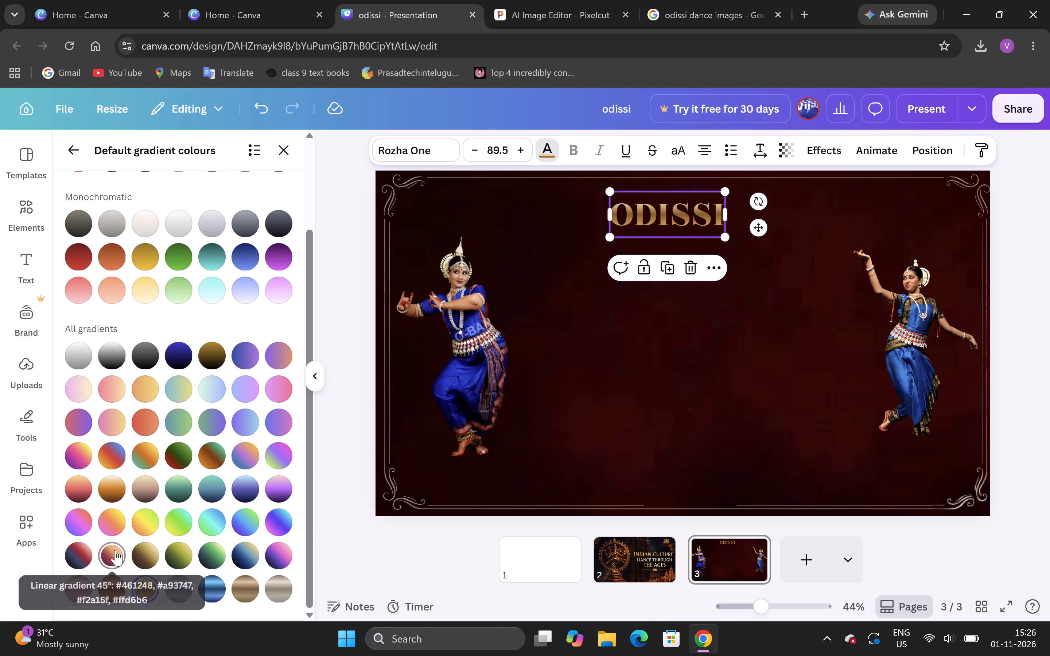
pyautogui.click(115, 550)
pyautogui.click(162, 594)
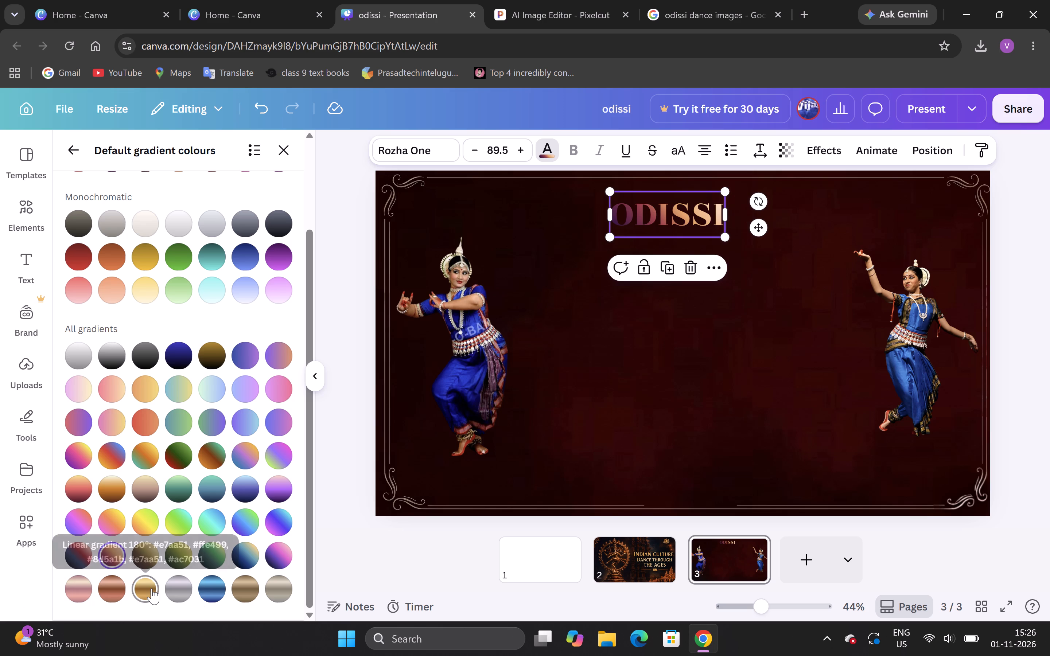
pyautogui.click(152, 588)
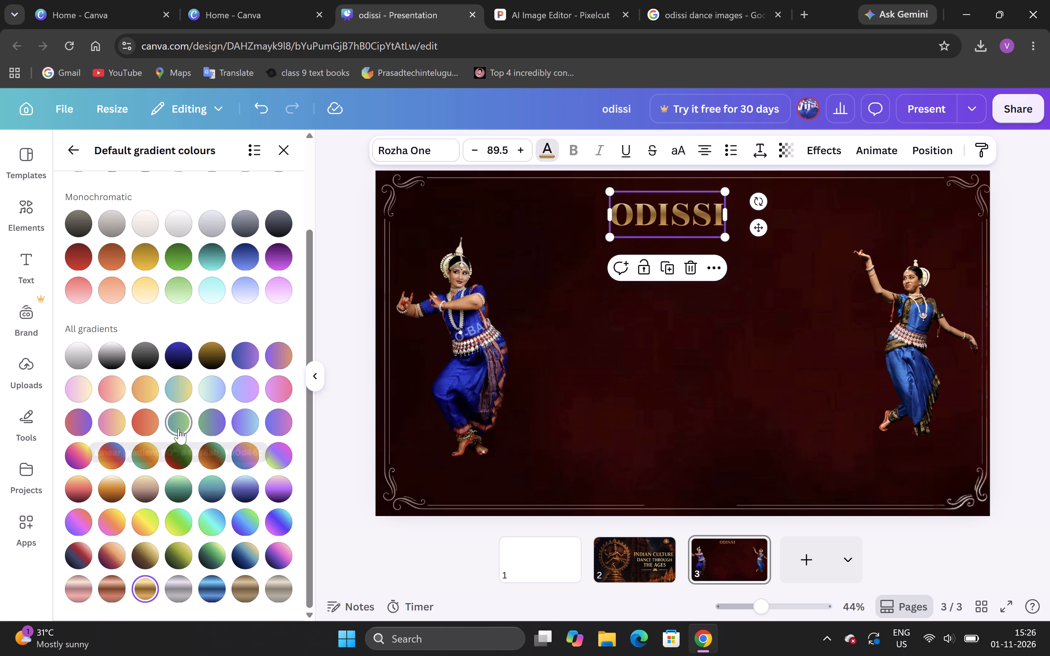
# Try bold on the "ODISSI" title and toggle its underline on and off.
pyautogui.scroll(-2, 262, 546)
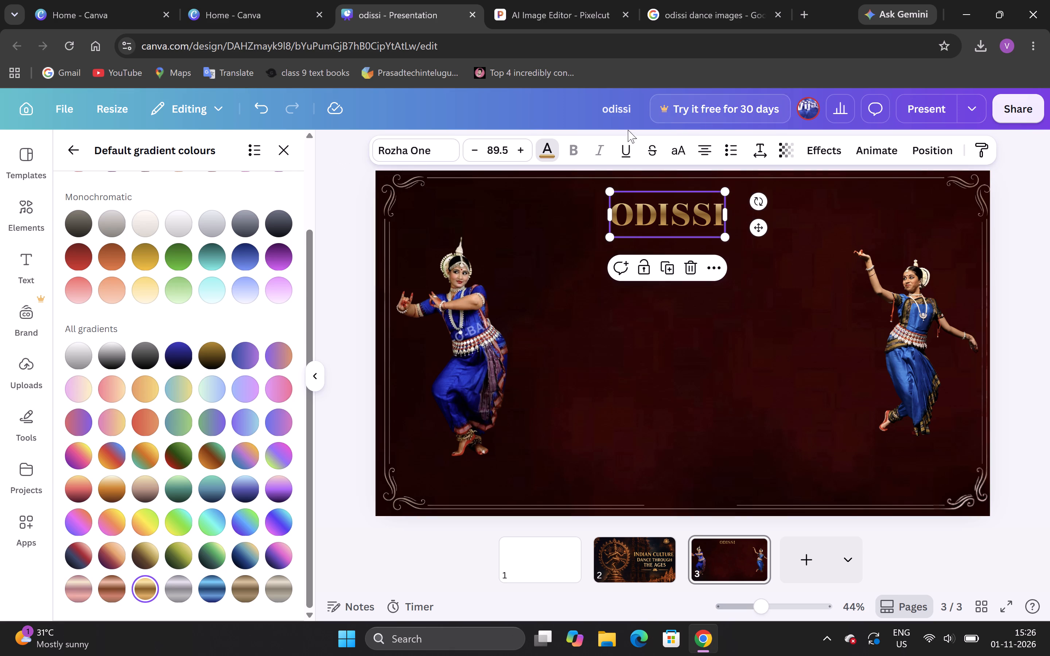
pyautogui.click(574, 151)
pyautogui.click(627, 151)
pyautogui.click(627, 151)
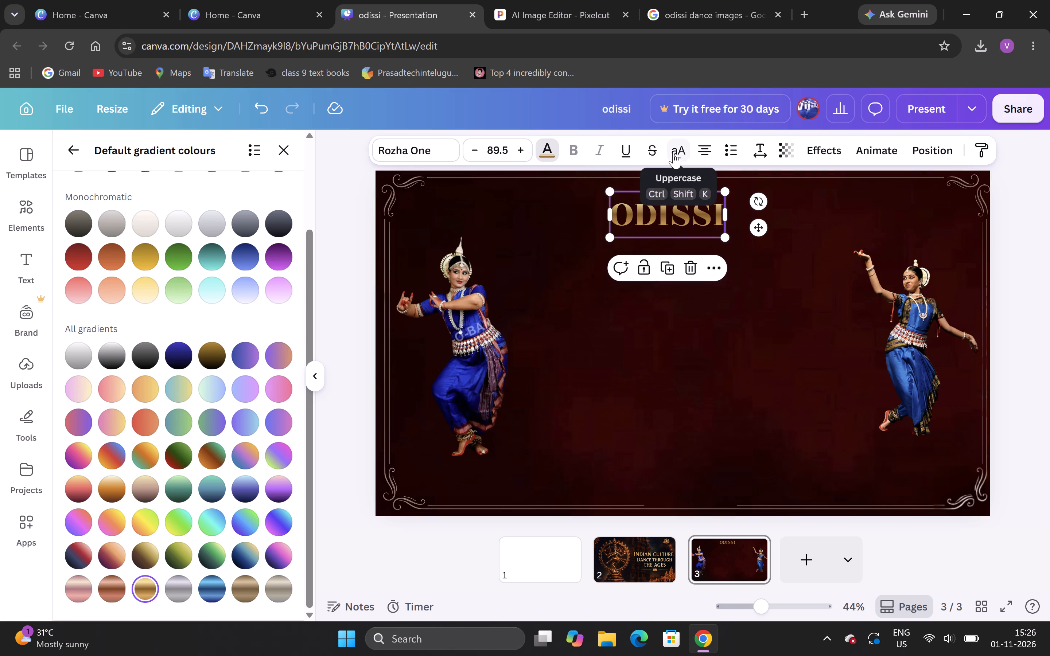
# Search the text fonts for CINZEL and undo the stray Rozha One text boxes added to the page.
pyautogui.click(550, 152)
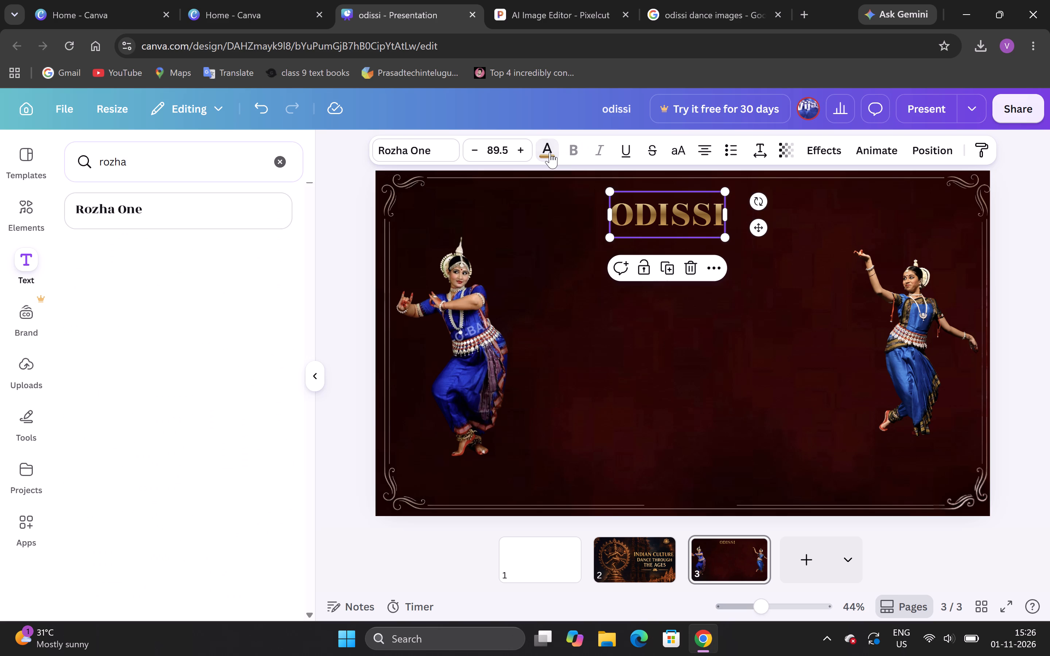
pyautogui.click(587, 301)
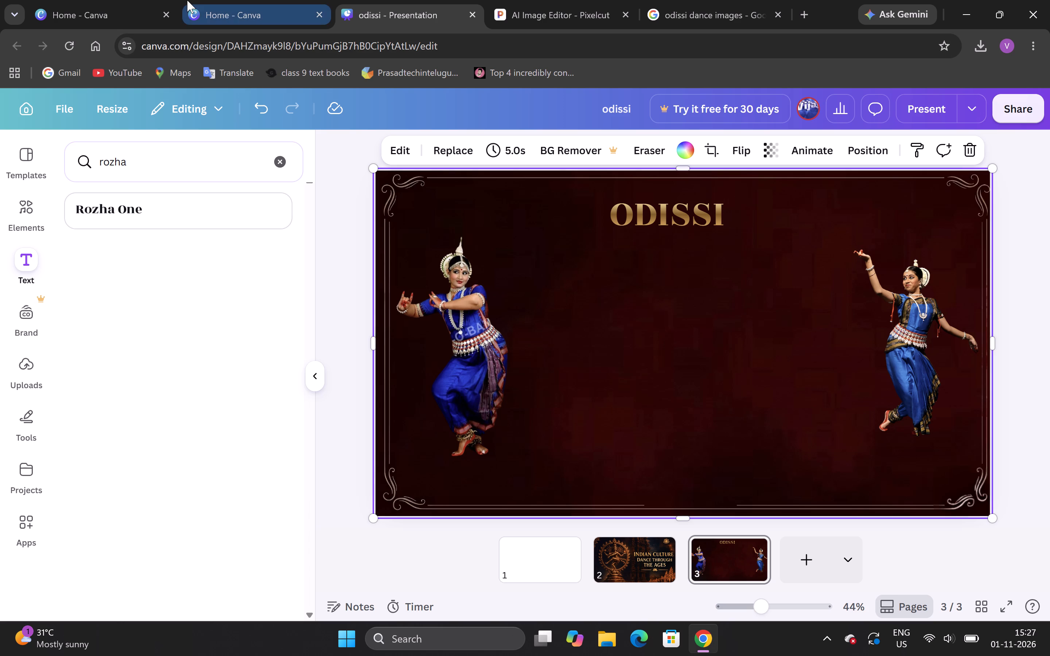
pyautogui.doubleClick(148, 213)
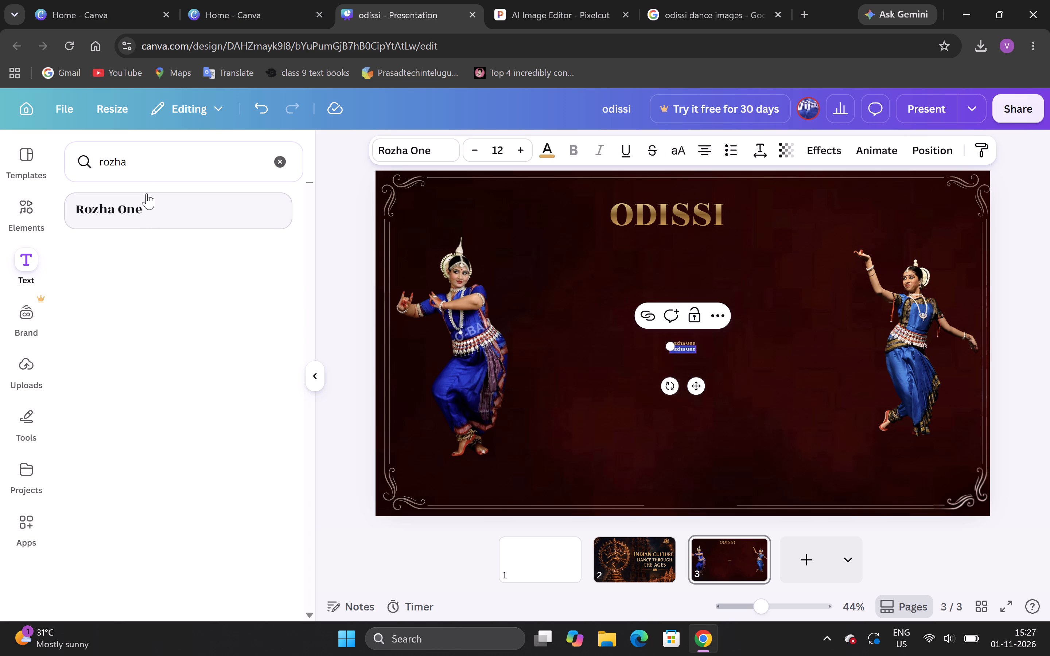
pyautogui.doubleClick(145, 170)
pyautogui.press('BackSpace')
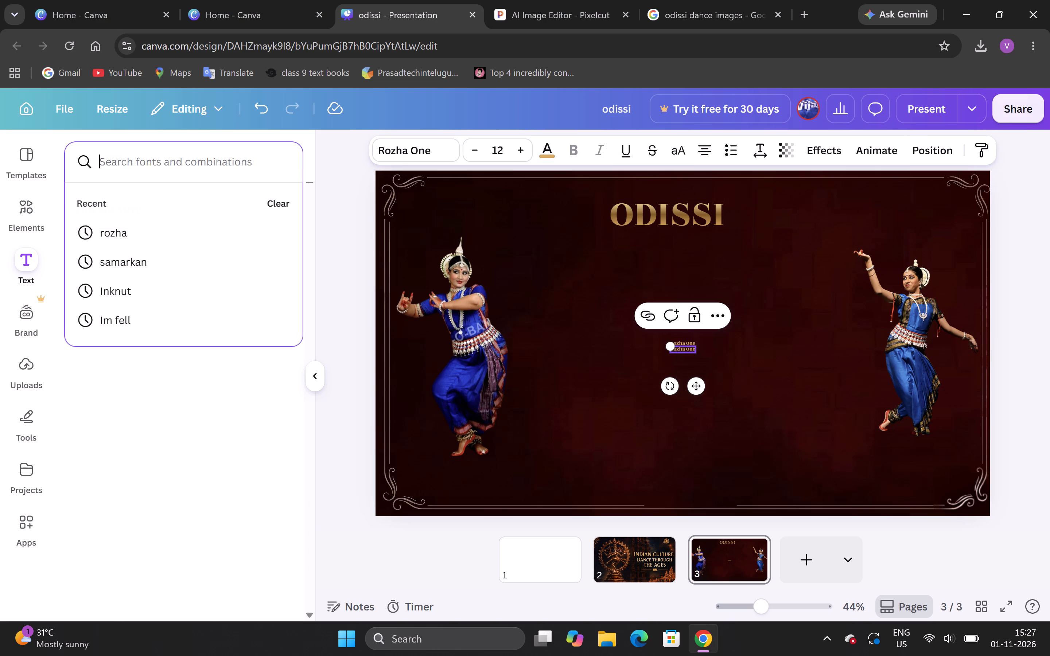
pyautogui.write('CINZE')
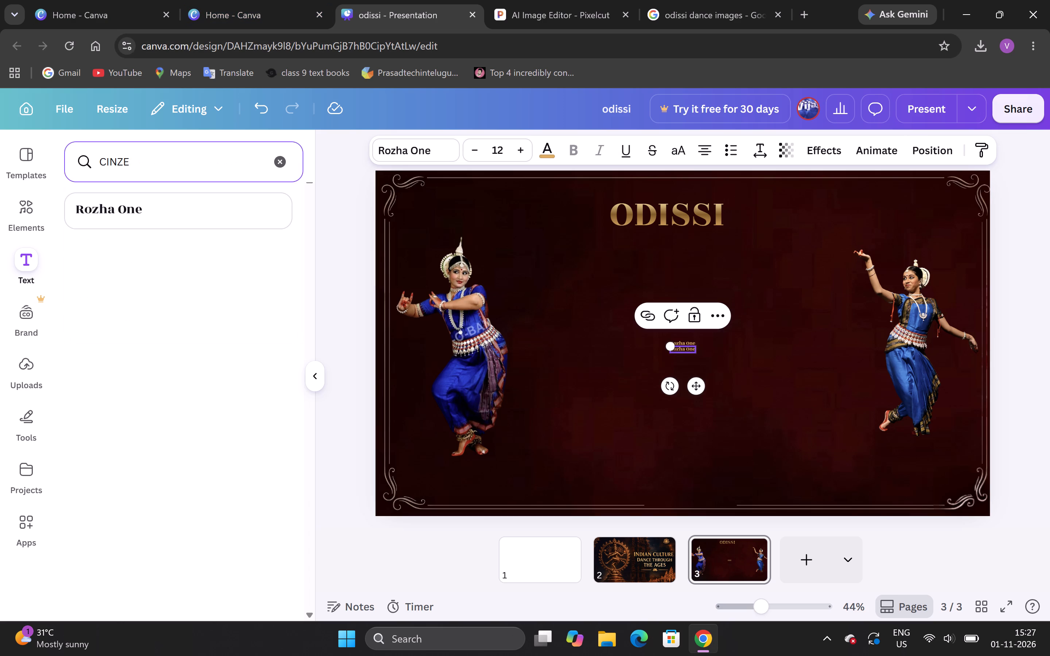
pyautogui.press('l')
pyautogui.press('Return')
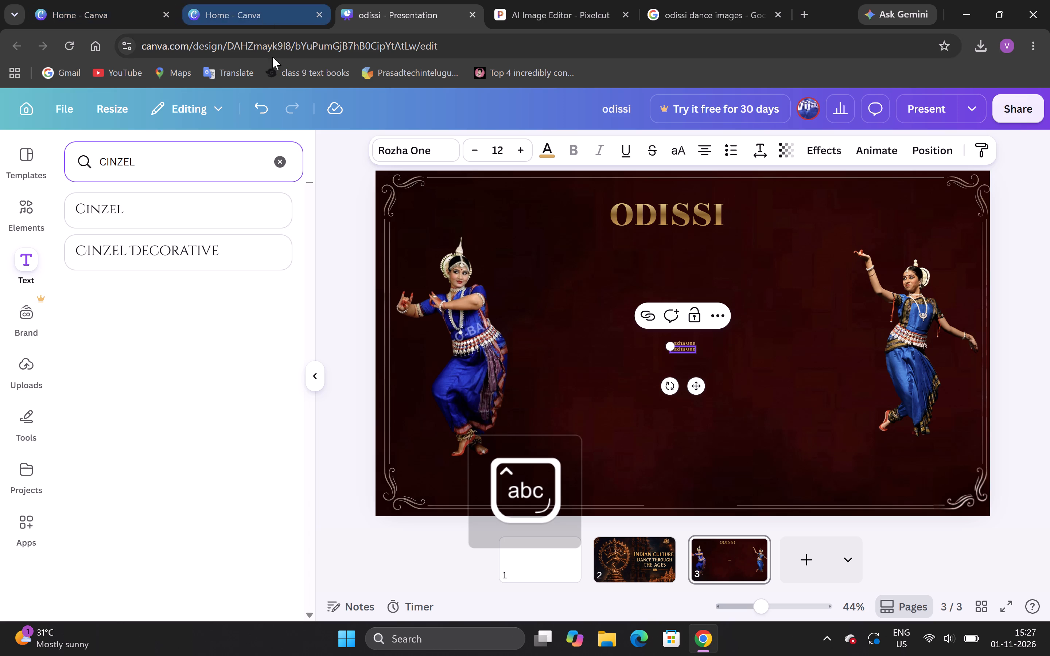
pyautogui.click(261, 114)
pyautogui.click(261, 114)
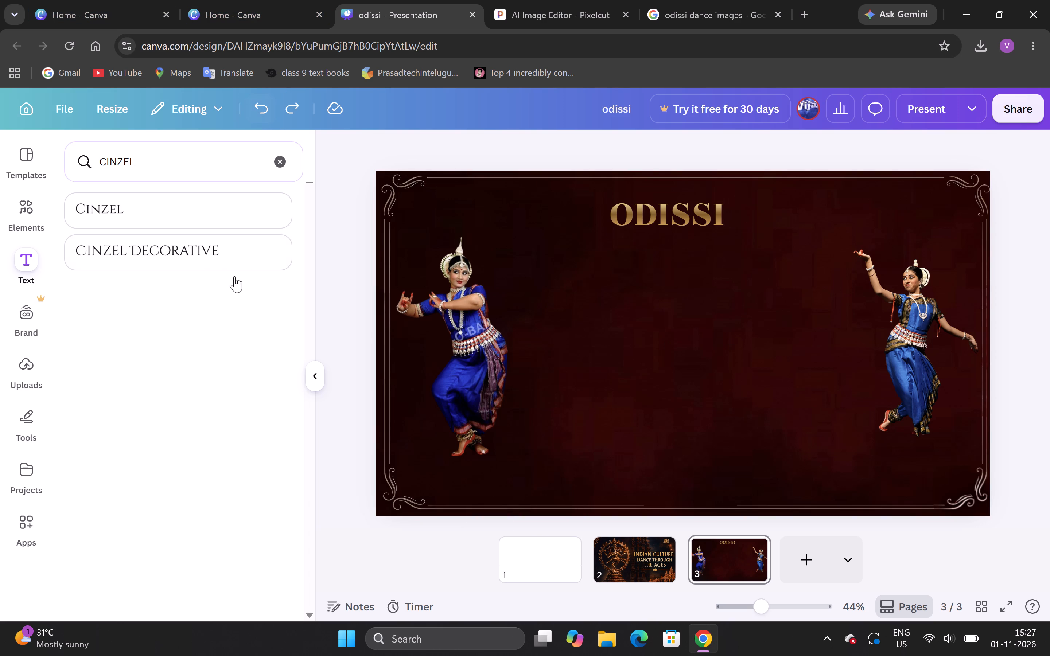
# Add a text box in the Cinzel Decorative font at size 50 reading "ODISSI".
pyautogui.click(208, 250)
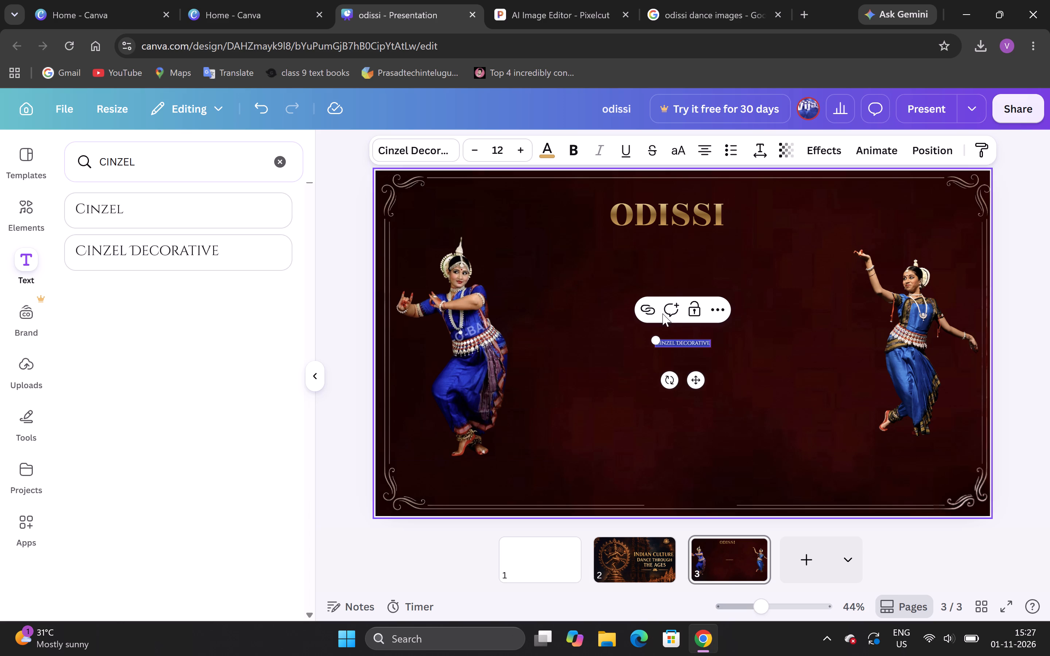
pyautogui.click(506, 152)
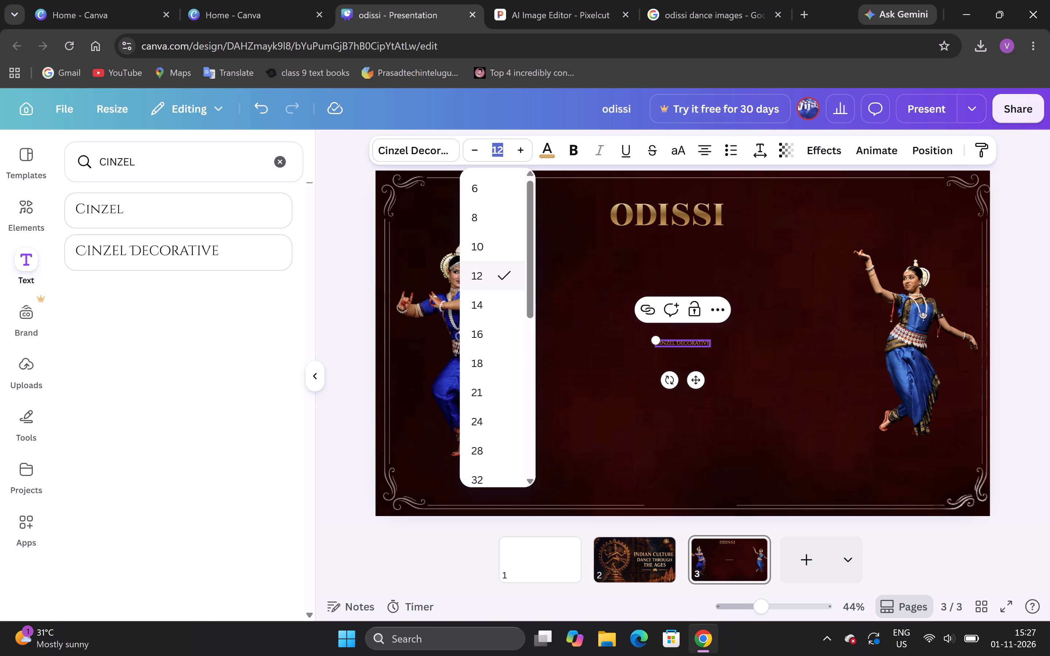
pyautogui.press('BackSpace')
pyautogui.write('50')
pyautogui.press('Return')
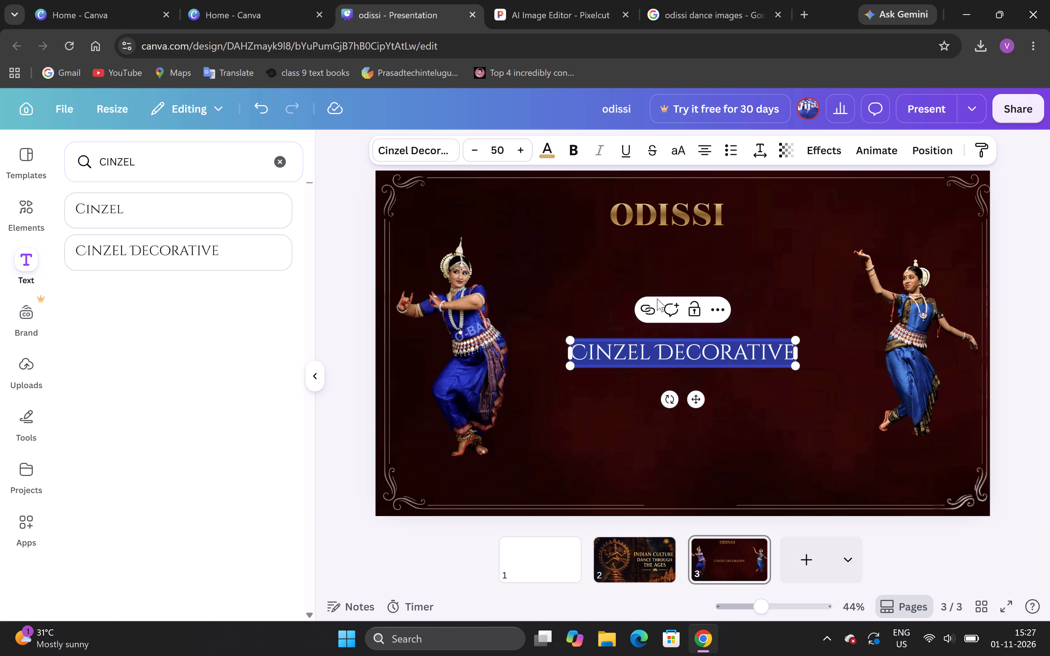
pyautogui.write('ODISSI')
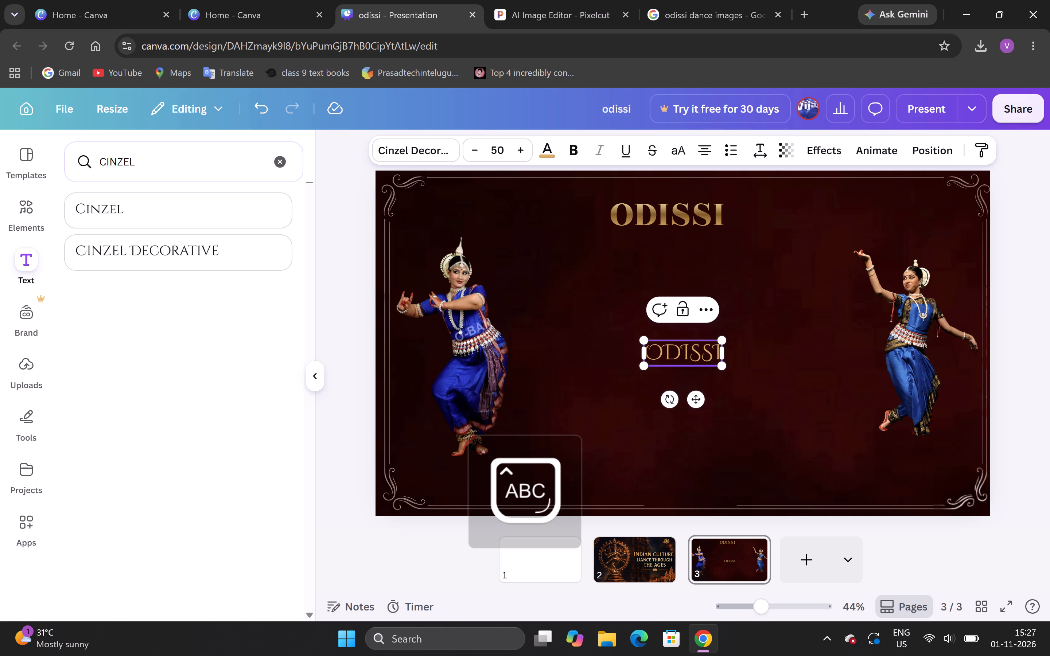
pyautogui.click(745, 340)
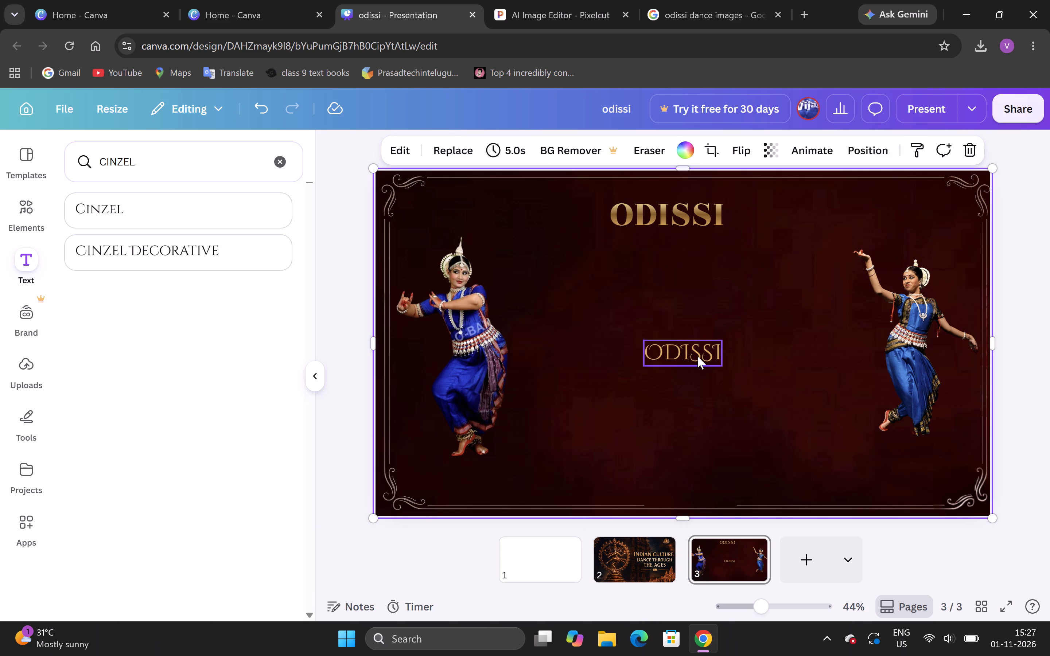
# Place the Cinzel Decorative "ODISSI" directly below the Rozha One title and enlarge it to a font size of about 76.
pyautogui.moveTo(697, 356); pyautogui.dragTo(676, 267)
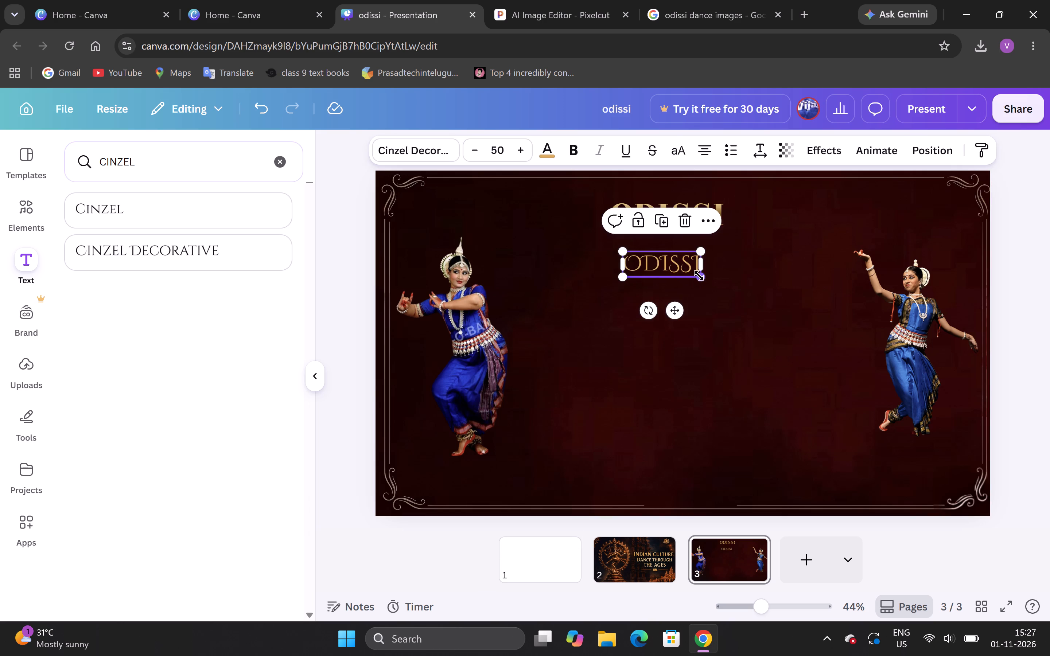
pyautogui.moveTo(699, 276); pyautogui.dragTo(739, 293)
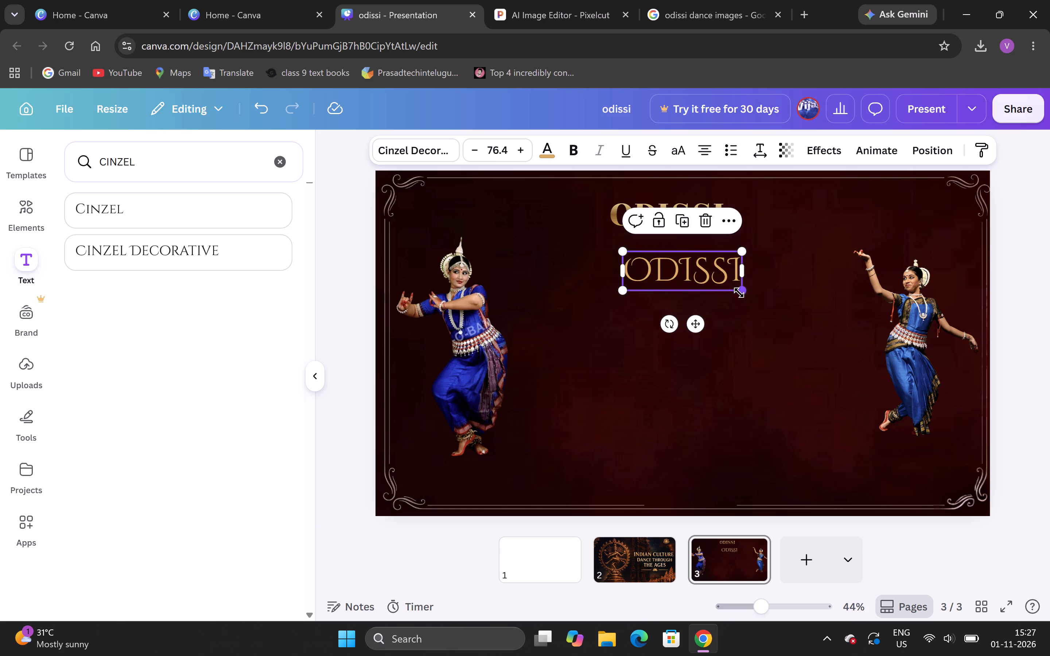
pyautogui.moveTo(699, 274); pyautogui.dragTo(681, 259)
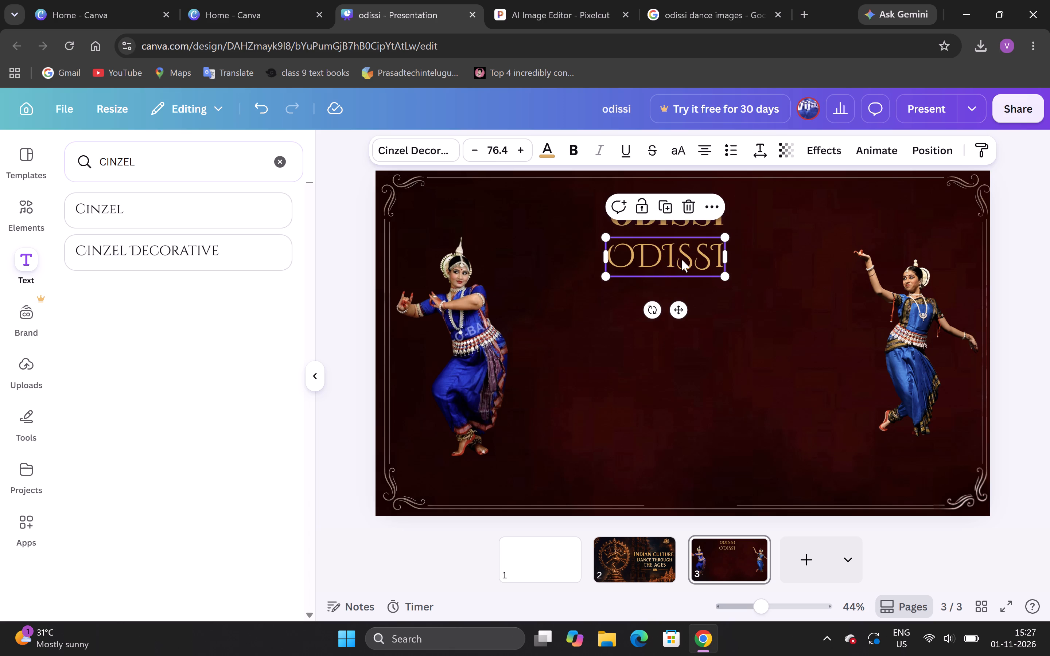
pyautogui.click(738, 313)
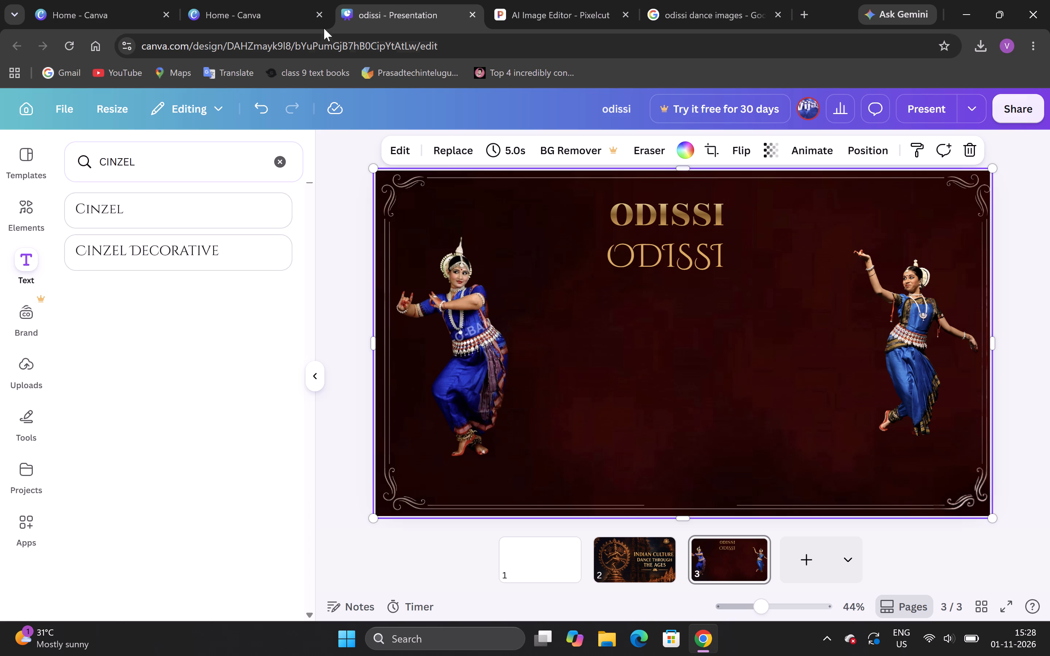
# Search the text fonts for PLAY.
pyautogui.doubleClick(140, 160)
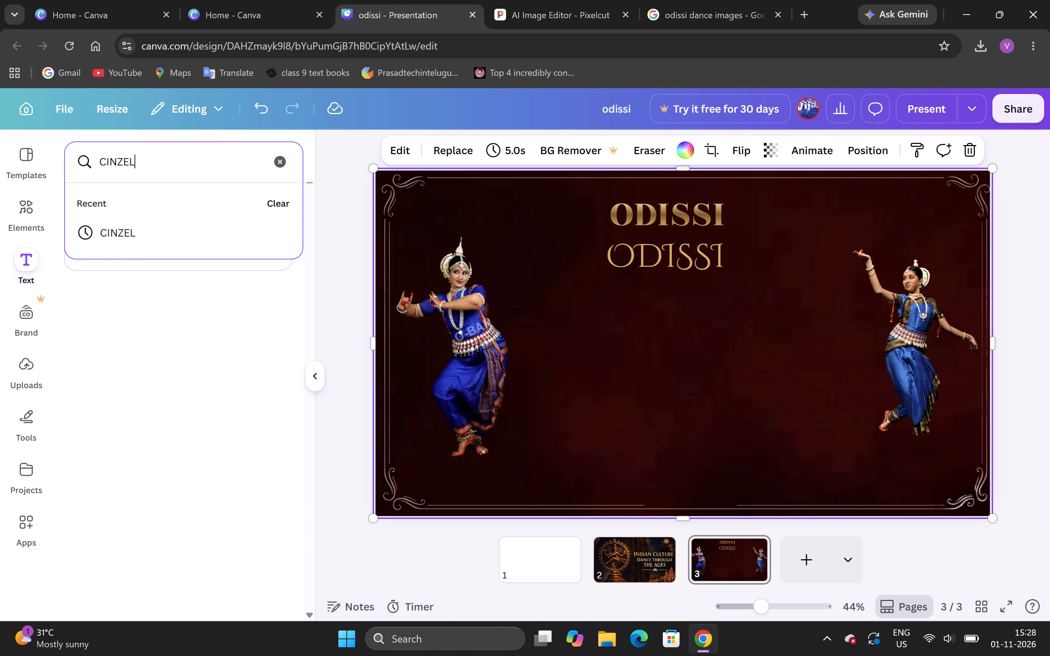
pyautogui.tripleClick(140, 160)
pyautogui.moveTo(140, 160); pyautogui.dragTo(150, 122)
pyautogui.doubleClick(225, 0)
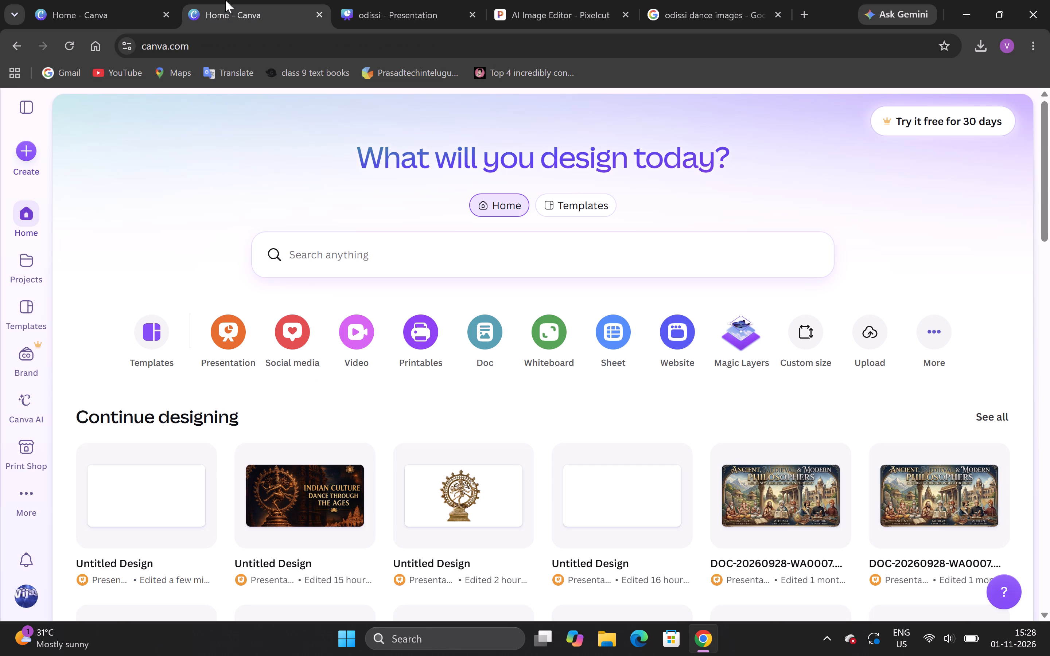
pyautogui.click(146, 0)
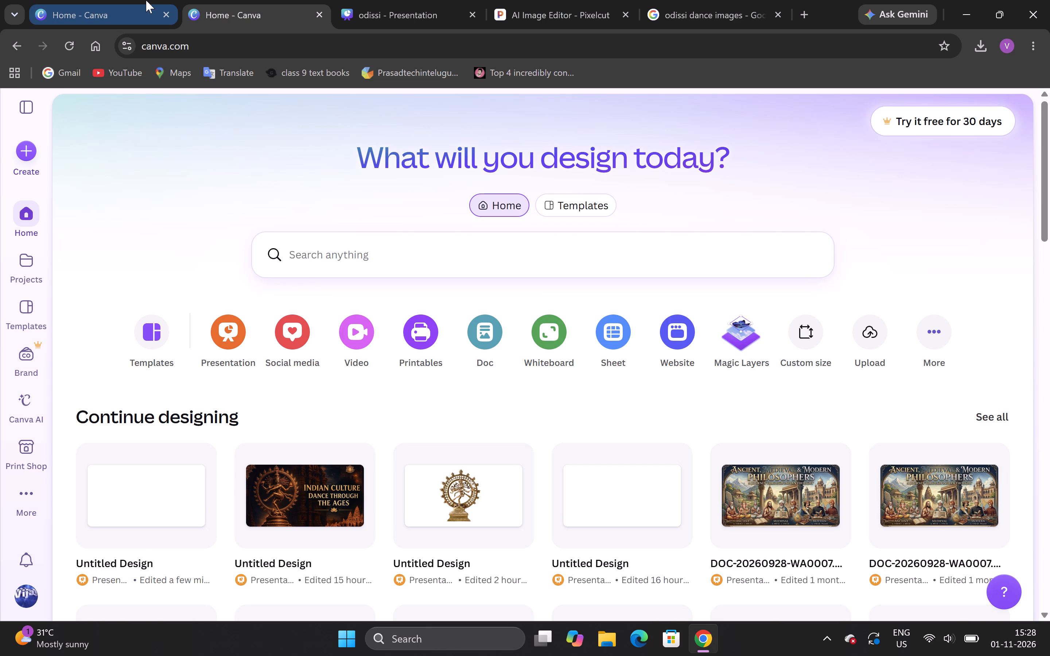
pyautogui.click(146, 0)
pyautogui.click(228, 7)
pyautogui.doubleClick(228, 7)
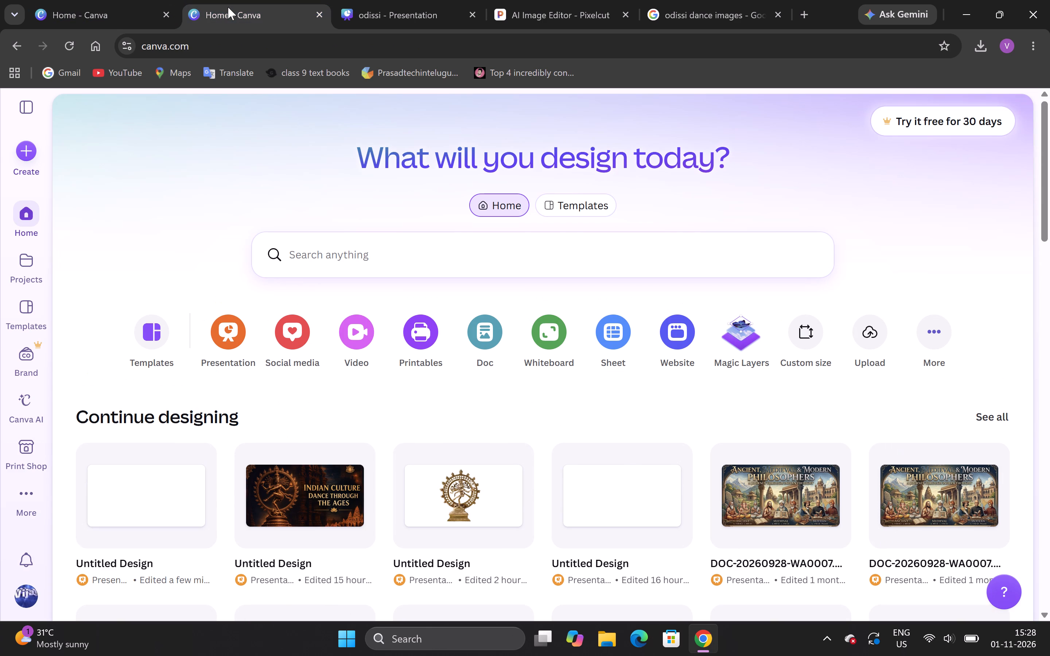
pyautogui.click(368, 9)
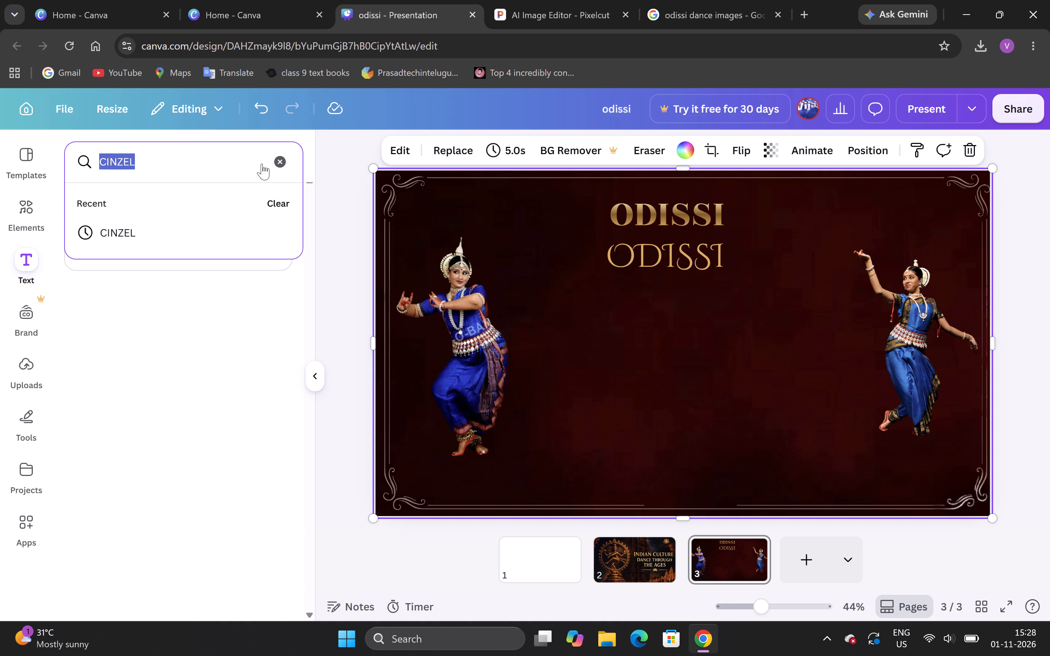
pyautogui.write("PLAY'")
pyautogui.press('BackSpace')
pyautogui.press('Return')
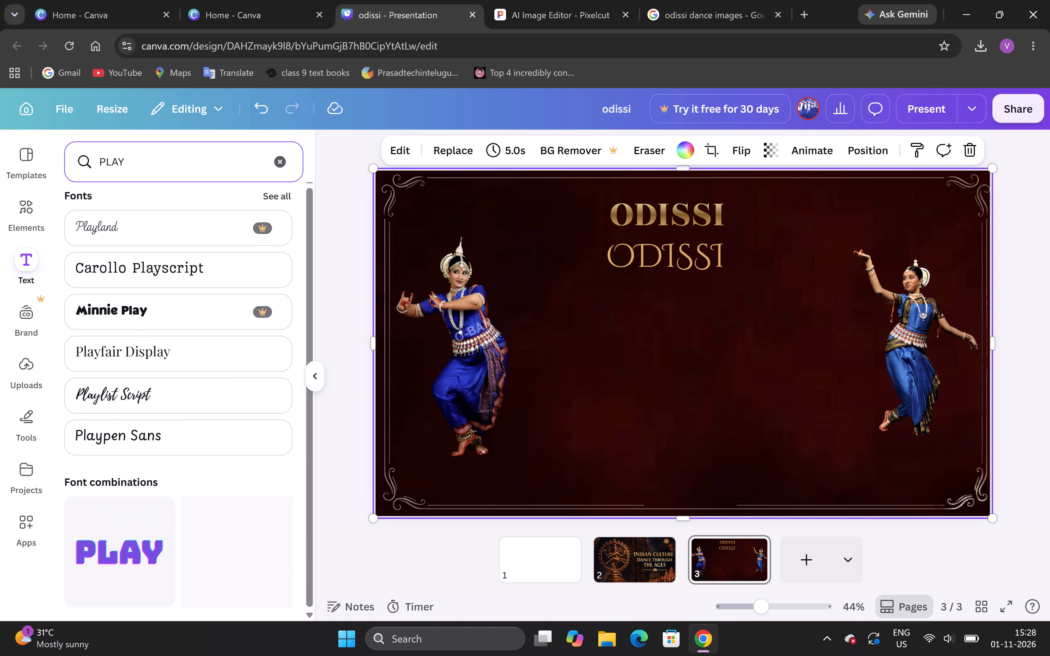
# Add a Playfair Display text box at size 50 reading "ODISSI" and place it just below the Cinzel Decorative one.
pyautogui.click(123, 344)
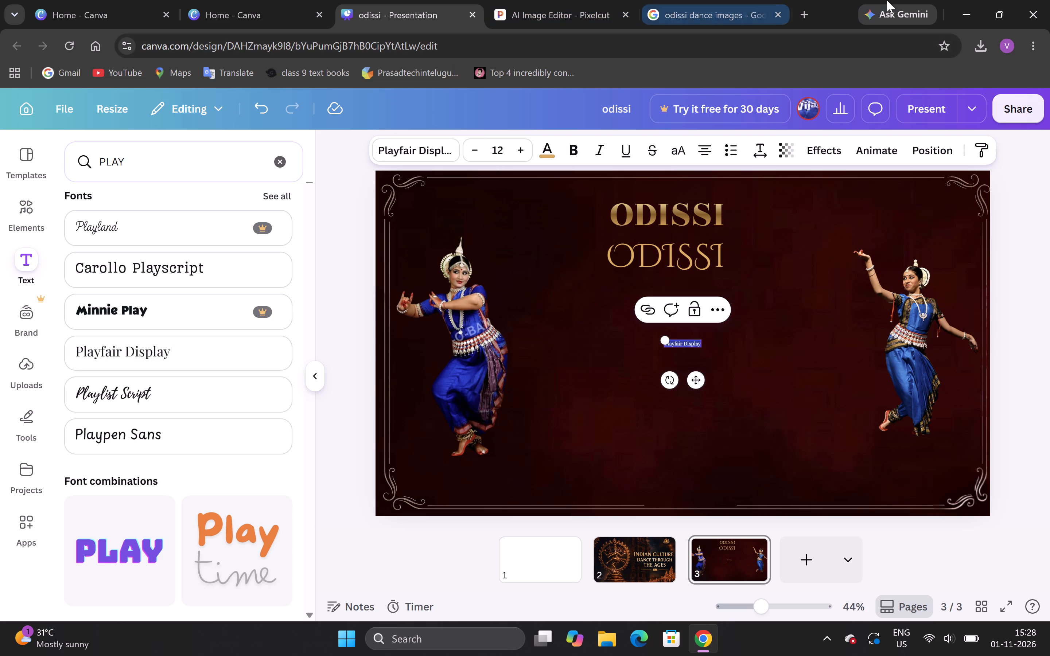
pyautogui.click(503, 156)
pyautogui.write('50')
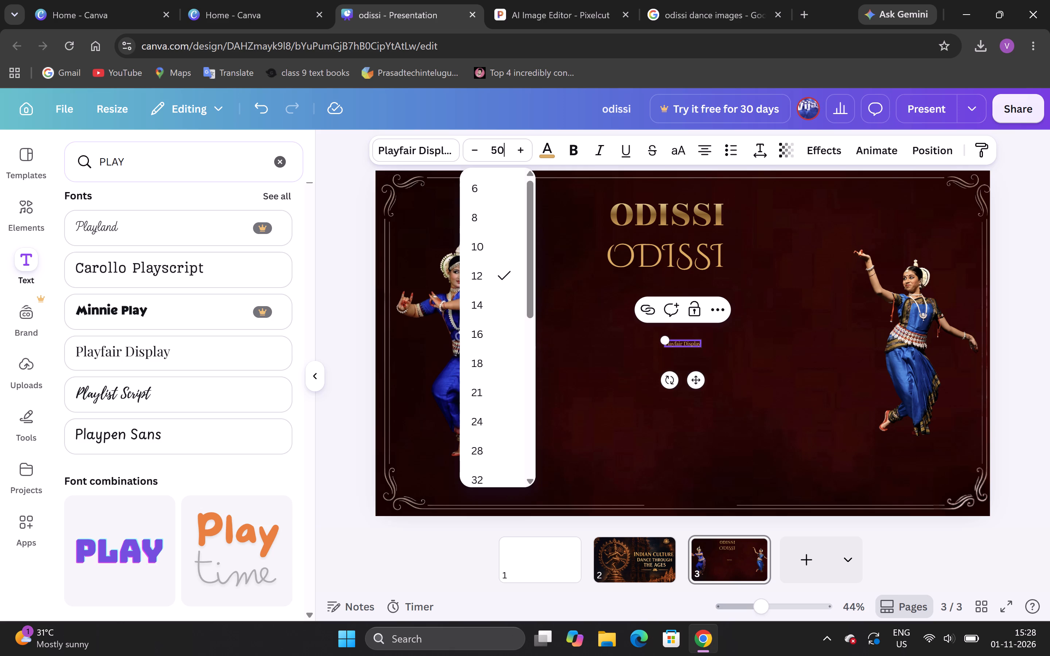
pyautogui.press('Return')
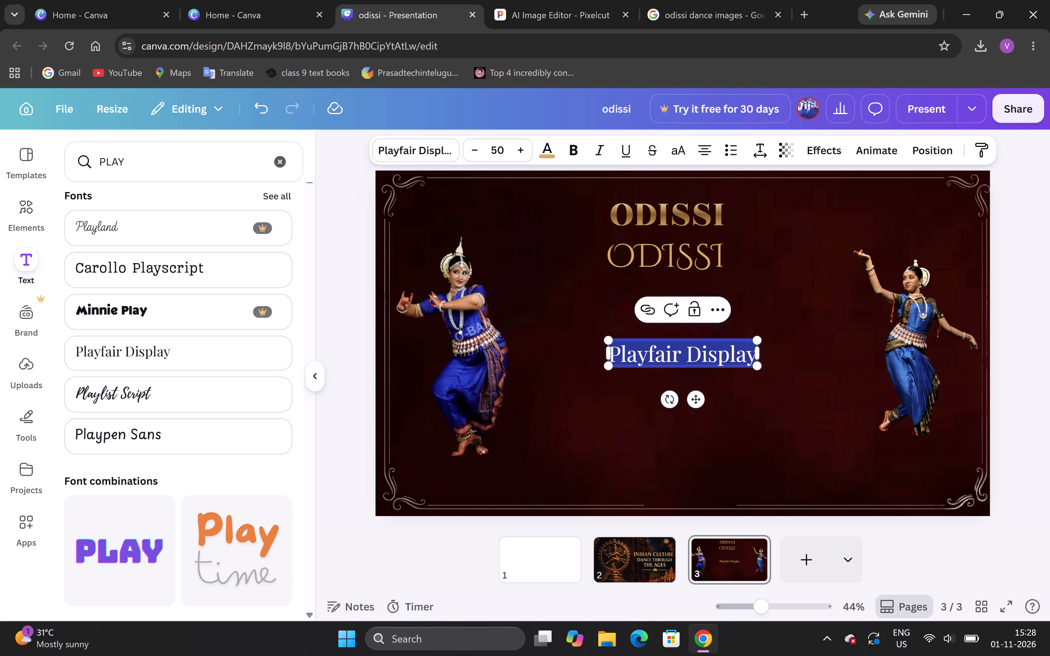
pyautogui.write('ODISSI')
pyautogui.click(808, 354)
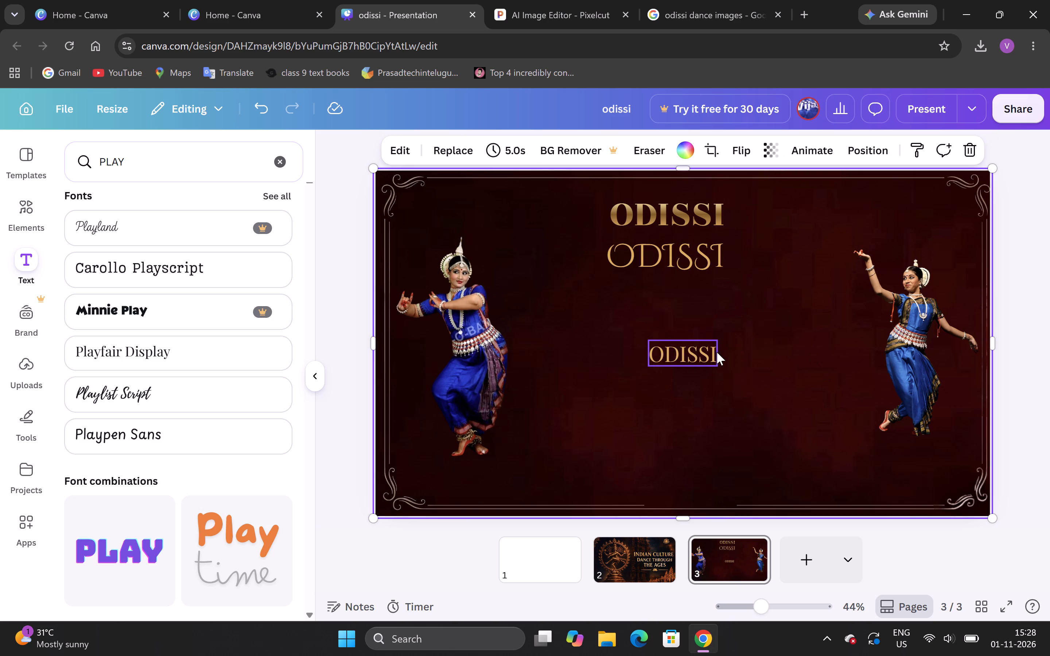
pyautogui.moveTo(701, 352); pyautogui.dragTo(688, 287)
pyautogui.click(759, 295)
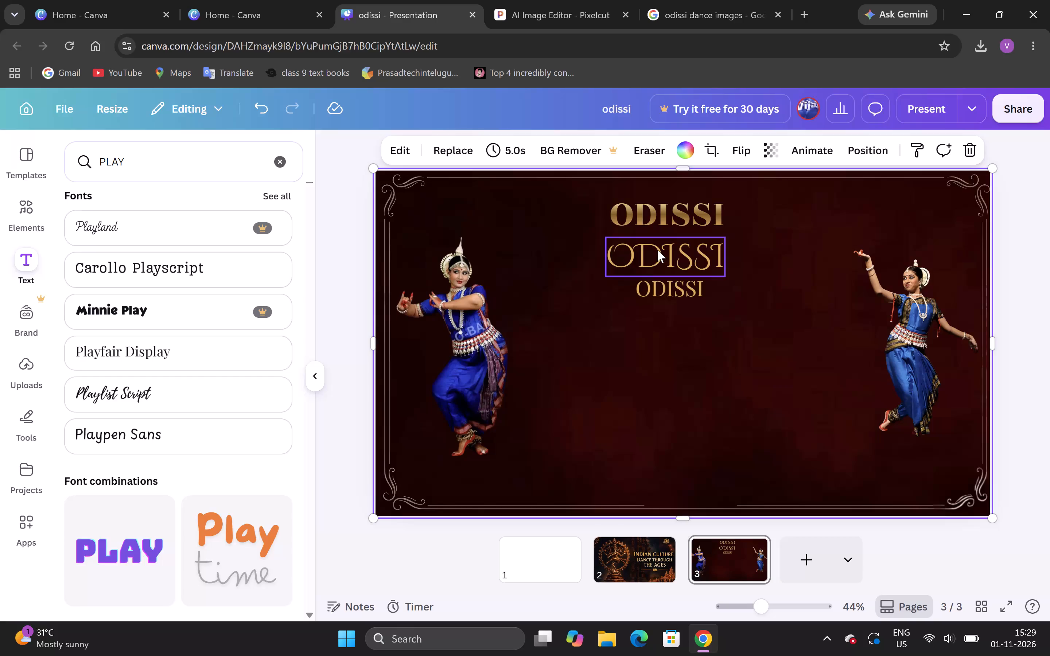
# Search the text fonts for BLACK MANGO.
pyautogui.doubleClick(209, 163)
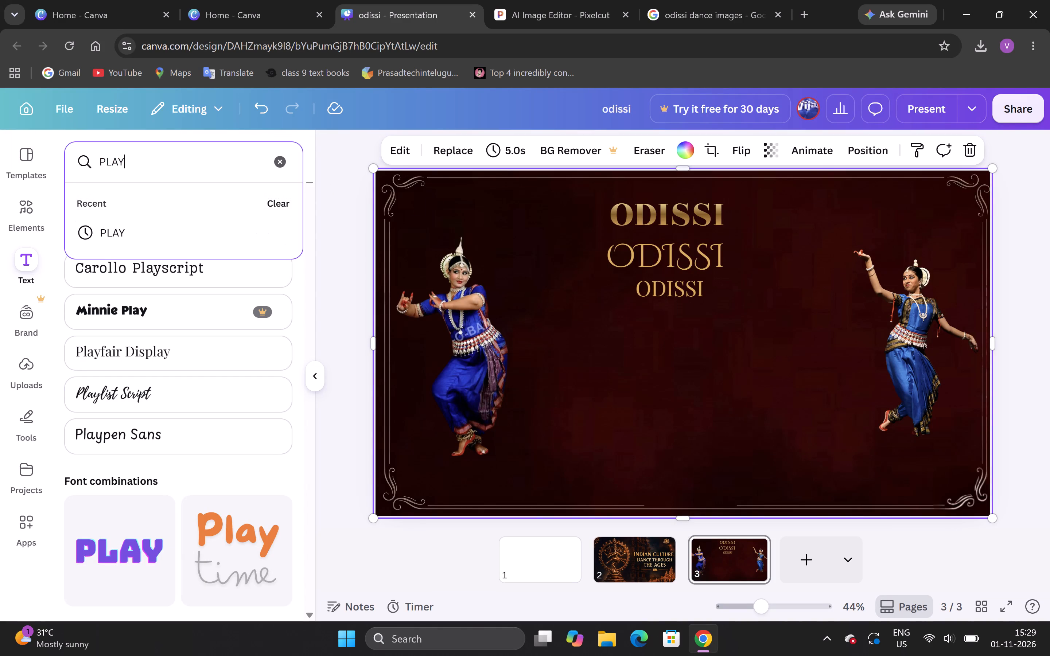
pyautogui.press('BackSpace')
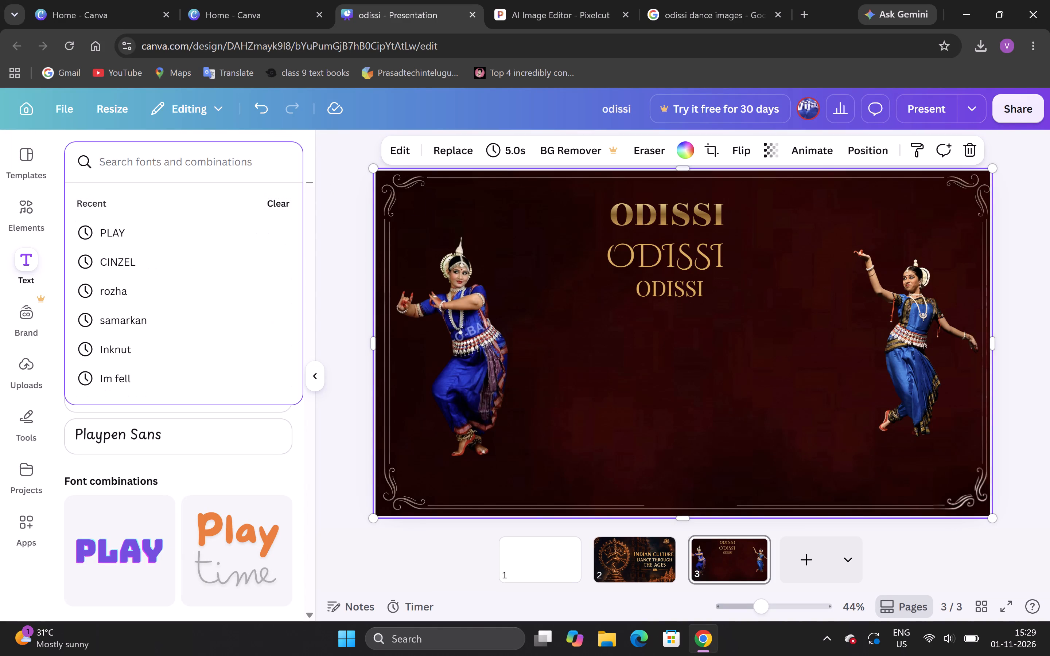
pyautogui.write('BL')
pyautogui.write('ACK MANGO')
pyautogui.press('Return')
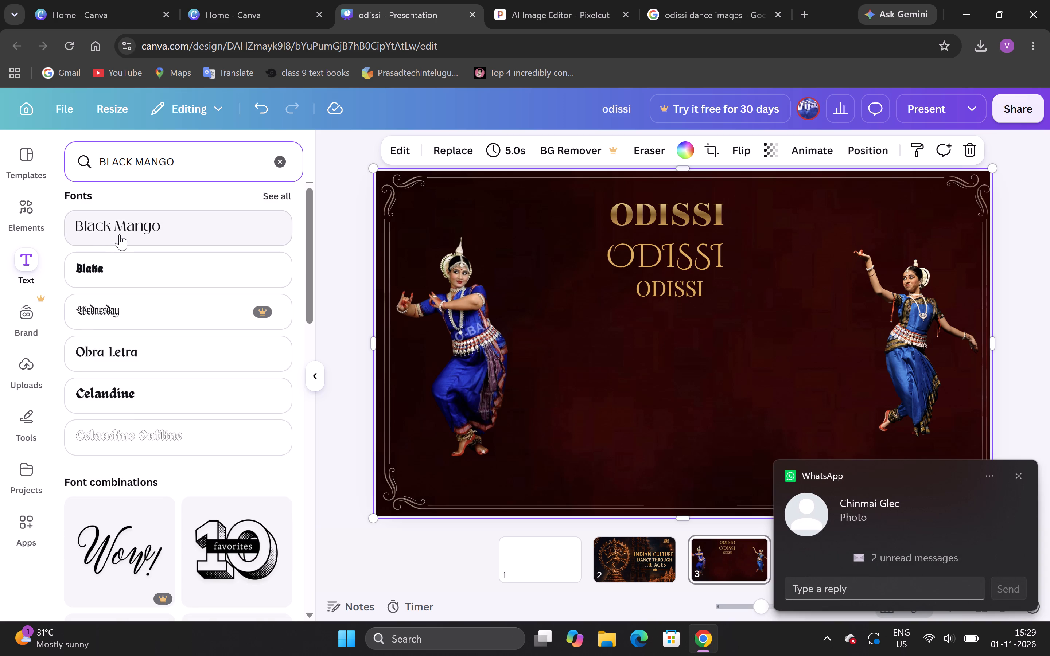
# Add a Black Mango text box at size 50 reading "ODISSI" and place it below the Playfair Display one.
pyautogui.click(120, 234)
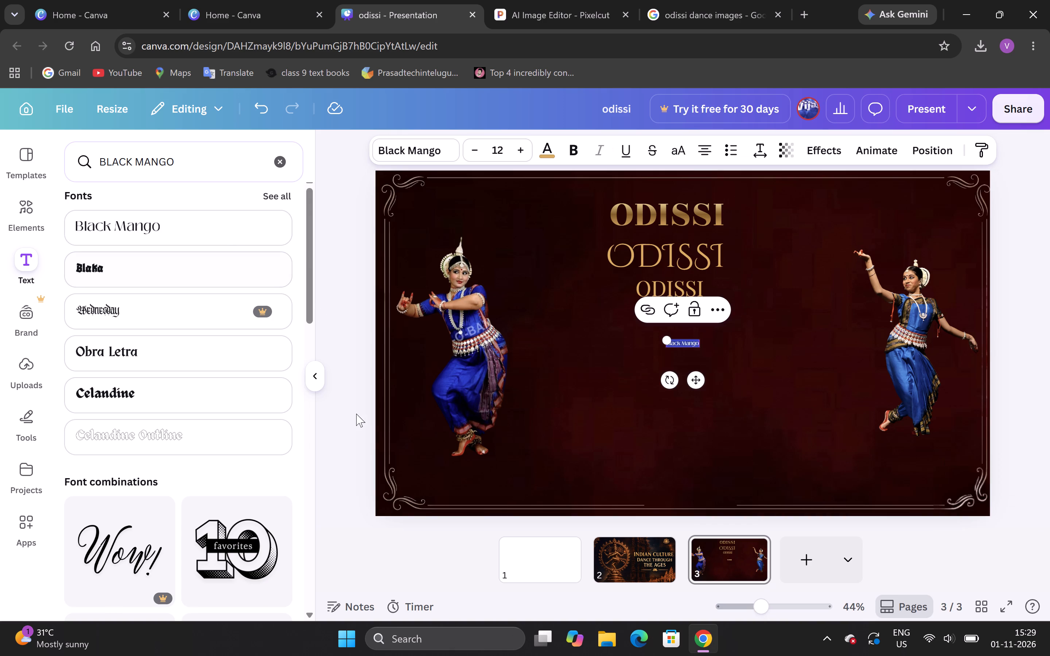
pyautogui.click(507, 147)
pyautogui.press('BackSpace')
pyautogui.write('50')
pyautogui.press('Return')
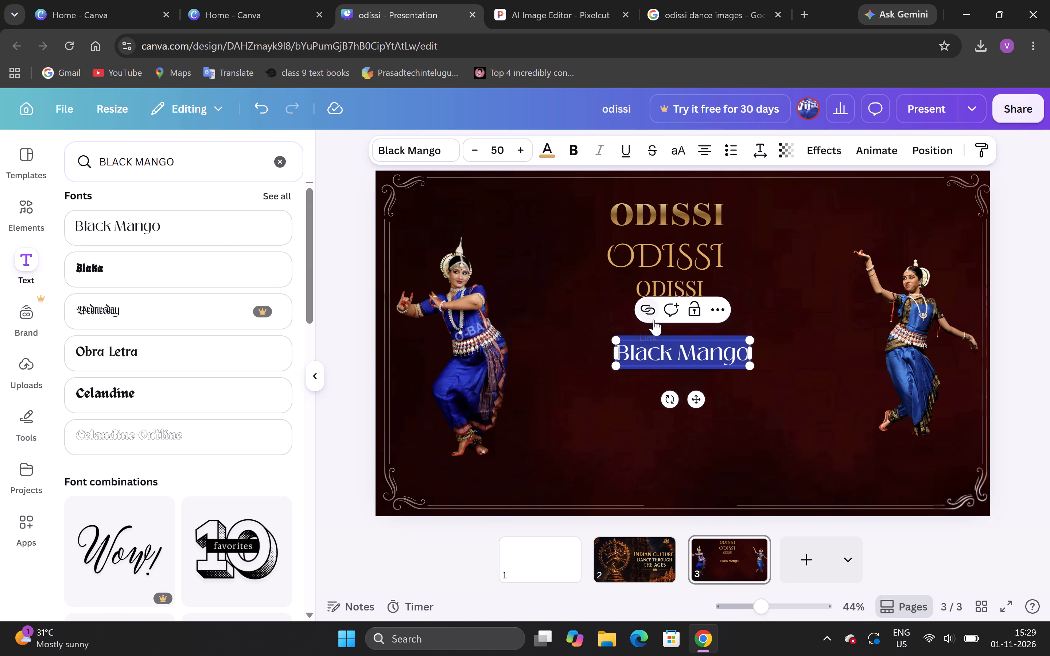
pyautogui.write('PDI')
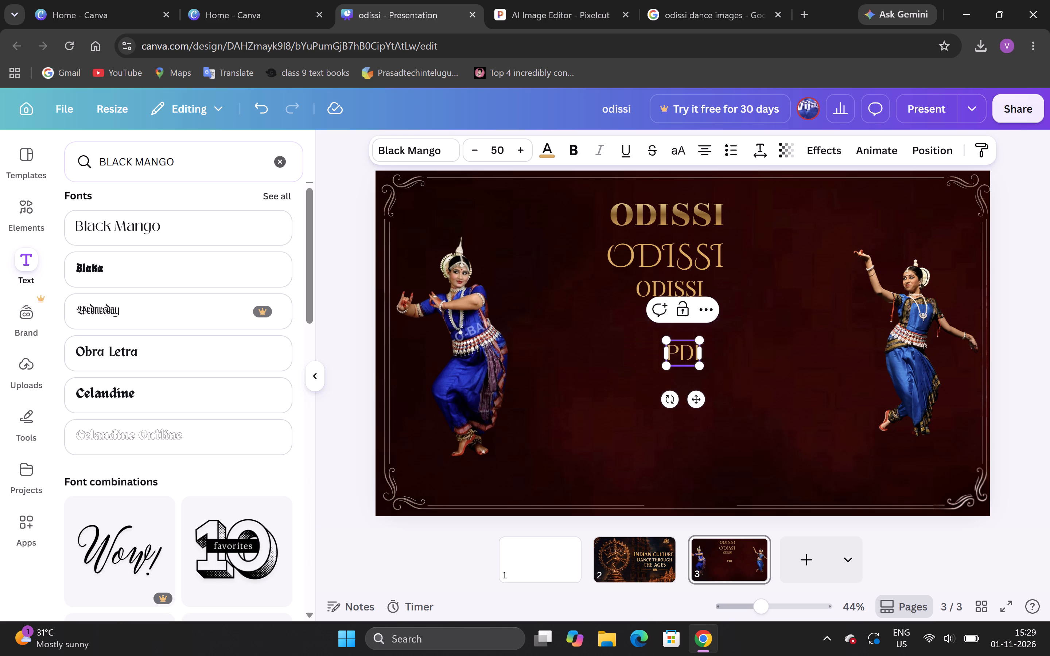
pyautogui.press('BackSpace')
pyautogui.press('BackSpace')
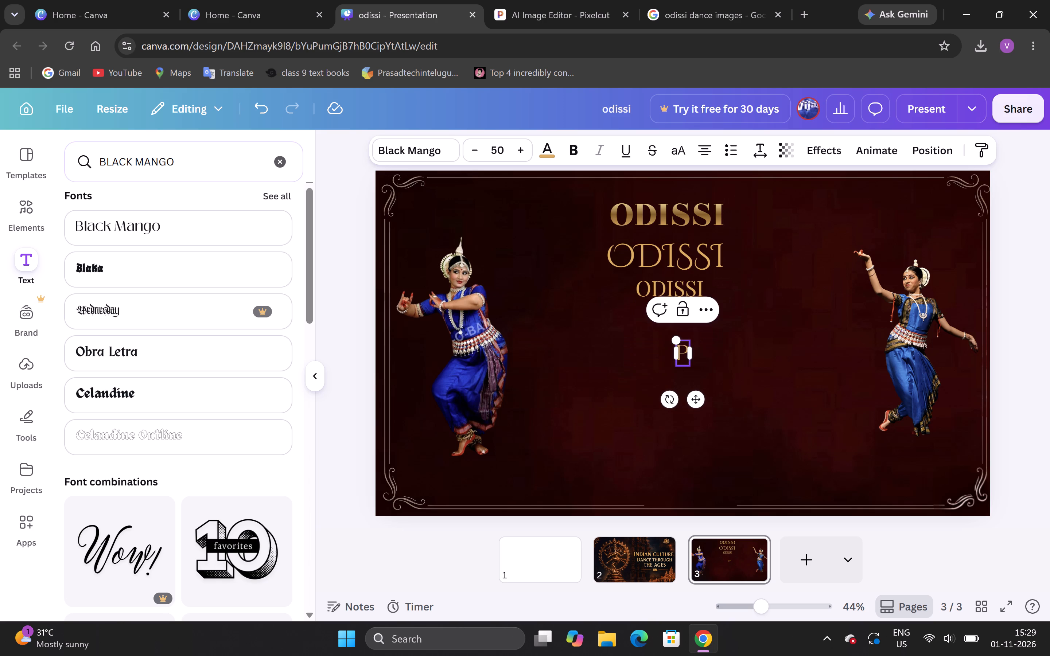
pyautogui.press('BackSpace')
pyautogui.write('ODISSI')
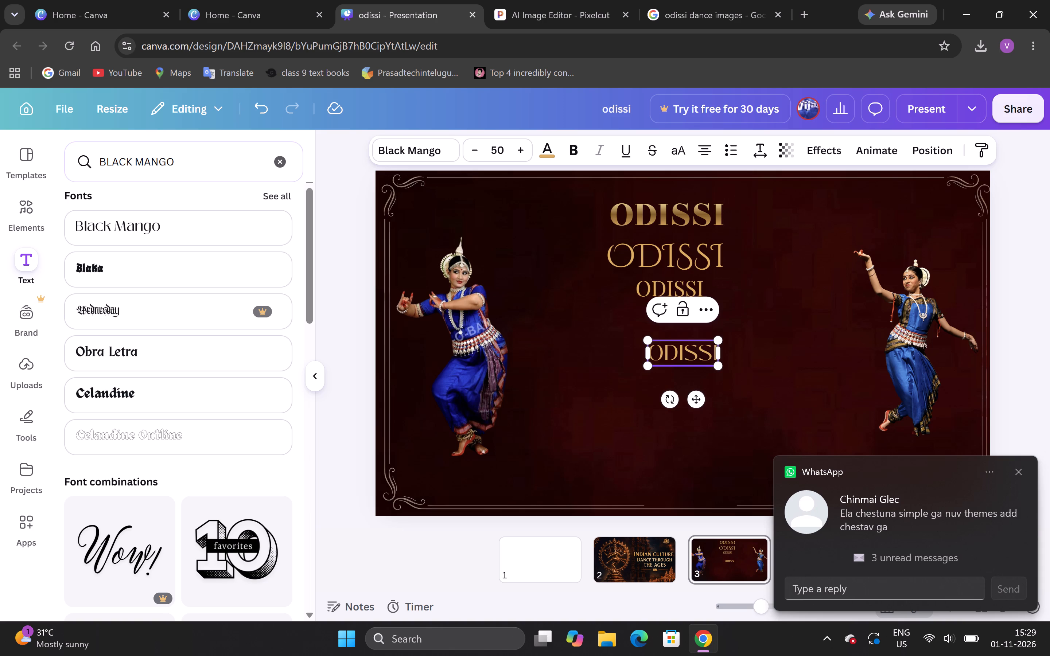
pyautogui.click(768, 310)
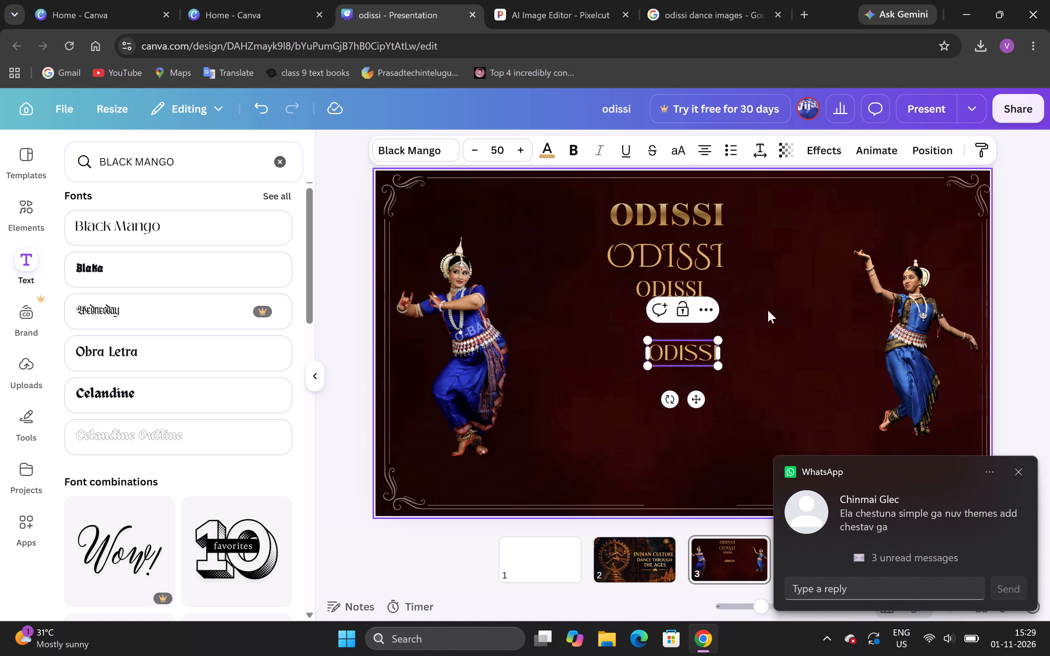
pyautogui.moveTo(693, 356); pyautogui.dragTo(681, 337)
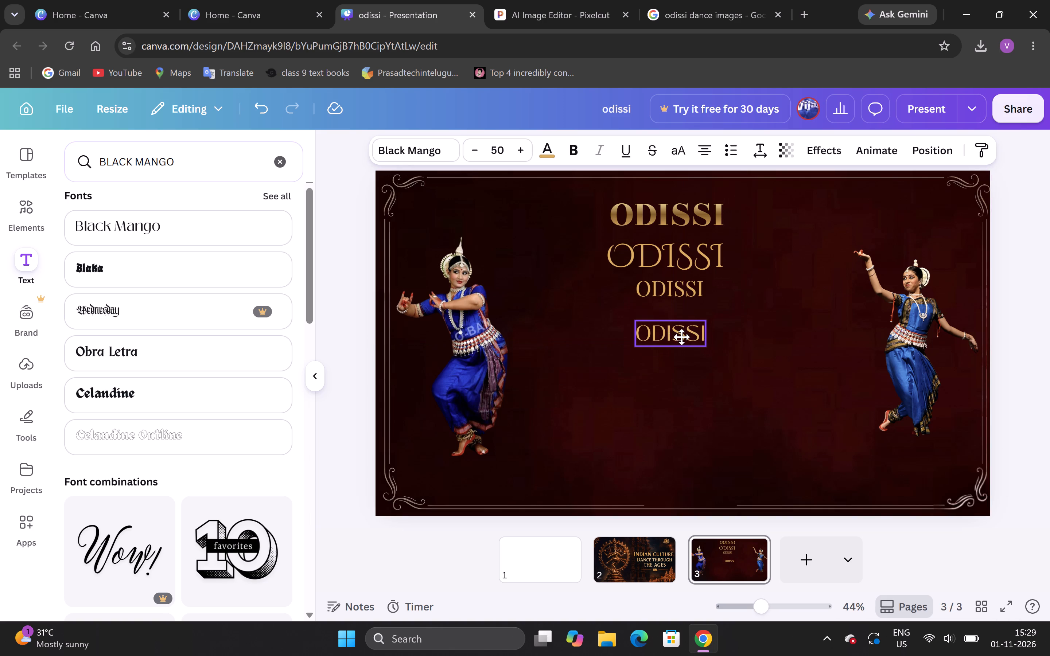
pyautogui.moveTo(681, 337); pyautogui.dragTo(679, 326)
pyautogui.click(745, 321)
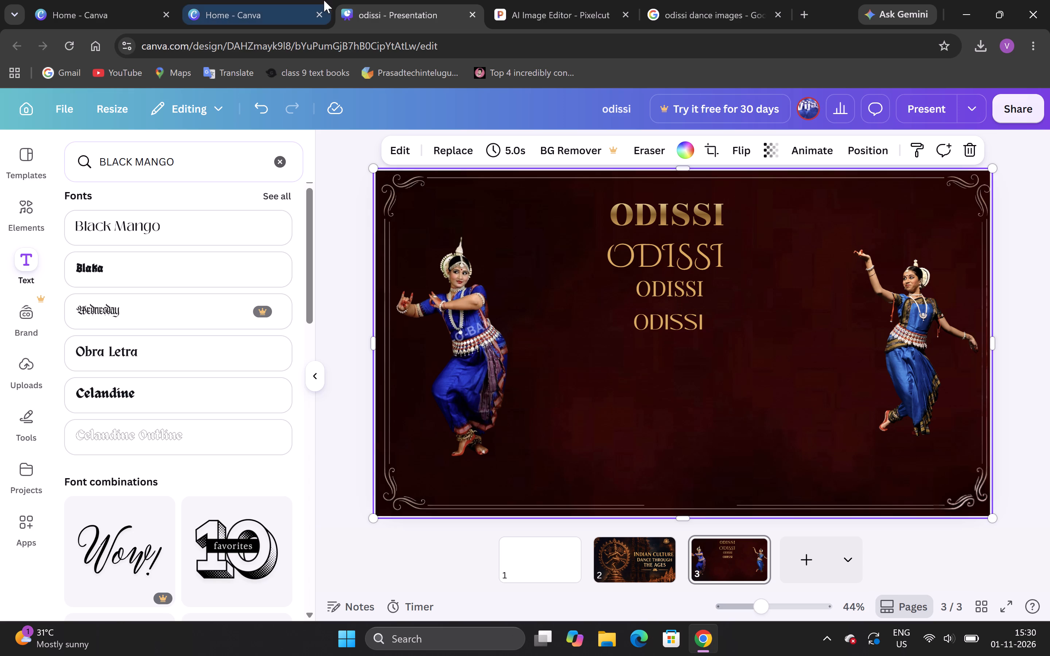
# Search the text fonts for BODONI.
pyautogui.tripleClick(177, 159)
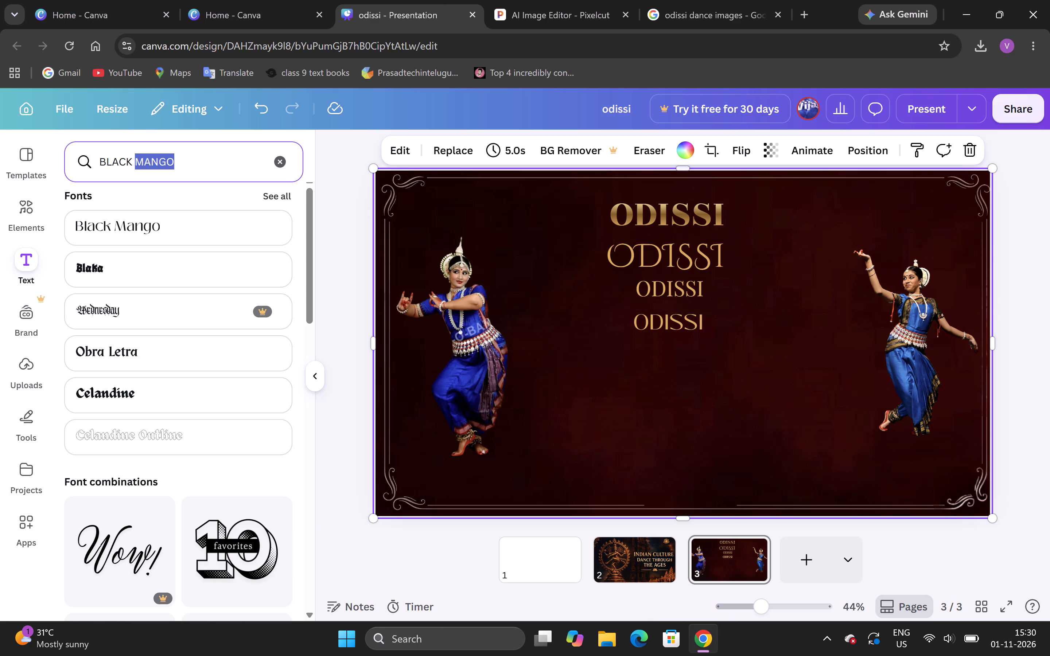
pyautogui.press('BackSpace')
pyautogui.press('BackSpace')
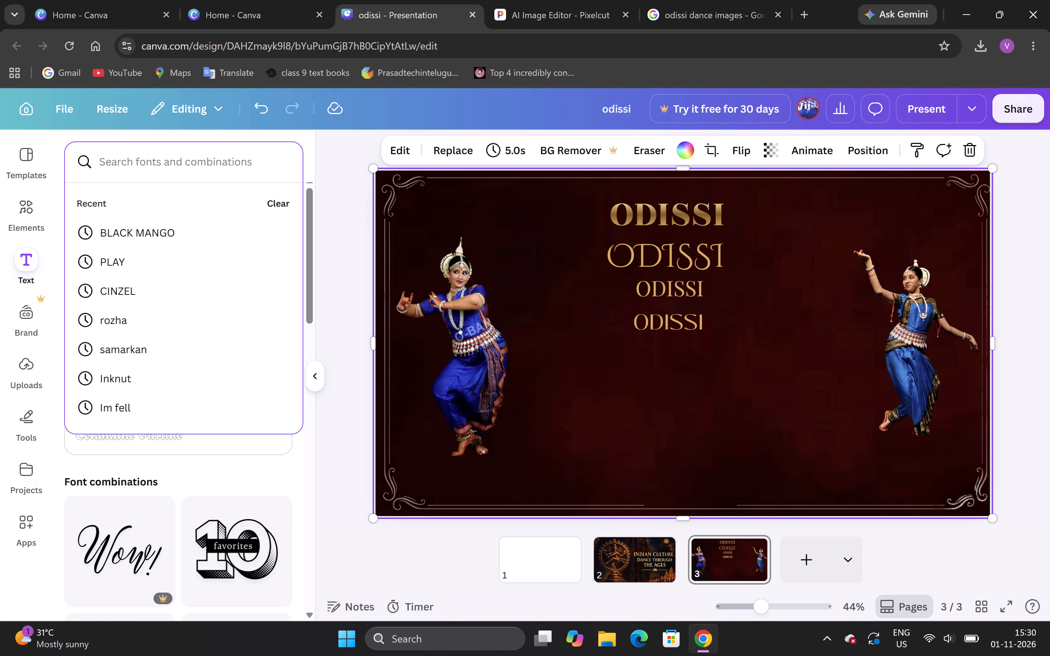
pyautogui.write('BOOD')
pyautogui.press('BackSpace')
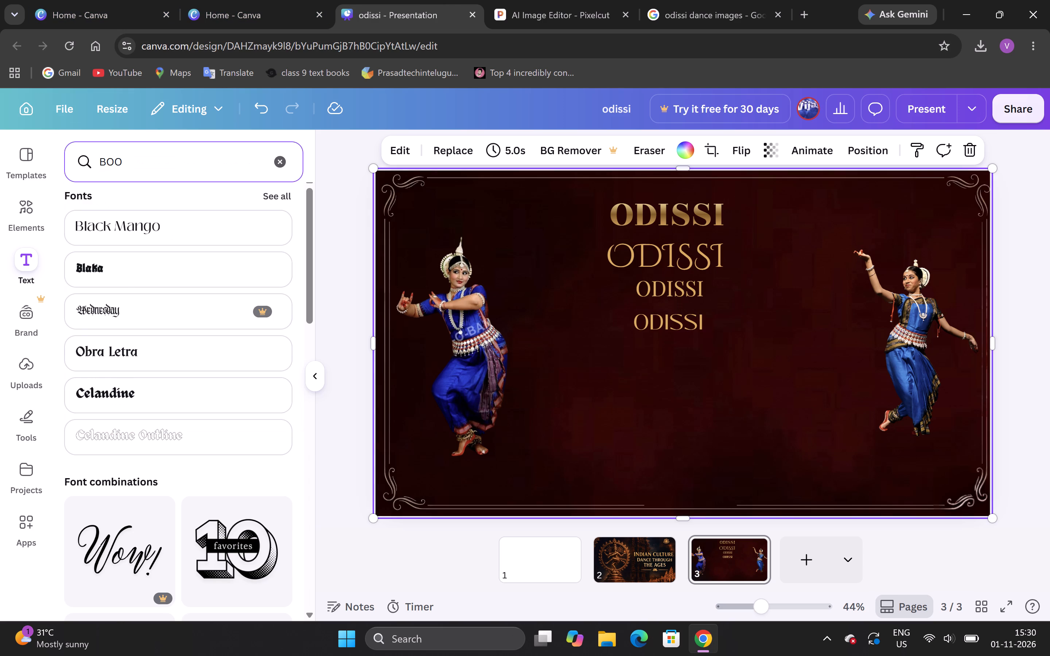
pyautogui.press('BackSpace')
pyautogui.write('DONI')
pyautogui.press('Return')
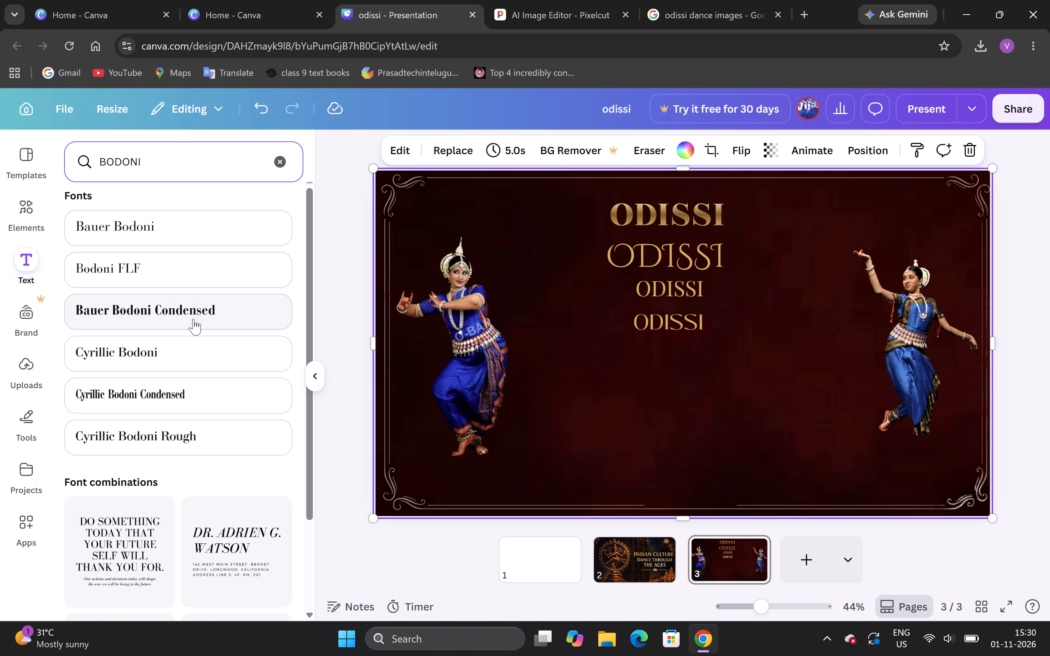
# Add a Bauer Bodoni Condensed text box at size 50 reading "ODISSI" and place it just below the Black Mango one.
pyautogui.click(195, 307)
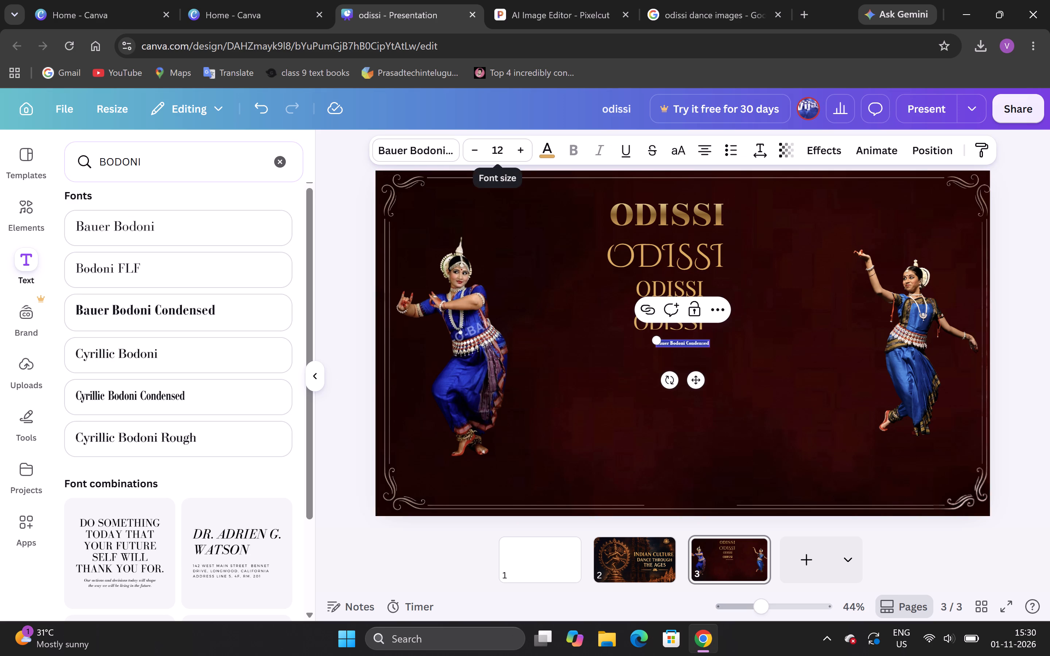
pyautogui.doubleClick(508, 152)
pyautogui.write('50')
pyautogui.press('Return')
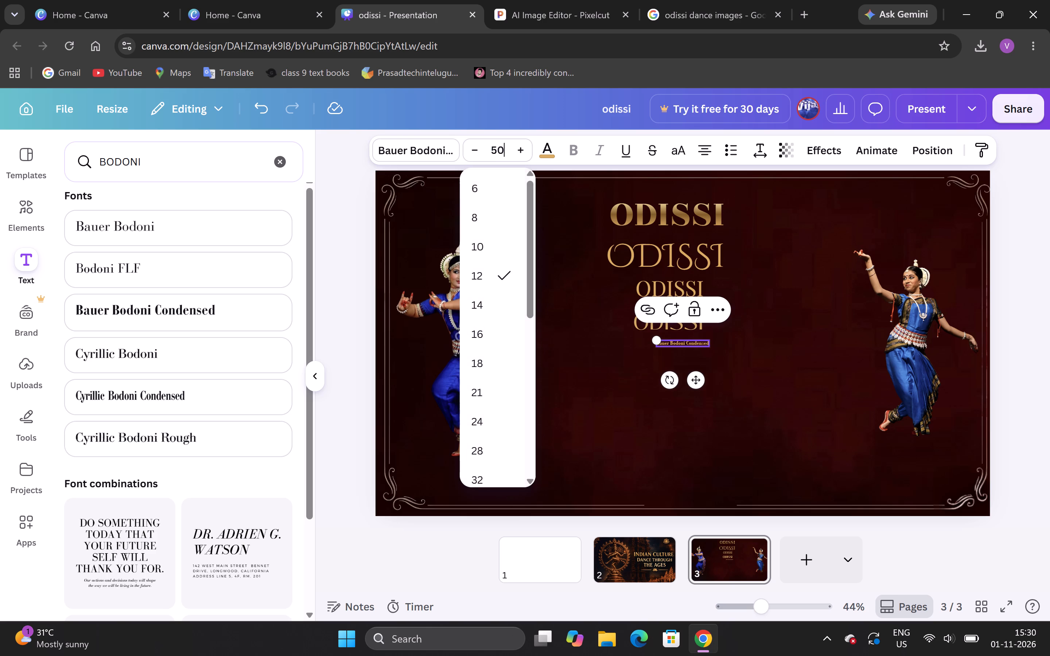
pyautogui.write('ODI')
pyautogui.write('SSI')
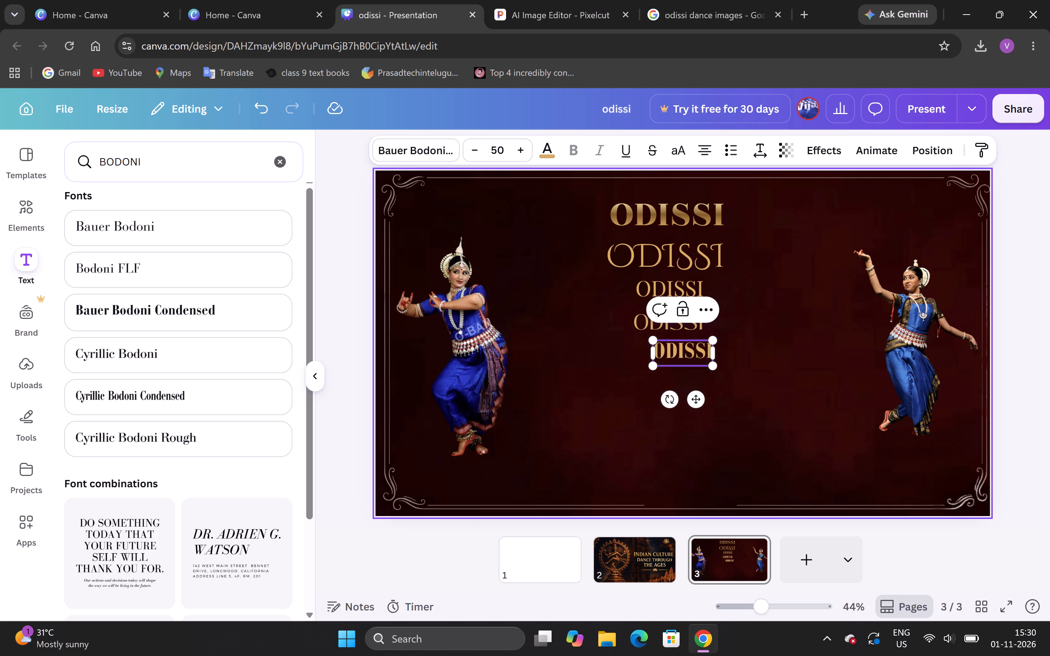
pyautogui.press('Return')
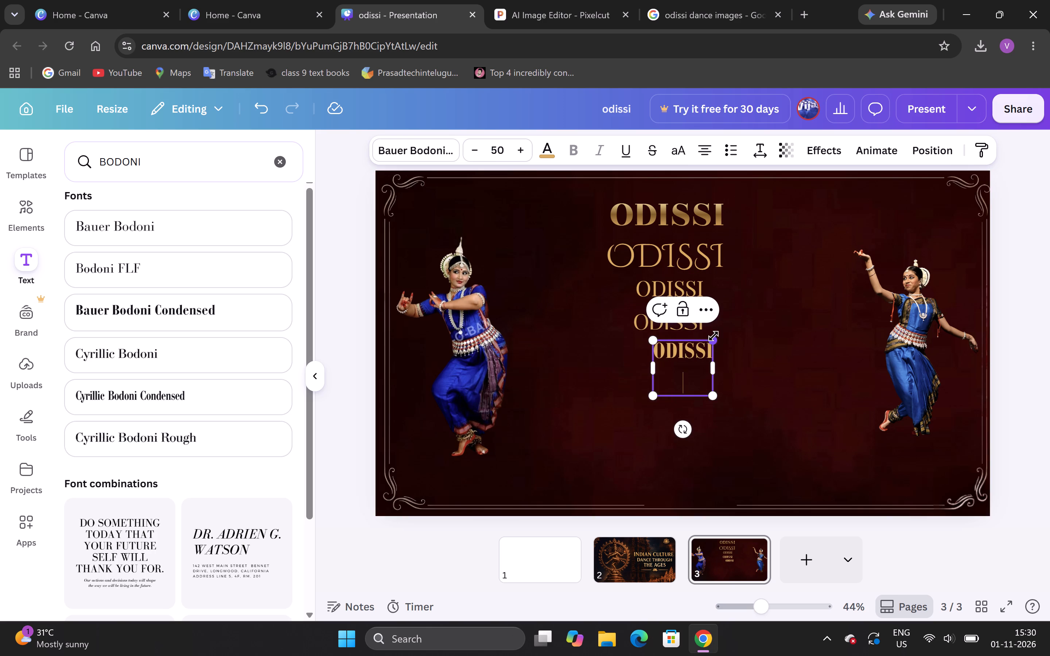
pyautogui.click(738, 344)
pyautogui.moveTo(697, 356); pyautogui.dragTo(681, 352)
pyautogui.click(740, 345)
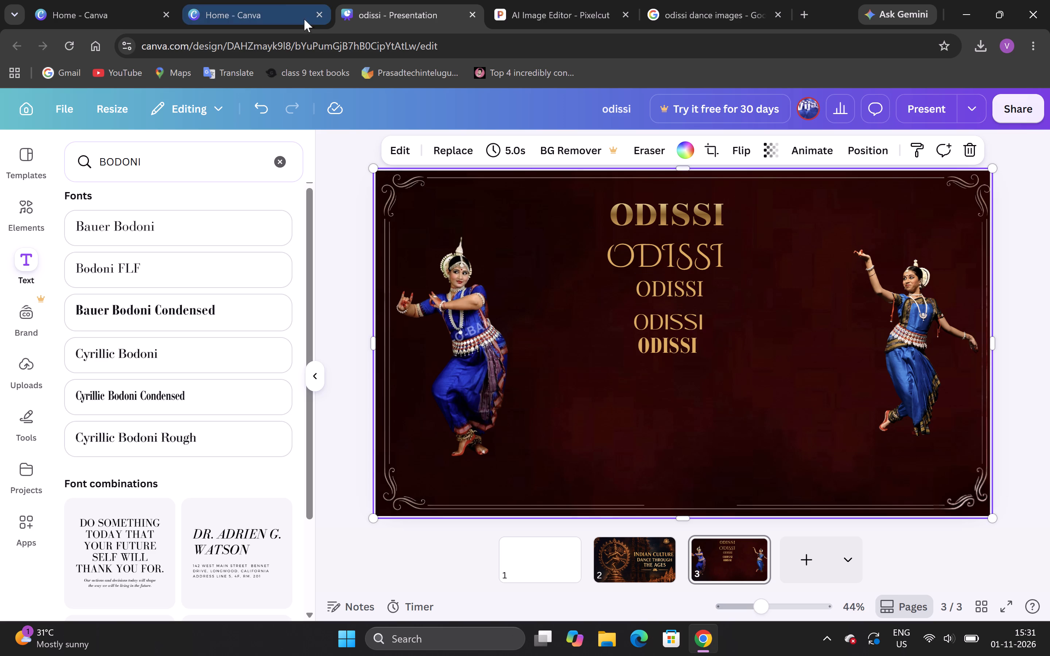
# Search the text fonts for THE GRAND and look through the matching fonts.
pyautogui.tripleClick(162, 160)
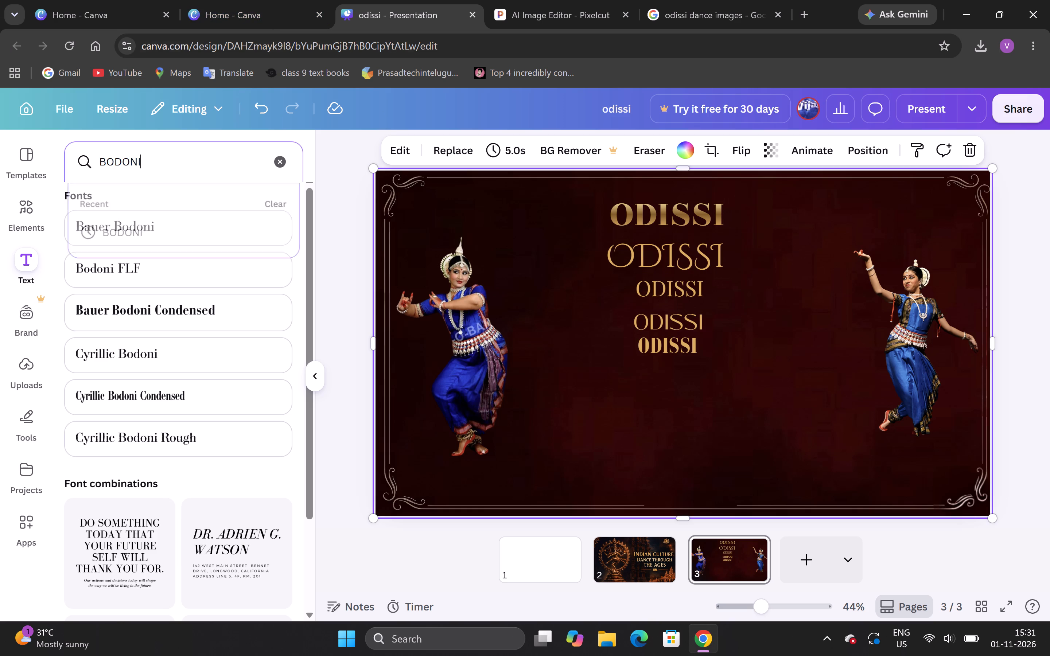
pyautogui.write('THE GRAND')
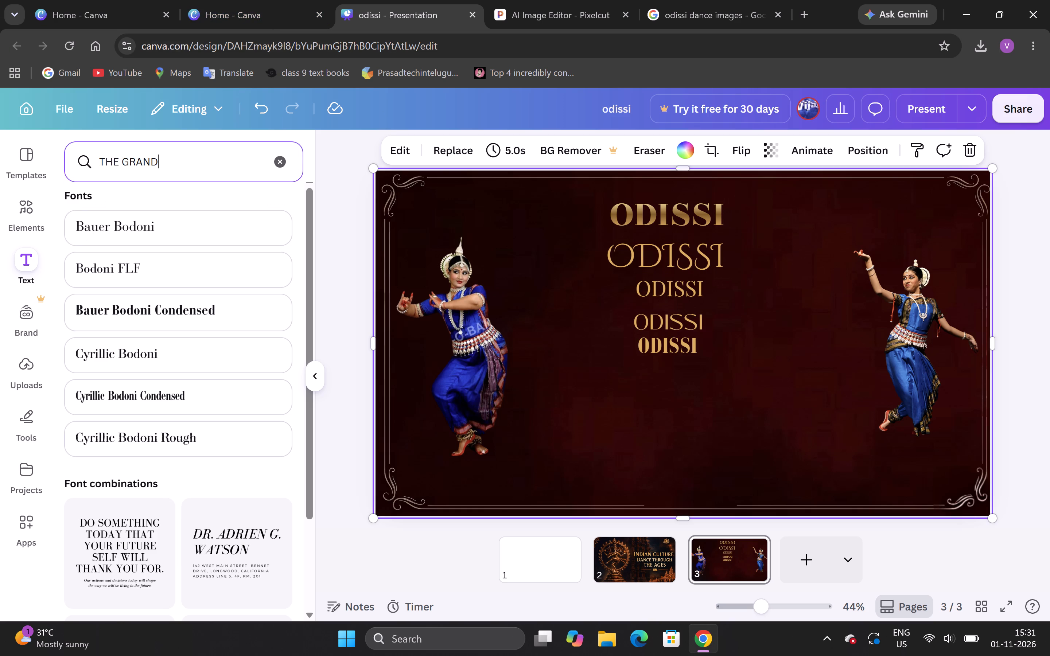
pyautogui.press('Return')
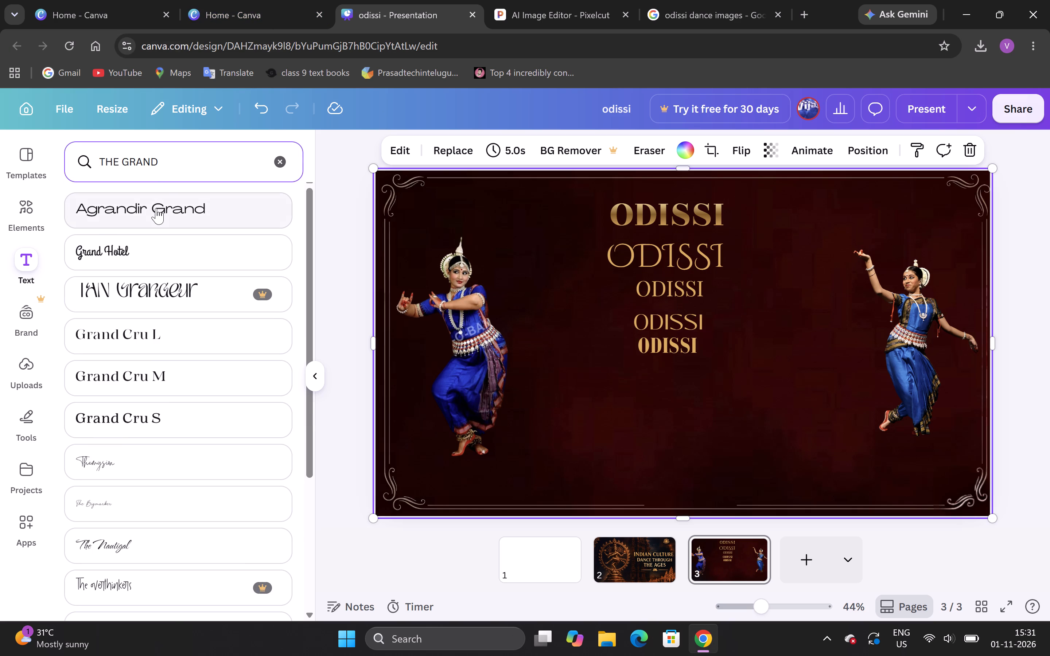
pyautogui.scroll(-1, 152, 359)
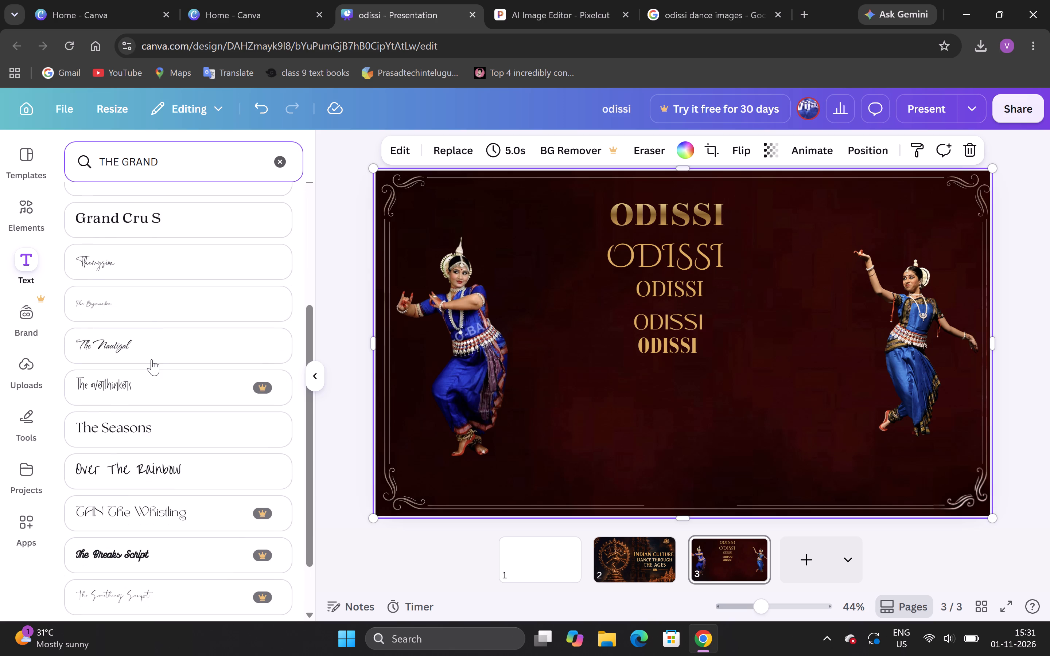
pyautogui.scroll(-2, 152, 359)
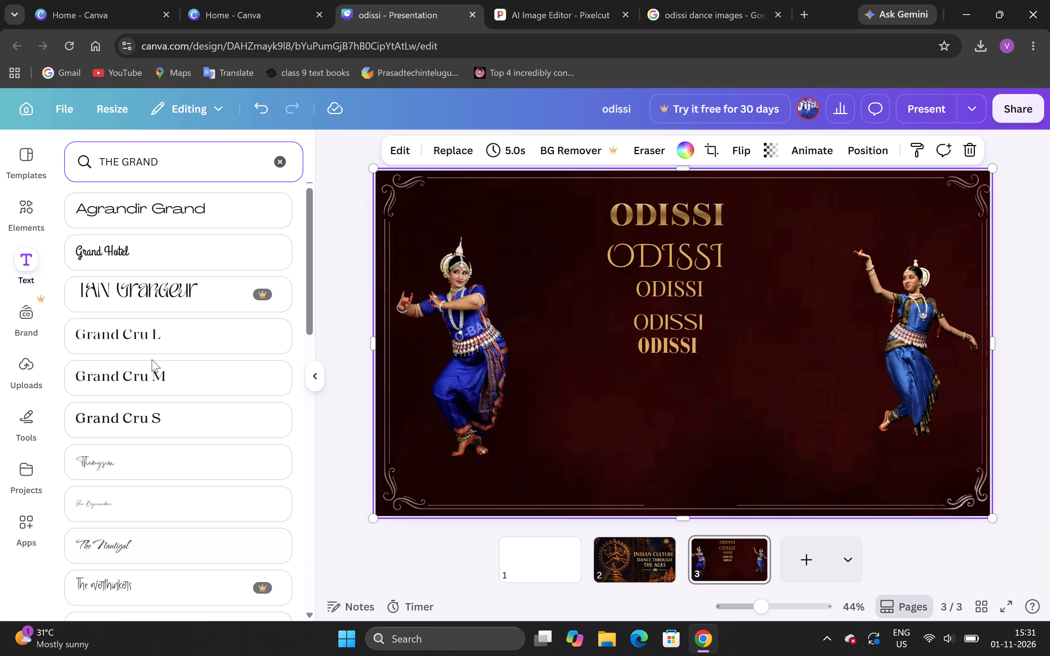
# Insert a space between each letter of the Rozha One title so it reads "O D I S S I".
pyautogui.click(666, 214)
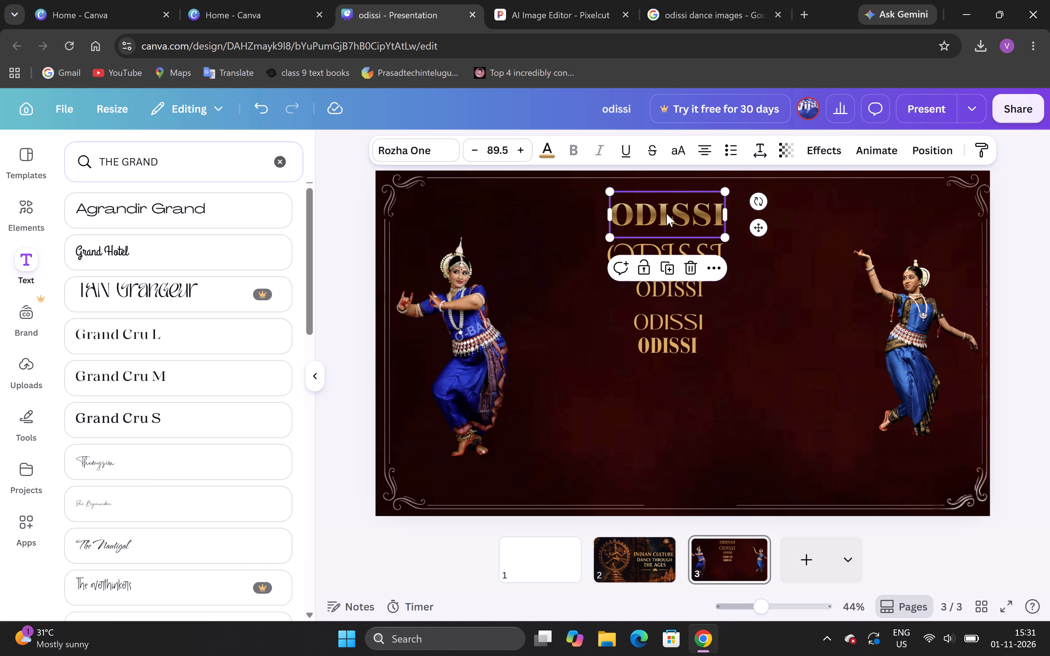
pyautogui.click(629, 207)
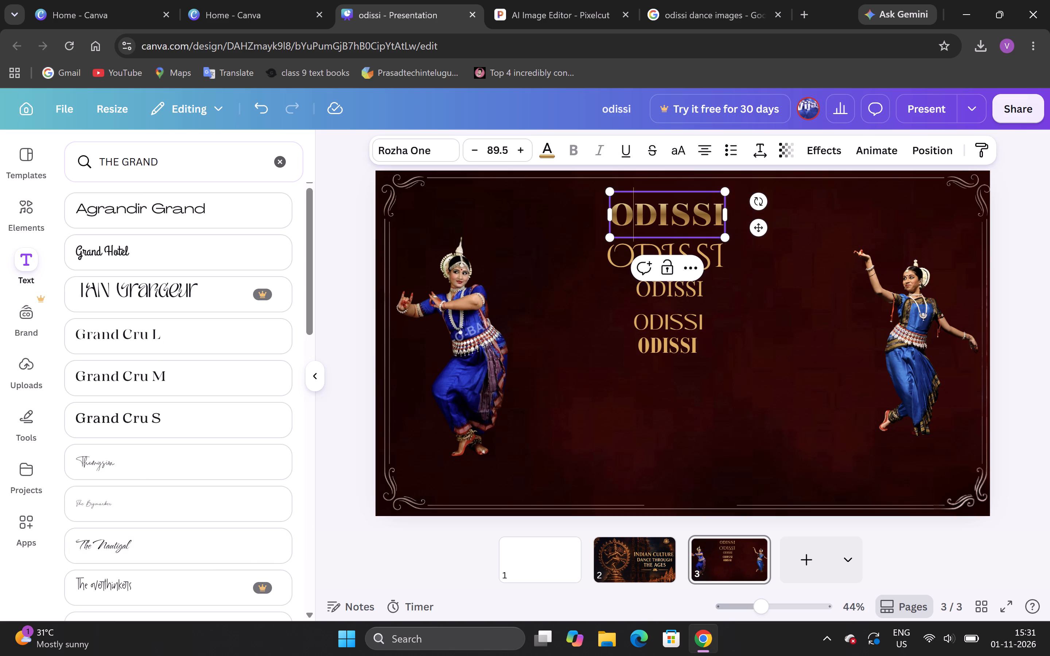
pyautogui.press('space')
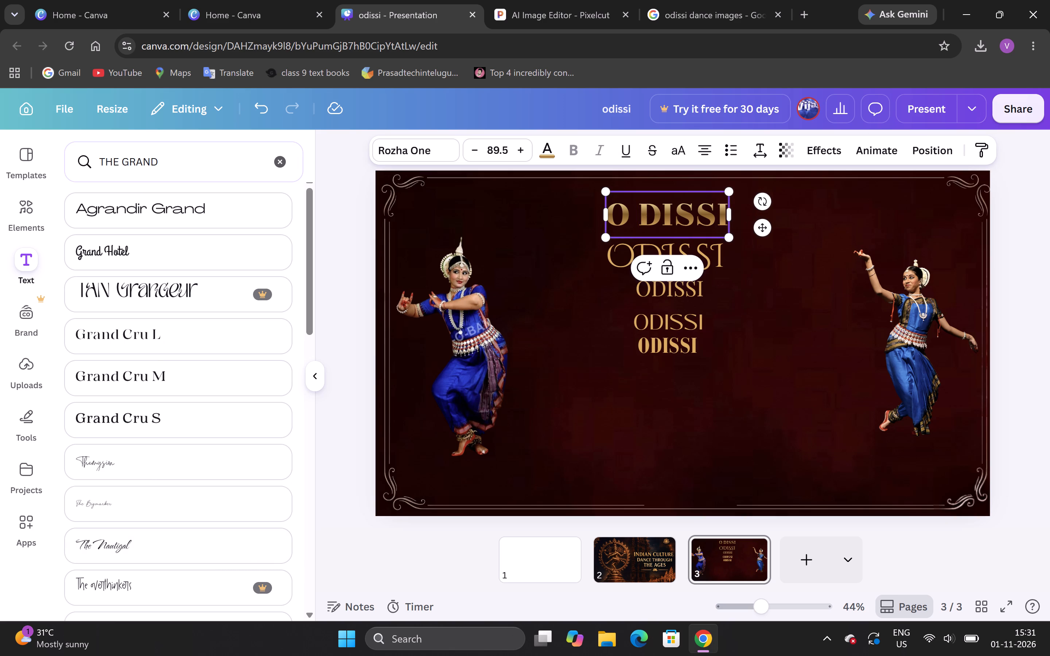
pyautogui.click(656, 212)
pyautogui.press('space')
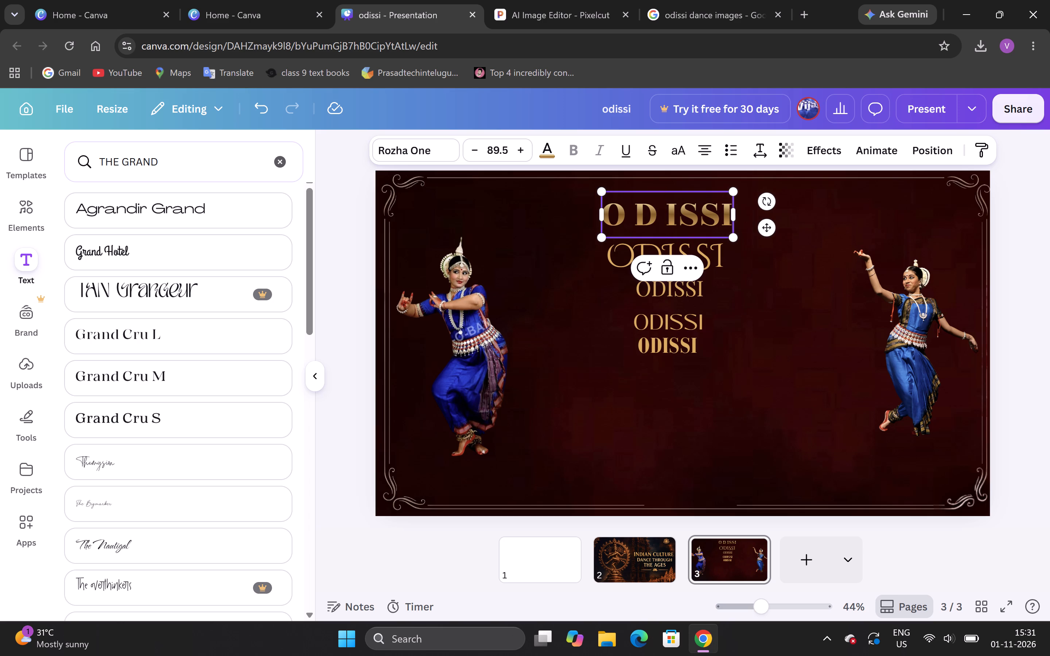
pyautogui.click(681, 212)
pyautogui.press('space')
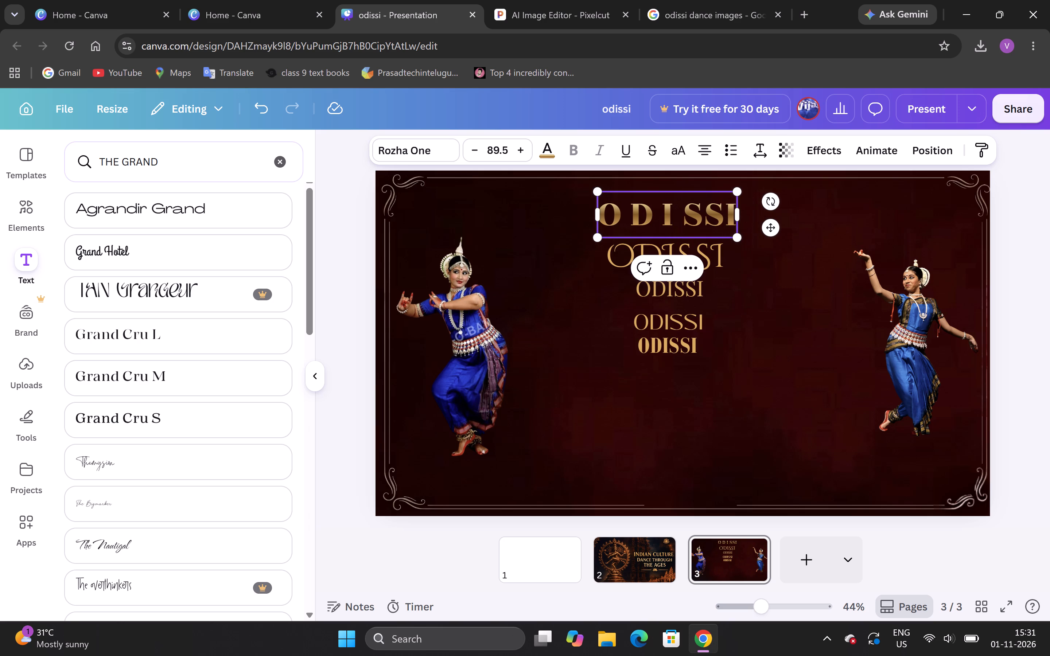
pyautogui.click(705, 210)
pyautogui.press('space')
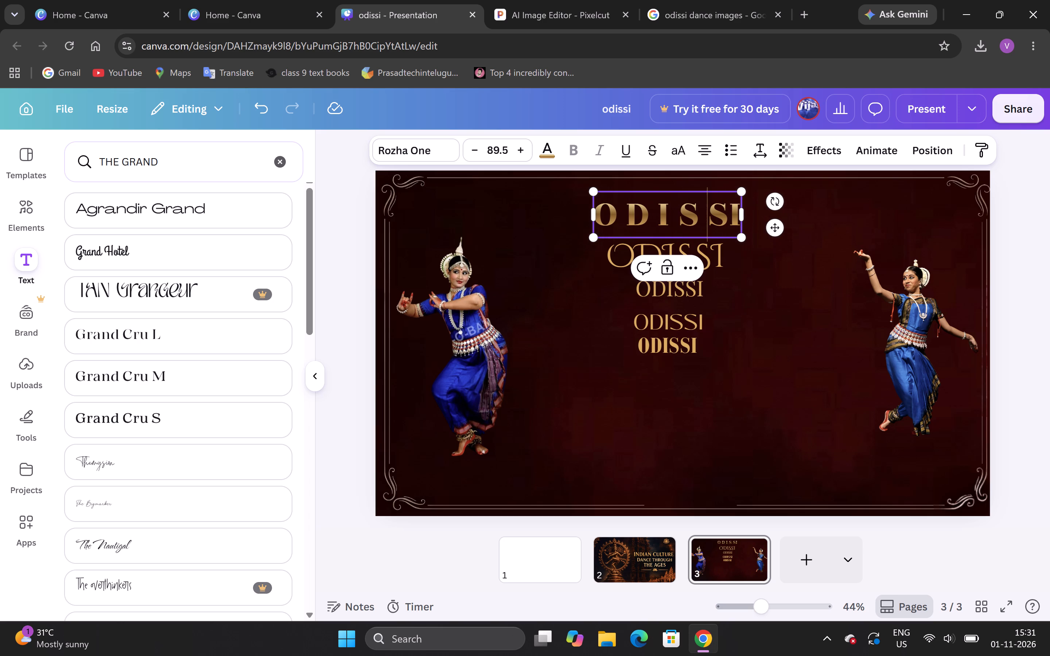
pyautogui.click(726, 213)
pyautogui.press('space')
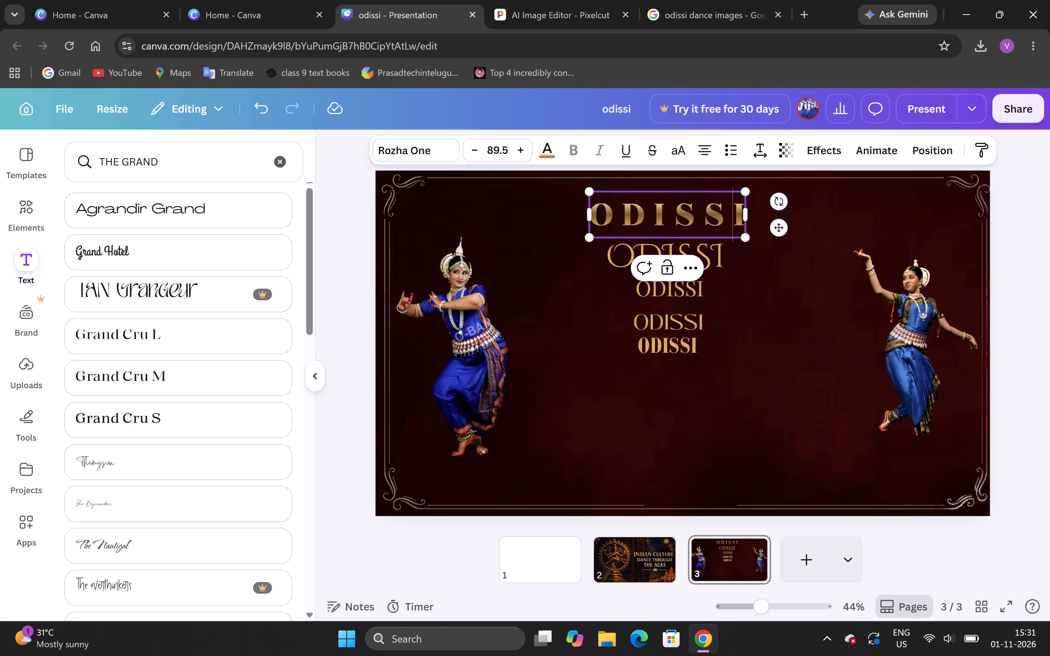
pyautogui.click(775, 274)
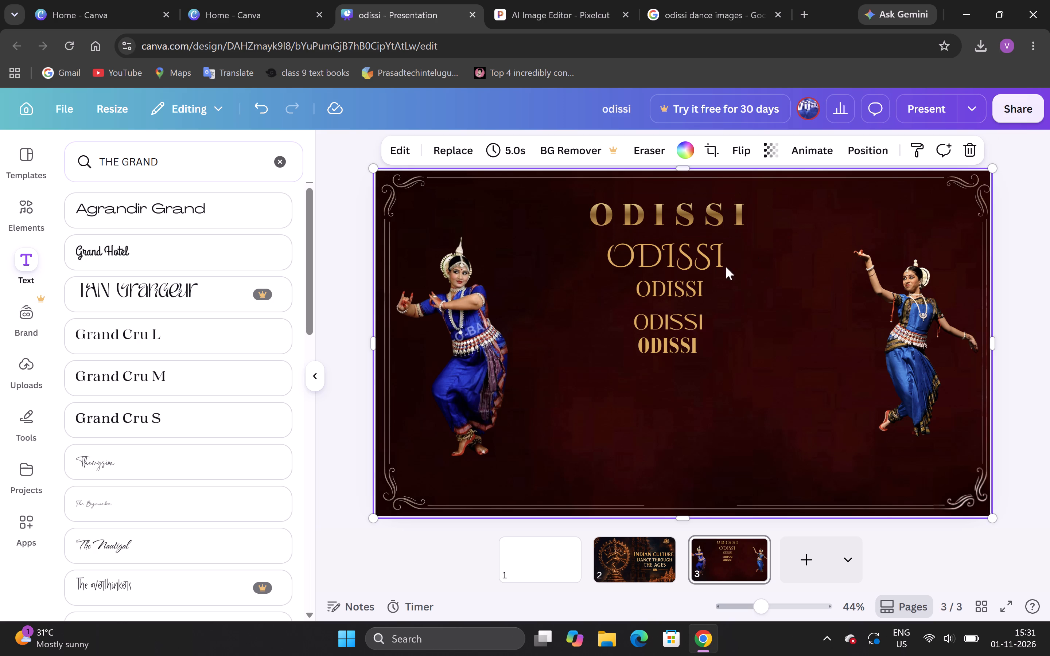
# Insert a space between each letter of the Cinzel Decorative title so it reads "O D I S S I".
pyautogui.click(670, 260)
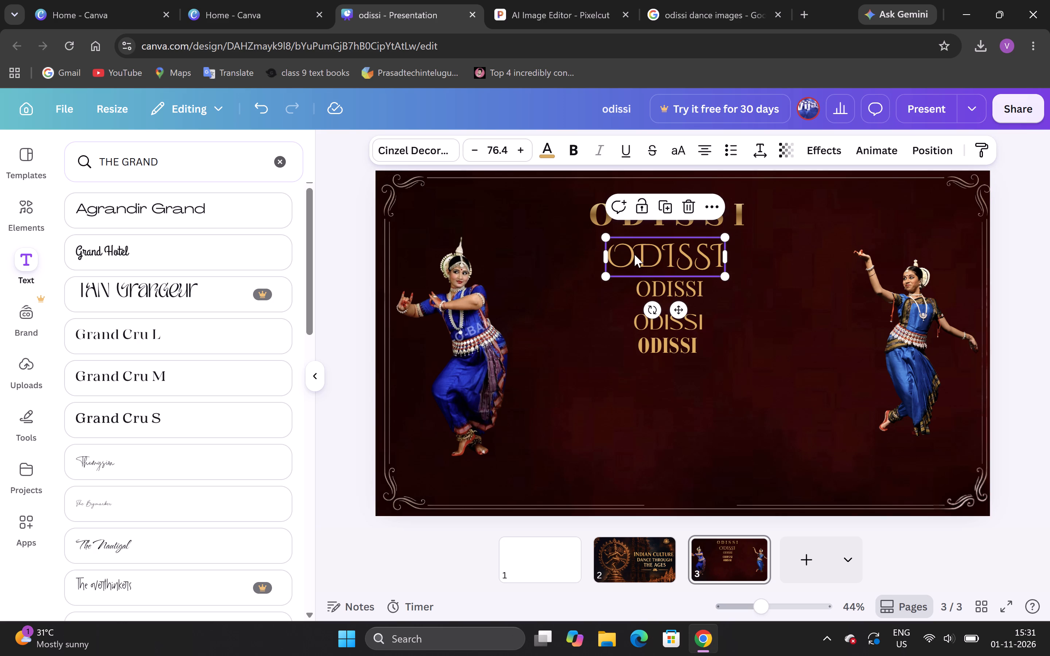
pyautogui.click(634, 254)
pyautogui.press('space')
pyautogui.click(667, 255)
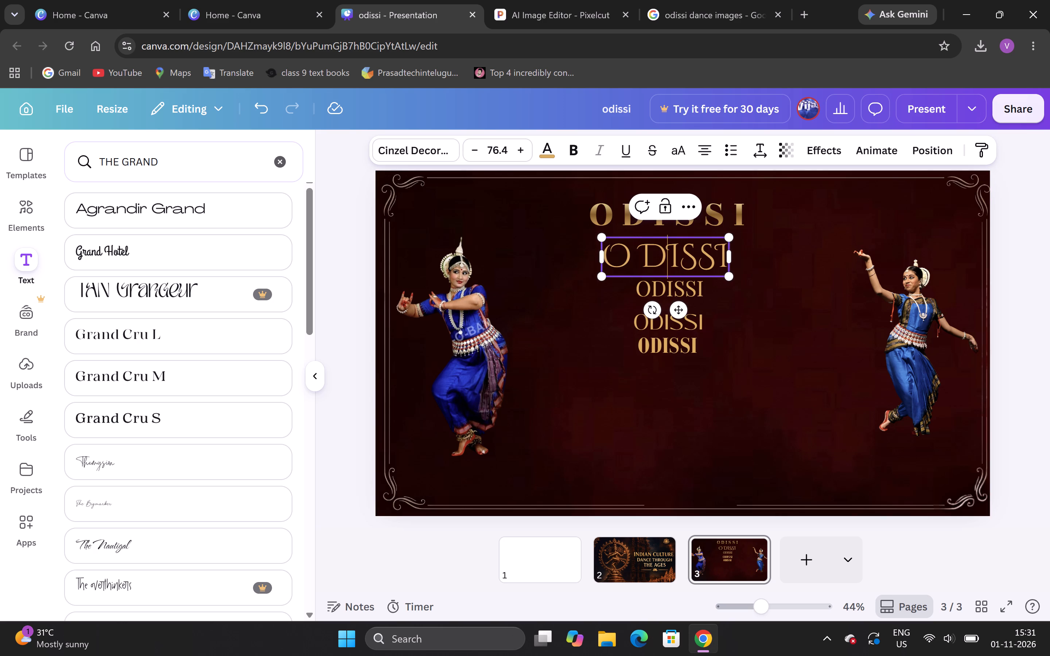
pyautogui.press('space')
pyautogui.click(685, 258)
pyautogui.press('space')
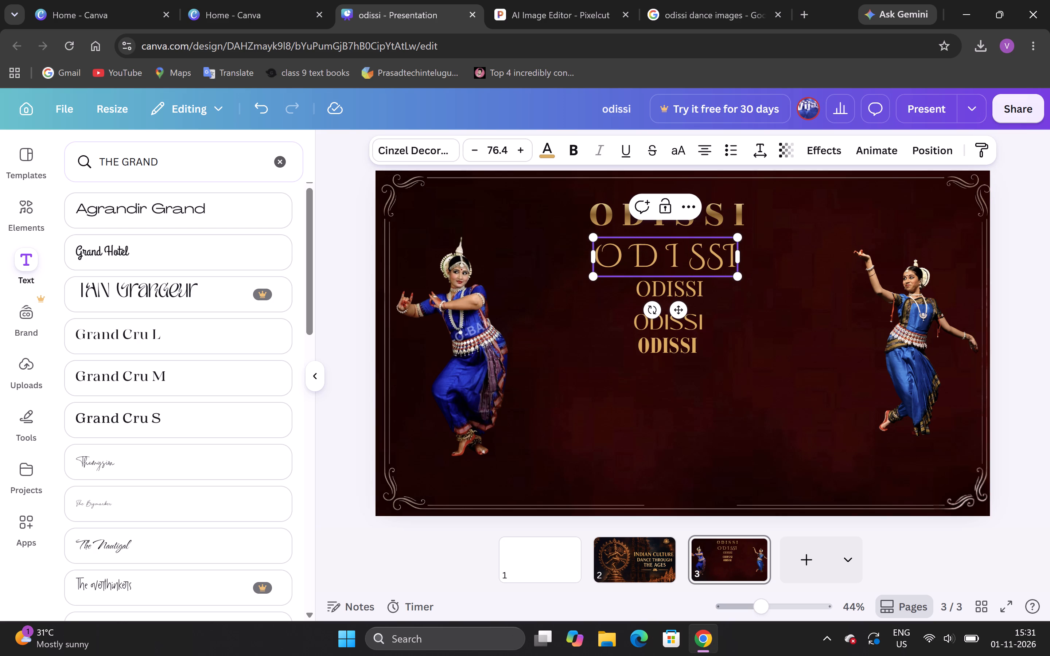
pyautogui.press('Right')
pyautogui.press('space')
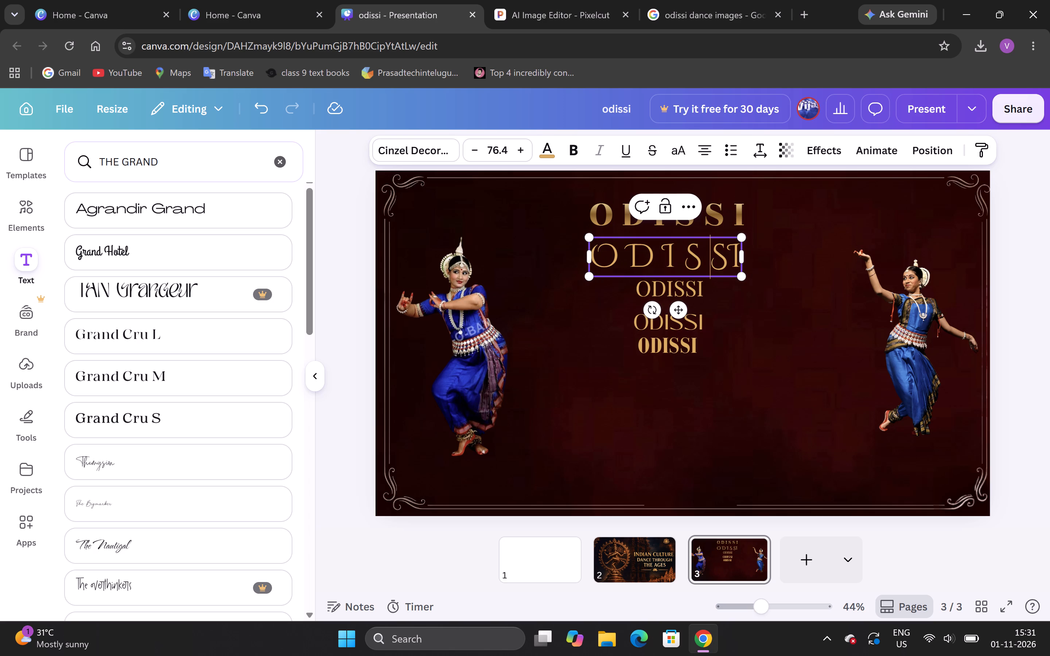
pyautogui.press('Right')
pyautogui.press('space')
pyautogui.click(776, 252)
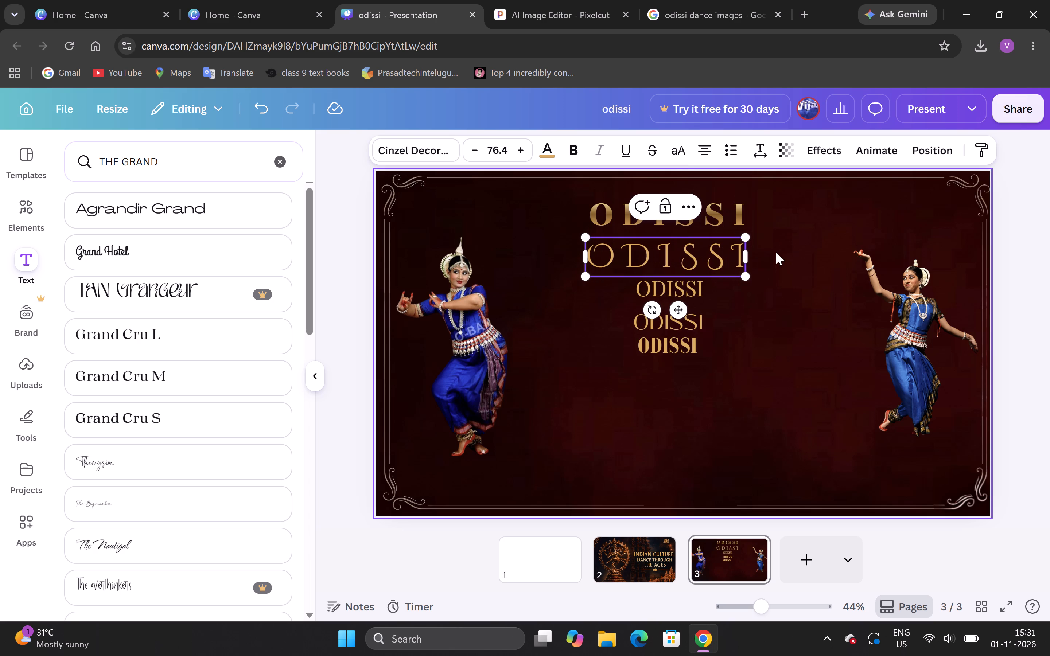
# Delete the Playfair Display, Black Mango and Bauer Bodoni Condensed "ODISSI" titles from page 3.
pyautogui.click(684, 290)
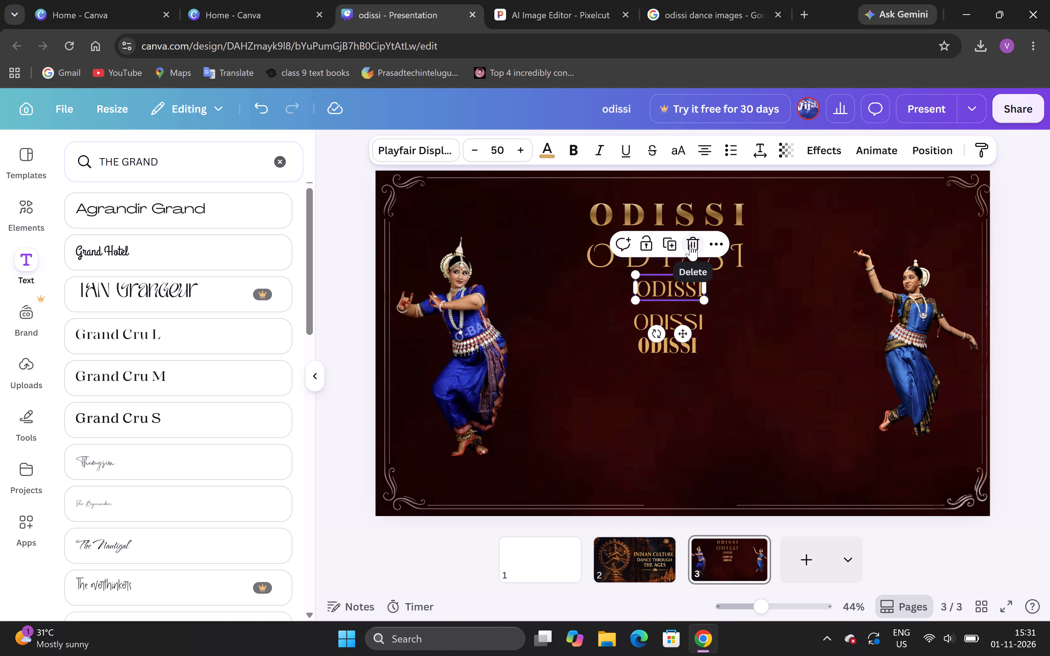
pyautogui.click(690, 245)
pyautogui.click(674, 323)
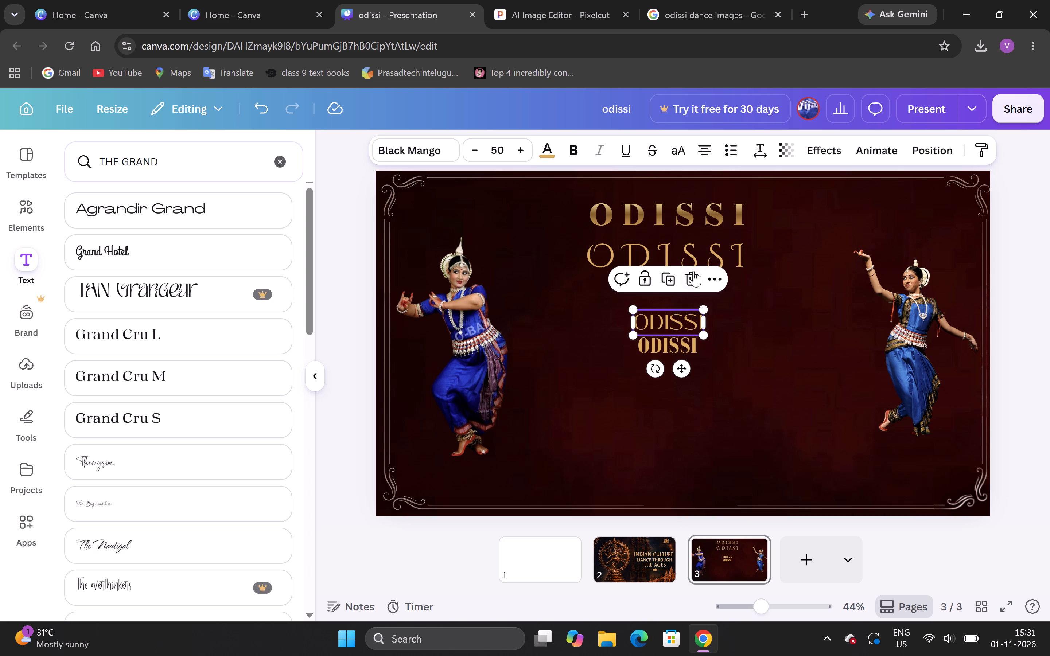
pyautogui.click(693, 271)
pyautogui.click(677, 348)
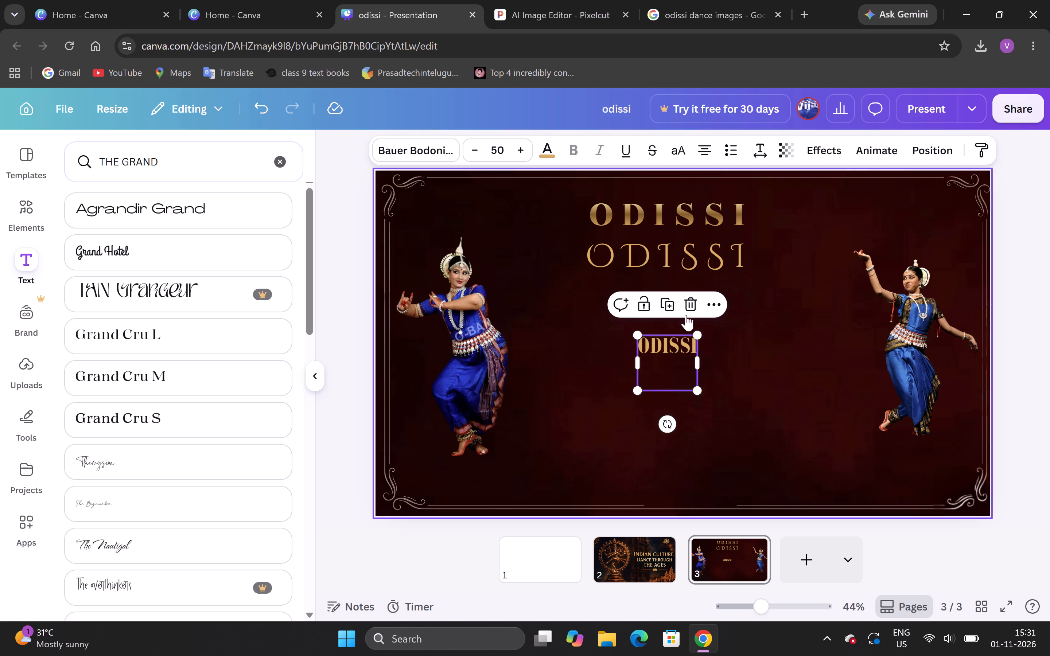
pyautogui.click(689, 297)
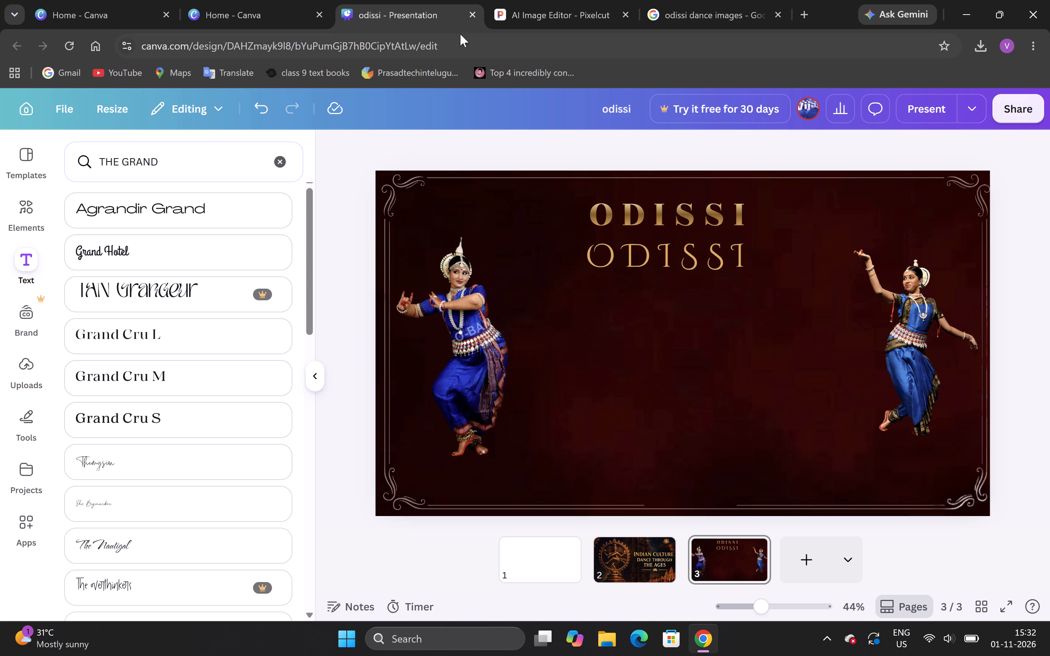
# Search the text fonts for CORMORANT and add a Cormorant SC text box at size 50.
pyautogui.tripleClick(209, 156)
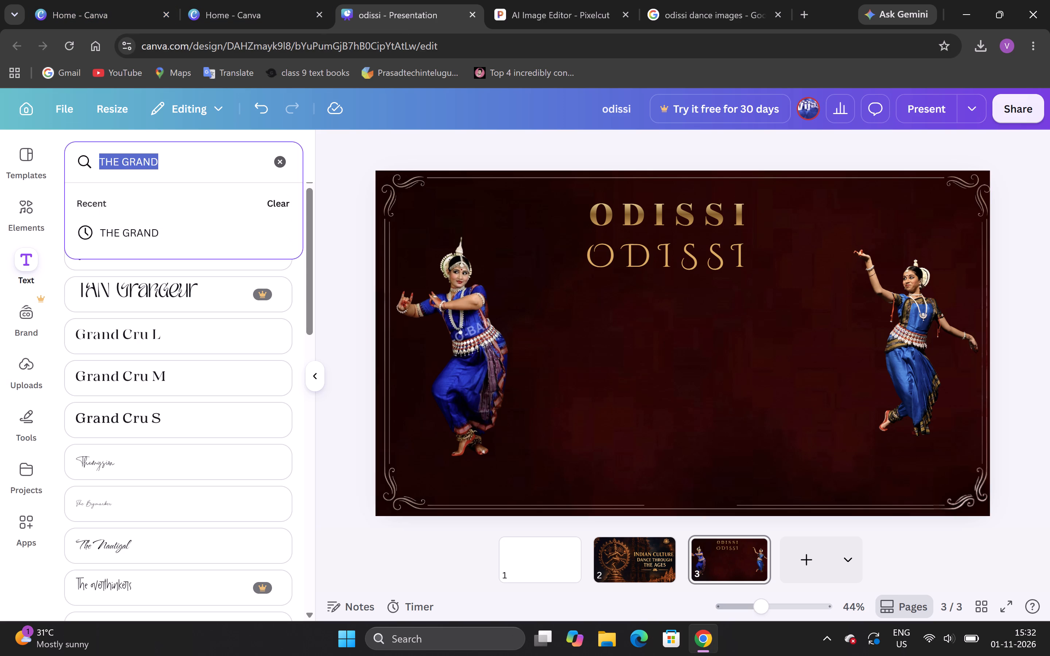
pyautogui.write('COROMO')
pyautogui.write('RANT')
pyautogui.press('Return')
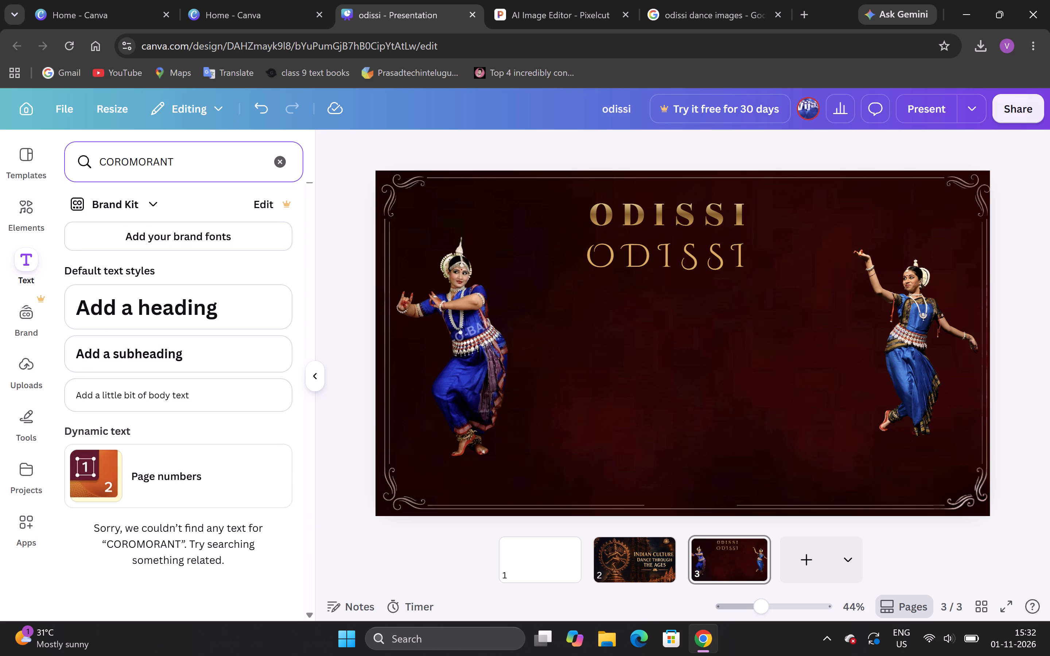
pyautogui.click(130, 168)
pyautogui.press('=')
pyautogui.press('BackSpace')
pyautogui.press('BackSpace')
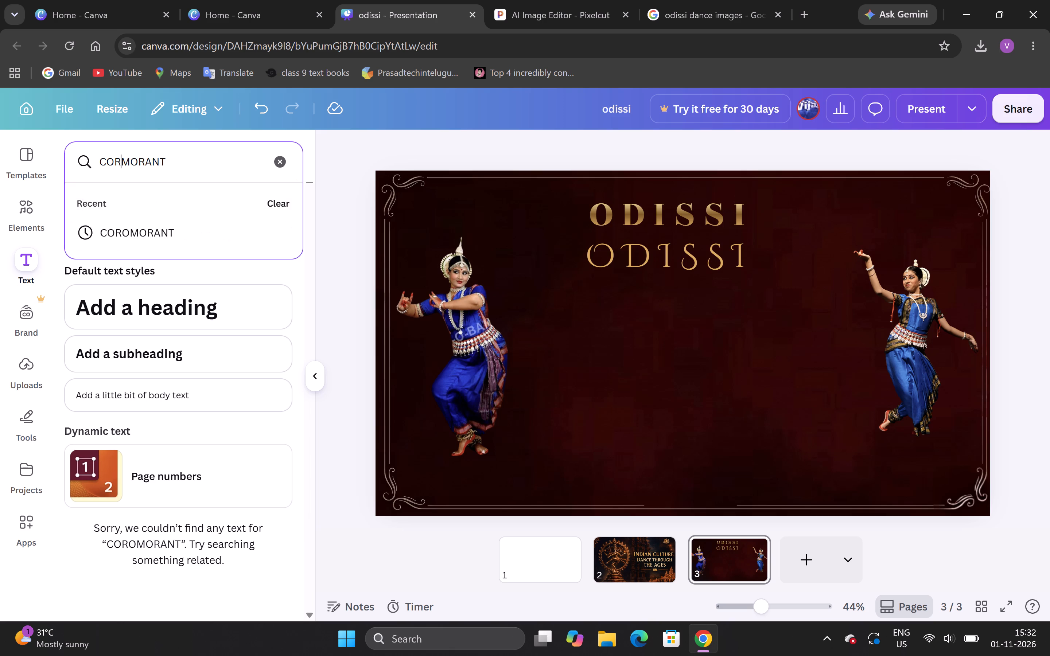
pyautogui.press('Return')
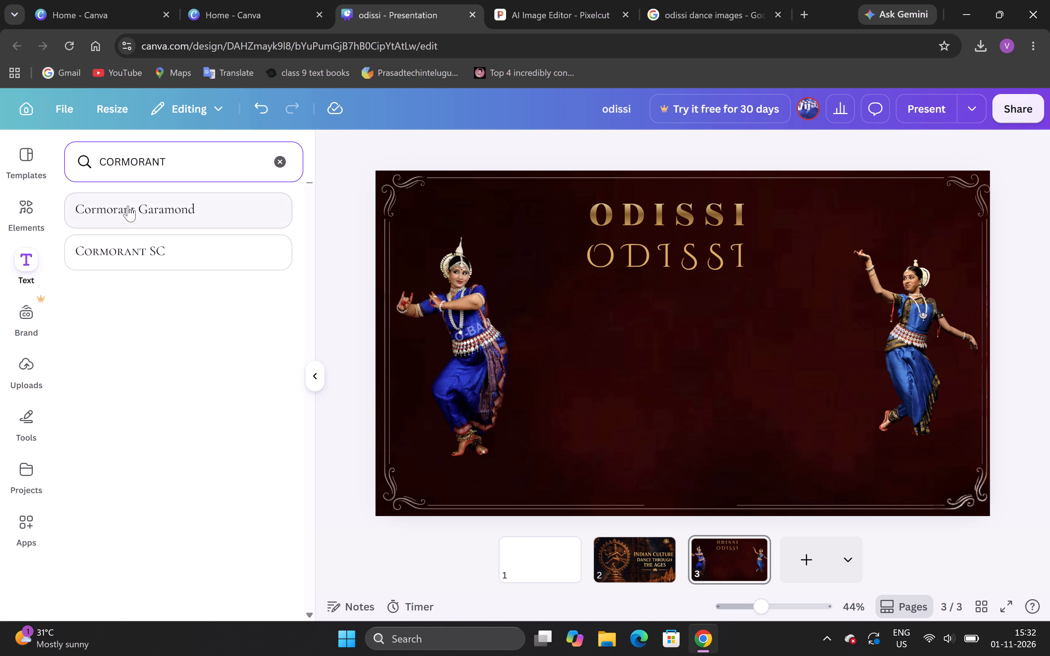
pyautogui.tripleClick(164, 160)
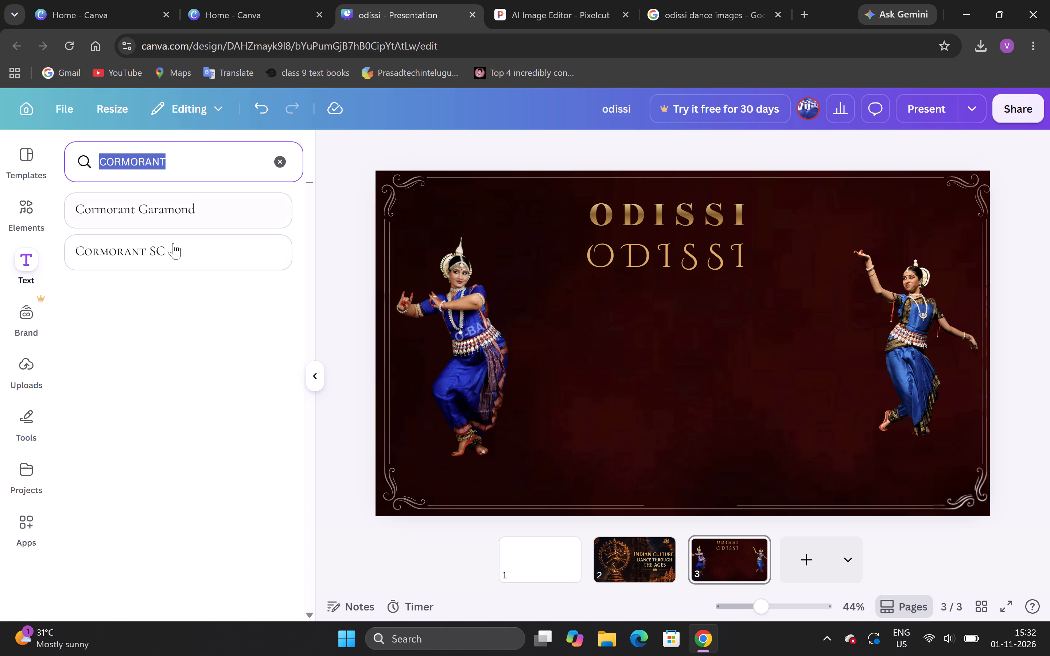
pyautogui.click(173, 244)
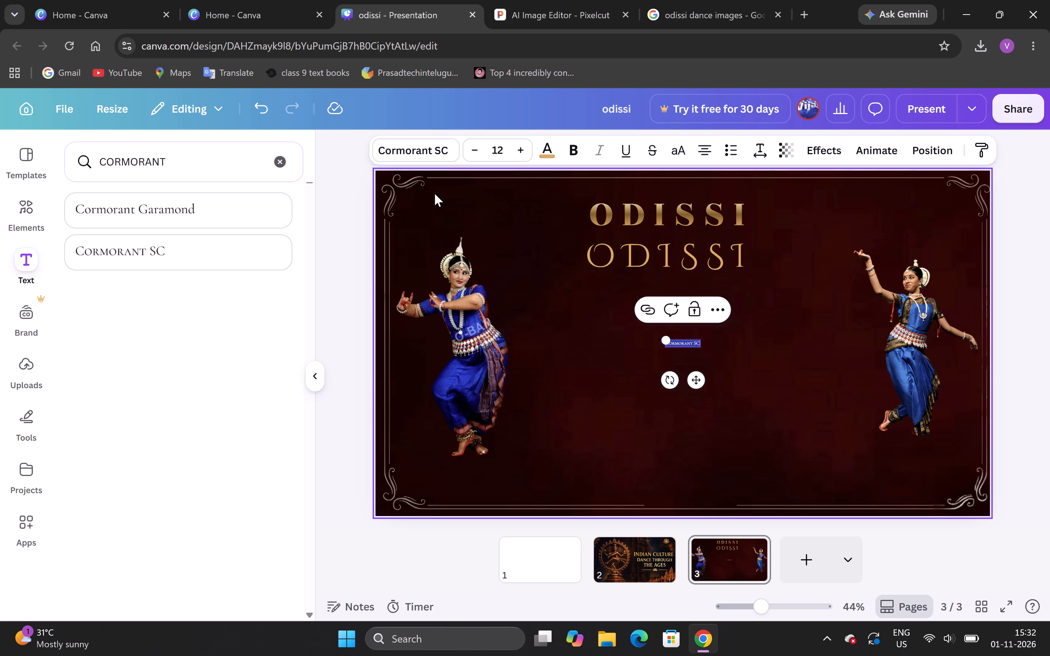
pyautogui.click(507, 151)
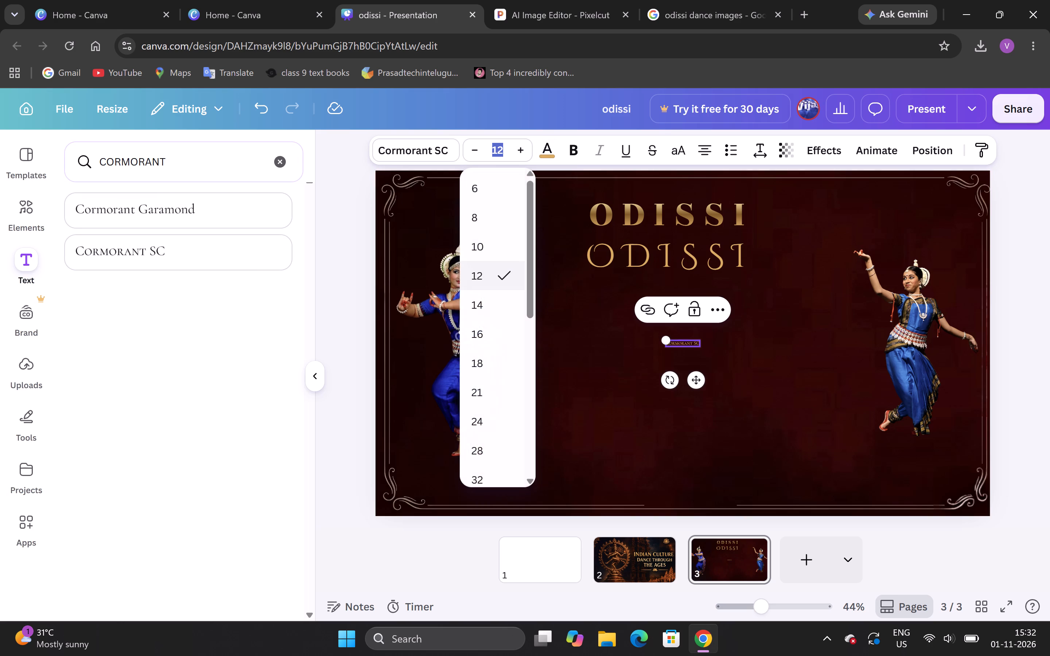
pyautogui.press('BackSpace')
pyautogui.write('50')
pyautogui.press('Return')
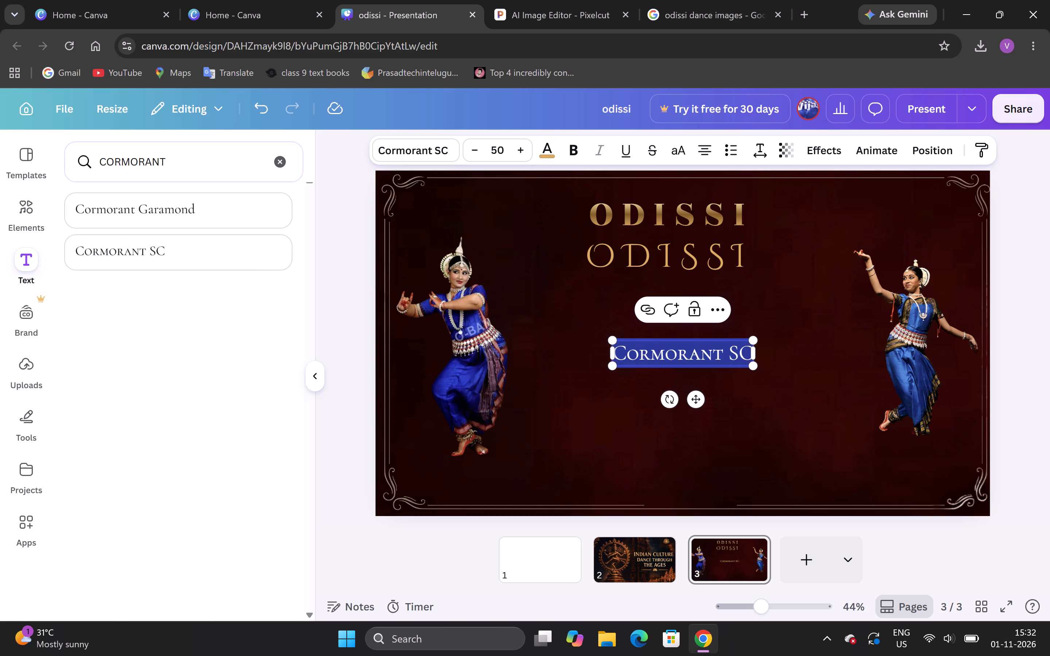
# Replace the Cormorant SC placeholder text with "O D I S S I", with a space between each letter.
pyautogui.press('o')
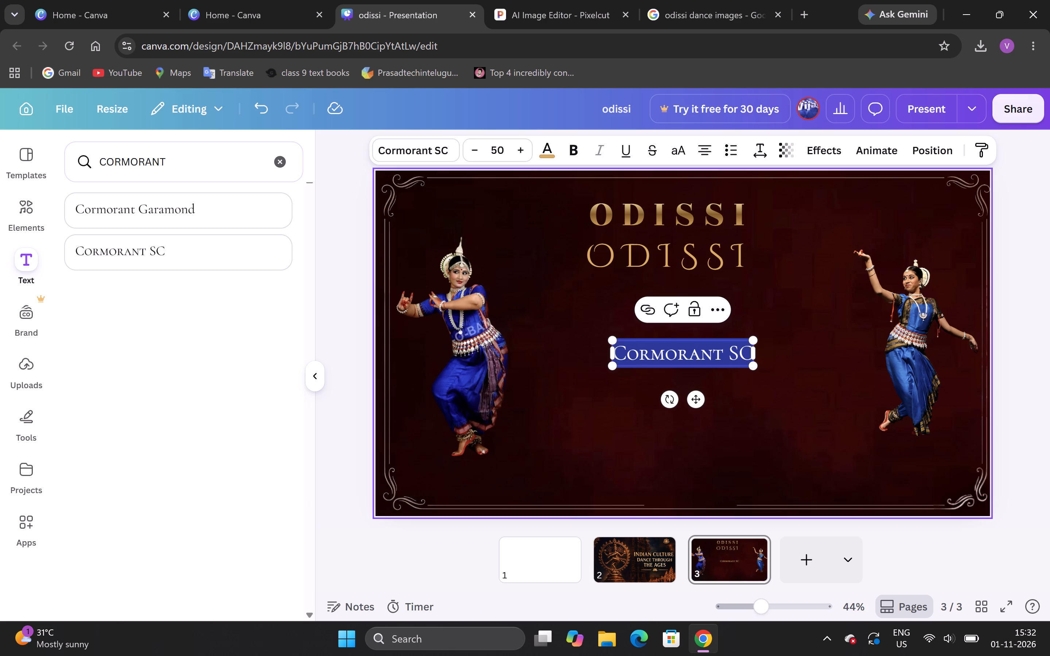
pyautogui.press('space')
pyautogui.write('DI')
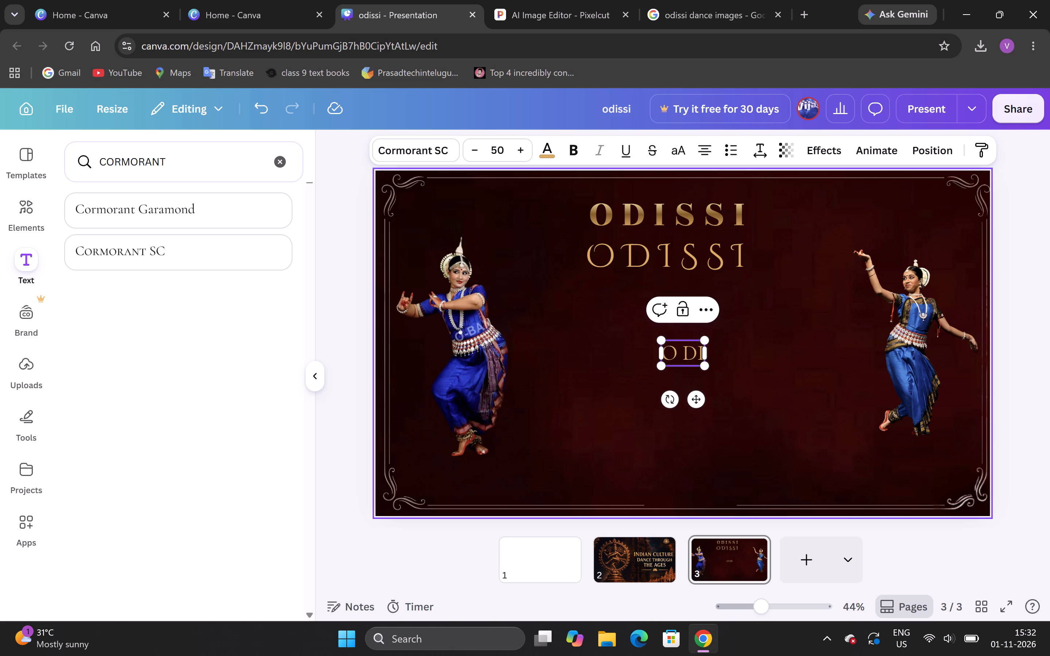
pyautogui.press('BackSpace')
pyautogui.press('space')
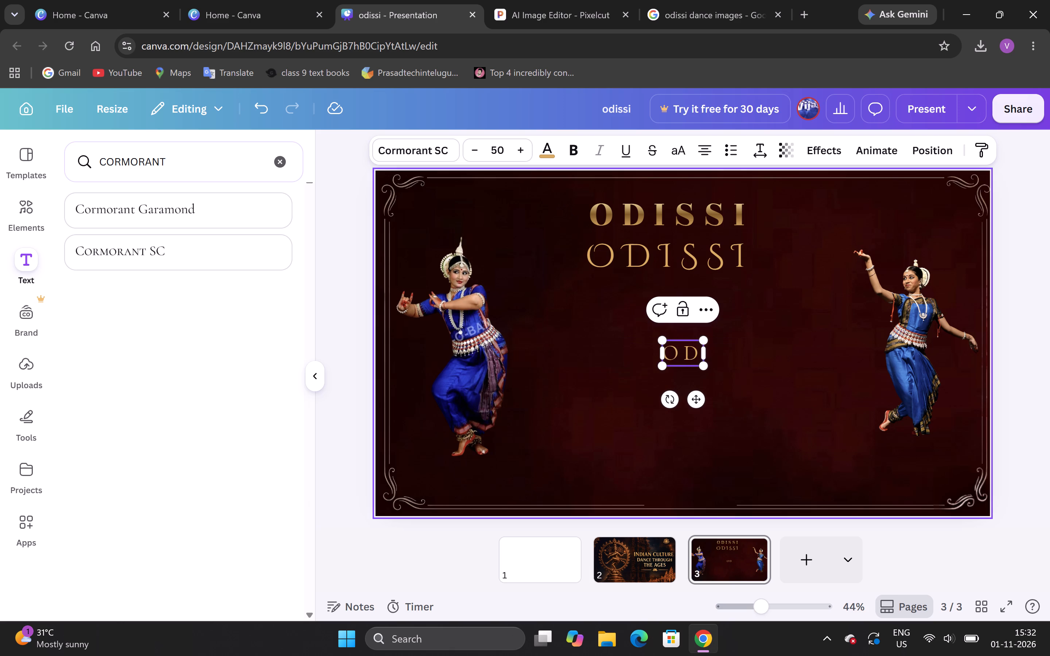
pyautogui.write('I S SI=')
pyautogui.press('BackSpace')
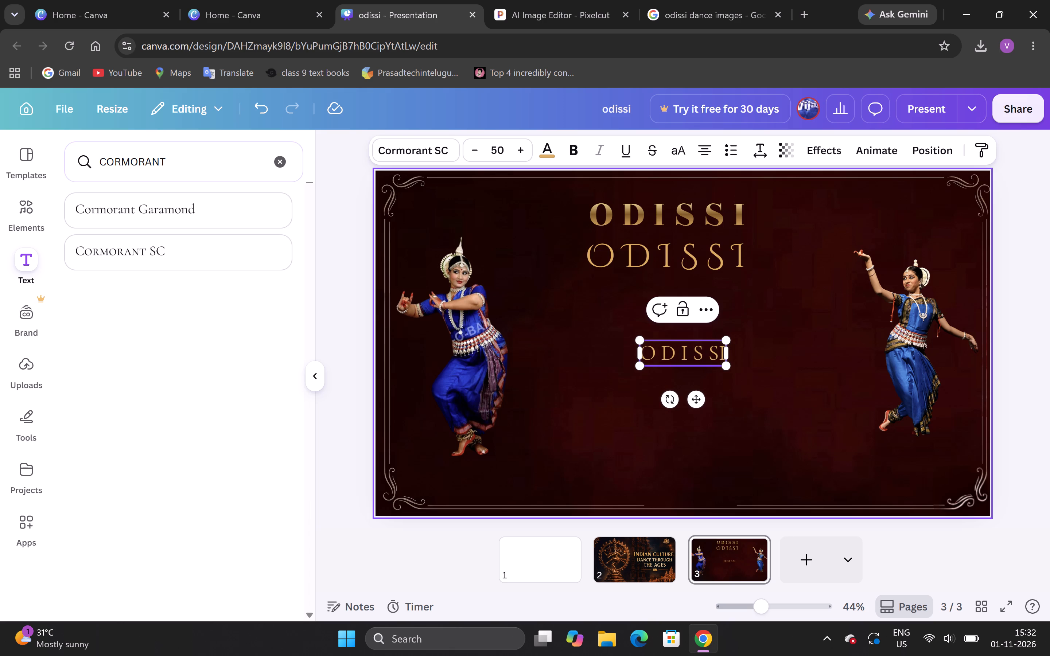
pyautogui.press('BackSpace')
pyautogui.press('space')
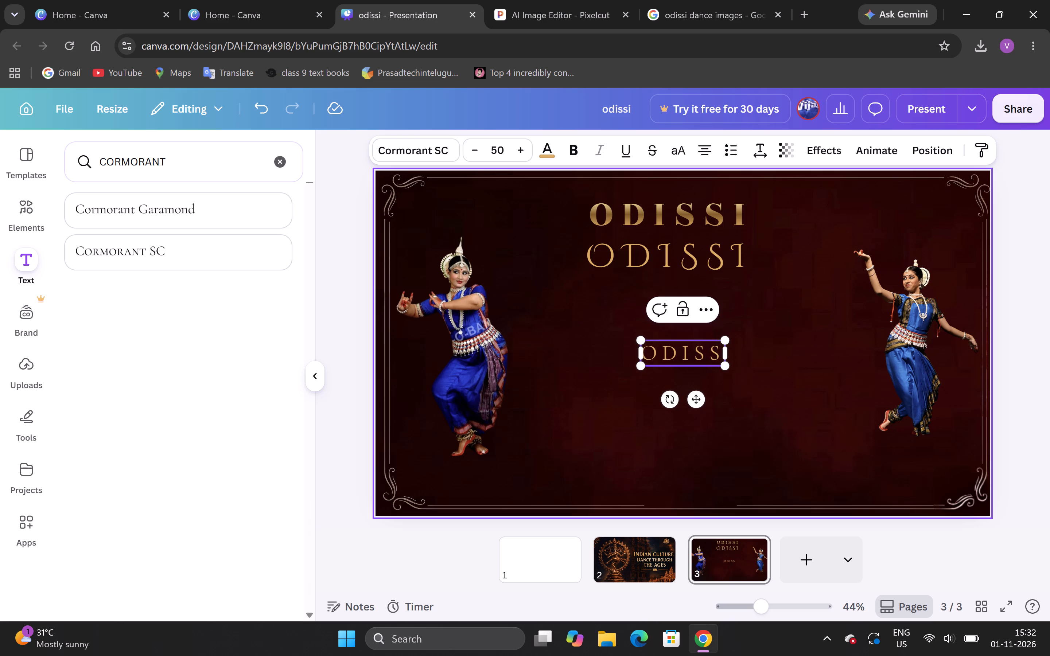
pyautogui.press('i')
pyautogui.click(765, 347)
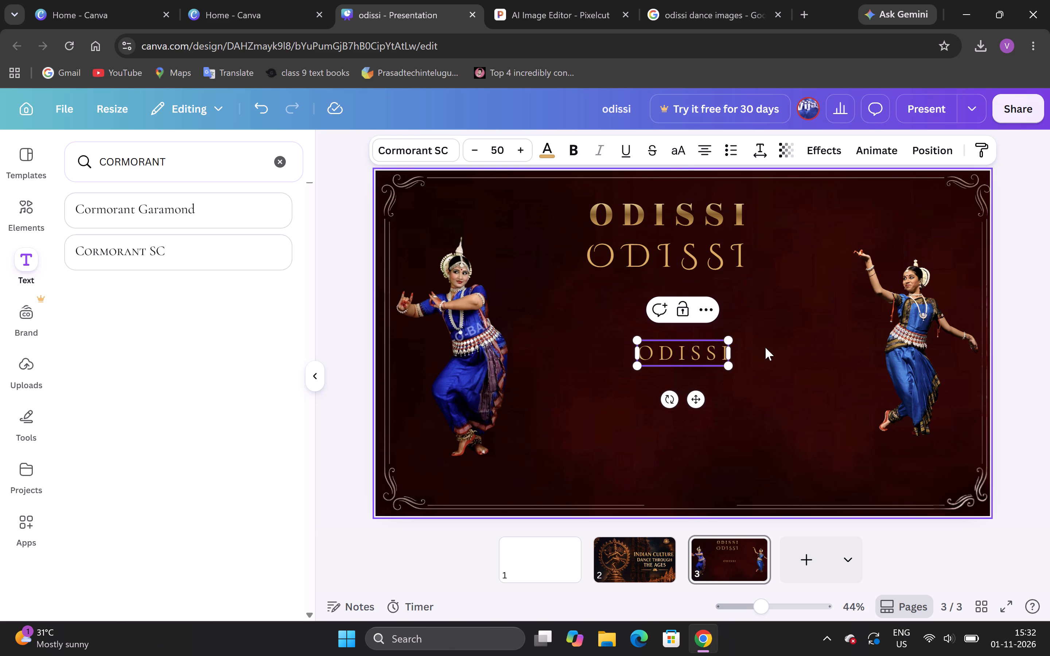
# Place the Cormorant SC title just below the Cinzel Decorative one, enlarged to nearly the same width and centred beneath it.
pyautogui.moveTo(697, 360); pyautogui.dragTo(680, 313)
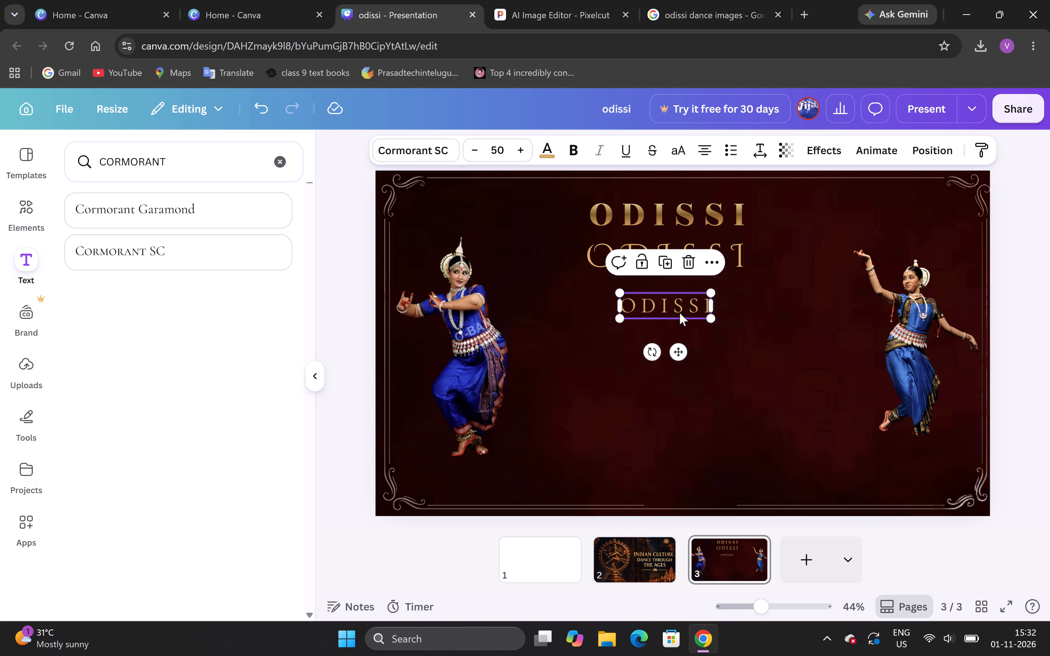
pyautogui.moveTo(709, 319); pyautogui.dragTo(751, 351)
pyautogui.moveTo(716, 316); pyautogui.dragTo(692, 304)
pyautogui.click(794, 312)
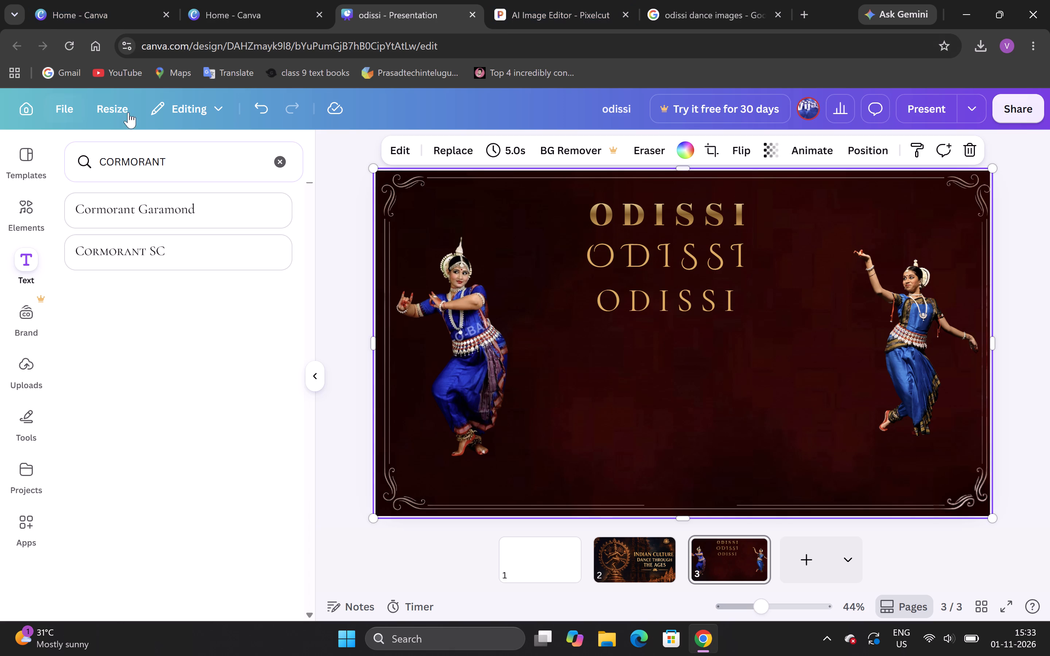
# Search the text fonts for NOTO SERIF and look through the matching fonts.
pyautogui.tripleClick(196, 160)
pyautogui.write('NOTO')
pyautogui.press('space')
pyautogui.write('SERIF')
pyautogui.press('Return')
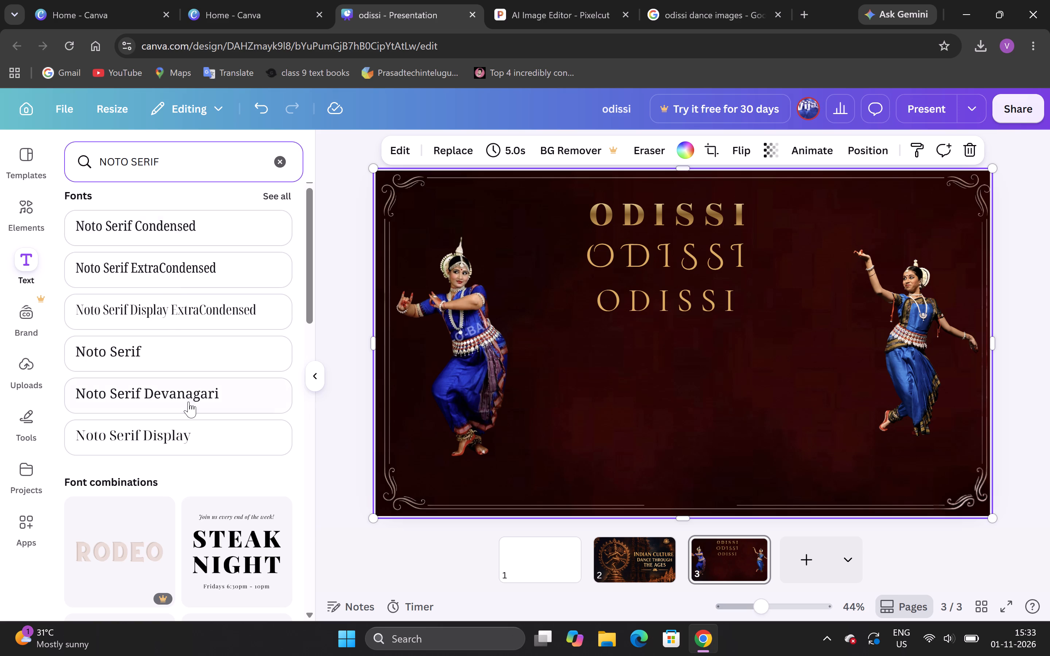
pyautogui.scroll(-2, 188, 402)
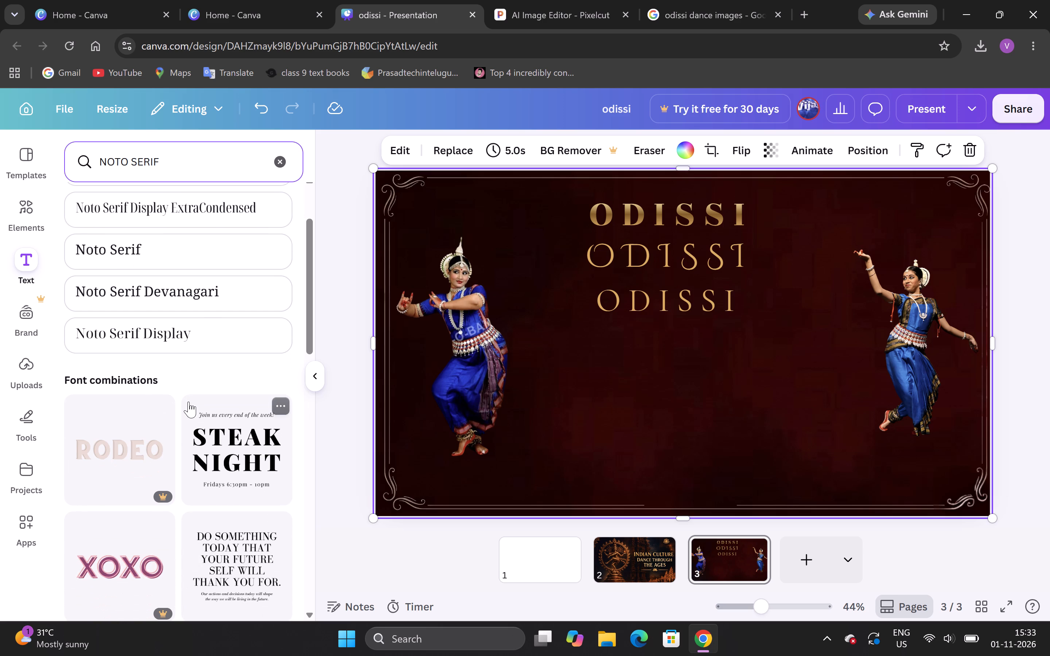
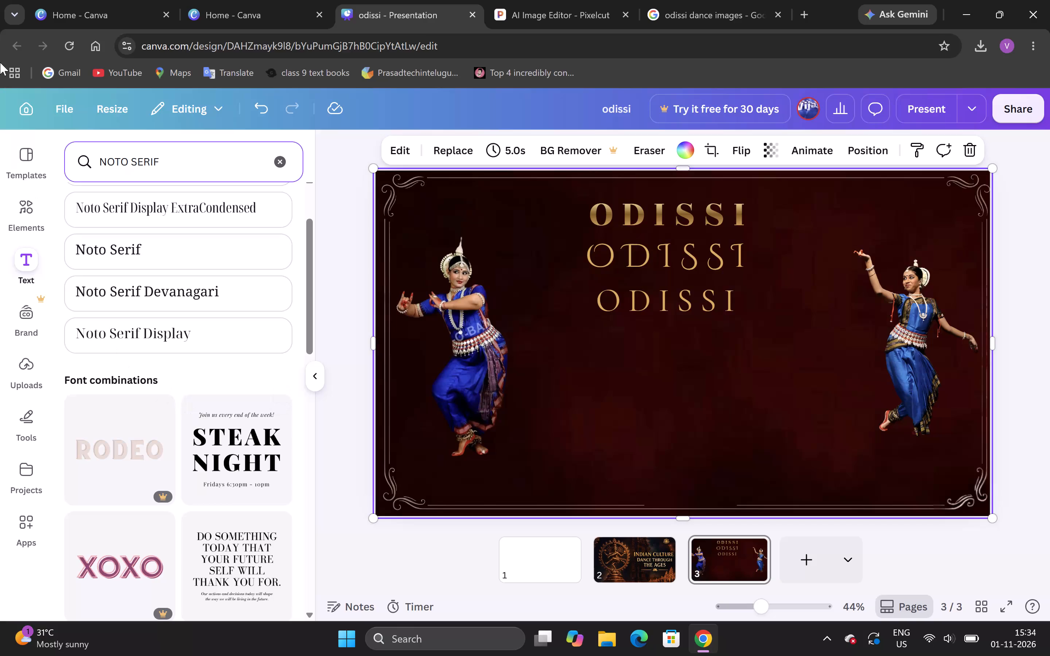
# Replace the NOTO SERIF query with TAN AEGE in the text font search.
pyautogui.tripleClick(171, 152)
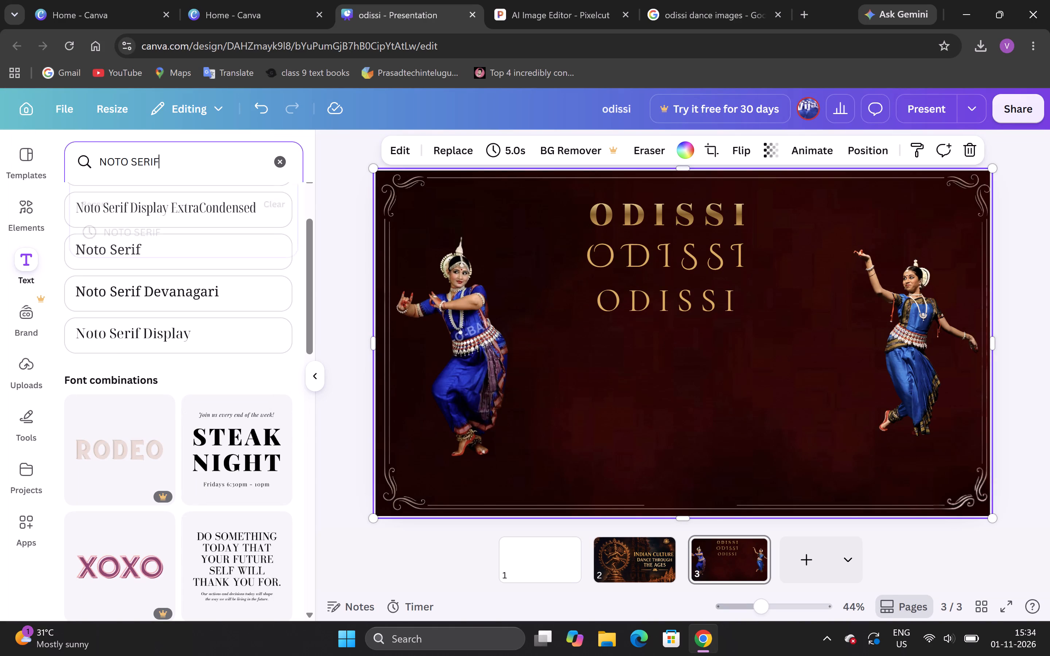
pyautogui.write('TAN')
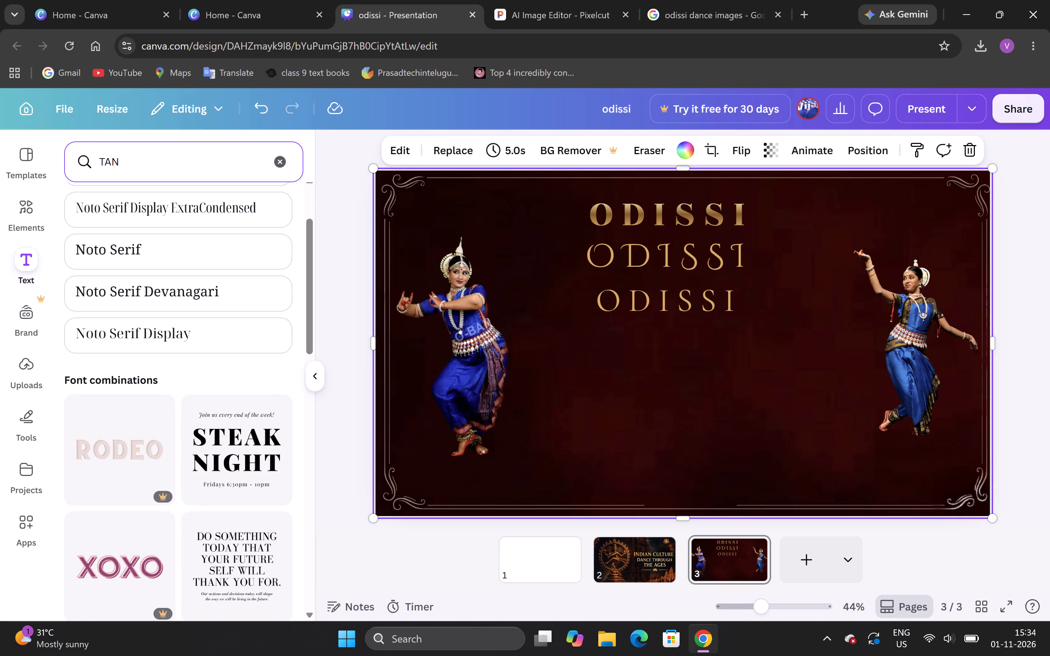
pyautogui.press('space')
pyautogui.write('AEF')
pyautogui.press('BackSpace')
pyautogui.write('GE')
# Complete the text font query as TAN AEGEAN and search for it.
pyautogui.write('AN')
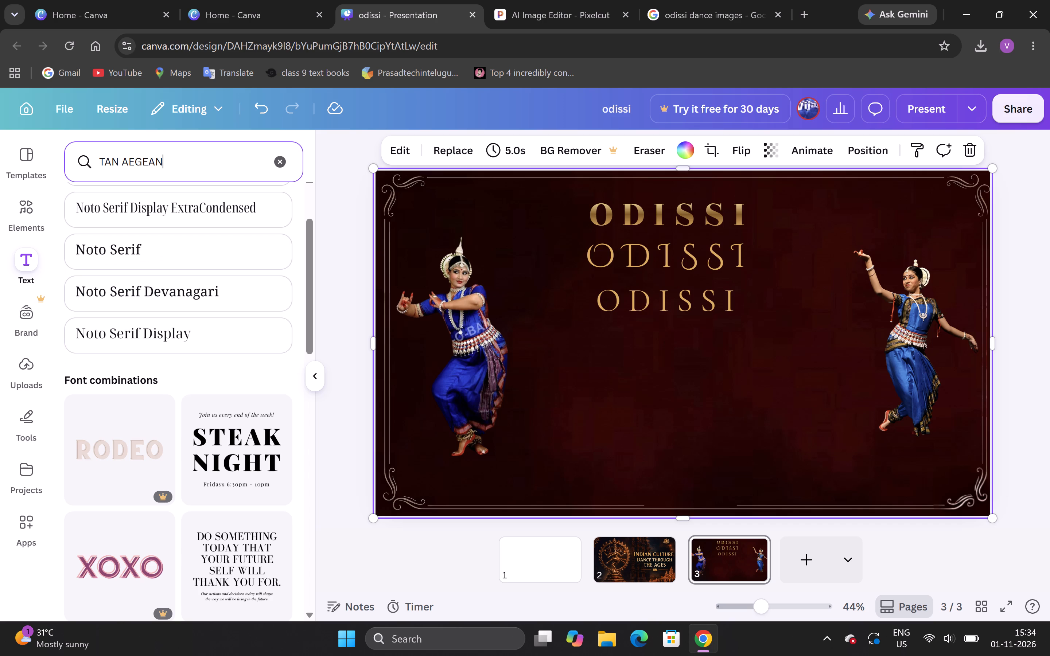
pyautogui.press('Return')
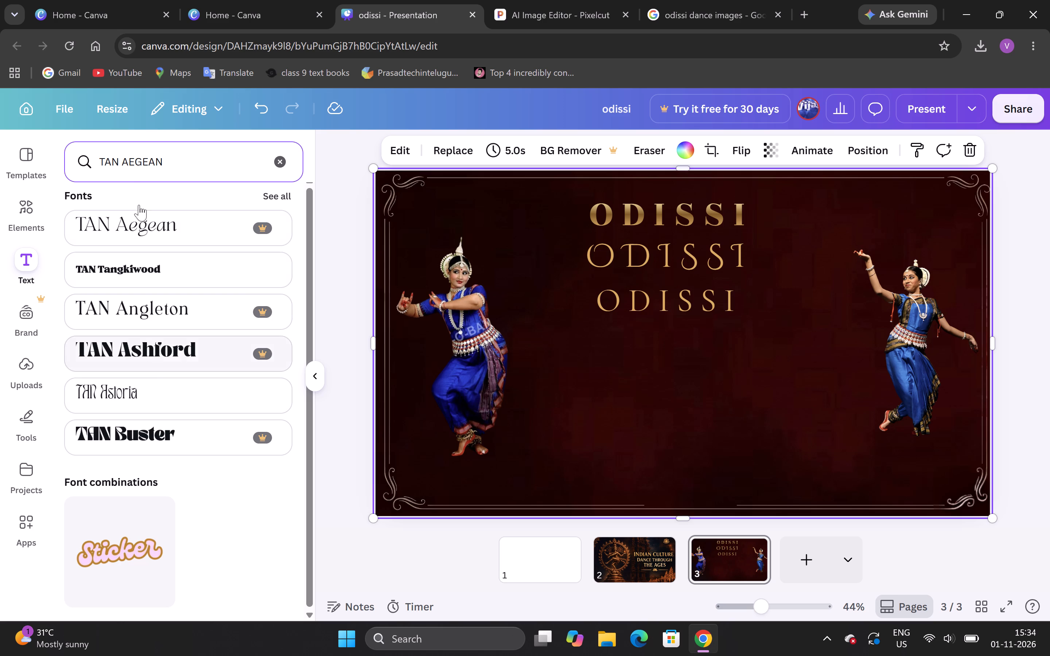
# Replace the font query with CATCHY and search the text fonts for it.
pyautogui.tripleClick(193, 163)
pyautogui.click(193, 163)
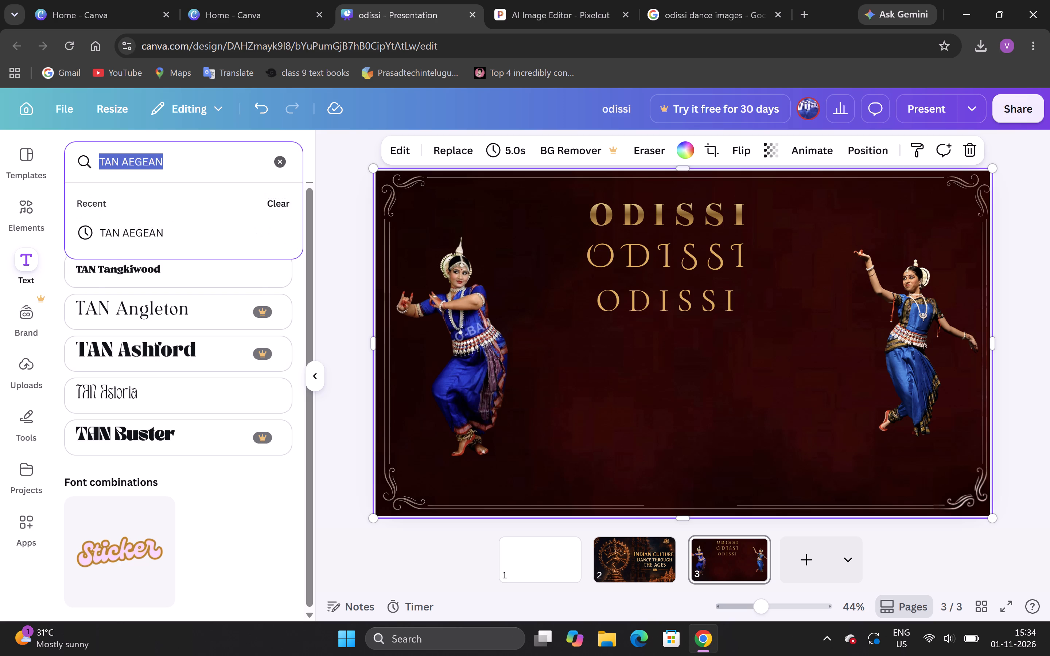
pyautogui.press('BackSpace')
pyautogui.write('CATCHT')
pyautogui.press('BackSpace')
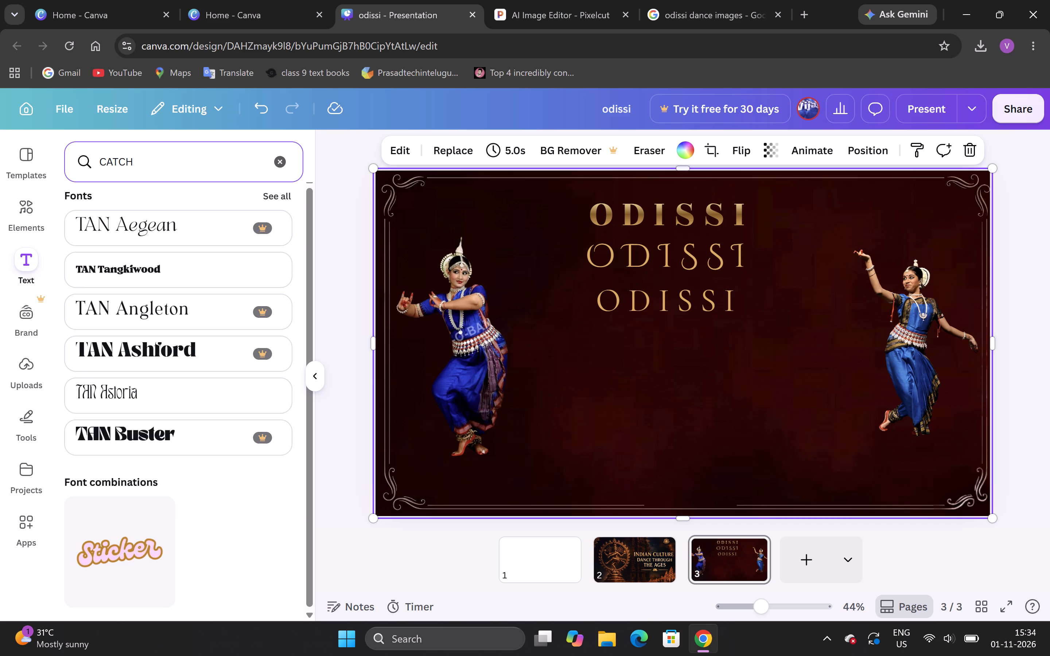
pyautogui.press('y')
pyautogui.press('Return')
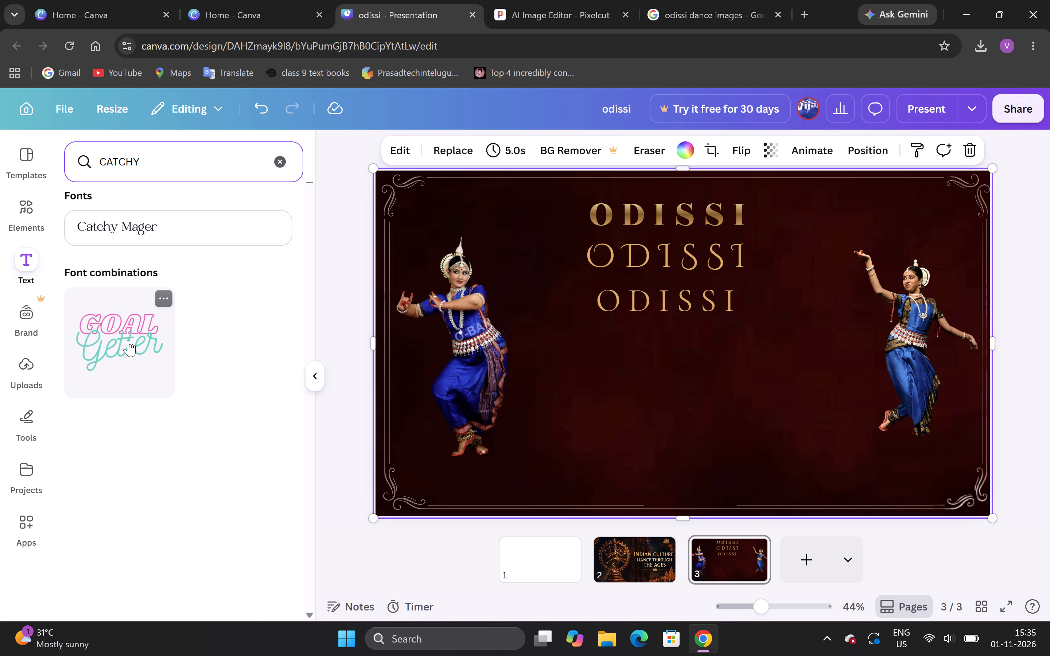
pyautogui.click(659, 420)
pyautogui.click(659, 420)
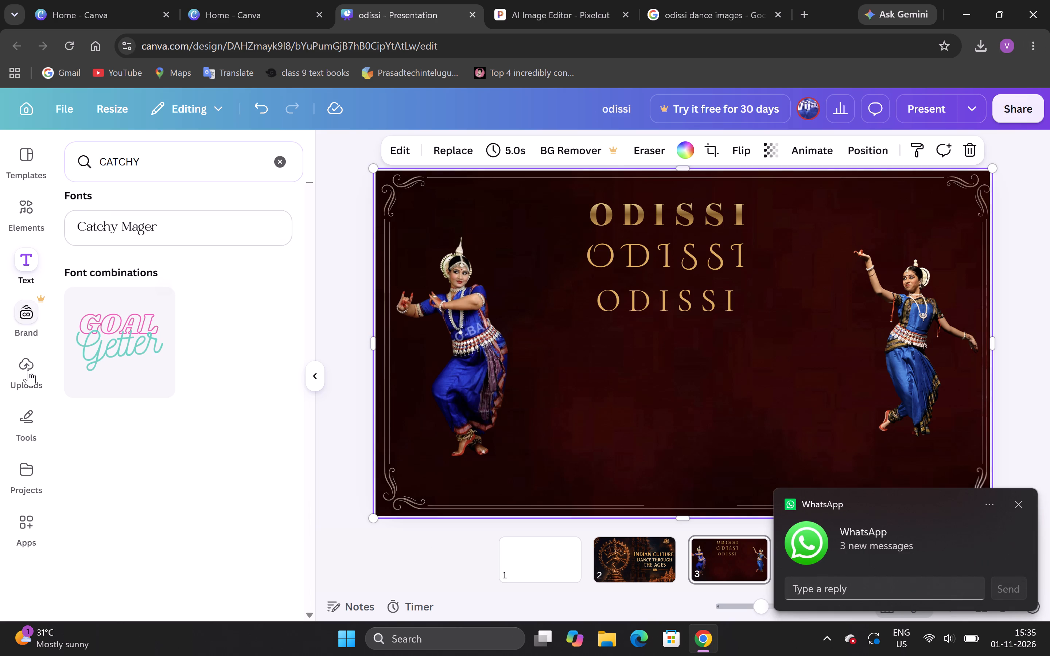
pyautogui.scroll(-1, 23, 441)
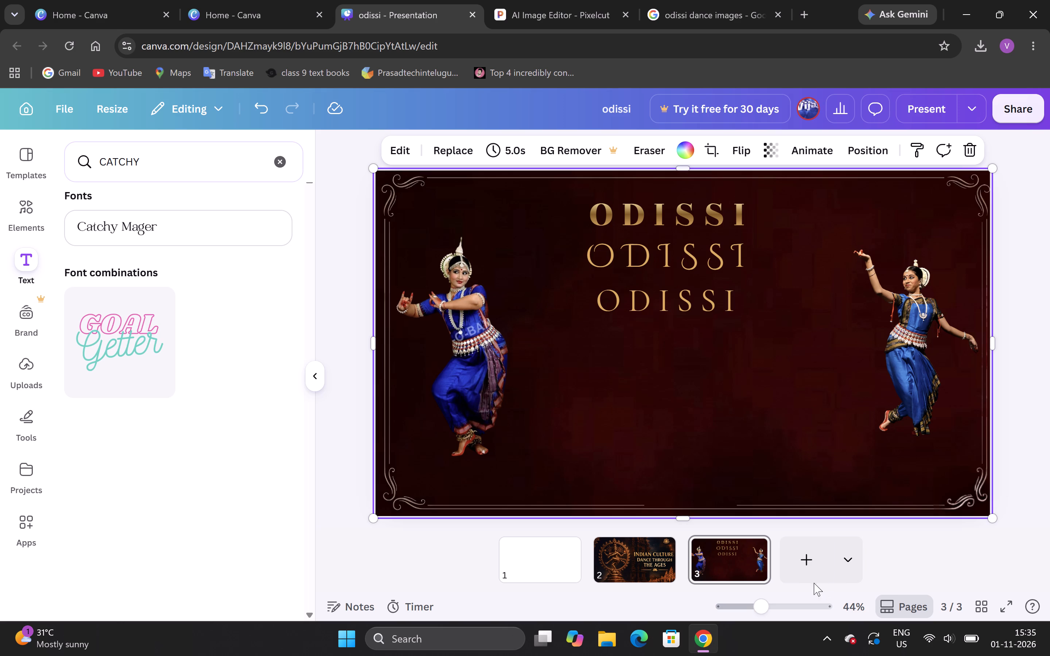
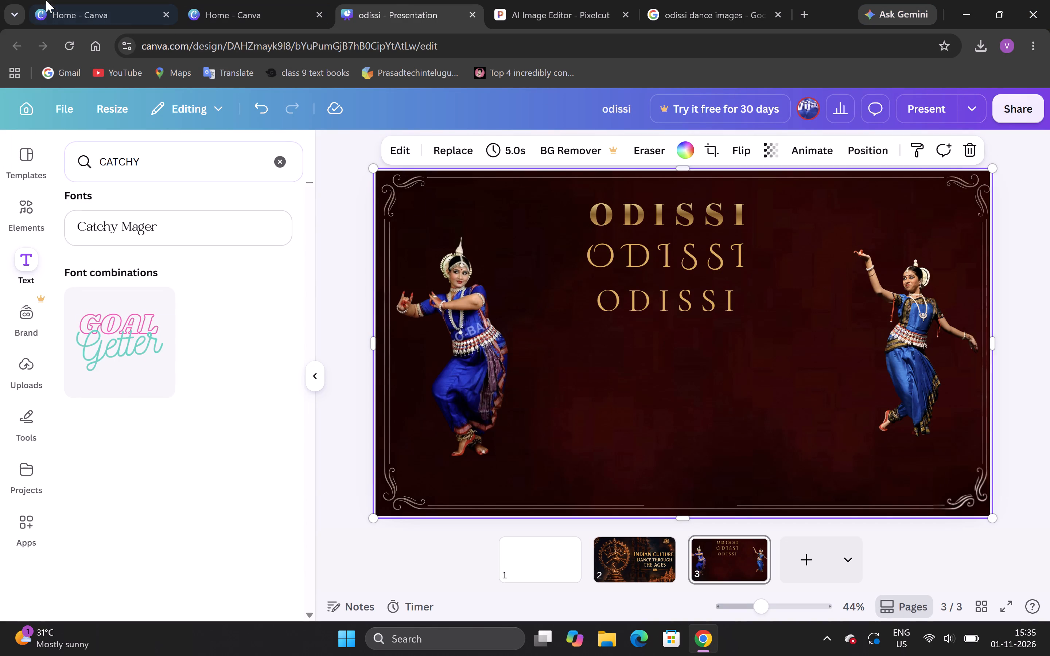
# Add a Catchy Mager text at font size 55 reading "O D I S S I" to page 3.
pyautogui.click(323, 442)
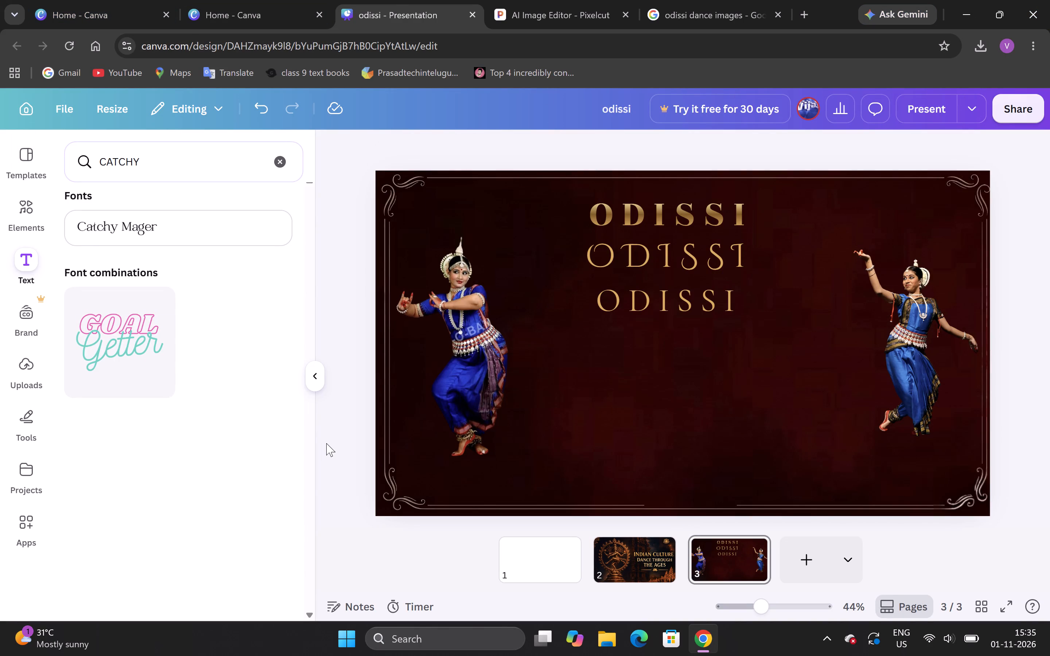
pyautogui.click(344, 450)
pyautogui.doubleClick(213, 228)
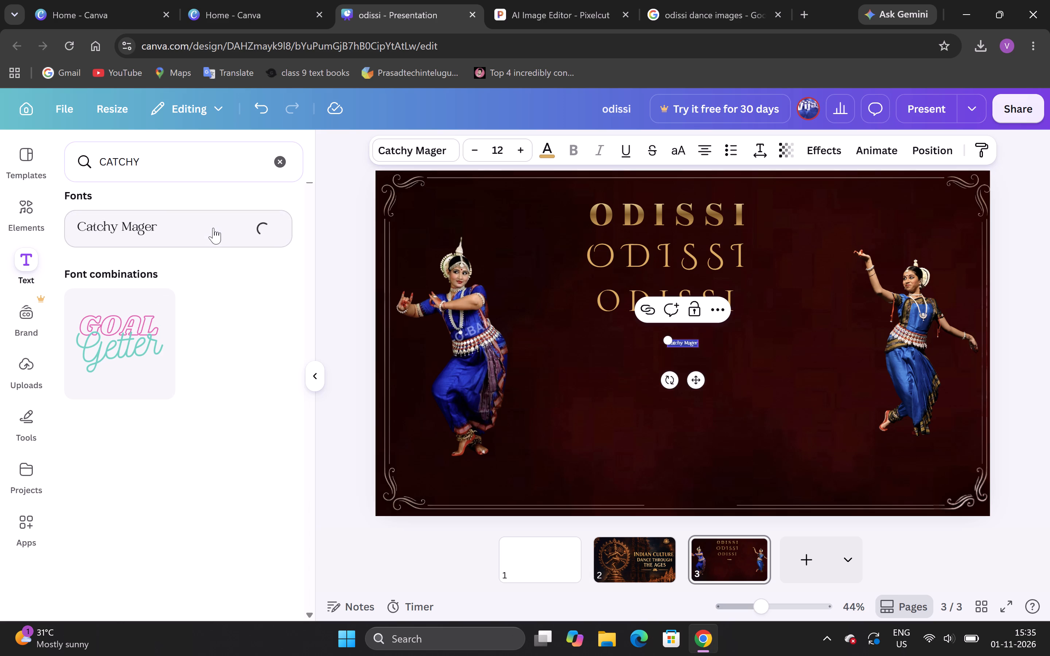
pyautogui.click(507, 149)
pyautogui.write('55')
pyautogui.press('Return')
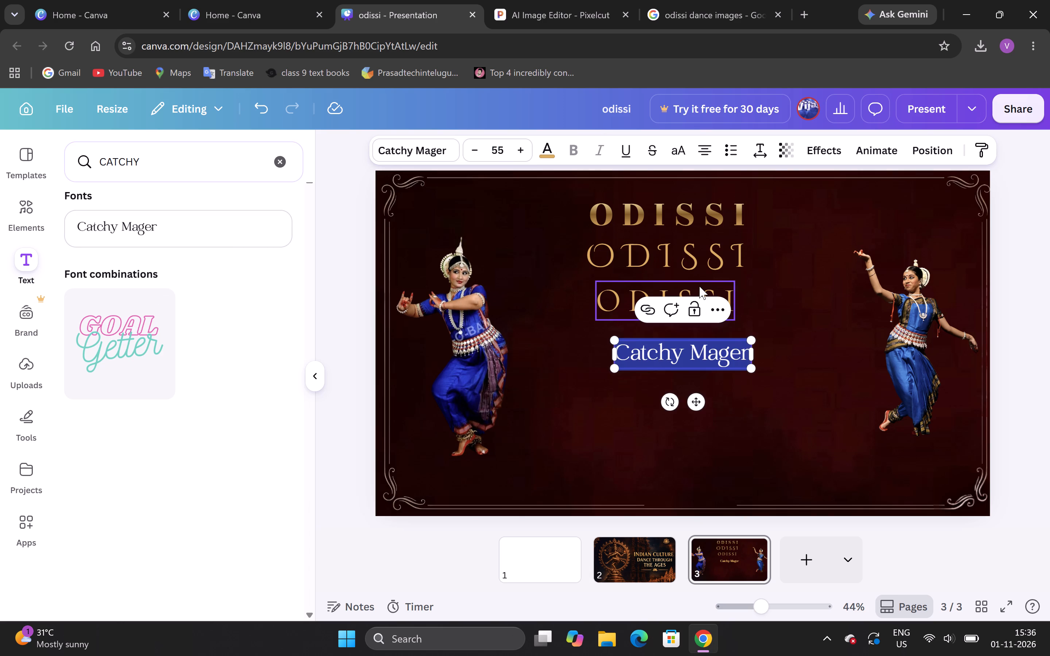
pyautogui.write('O D I S S I')
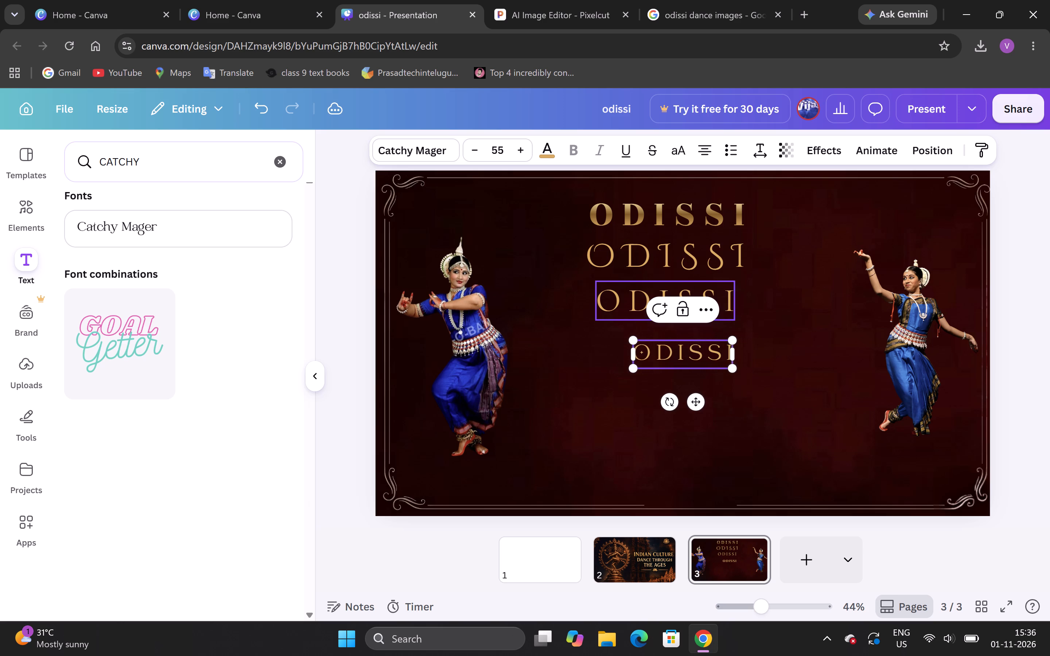
pyautogui.click(796, 361)
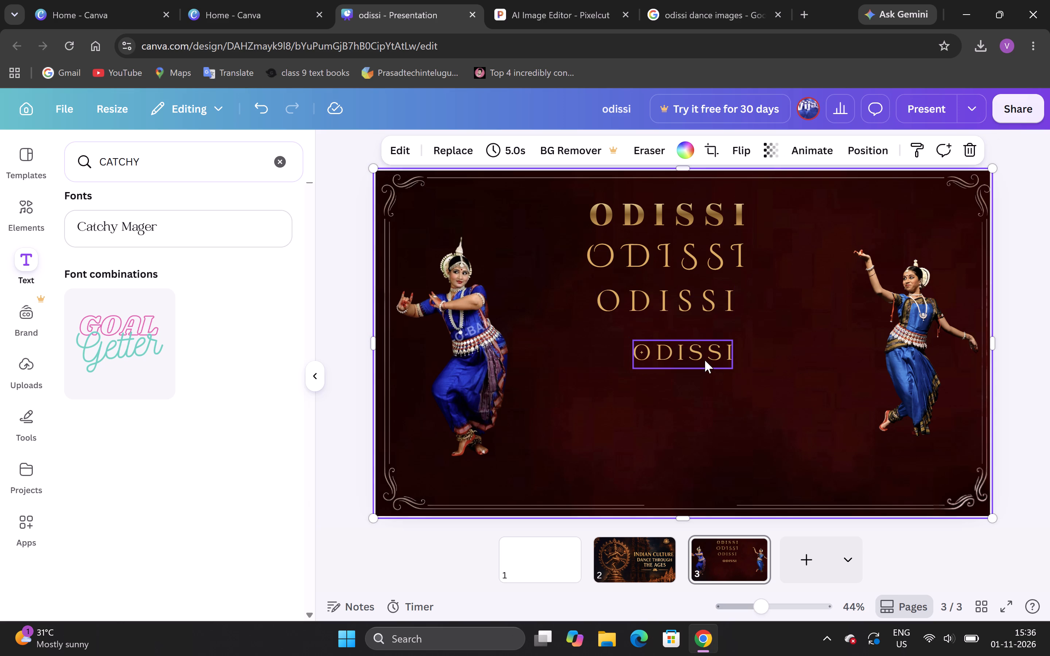
# Enlarge the Catchy Mager title to about size 83.2 and place it beneath the other three ODISSI titles.
pyautogui.click(705, 360)
pyautogui.moveTo(730, 371); pyautogui.dragTo(757, 388)
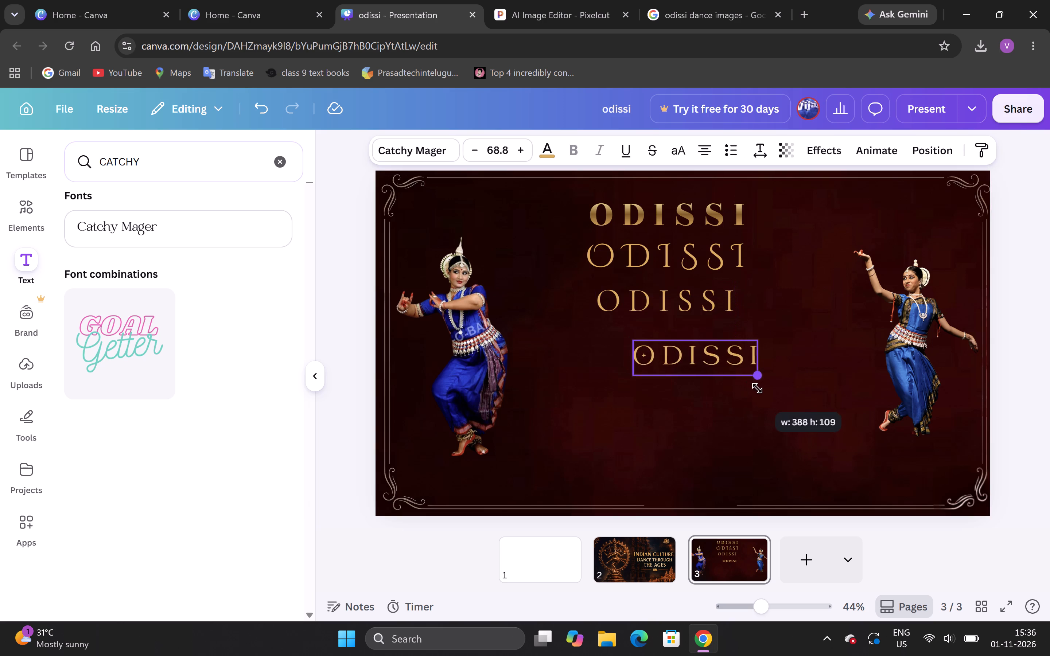
pyautogui.moveTo(757, 388); pyautogui.dragTo(775, 403)
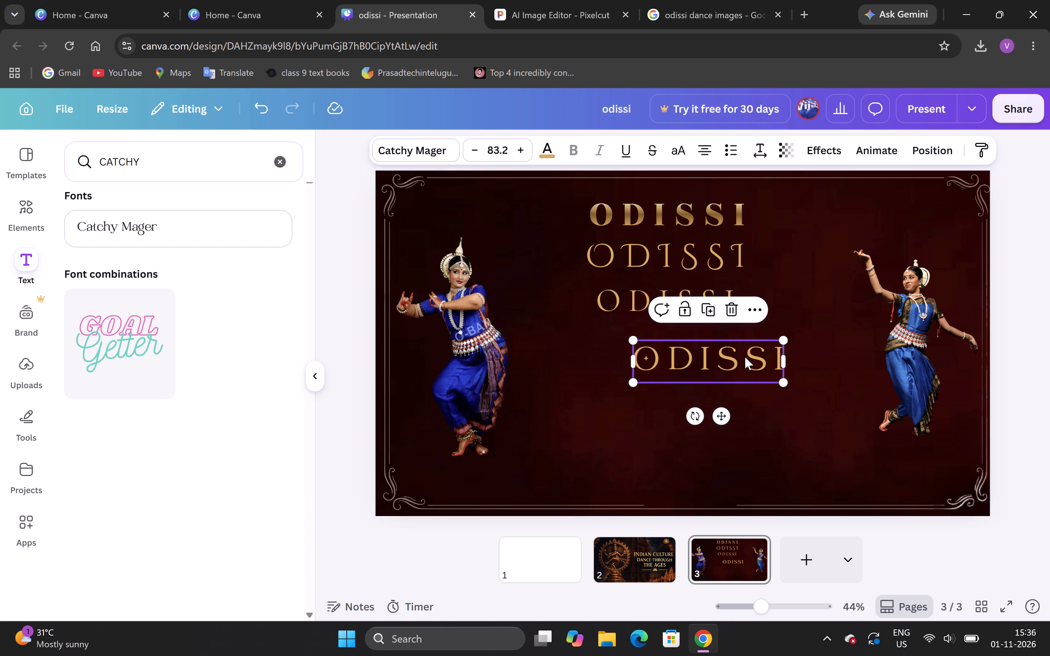
pyautogui.moveTo(745, 357); pyautogui.dragTo(708, 347)
pyautogui.click(783, 258)
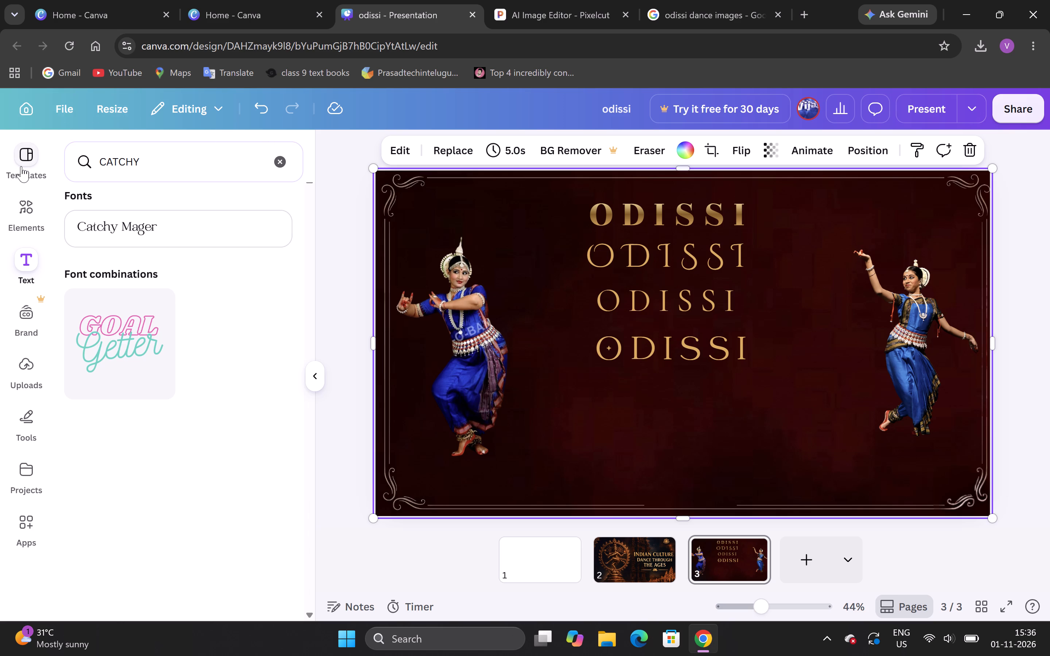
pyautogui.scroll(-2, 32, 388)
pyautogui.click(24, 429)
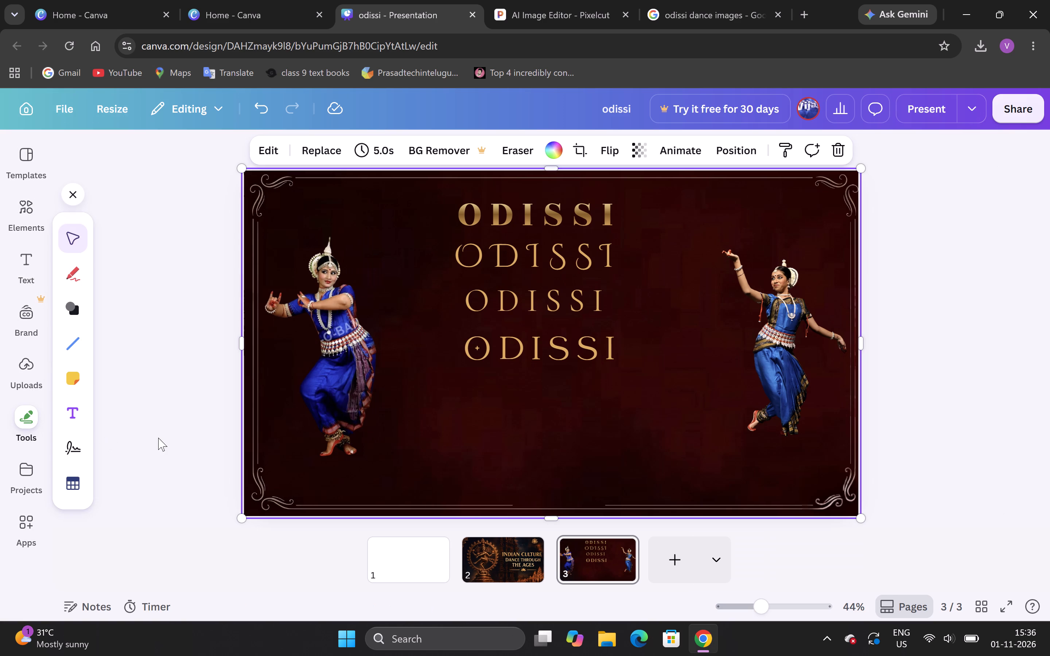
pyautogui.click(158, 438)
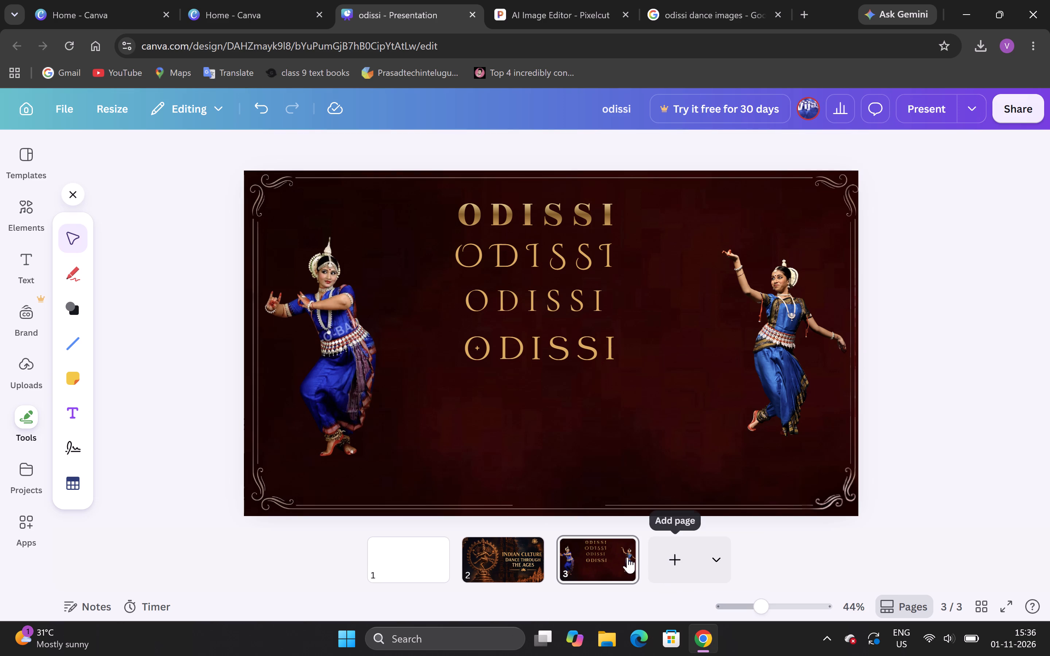
# Duplicate page 3 three times to create pages 4, 5 and 6.
pyautogui.click(621, 554)
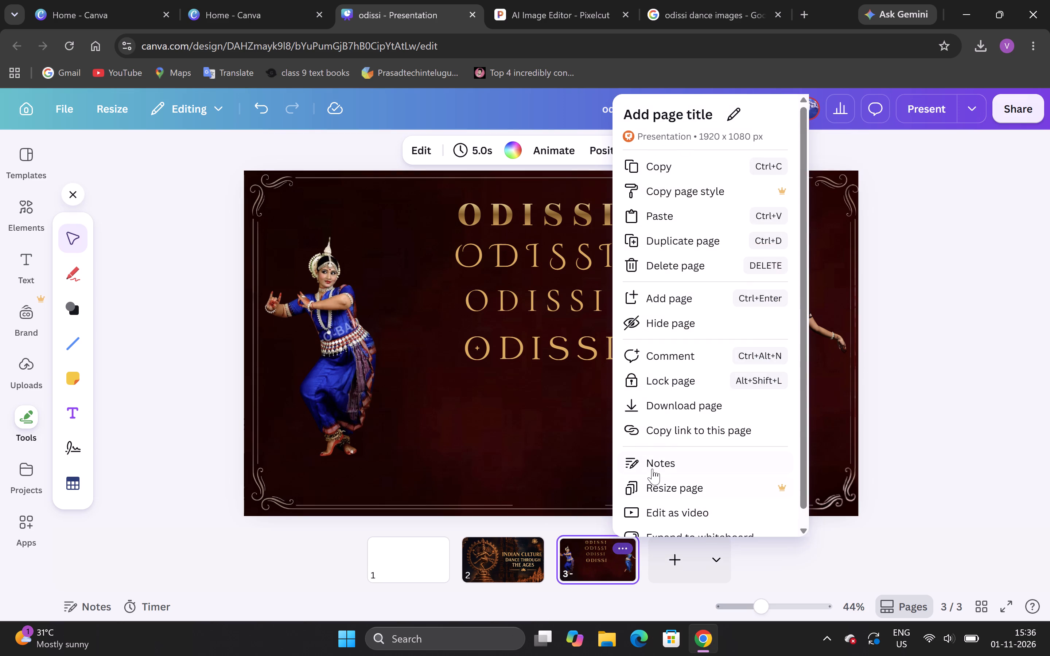
pyautogui.scroll(-3, 676, 378)
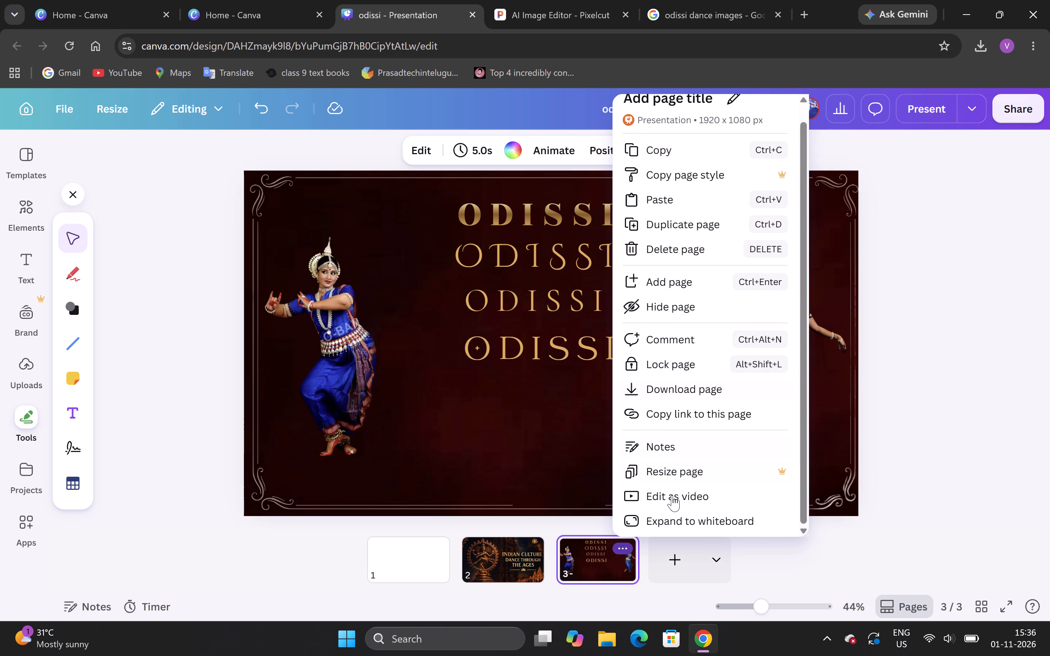
pyautogui.scroll(-1, 674, 413)
pyautogui.scroll(1, 674, 413)
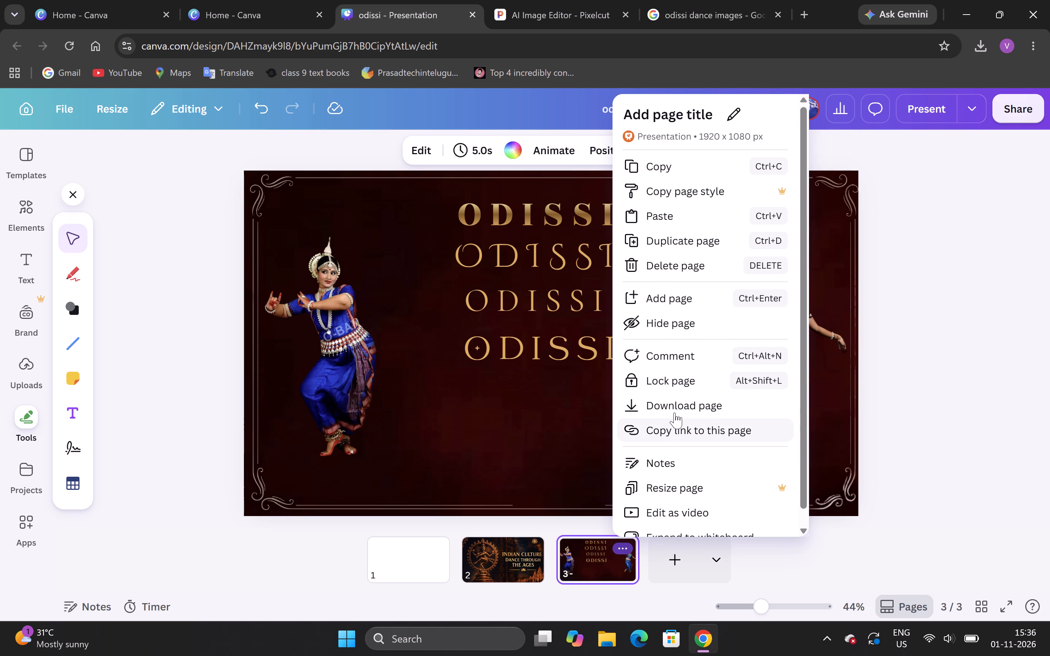
pyautogui.click(703, 234)
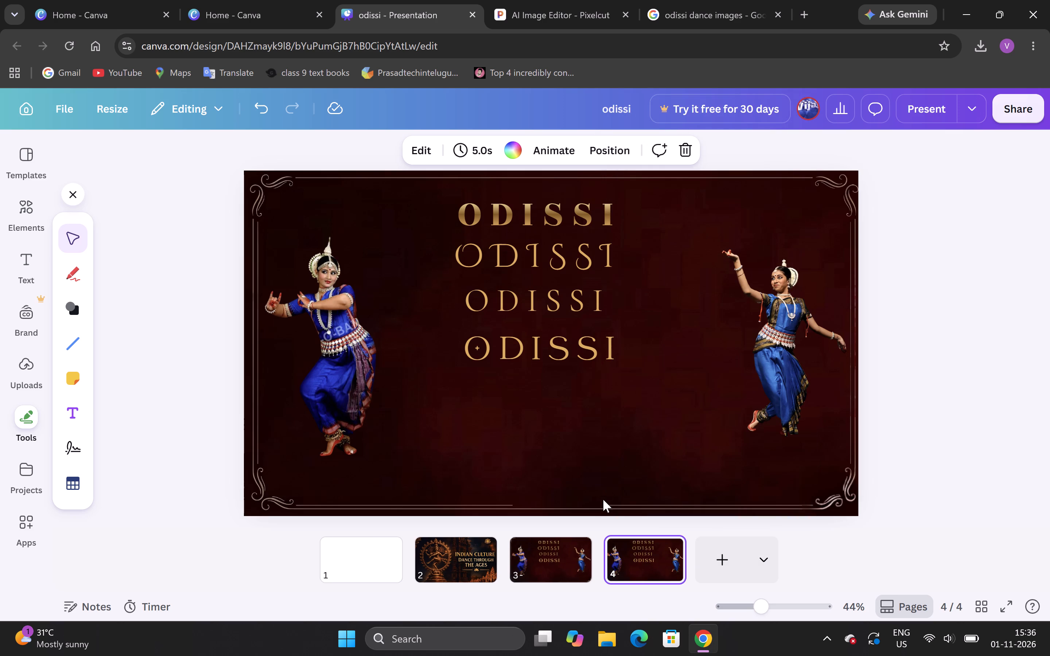
pyautogui.hotkey('ctrl', 'd')
pyautogui.hotkey('ctrl', 'd')
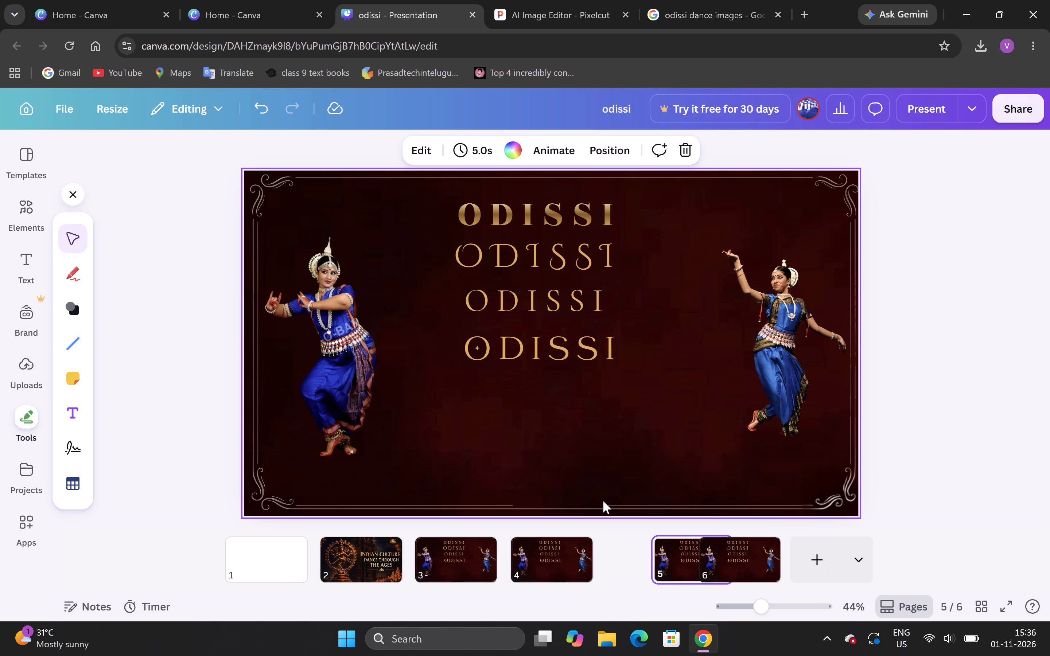
# On page 4, delete the Cinzel Decorative, Cormorant SC and Catchy Mager titles, keeping only the bold Rozha One ODISSI.
pyautogui.click(543, 569)
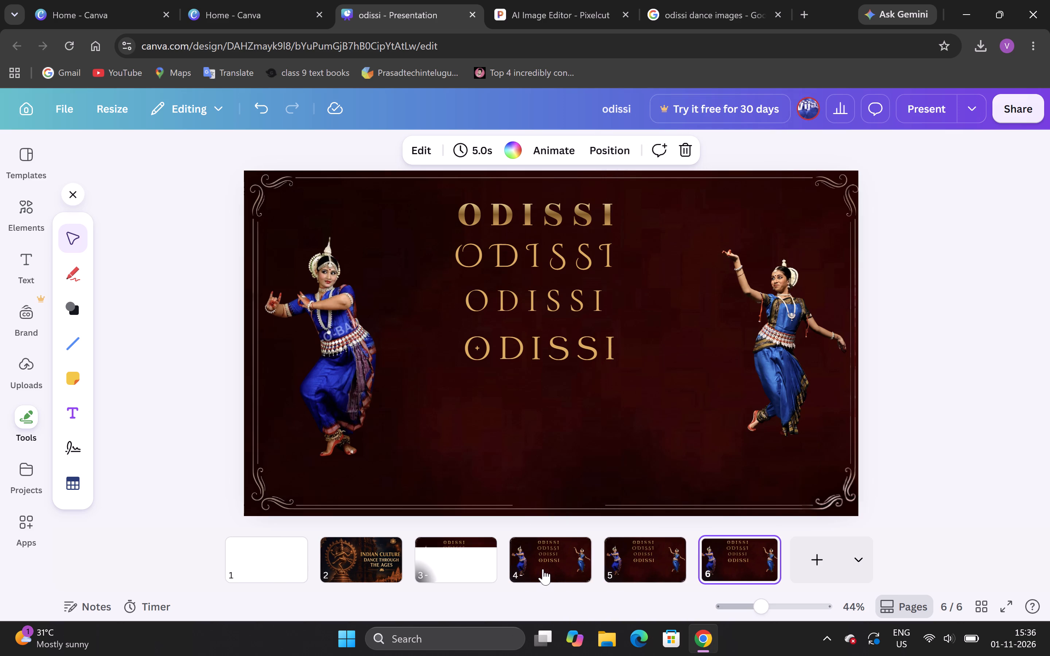
pyautogui.click(563, 251)
pyautogui.click(557, 212)
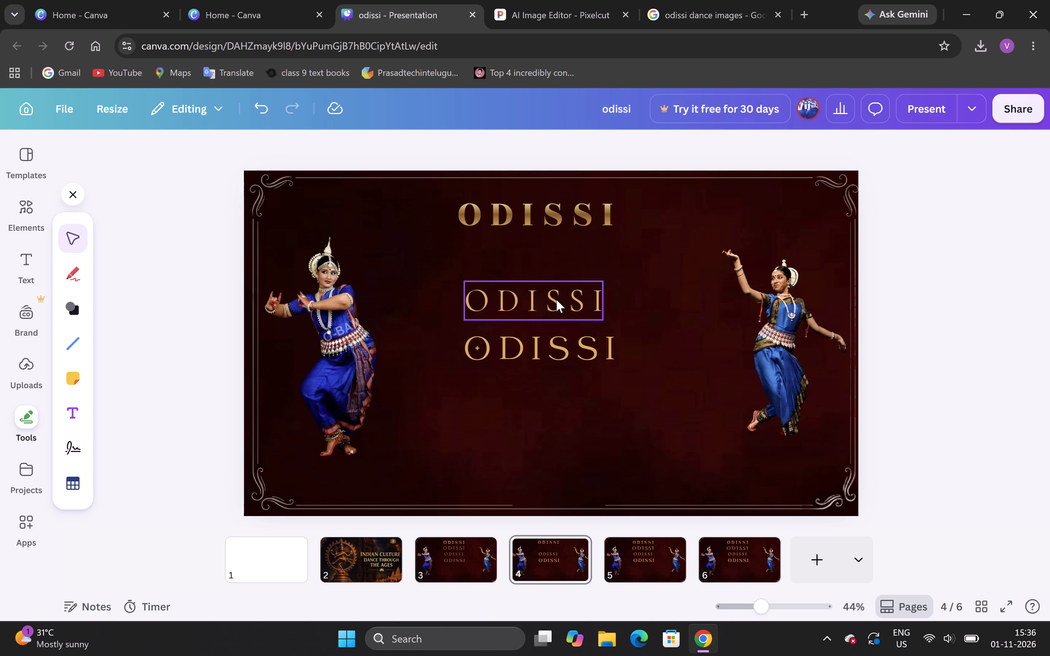
pyautogui.click(556, 300)
pyautogui.click(556, 246)
pyautogui.click(554, 338)
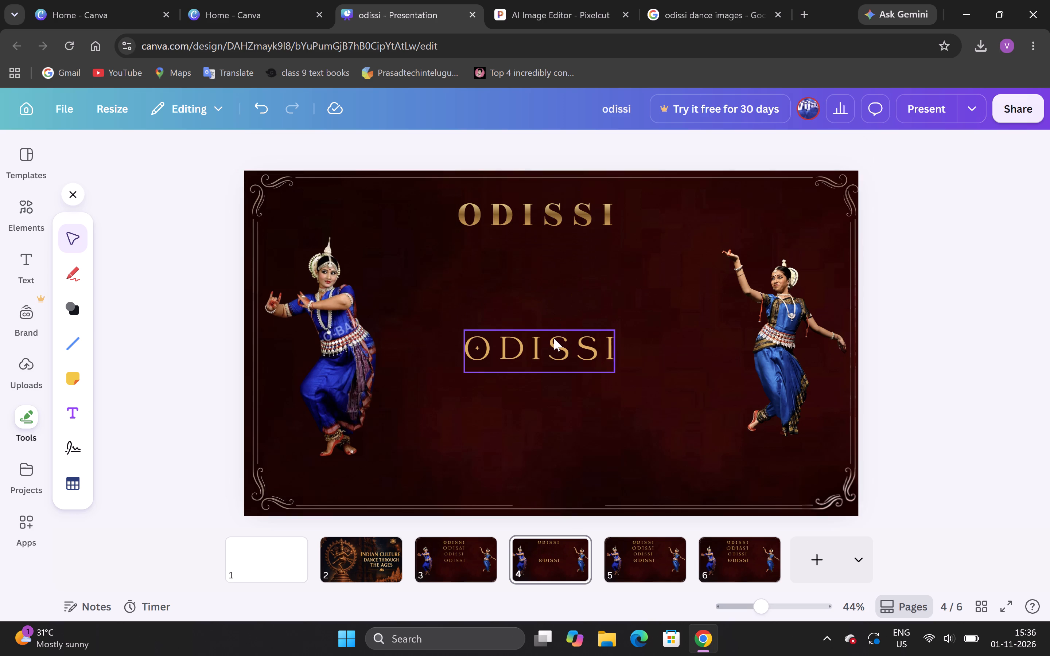
pyautogui.click(560, 296)
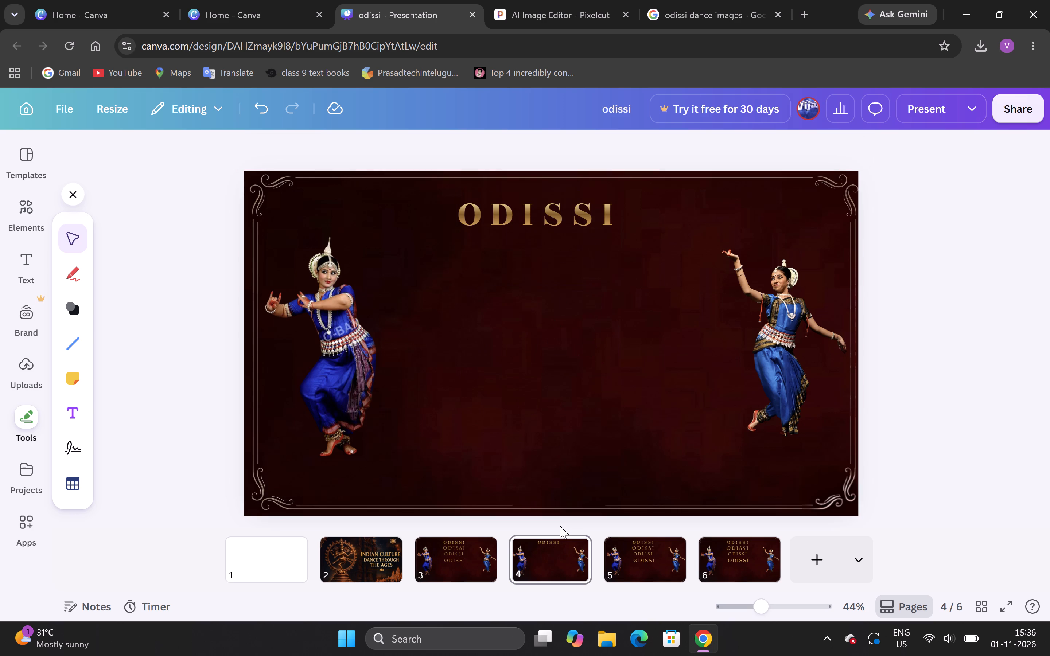
# On page 5, delete the Rozha One title and move the Cinzel Decorative ODISSI up into its place.
pyautogui.click(617, 565)
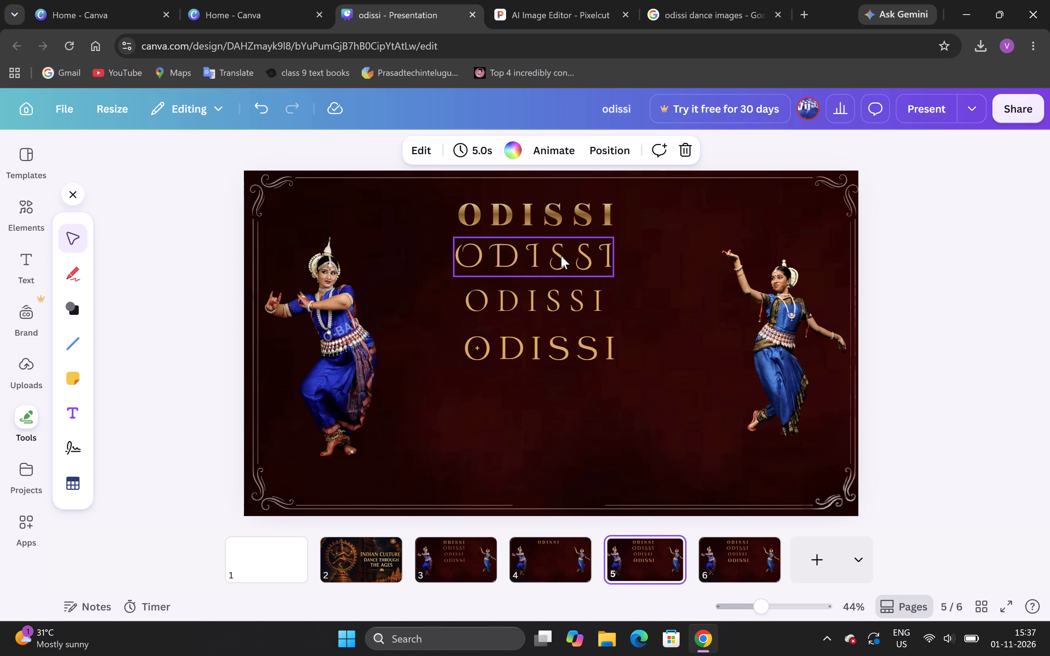
pyautogui.click(562, 230)
pyautogui.click(565, 267)
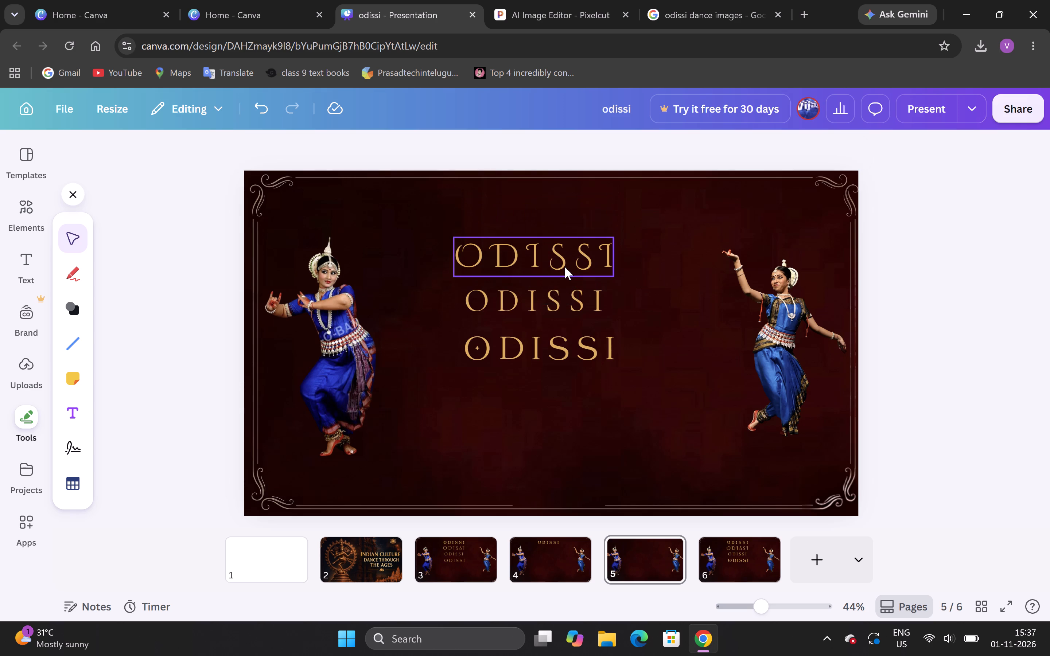
pyautogui.moveTo(565, 267); pyautogui.dragTo(560, 230)
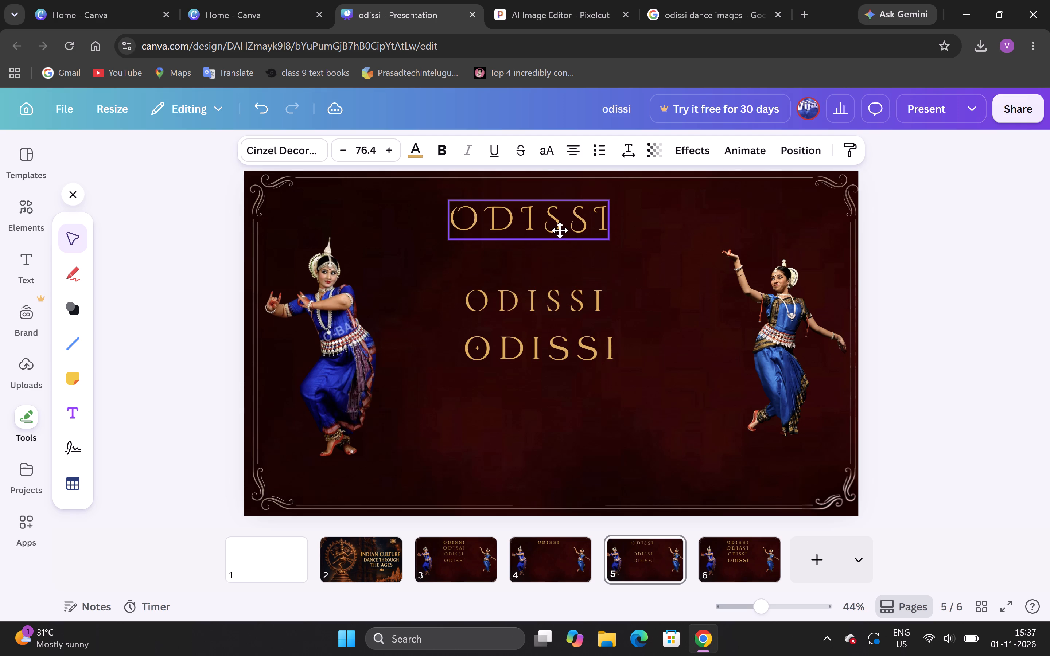
pyautogui.moveTo(560, 230); pyautogui.dragTo(560, 231)
# Delete the Cormorant SC and Catchy Mager titles from page 5.
pyautogui.moveTo(623, 277); pyautogui.dragTo(577, 298)
pyautogui.click(577, 298)
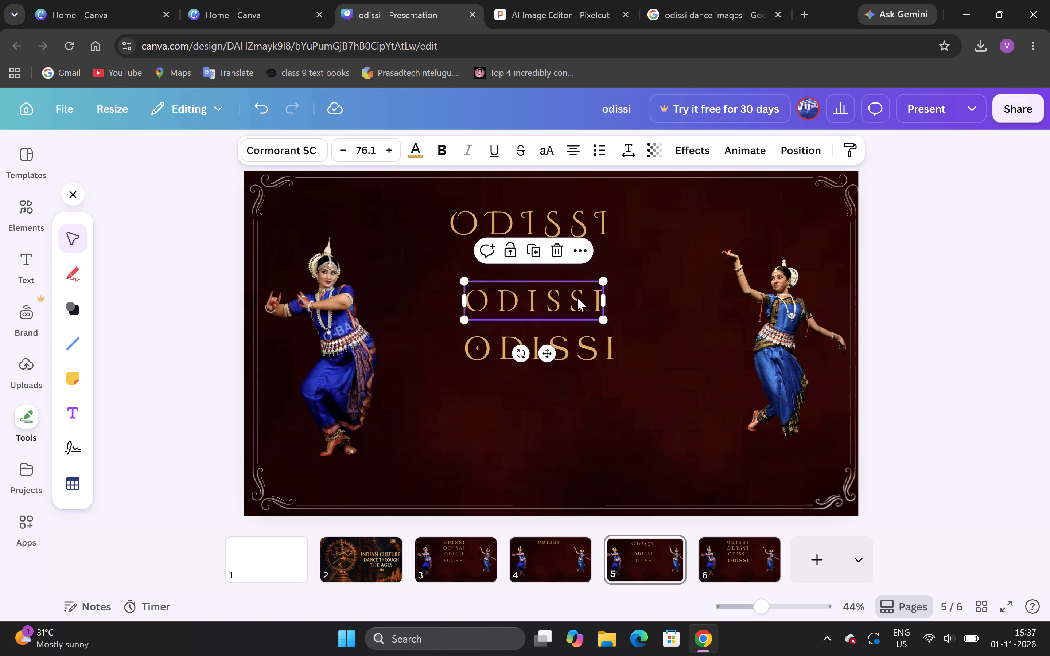
pyautogui.click(564, 317)
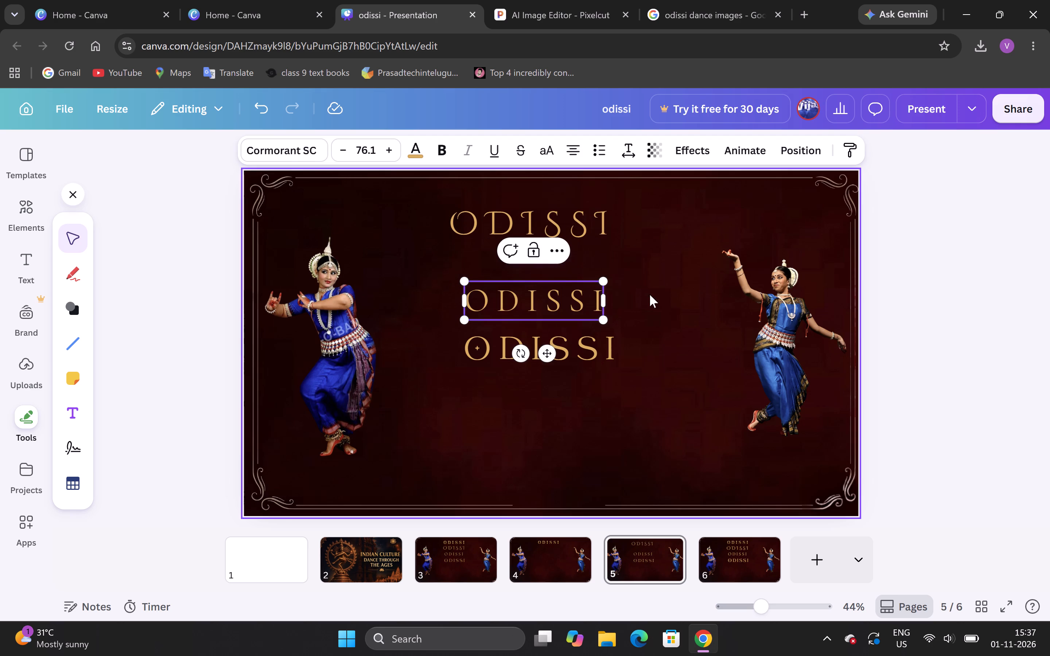
pyautogui.click(657, 295)
pyautogui.click(575, 289)
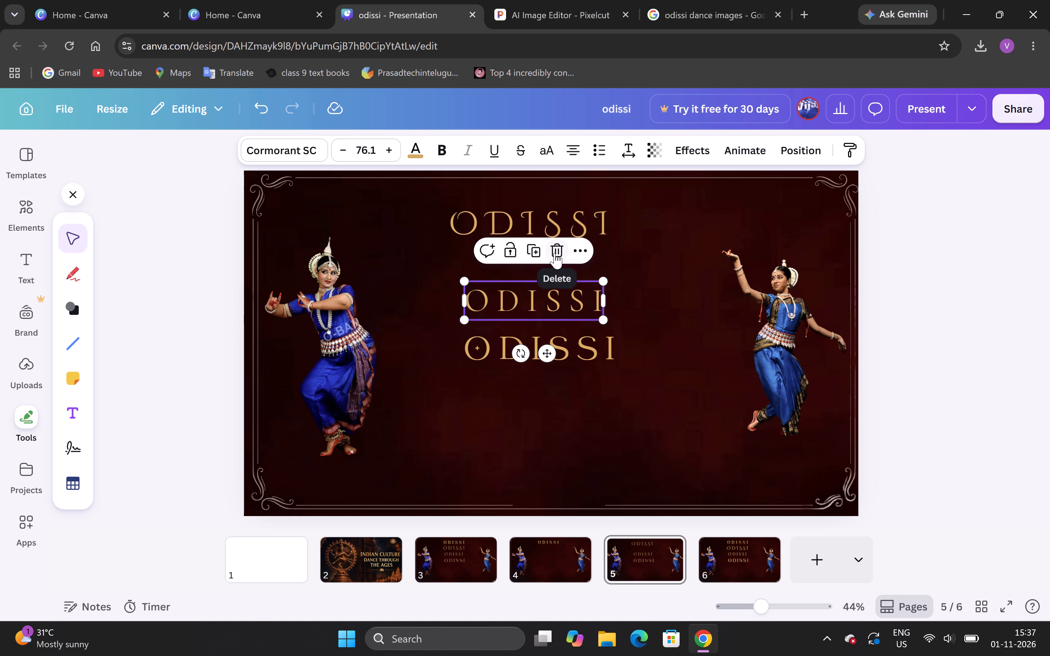
pyautogui.click(555, 253)
pyautogui.click(556, 330)
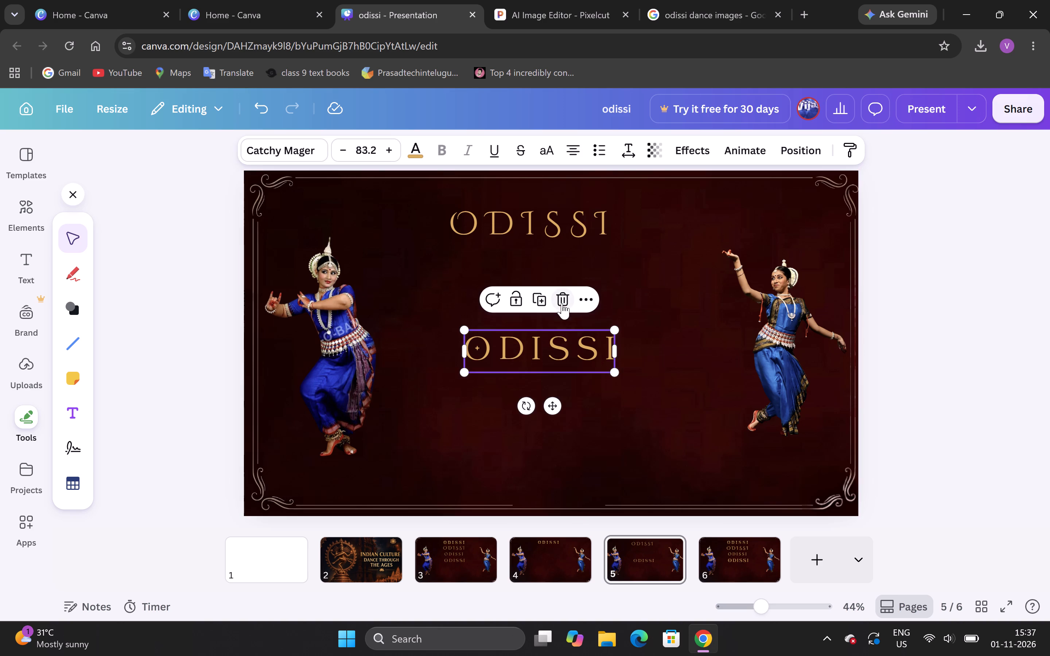
pyautogui.click(562, 303)
# On page 6, delete the Cormorant SC, Cinzel Decorative and Rozha One titles, keeping only the Catchy Mager ODISSI.
pyautogui.click(712, 559)
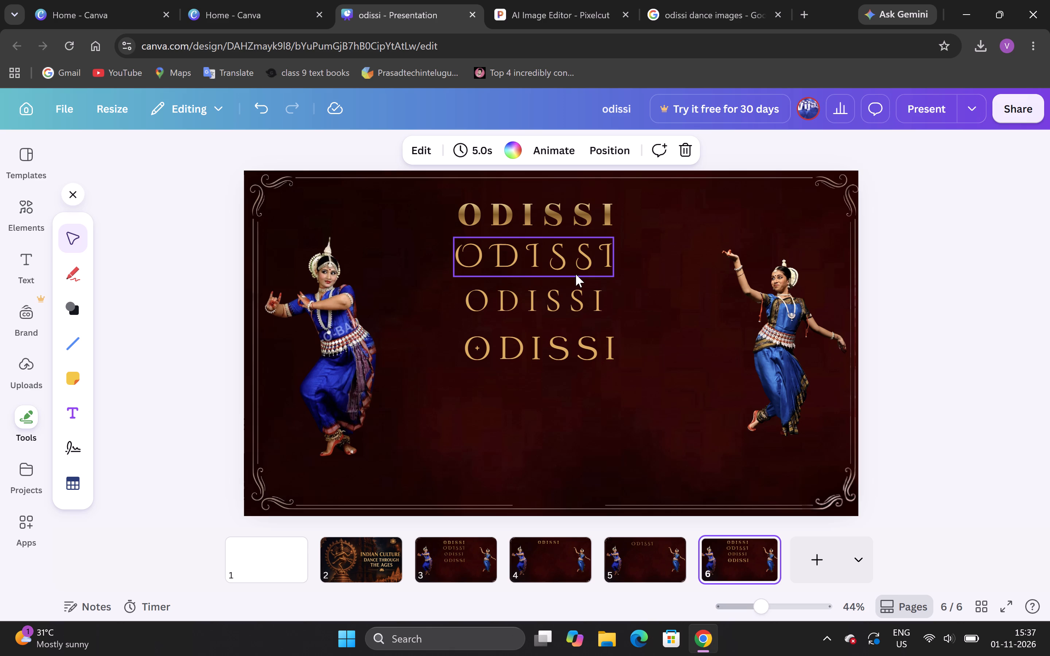
pyautogui.click(570, 301)
pyautogui.click(555, 248)
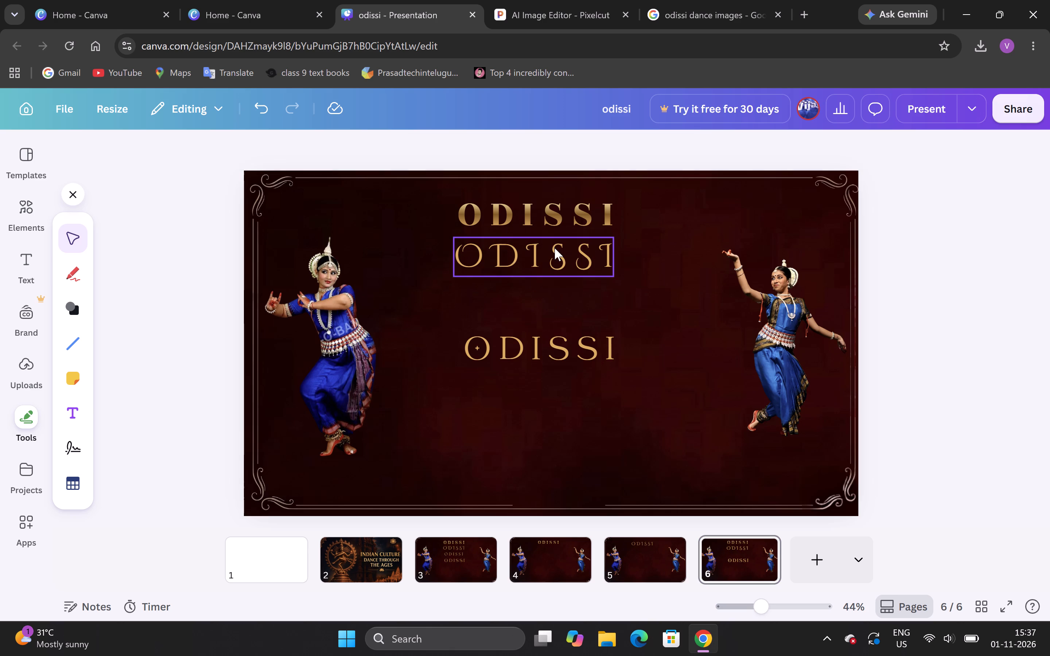
pyautogui.click(555, 248)
pyautogui.click(559, 214)
pyautogui.click(559, 214)
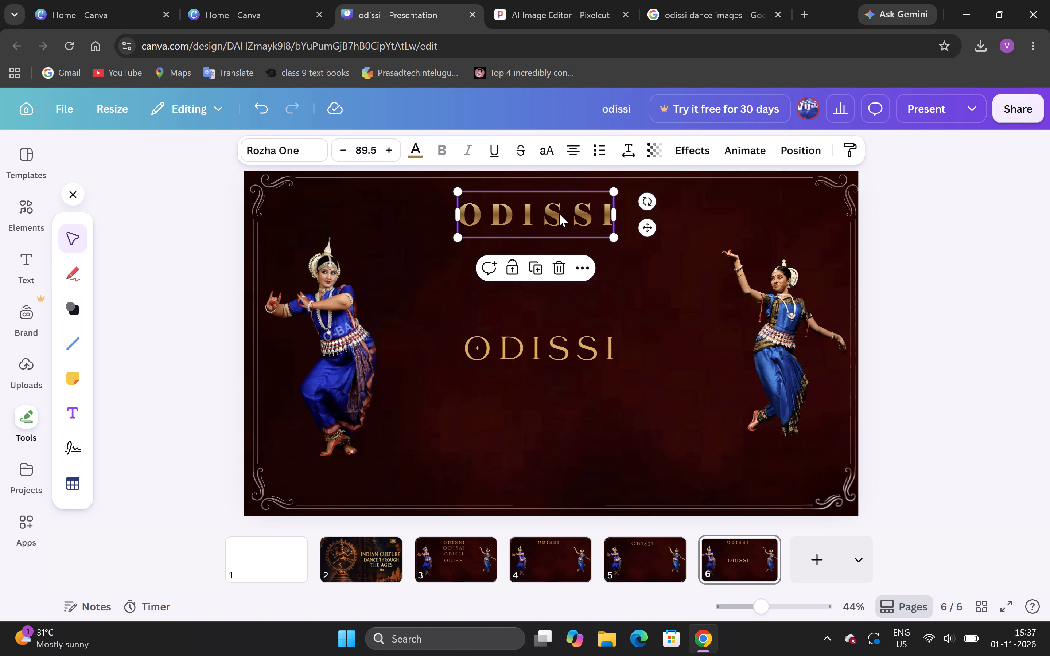
pyautogui.click(553, 269)
# Move the Catchy Mager ODISSI title on page 6 up to the top of the page between the dancers.
pyautogui.click(555, 329)
pyautogui.moveTo(555, 329); pyautogui.dragTo(542, 379)
pyautogui.moveTo(540, 362); pyautogui.dragTo(539, 270)
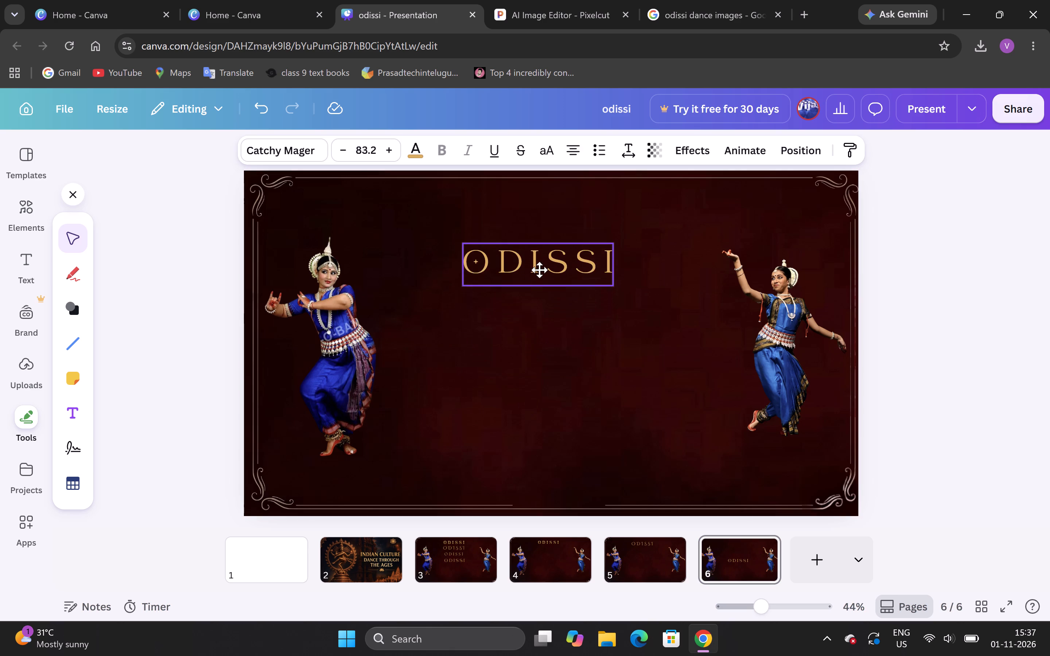
pyautogui.moveTo(539, 270); pyautogui.dragTo(542, 247)
pyautogui.moveTo(571, 241); pyautogui.dragTo(570, 224)
pyautogui.click(606, 315)
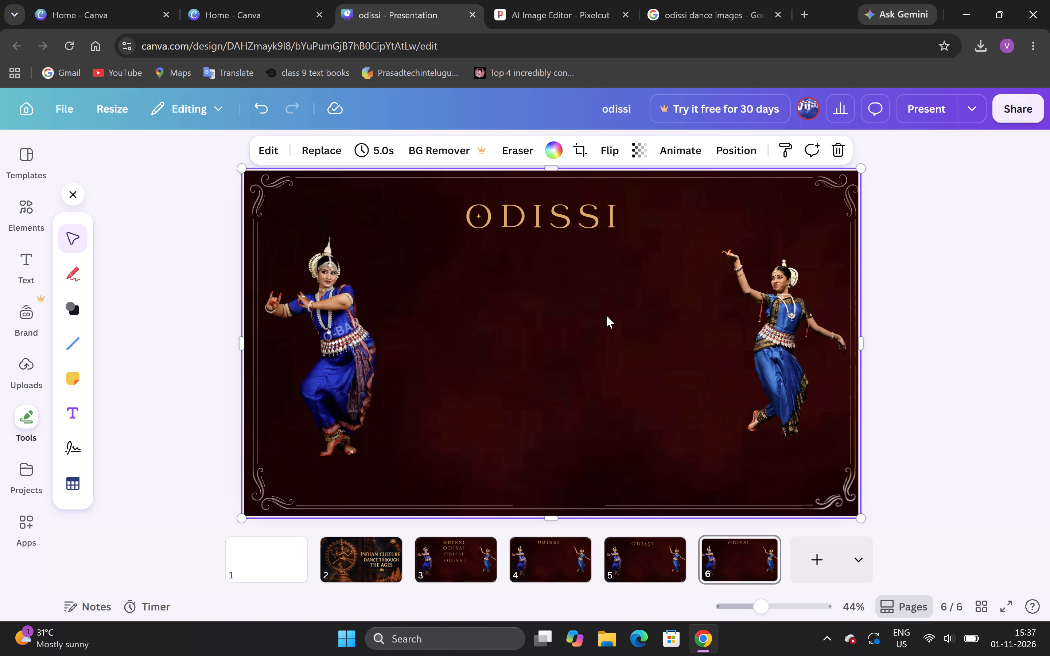
# Compare the ODISSI title fonts by viewing pages 3, 4, 5 and 6 in turn, returning to page 4.
pyautogui.click(561, 537)
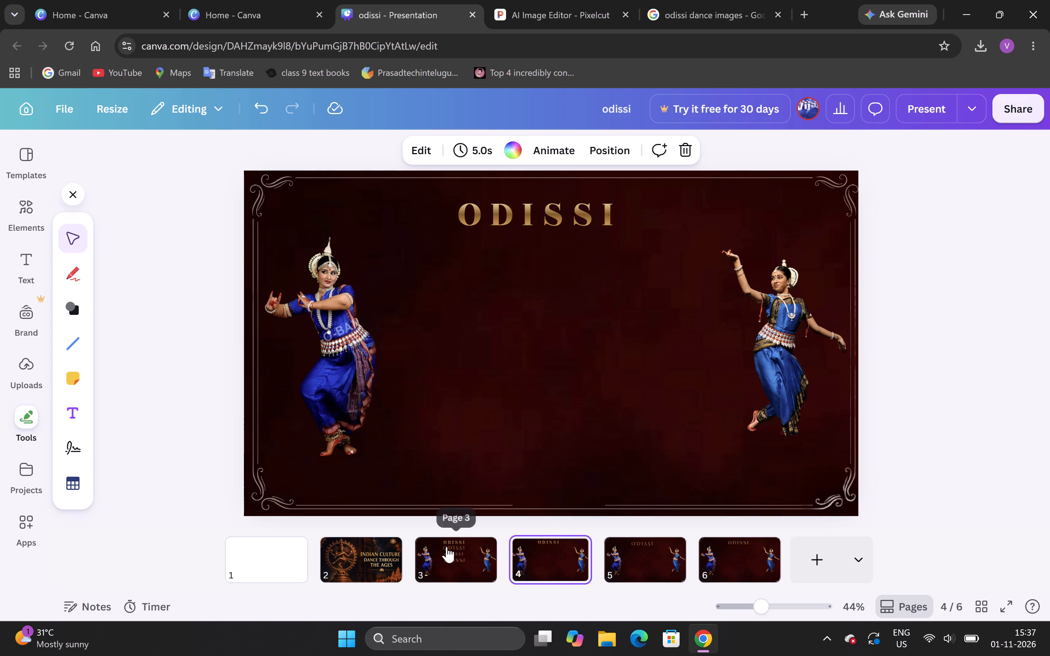
pyautogui.click(447, 547)
pyautogui.click(569, 570)
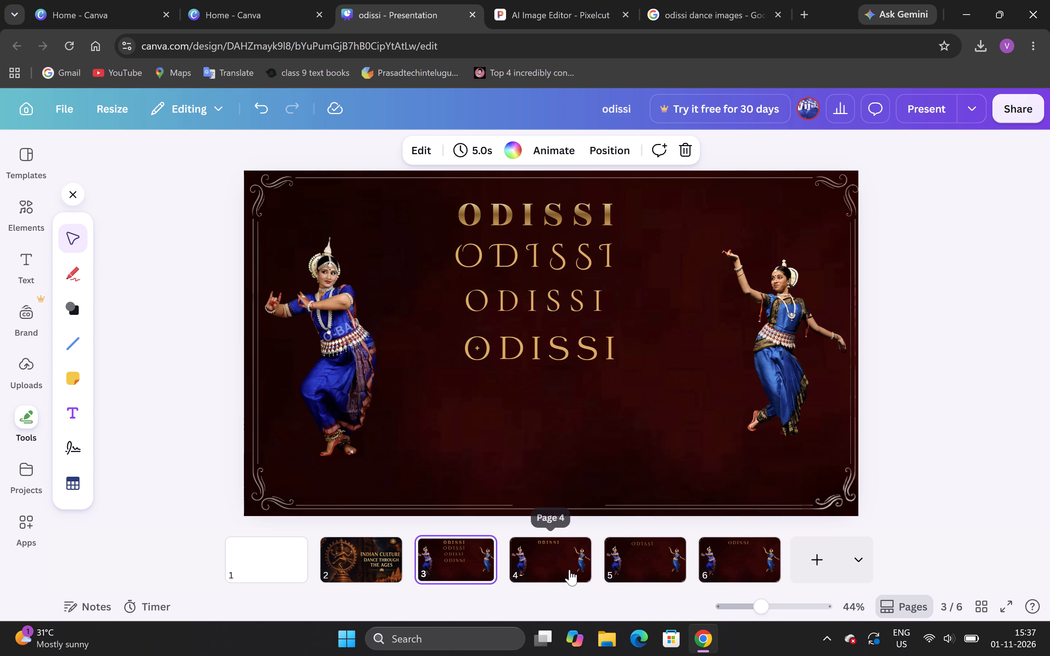
pyautogui.click(646, 574)
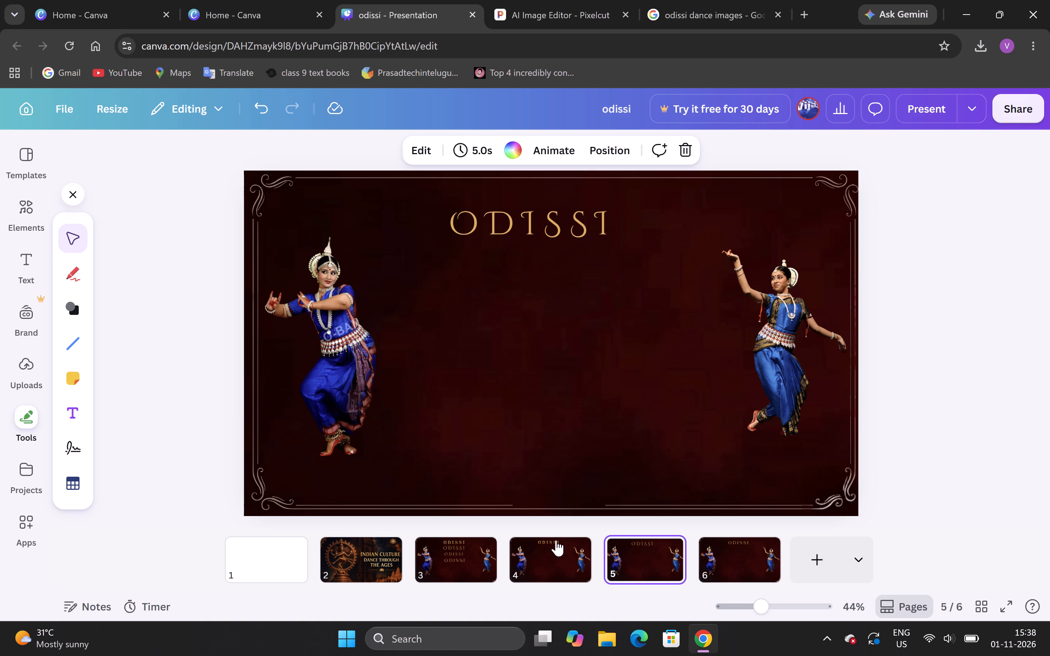
pyautogui.click(712, 559)
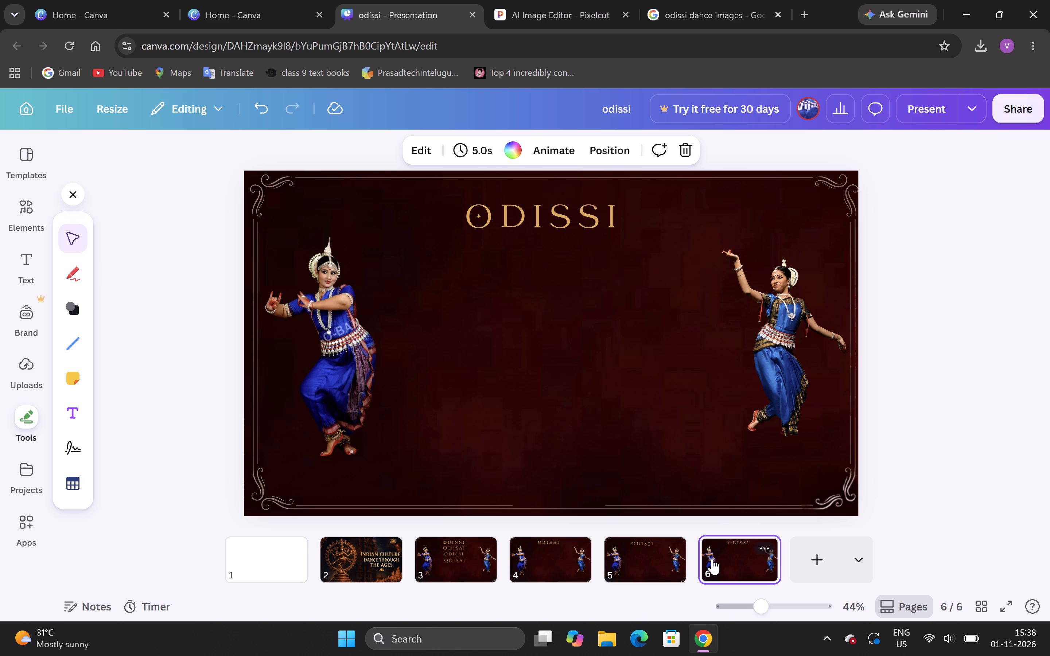
pyautogui.click(534, 563)
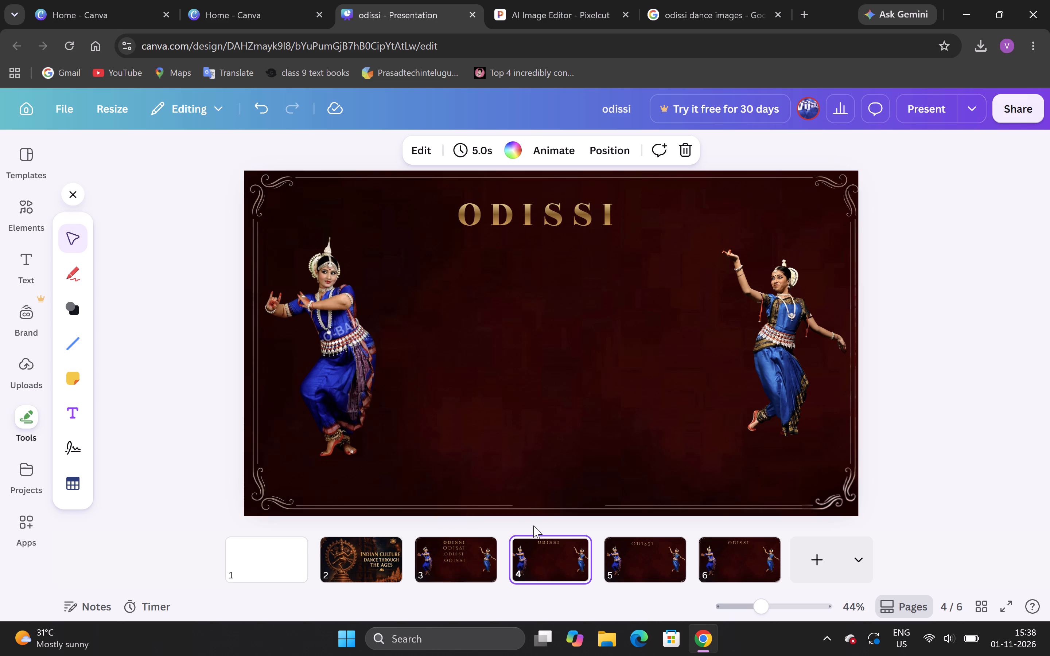
pyautogui.click(497, 524)
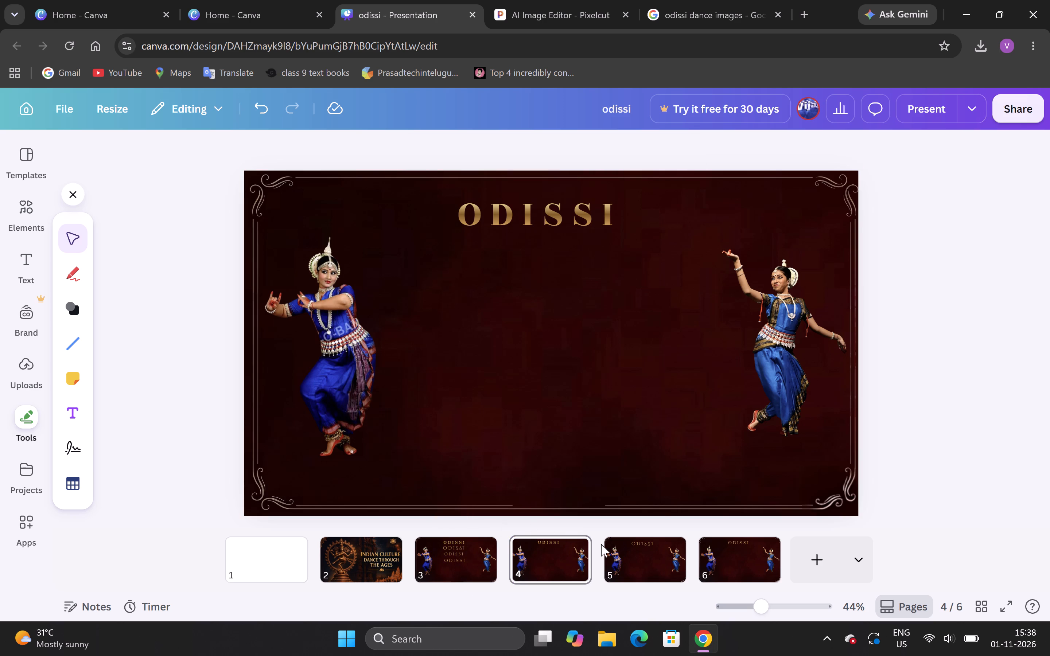
pyautogui.click(626, 554)
pyautogui.click(717, 571)
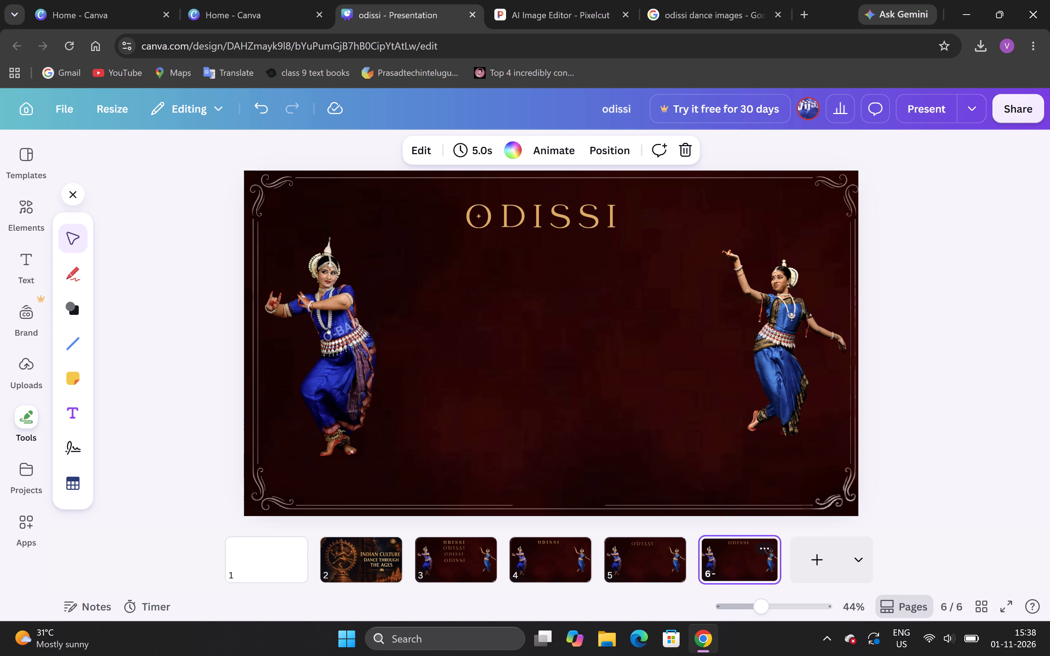
pyautogui.click(627, 552)
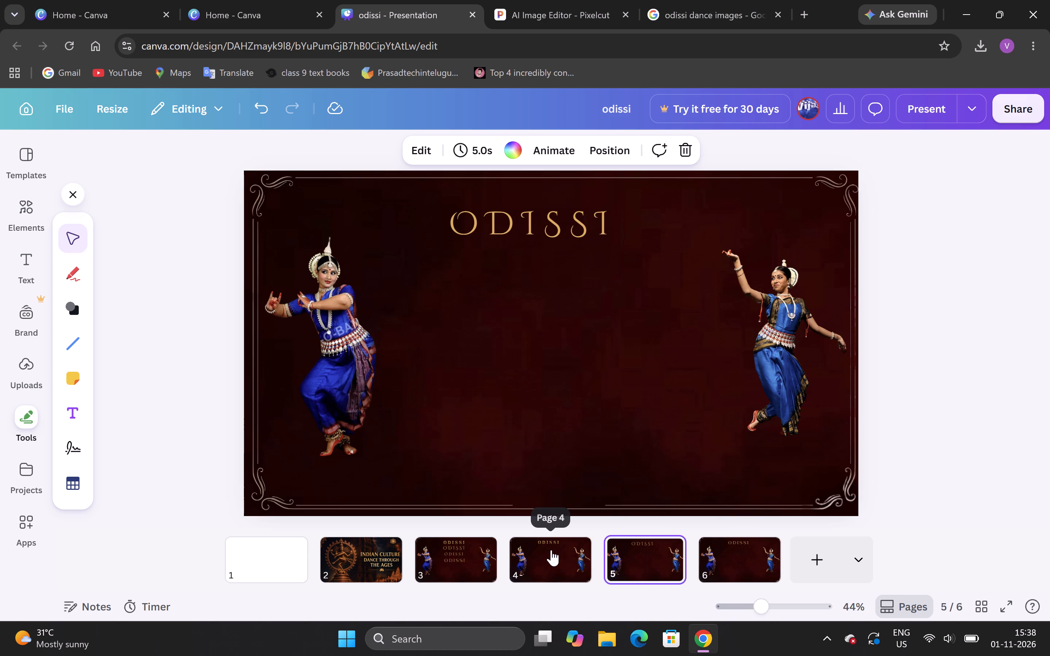
pyautogui.click(549, 550)
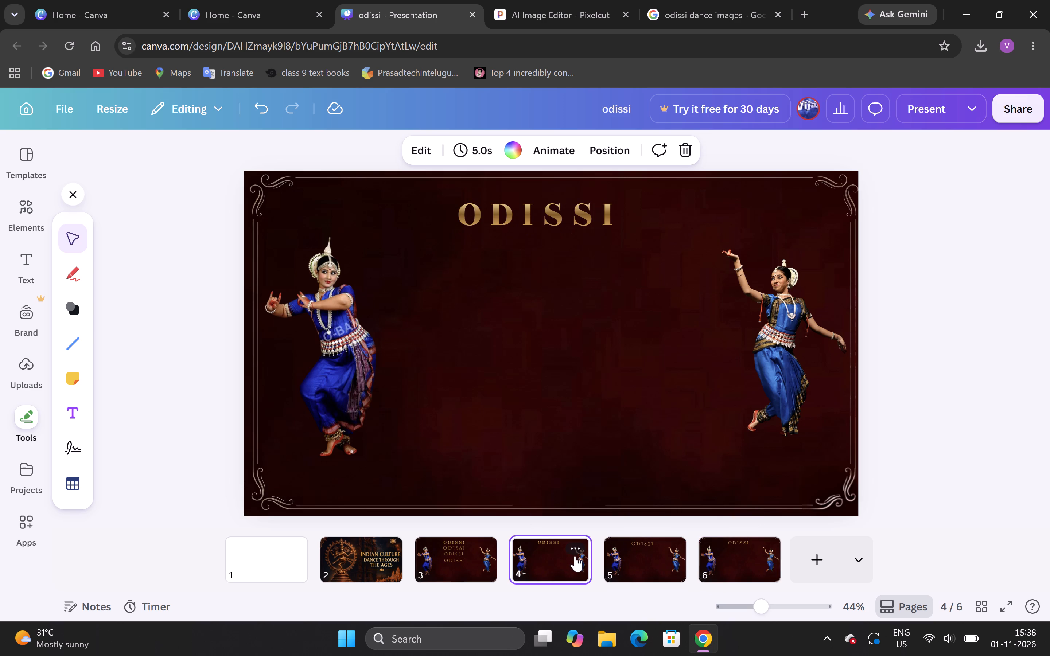
pyautogui.click(578, 526)
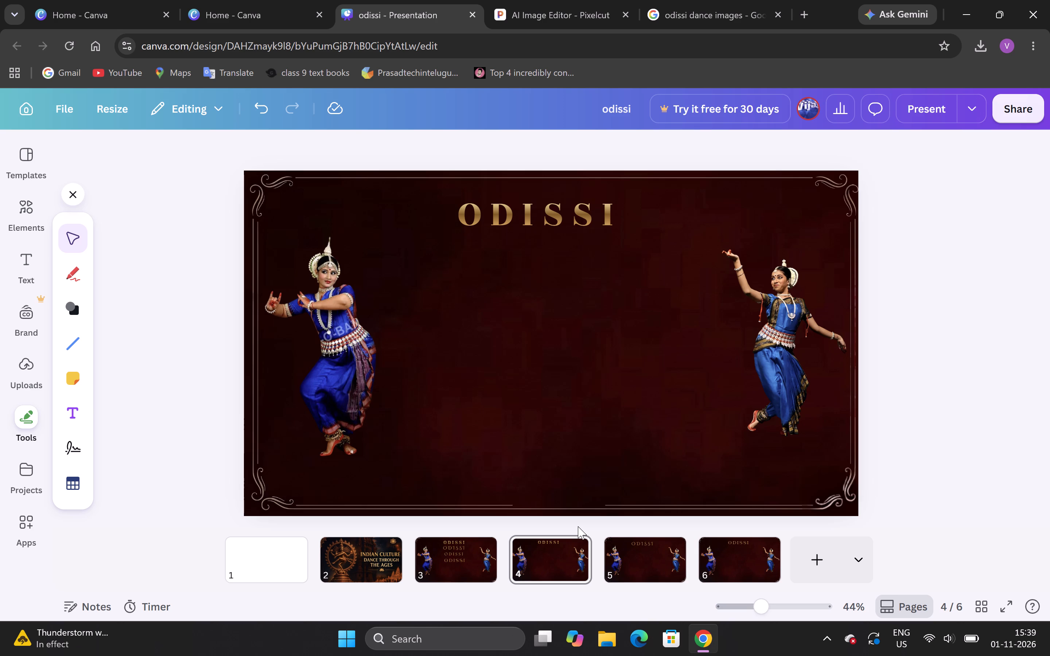
pyautogui.click(729, 571)
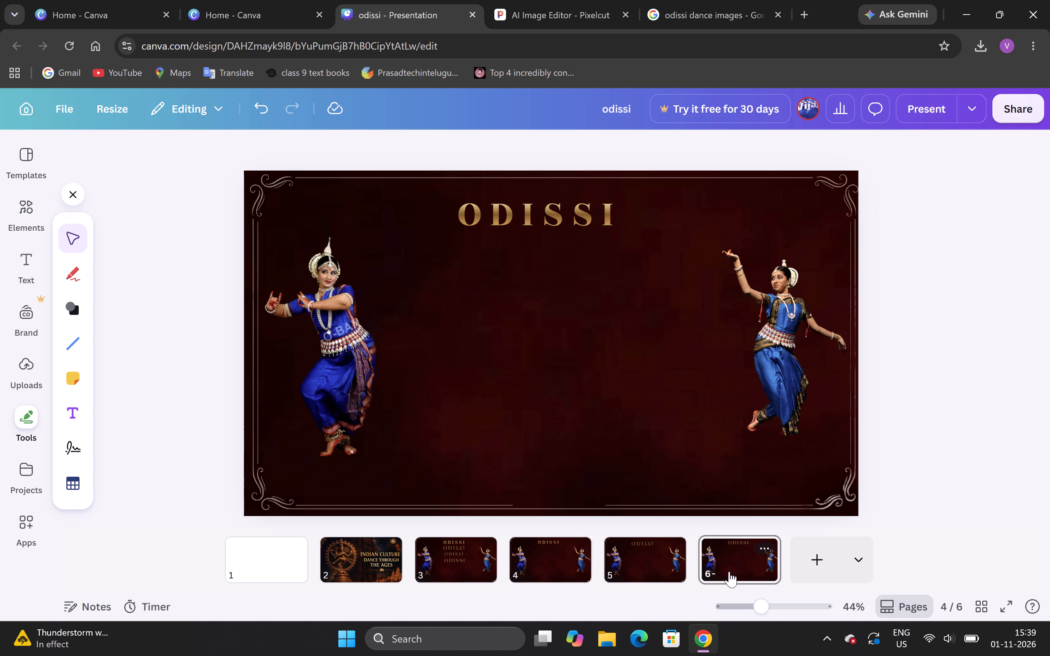
pyautogui.click(643, 570)
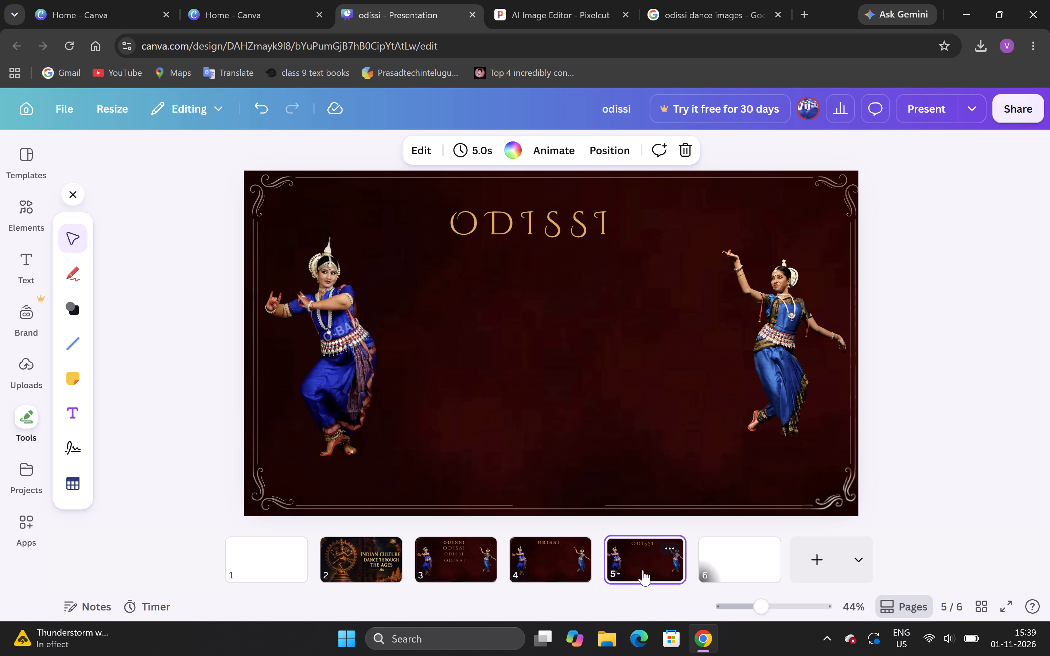
pyautogui.click(743, 559)
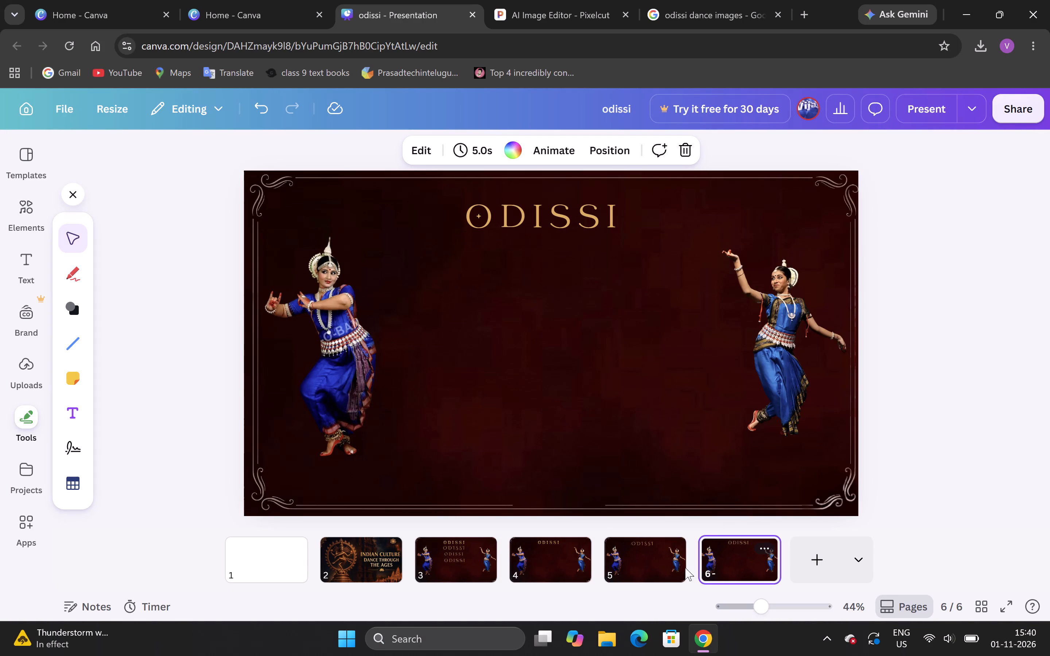
pyautogui.click(554, 559)
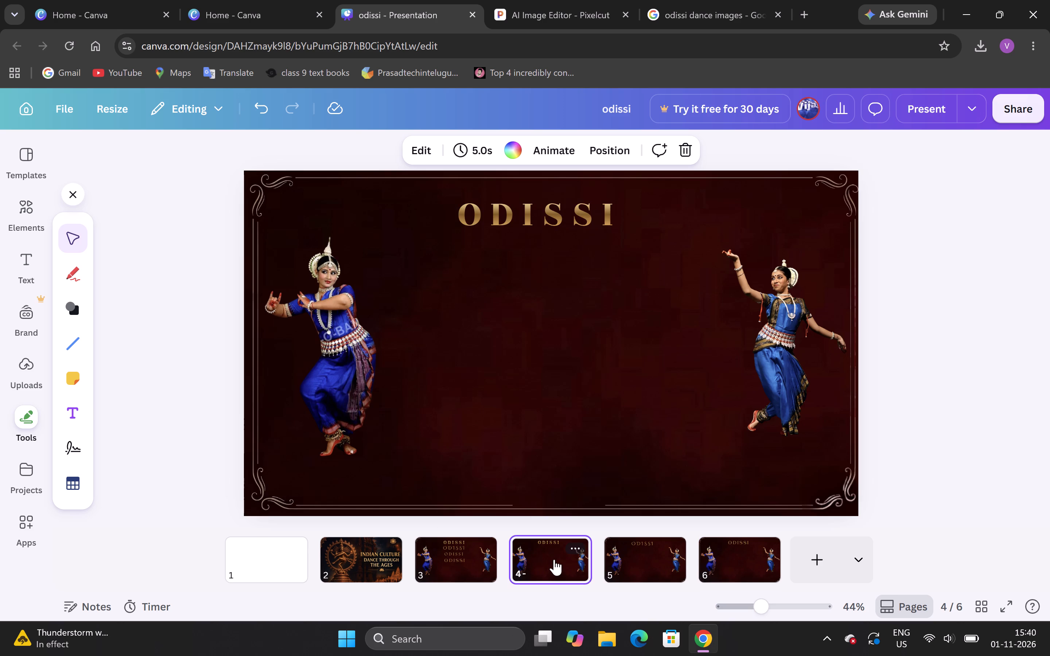
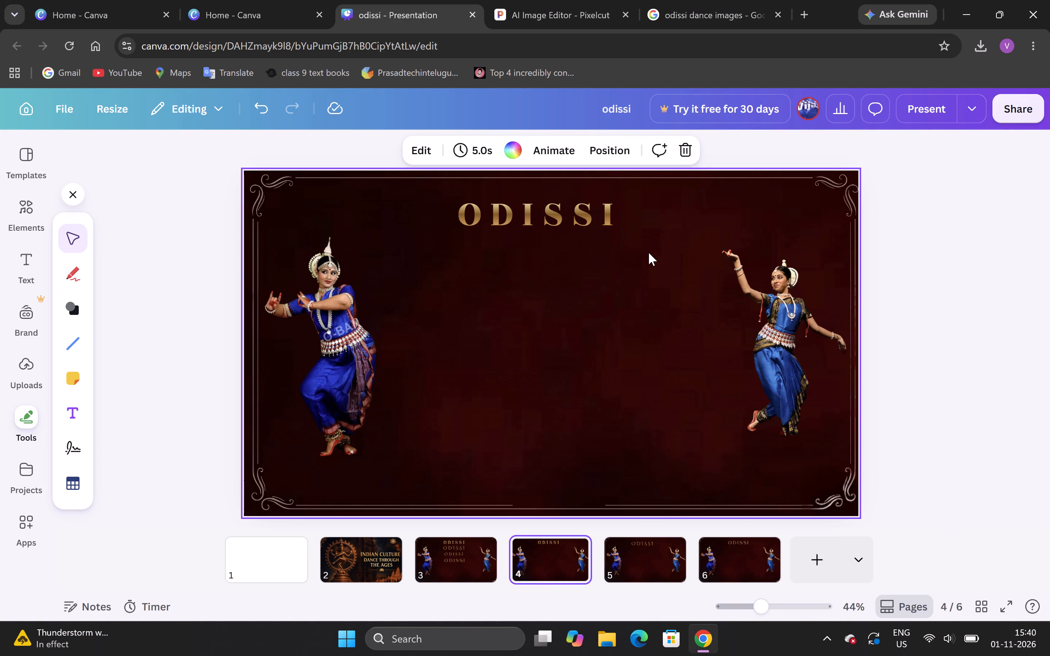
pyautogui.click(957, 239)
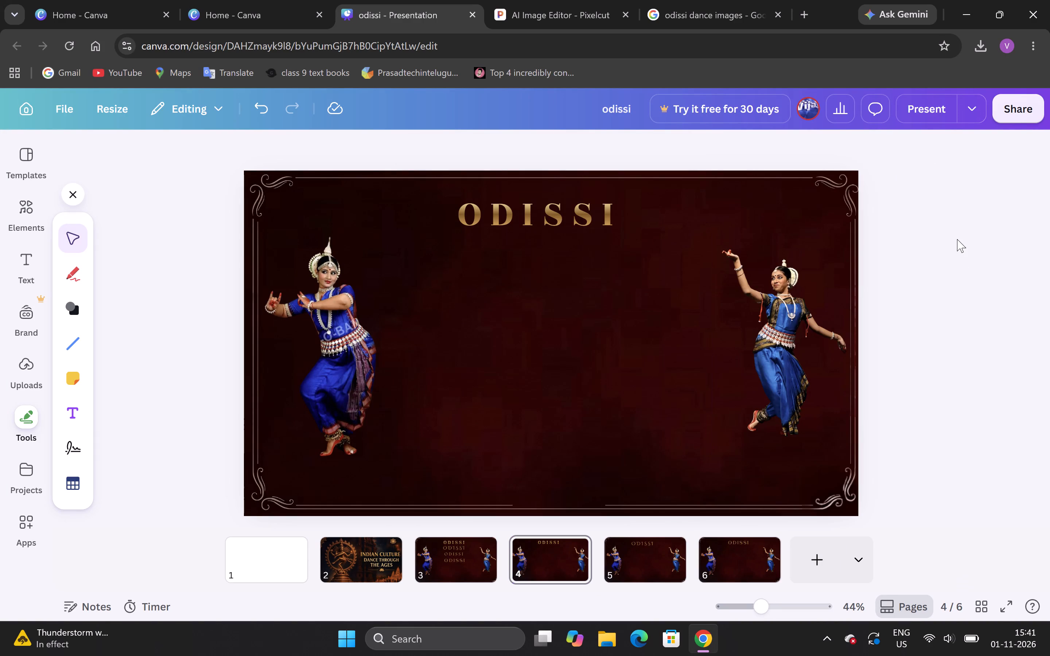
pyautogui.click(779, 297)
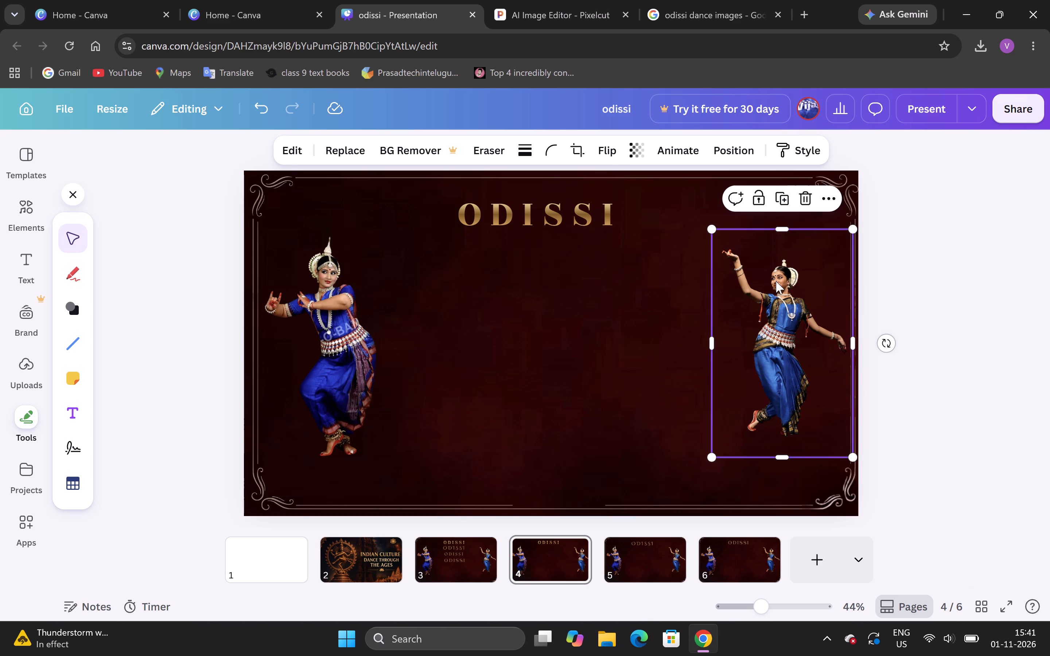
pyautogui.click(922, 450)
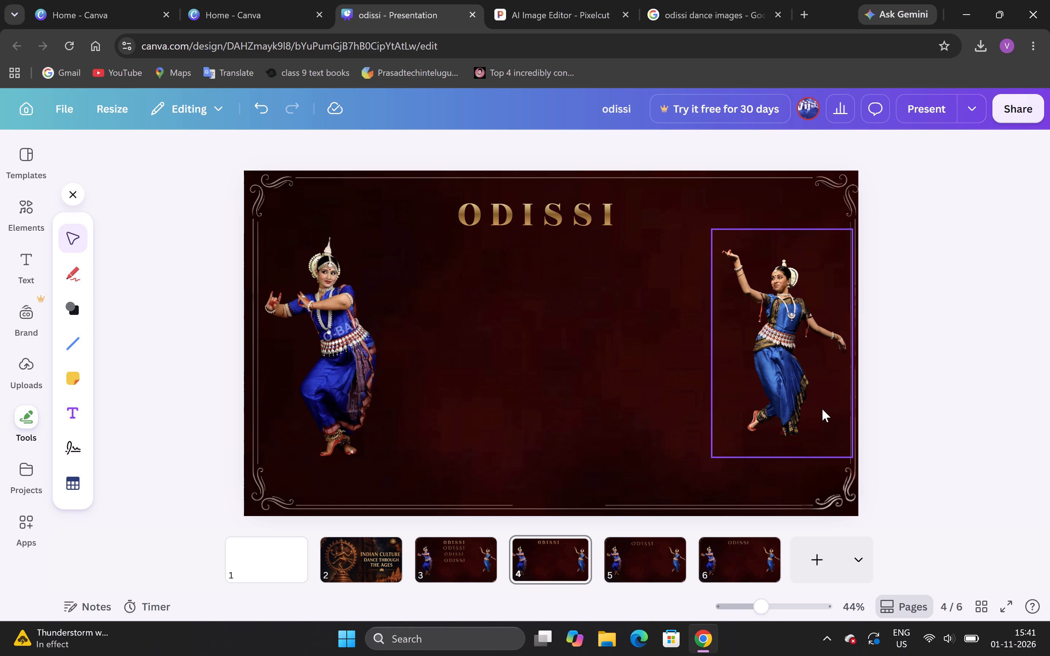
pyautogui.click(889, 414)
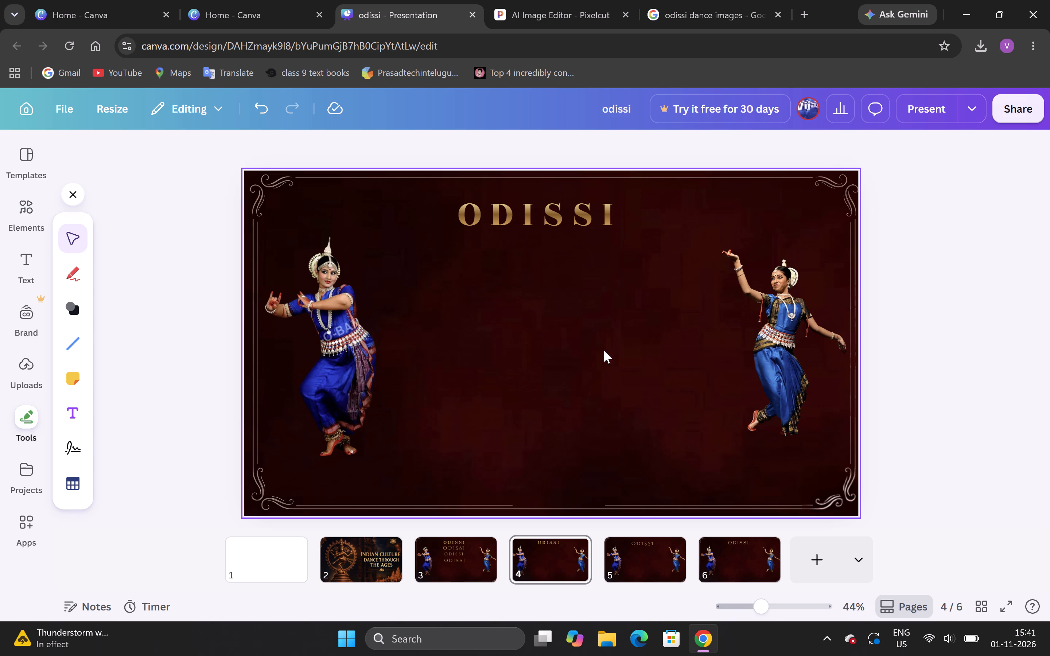
# On page 4, stagger the dancers diagonally: move the left dancer up to the upper corner and the right dancer down to the lower corner.
pyautogui.moveTo(361, 348); pyautogui.dragTo(358, 307)
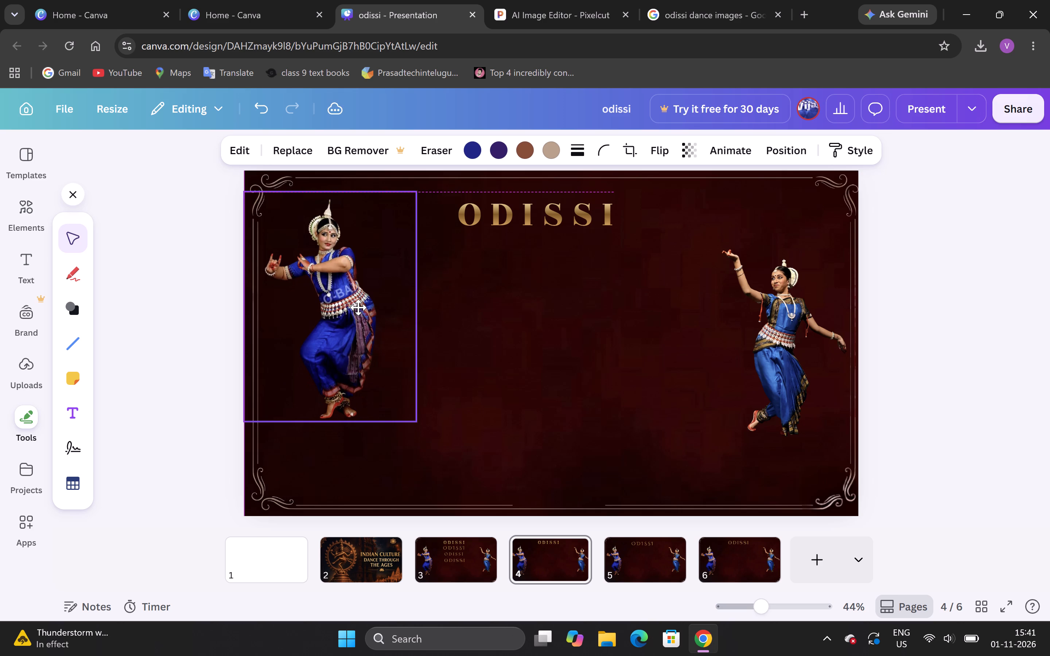
pyautogui.moveTo(358, 307); pyautogui.dragTo(357, 304)
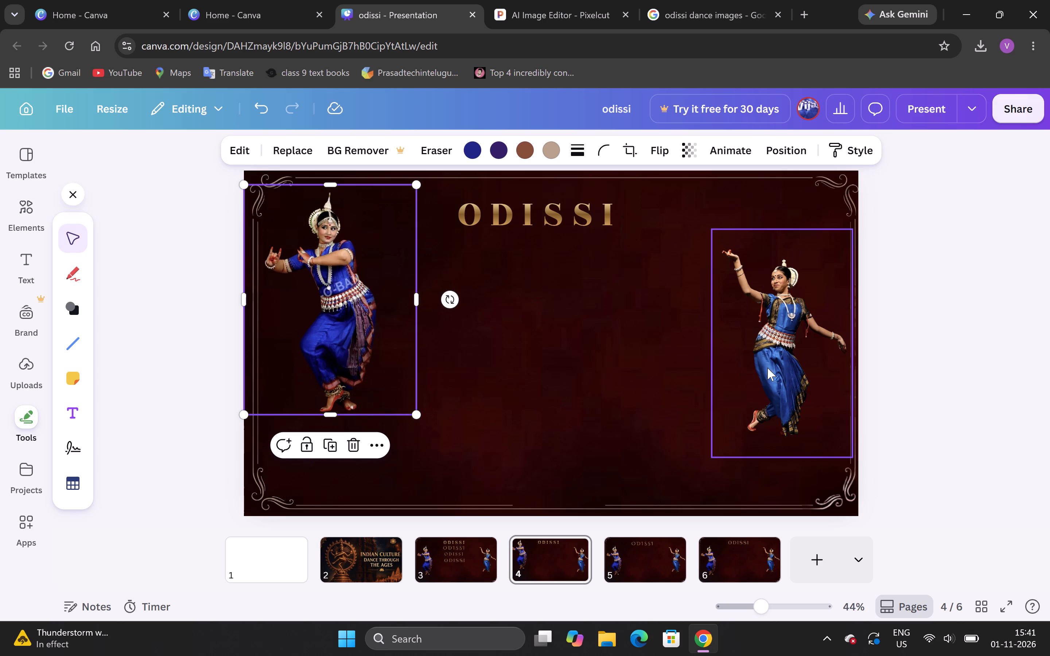
pyautogui.click(914, 351)
pyautogui.moveTo(790, 322); pyautogui.dragTo(796, 356)
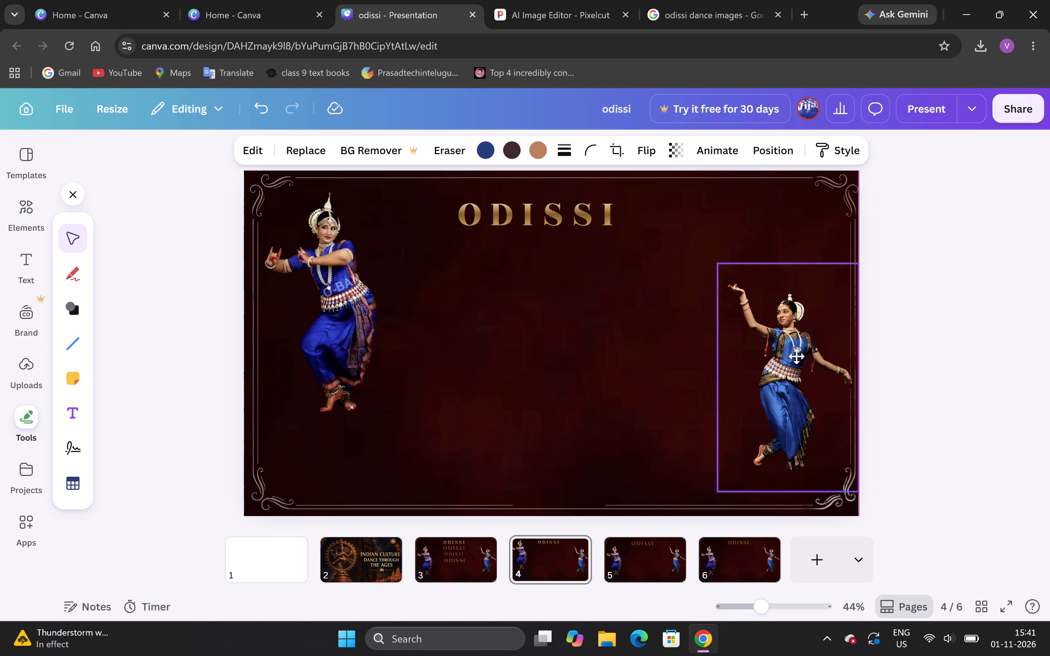
pyautogui.moveTo(796, 356); pyautogui.dragTo(811, 384)
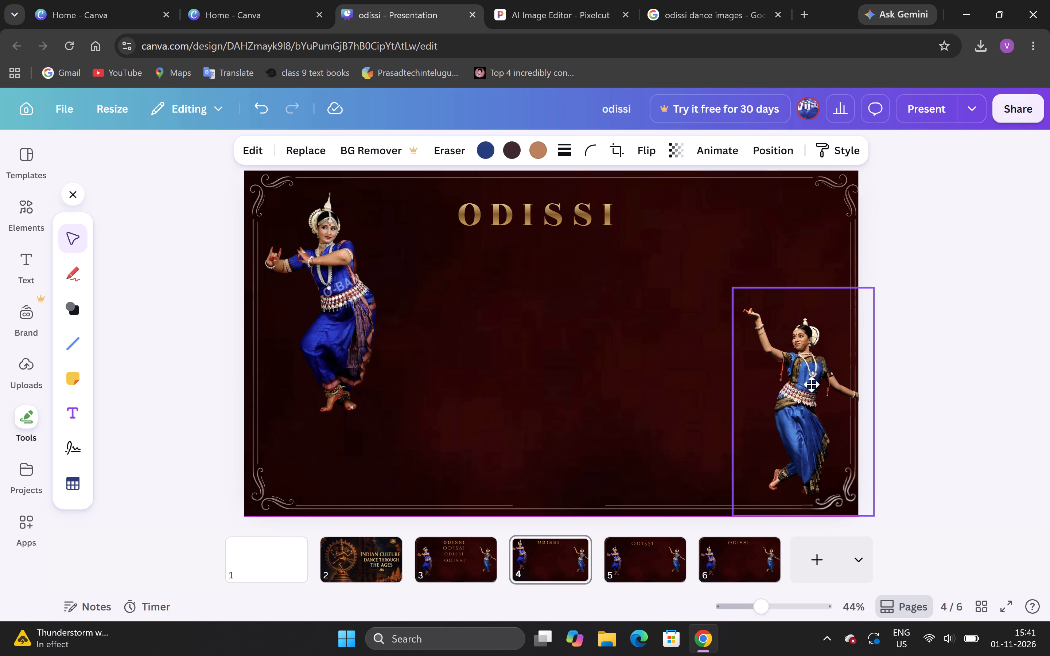
pyautogui.moveTo(811, 384); pyautogui.dragTo(808, 385)
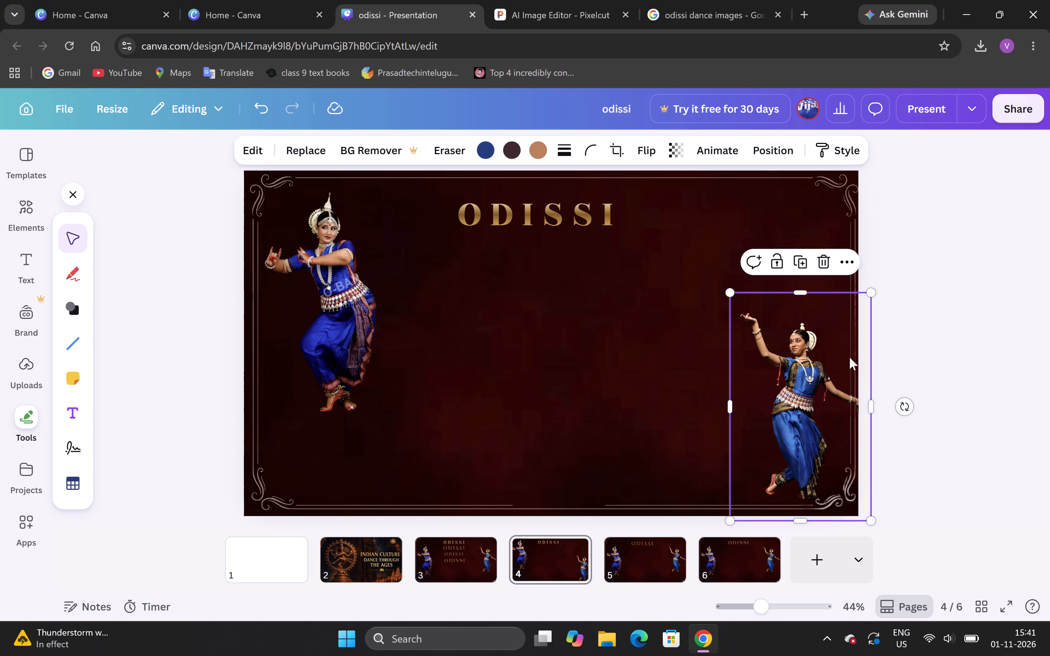
pyautogui.click(922, 305)
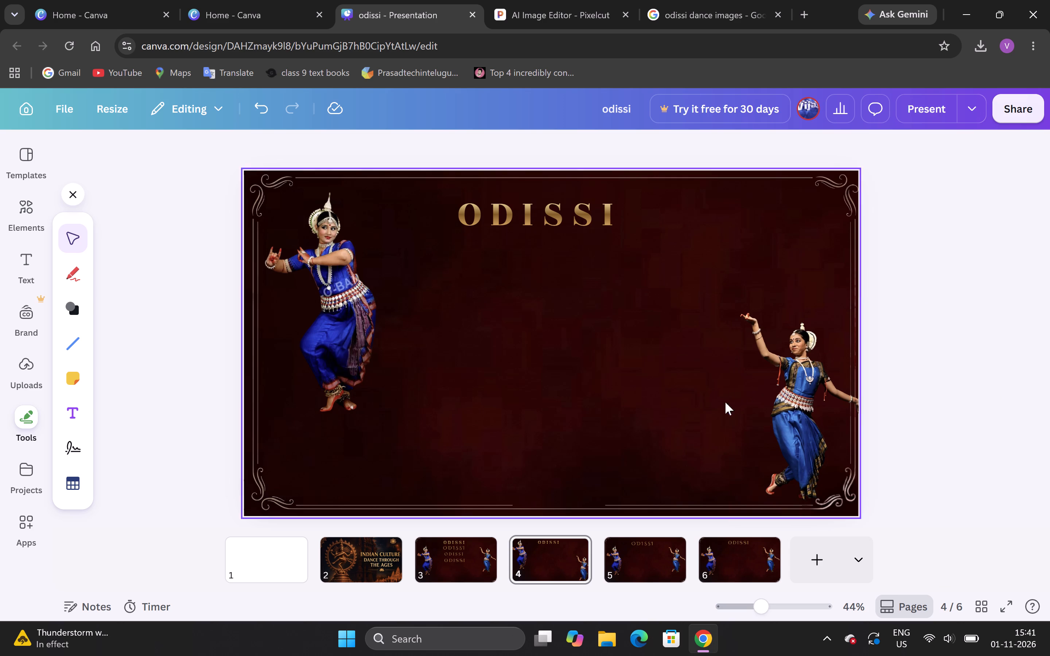
# On page 5, move the left dancer up into the upper corner and the right dancer down into the lower corner, and dismiss the WhatsApp notification.
pyautogui.click(747, 565)
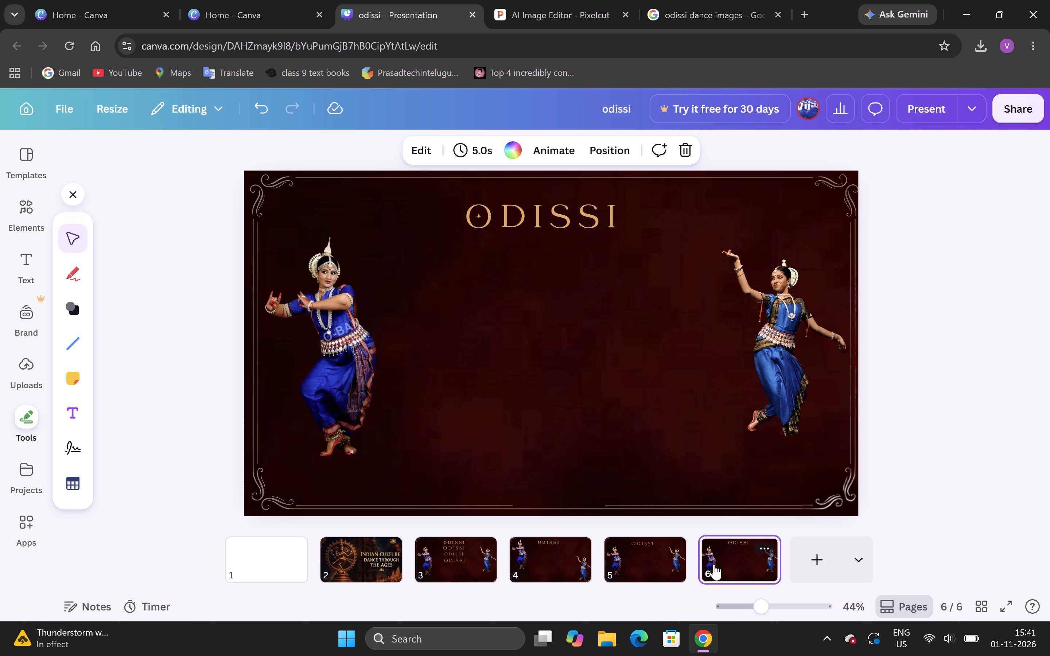
pyautogui.click(652, 569)
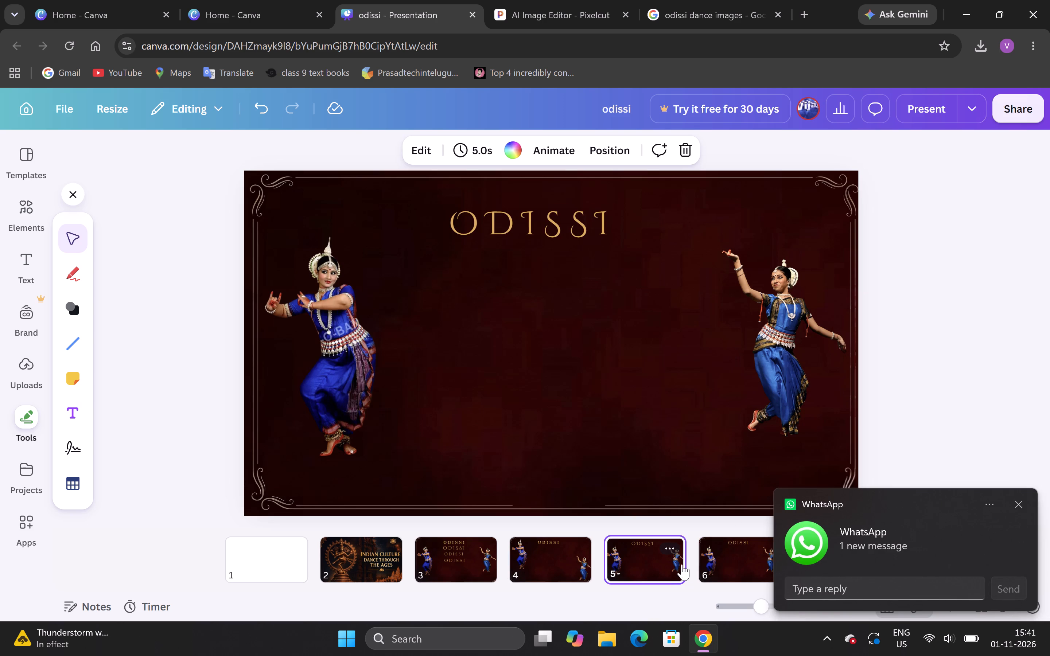
pyautogui.moveTo(350, 381); pyautogui.dragTo(340, 333)
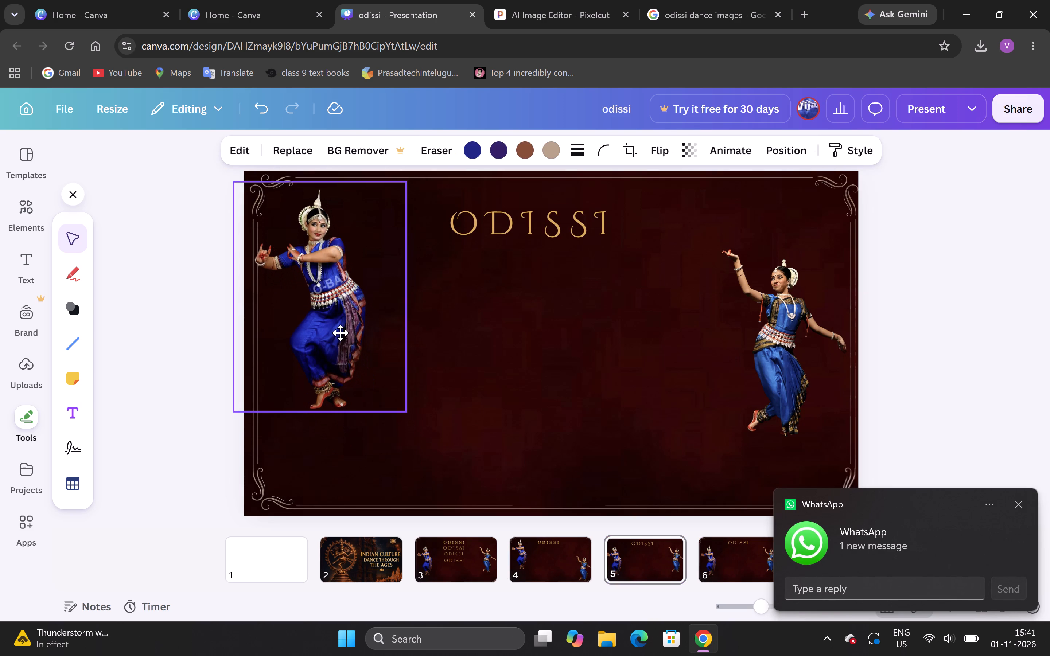
pyautogui.moveTo(340, 333); pyautogui.dragTo(344, 327)
pyautogui.moveTo(344, 327); pyautogui.dragTo(348, 327)
pyautogui.moveTo(779, 334); pyautogui.dragTo(800, 376)
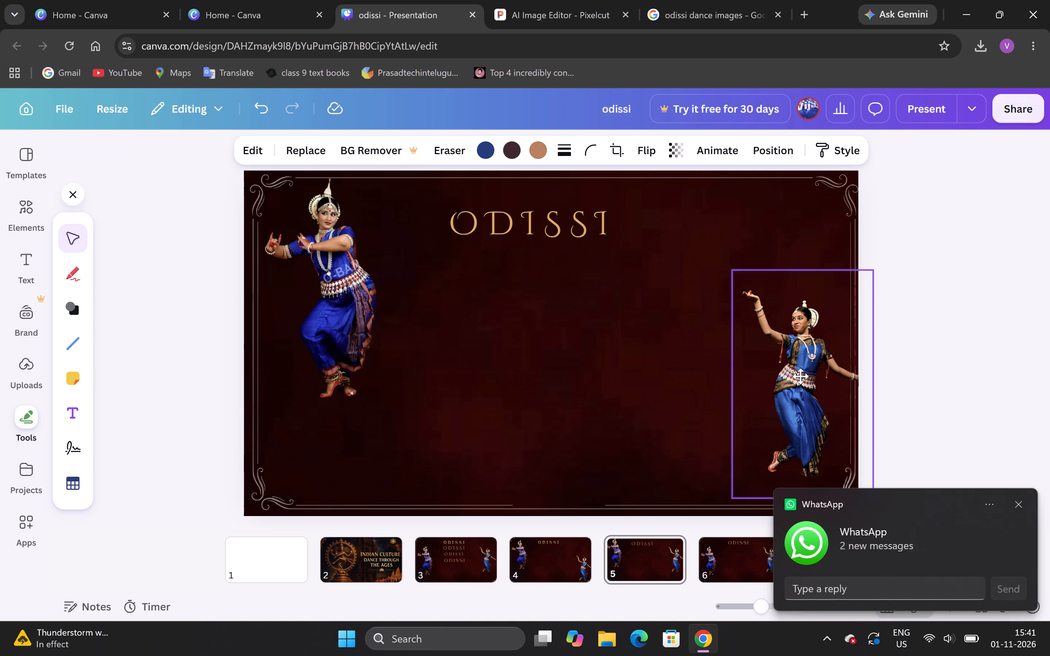
pyautogui.moveTo(800, 376); pyautogui.dragTo(802, 387)
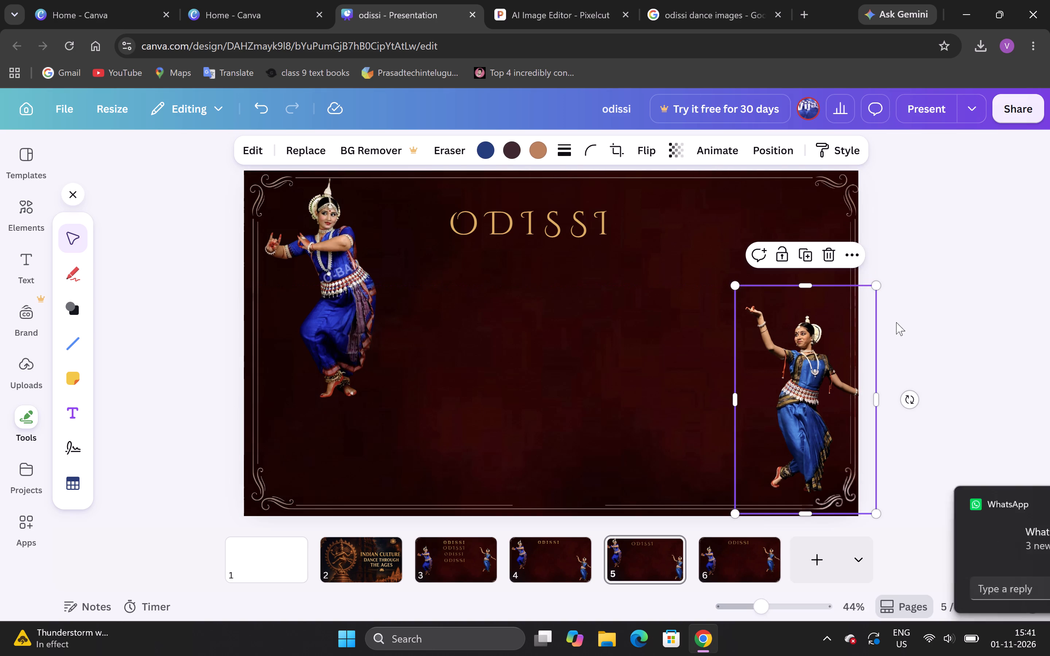
pyautogui.click(908, 320)
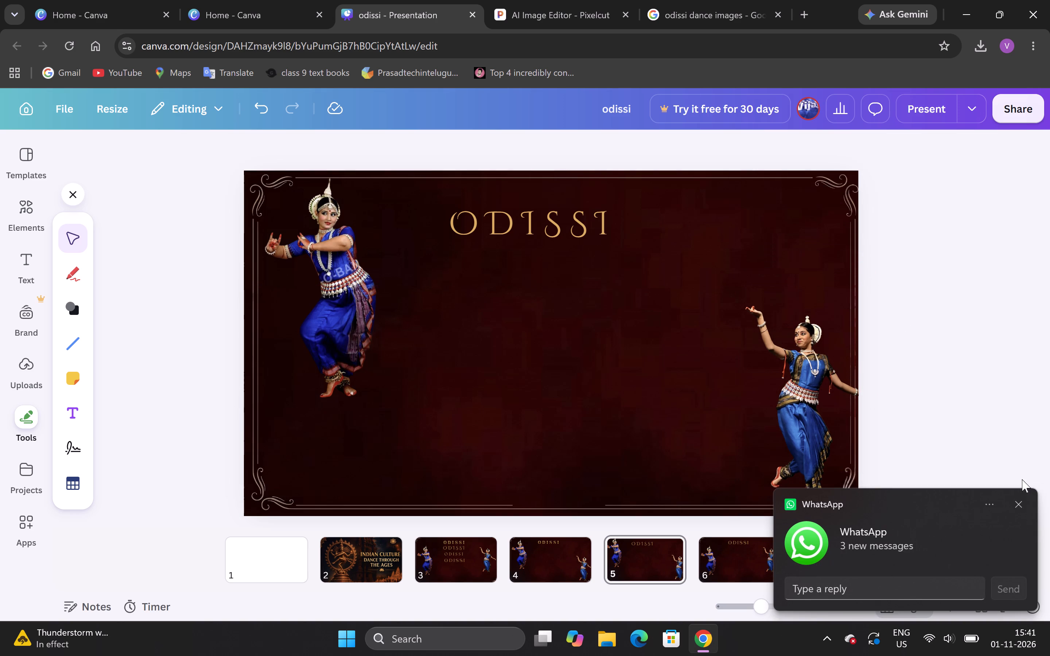
pyautogui.click(1016, 507)
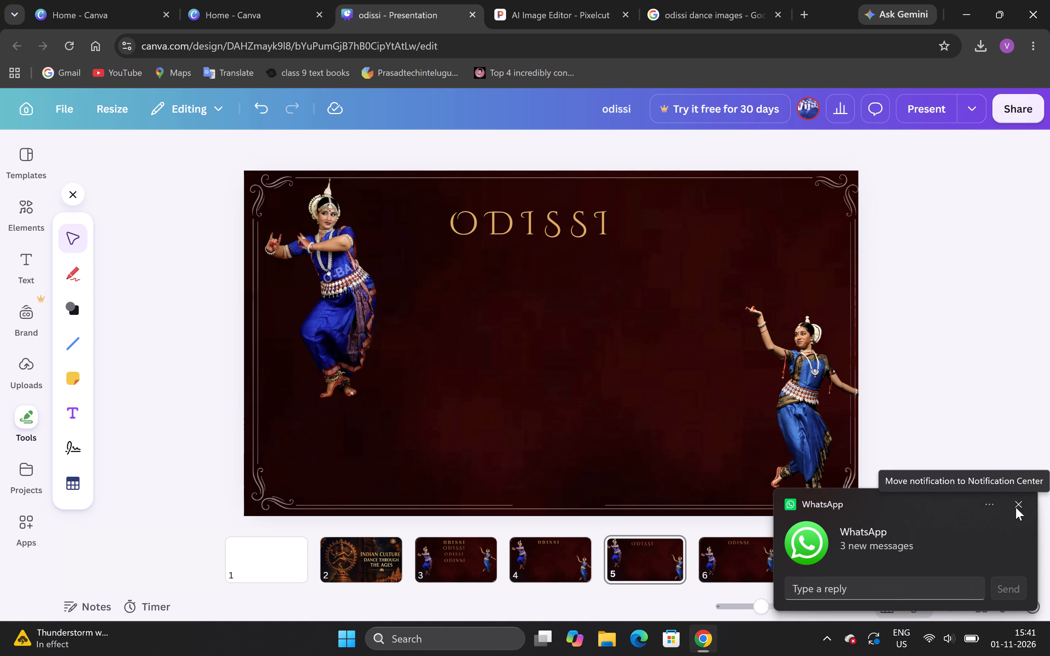
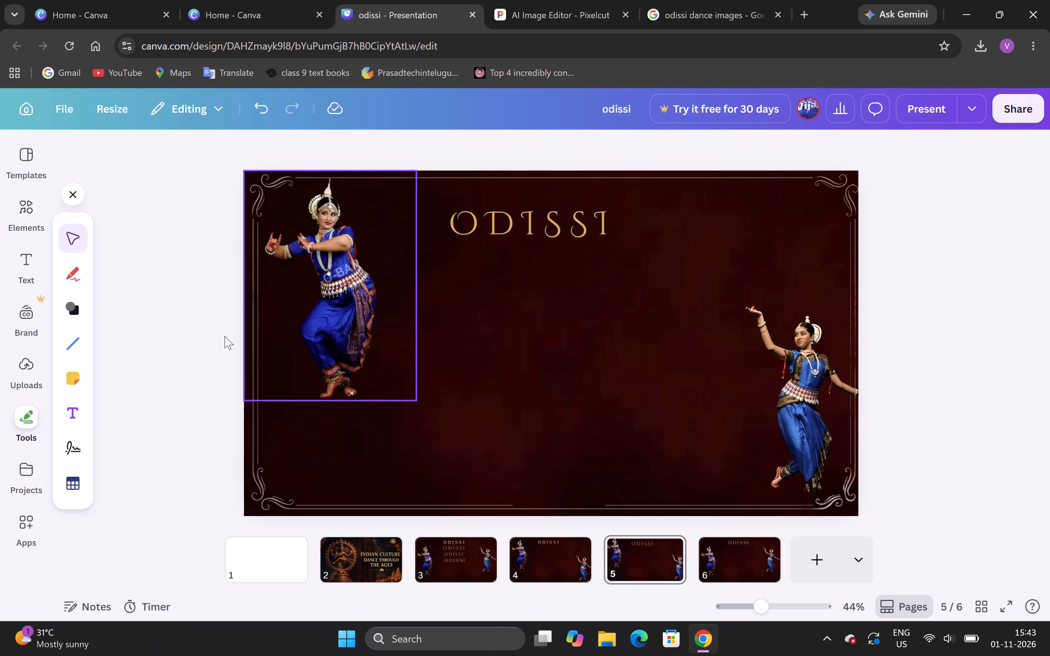
# On page 5, move the left dancer down into the lower corner and shift the right dancer slightly inward so her outstretched arm fits on the page.
pyautogui.moveTo(302, 268); pyautogui.dragTo(295, 362)
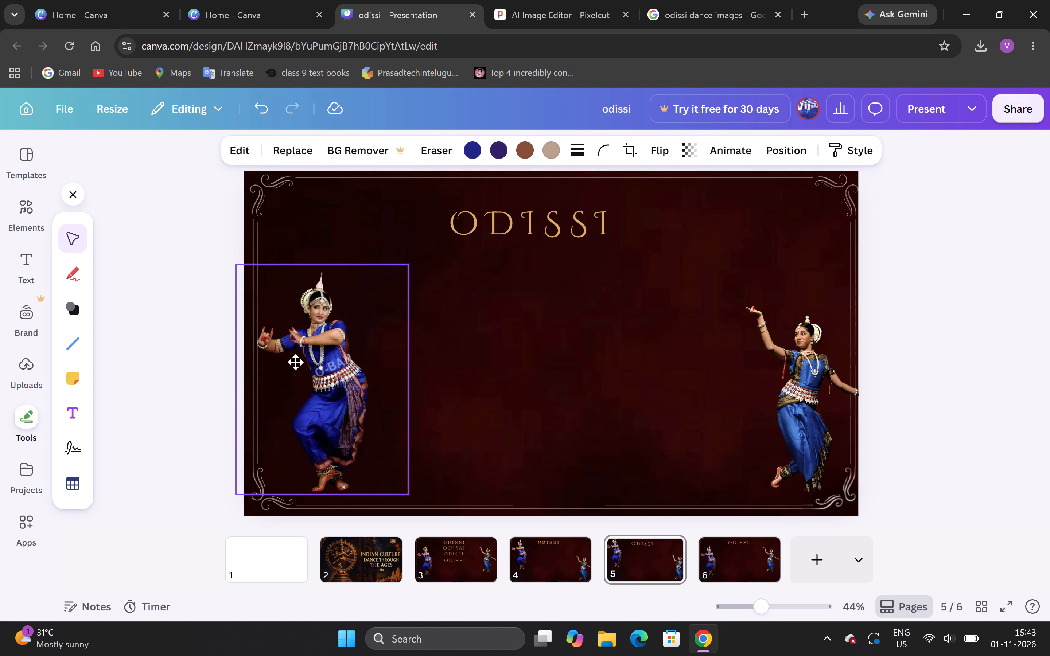
pyautogui.moveTo(295, 362); pyautogui.dragTo(296, 374)
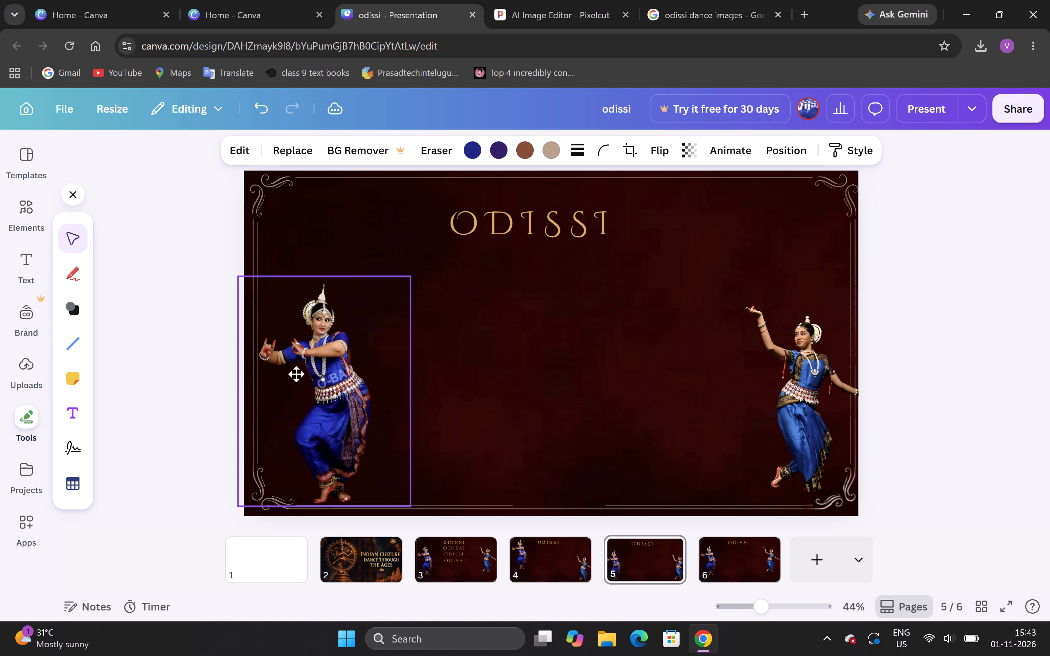
pyautogui.moveTo(296, 374); pyautogui.dragTo(296, 371)
pyautogui.click(179, 298)
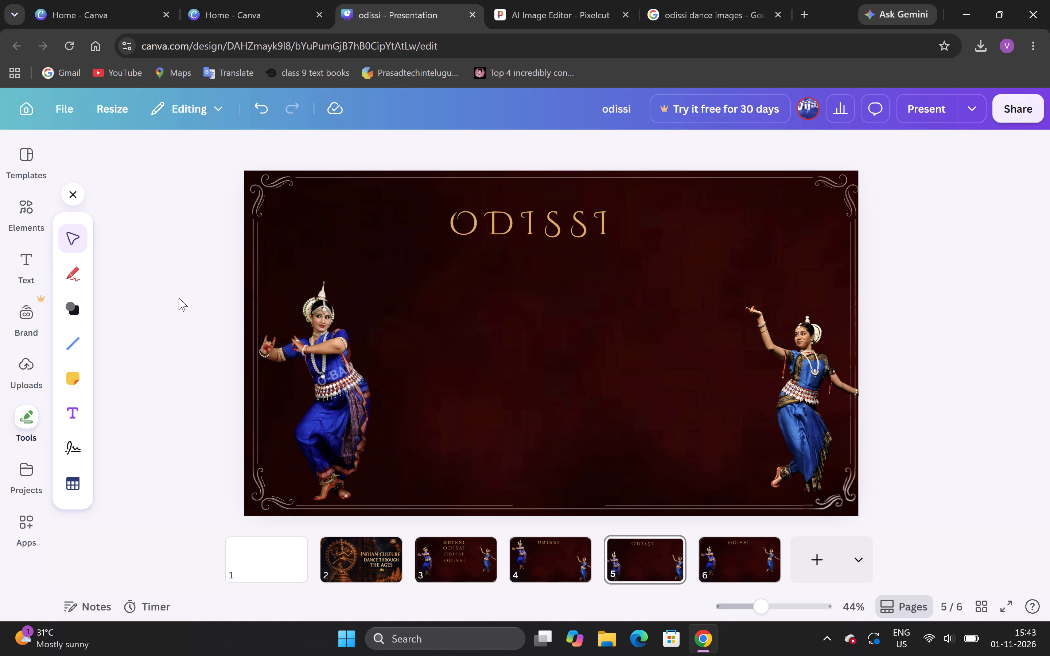
pyautogui.moveTo(807, 409); pyautogui.dragTo(821, 412)
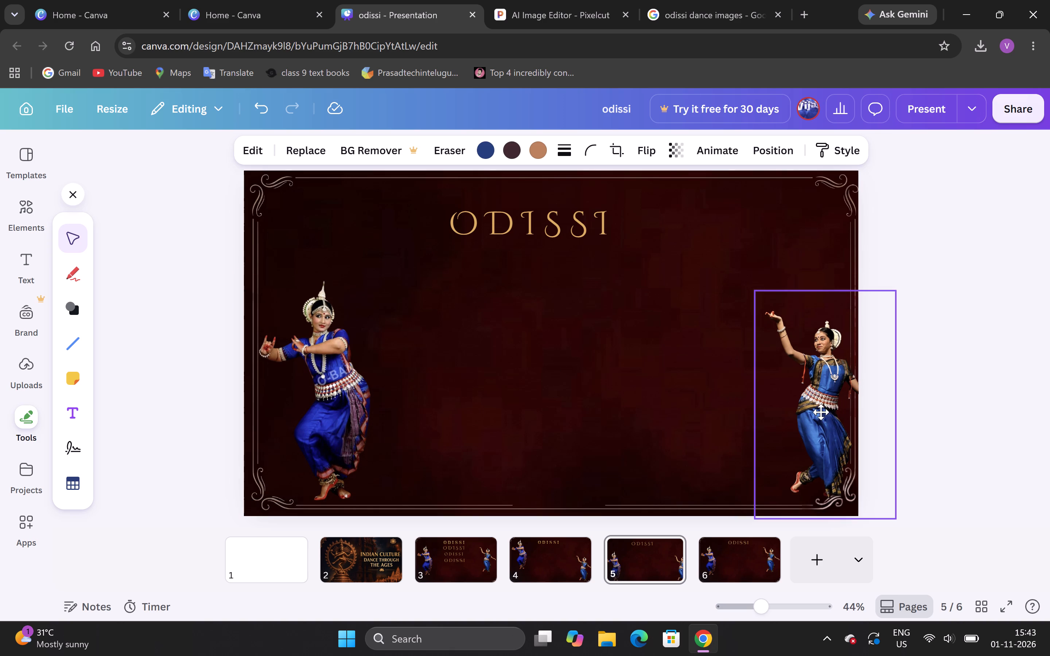
pyautogui.moveTo(821, 412); pyautogui.dragTo(778, 406)
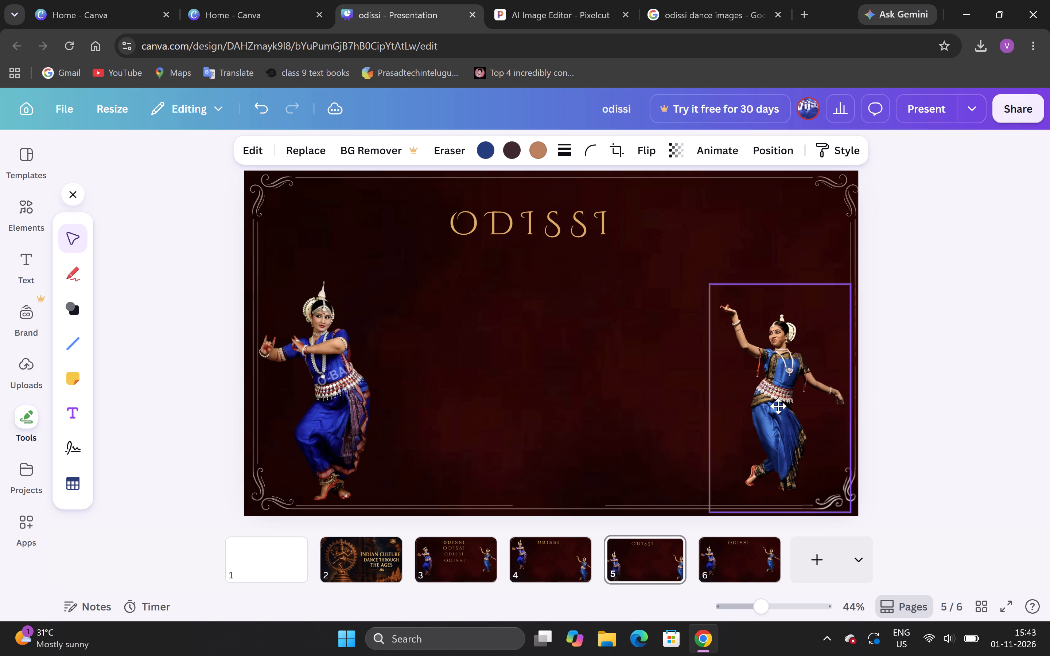
pyautogui.moveTo(778, 406); pyautogui.dragTo(789, 409)
pyautogui.click(682, 384)
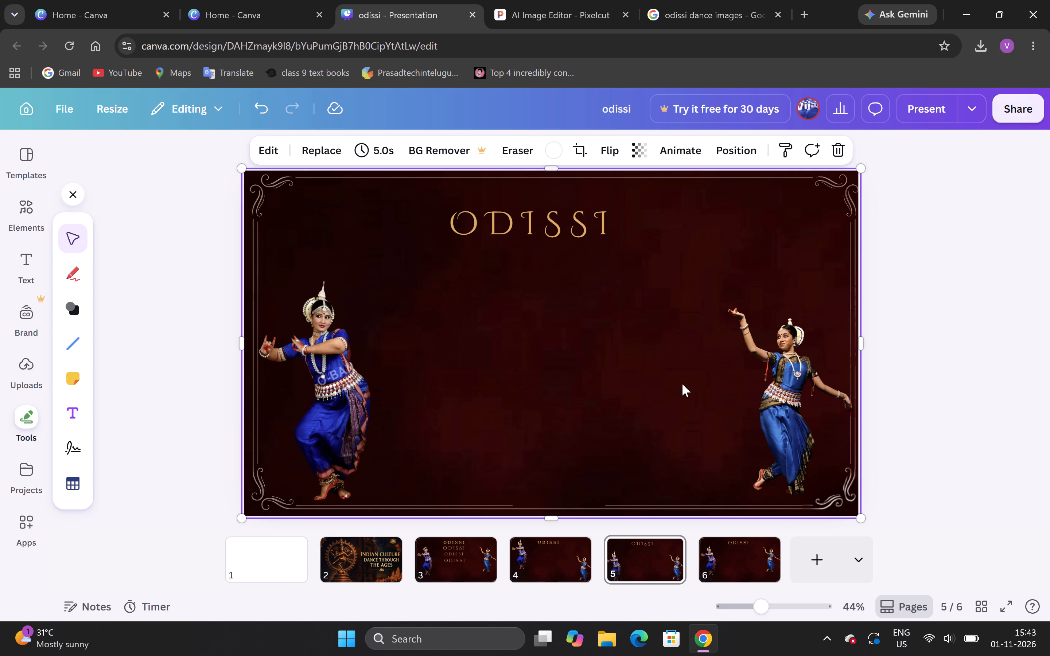
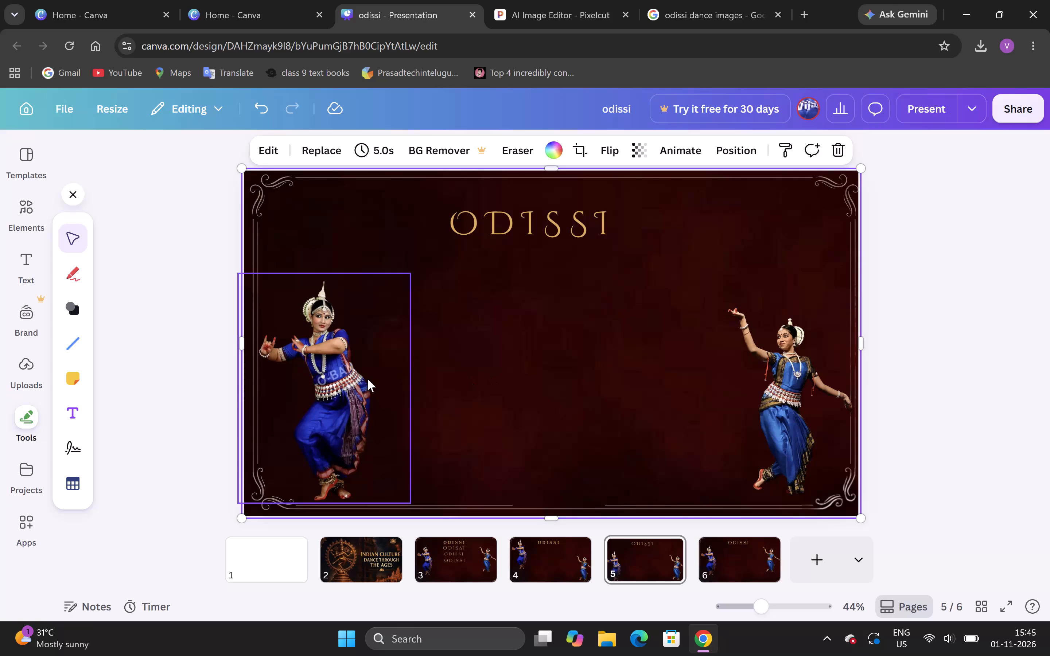
# On page 5, raise the left and right dancers to roughly matching heights, with their feet well above the page's bottom border.
pyautogui.moveTo(367, 379); pyautogui.dragTo(367, 360)
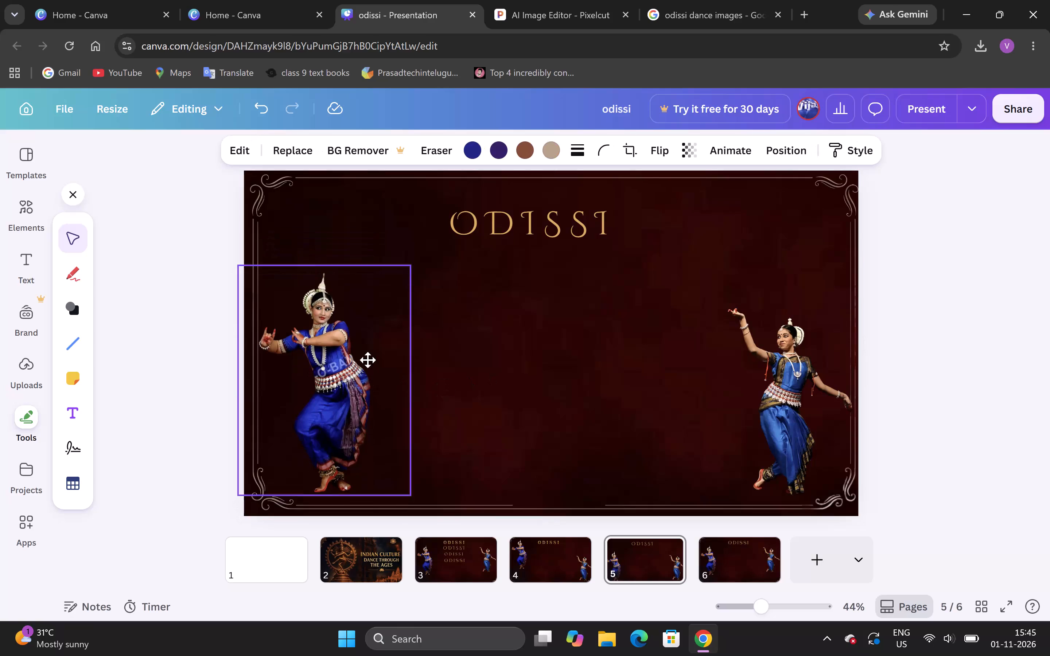
pyautogui.moveTo(367, 360); pyautogui.dragTo(371, 339)
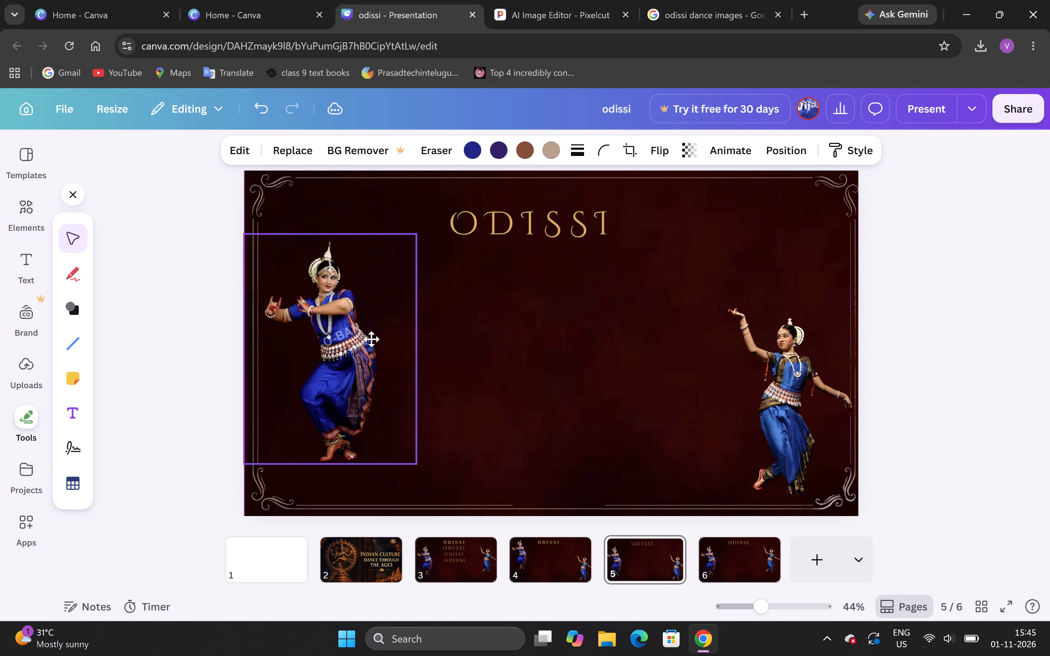
pyautogui.moveTo(371, 339); pyautogui.dragTo(369, 337)
pyautogui.click(504, 362)
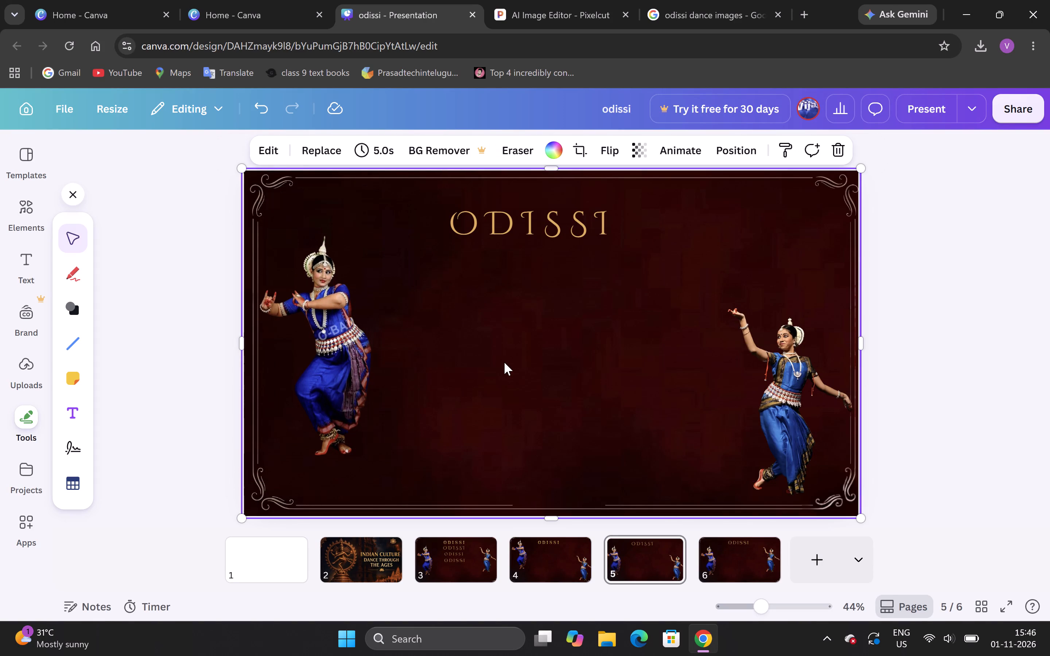
pyautogui.moveTo(771, 381); pyautogui.dragTo(769, 326)
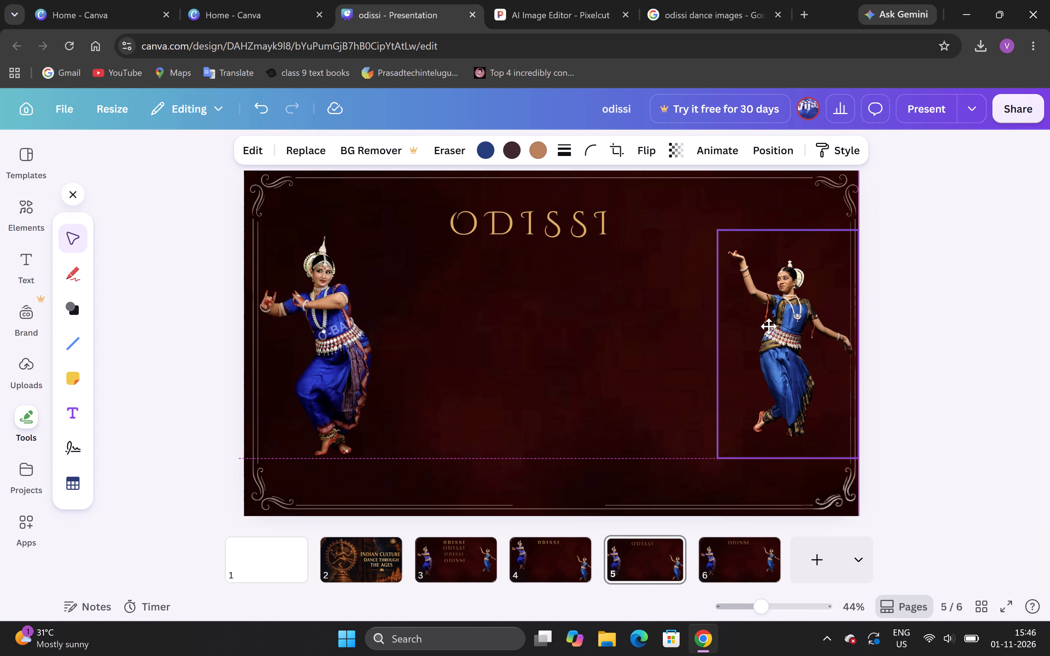
pyautogui.moveTo(769, 326); pyautogui.dragTo(767, 328)
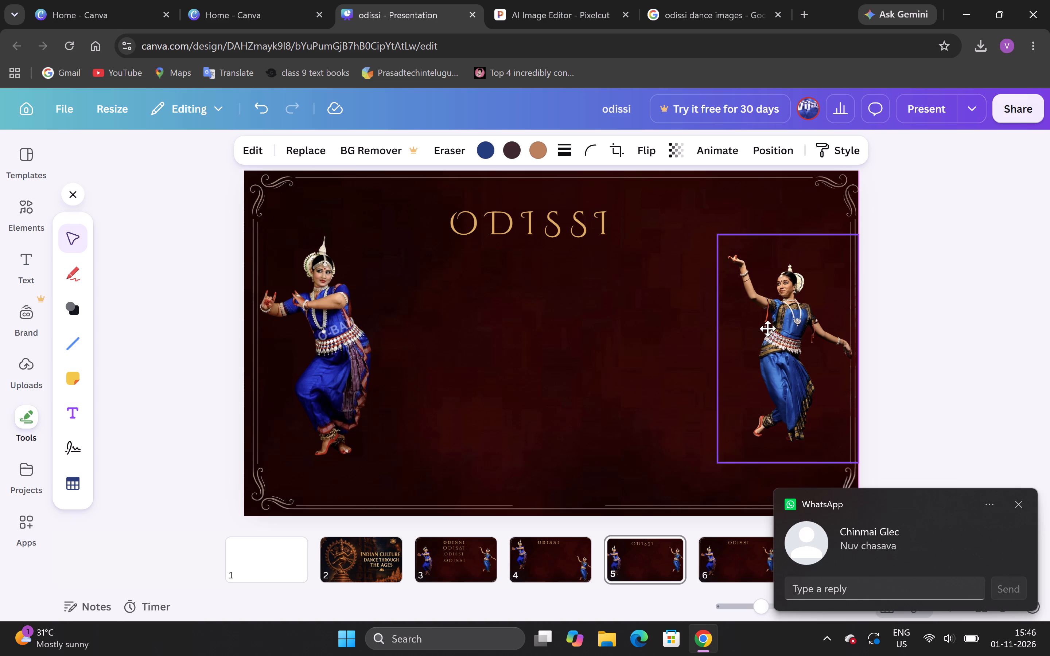
pyautogui.moveTo(767, 328); pyautogui.dragTo(768, 332)
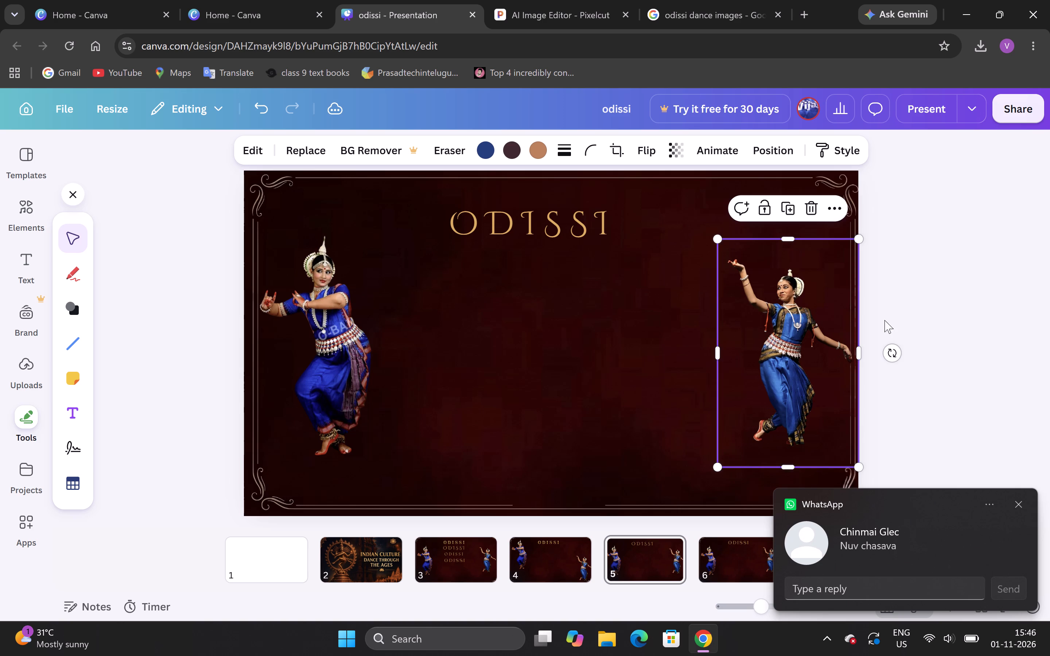
pyautogui.click(931, 312)
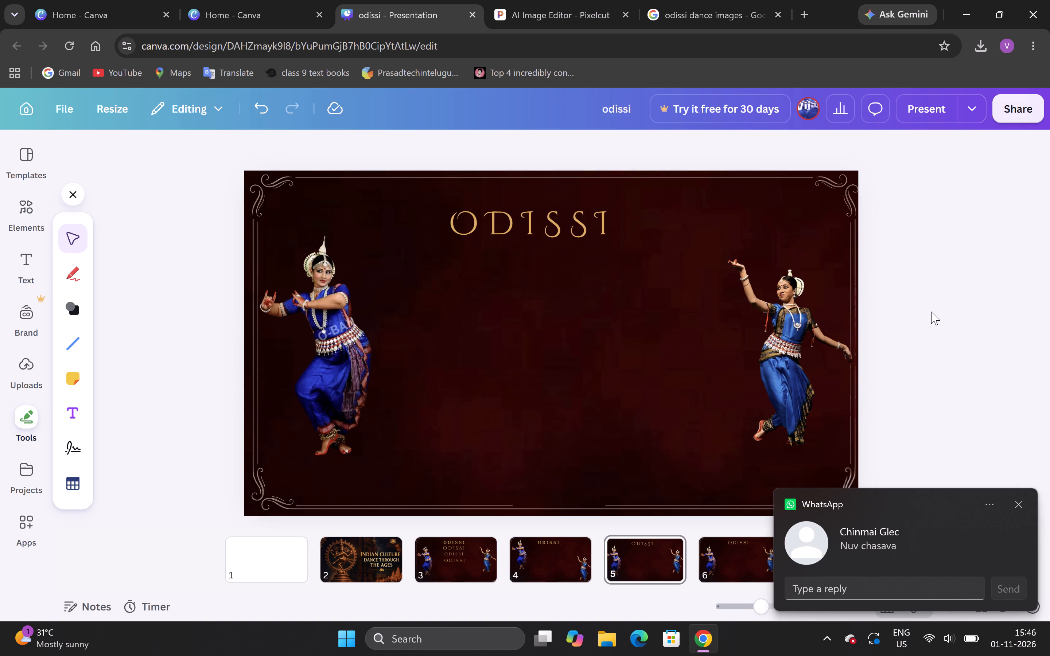
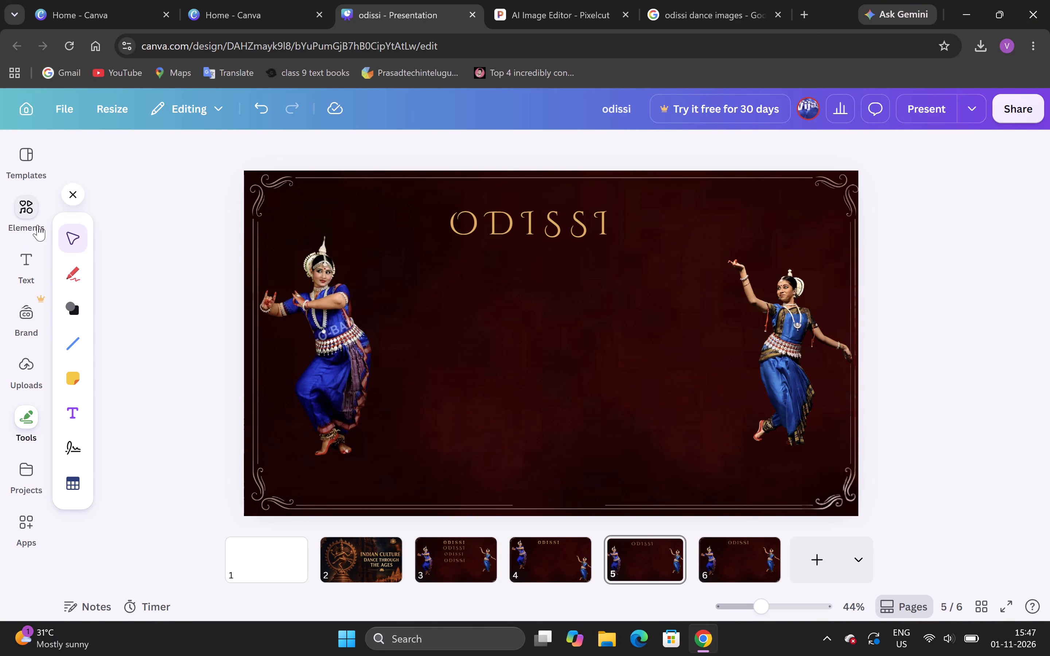
# Clear the CATCHY text search and browse the default text styles and font combinations for the Odissi page.
pyautogui.click(23, 277)
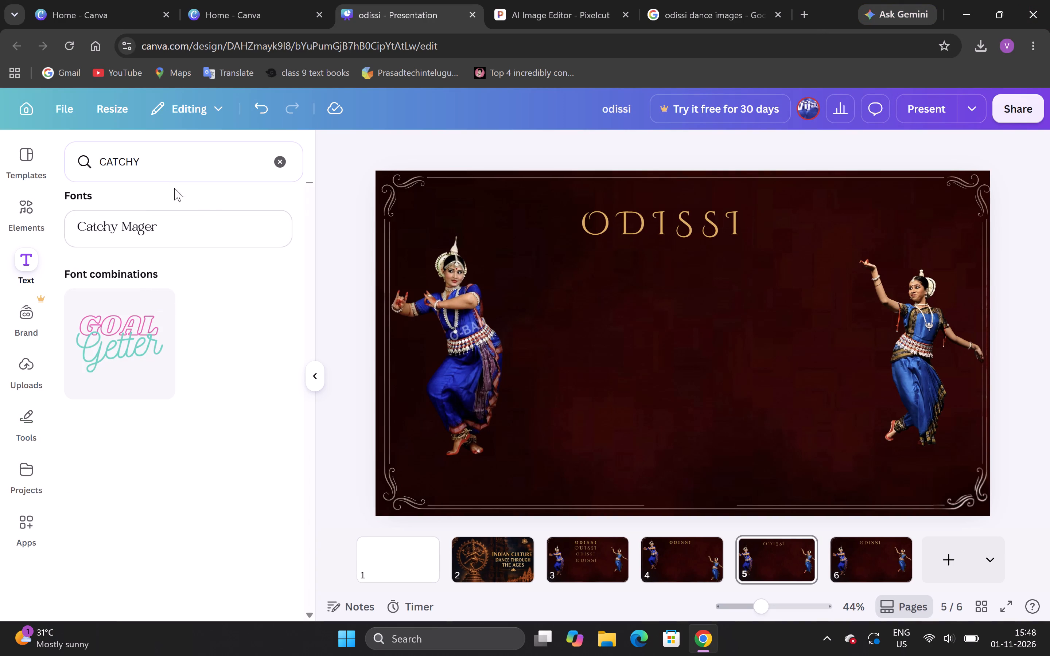
pyautogui.scroll(-4, 243, 194)
pyautogui.click(280, 169)
pyautogui.scroll(-2, 231, 408)
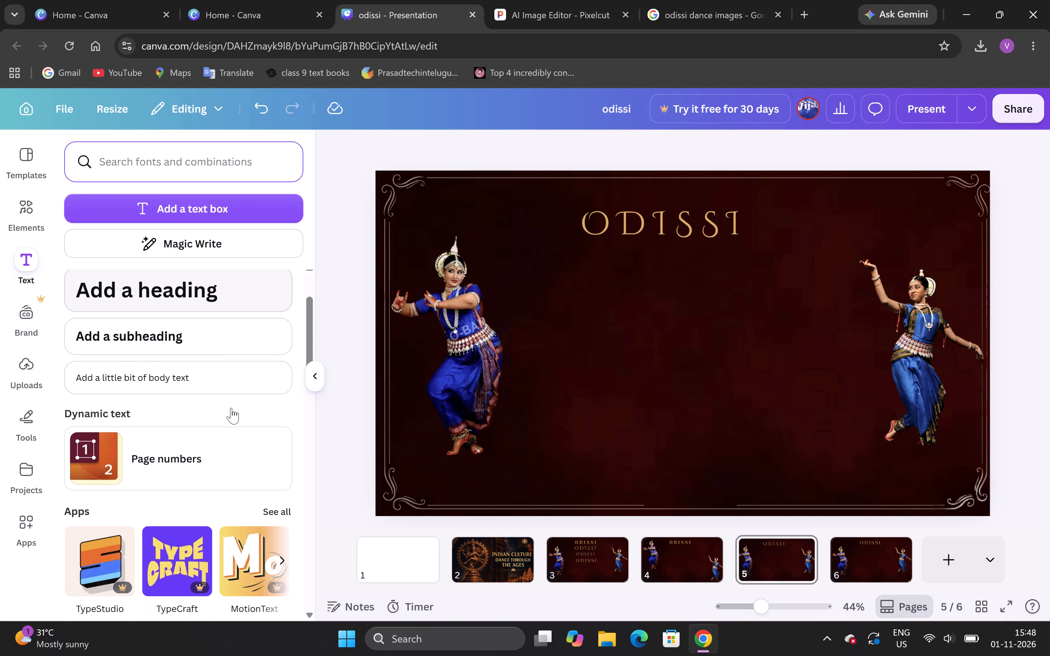
pyautogui.scroll(-3, 231, 408)
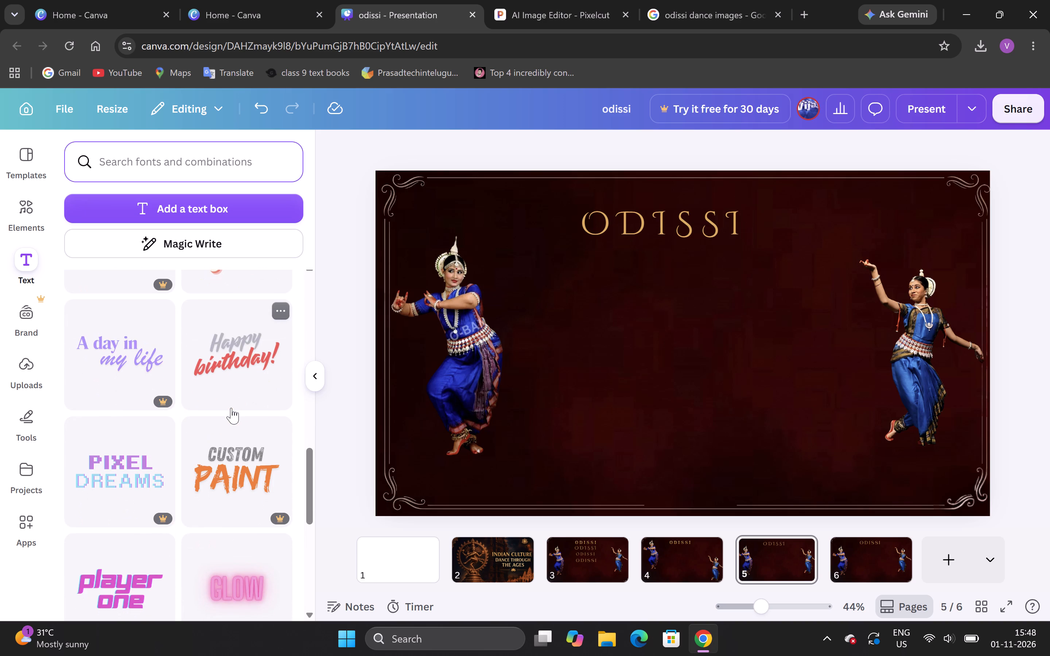
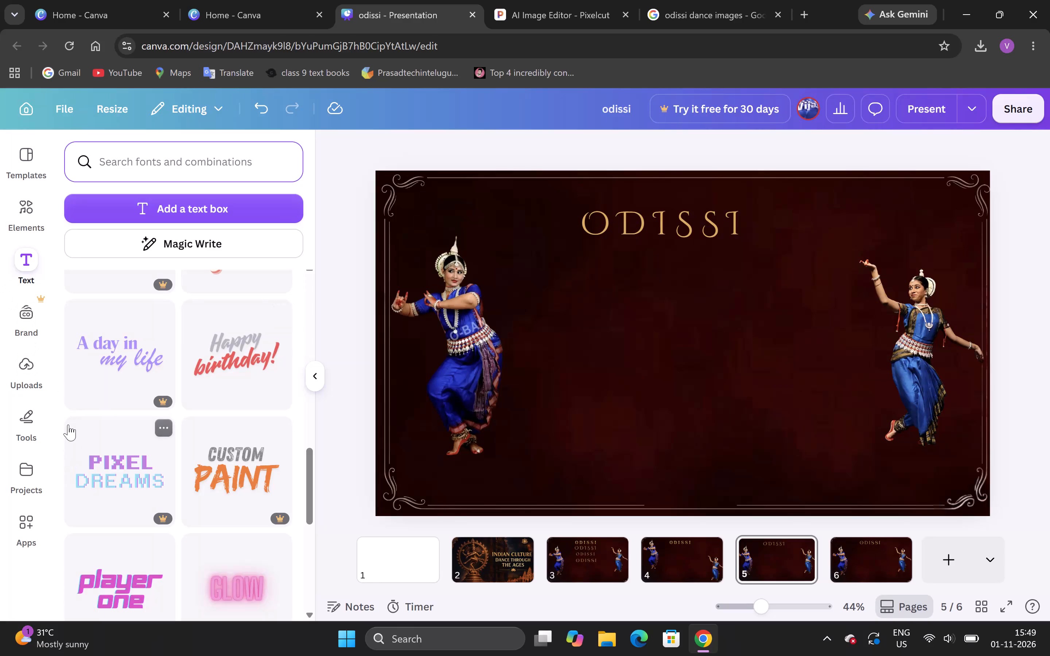
# Examine more of the default font combinations for a text style suited to the Odissi page.
pyautogui.scroll(-8, 68, 425)
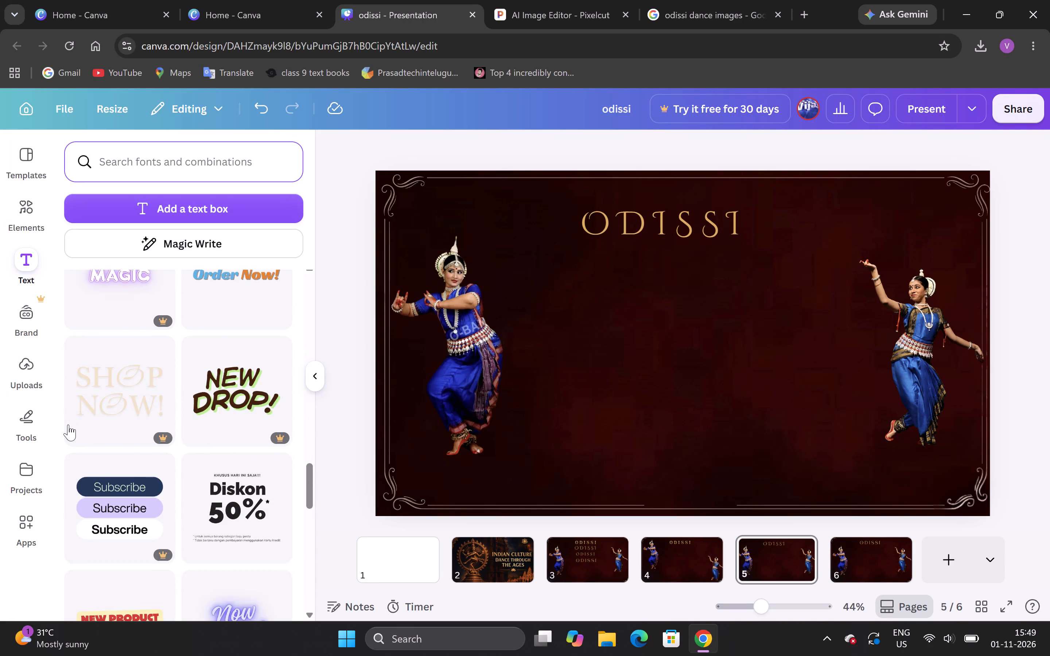
pyautogui.scroll(-6, 68, 425)
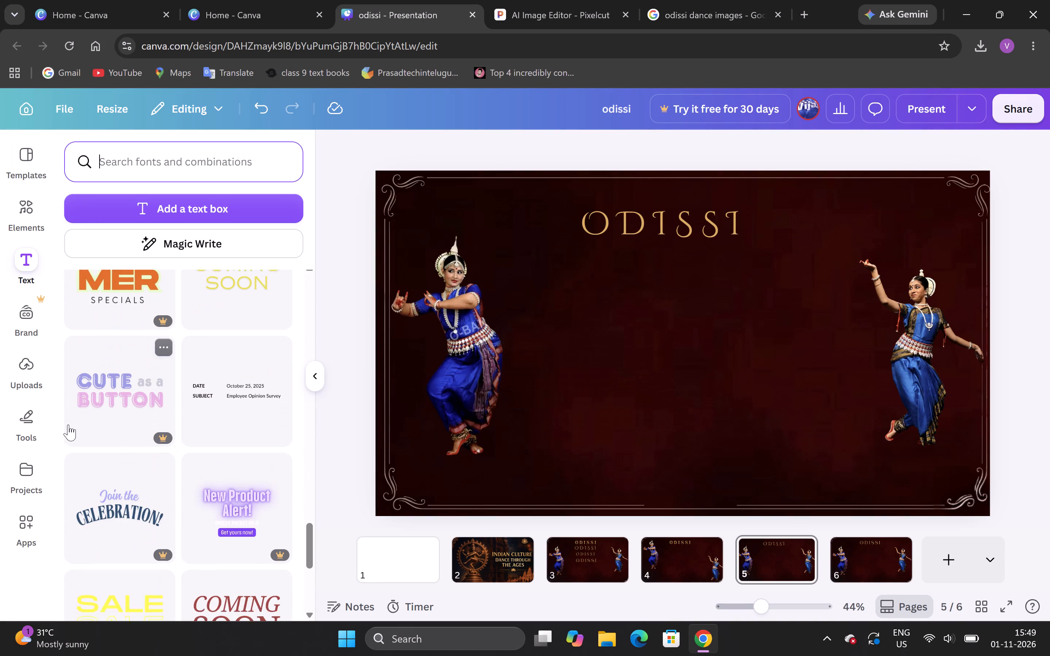
pyautogui.scroll(-4, 68, 425)
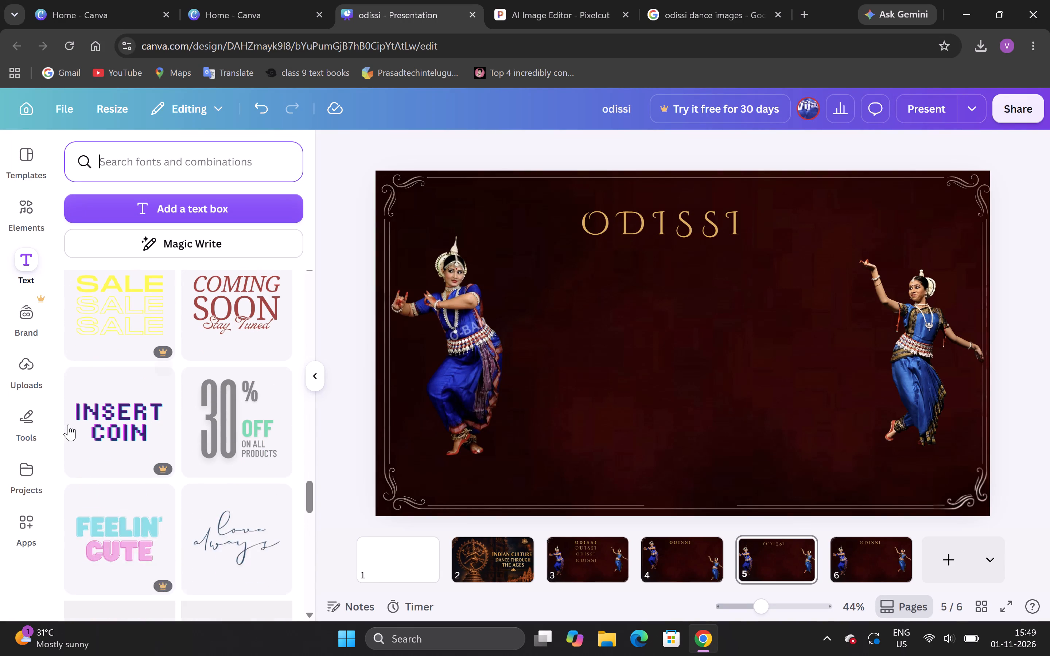
pyautogui.scroll(-3, 68, 425)
pyautogui.scroll(1, 68, 425)
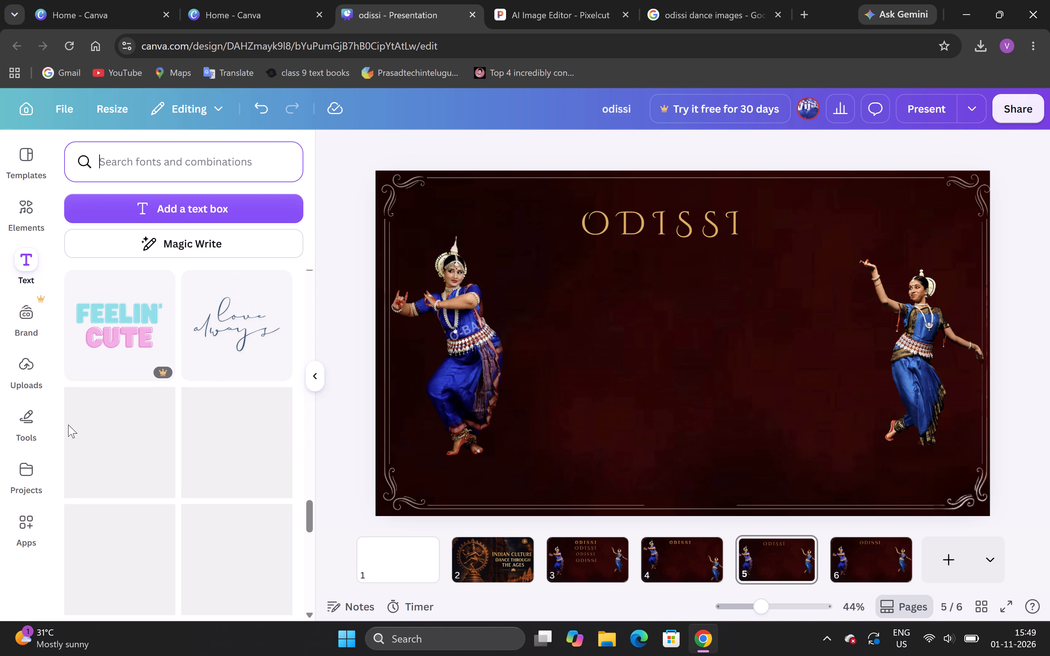
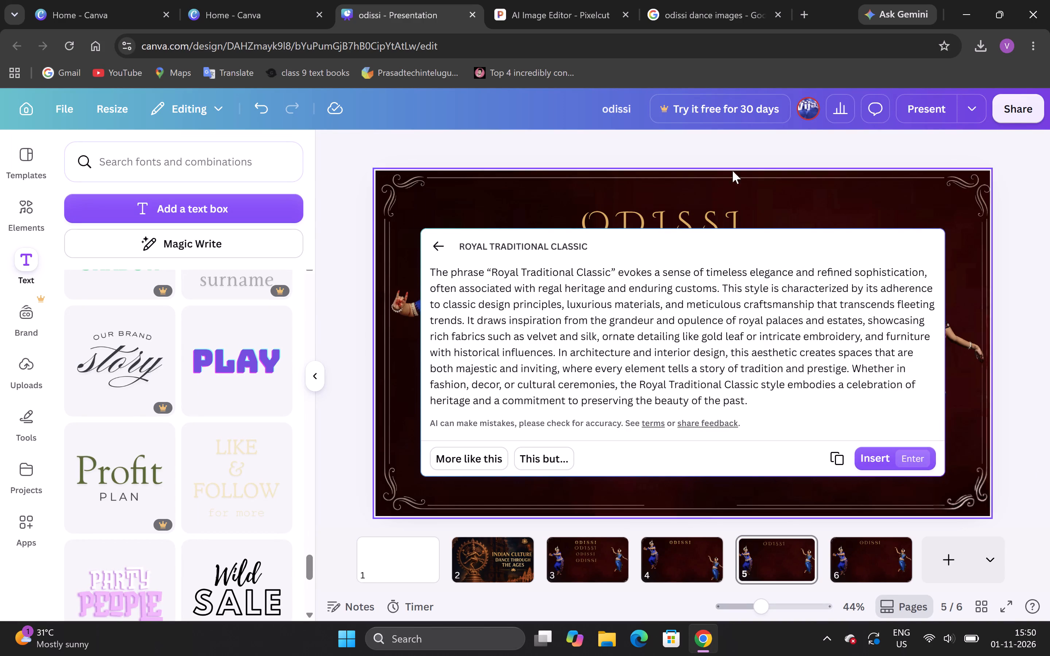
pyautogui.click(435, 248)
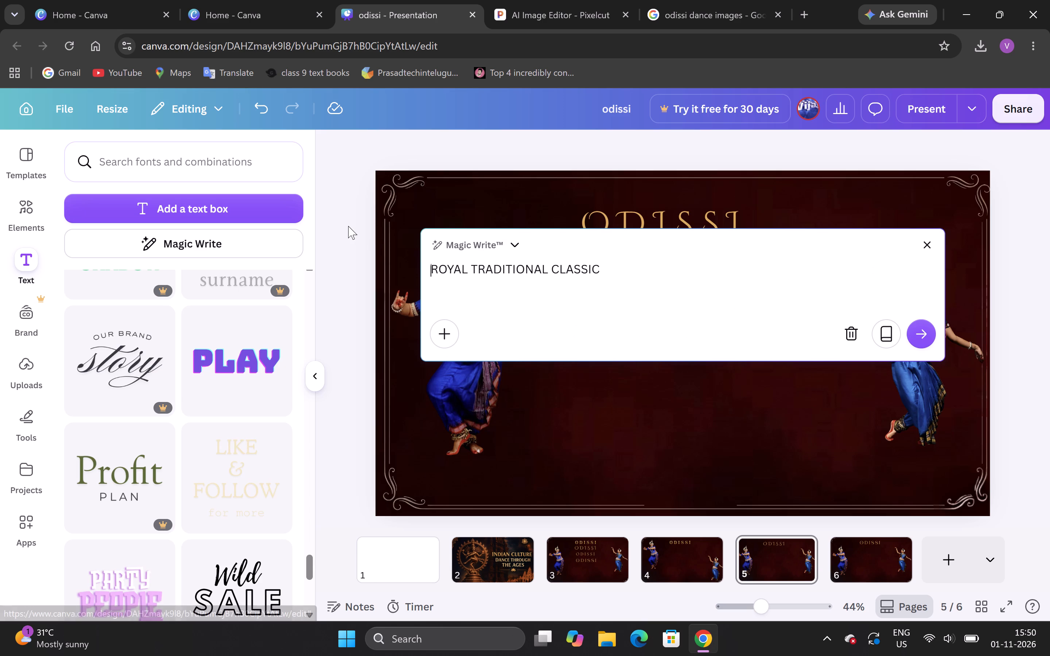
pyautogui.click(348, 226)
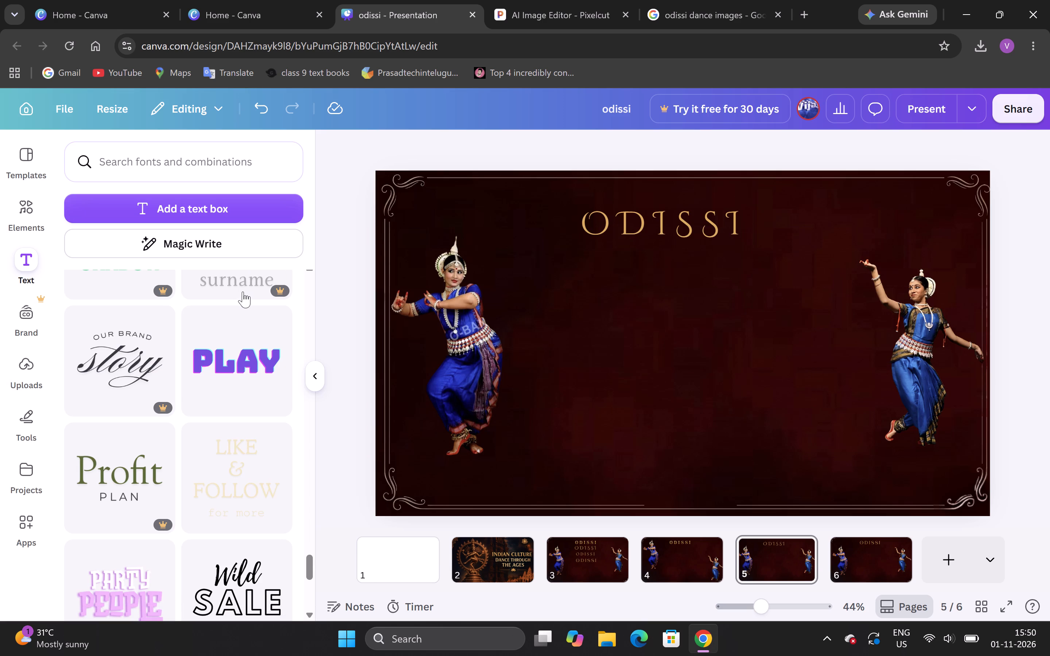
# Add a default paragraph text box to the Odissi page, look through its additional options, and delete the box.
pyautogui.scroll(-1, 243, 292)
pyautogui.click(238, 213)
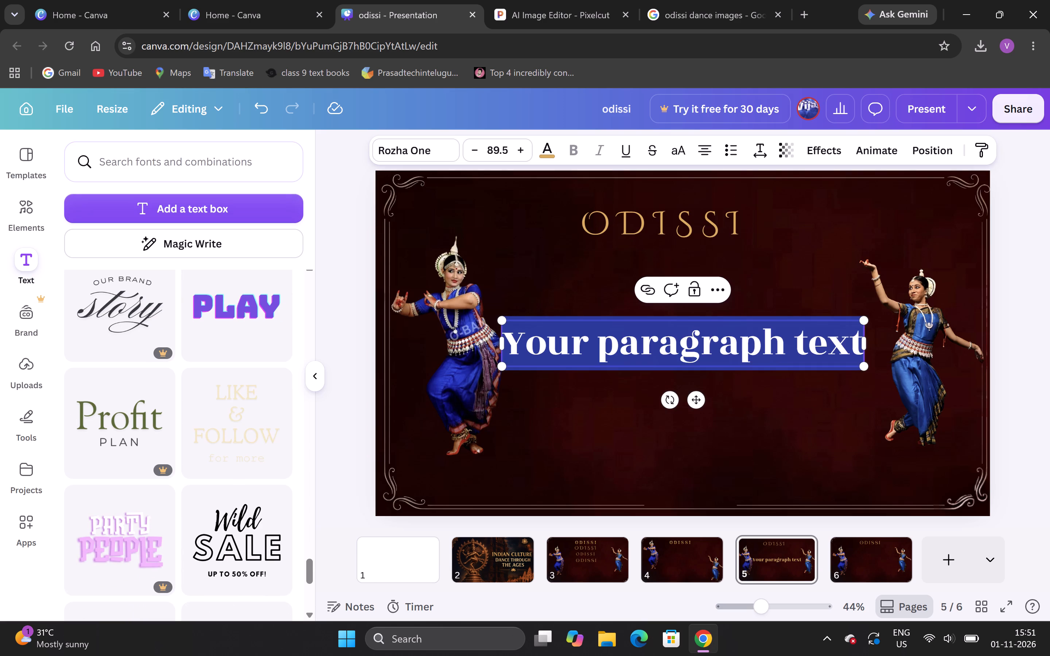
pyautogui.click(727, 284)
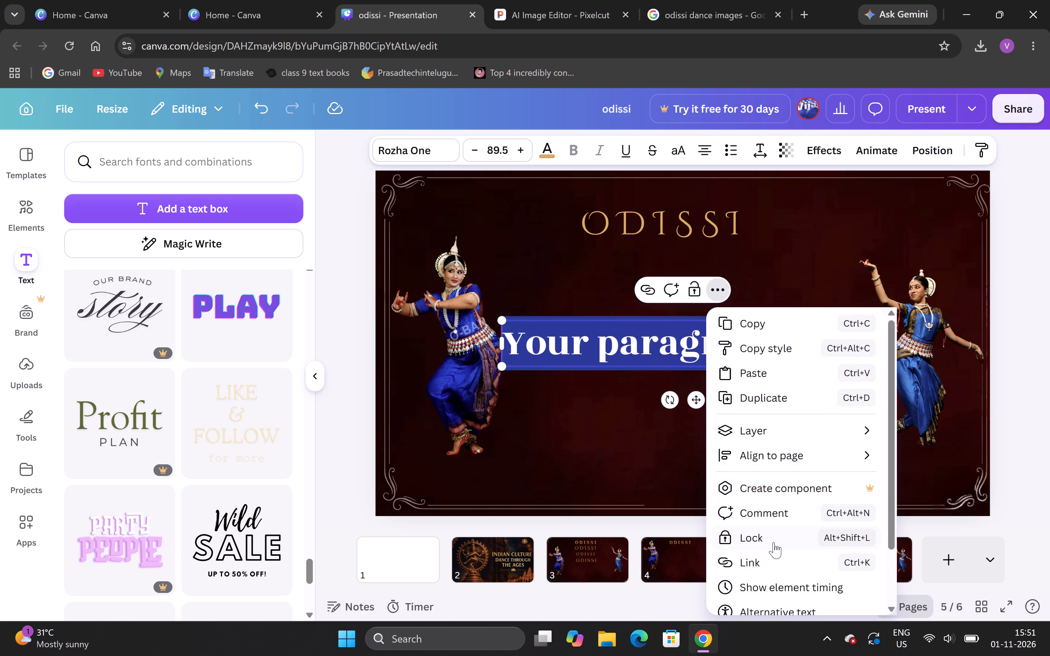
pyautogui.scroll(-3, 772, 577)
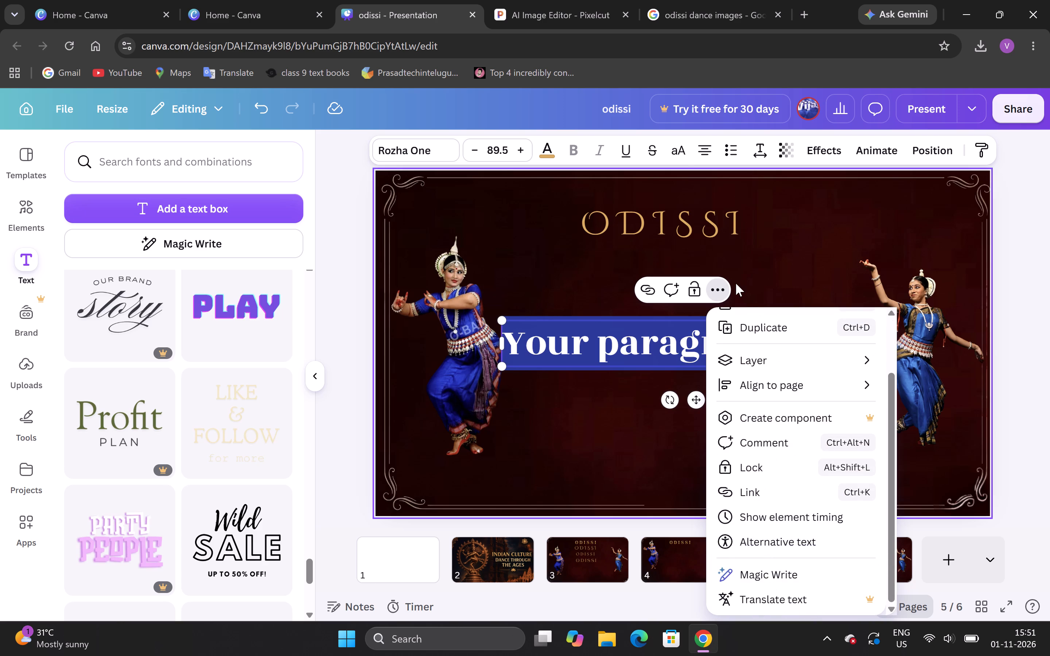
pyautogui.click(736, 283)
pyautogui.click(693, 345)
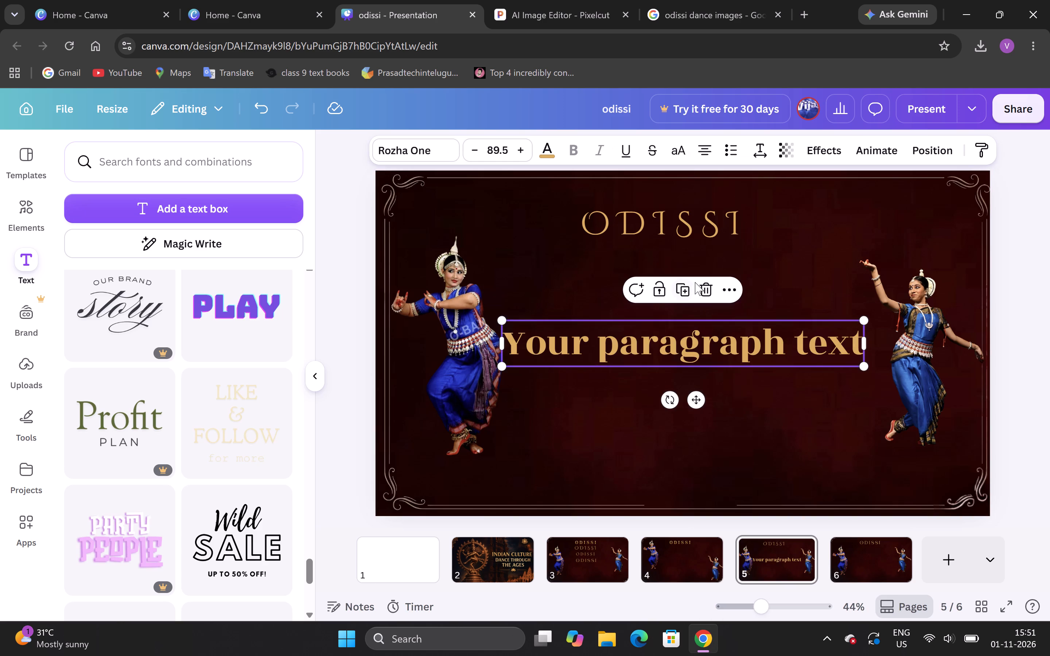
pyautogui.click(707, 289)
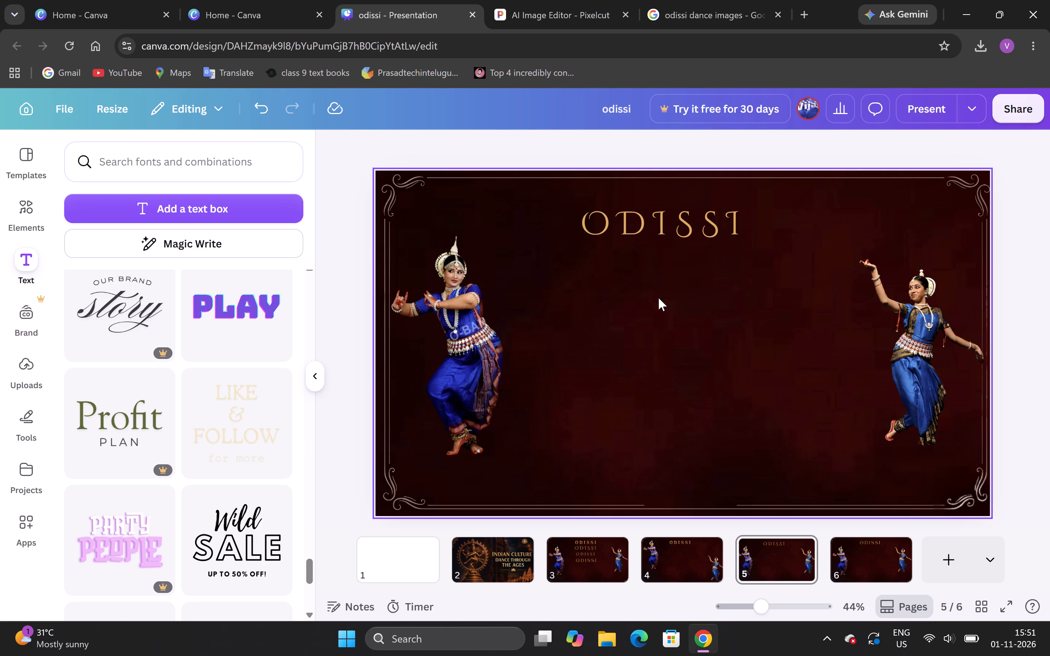
# Move the ODISSI title on page 5 down to the middle of the page, between the two dancers.
pyautogui.moveTo(639, 212); pyautogui.dragTo(643, 317)
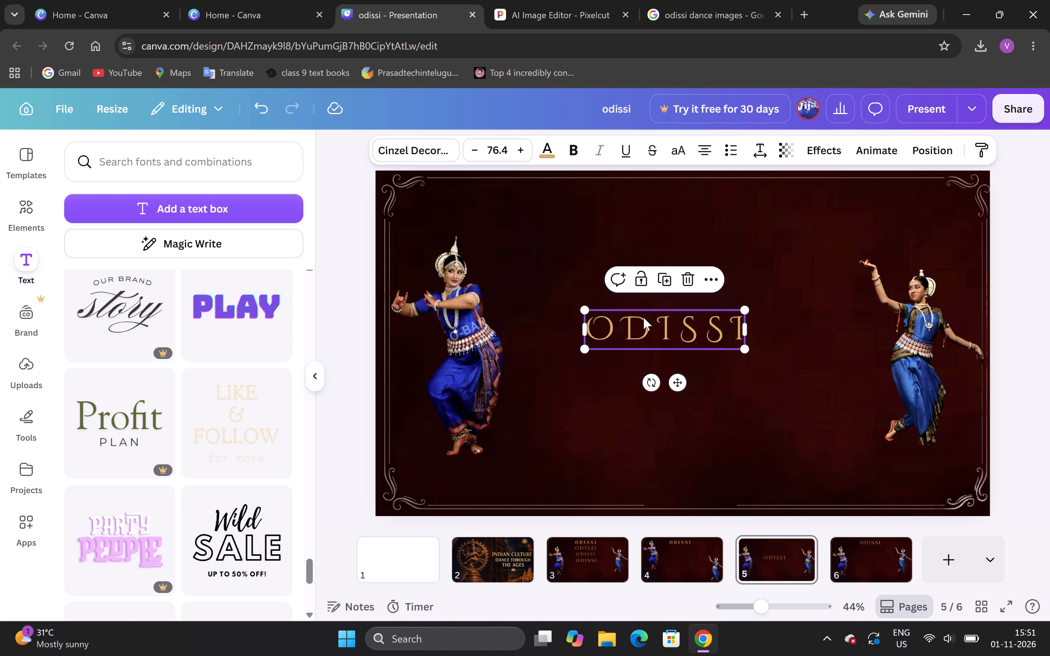
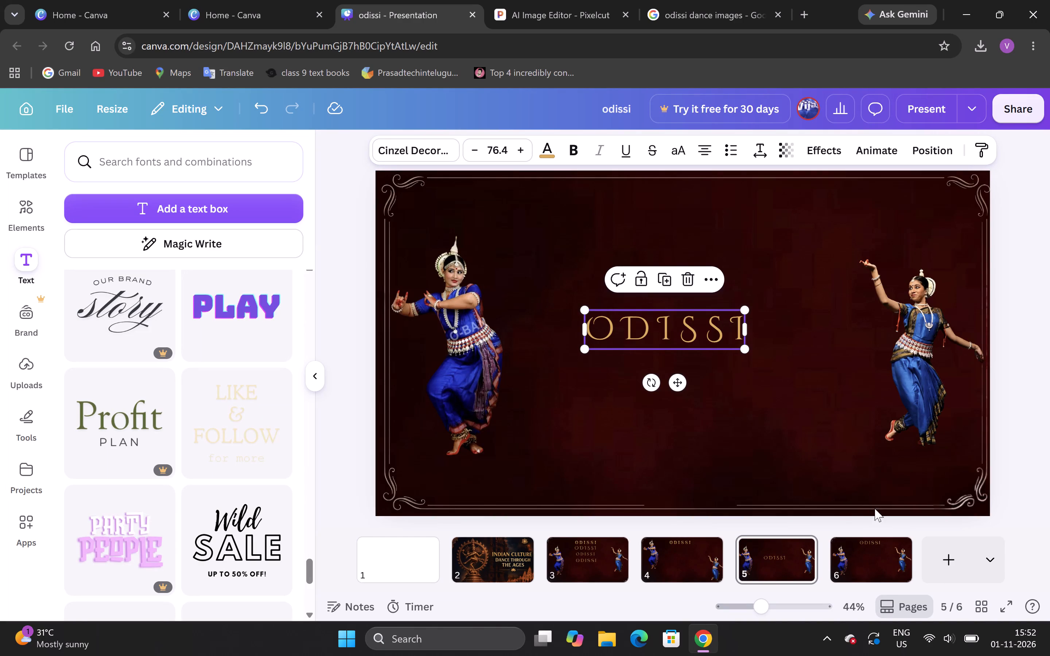
# Delete the ODISSI title from page 5.
pyautogui.click(684, 283)
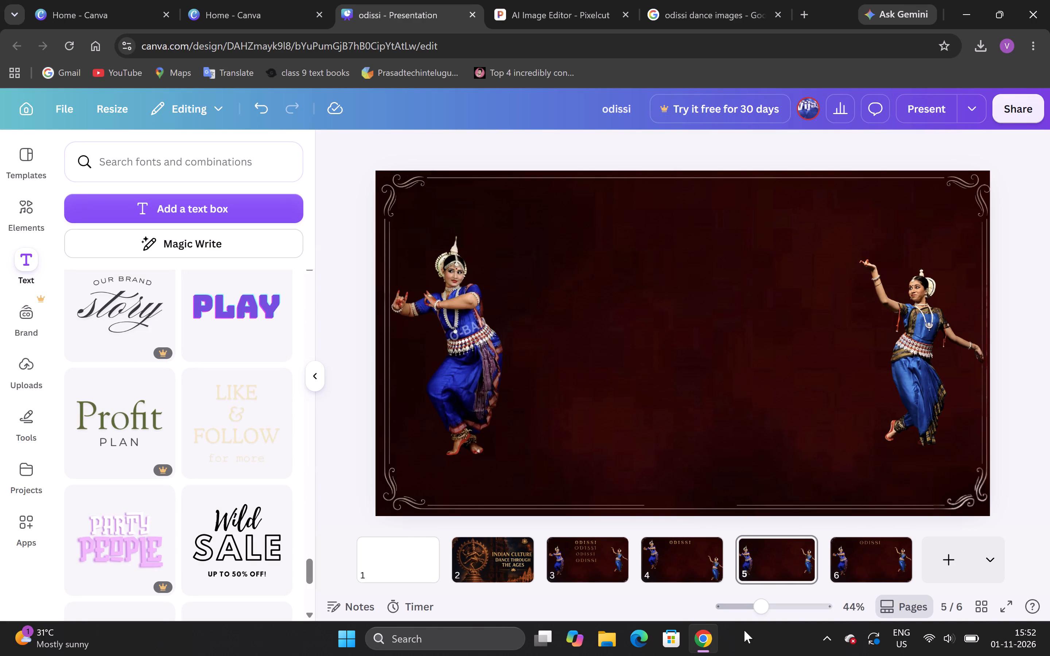
# Compare the Odissi slide versions on pages 4, 5 and 6.
pyautogui.click(665, 554)
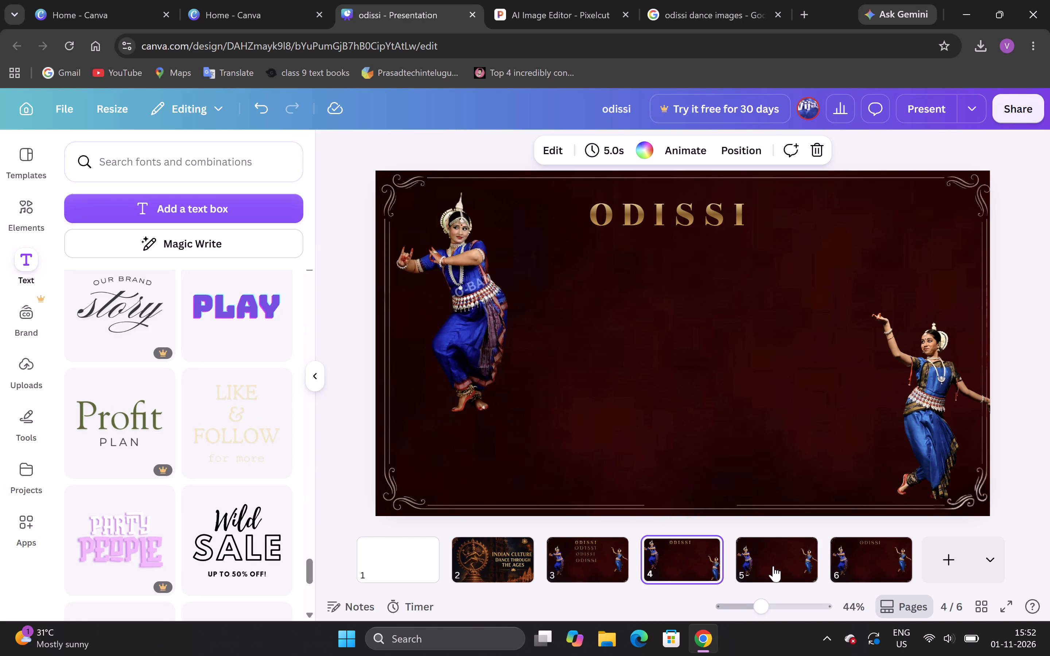
pyautogui.click(773, 566)
pyautogui.click(898, 566)
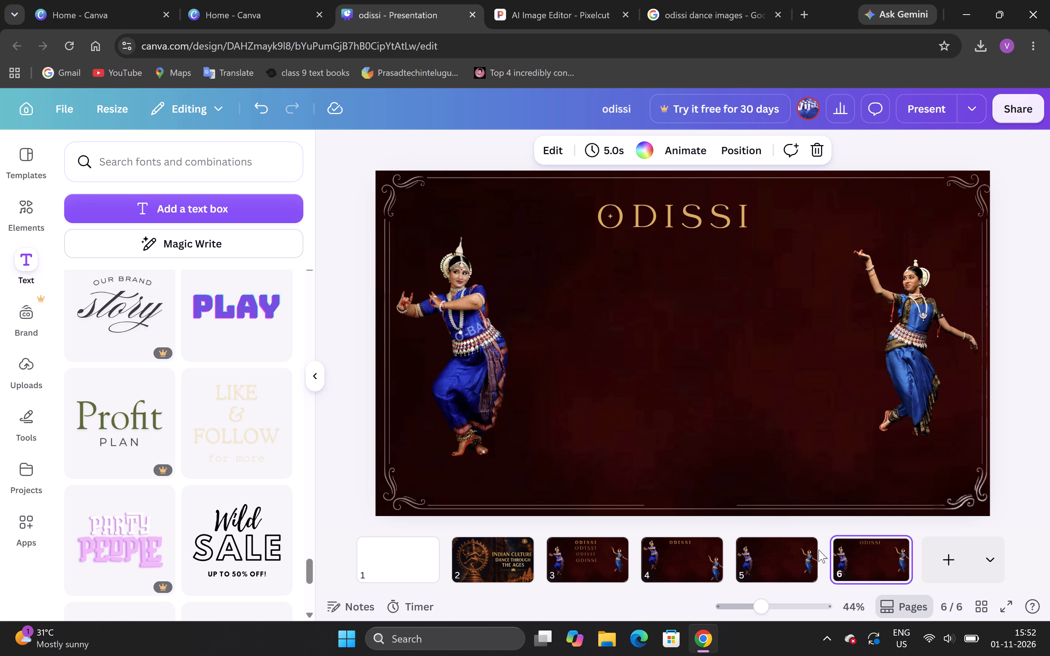
# Delete page 5, the dancer page without an ODISSI title, from the presentation.
pyautogui.click(777, 554)
pyautogui.click(798, 544)
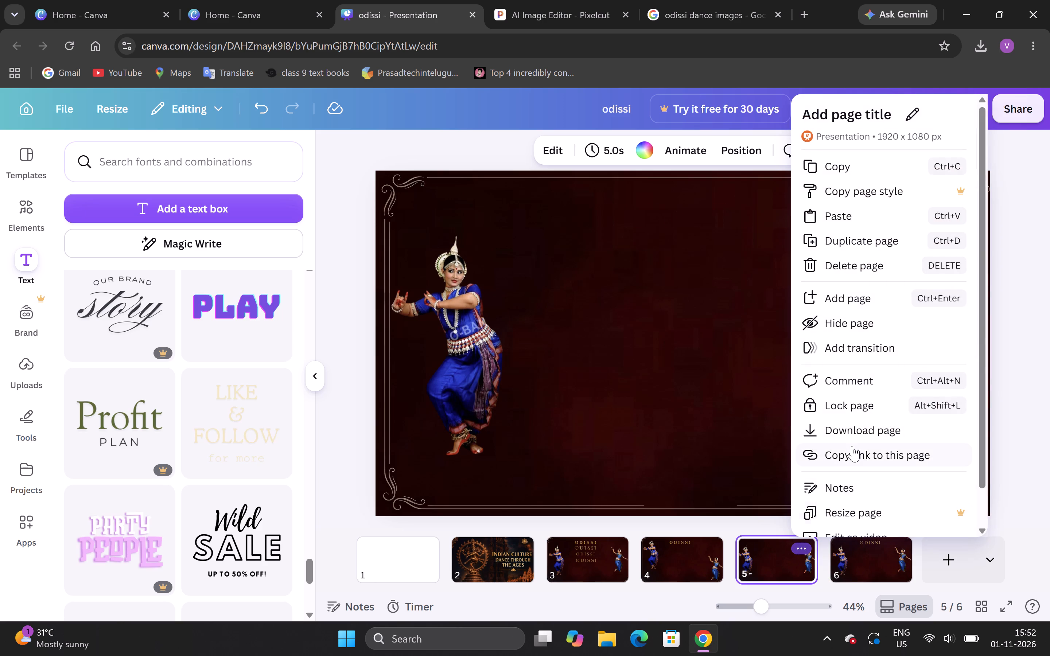
pyautogui.scroll(-4, 852, 446)
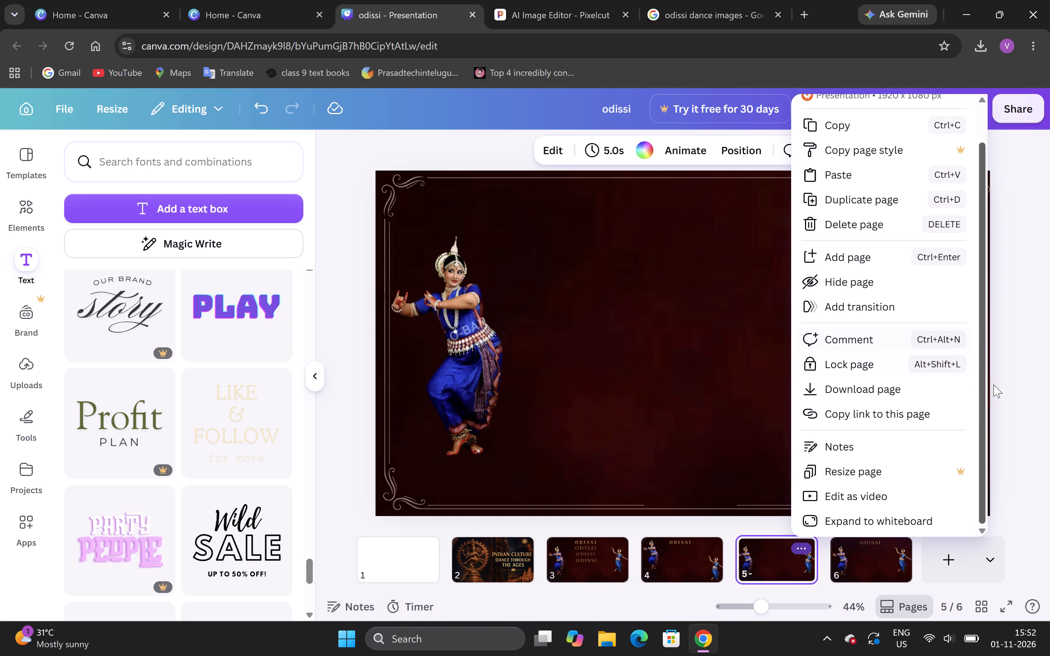
pyautogui.click(887, 214)
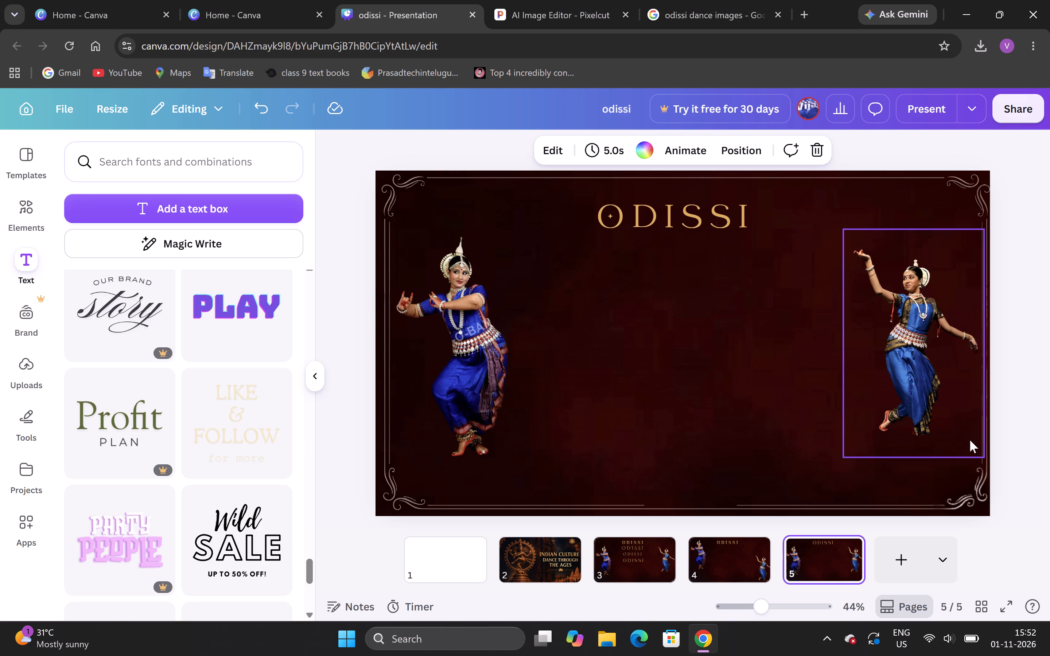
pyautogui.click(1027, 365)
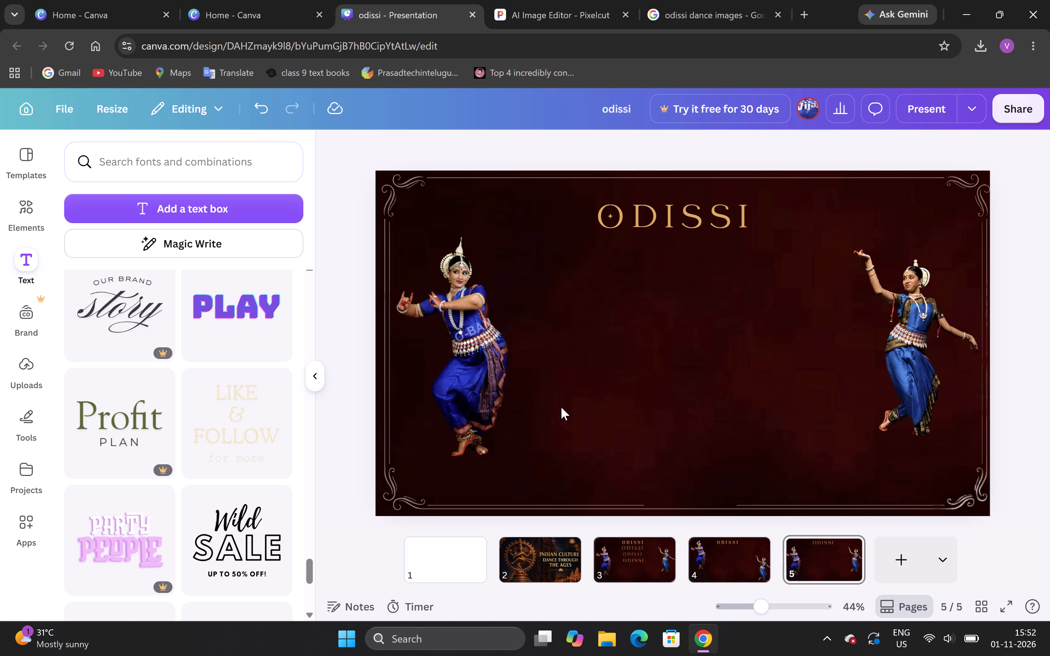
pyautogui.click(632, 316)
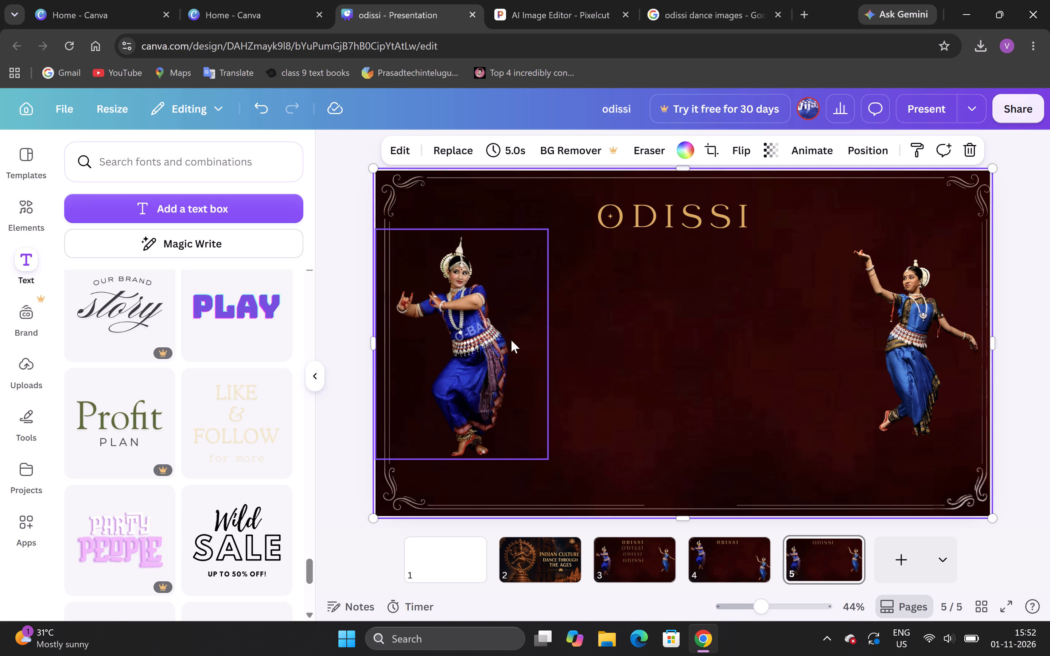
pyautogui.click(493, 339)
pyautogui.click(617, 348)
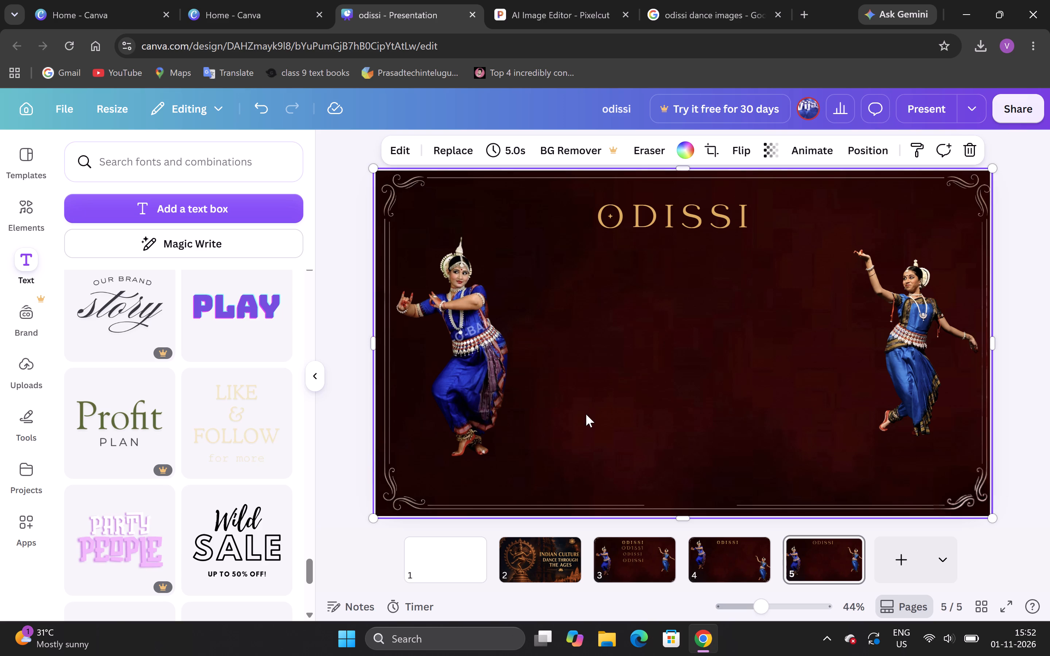
# Delete page 4, the earlier Odissi version with the bold gradient gold title, and return to the remaining single-title Odissi page.
pyautogui.click(730, 556)
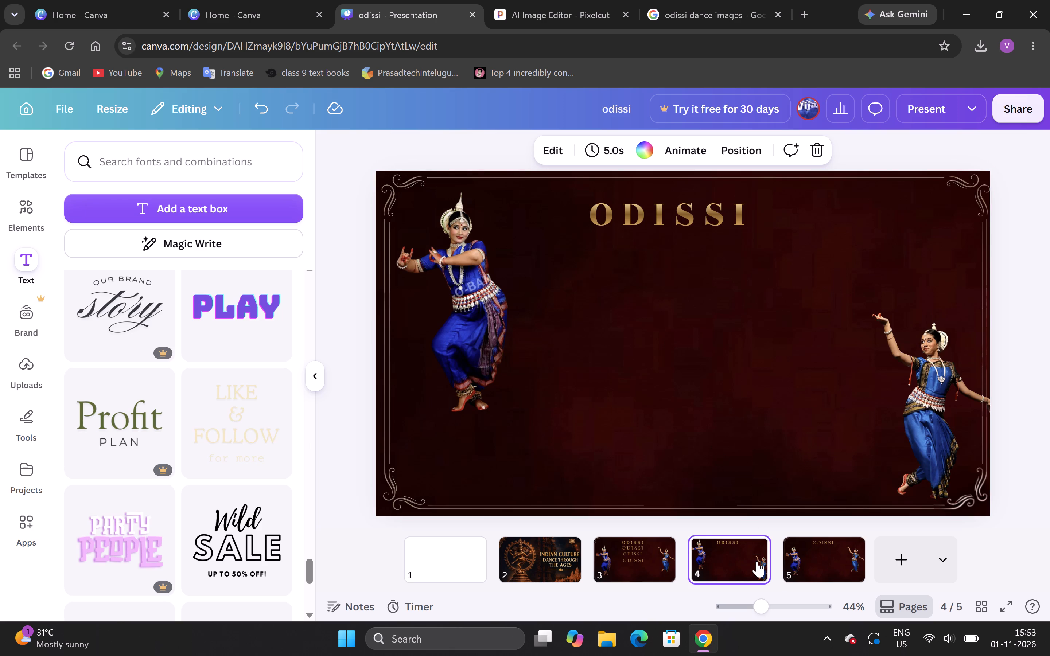
pyautogui.click(749, 543)
pyautogui.scroll(-2, 788, 486)
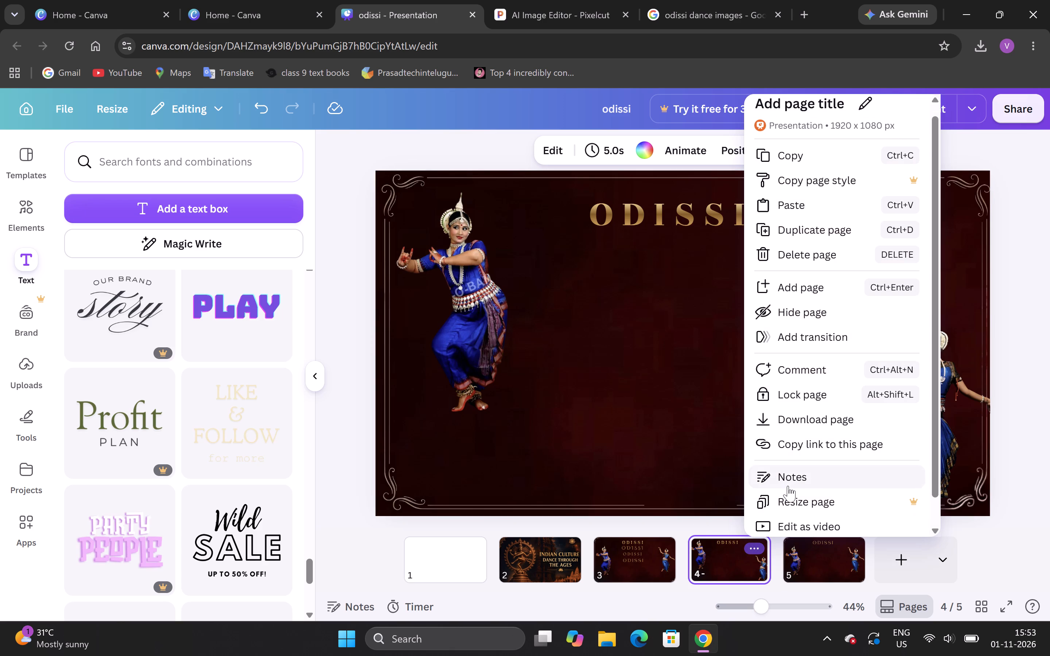
pyautogui.scroll(-2, 788, 486)
pyautogui.scroll(-1, 809, 234)
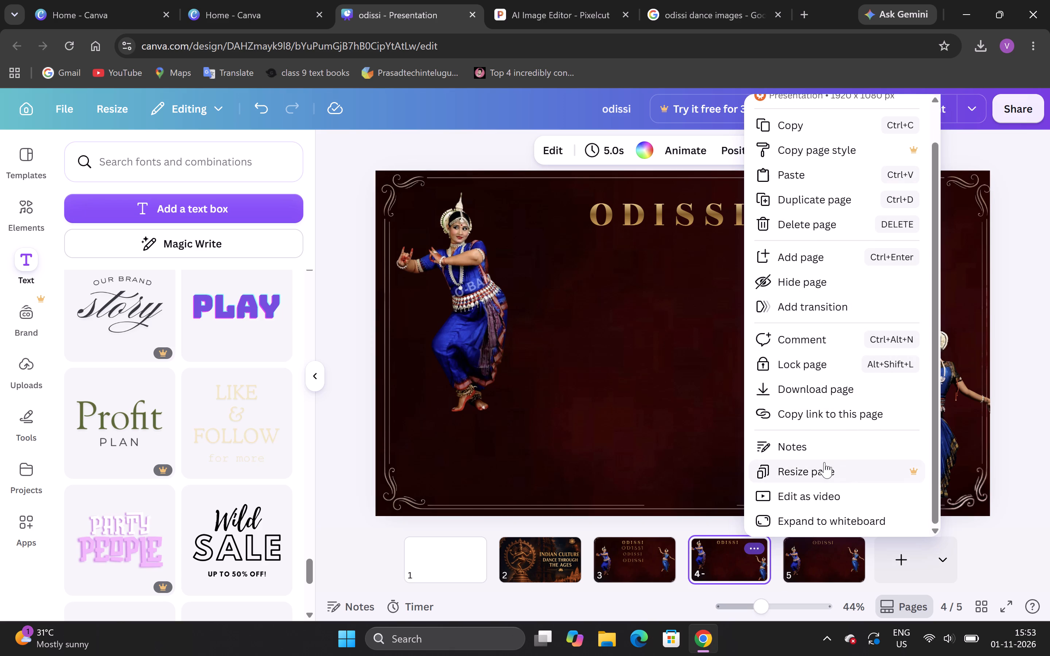
pyautogui.click(810, 231)
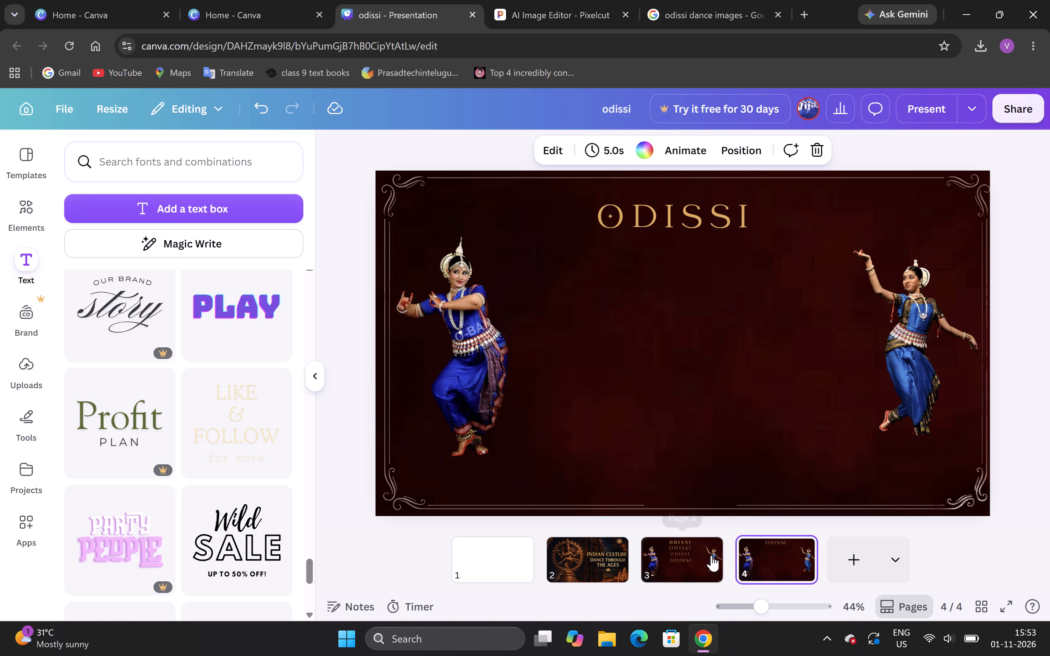
pyautogui.click(684, 336)
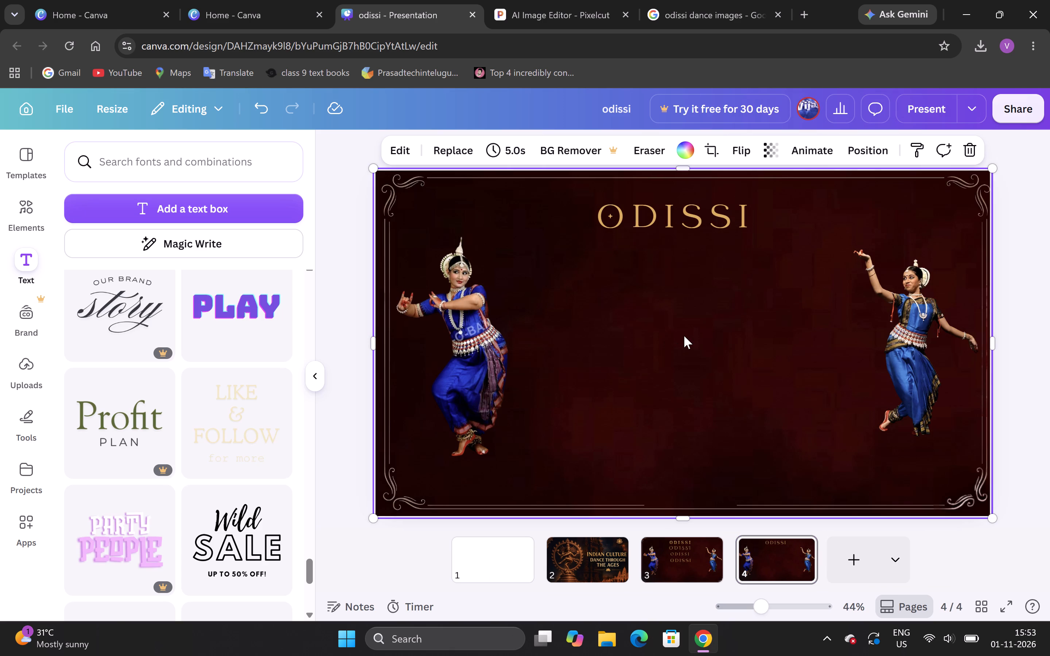
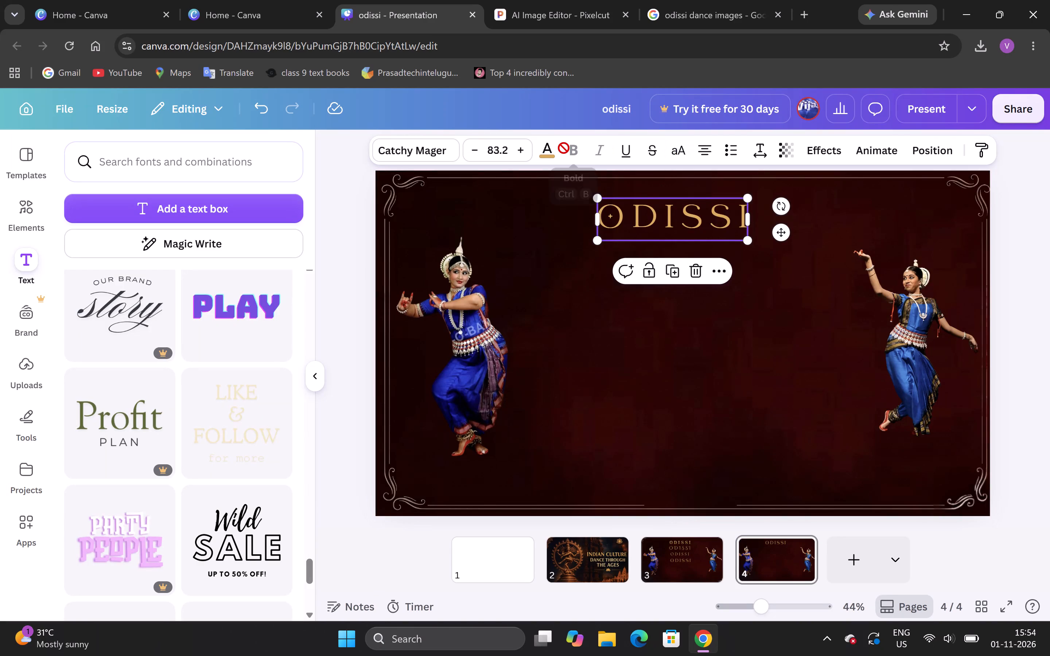
# Examine the bold, effects, transparency, position and text animation options available for the ODISSI title on page 4.
pyautogui.click(568, 151)
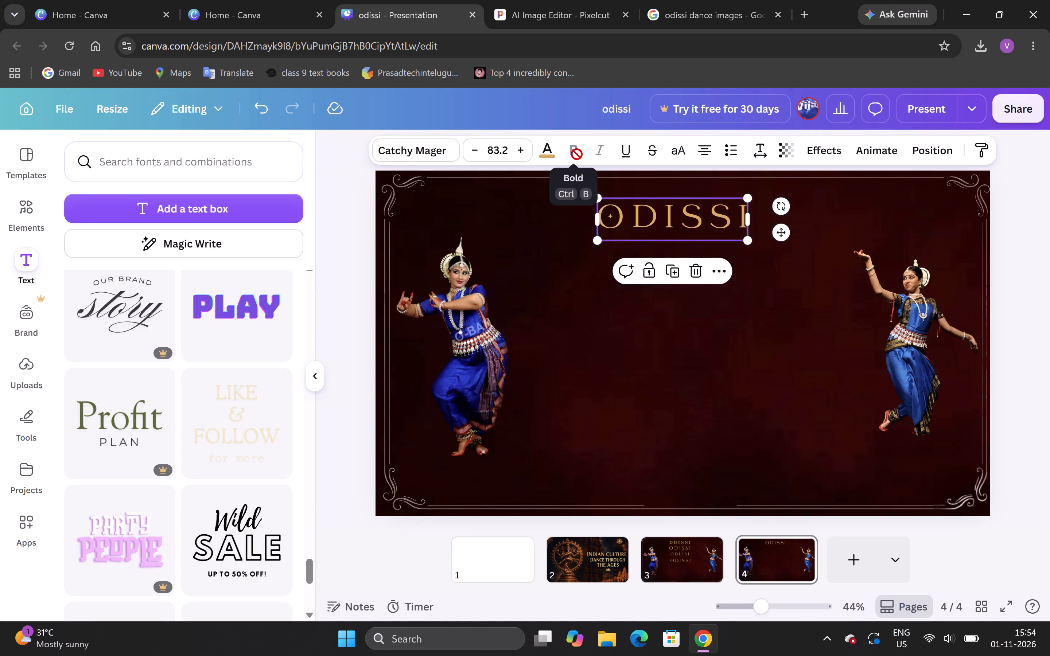
pyautogui.click(627, 200)
pyautogui.click(560, 257)
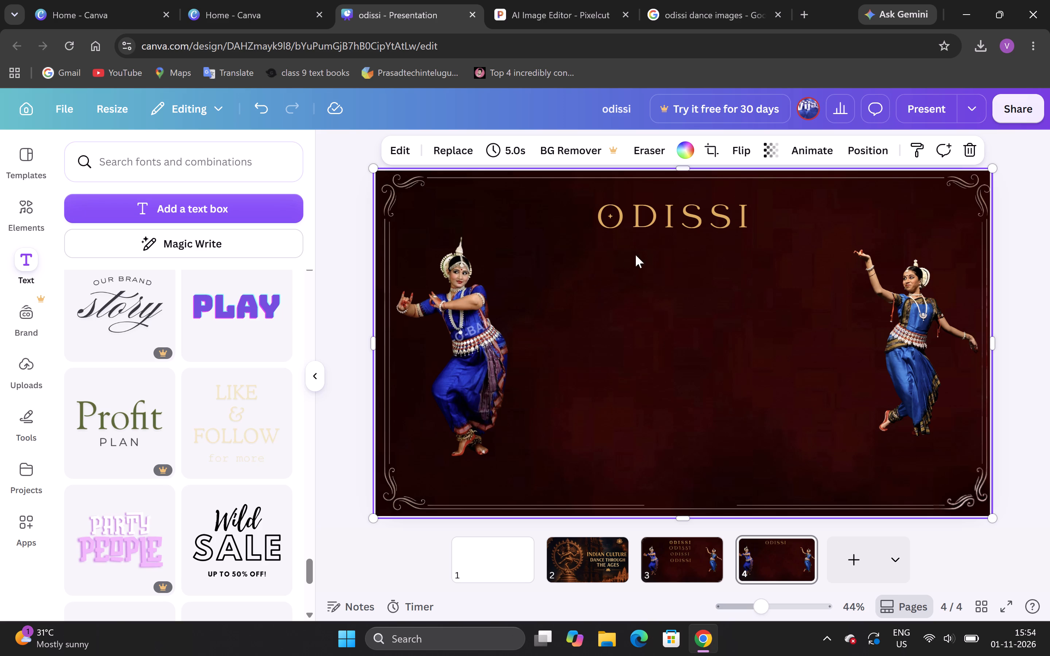
pyautogui.click(665, 238)
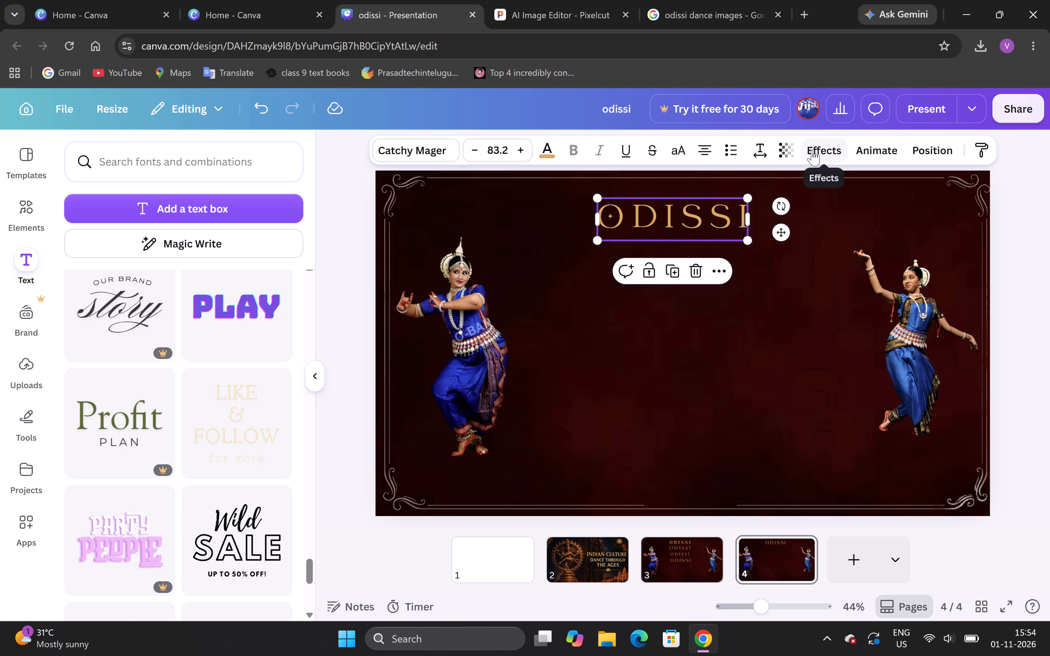
pyautogui.click(812, 150)
pyautogui.click(786, 149)
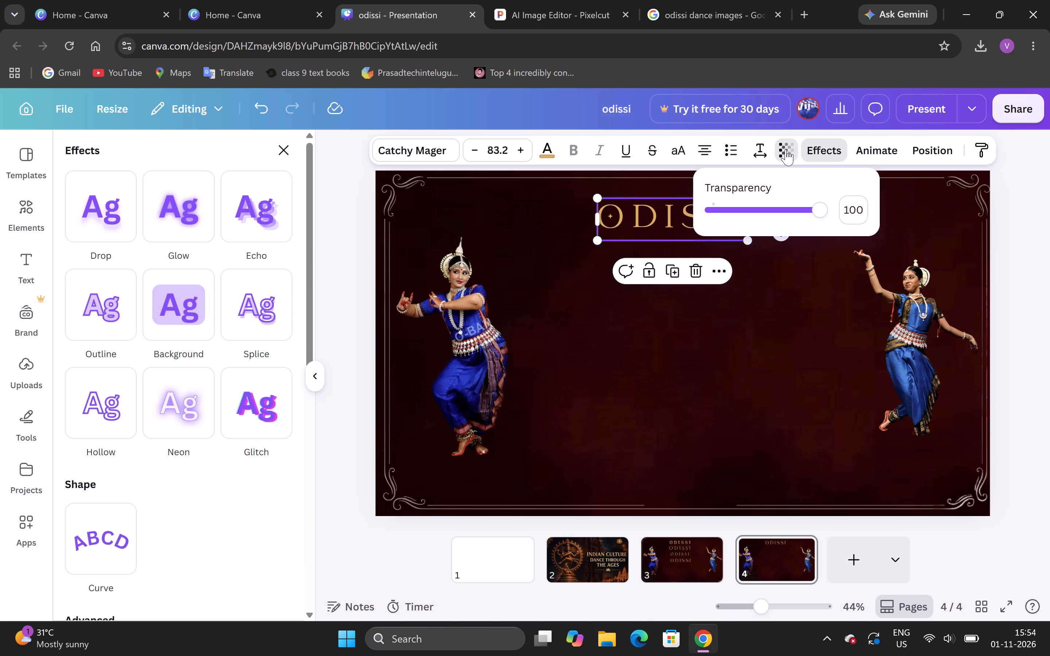
pyautogui.moveTo(903, 207); pyautogui.dragTo(877, 153)
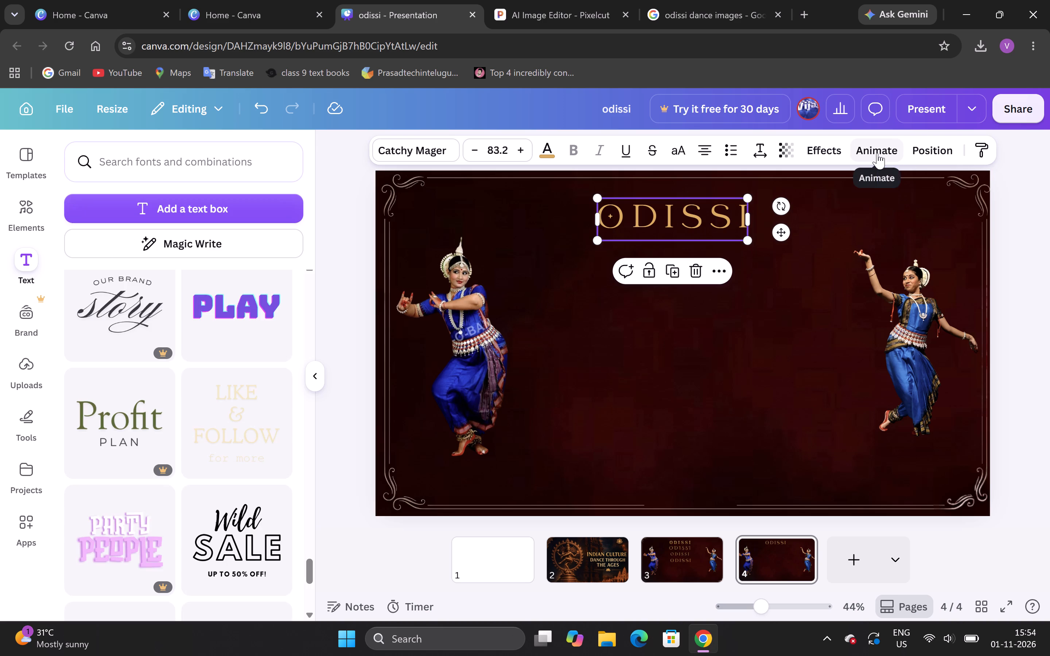
pyautogui.click(919, 158)
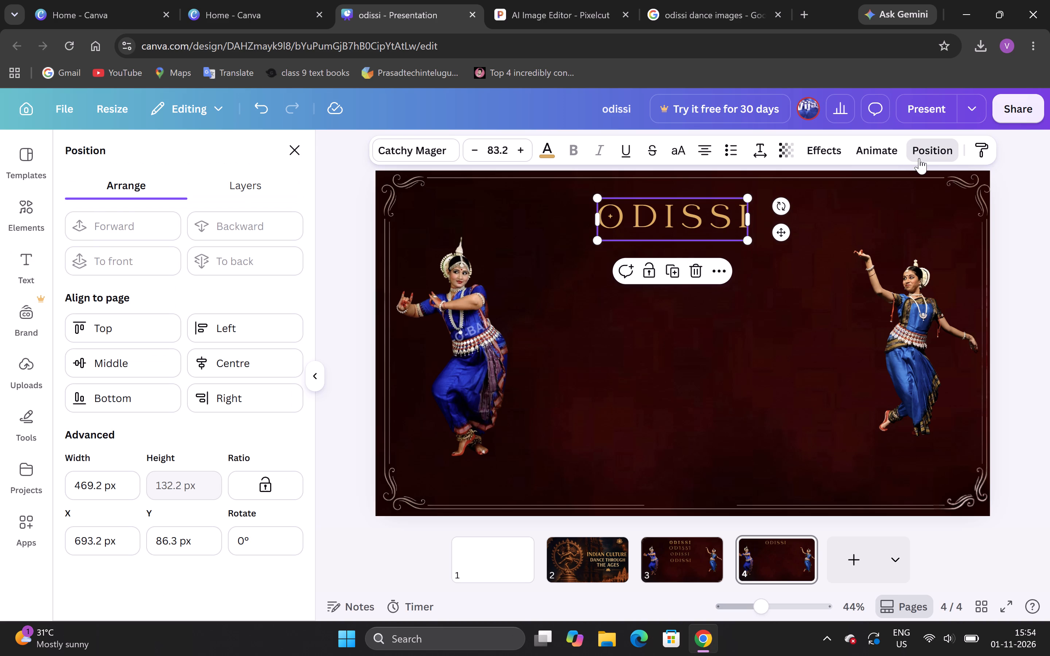
pyautogui.click(919, 154)
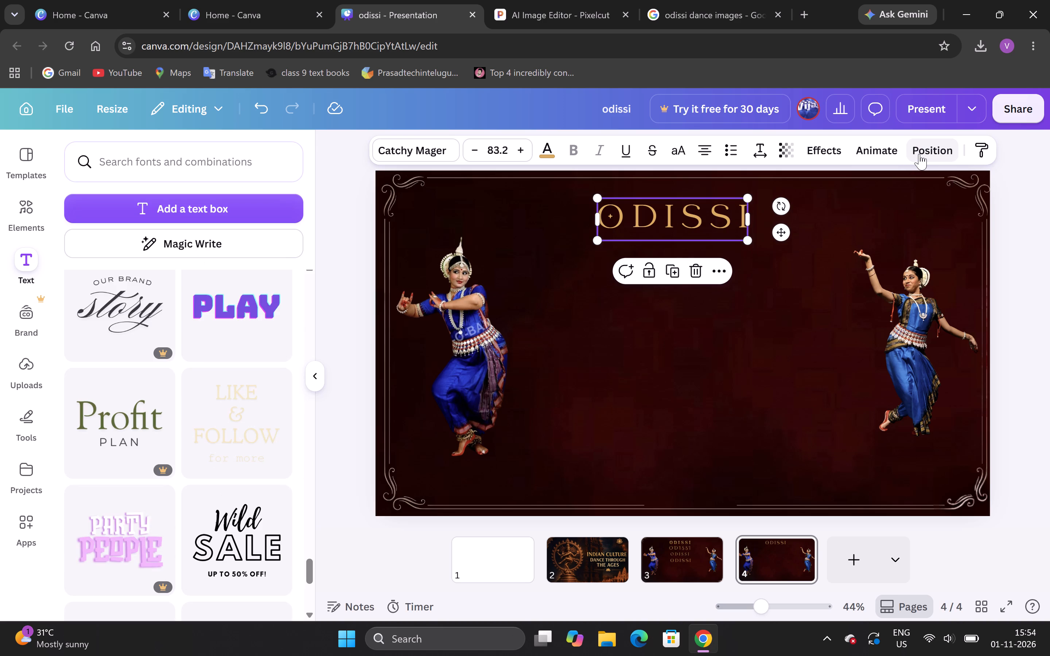
pyautogui.click(919, 154)
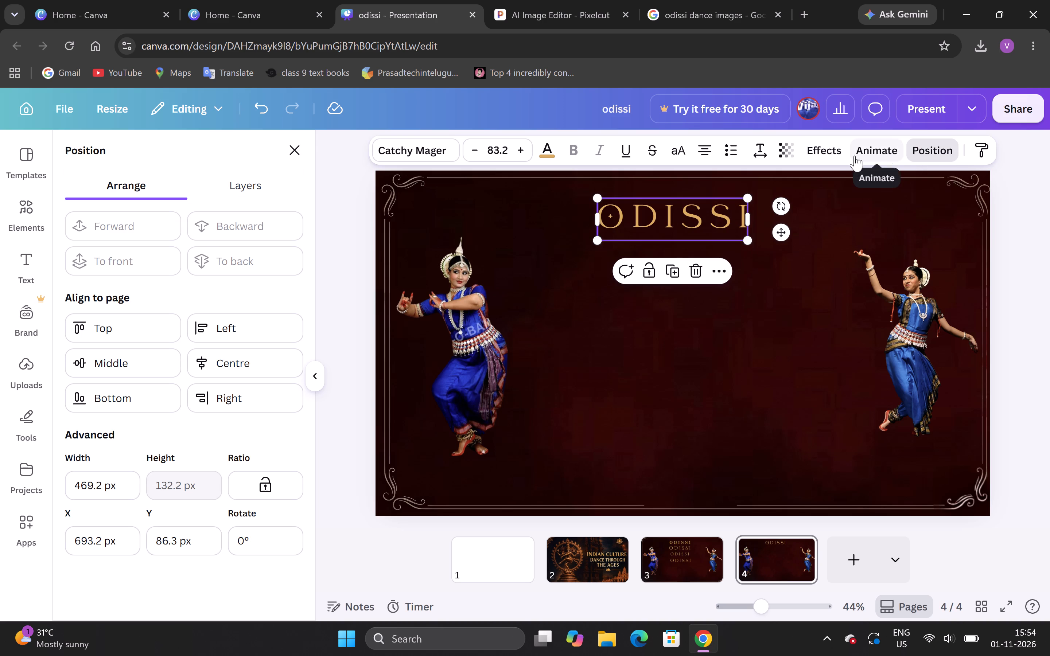
pyautogui.click(886, 152)
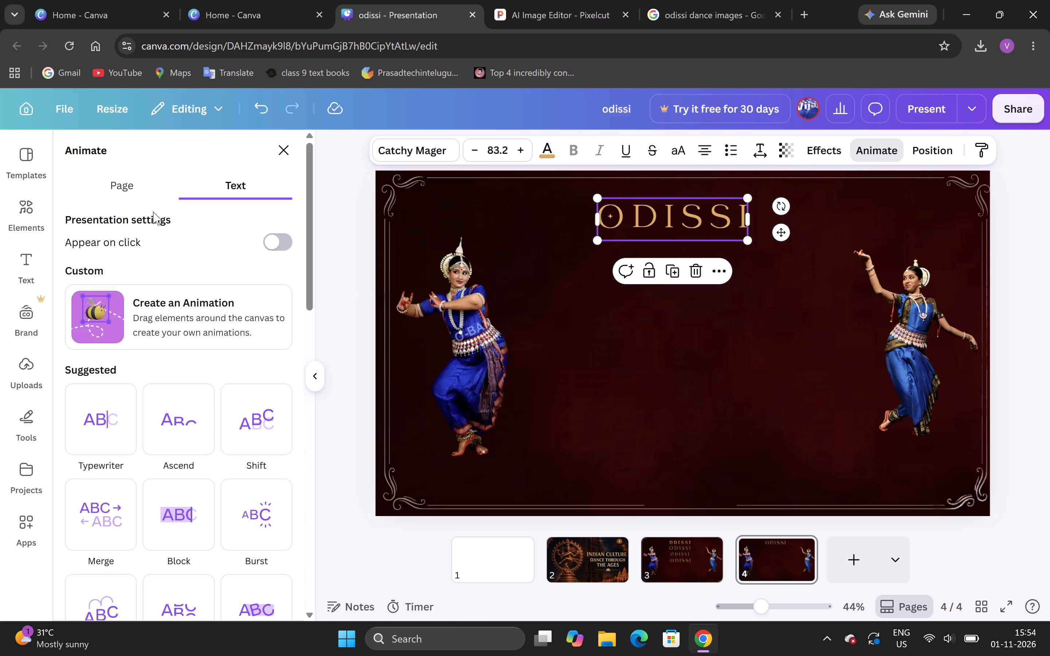
pyautogui.click(237, 189)
pyautogui.click(302, 247)
pyautogui.click(910, 149)
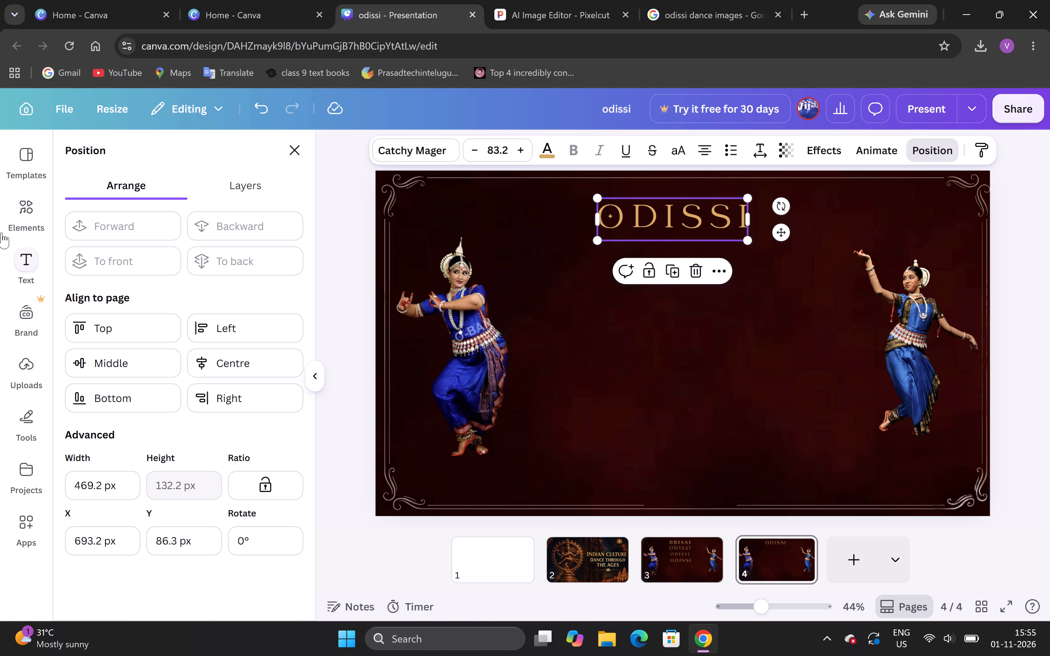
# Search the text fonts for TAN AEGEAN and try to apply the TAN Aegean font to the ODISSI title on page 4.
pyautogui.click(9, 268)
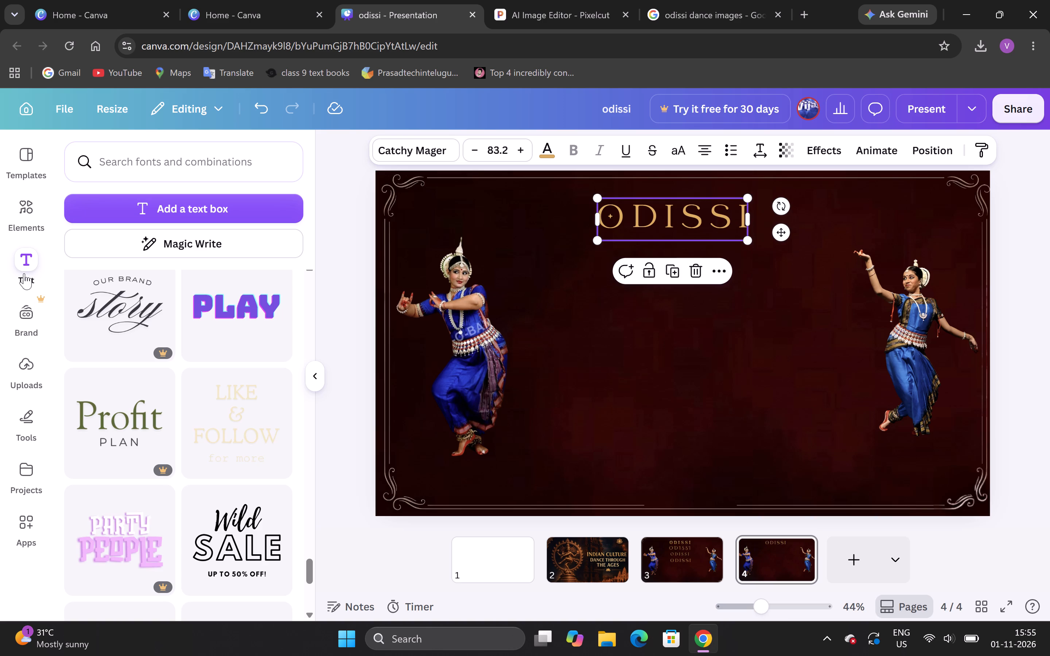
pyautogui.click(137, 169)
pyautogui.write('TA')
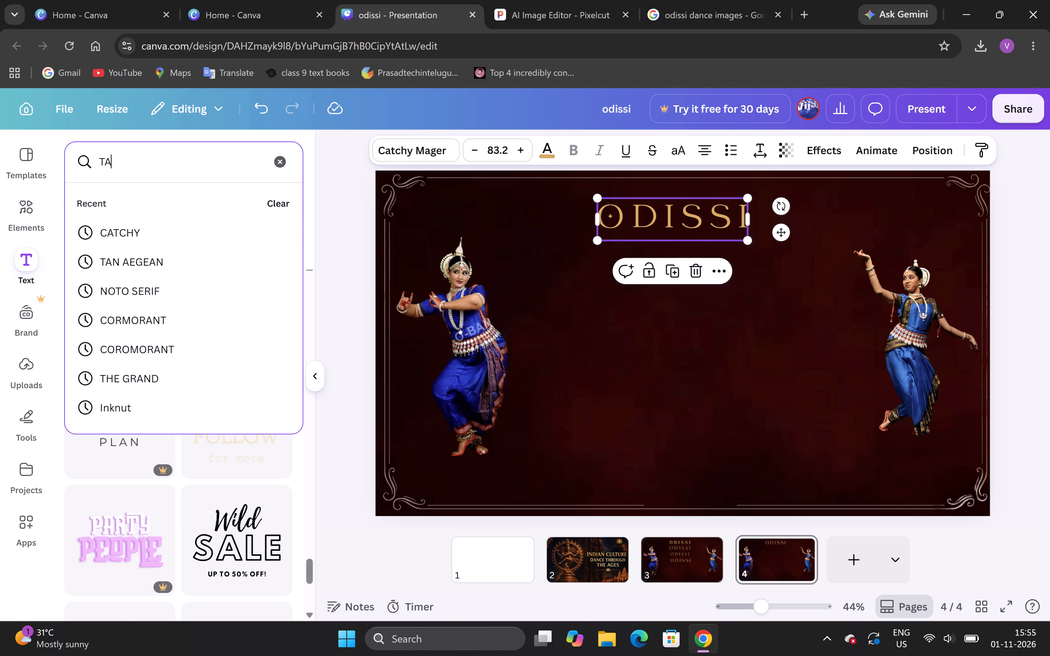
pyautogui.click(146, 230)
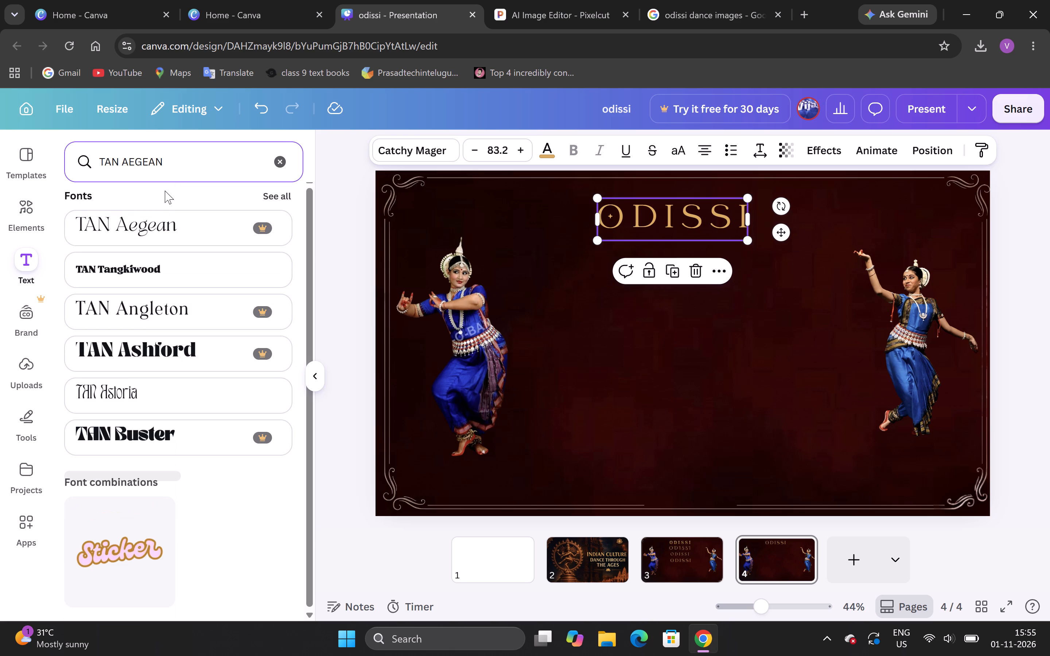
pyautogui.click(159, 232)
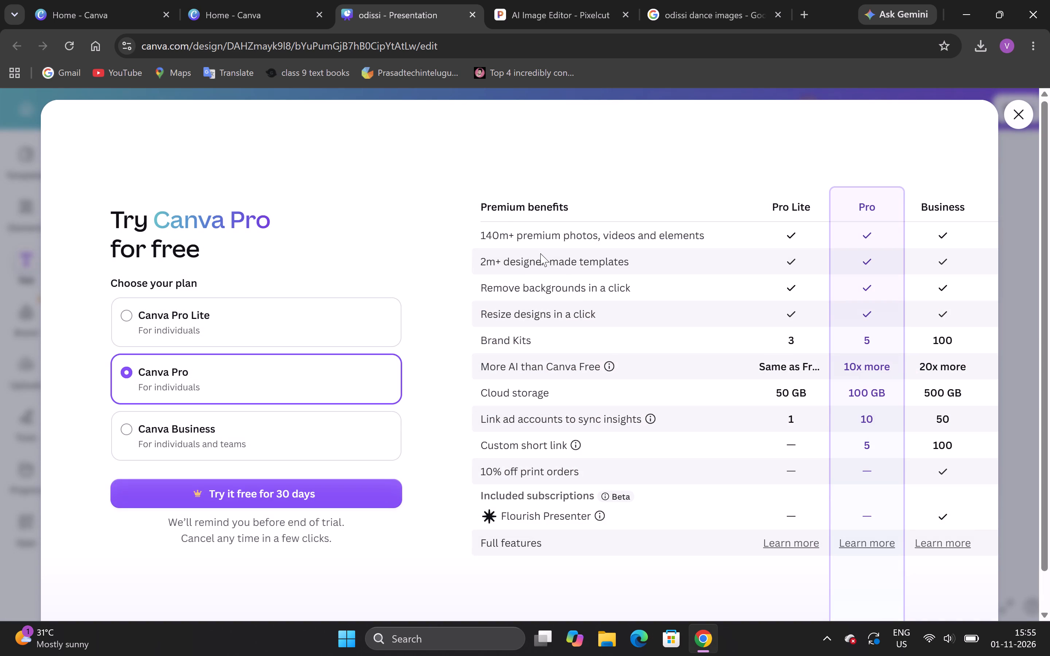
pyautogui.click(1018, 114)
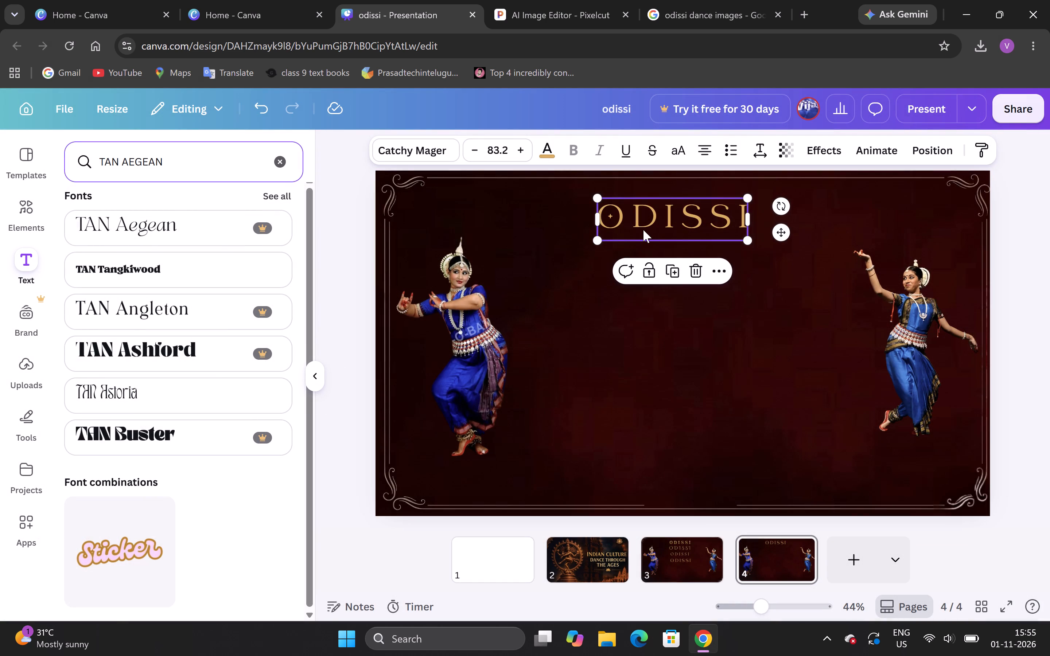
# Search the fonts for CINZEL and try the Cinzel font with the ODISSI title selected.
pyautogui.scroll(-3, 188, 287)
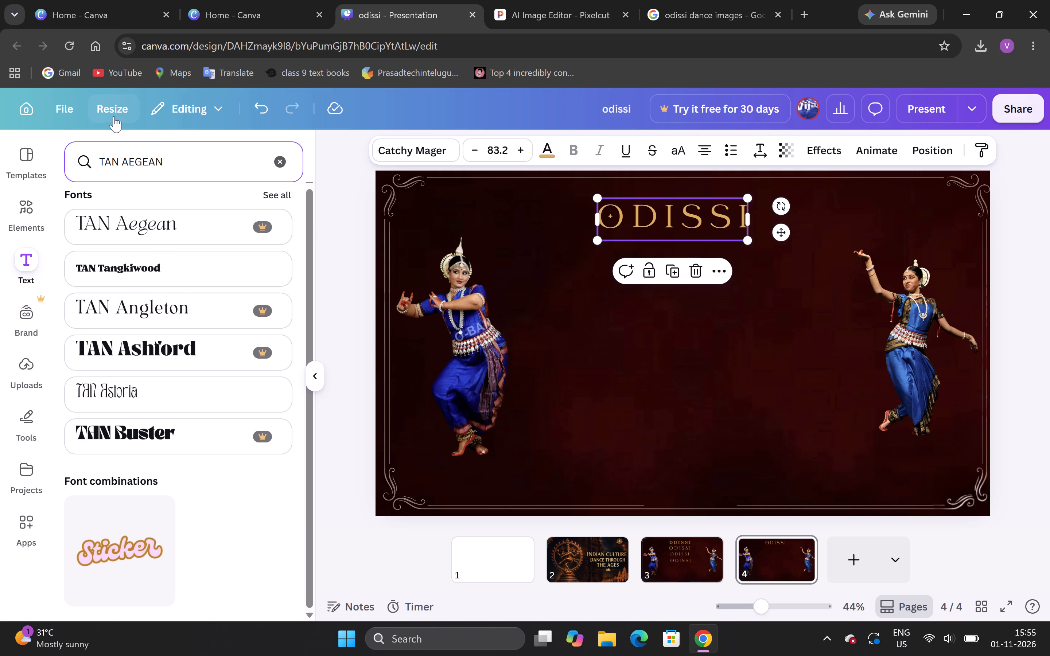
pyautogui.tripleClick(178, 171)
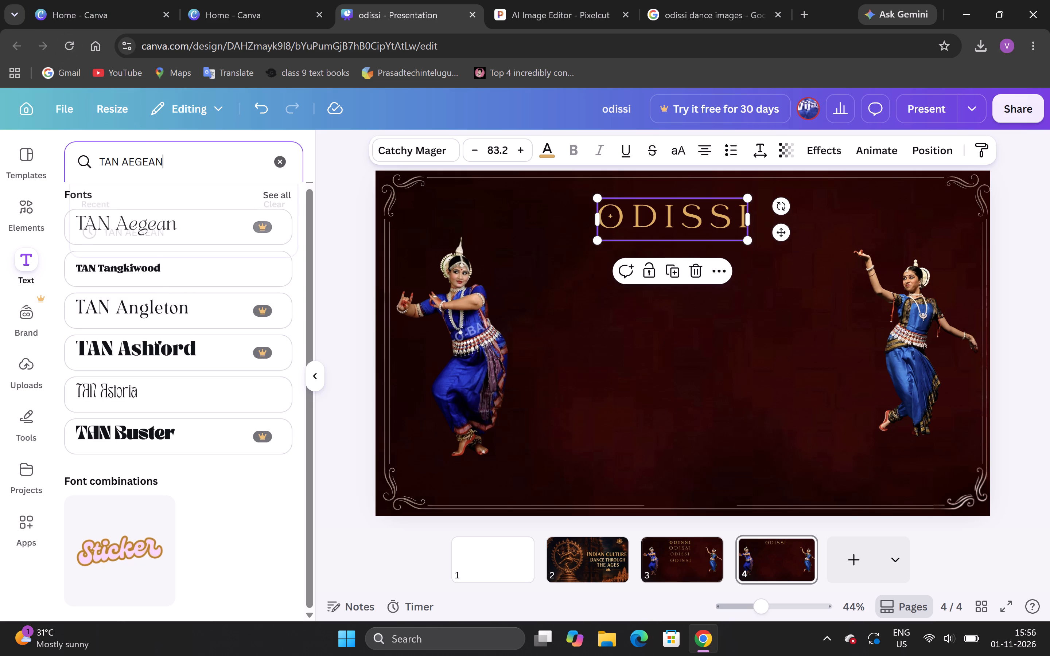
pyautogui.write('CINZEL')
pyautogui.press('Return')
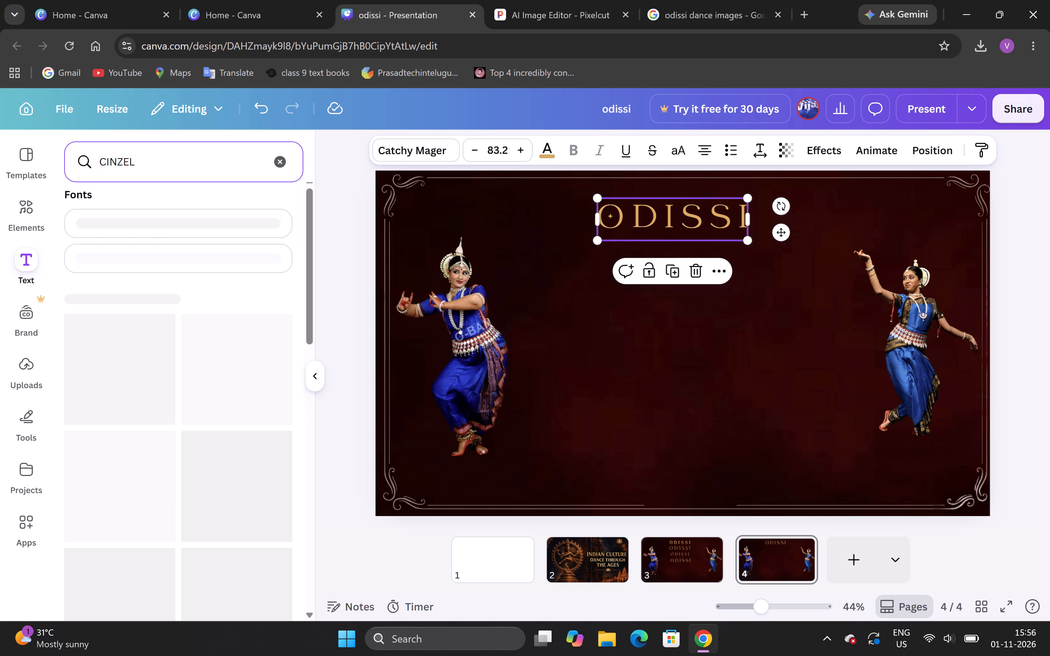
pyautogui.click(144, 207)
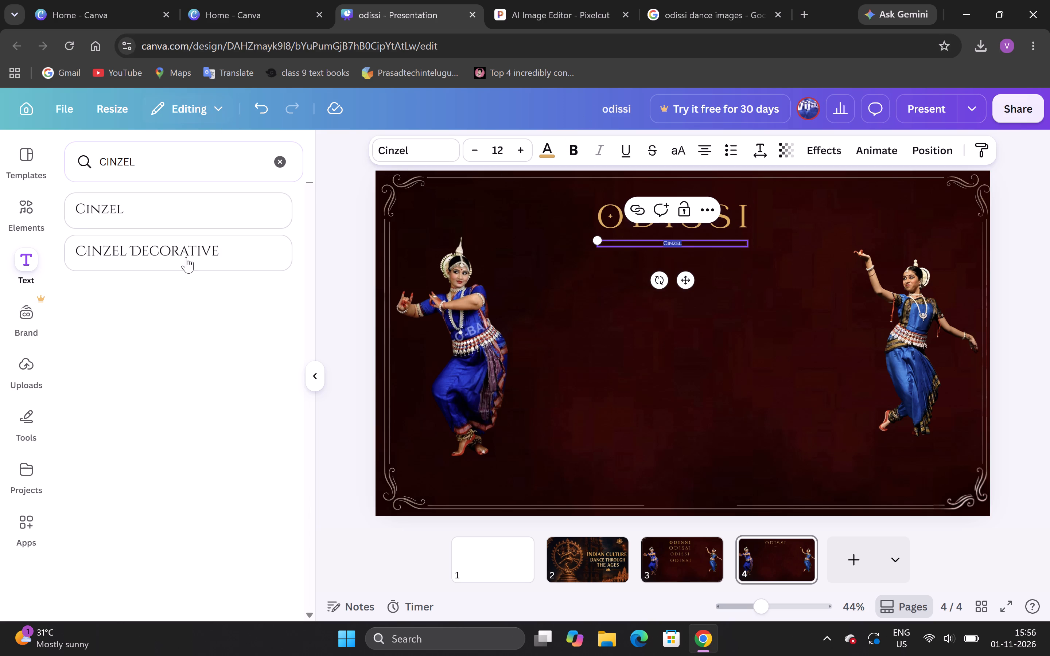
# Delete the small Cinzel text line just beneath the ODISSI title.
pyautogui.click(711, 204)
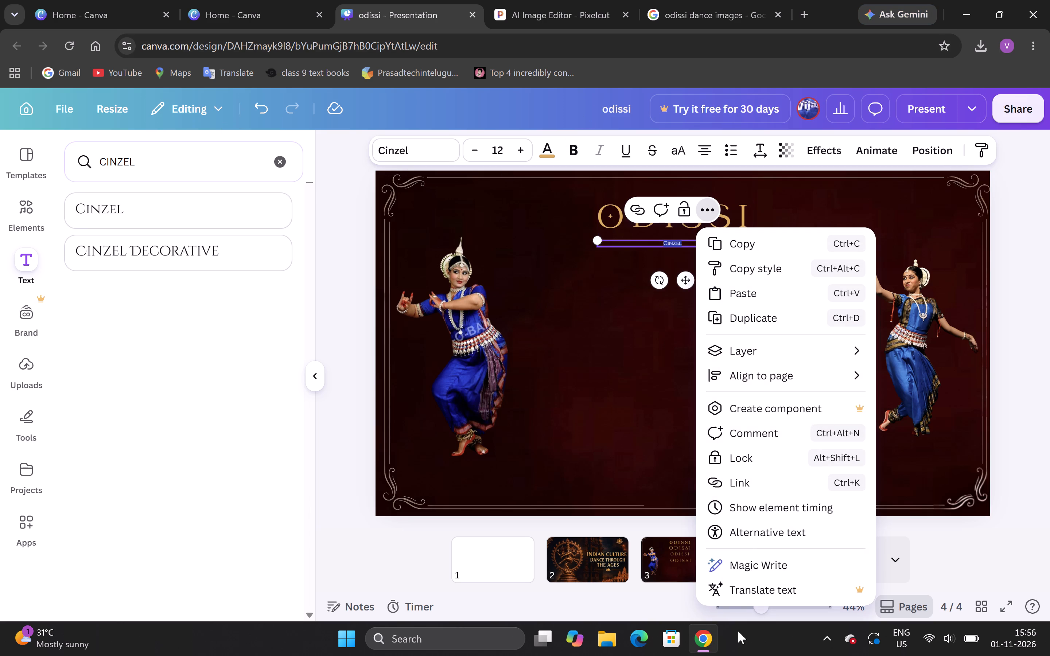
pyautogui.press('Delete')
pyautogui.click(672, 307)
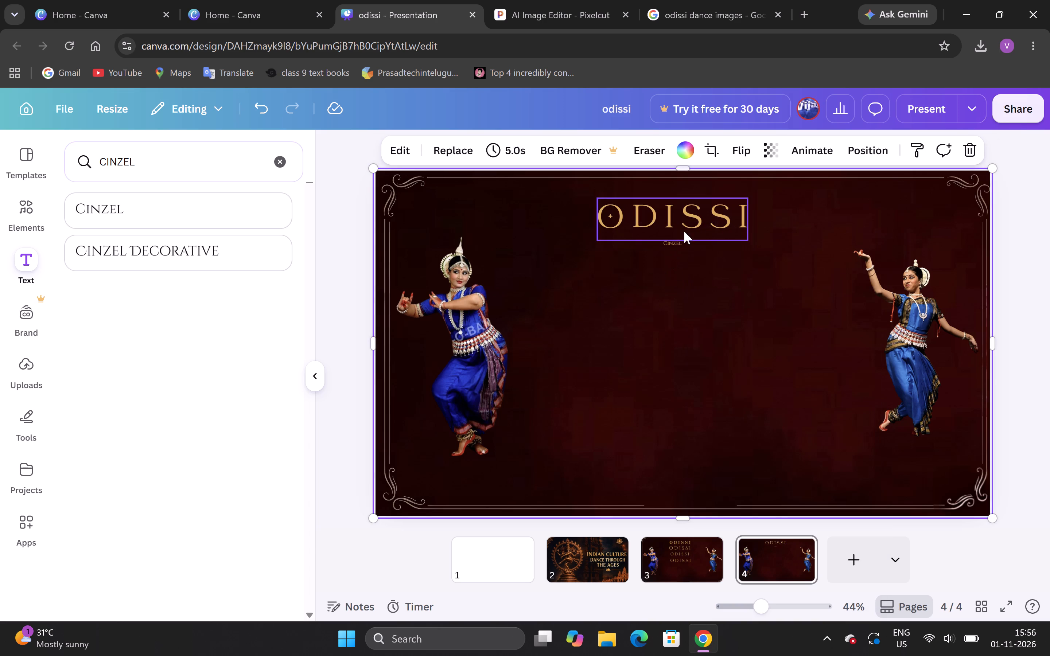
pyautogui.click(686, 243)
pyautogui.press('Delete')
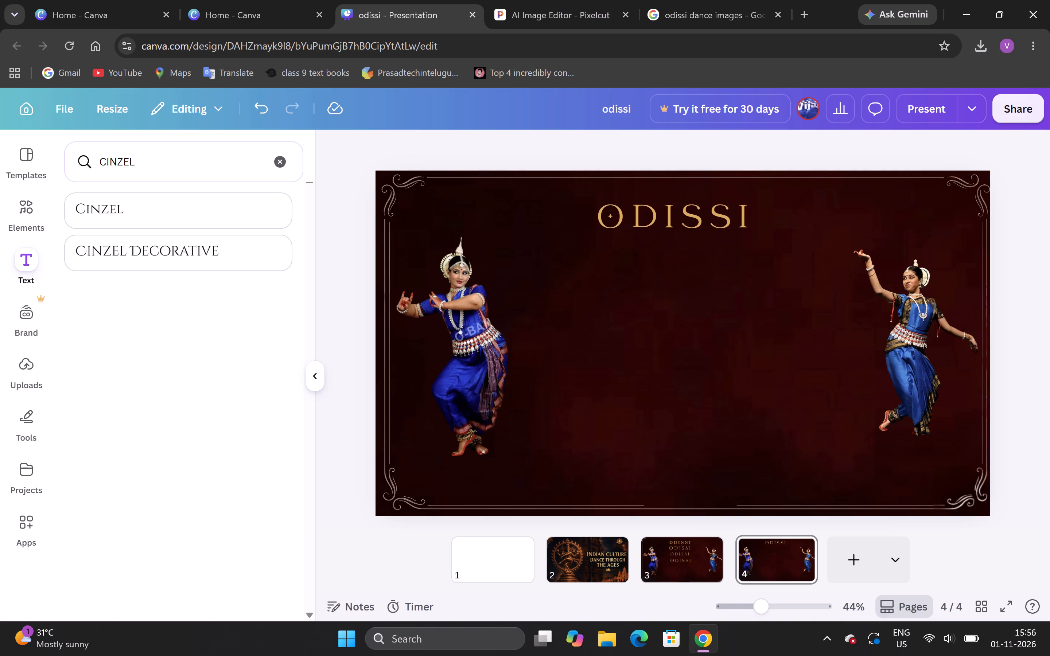
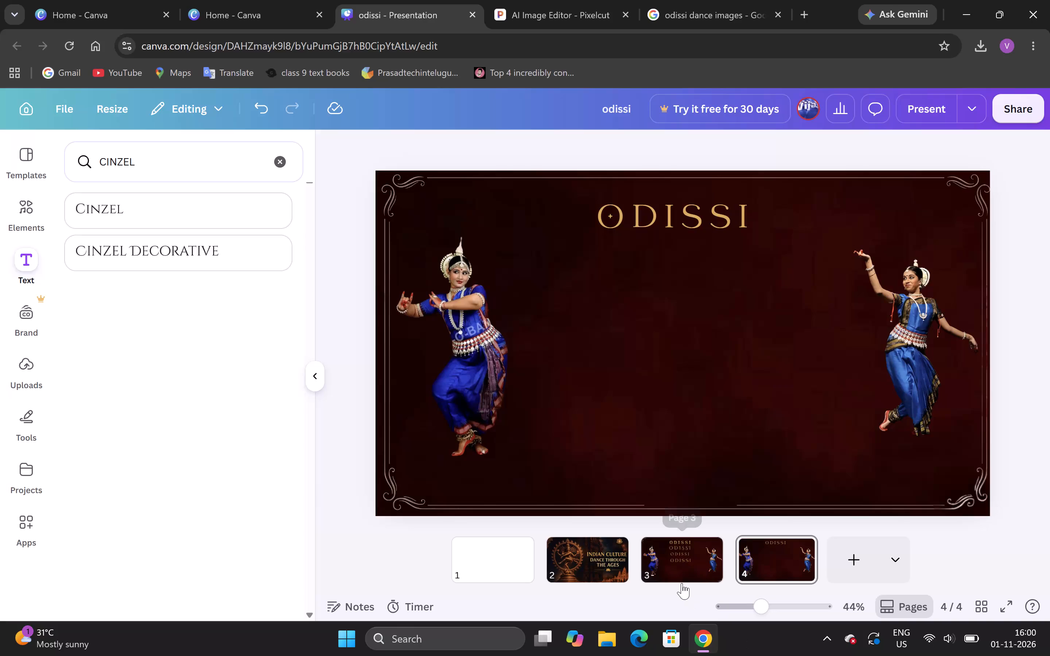
# Go to page 3 and select the second ODISSI title from the top among the four title variants.
pyautogui.click(680, 570)
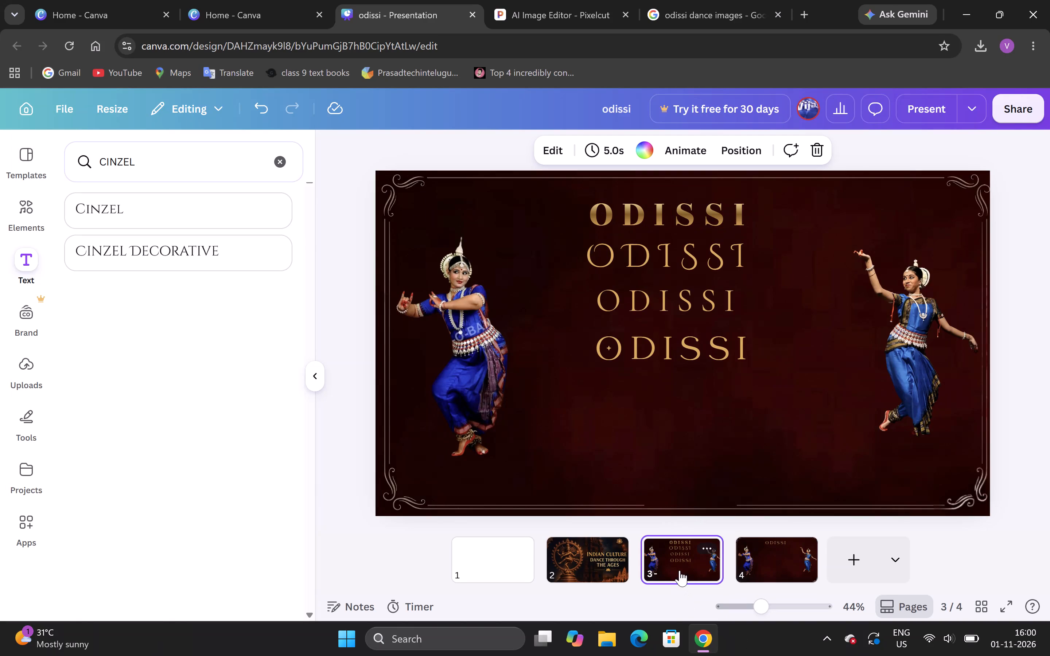
pyautogui.click(691, 247)
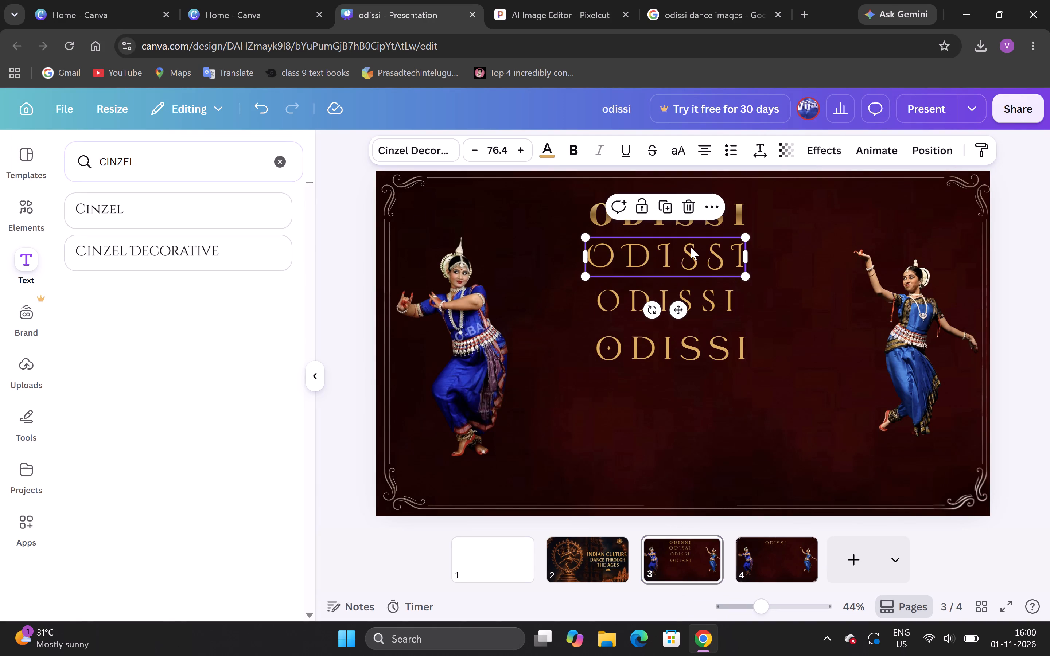
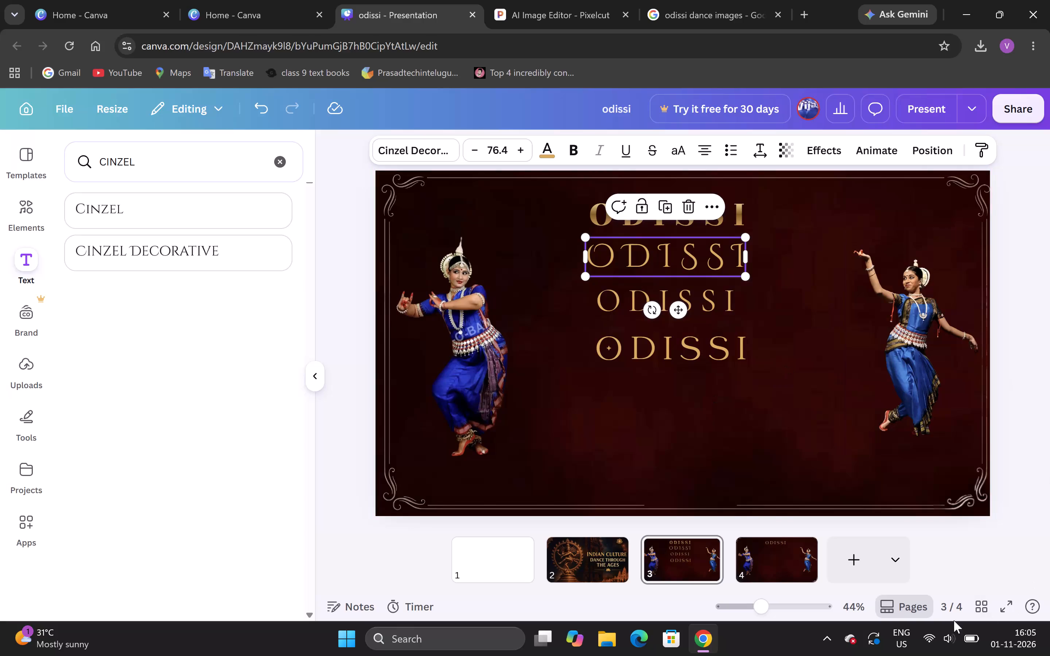
# Open page 4, the Odissi page with the single ODISSI title.
pyautogui.click(781, 573)
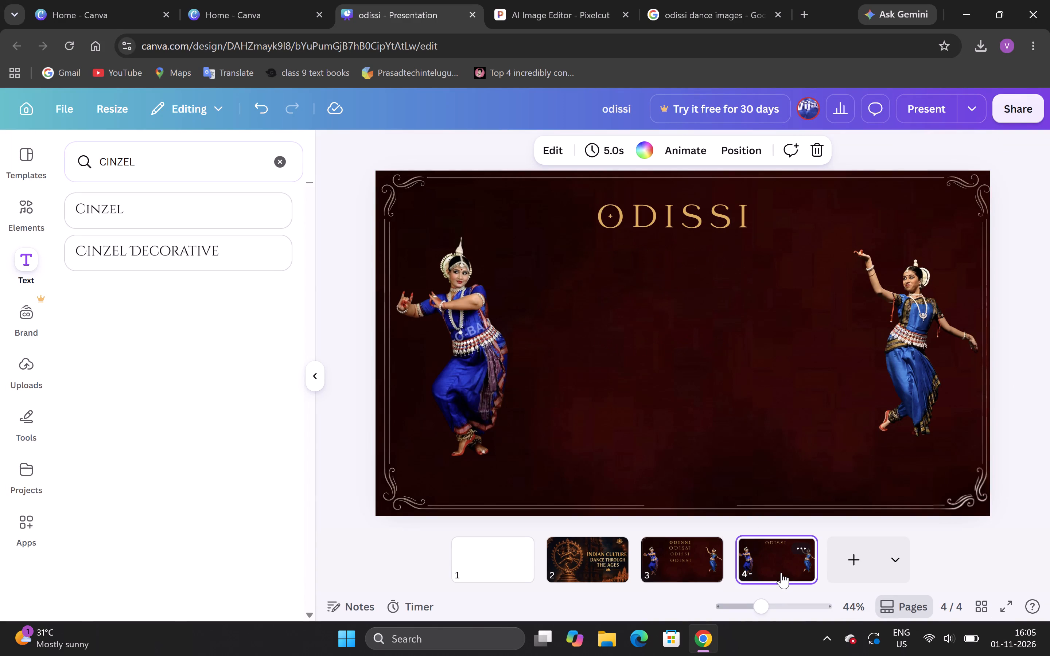
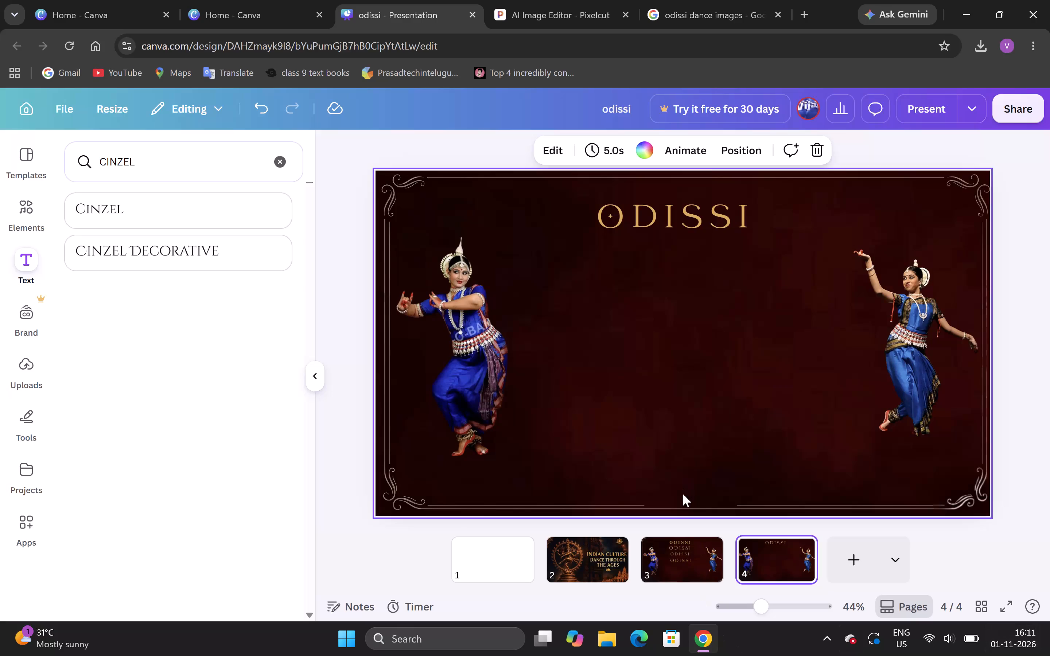
# Leave the presentation for the desktop and launch the Kuro application.
pyautogui.click(969, 2)
pyautogui.doubleClick(48, 393)
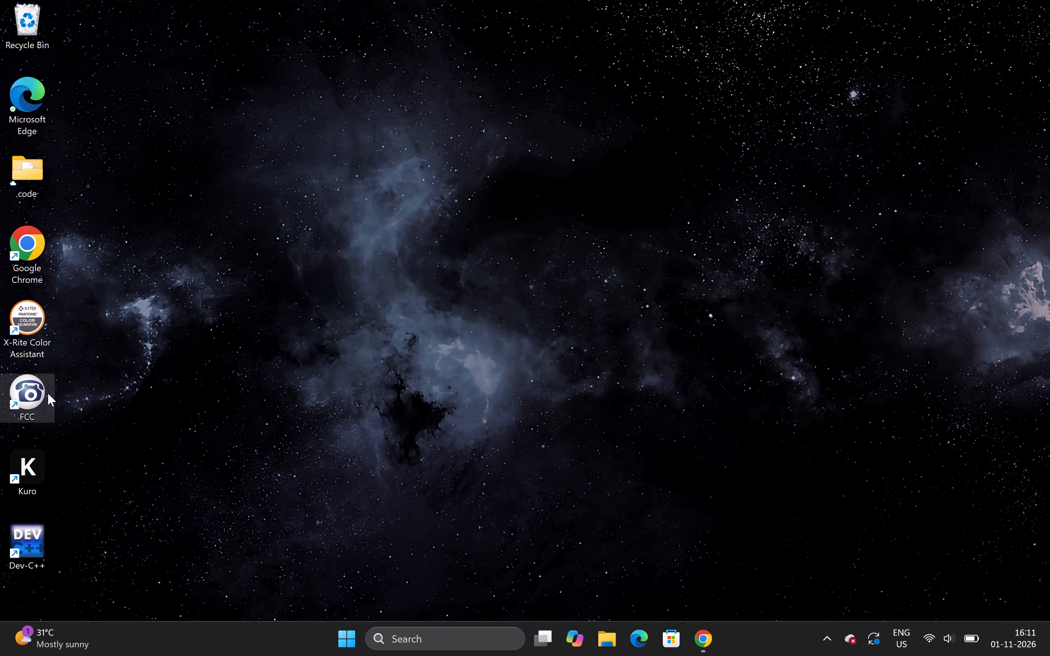
pyautogui.doubleClick(31, 487)
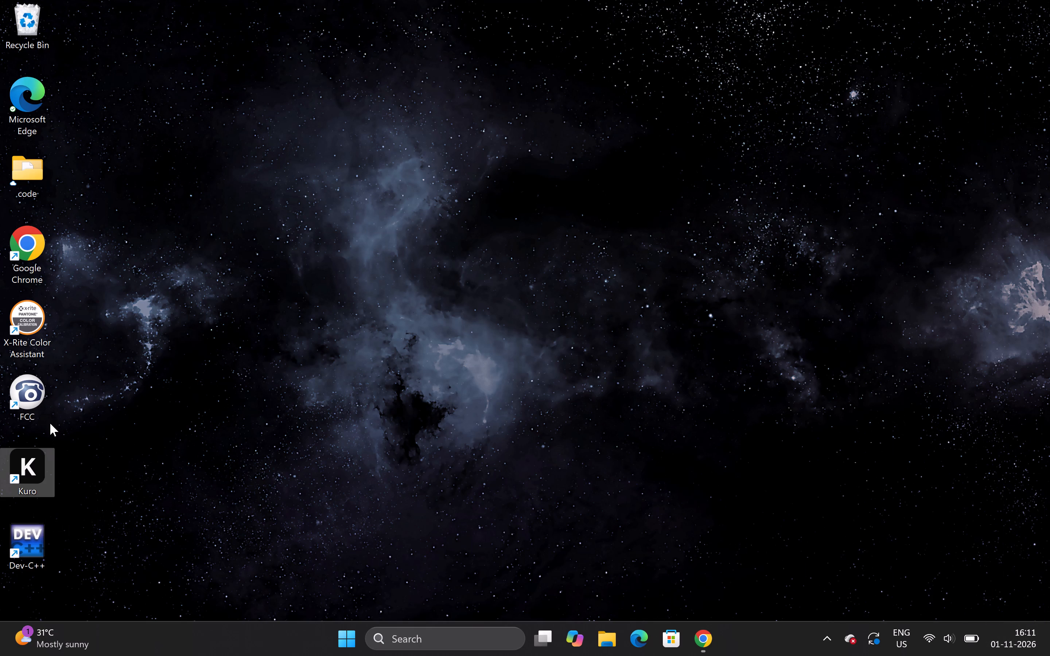
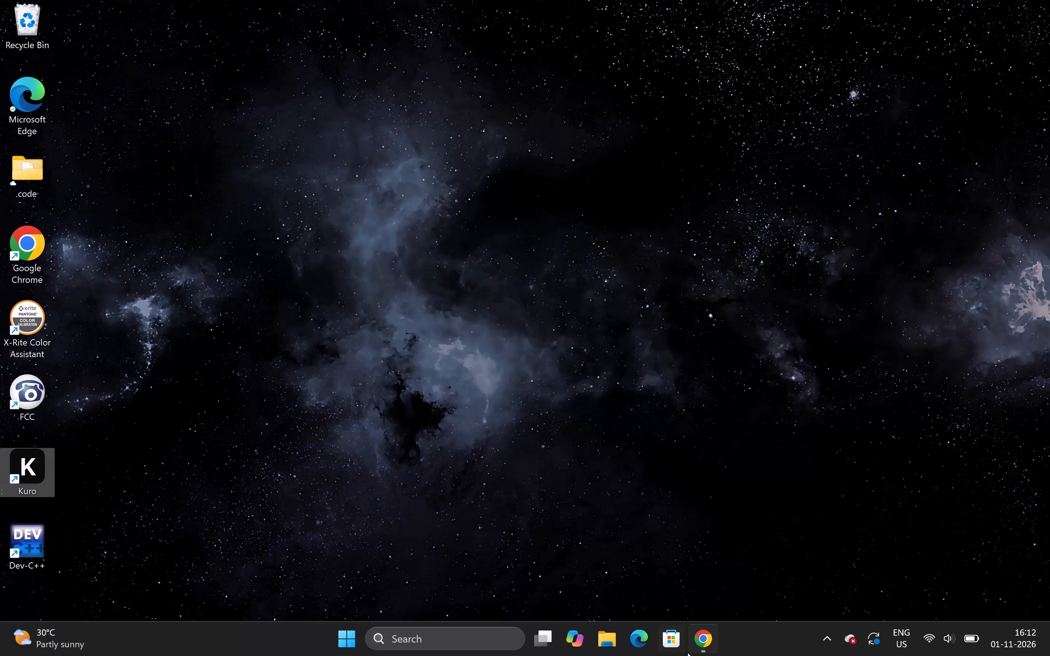
# Switch from the desktop to the odissi presentation in Google Chrome.
pyautogui.click(688, 653)
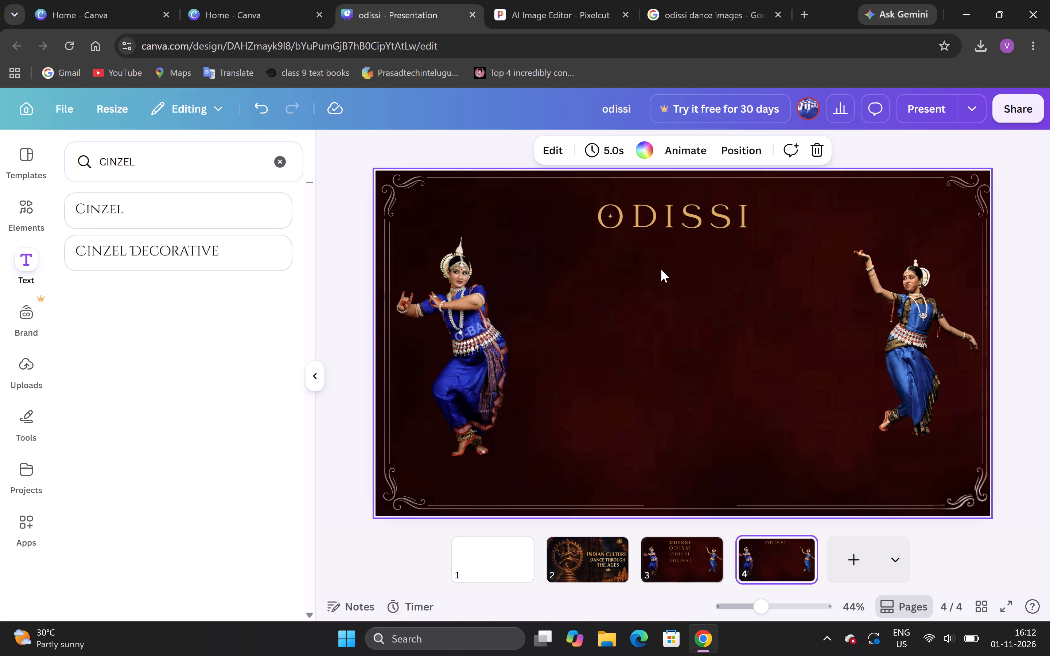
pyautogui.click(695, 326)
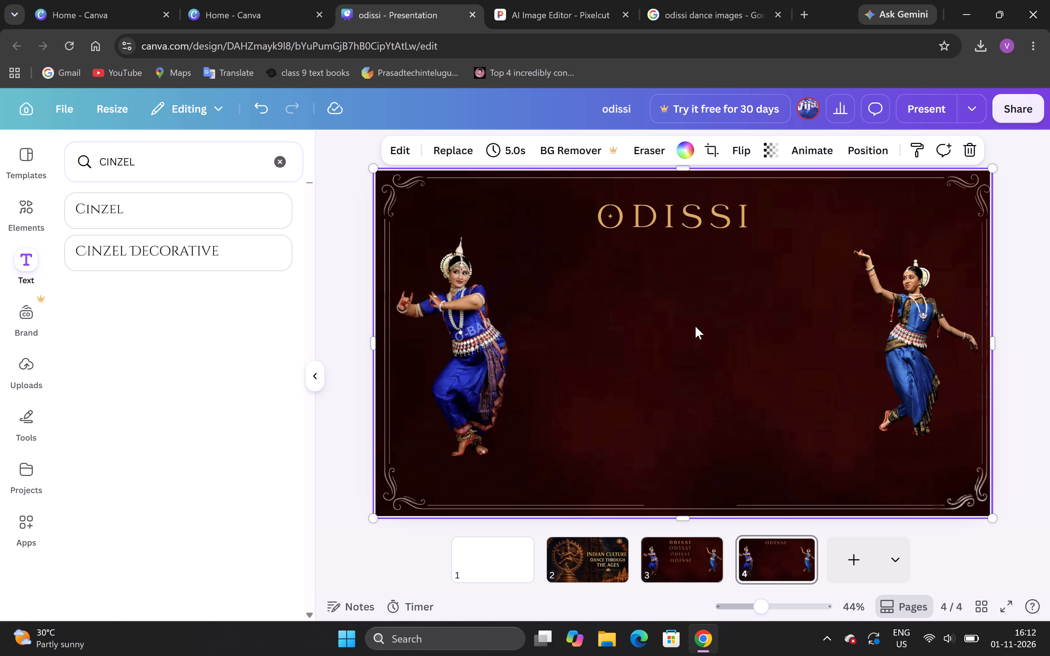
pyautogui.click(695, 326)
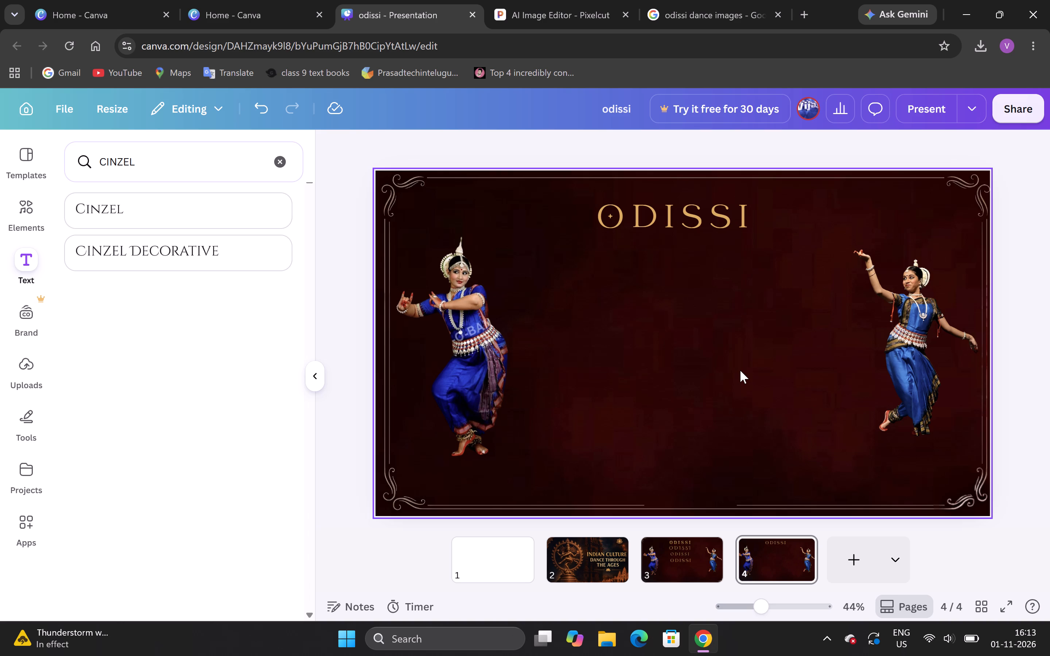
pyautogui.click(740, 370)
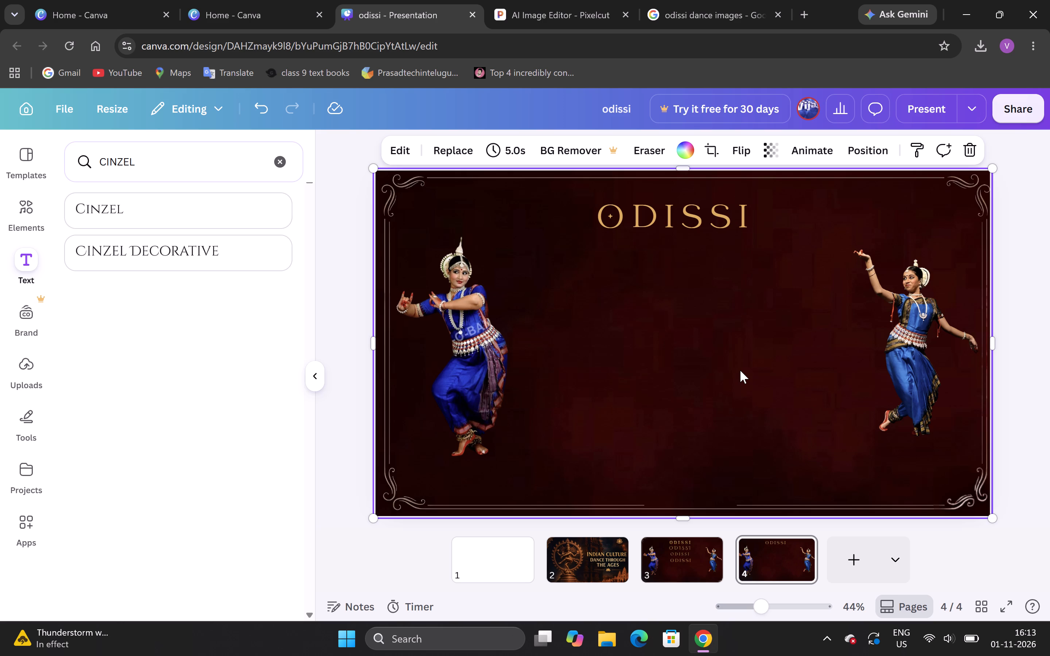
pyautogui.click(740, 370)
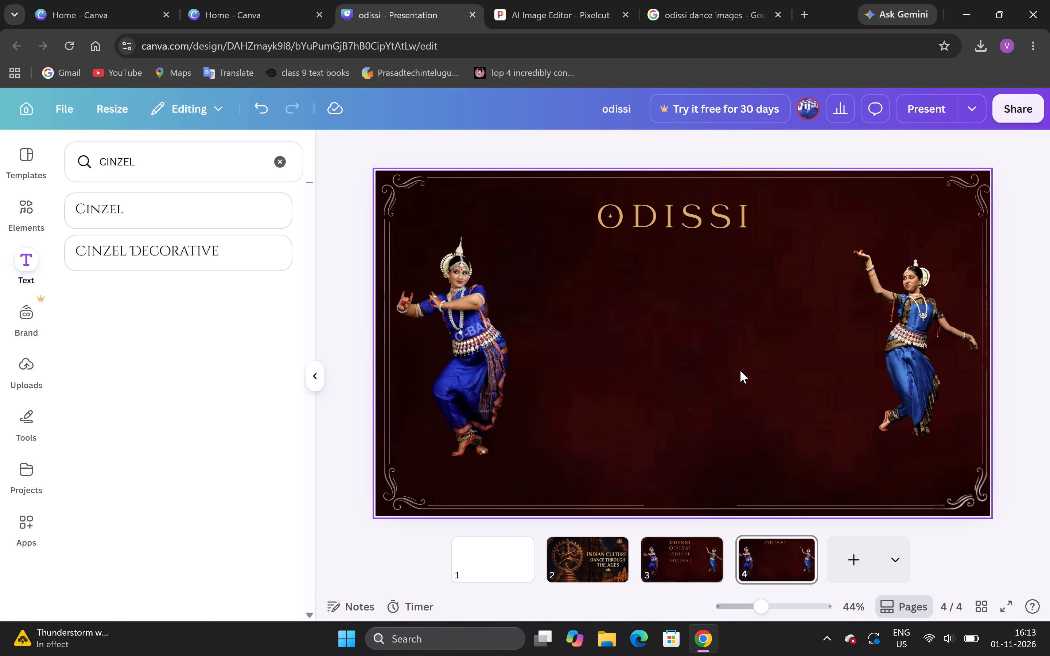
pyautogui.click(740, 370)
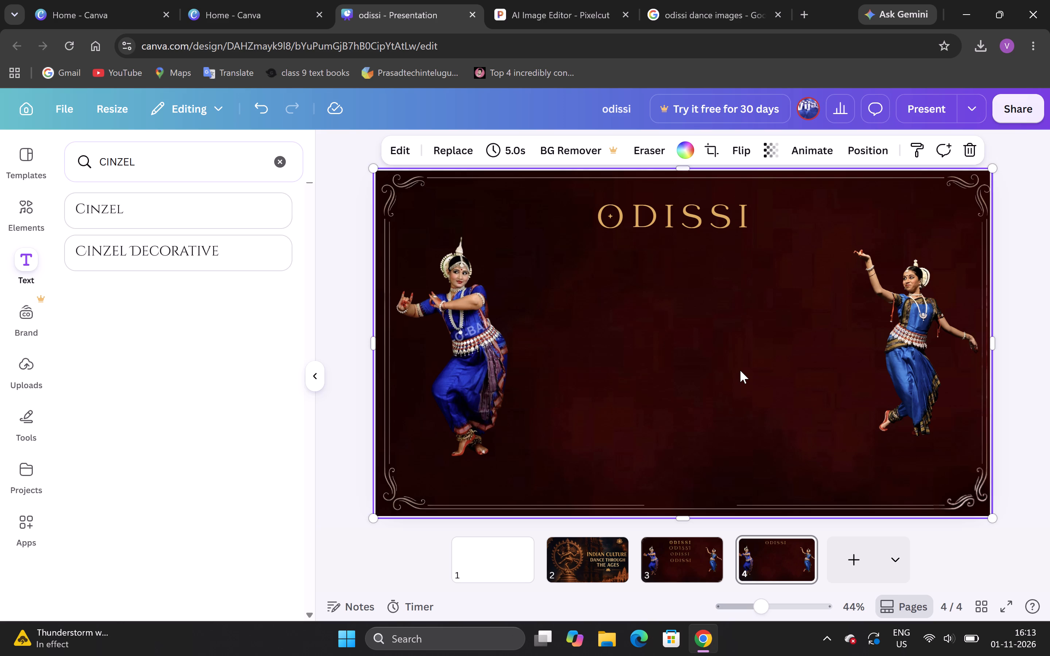
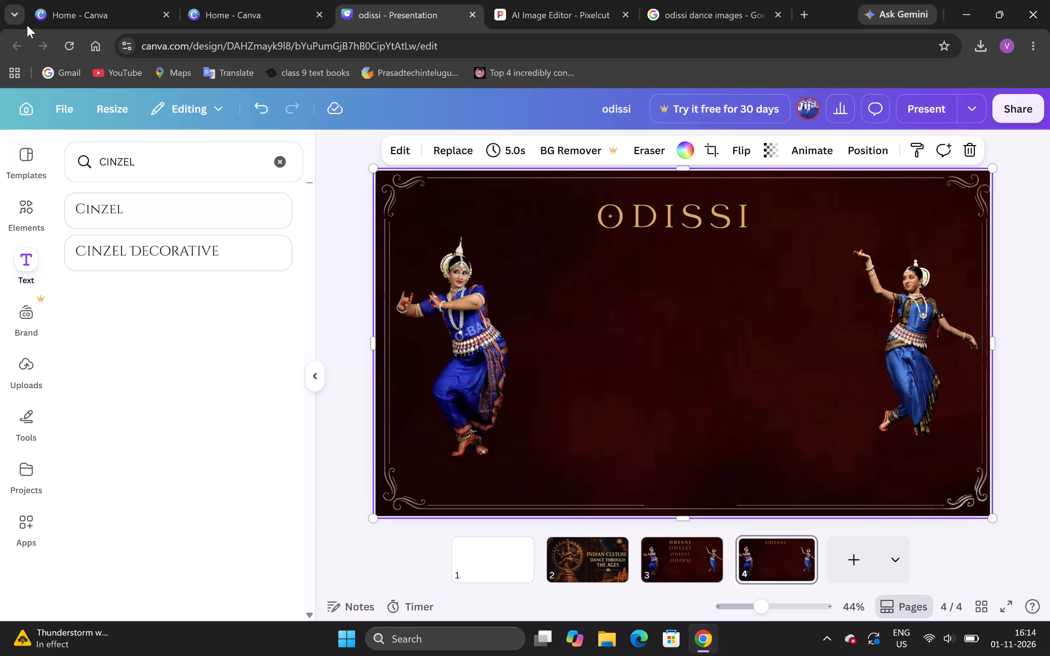
# Bring up the element library with its odissi search.
pyautogui.click(22, 197)
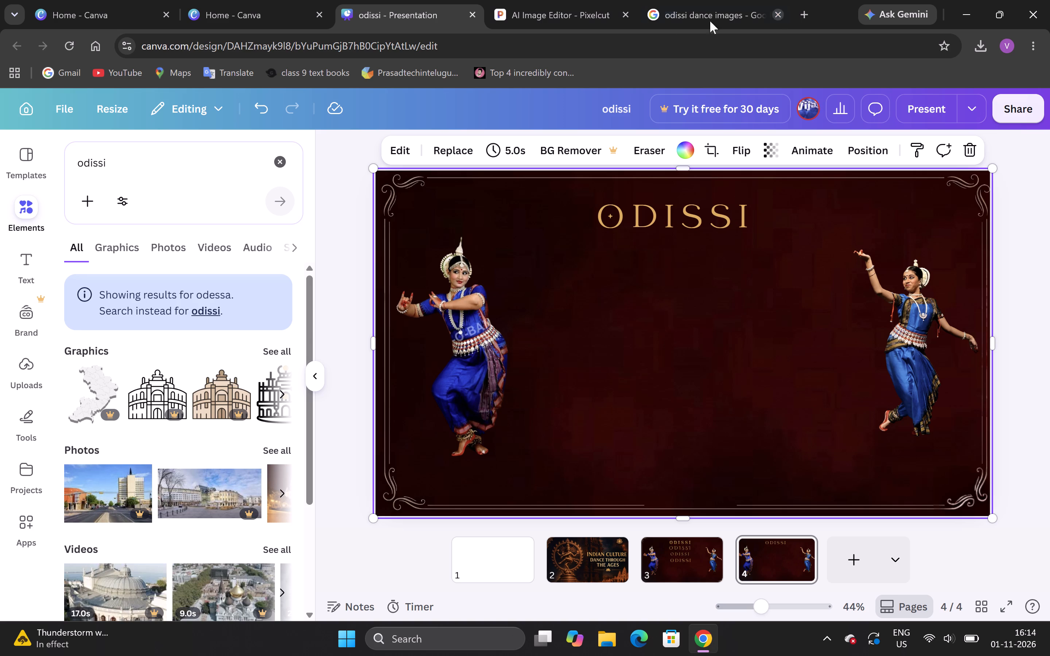
# Select the larger dancer image on the left side of the page 4 slide.
pyautogui.click(480, 366)
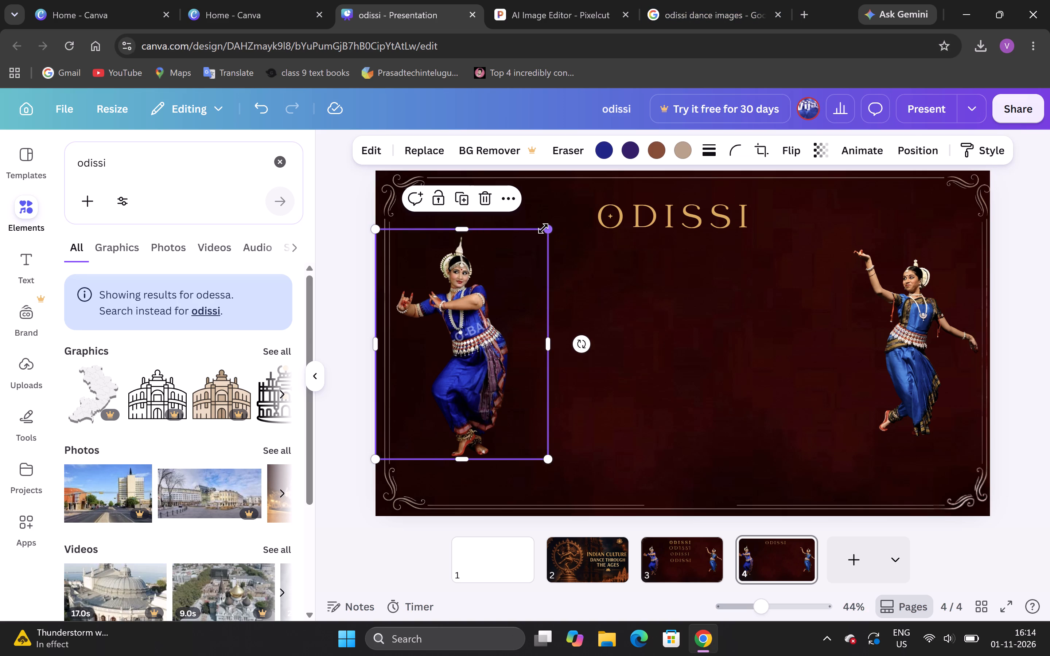
# Scale the dancer image beside the left border down to about 484 × 645 and move it slightly up within the frame.
pyautogui.moveTo(543, 229); pyautogui.dragTo(530, 254)
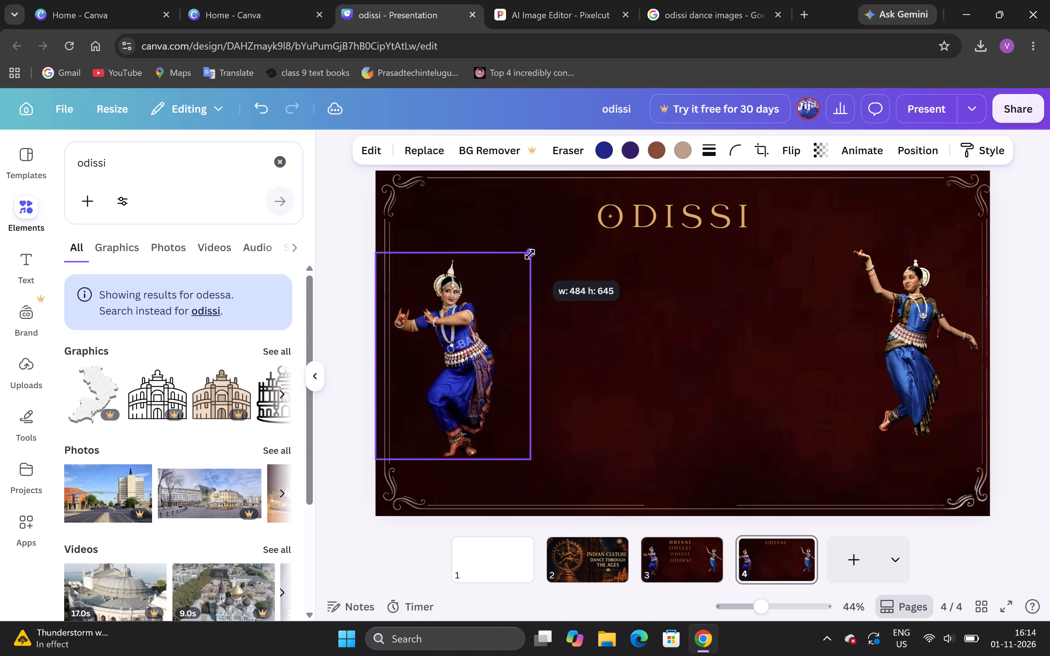
pyautogui.moveTo(530, 254); pyautogui.dragTo(530, 253)
pyautogui.moveTo(482, 345); pyautogui.dragTo(486, 327)
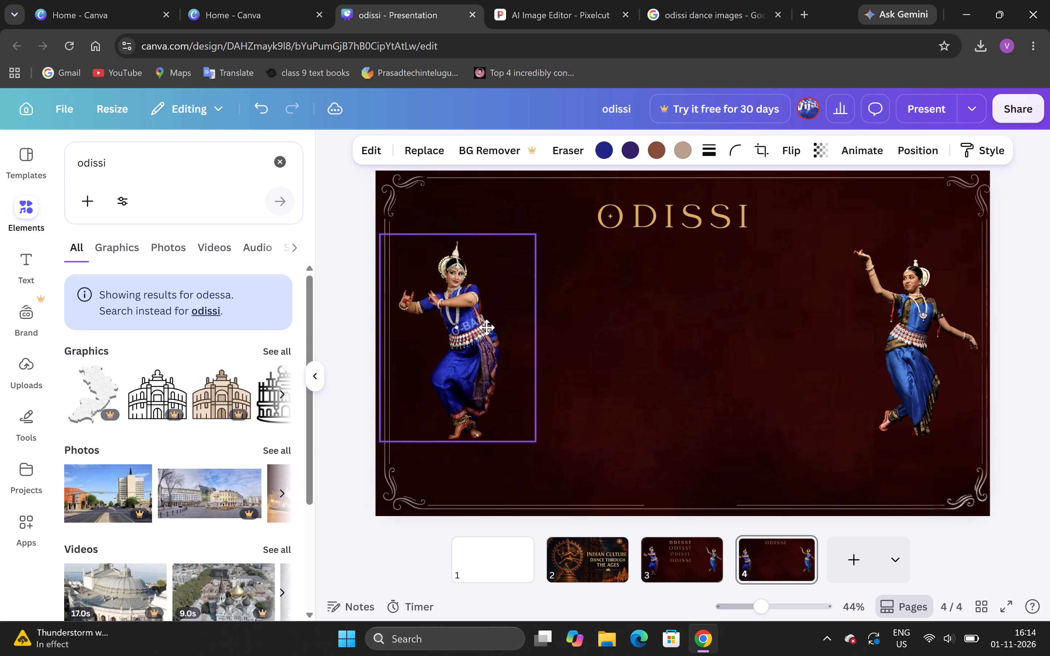
pyautogui.moveTo(486, 327); pyautogui.dragTo(486, 328)
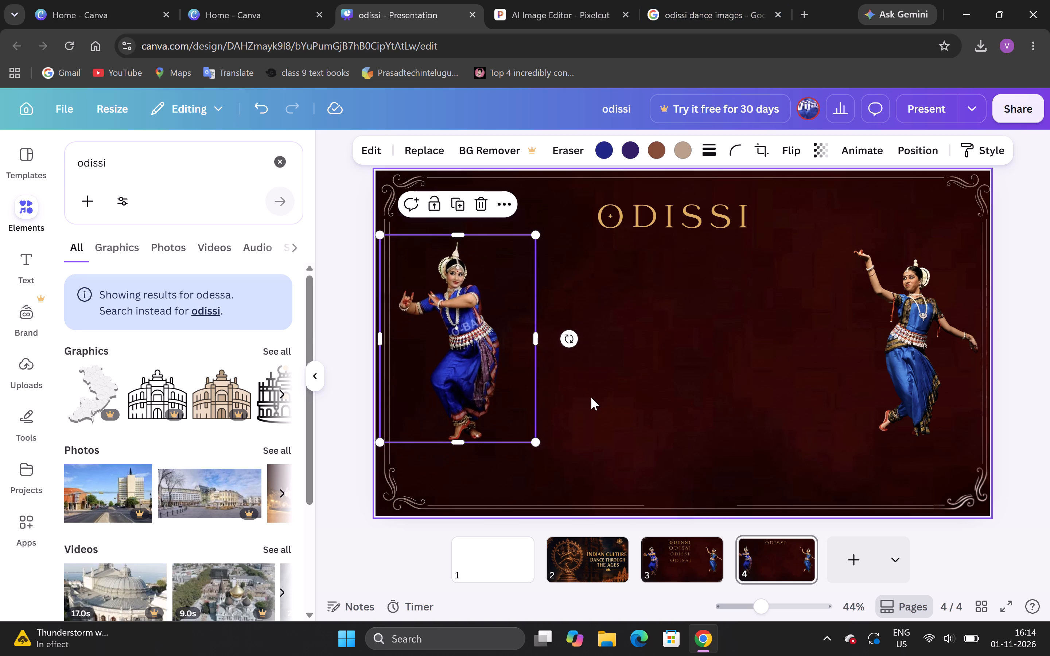
pyautogui.click(592, 398)
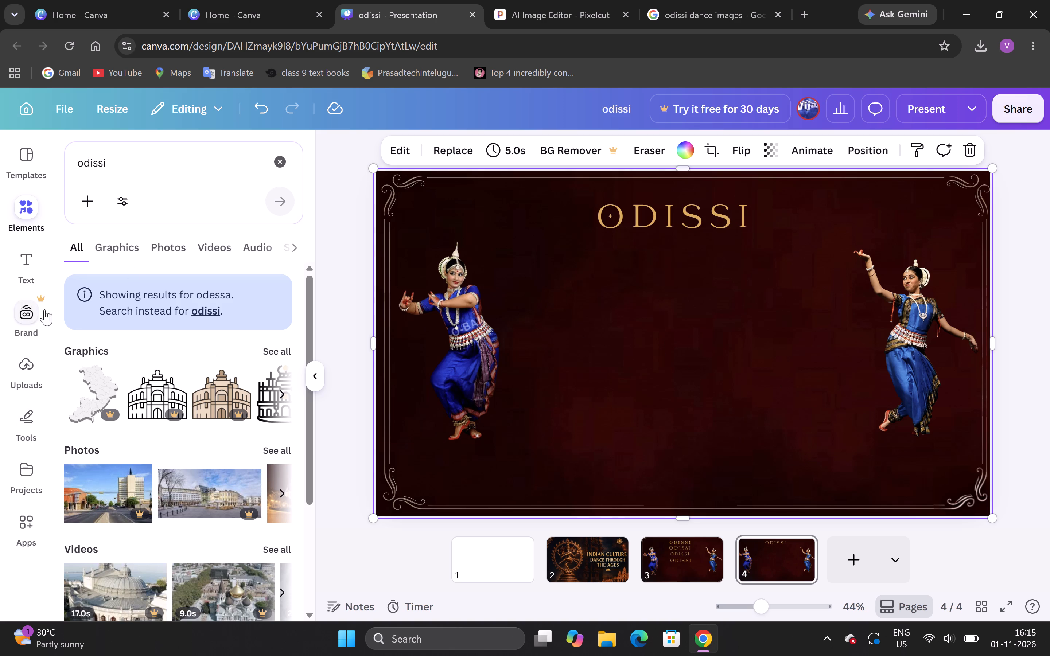
# Clear the odissi search term from the elements search and browse the graphics-only results.
pyautogui.click(27, 225)
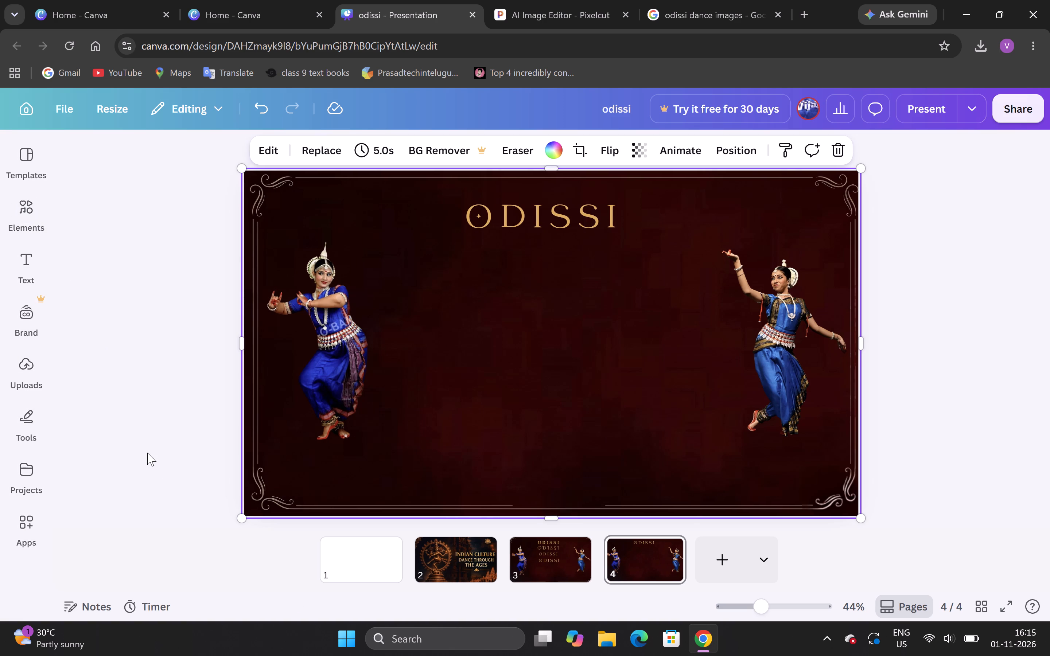
pyautogui.click(0, 200)
pyautogui.scroll(-3, 168, 442)
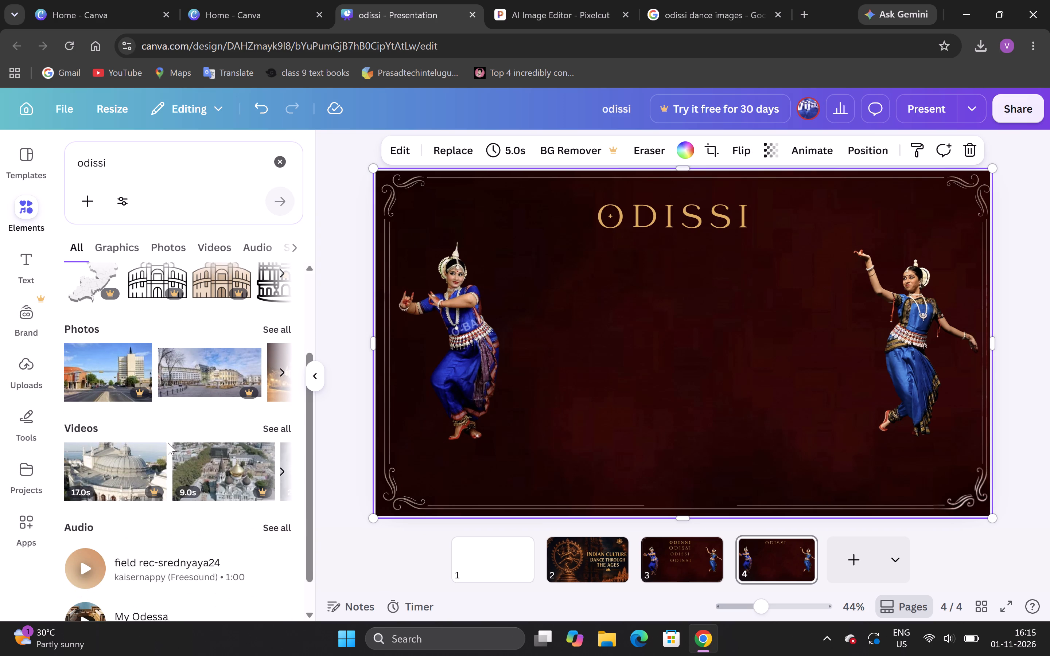
pyautogui.scroll(-6, 168, 442)
pyautogui.scroll(7, 168, 442)
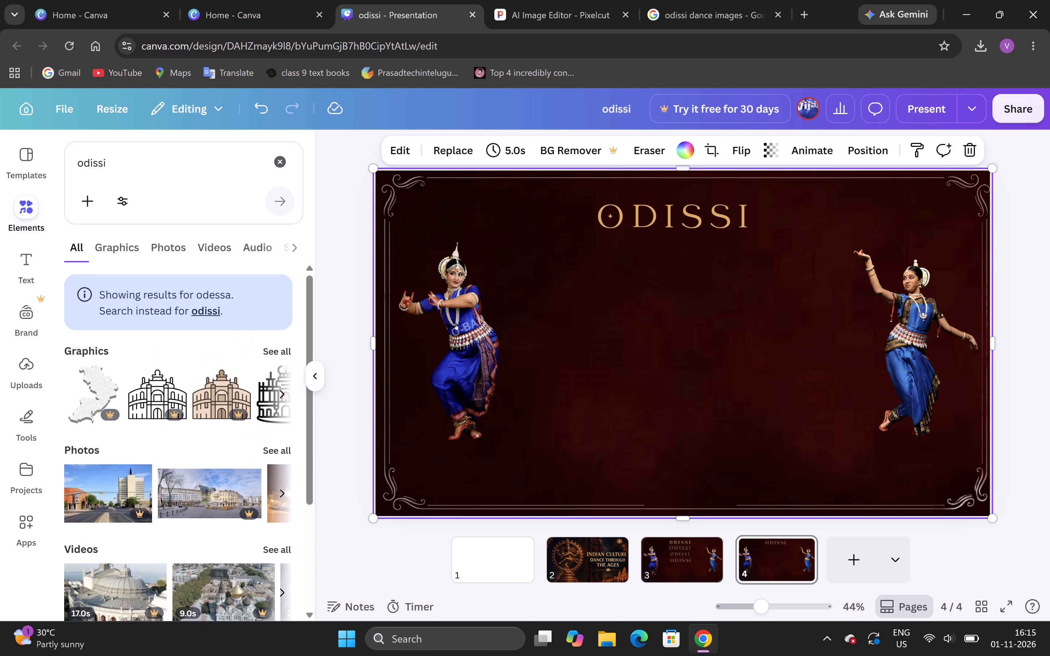
pyautogui.tripleClick(116, 167)
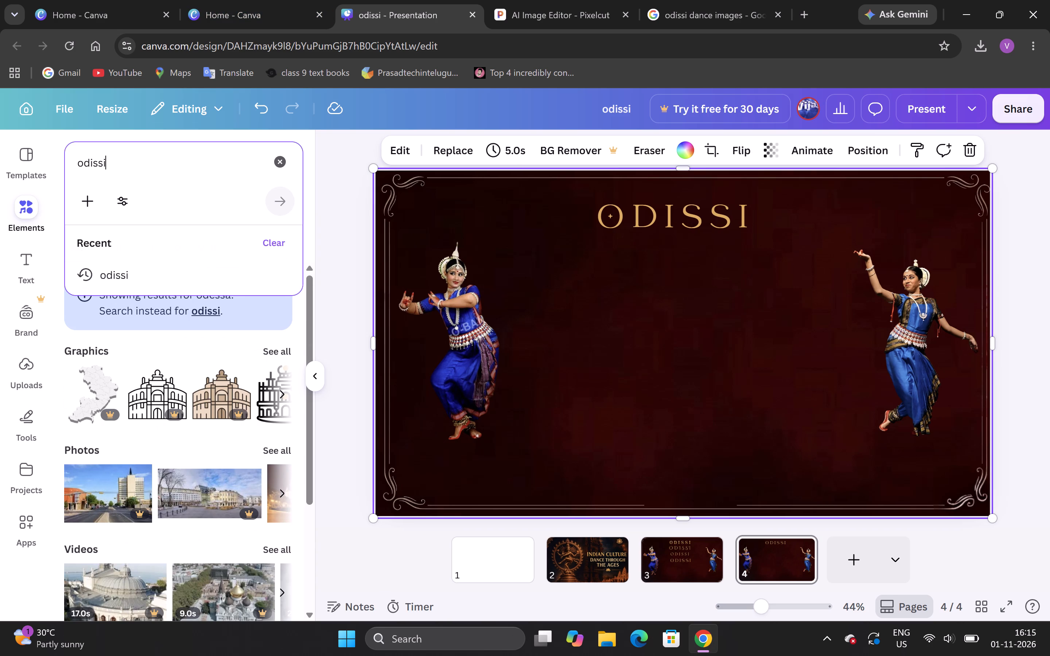
pyautogui.press('BackSpace')
pyautogui.press('BackSpace')
pyautogui.click(58, 179)
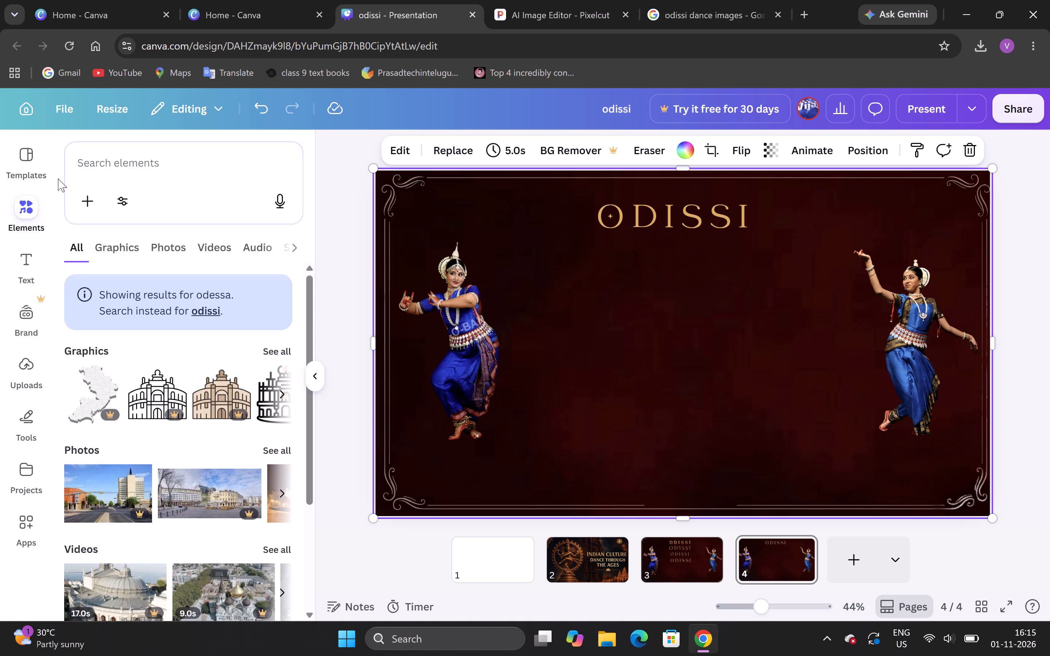
pyautogui.click(112, 211)
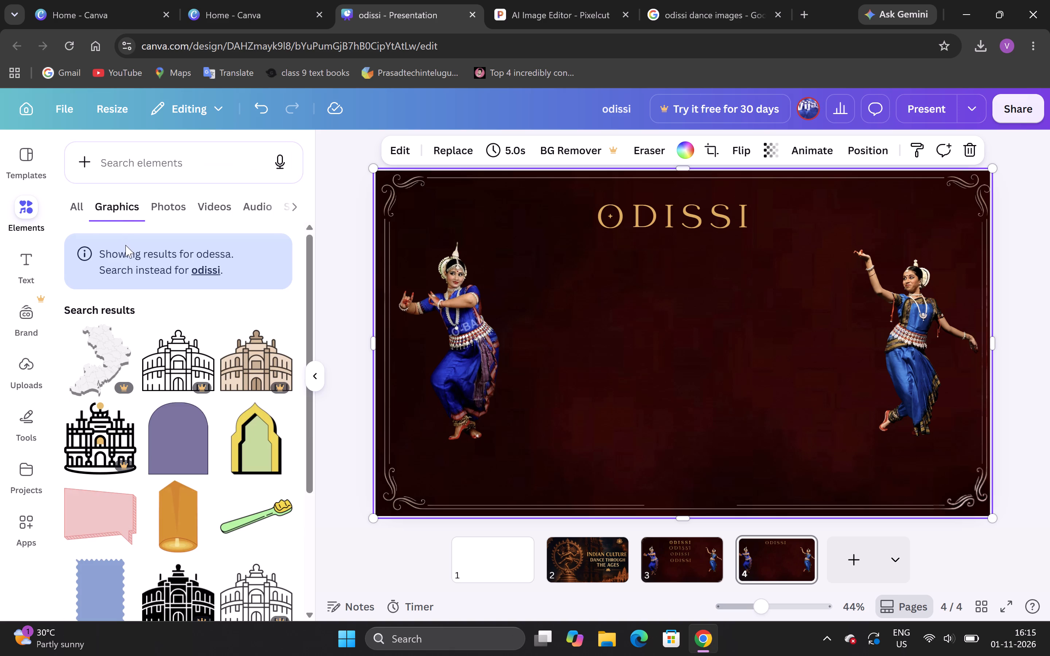
pyautogui.scroll(-6, 178, 351)
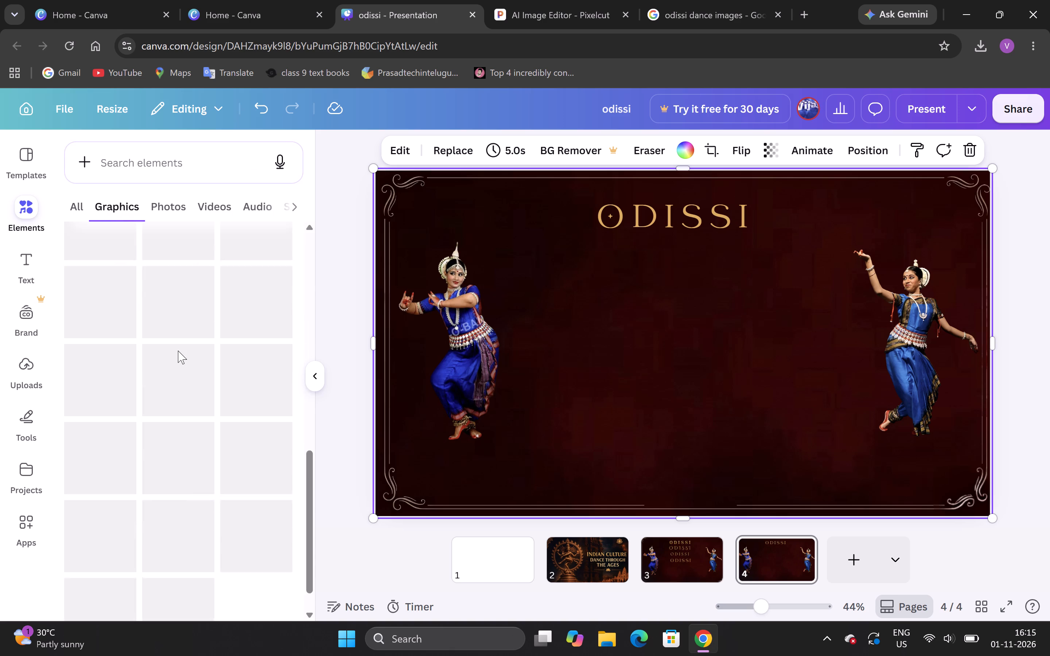
pyautogui.scroll(1, 178, 351)
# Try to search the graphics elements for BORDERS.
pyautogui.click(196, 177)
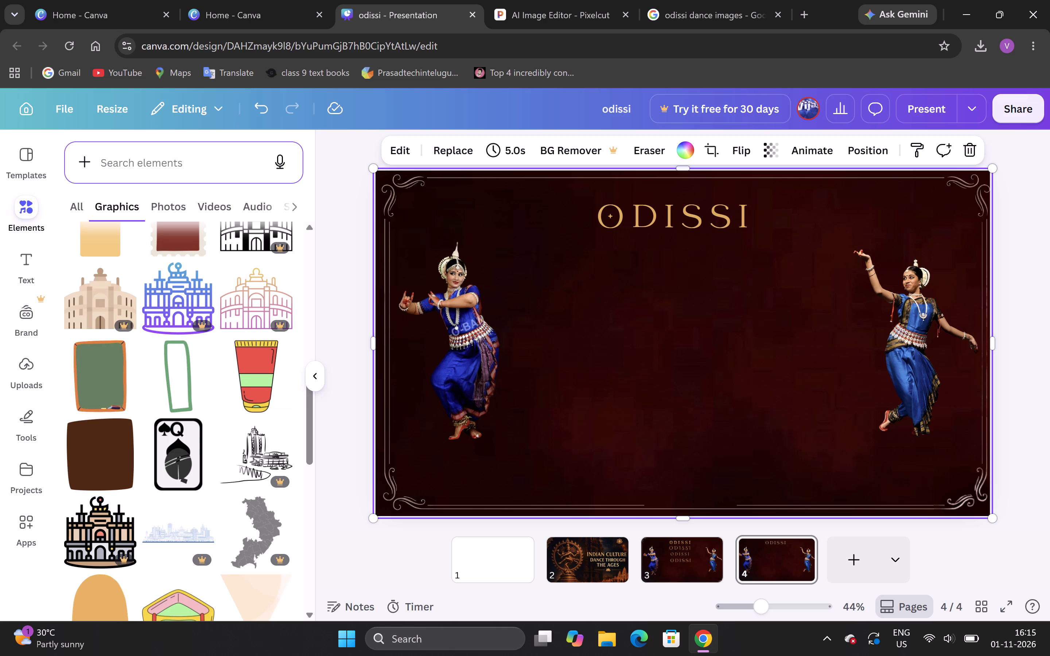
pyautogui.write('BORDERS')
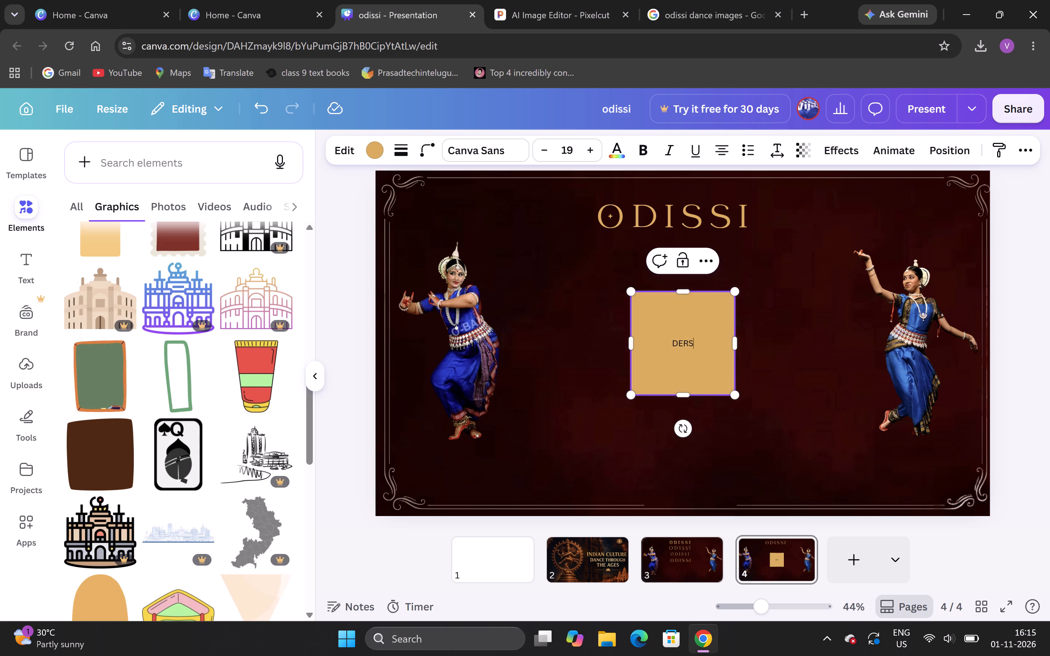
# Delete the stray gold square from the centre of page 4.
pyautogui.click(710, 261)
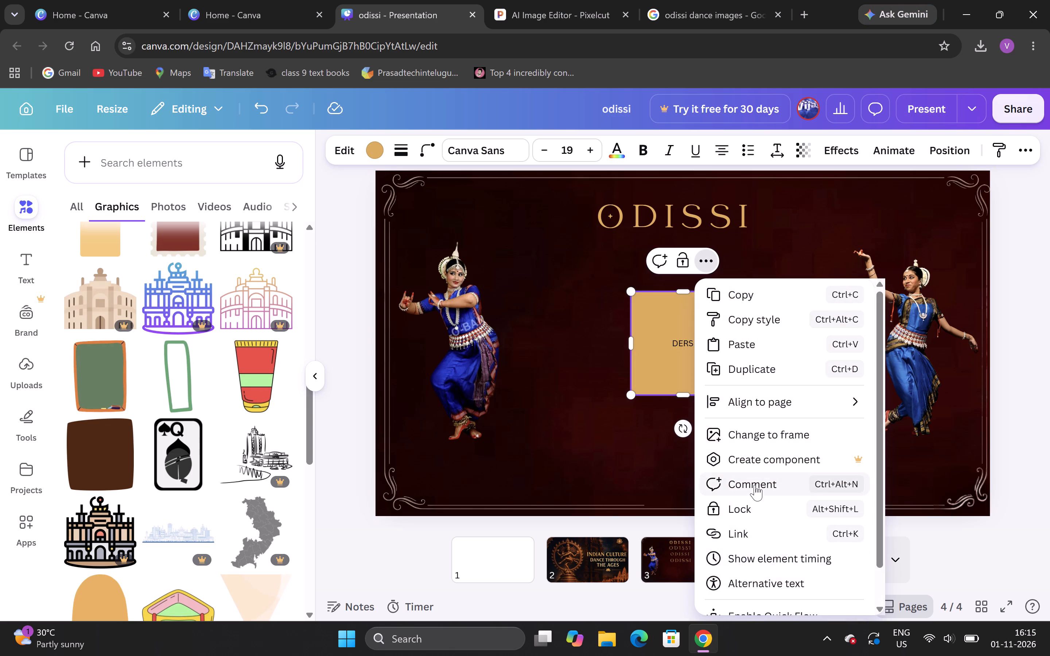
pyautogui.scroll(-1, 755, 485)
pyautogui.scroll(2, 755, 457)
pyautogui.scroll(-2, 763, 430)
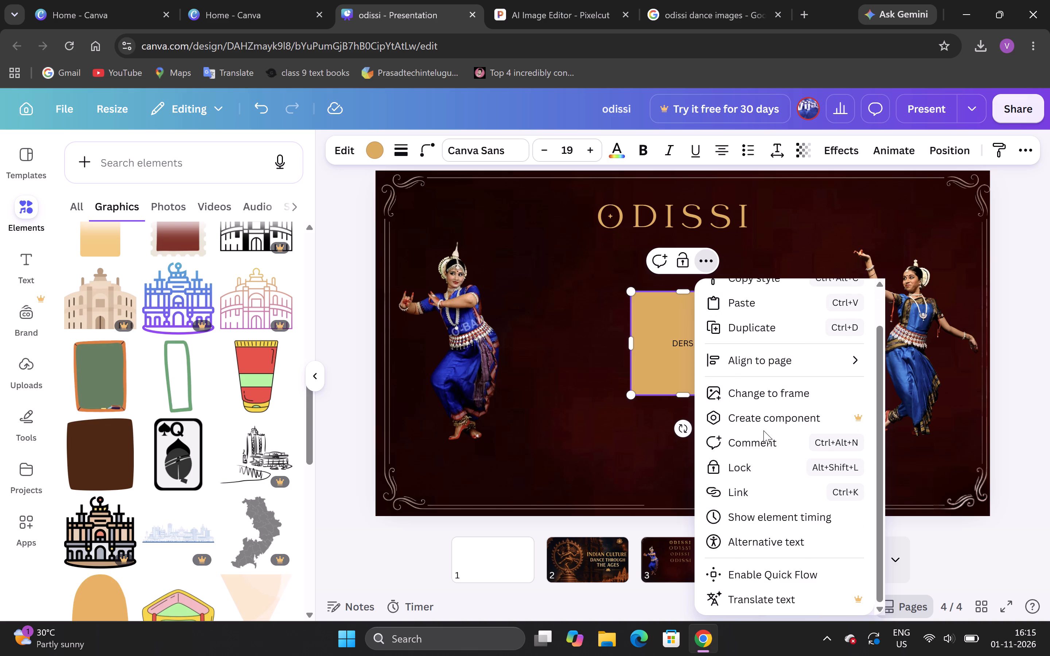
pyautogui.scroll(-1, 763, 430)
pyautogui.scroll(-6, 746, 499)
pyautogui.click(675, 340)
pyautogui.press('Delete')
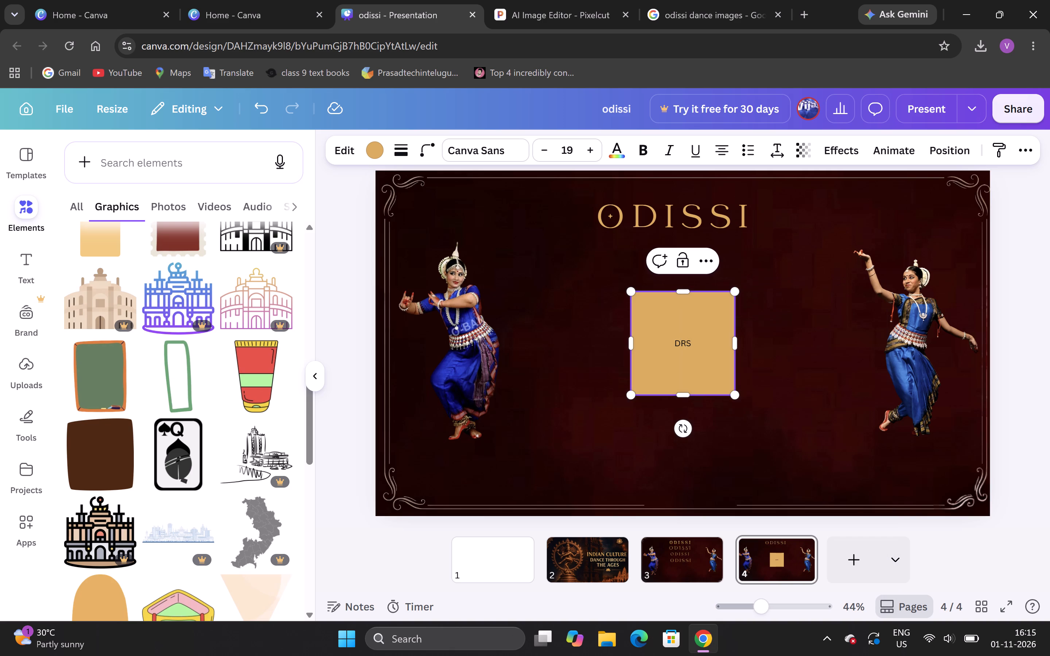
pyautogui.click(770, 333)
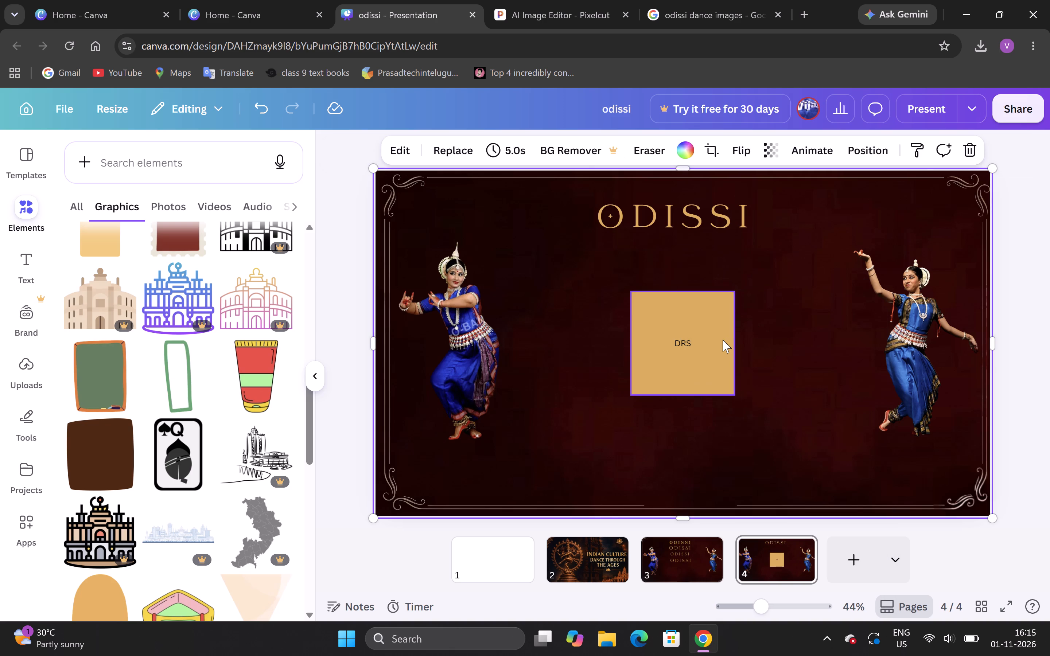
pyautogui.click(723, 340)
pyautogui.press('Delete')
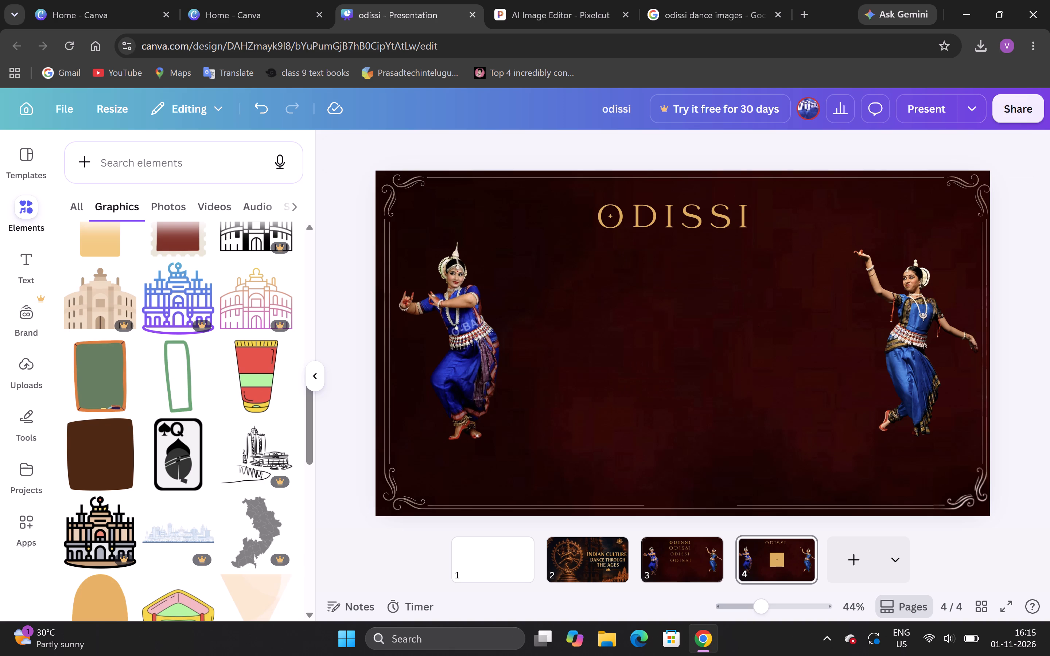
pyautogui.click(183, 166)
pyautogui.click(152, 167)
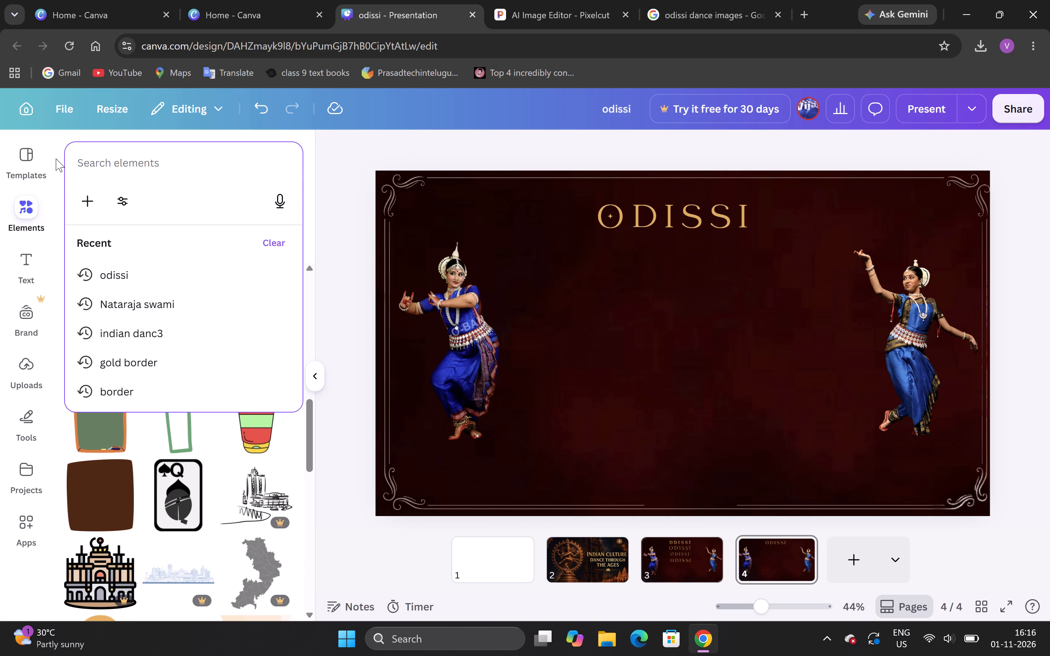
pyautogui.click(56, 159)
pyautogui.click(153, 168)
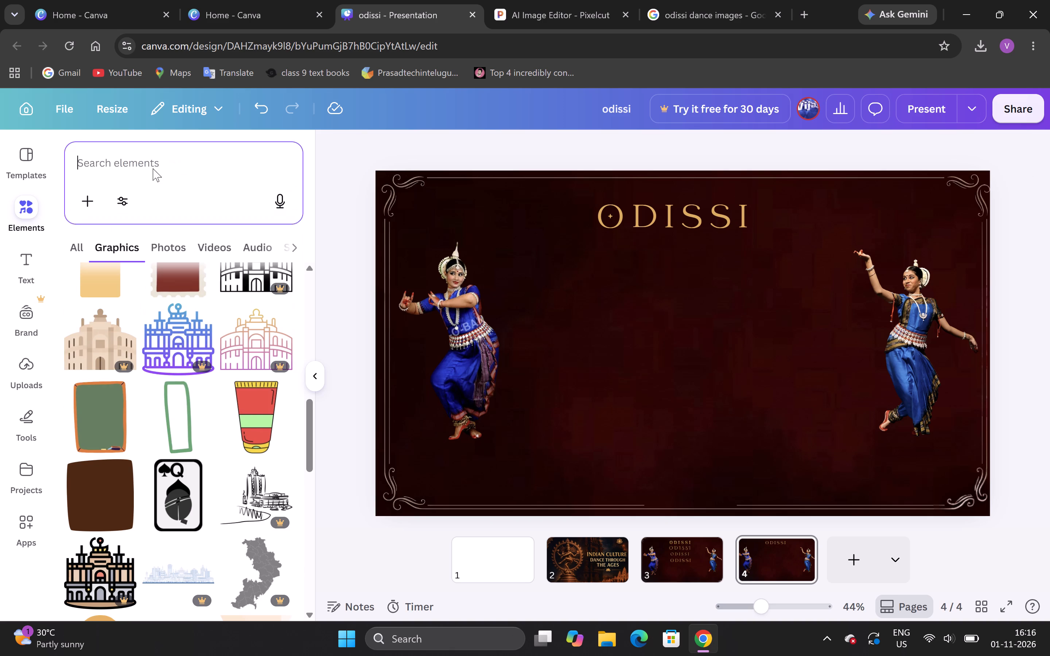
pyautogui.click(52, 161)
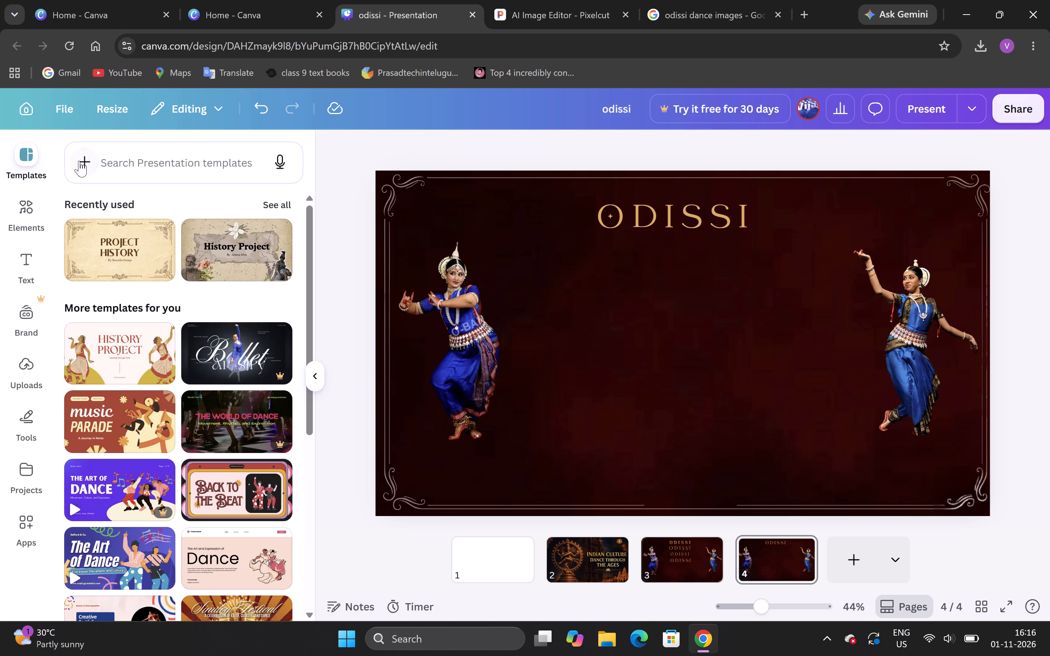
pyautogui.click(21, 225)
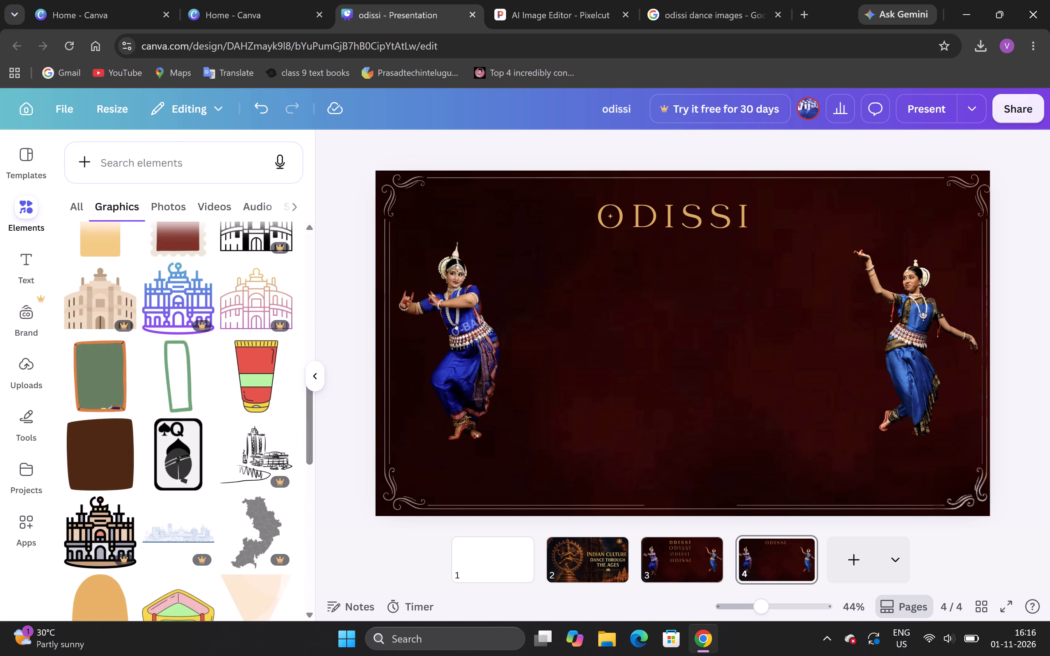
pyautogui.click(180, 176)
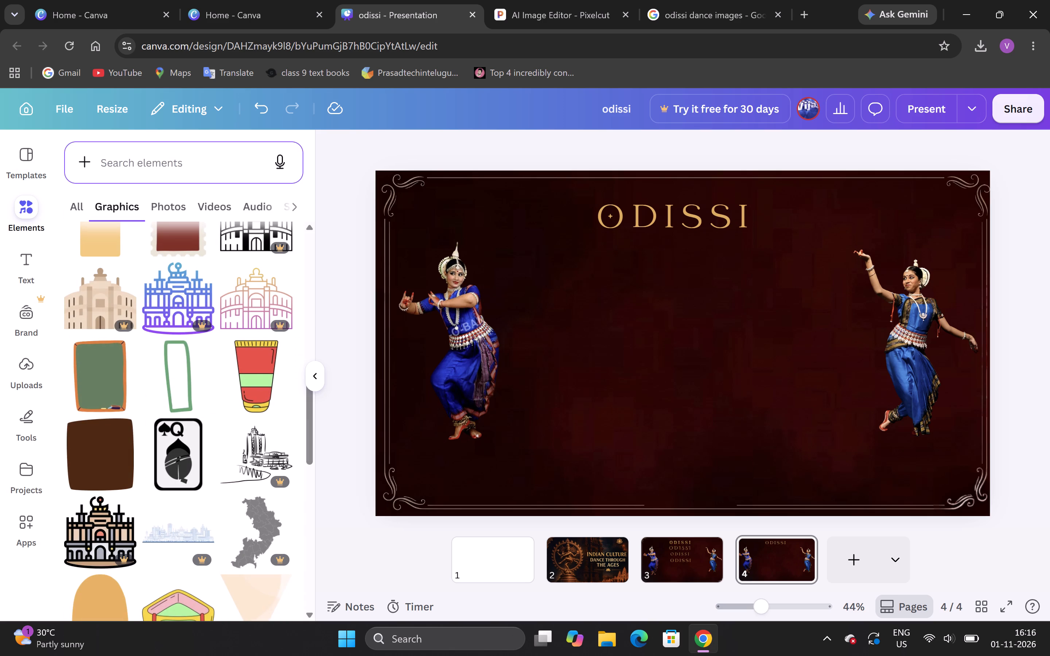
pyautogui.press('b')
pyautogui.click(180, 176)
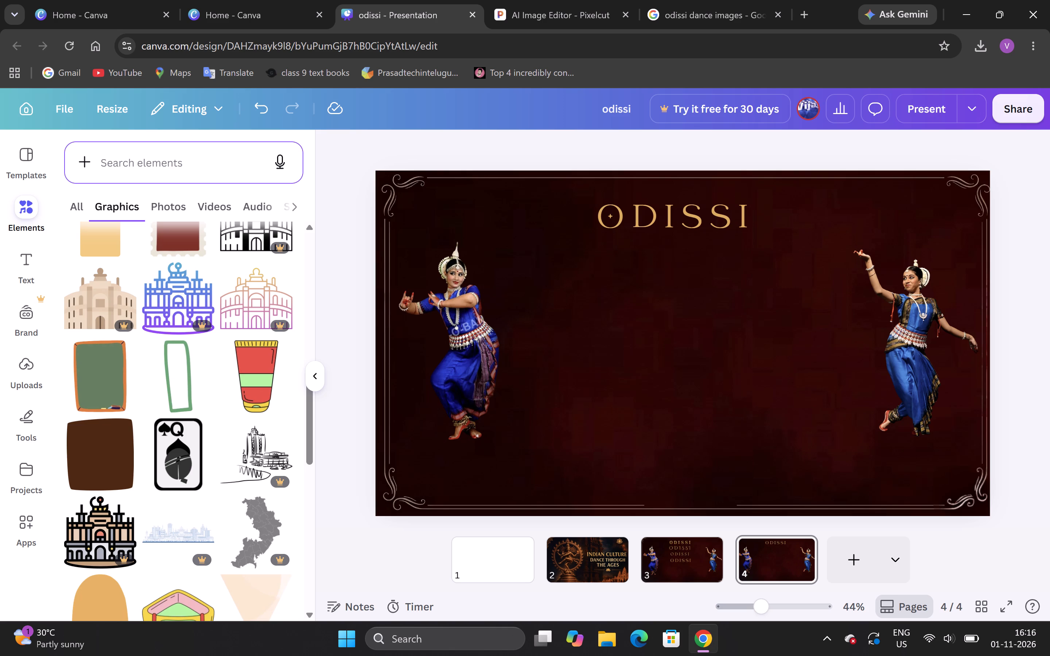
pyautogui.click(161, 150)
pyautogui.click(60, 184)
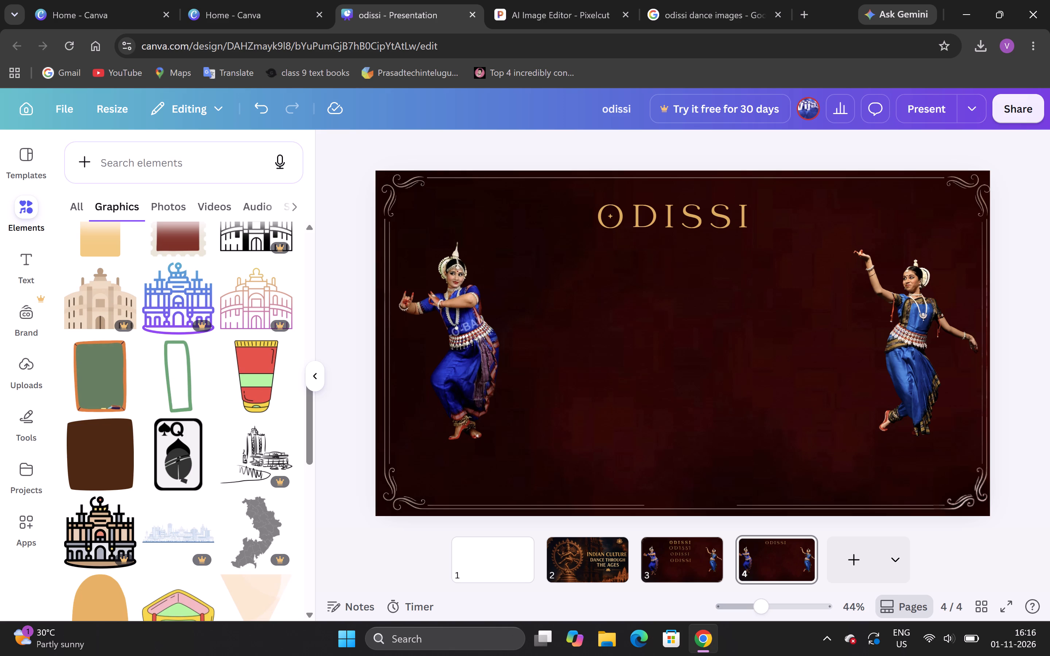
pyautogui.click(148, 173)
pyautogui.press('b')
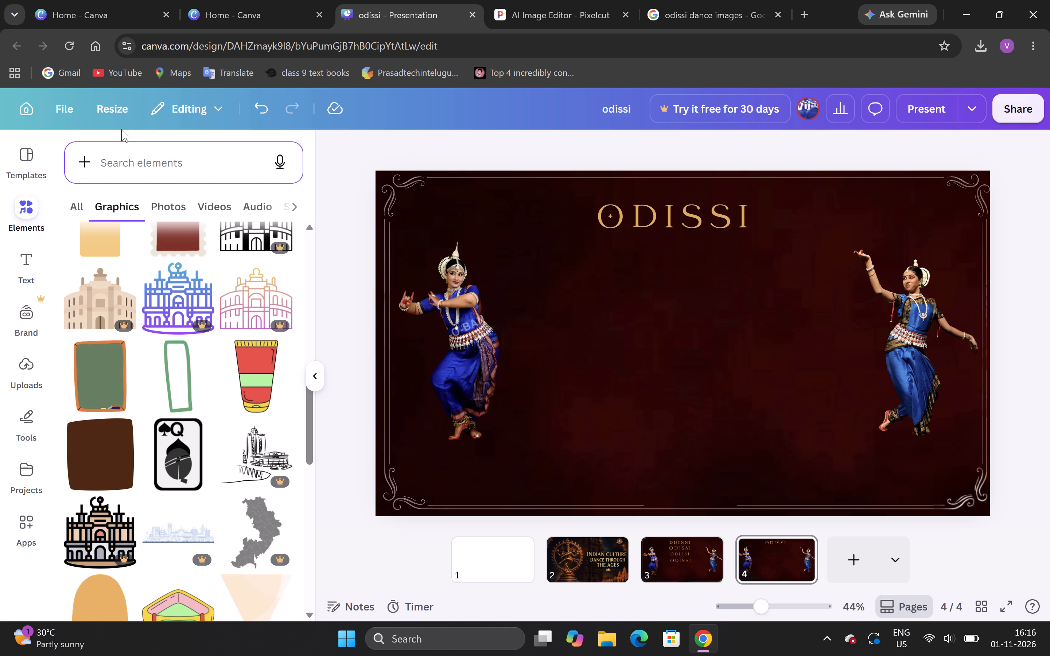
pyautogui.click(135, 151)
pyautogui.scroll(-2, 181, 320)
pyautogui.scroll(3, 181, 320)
# Search the graphics elements for BORDERS.
pyautogui.click(188, 160)
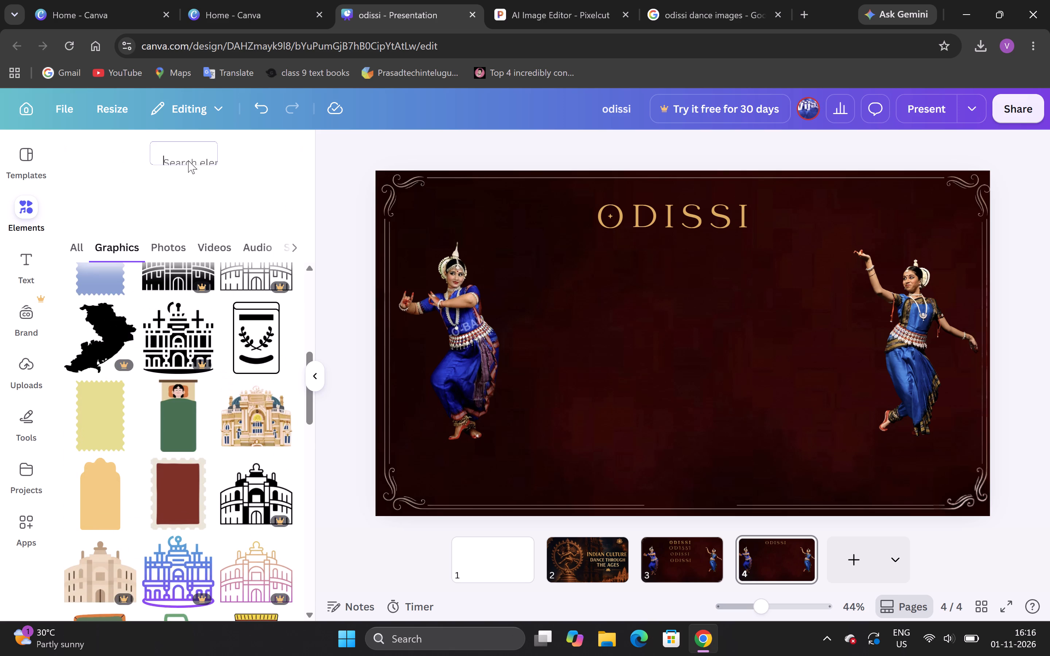
pyautogui.write('BO')
pyautogui.write('RDERA')
pyautogui.press('BackSpace')
pyautogui.press('s')
pyautogui.press('Return')
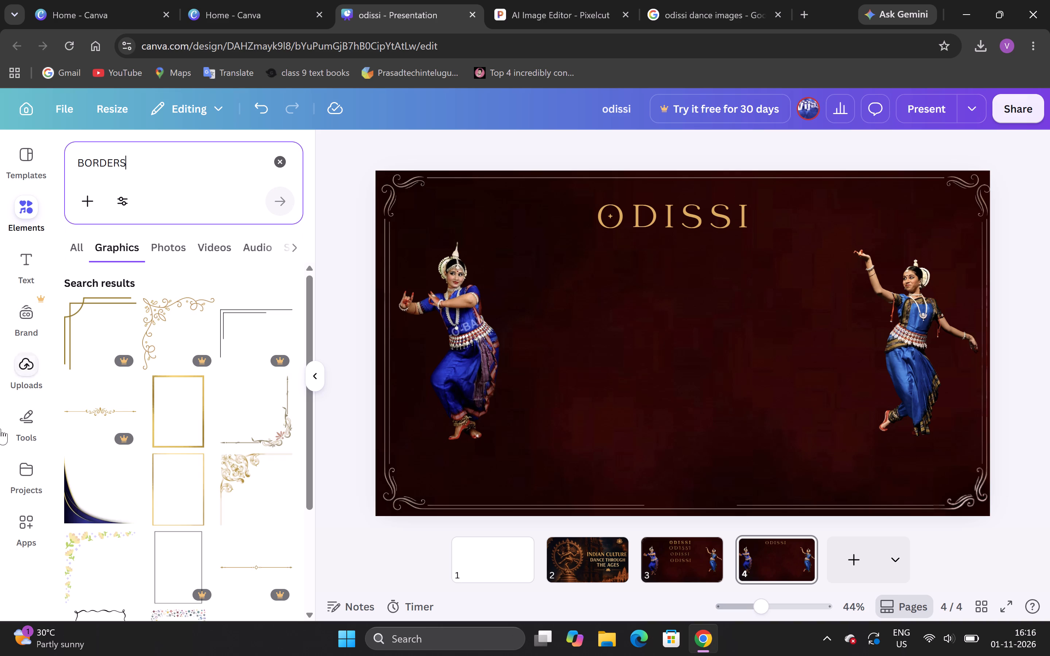
# Find the orange hibiscus line drawing among the border graphics and add it near the middle of page 4.
pyautogui.scroll(-4, 86, 571)
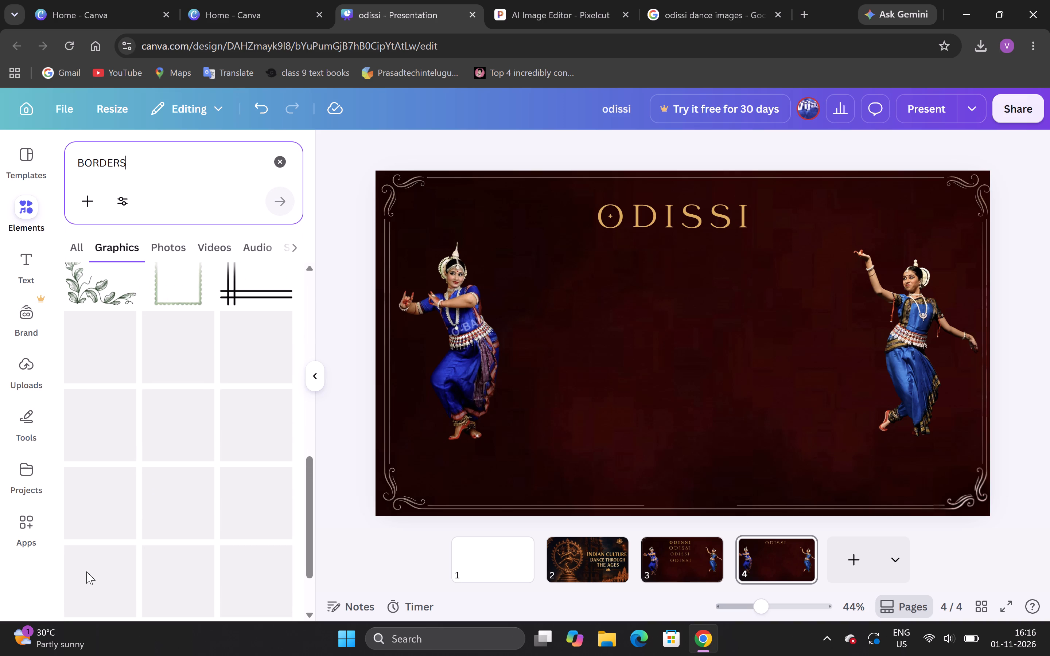
pyautogui.scroll(-2, 86, 571)
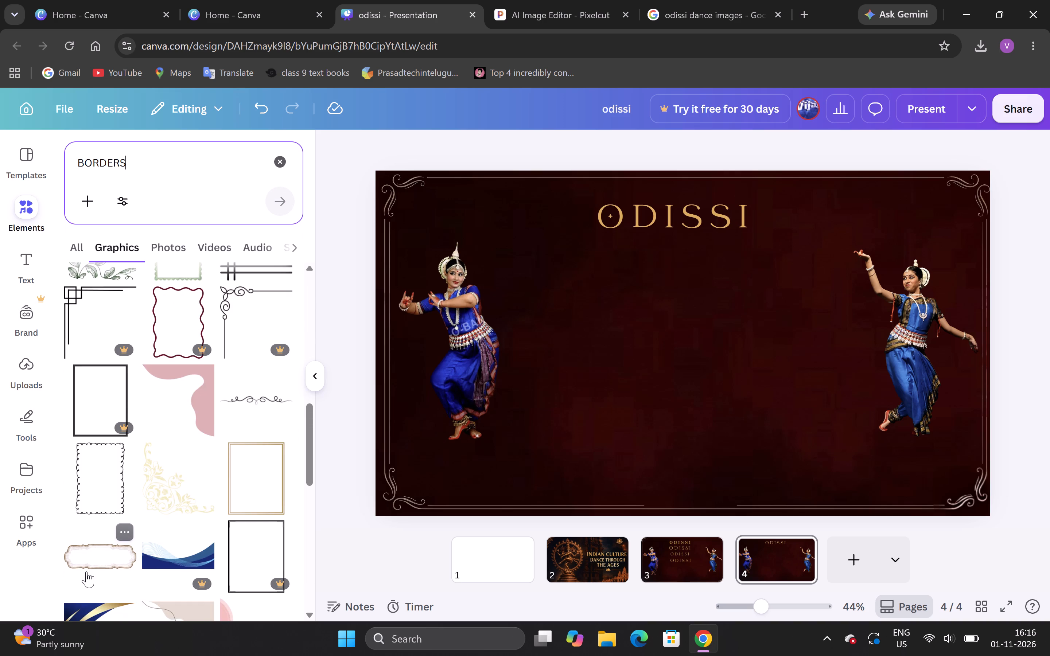
pyautogui.scroll(-6, 86, 571)
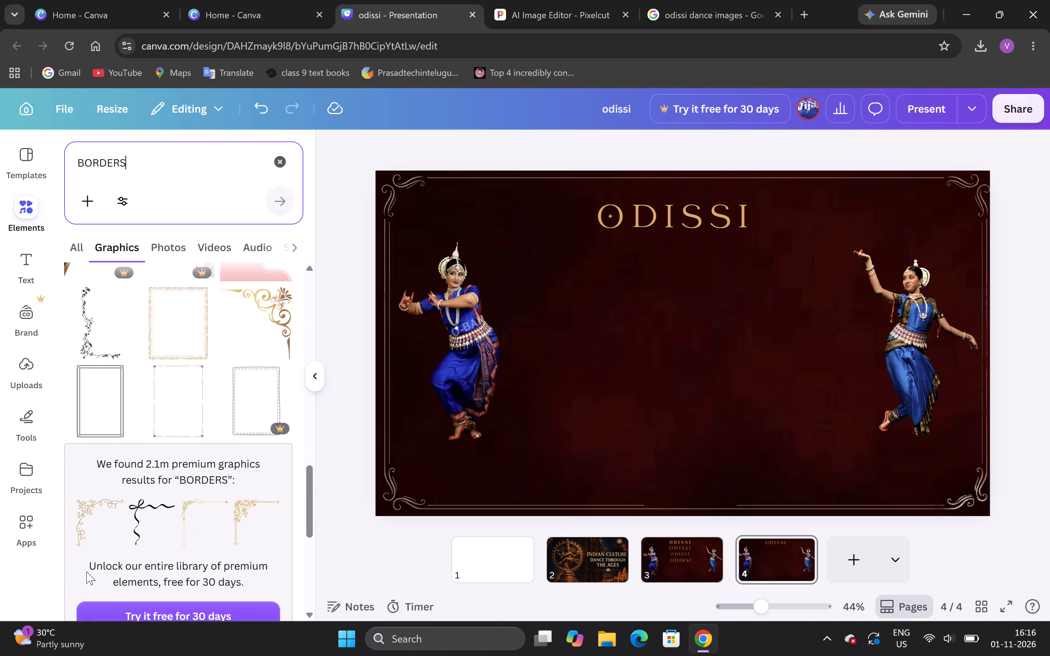
pyautogui.scroll(-6, 86, 571)
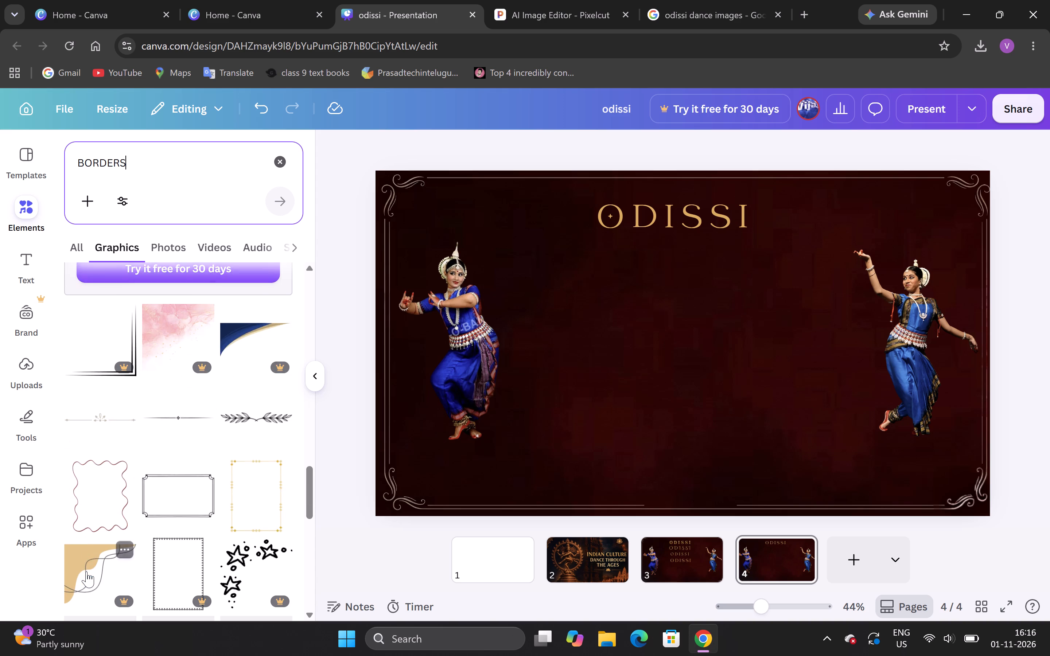
pyautogui.scroll(-6, 86, 571)
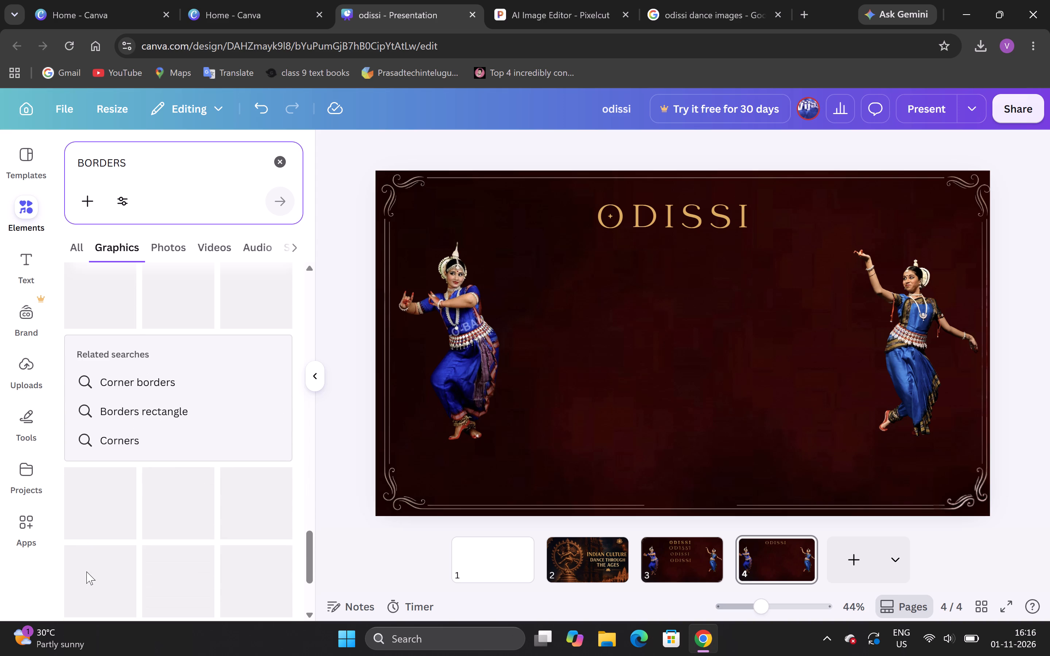
pyautogui.scroll(-3, 86, 571)
pyautogui.scroll(2, 86, 571)
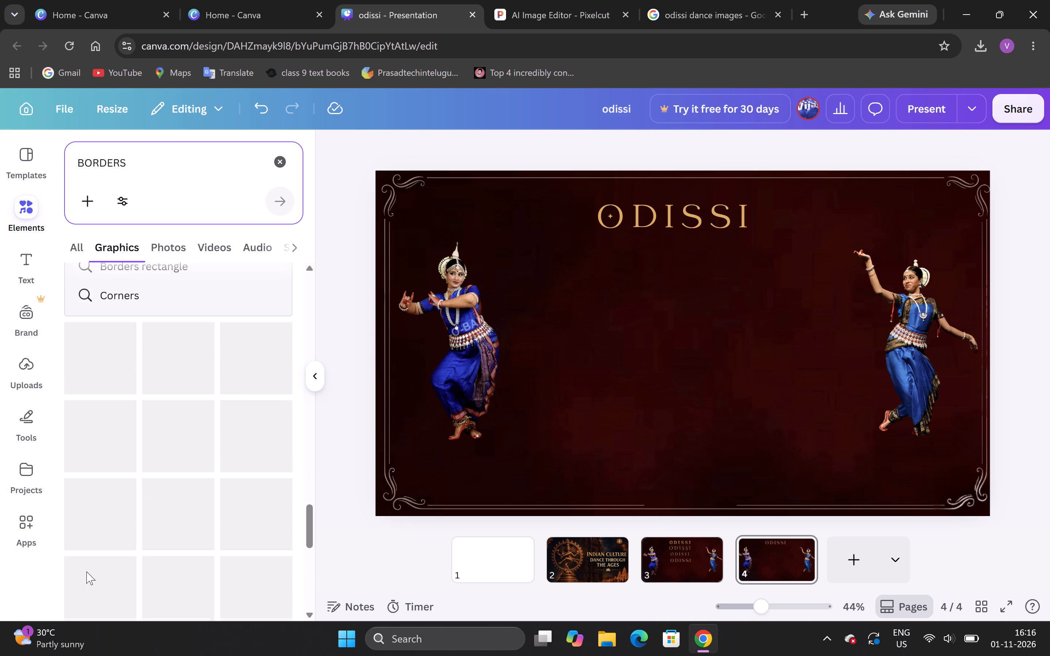
pyautogui.hscroll(1, 86, 571)
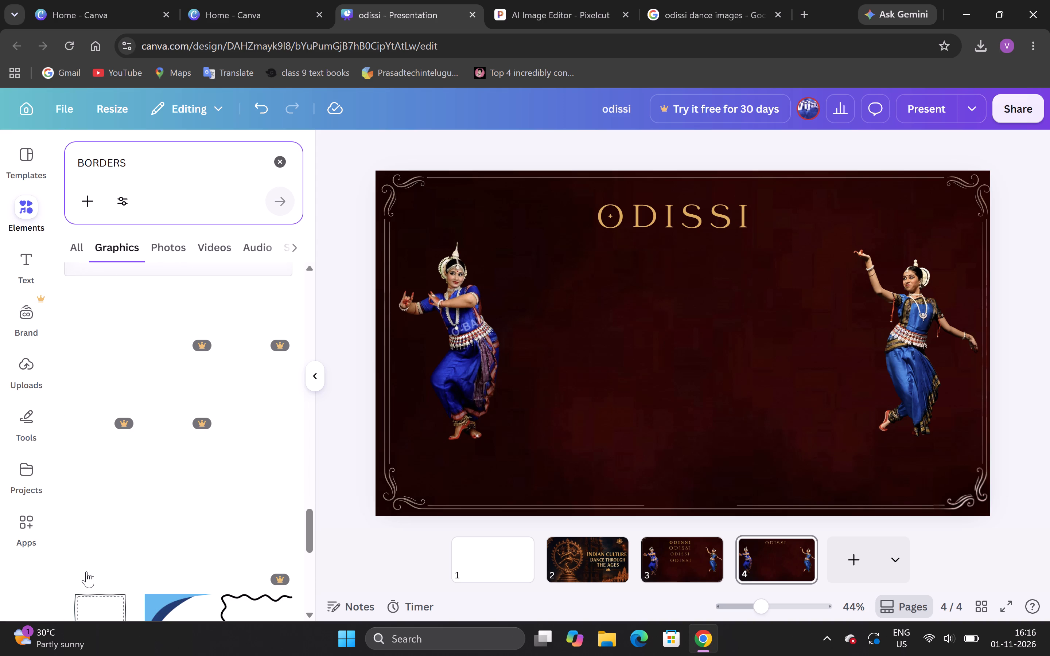
pyautogui.scroll(-3, 86, 571)
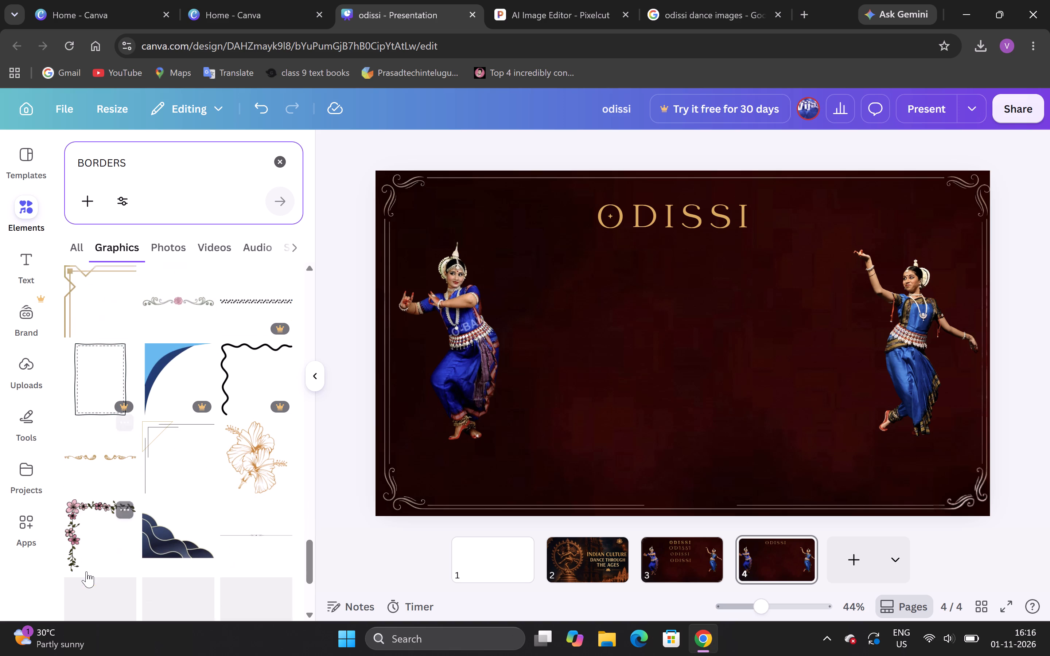
pyautogui.scroll(-2, 86, 571)
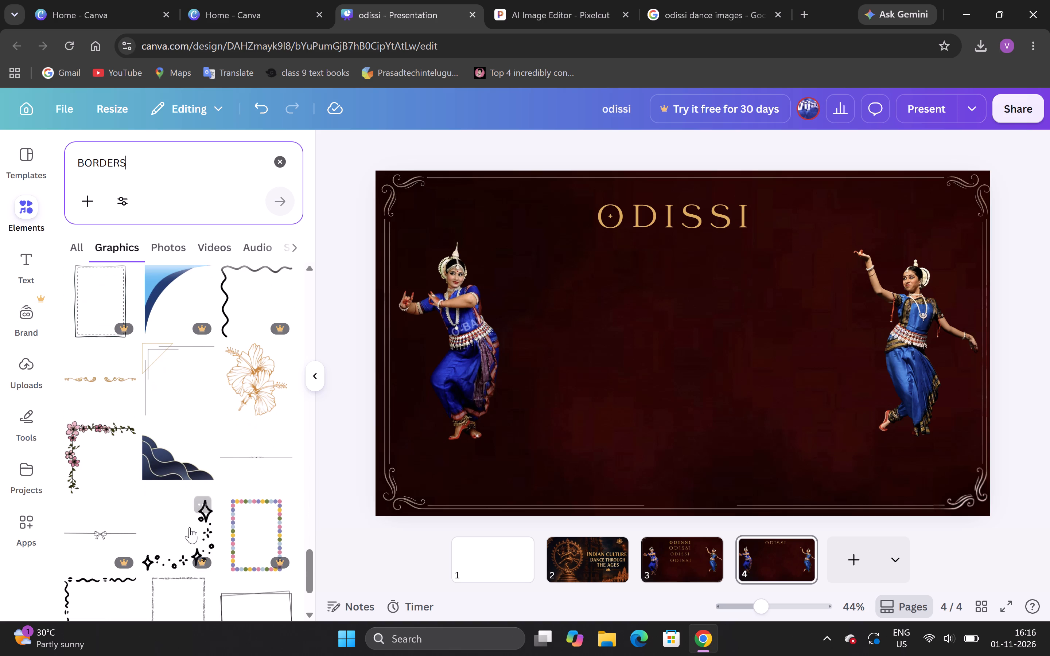
pyautogui.scroll(-4, 140, 419)
pyautogui.hscroll(1, 140, 419)
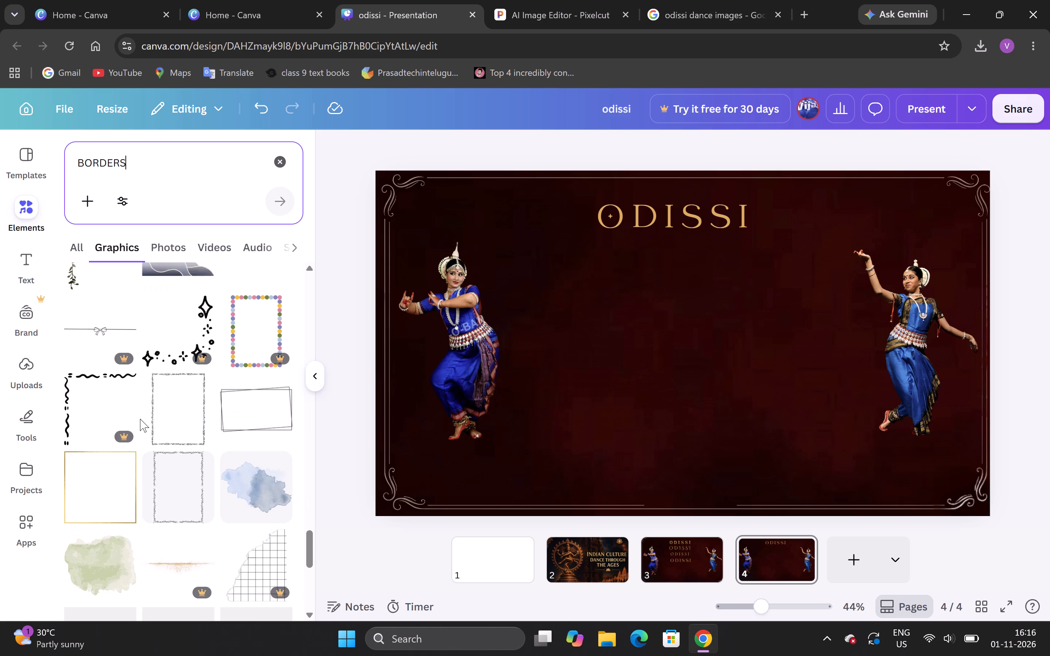
pyautogui.hscroll(1, 140, 419)
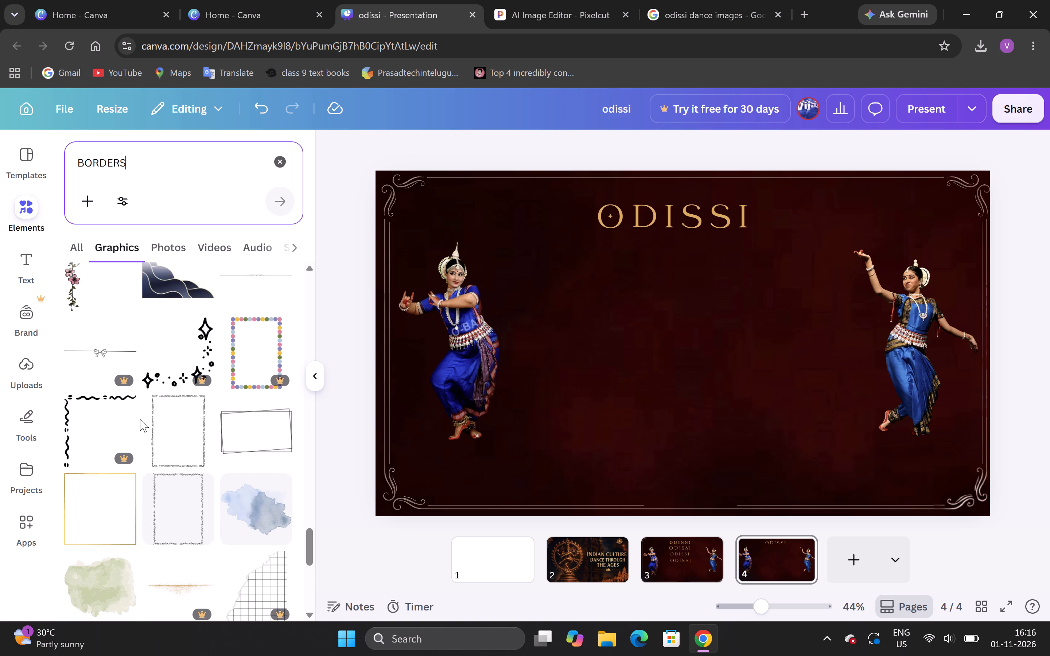
pyautogui.hscroll(1, 140, 419)
pyautogui.scroll(2, 140, 419)
pyautogui.moveTo(266, 333); pyautogui.dragTo(620, 309)
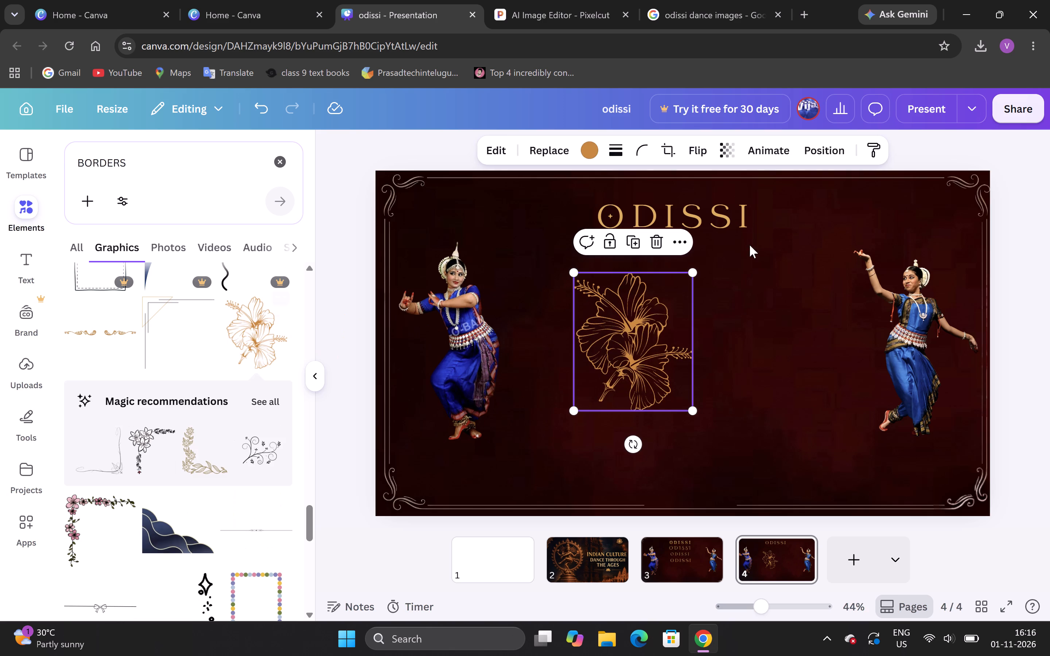
# Lower the hibiscus graphic's transparency value to about 24.
pyautogui.click(713, 144)
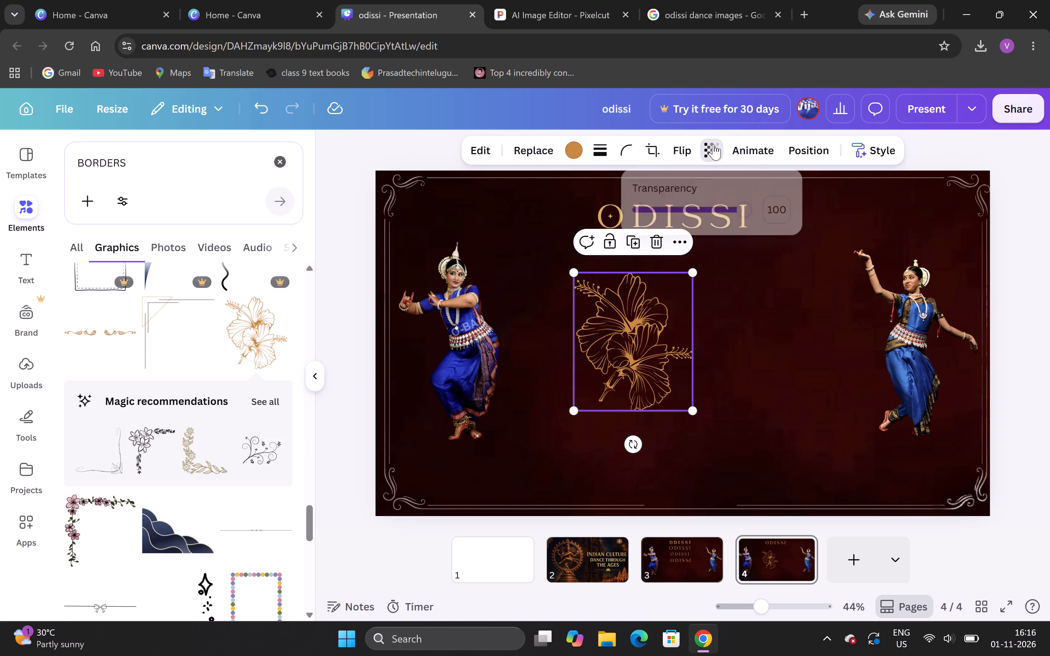
pyautogui.click(711, 216)
pyautogui.moveTo(696, 215); pyautogui.dragTo(663, 215)
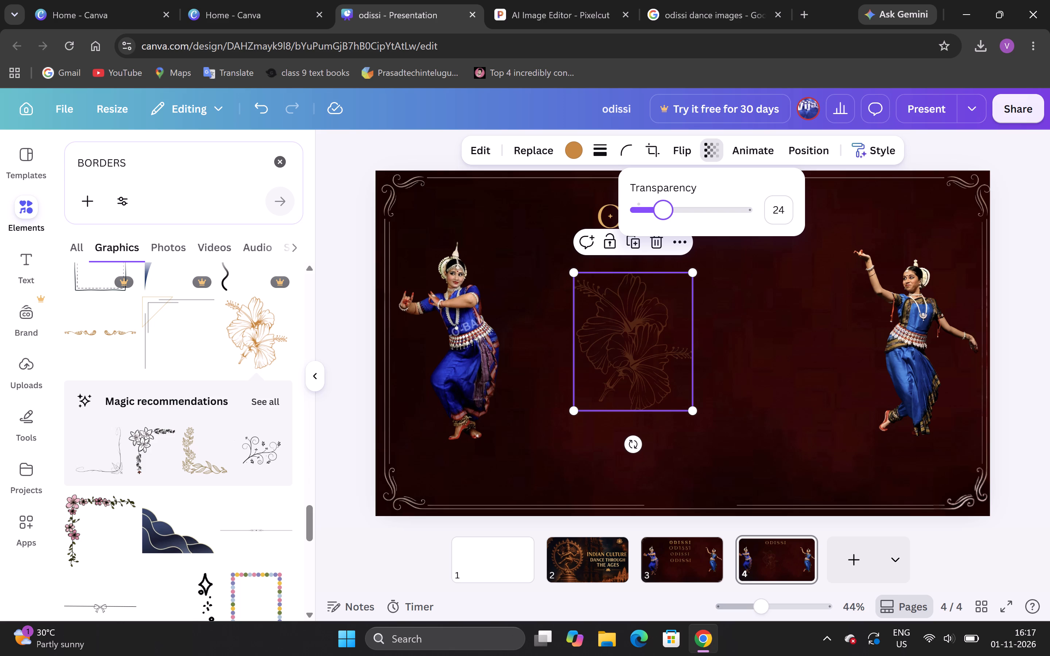
pyautogui.click(745, 353)
# Move the faded hibiscus into the page's upper-left corner, just inside the frame and overlapping the dancer's head.
pyautogui.moveTo(661, 339); pyautogui.dragTo(612, 315)
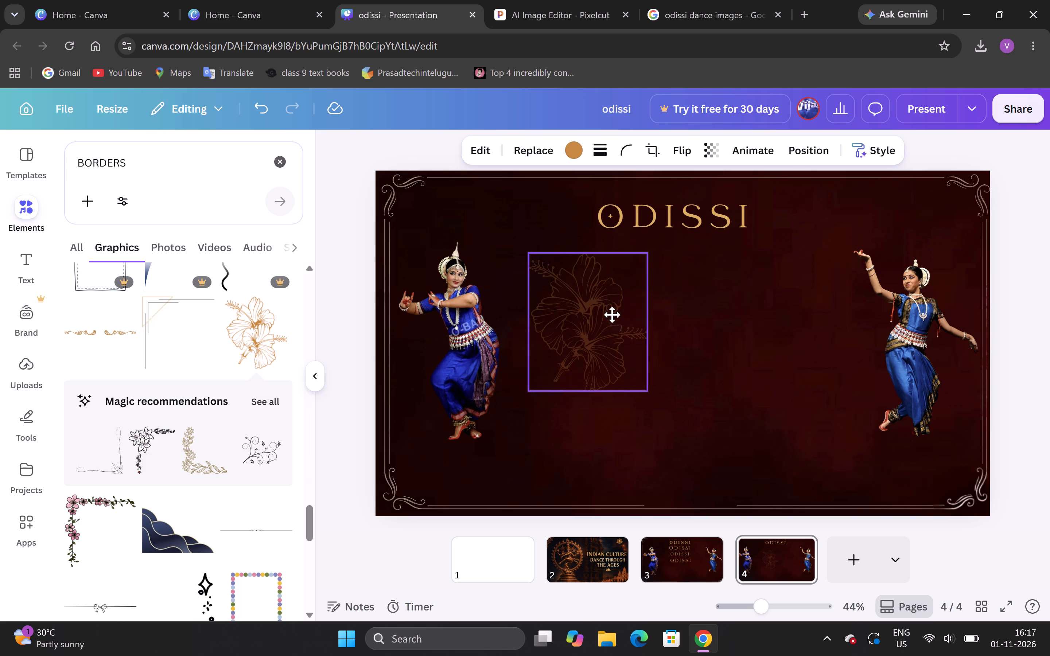
pyautogui.moveTo(612, 315); pyautogui.dragTo(480, 228)
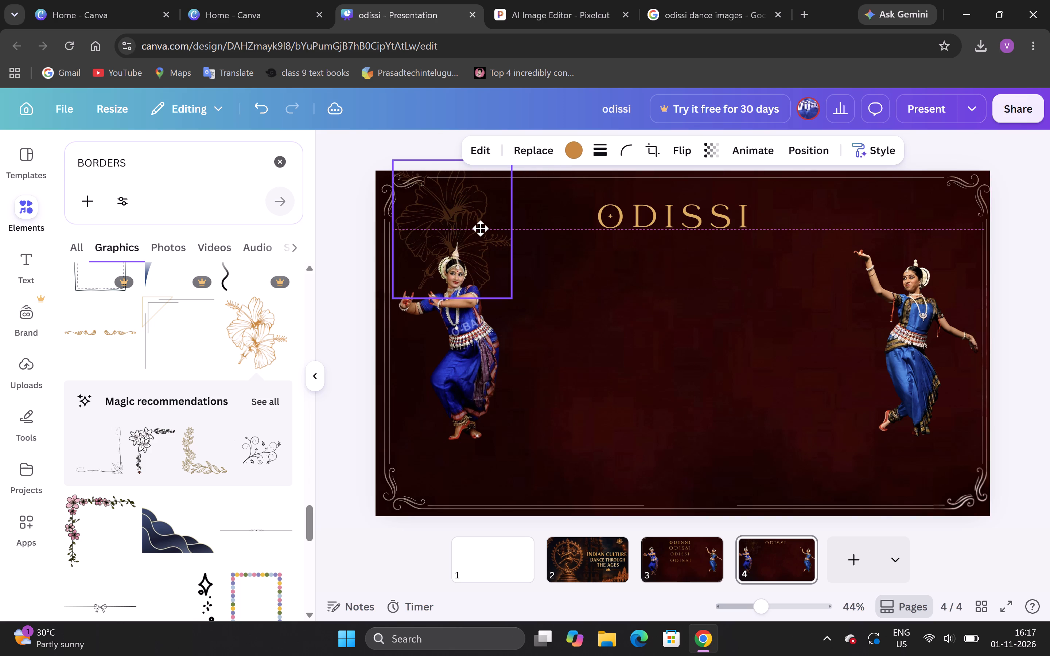
pyautogui.moveTo(480, 228); pyautogui.dragTo(475, 236)
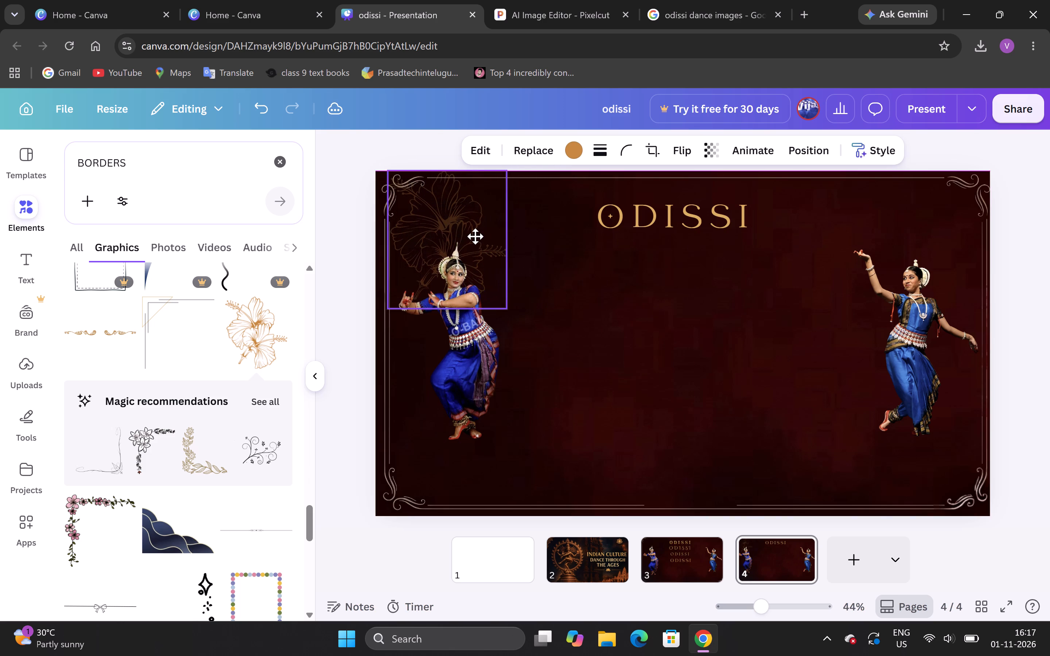
pyautogui.moveTo(475, 236); pyautogui.dragTo(478, 246)
pyautogui.click(584, 295)
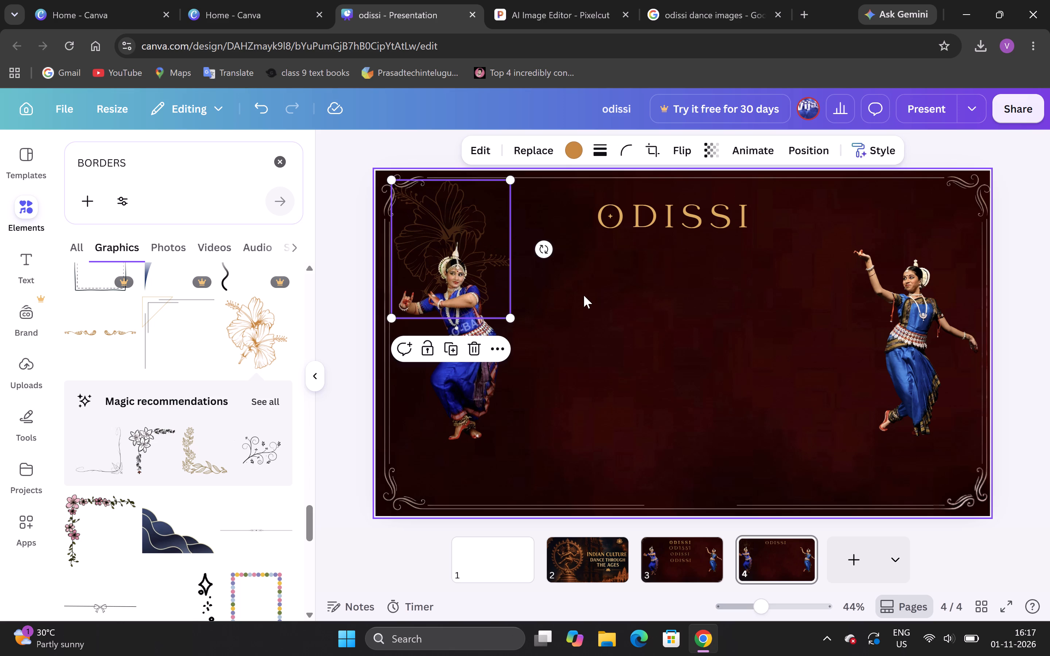
pyautogui.click(452, 233)
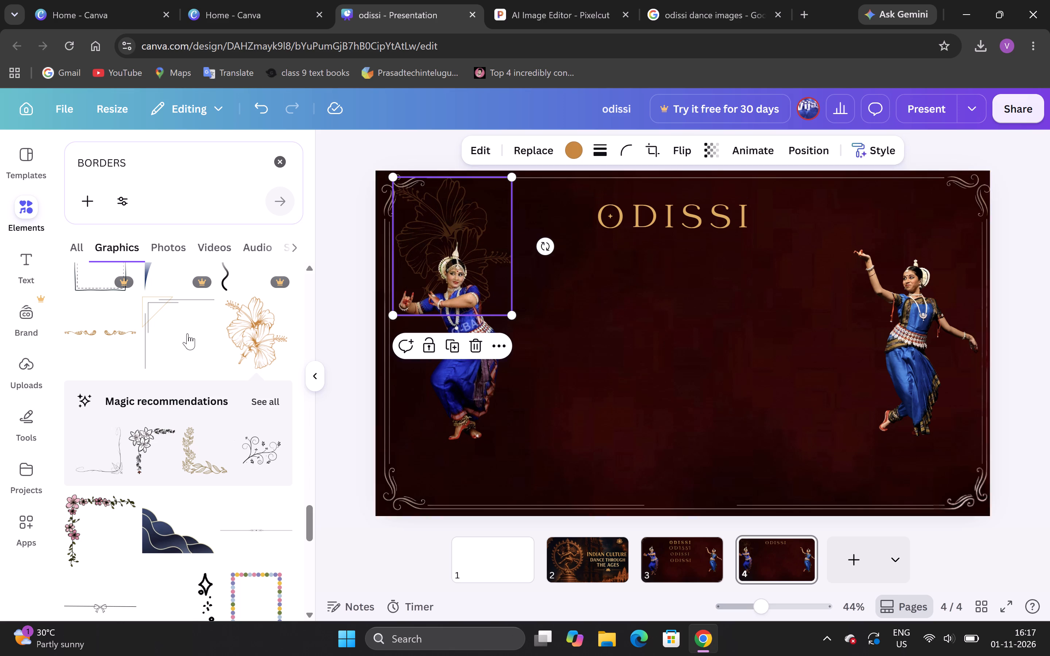
# Add a second orange hibiscus graphic in the page's upper-right corner, mirroring the position of the first one.
pyautogui.moveTo(271, 344); pyautogui.dragTo(567, 242)
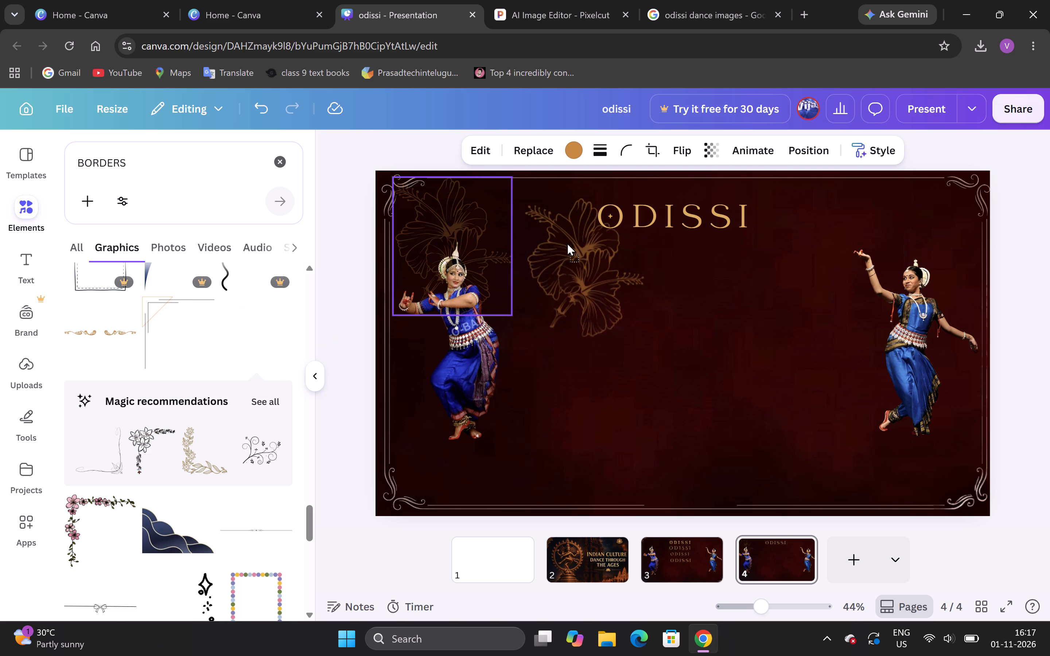
pyautogui.moveTo(567, 242); pyautogui.dragTo(938, 220)
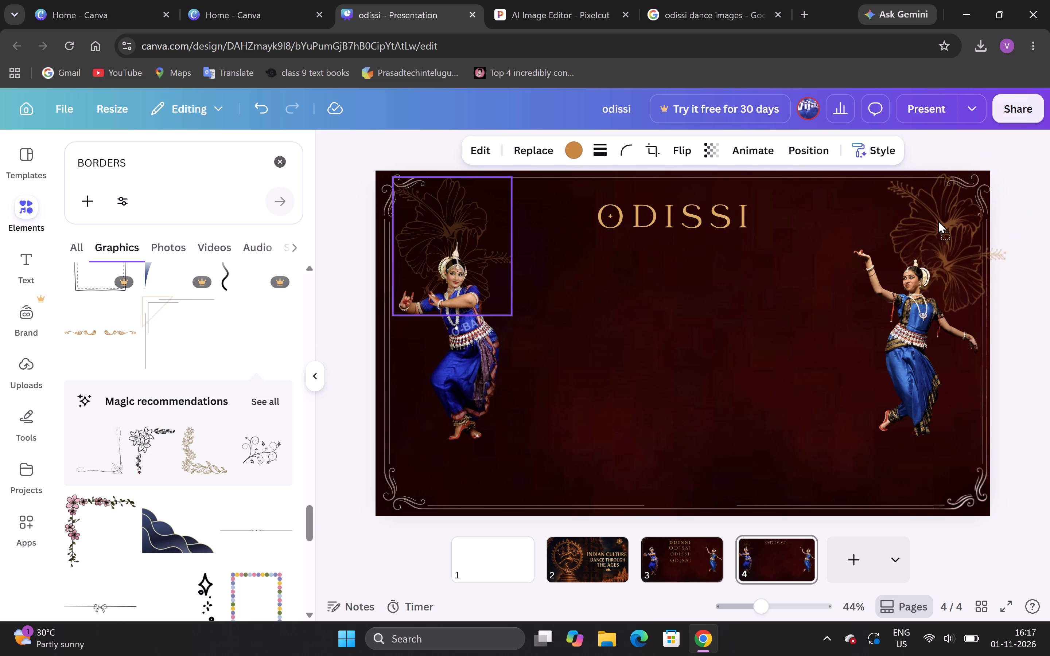
pyautogui.moveTo(938, 220); pyautogui.dragTo(911, 231)
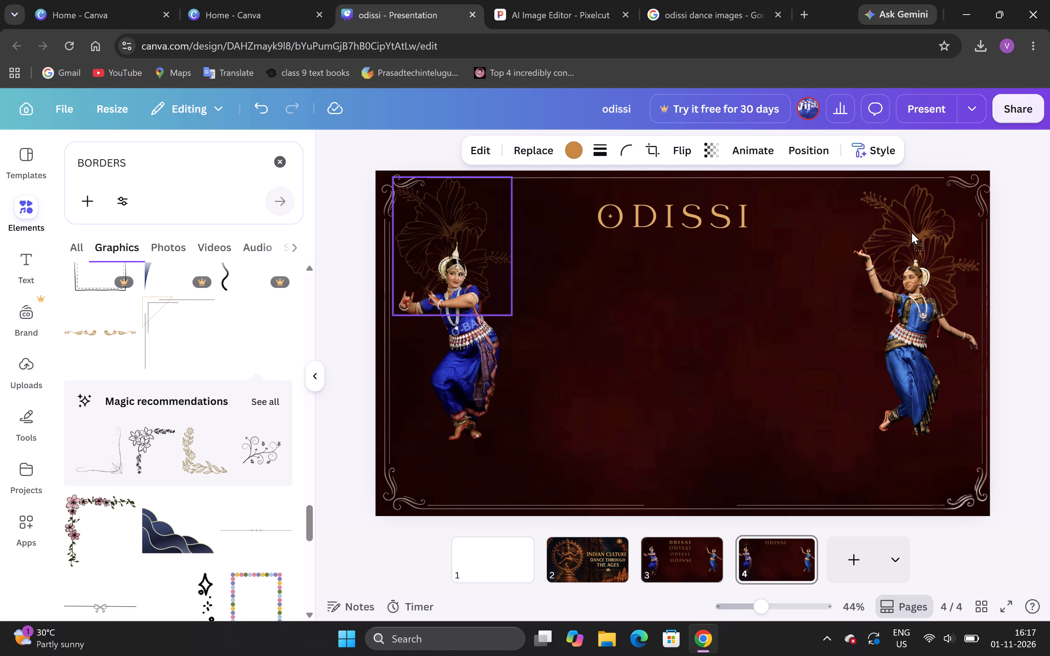
pyautogui.moveTo(911, 231); pyautogui.dragTo(913, 225)
pyautogui.click(746, 296)
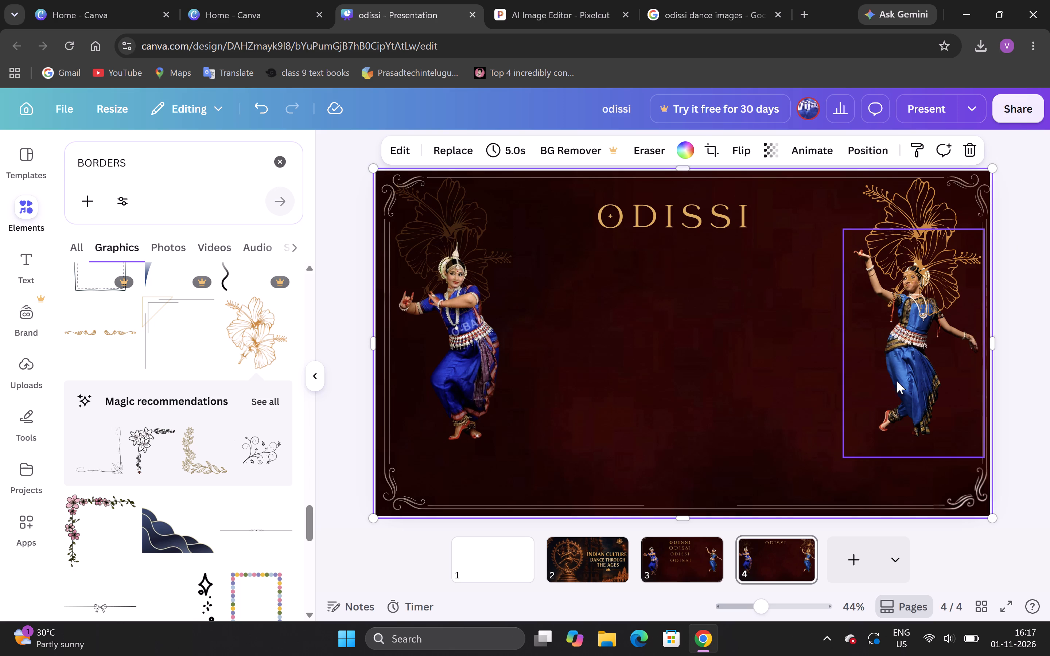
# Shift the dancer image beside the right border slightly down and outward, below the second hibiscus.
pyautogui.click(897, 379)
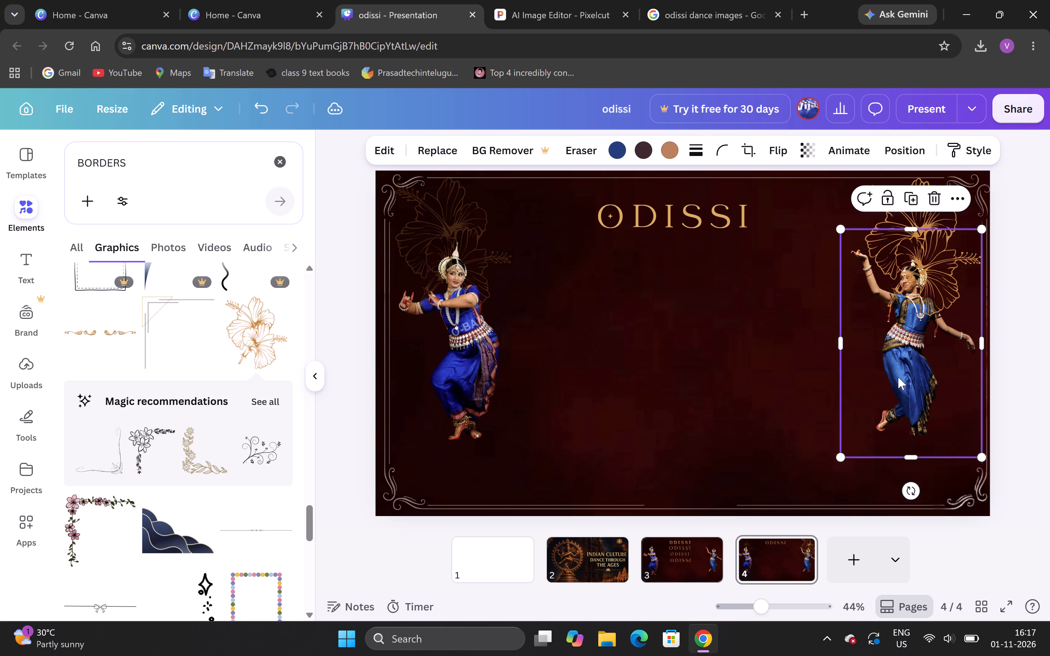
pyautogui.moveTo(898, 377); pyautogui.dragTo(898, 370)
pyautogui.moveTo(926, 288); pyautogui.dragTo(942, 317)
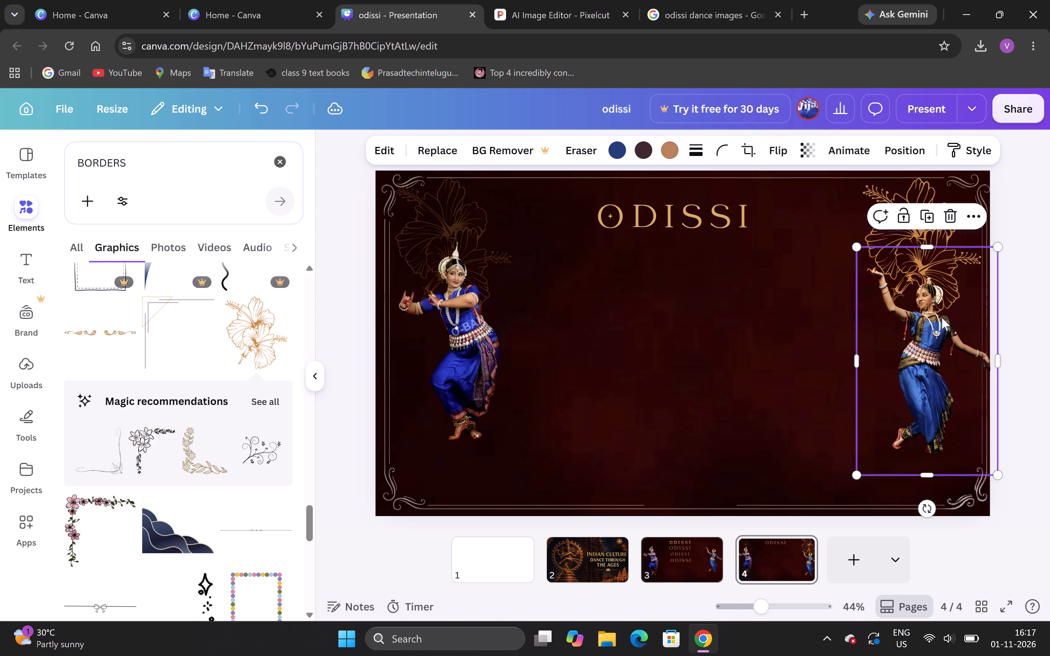
# Lower the transparency value of the upper-right hibiscus graphic to about 27.
pyautogui.click(921, 232)
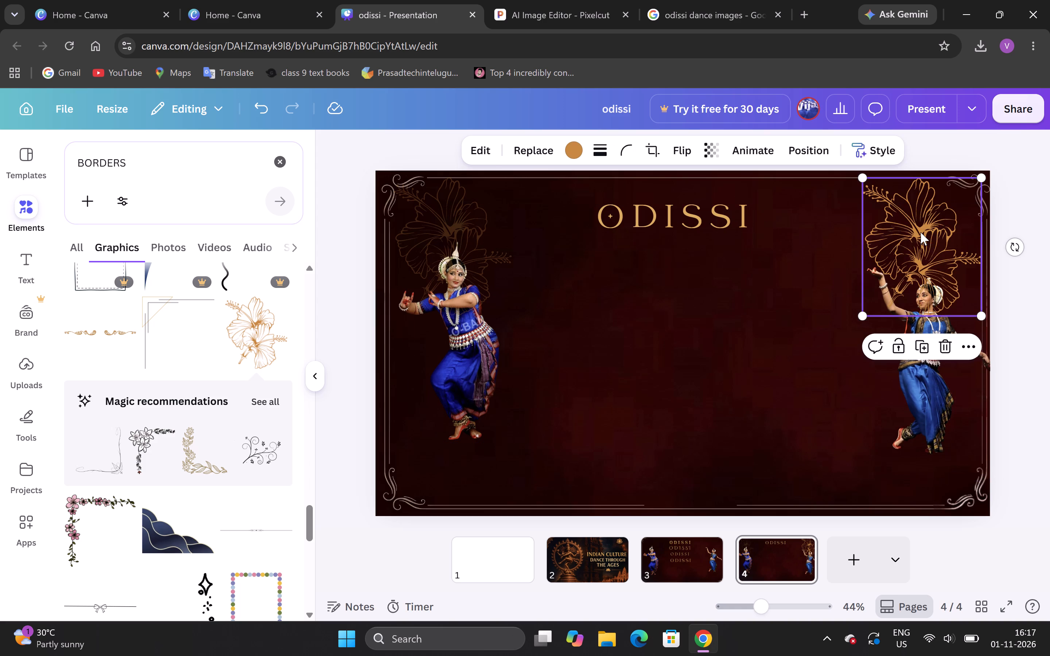
pyautogui.click(702, 152)
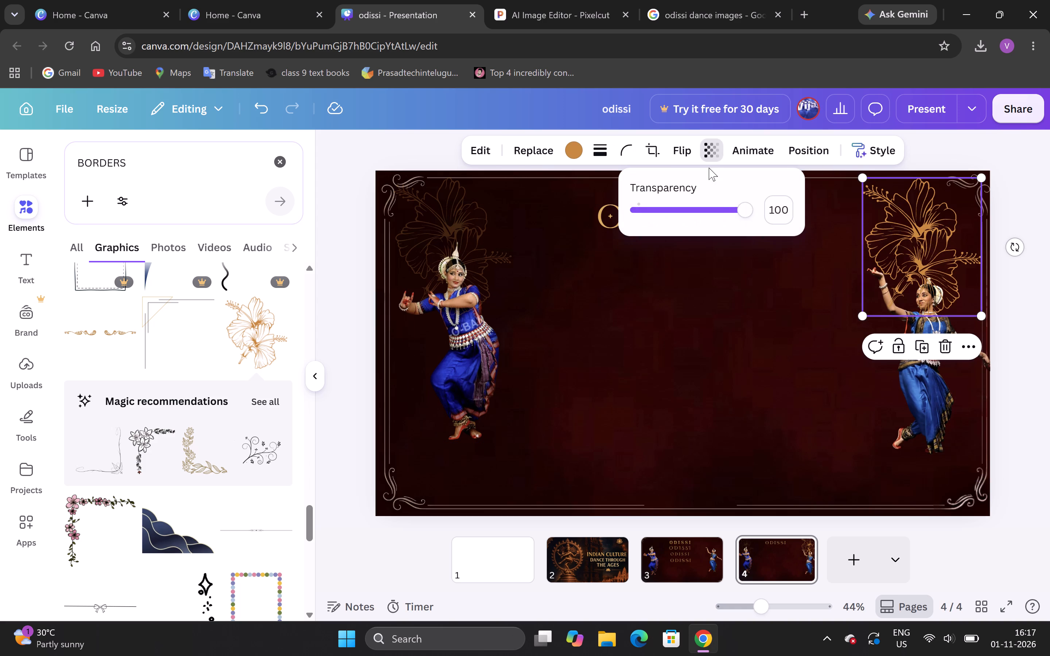
pyautogui.moveTo(730, 207); pyautogui.dragTo(692, 206)
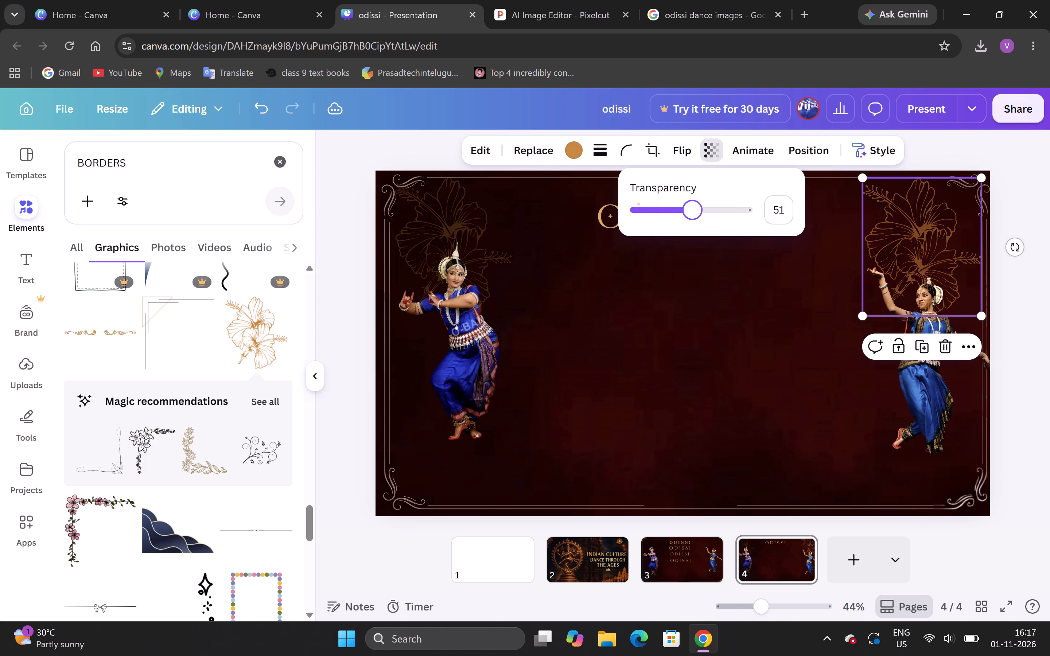
pyautogui.moveTo(692, 206); pyautogui.dragTo(673, 201)
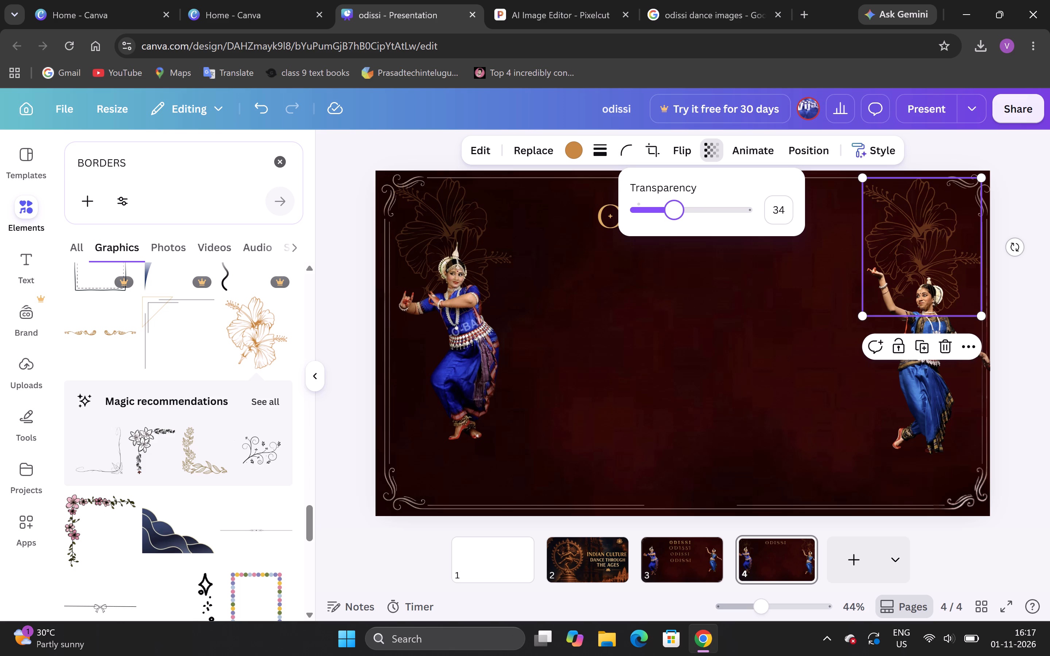
pyautogui.moveTo(673, 201); pyautogui.dragTo(666, 202)
pyautogui.moveTo(666, 202); pyautogui.dragTo(666, 202)
pyautogui.click(800, 426)
# Move the dancer image beside the right border up so it is vertically centred on the page, overlapping the hibiscus.
pyautogui.moveTo(934, 414); pyautogui.dragTo(934, 411)
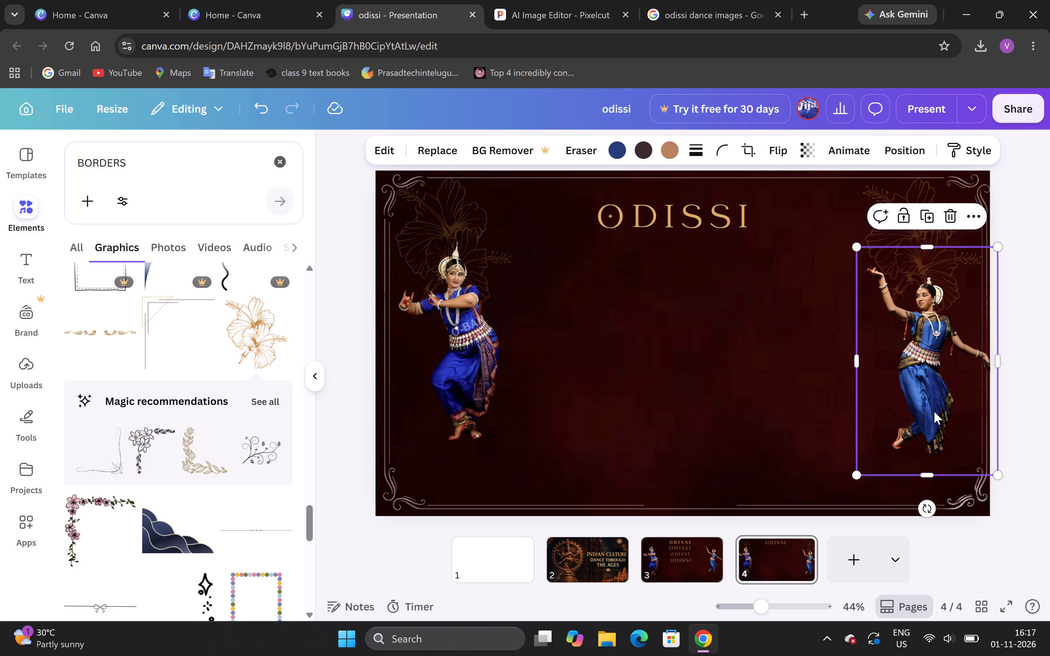
pyautogui.moveTo(934, 411); pyautogui.dragTo(930, 395)
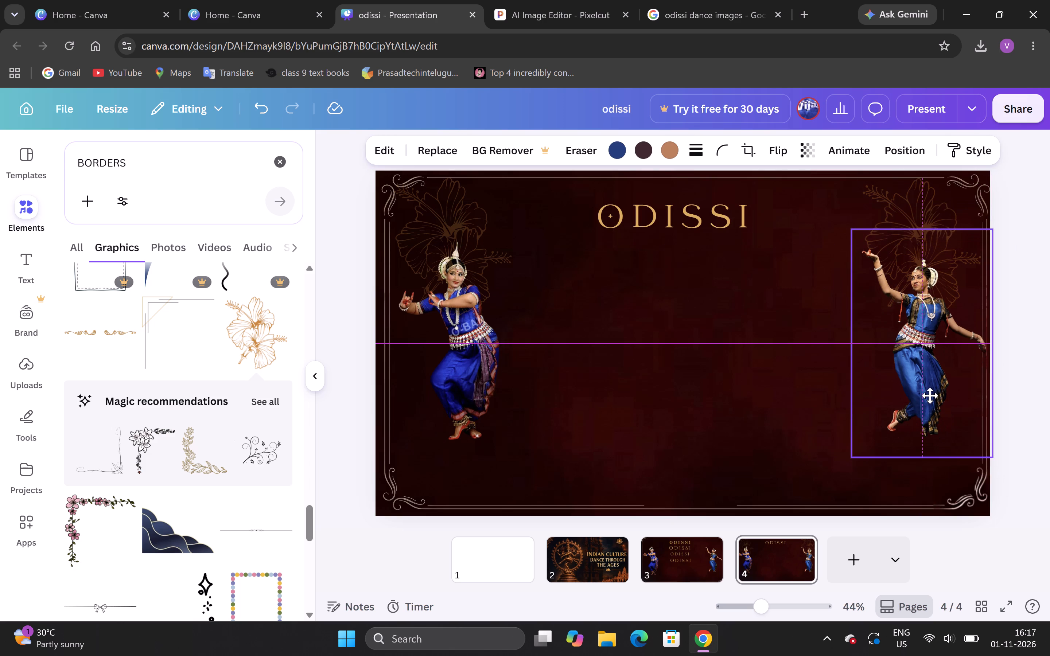
pyautogui.moveTo(930, 395); pyautogui.dragTo(930, 396)
pyautogui.click(808, 417)
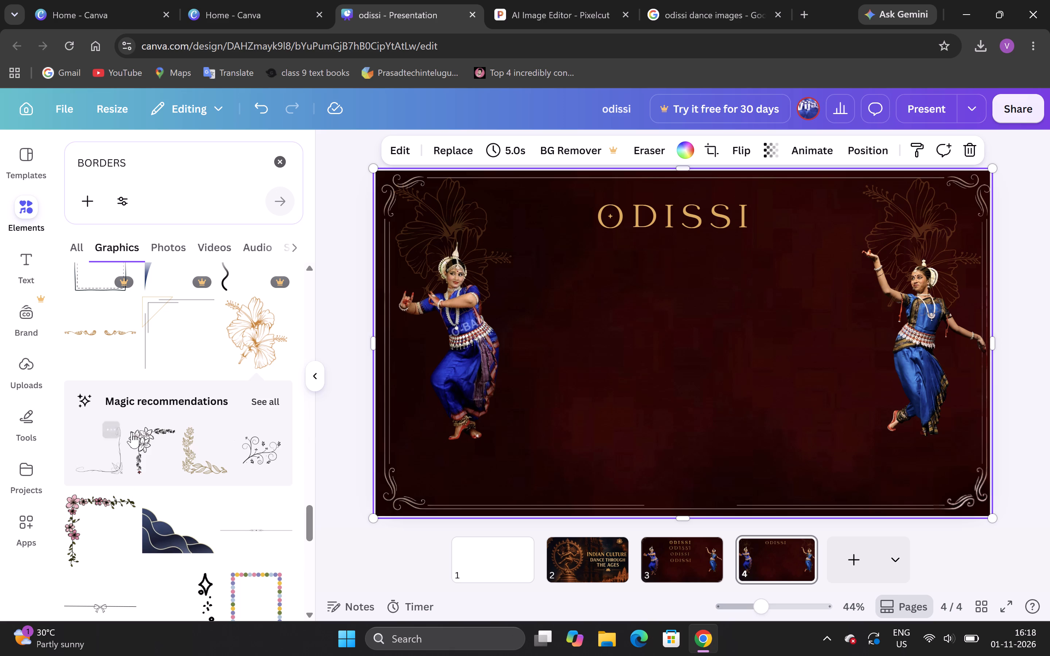
# Find the gold wavy-line graphic among the border results and place it beside the left dancer.
pyautogui.scroll(-3, 195, 446)
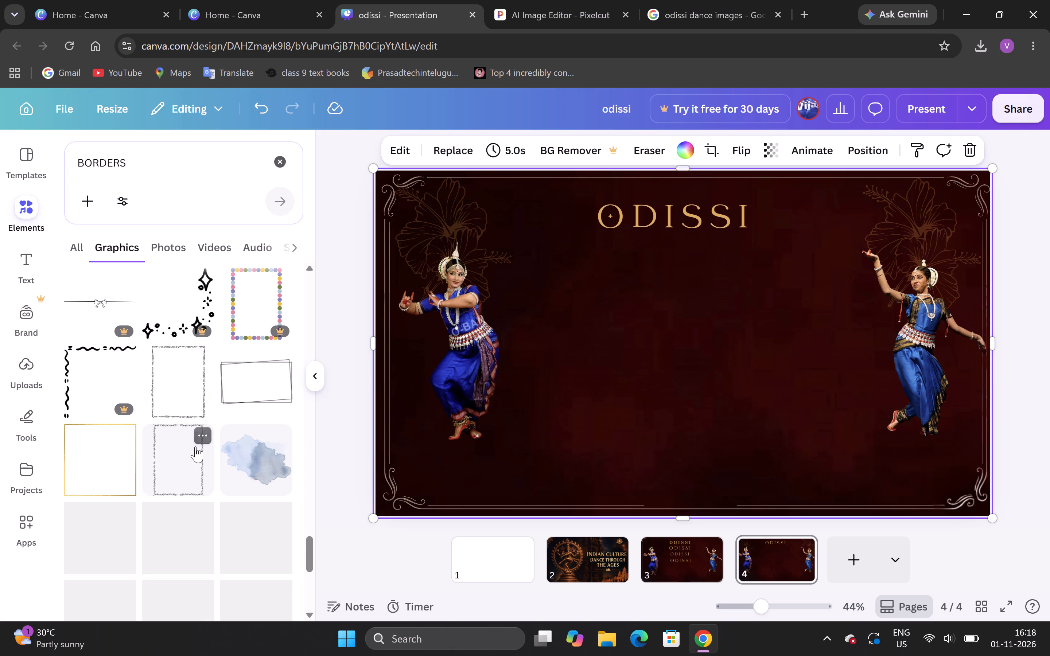
pyautogui.scroll(-3, 195, 446)
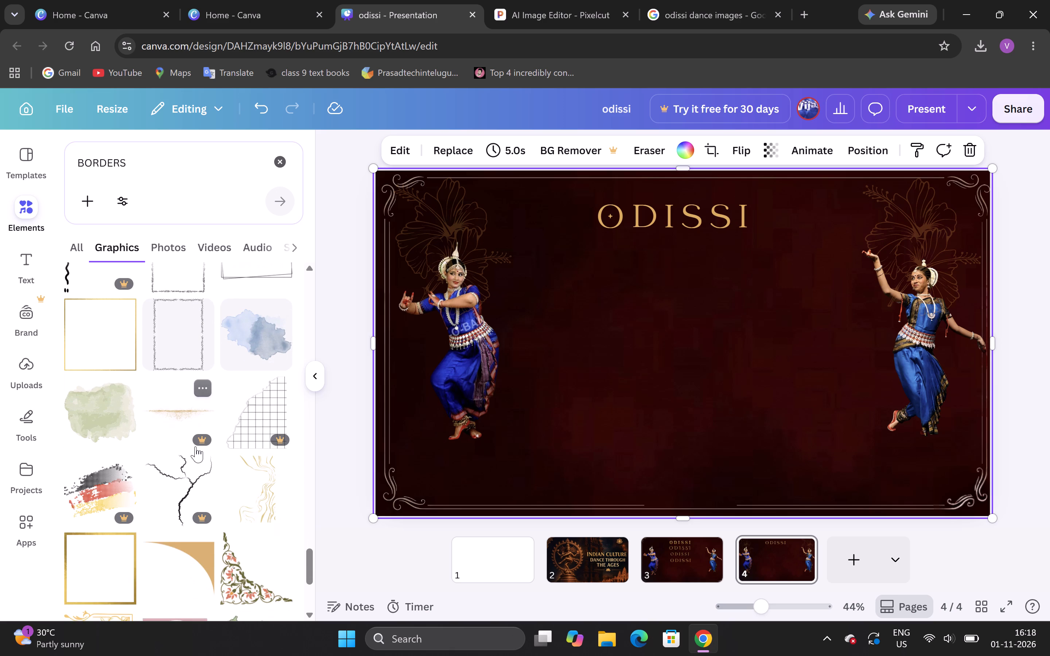
pyautogui.scroll(-3, 195, 446)
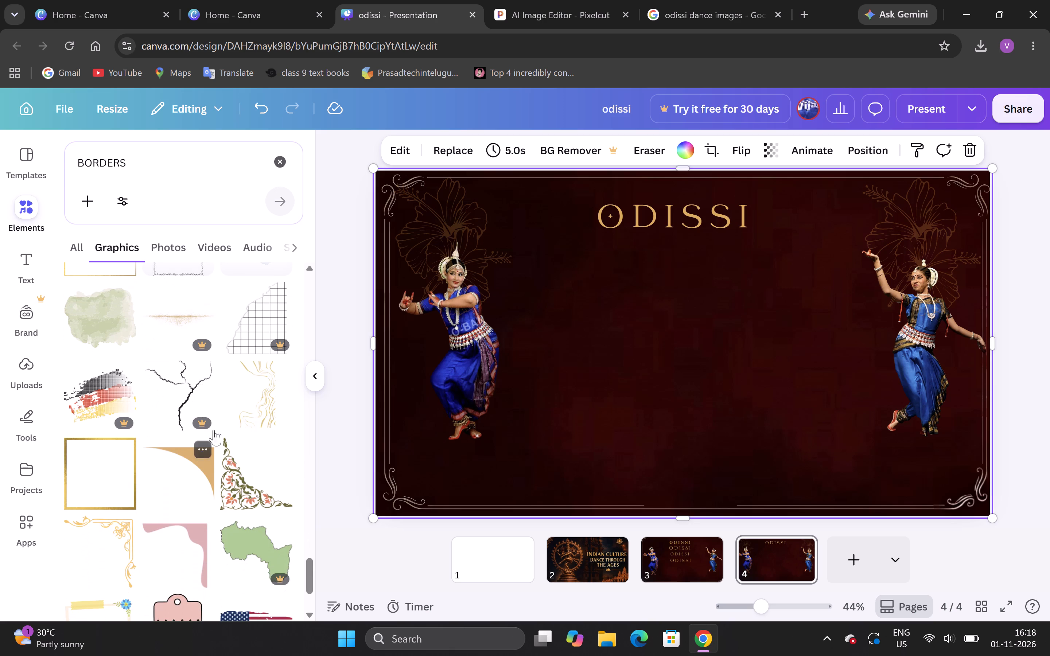
pyautogui.moveTo(250, 411); pyautogui.dragTo(620, 376)
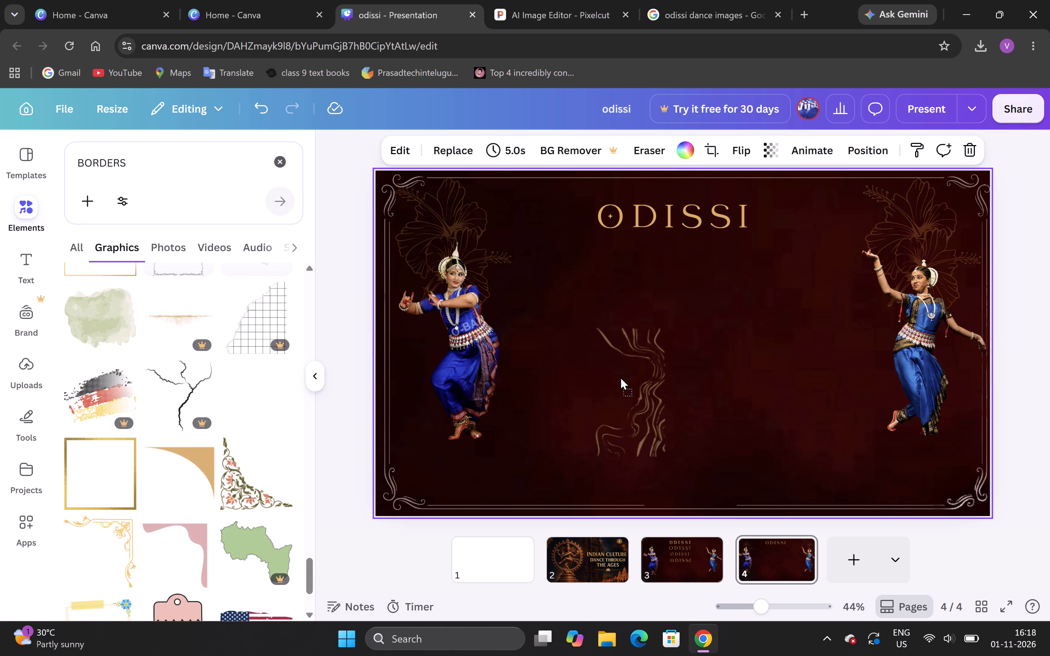
pyautogui.moveTo(620, 376); pyautogui.dragTo(551, 317)
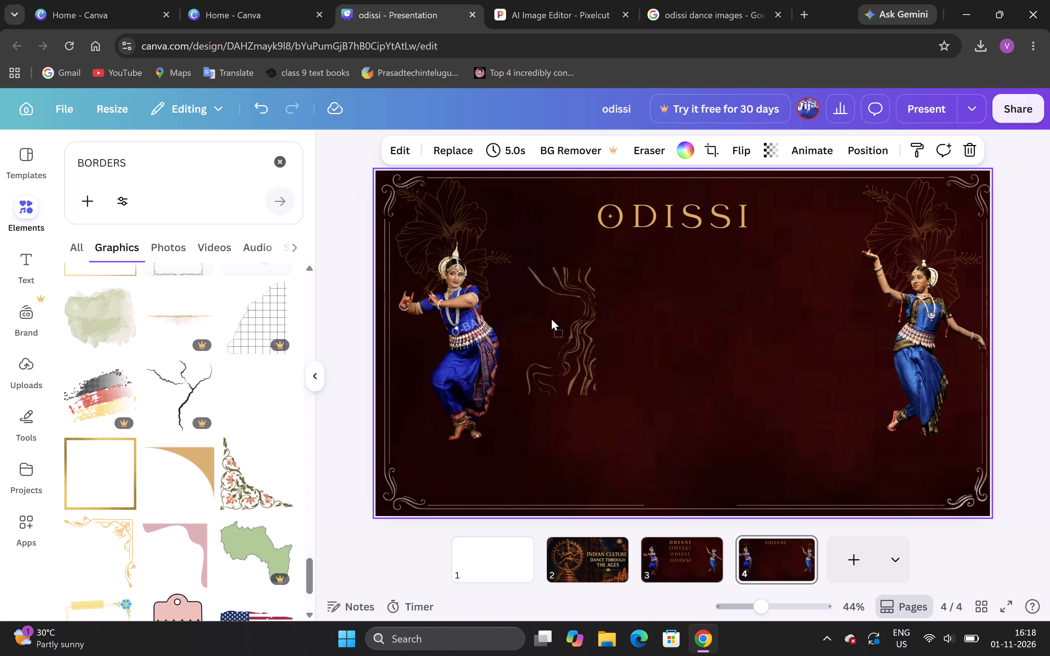
pyautogui.moveTo(551, 317); pyautogui.dragTo(562, 328)
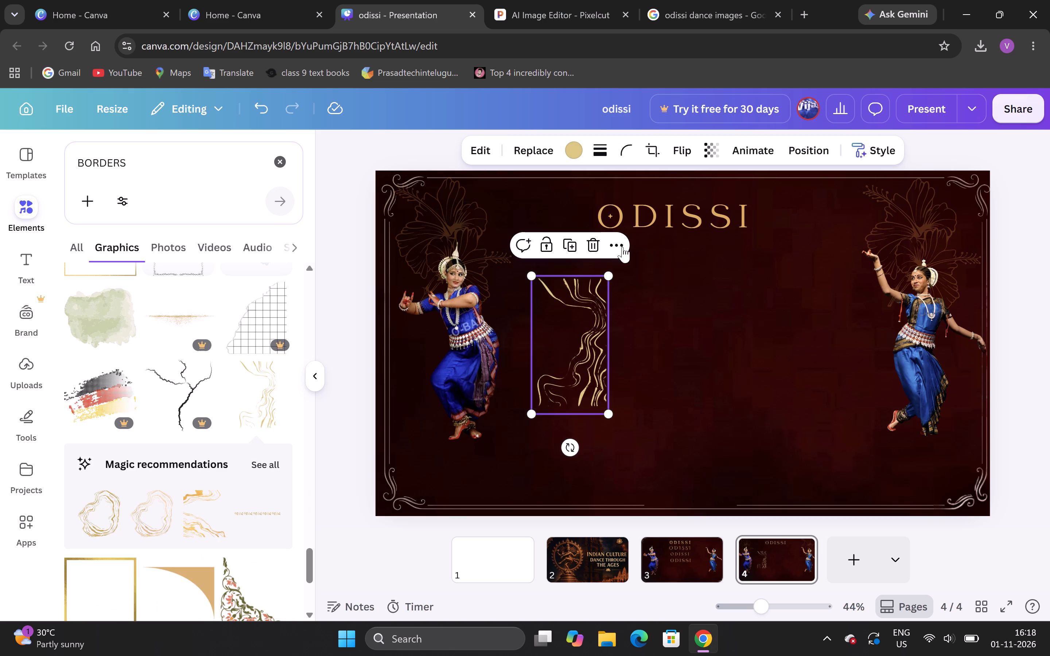
# Shift the gold wavy-line graphic slightly down and lower its transparency value to 24.
pyautogui.click(711, 151)
pyautogui.moveTo(722, 209); pyautogui.dragTo(672, 209)
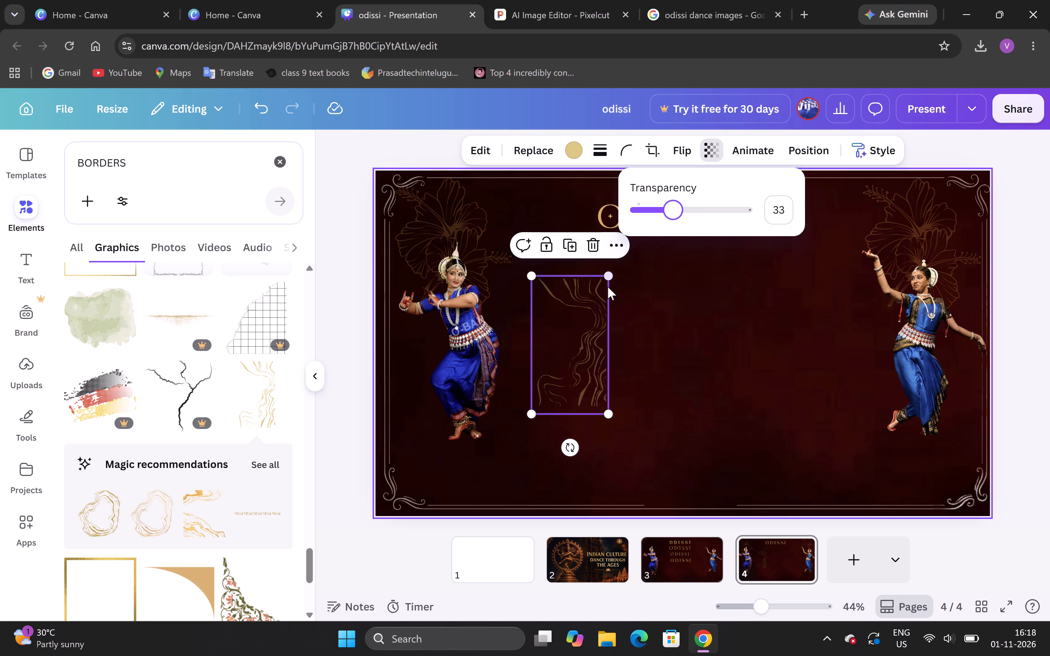
pyautogui.moveTo(578, 328); pyautogui.dragTo(582, 347)
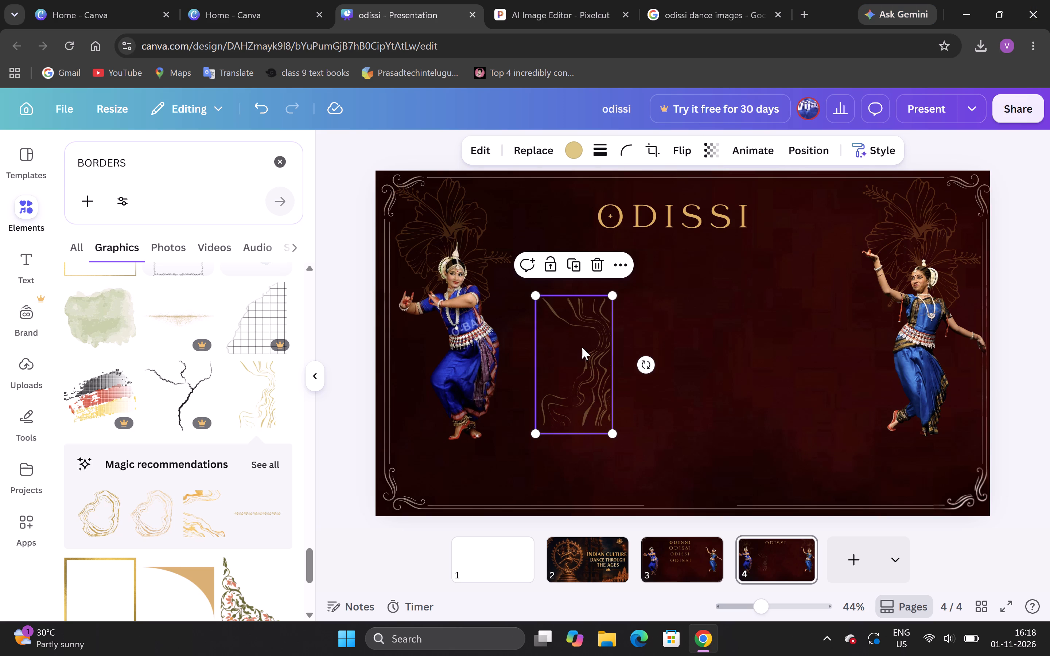
pyautogui.click(705, 149)
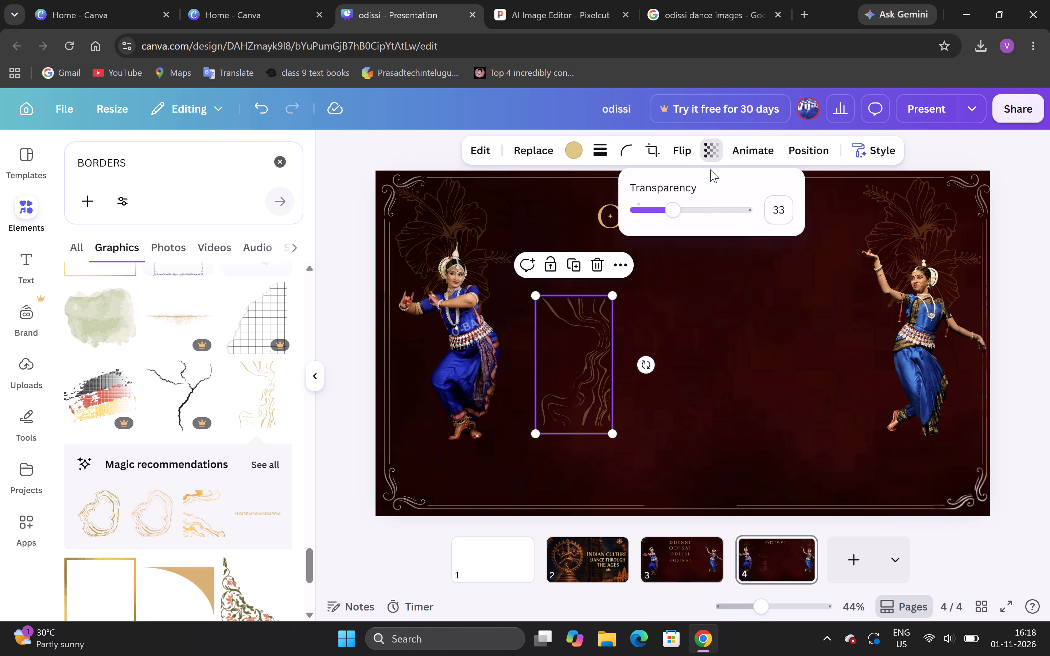
pyautogui.moveTo(671, 216); pyautogui.dragTo(662, 216)
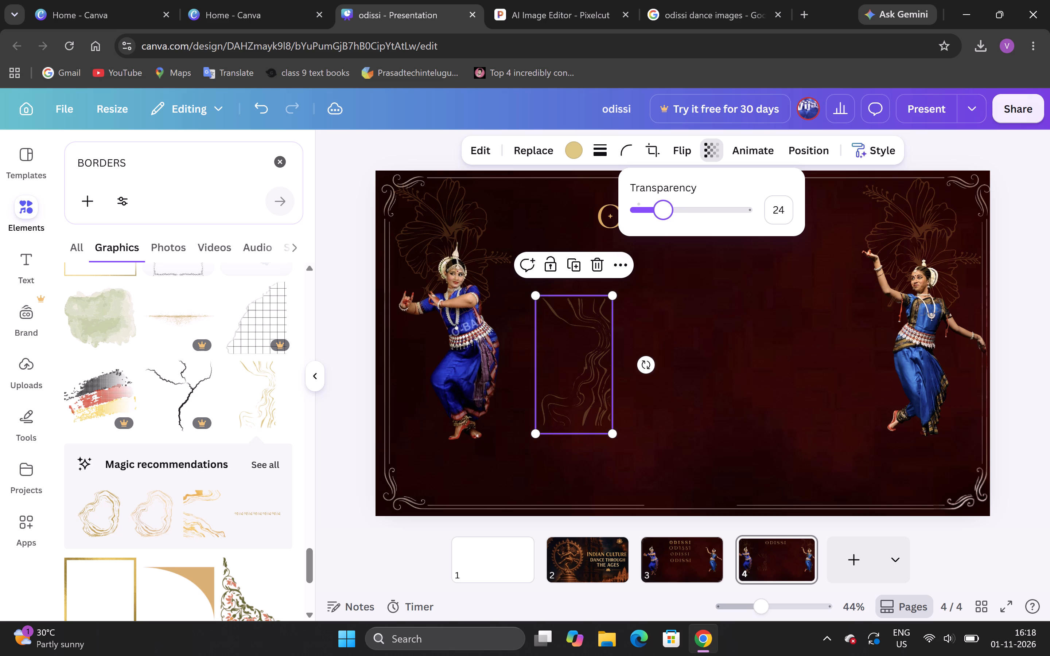
pyautogui.click(670, 308)
# Duplicate the faded wavy-line graphic seven times.
pyautogui.click(607, 331)
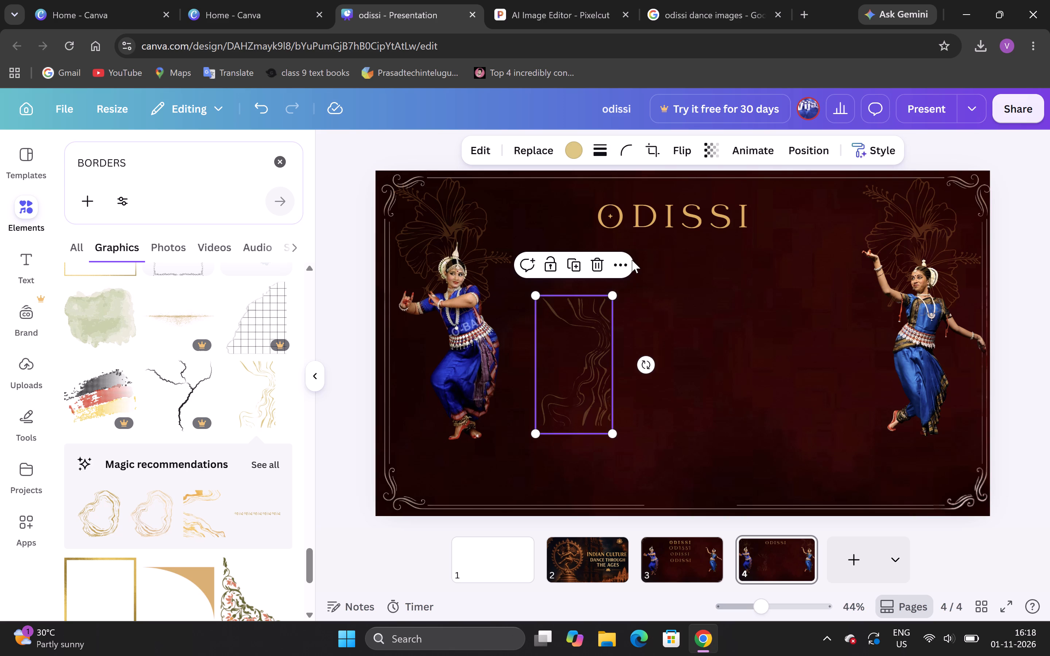
pyautogui.hotkey('ctrl', 'd')
pyautogui.hotkey('ctrl', 'd')
pyautogui.hotkey('ctrl', 'd')
pyautogui.hotkey('ctrl', 'd')
pyautogui.hotkey('ctrl', 'd')
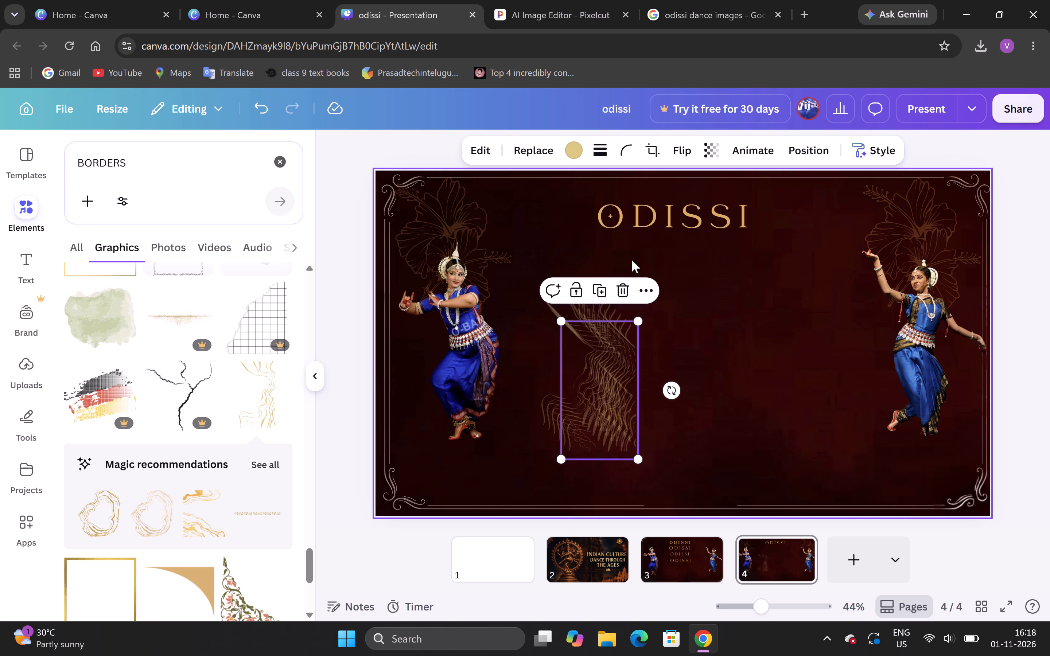
pyautogui.hotkey('ctrl', 'd')
pyautogui.hotkey('ctrl', 'd')
# Rotate one wavy-line copy about a quarter turn to lie horizontally and place it near the bottom border, beside the right dancer's feet.
pyautogui.moveTo(609, 374); pyautogui.dragTo(761, 338)
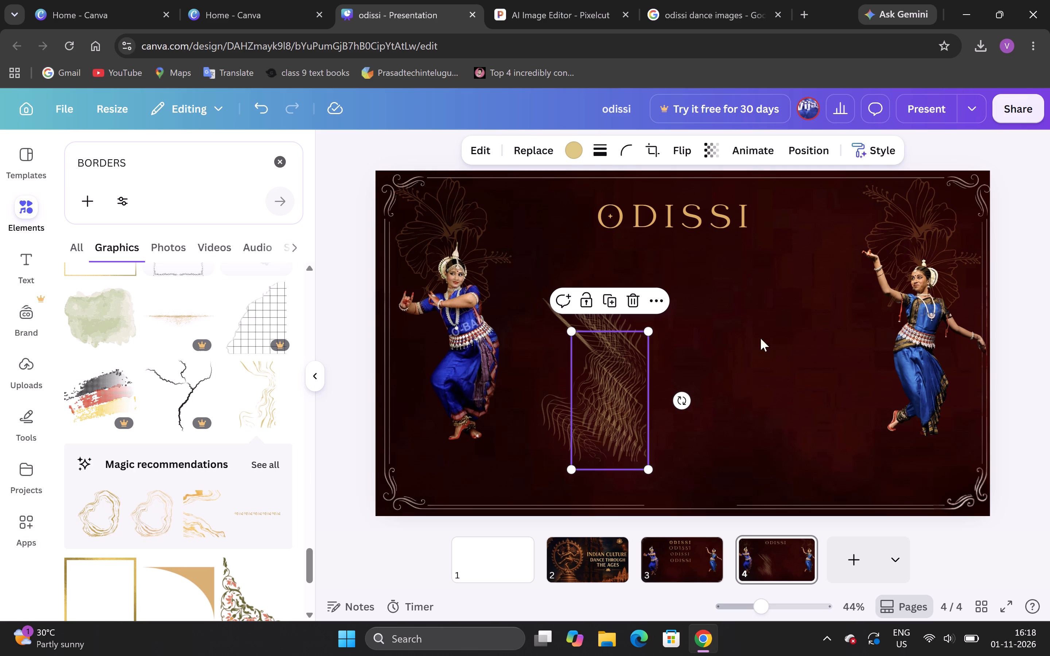
pyautogui.moveTo(761, 338); pyautogui.dragTo(810, 334)
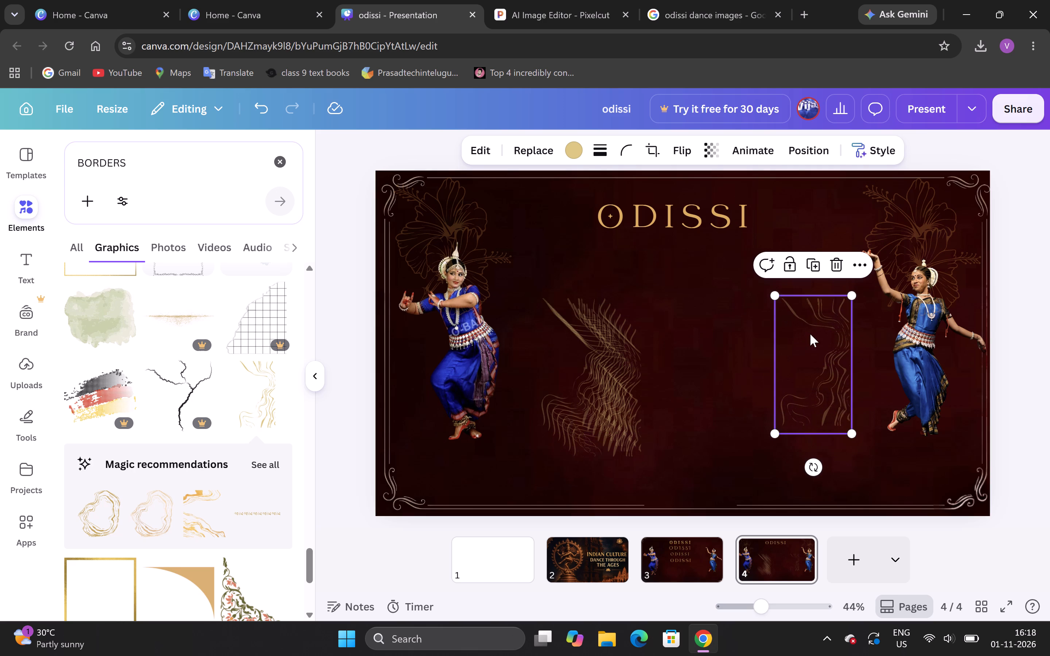
pyautogui.moveTo(804, 373); pyautogui.dragTo(739, 454)
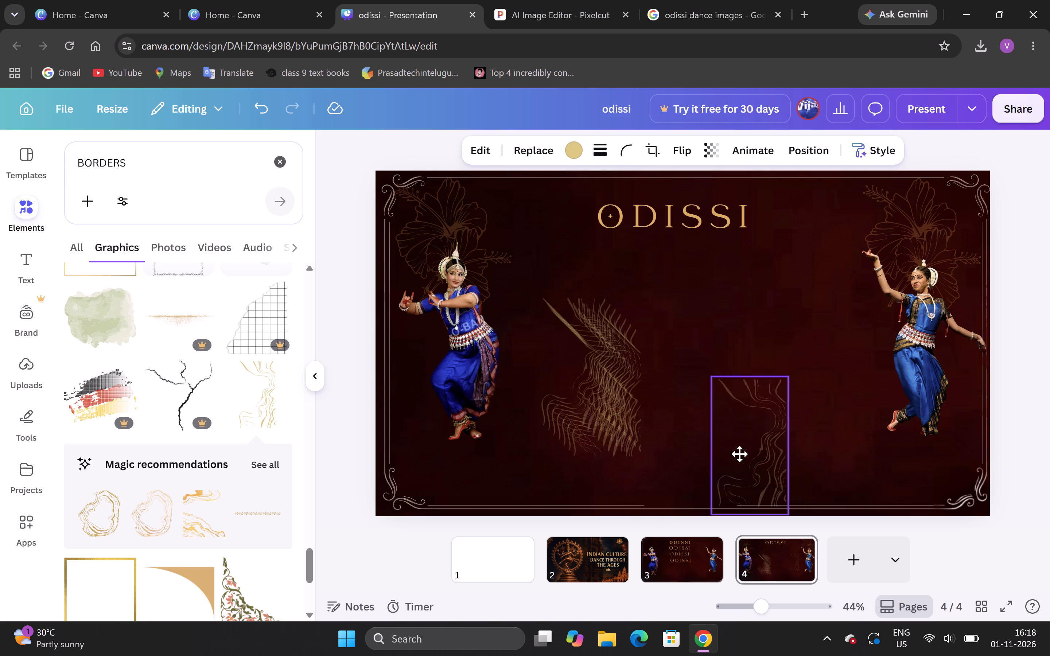
pyautogui.moveTo(739, 454); pyautogui.dragTo(759, 412)
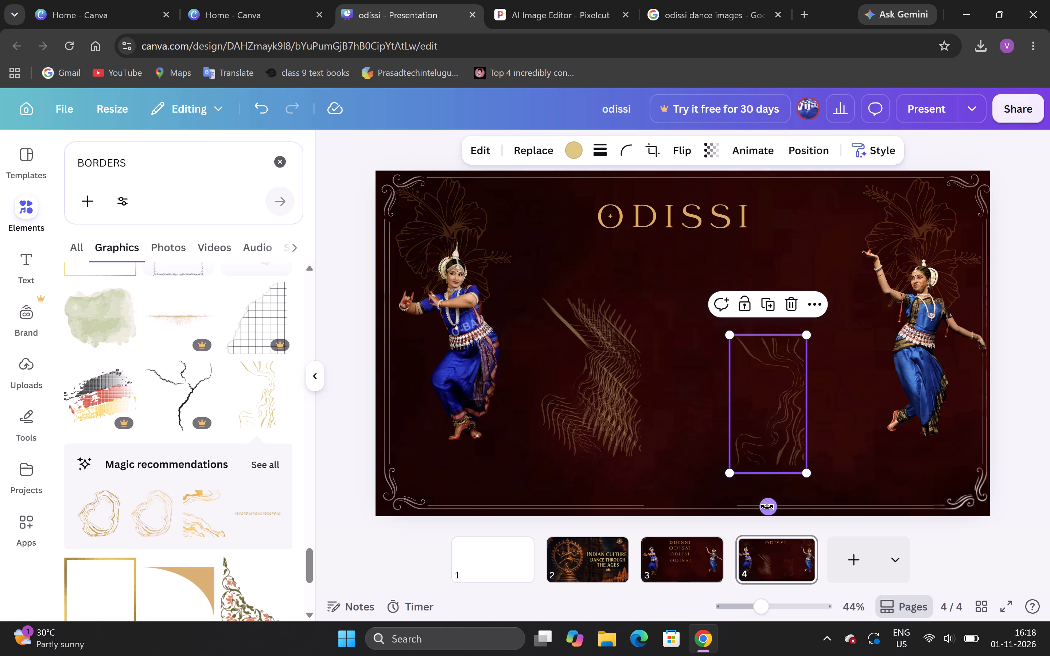
pyautogui.moveTo(767, 507); pyautogui.dragTo(650, 409)
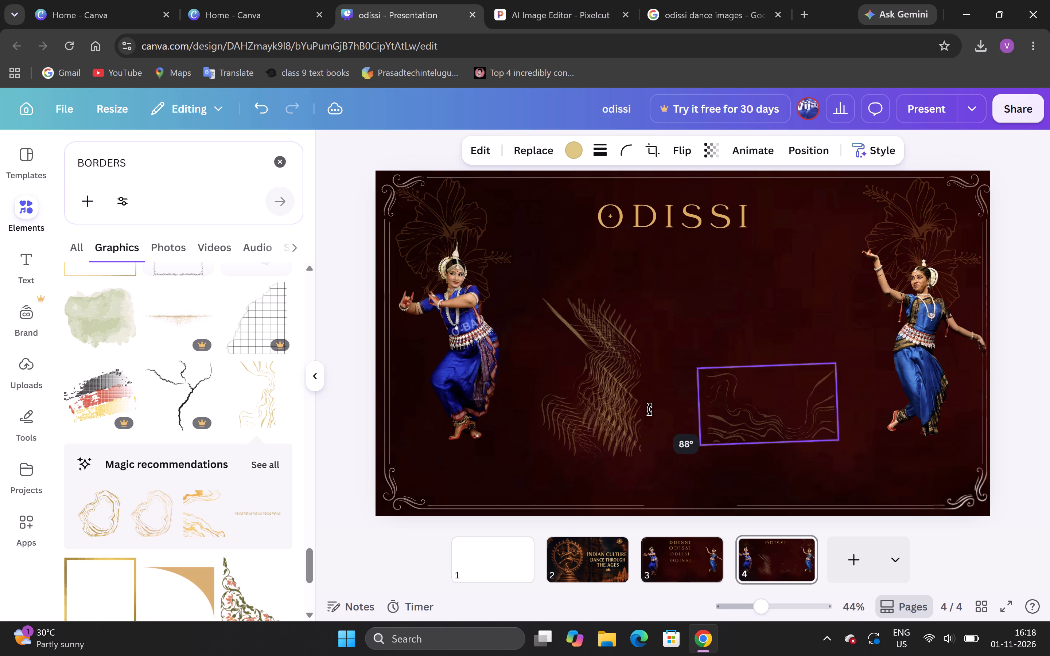
pyautogui.moveTo(650, 409); pyautogui.dragTo(648, 401)
pyautogui.moveTo(780, 425); pyautogui.dragTo(878, 472)
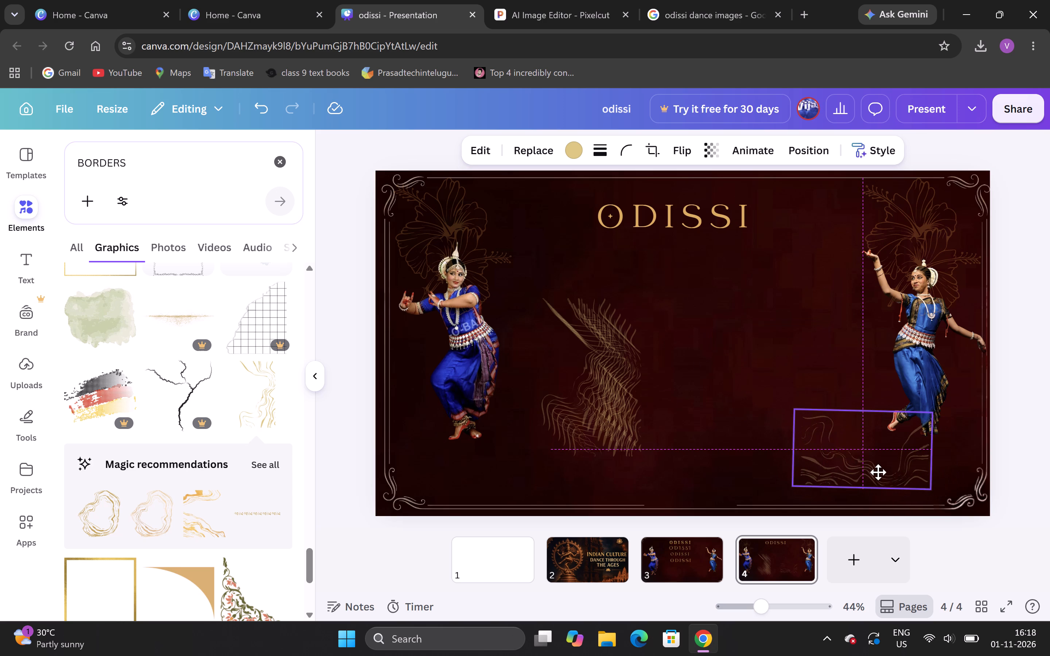
pyautogui.moveTo(878, 472); pyautogui.dragTo(880, 472)
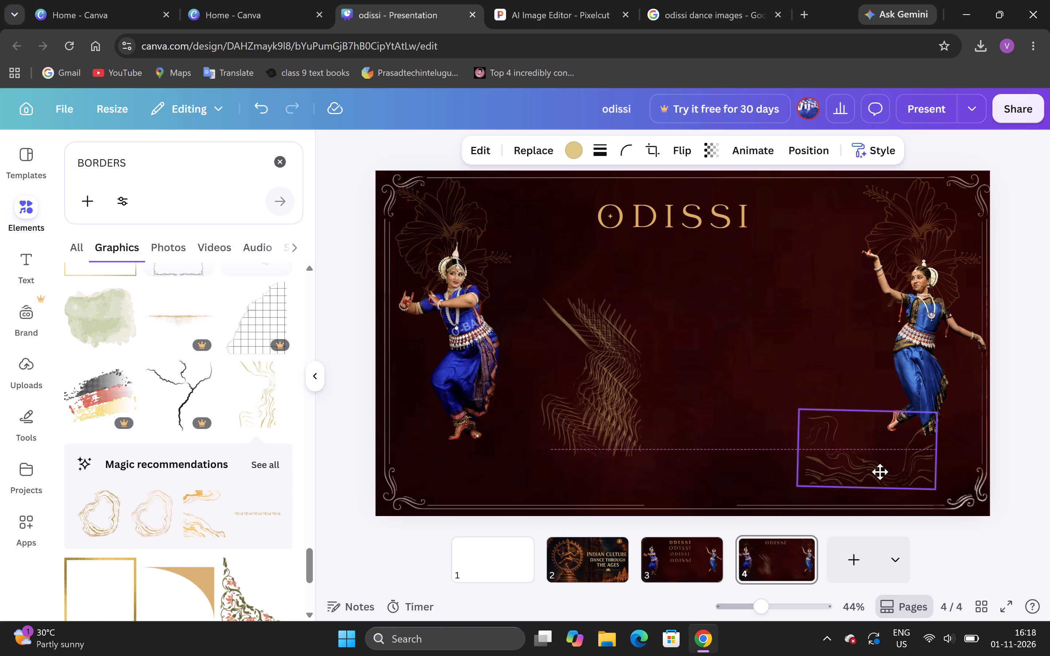
pyautogui.moveTo(880, 472); pyautogui.dragTo(820, 478)
pyautogui.click(719, 396)
# Take a second wavy-line copy from the stack, rotate it to 90° and place it just above the first horizontal copy.
pyautogui.moveTo(626, 389); pyautogui.dragTo(646, 427)
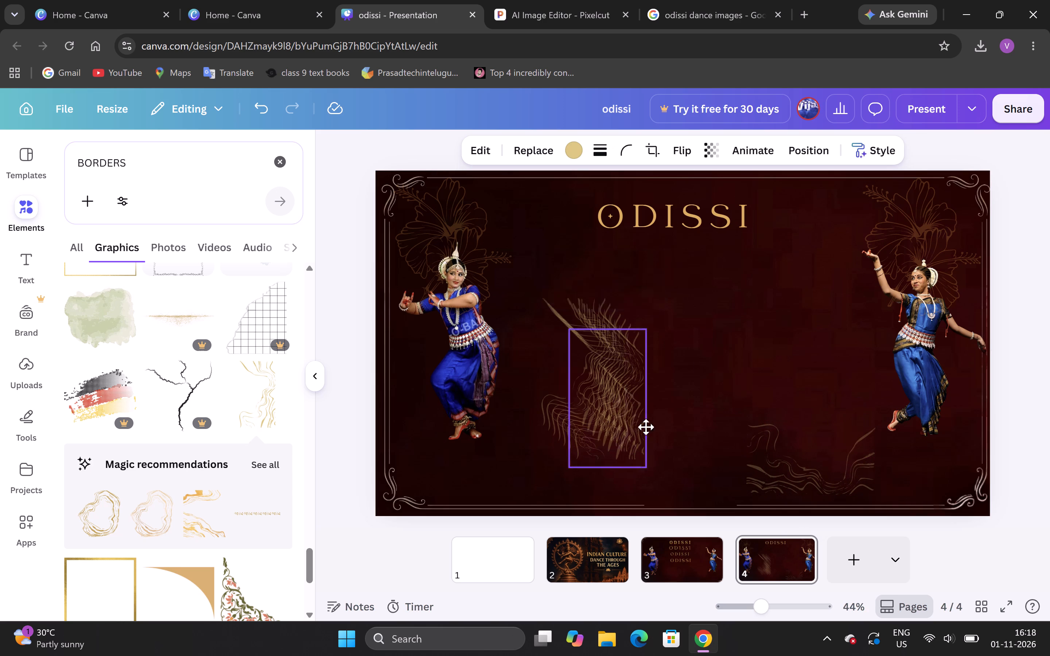
pyautogui.moveTo(646, 427); pyautogui.dragTo(731, 370)
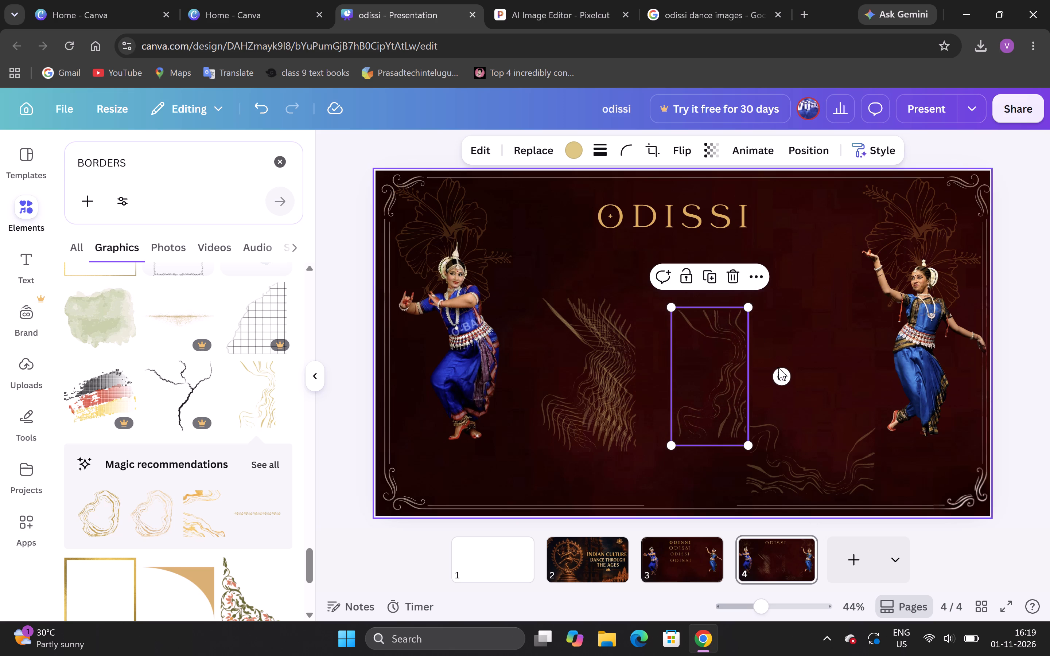
pyautogui.moveTo(779, 375); pyautogui.dragTo(714, 426)
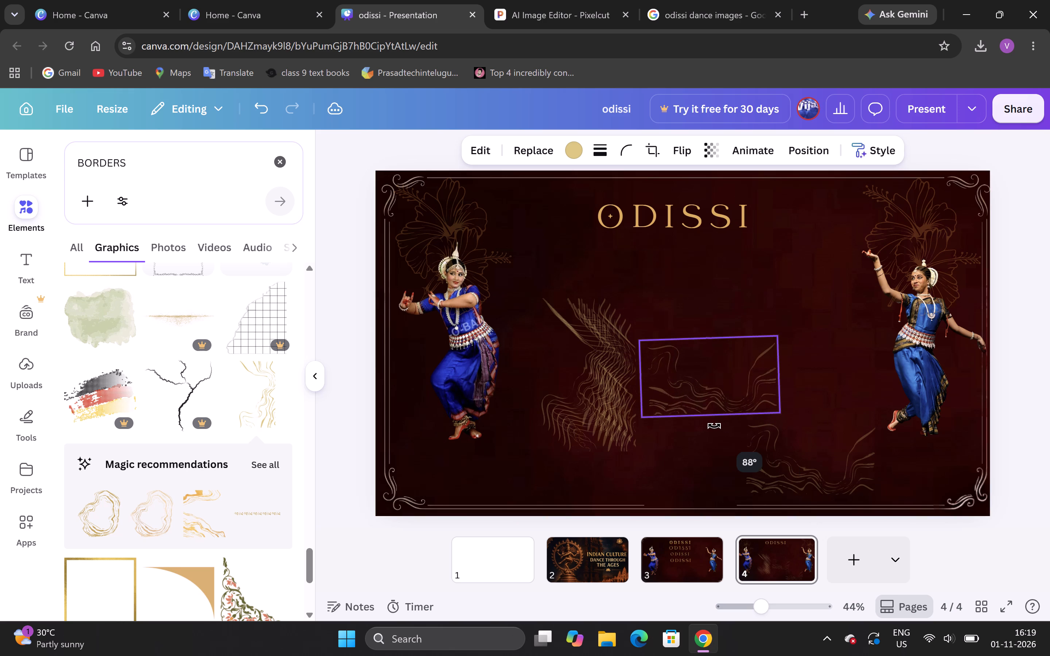
pyautogui.moveTo(714, 426); pyautogui.dragTo(712, 429)
pyautogui.moveTo(714, 372); pyautogui.dragTo(808, 379)
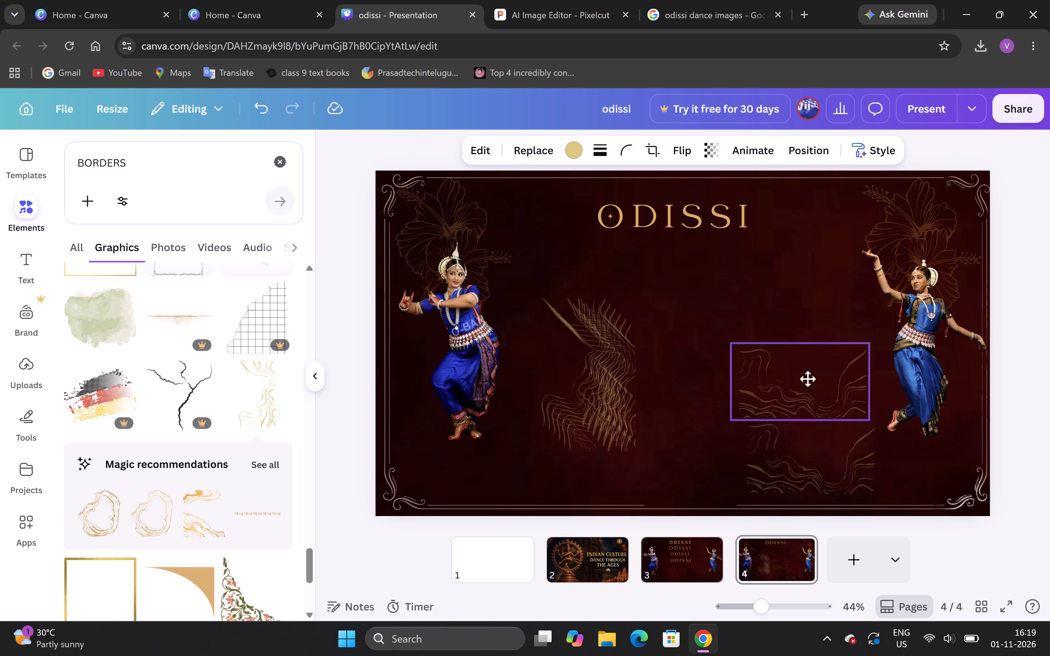
pyautogui.moveTo(808, 379); pyautogui.dragTo(815, 376)
# Rotate the second wavy-line copy's artwork inside its crop frame to 178.1, turning the pattern upside down.
pyautogui.click(815, 376)
pyautogui.click(815, 376)
pyautogui.click(815, 376)
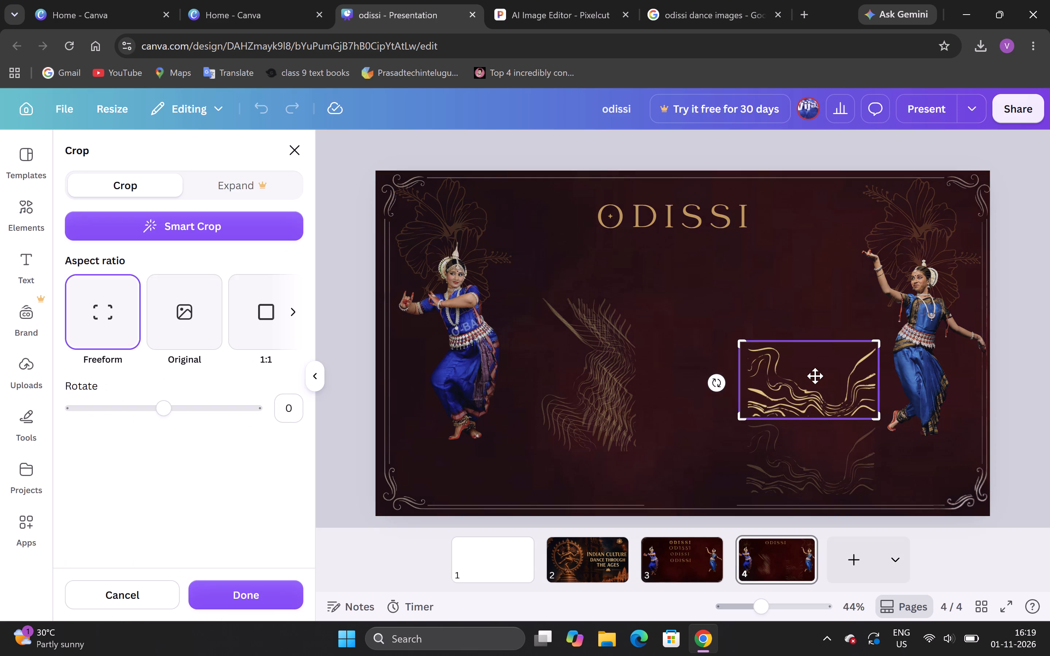
pyautogui.moveTo(712, 384); pyautogui.dragTo(753, 412)
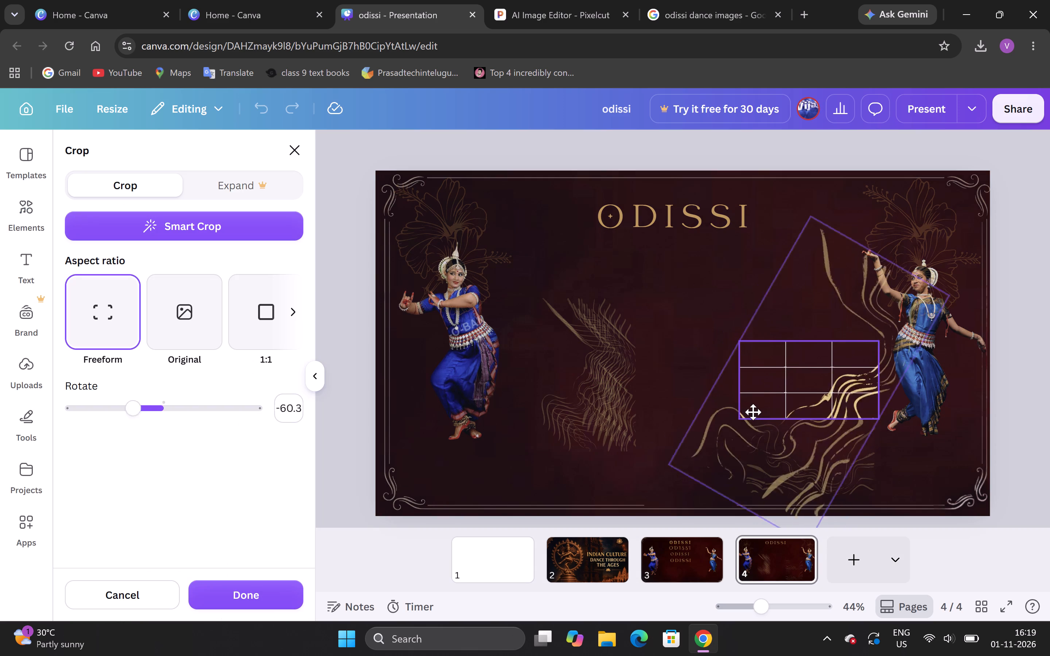
pyautogui.moveTo(753, 412); pyautogui.dragTo(871, 321)
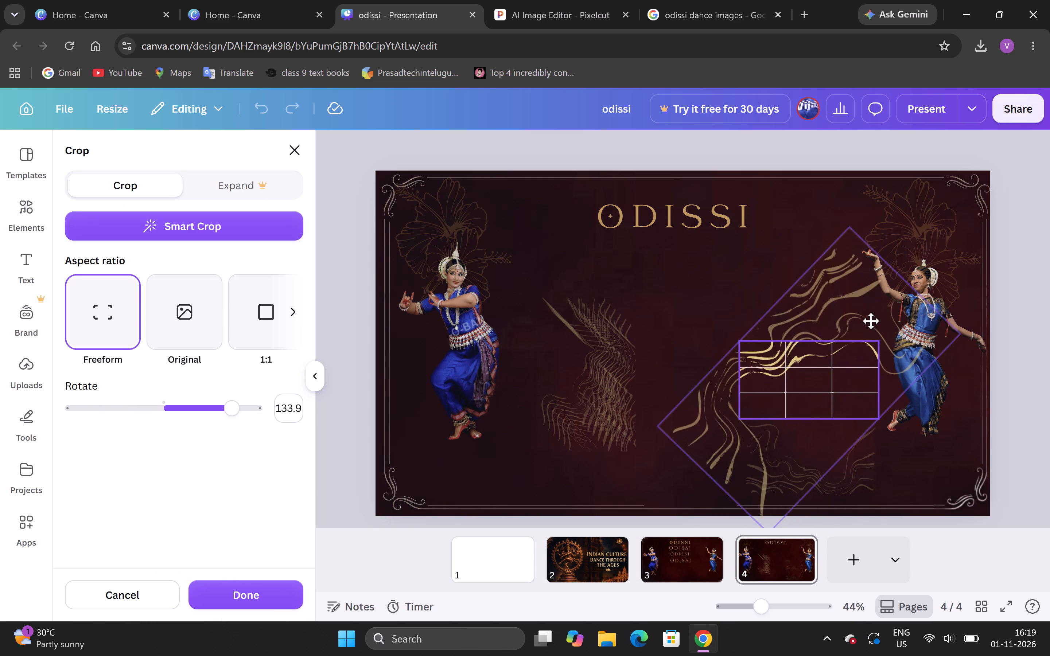
pyautogui.moveTo(871, 321); pyautogui.dragTo(837, 375)
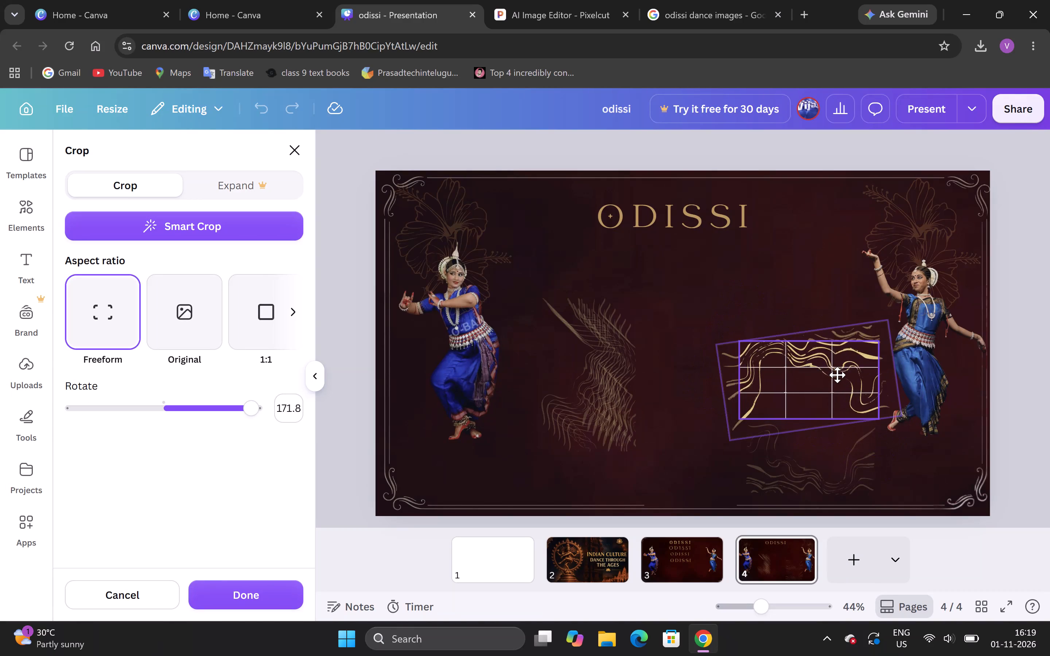
pyautogui.moveTo(837, 375); pyautogui.dragTo(832, 379)
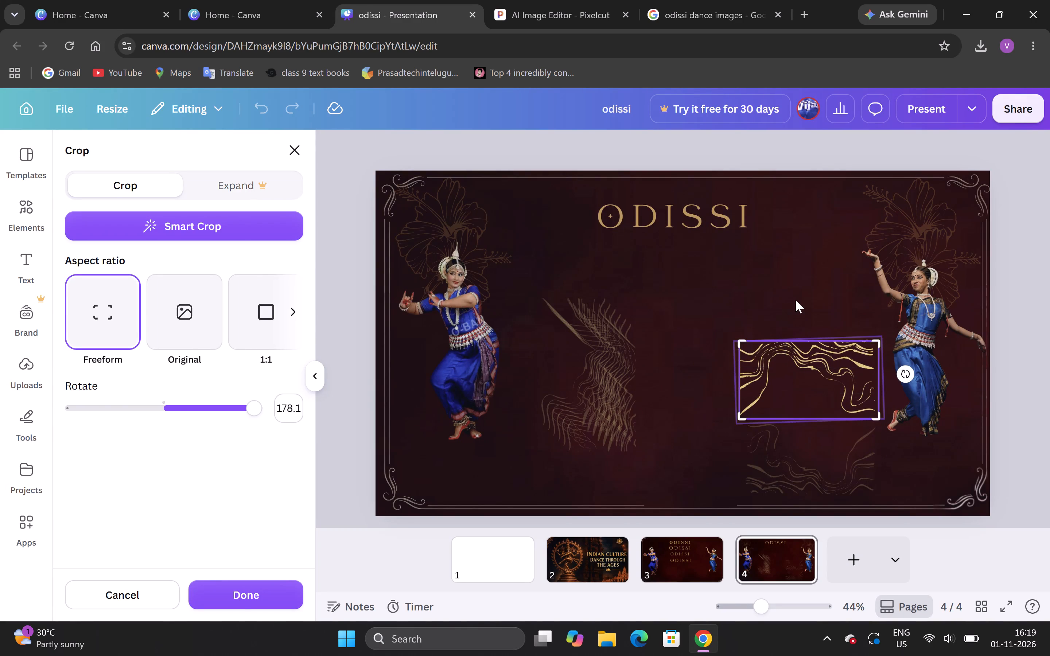
pyautogui.click(796, 300)
# Move the upside-down wavy-line copy down and inward so it overlaps the upper-left part of the first horizontal copy.
pyautogui.moveTo(786, 380); pyautogui.dragTo(784, 397)
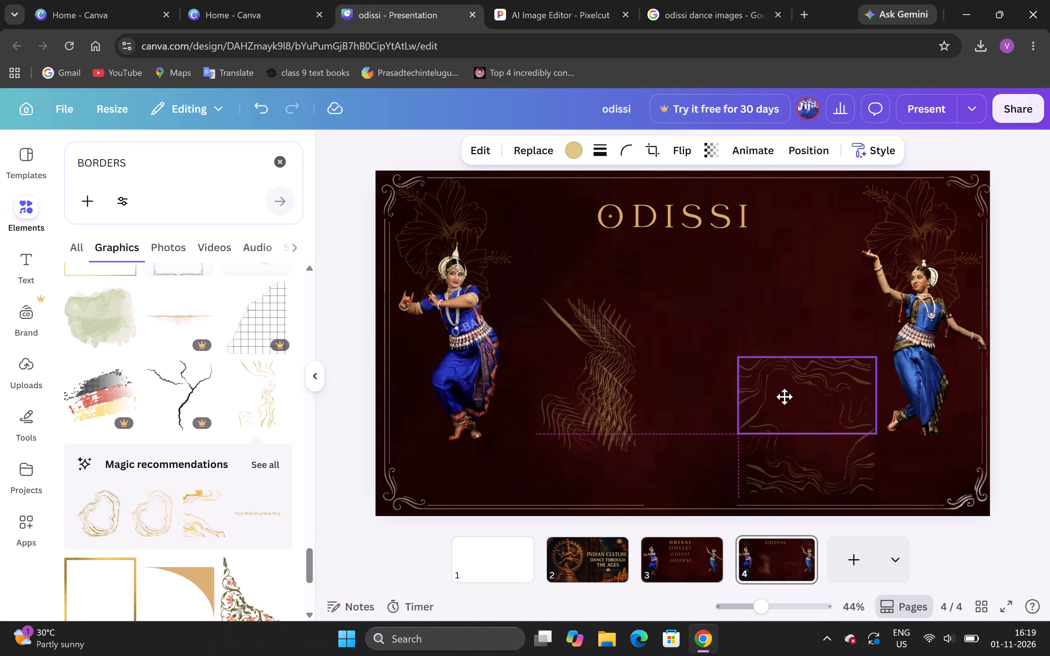
pyautogui.moveTo(784, 397); pyautogui.dragTo(765, 461)
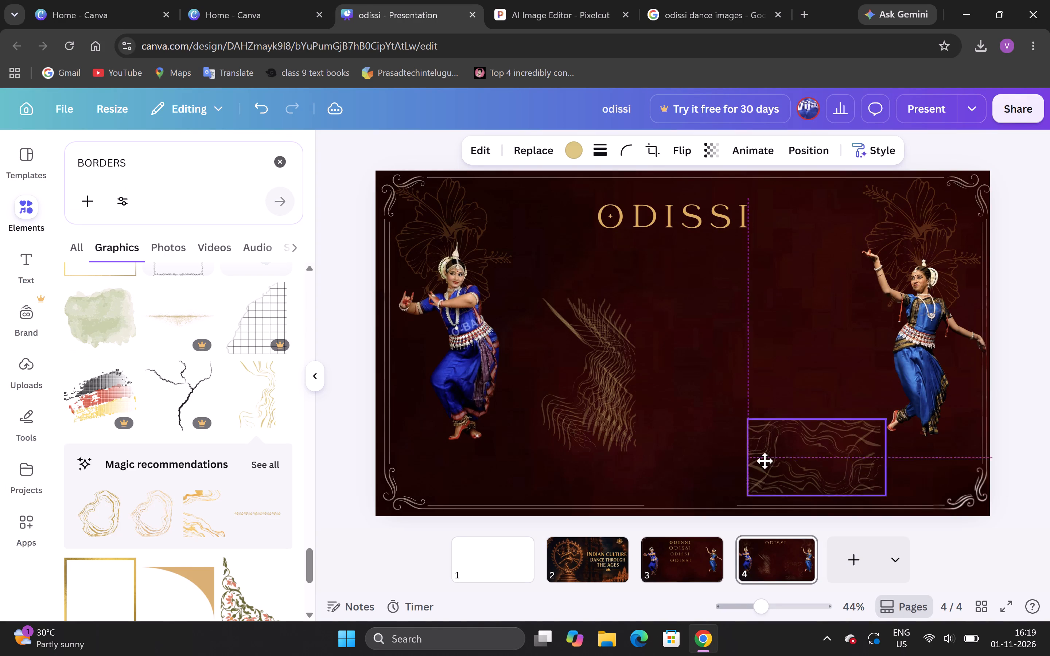
pyautogui.moveTo(765, 461); pyautogui.dragTo(725, 432)
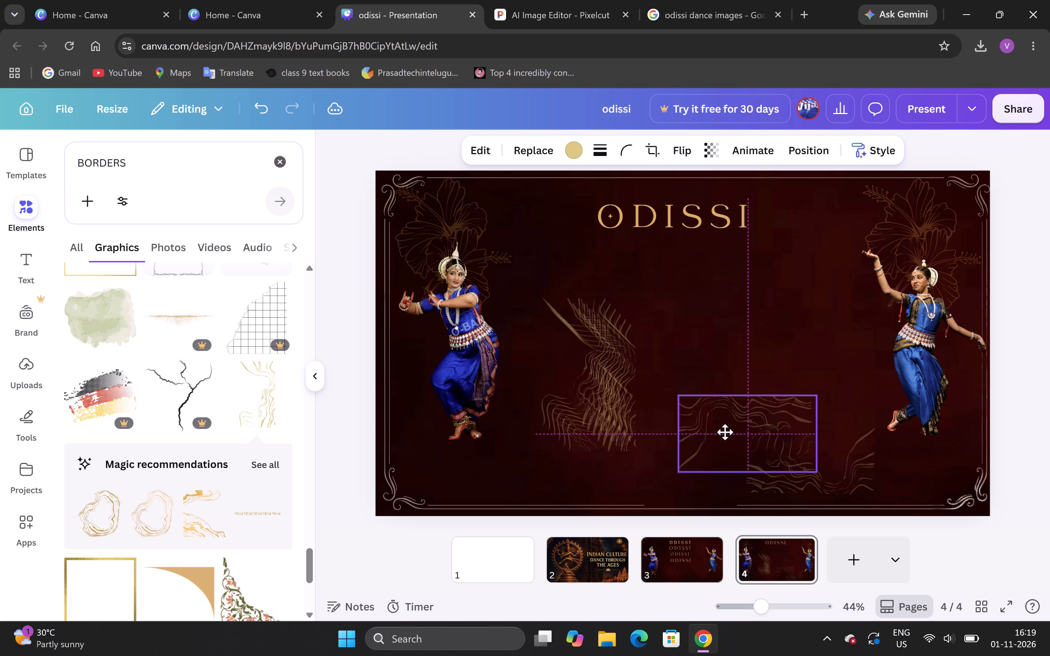
pyautogui.moveTo(725, 432); pyautogui.dragTo(723, 429)
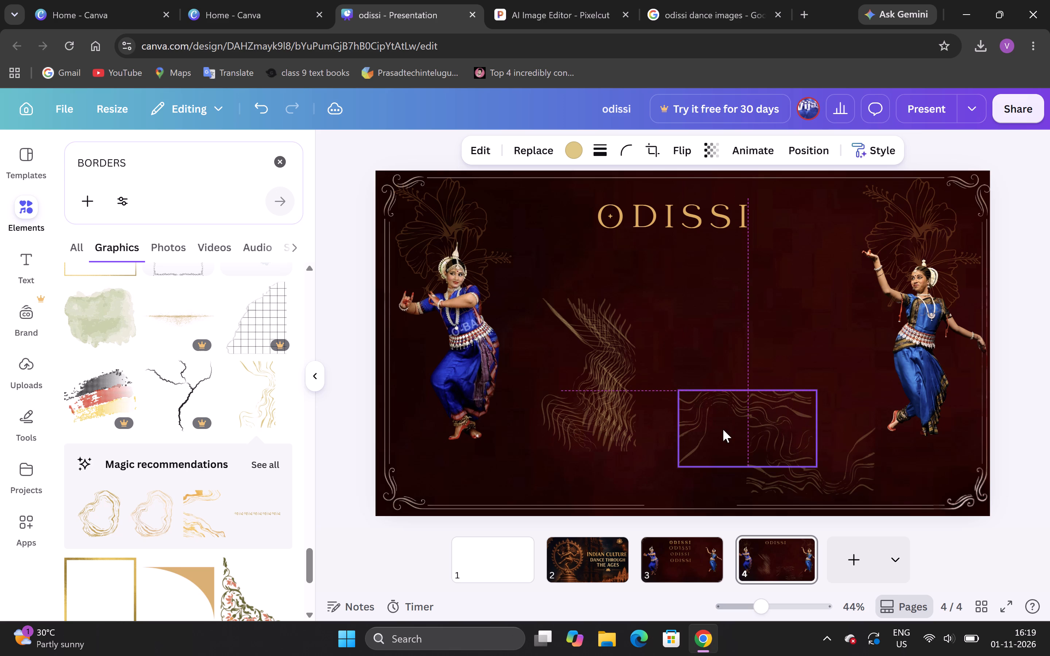
pyautogui.click(795, 315)
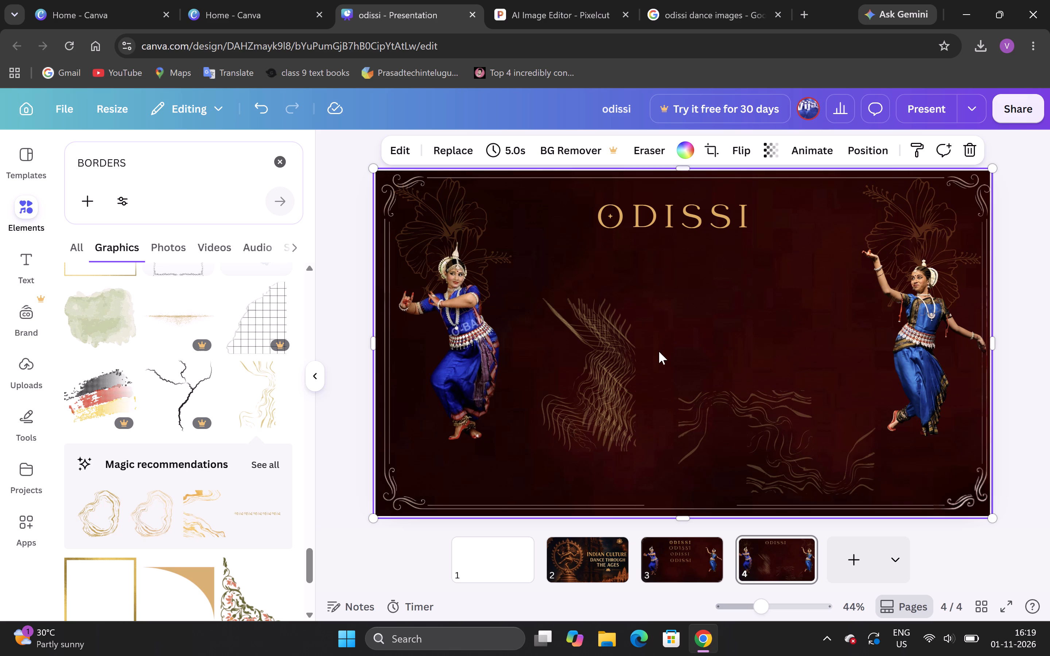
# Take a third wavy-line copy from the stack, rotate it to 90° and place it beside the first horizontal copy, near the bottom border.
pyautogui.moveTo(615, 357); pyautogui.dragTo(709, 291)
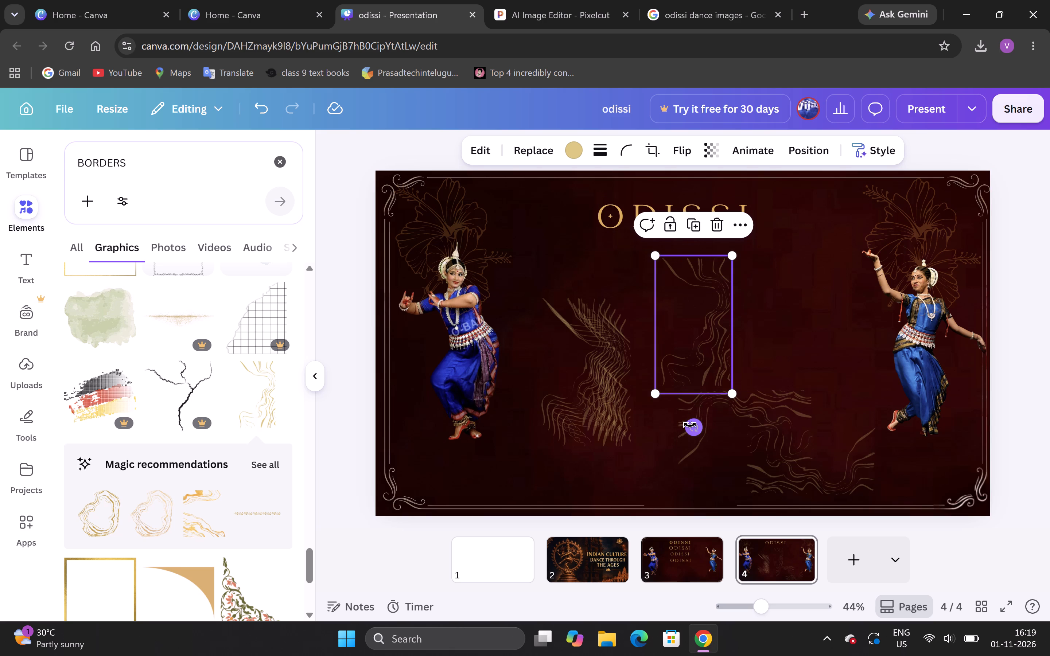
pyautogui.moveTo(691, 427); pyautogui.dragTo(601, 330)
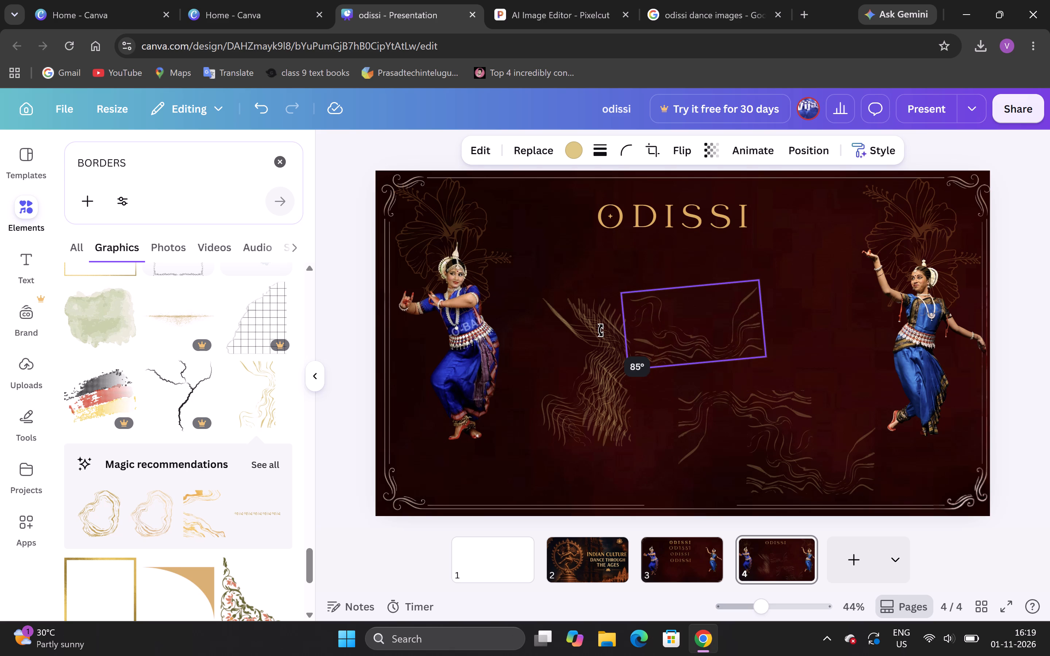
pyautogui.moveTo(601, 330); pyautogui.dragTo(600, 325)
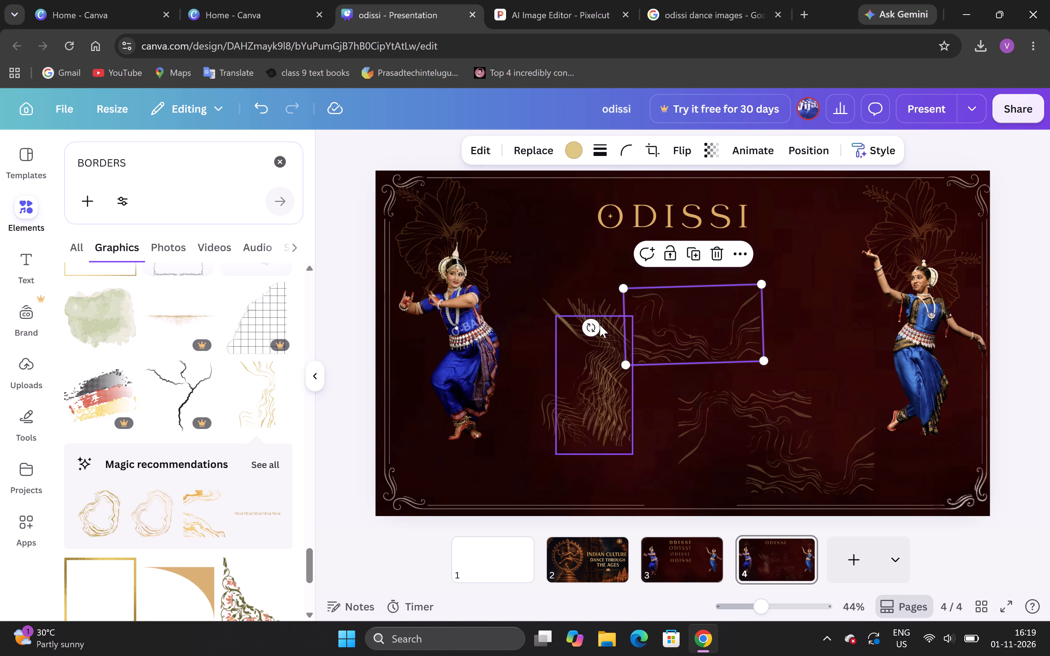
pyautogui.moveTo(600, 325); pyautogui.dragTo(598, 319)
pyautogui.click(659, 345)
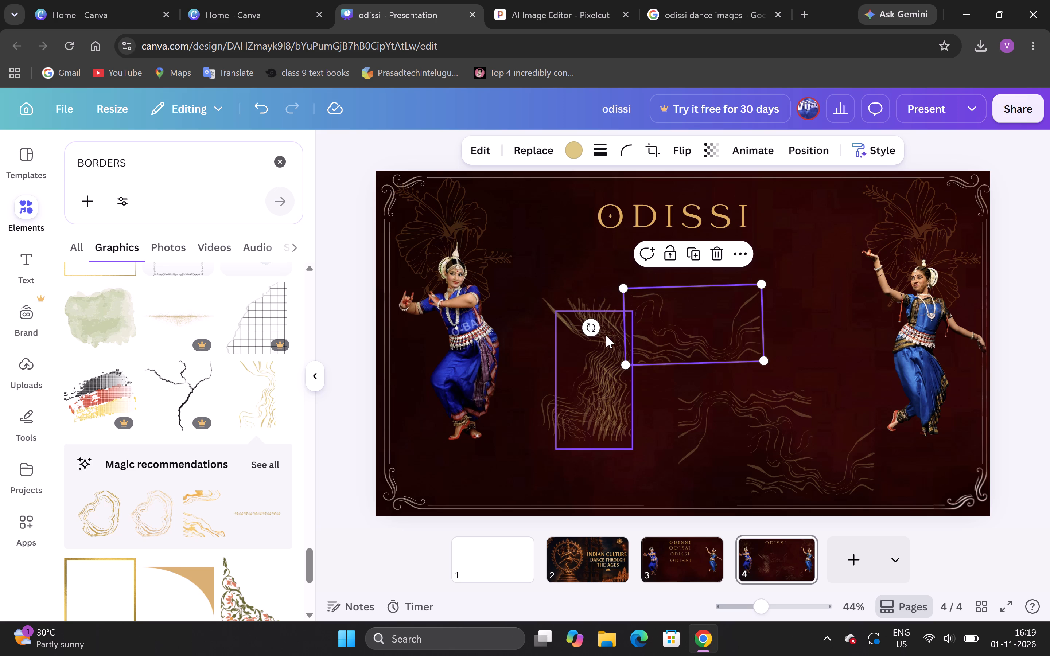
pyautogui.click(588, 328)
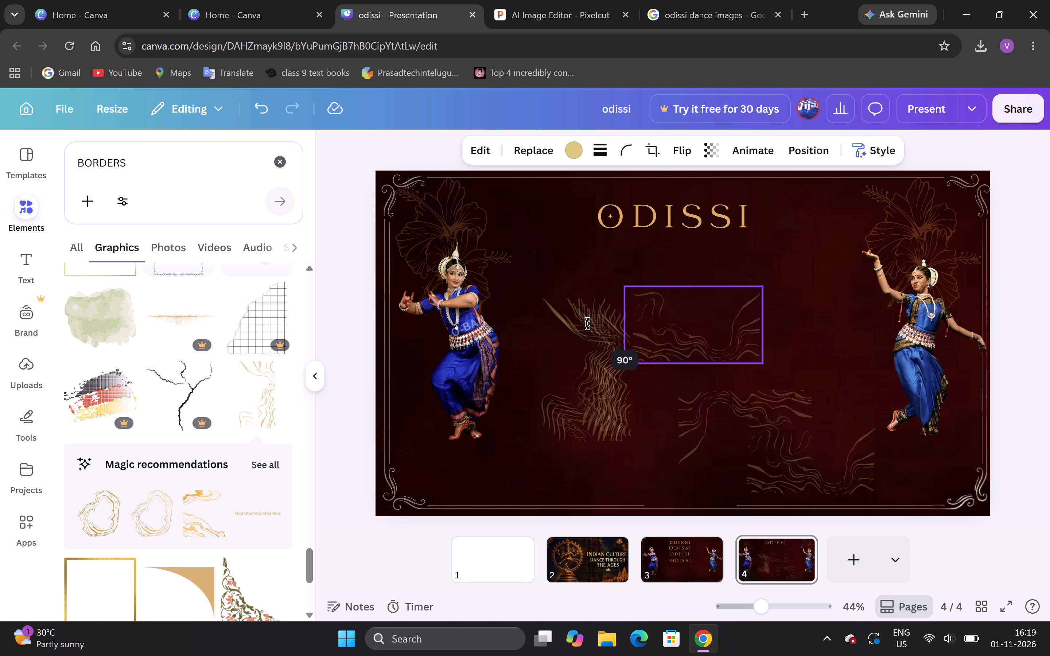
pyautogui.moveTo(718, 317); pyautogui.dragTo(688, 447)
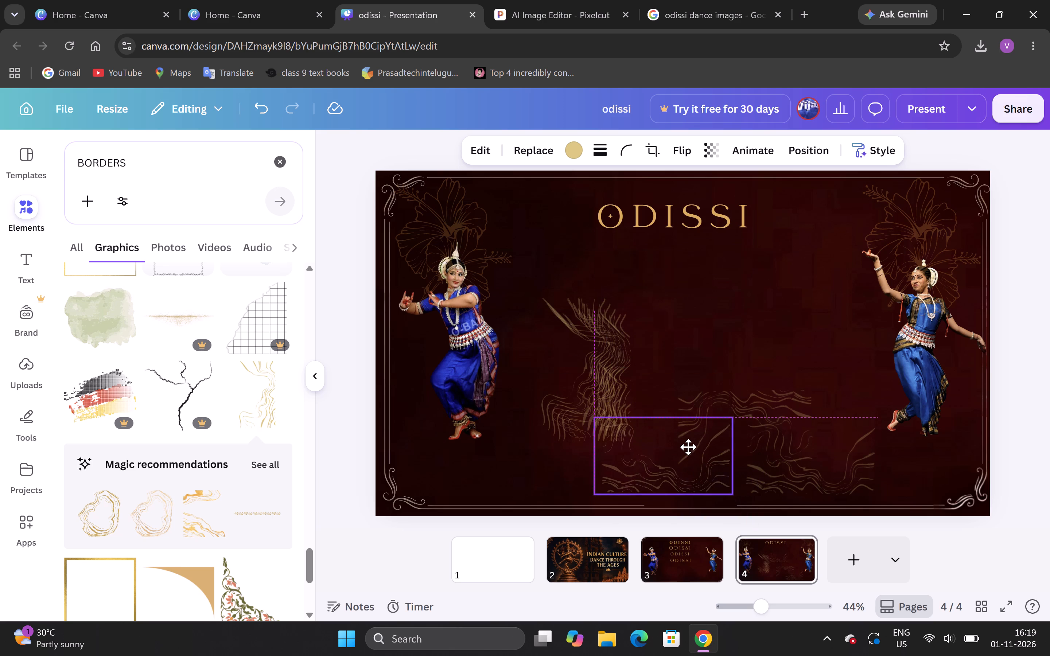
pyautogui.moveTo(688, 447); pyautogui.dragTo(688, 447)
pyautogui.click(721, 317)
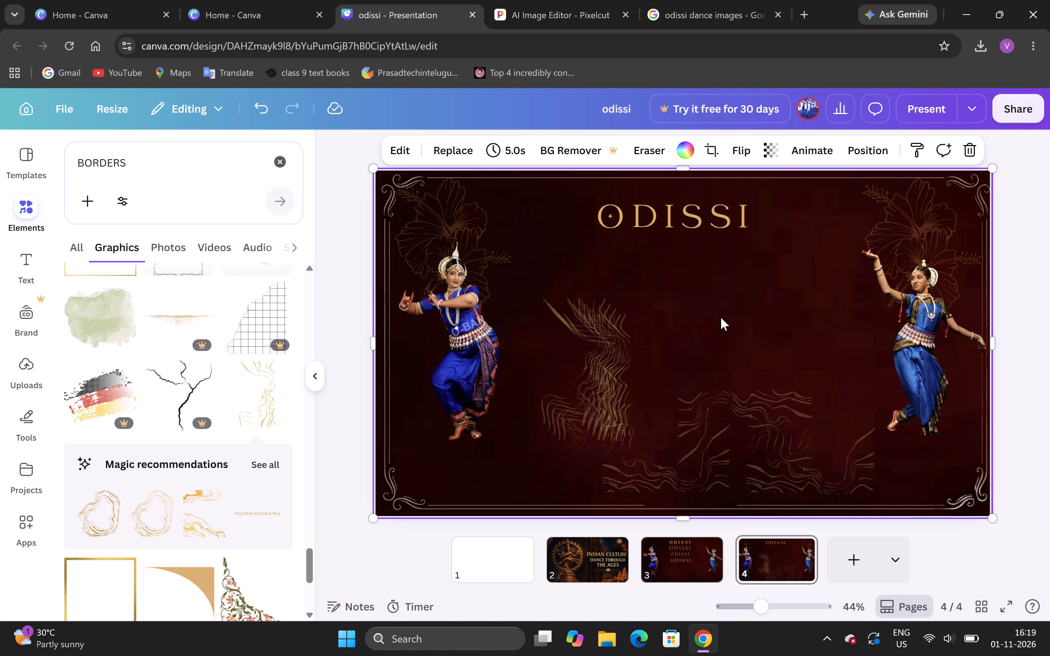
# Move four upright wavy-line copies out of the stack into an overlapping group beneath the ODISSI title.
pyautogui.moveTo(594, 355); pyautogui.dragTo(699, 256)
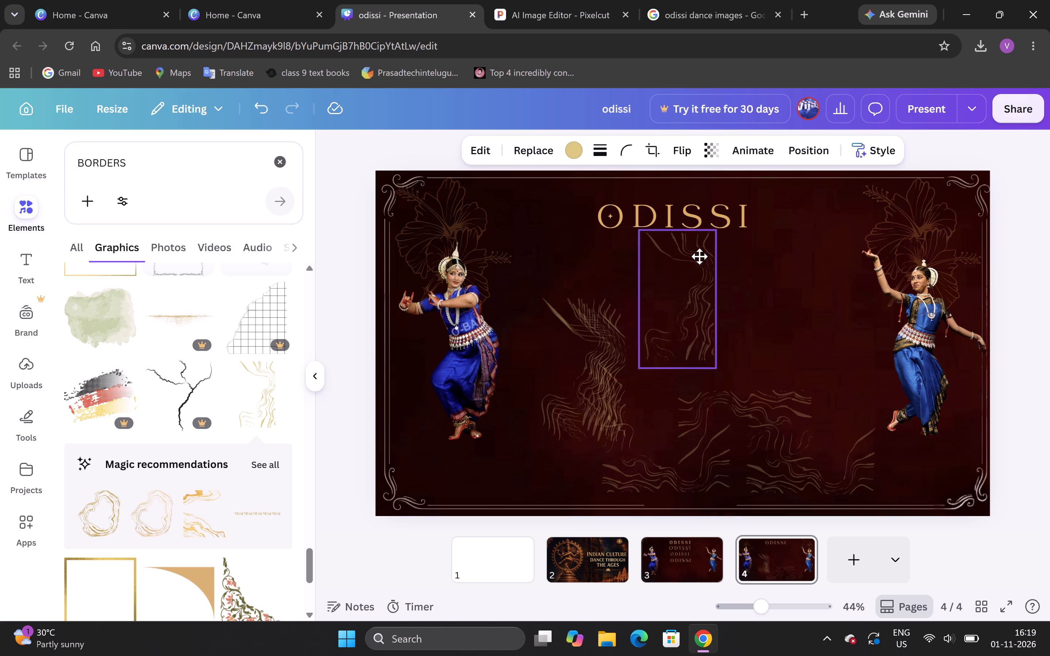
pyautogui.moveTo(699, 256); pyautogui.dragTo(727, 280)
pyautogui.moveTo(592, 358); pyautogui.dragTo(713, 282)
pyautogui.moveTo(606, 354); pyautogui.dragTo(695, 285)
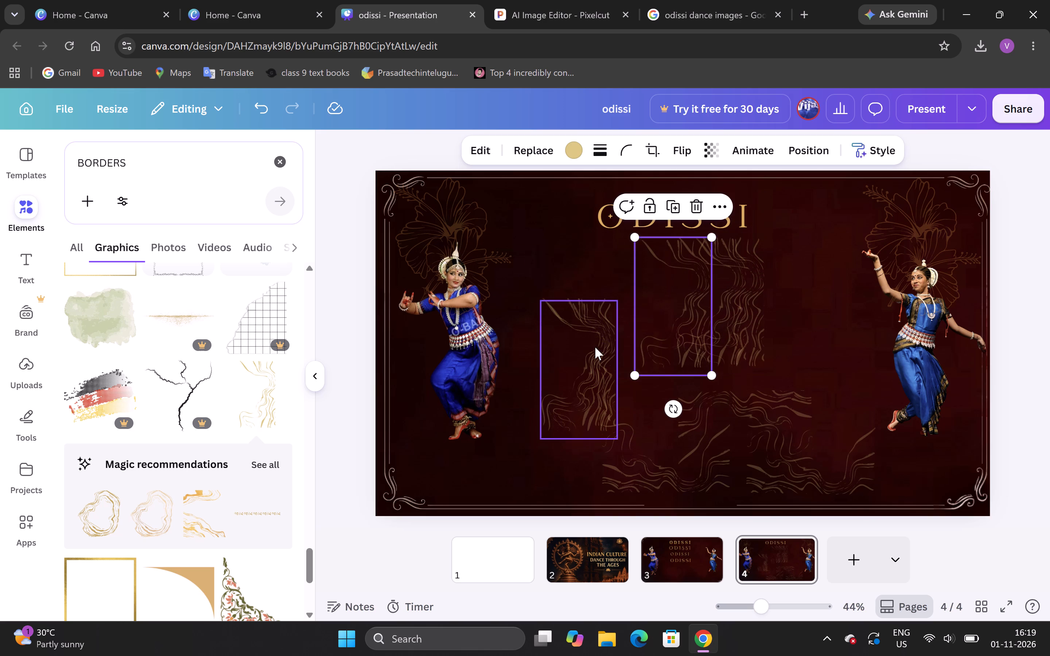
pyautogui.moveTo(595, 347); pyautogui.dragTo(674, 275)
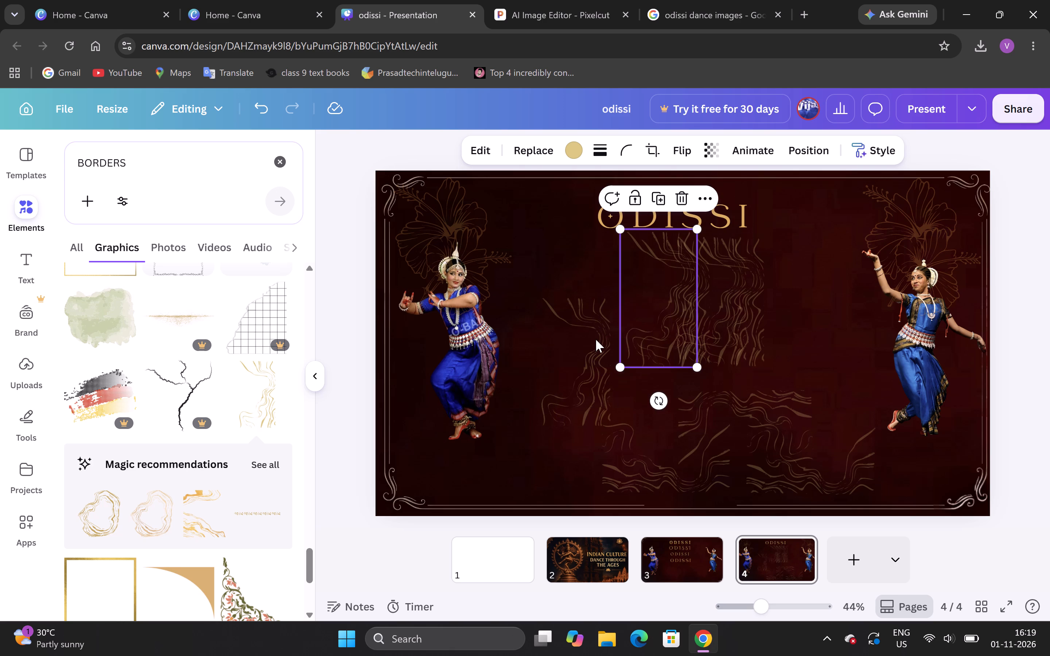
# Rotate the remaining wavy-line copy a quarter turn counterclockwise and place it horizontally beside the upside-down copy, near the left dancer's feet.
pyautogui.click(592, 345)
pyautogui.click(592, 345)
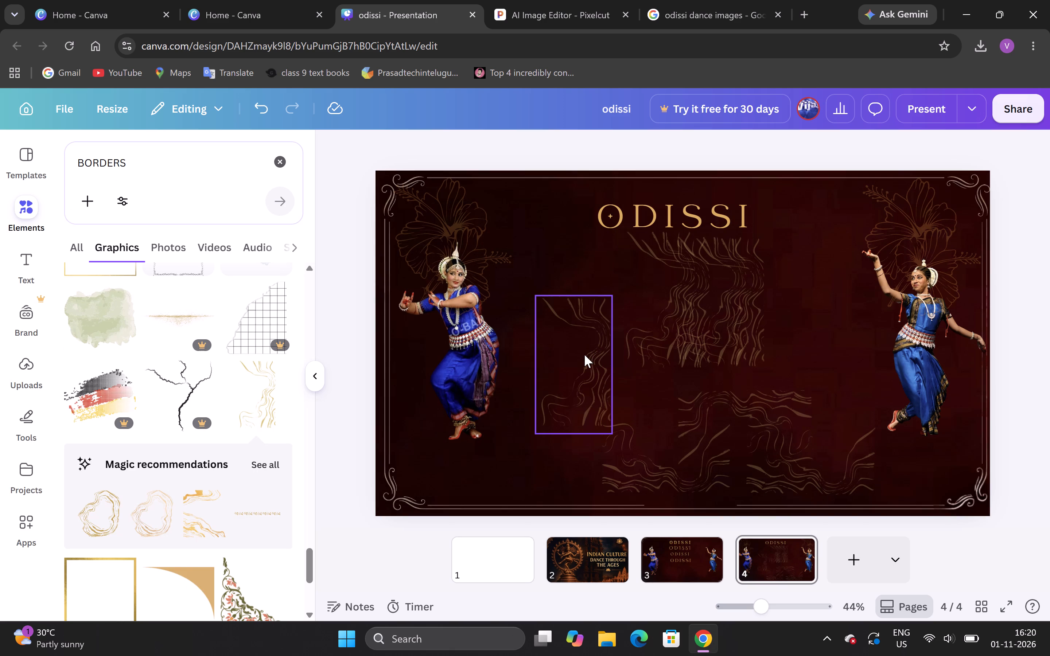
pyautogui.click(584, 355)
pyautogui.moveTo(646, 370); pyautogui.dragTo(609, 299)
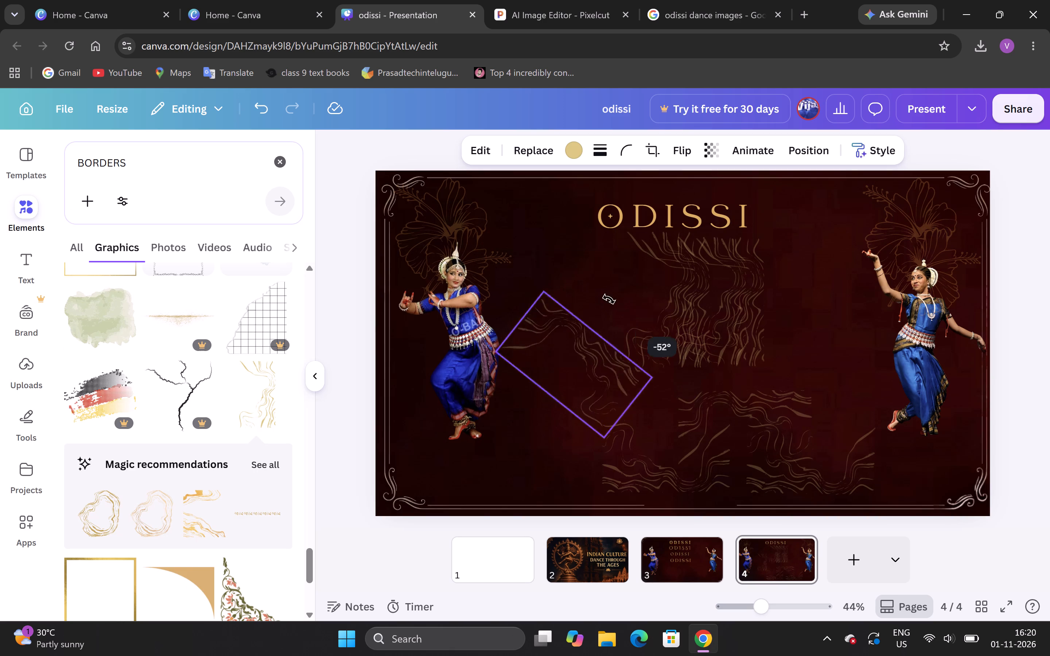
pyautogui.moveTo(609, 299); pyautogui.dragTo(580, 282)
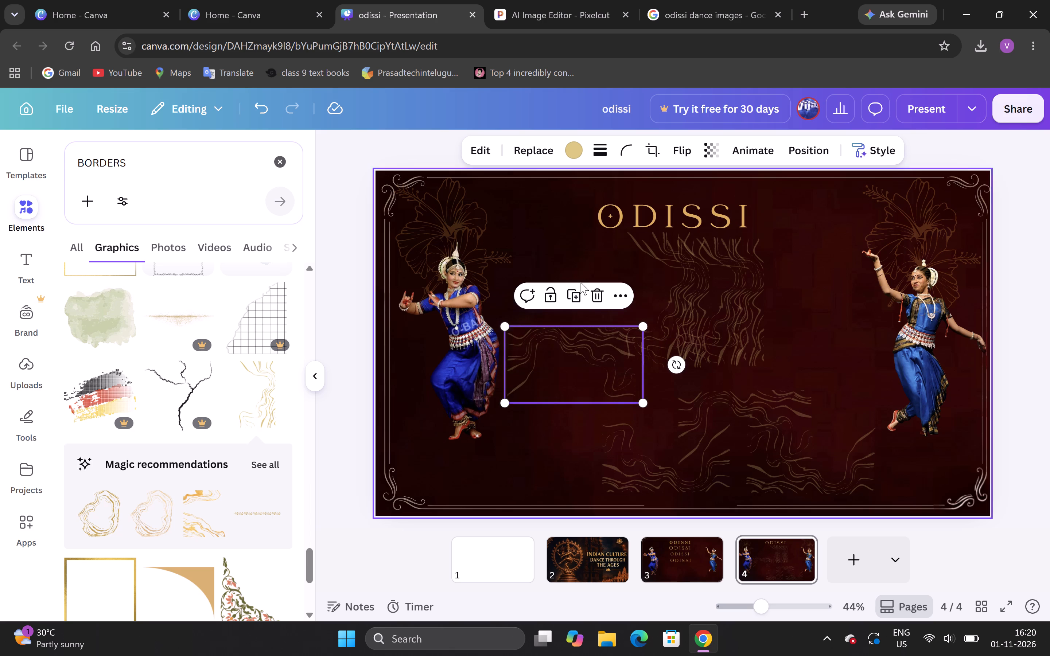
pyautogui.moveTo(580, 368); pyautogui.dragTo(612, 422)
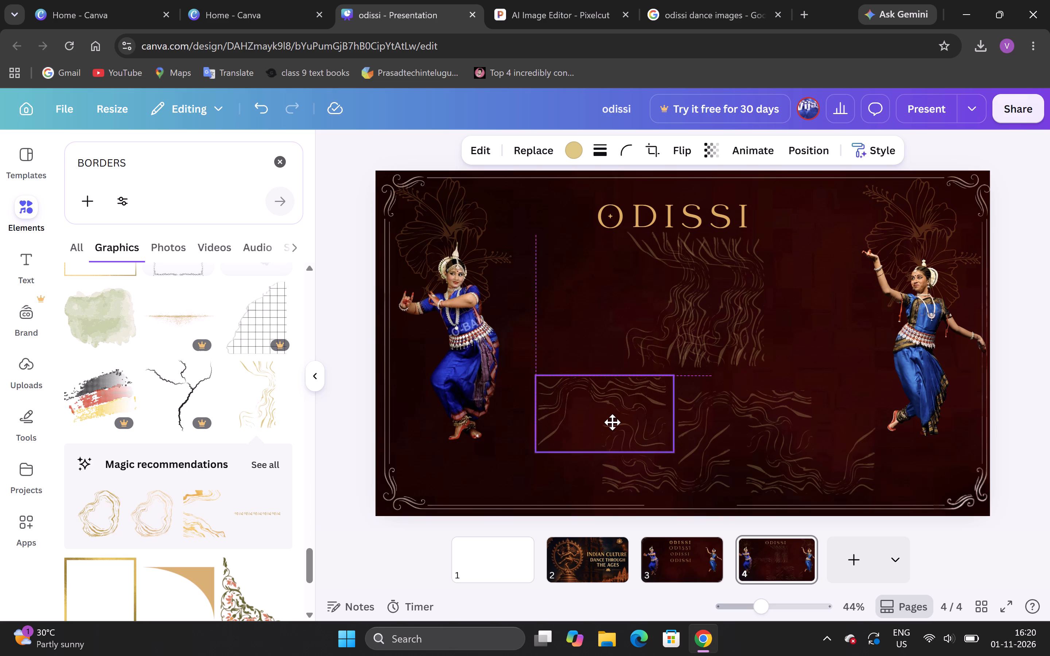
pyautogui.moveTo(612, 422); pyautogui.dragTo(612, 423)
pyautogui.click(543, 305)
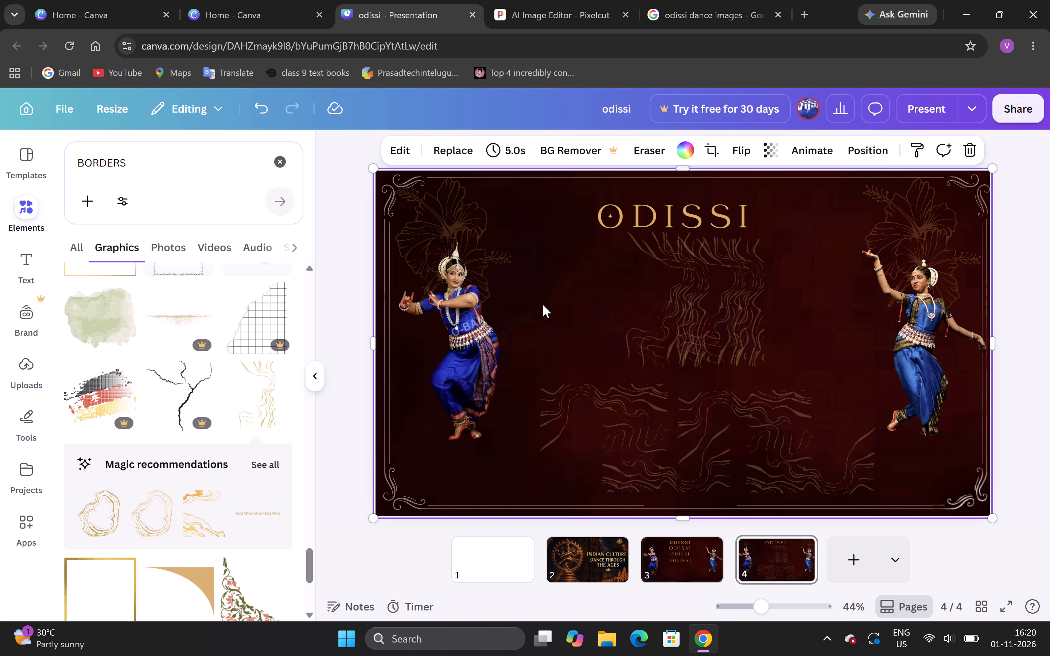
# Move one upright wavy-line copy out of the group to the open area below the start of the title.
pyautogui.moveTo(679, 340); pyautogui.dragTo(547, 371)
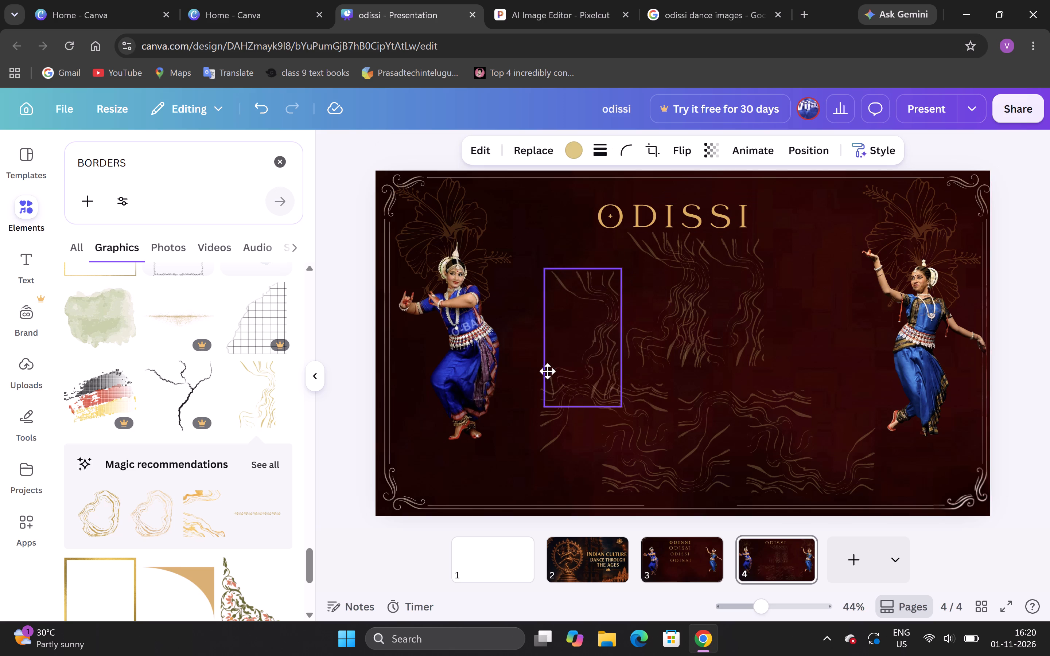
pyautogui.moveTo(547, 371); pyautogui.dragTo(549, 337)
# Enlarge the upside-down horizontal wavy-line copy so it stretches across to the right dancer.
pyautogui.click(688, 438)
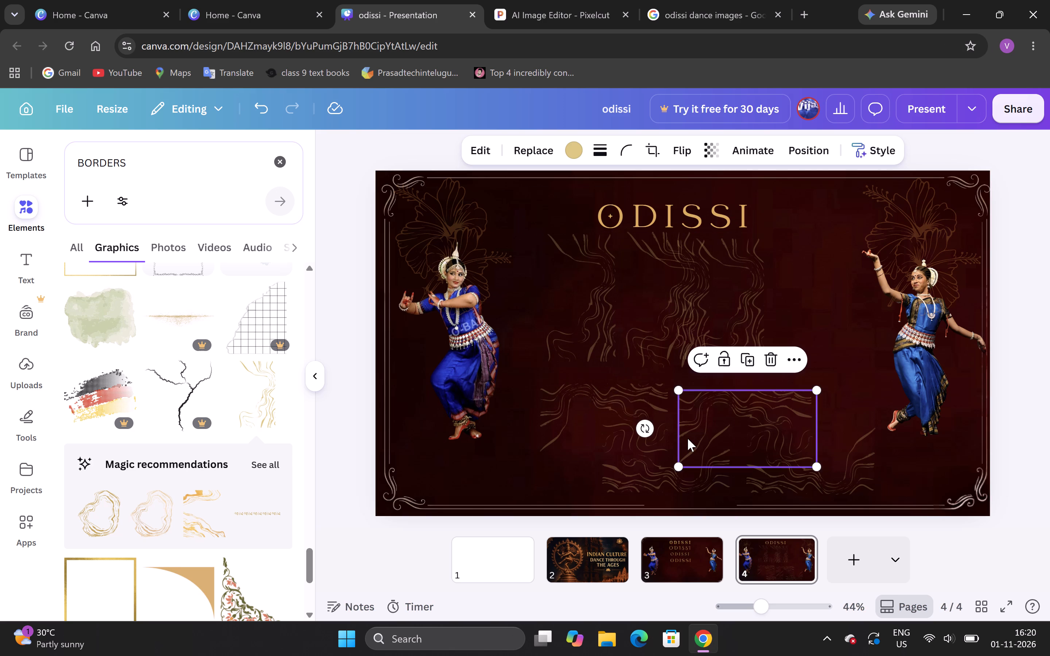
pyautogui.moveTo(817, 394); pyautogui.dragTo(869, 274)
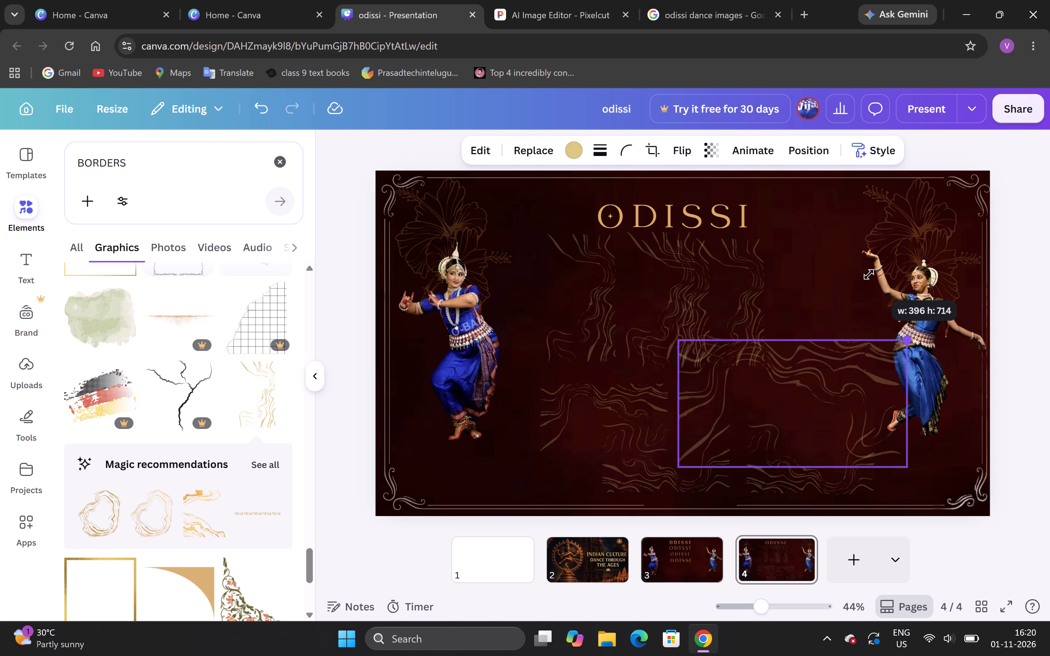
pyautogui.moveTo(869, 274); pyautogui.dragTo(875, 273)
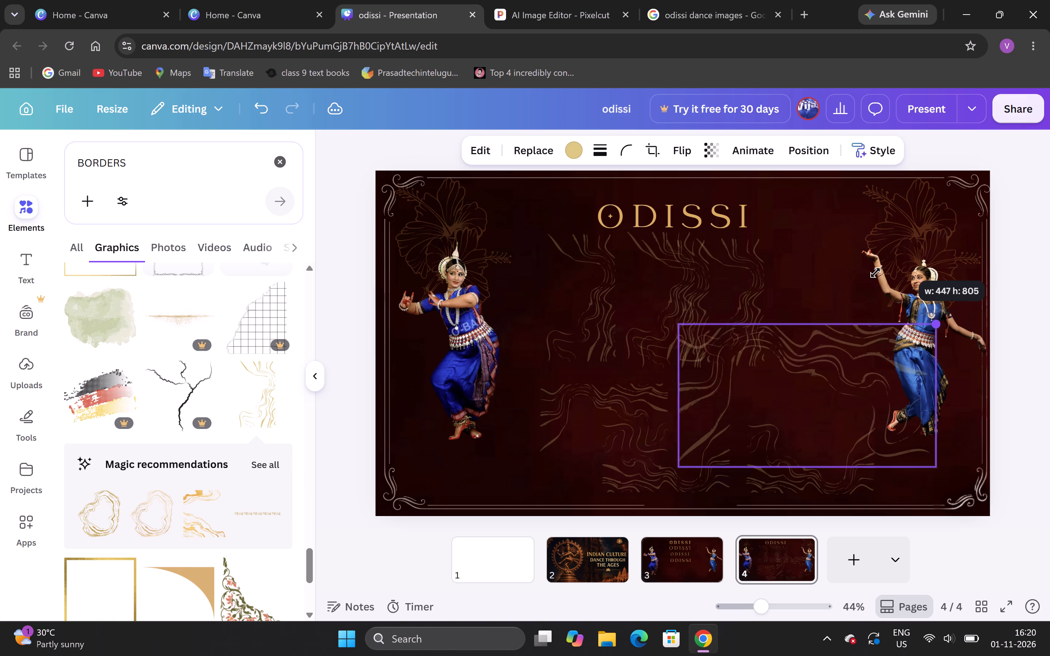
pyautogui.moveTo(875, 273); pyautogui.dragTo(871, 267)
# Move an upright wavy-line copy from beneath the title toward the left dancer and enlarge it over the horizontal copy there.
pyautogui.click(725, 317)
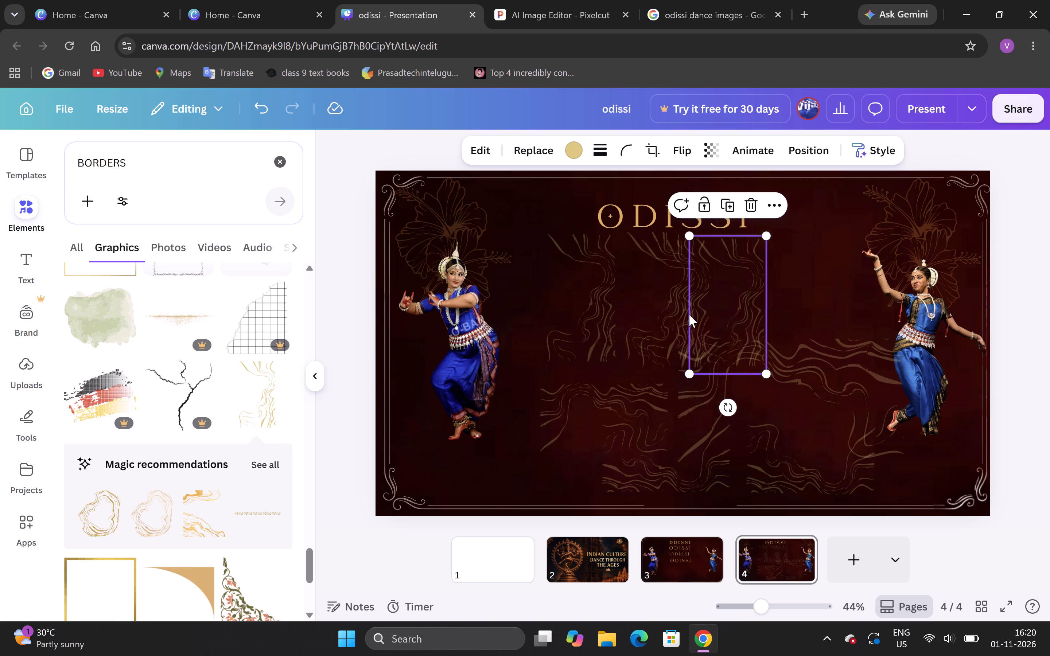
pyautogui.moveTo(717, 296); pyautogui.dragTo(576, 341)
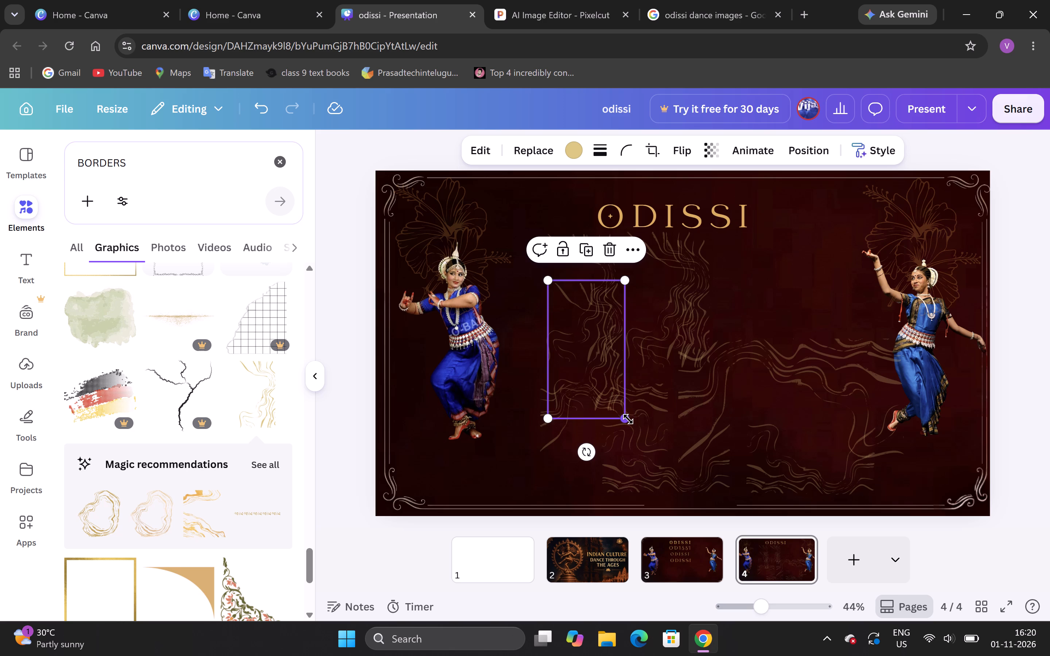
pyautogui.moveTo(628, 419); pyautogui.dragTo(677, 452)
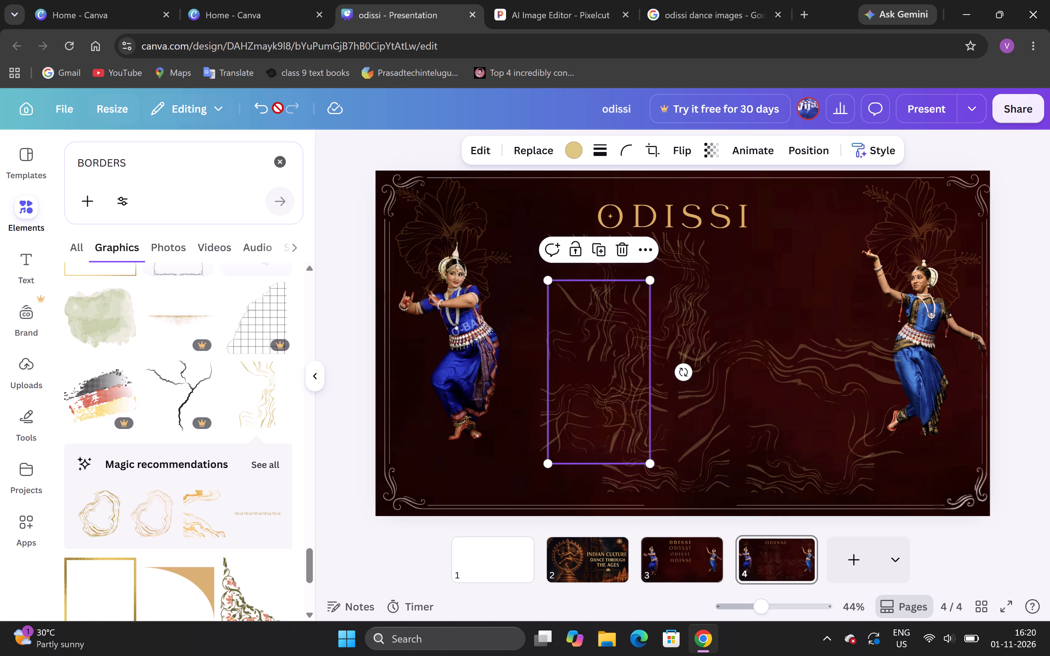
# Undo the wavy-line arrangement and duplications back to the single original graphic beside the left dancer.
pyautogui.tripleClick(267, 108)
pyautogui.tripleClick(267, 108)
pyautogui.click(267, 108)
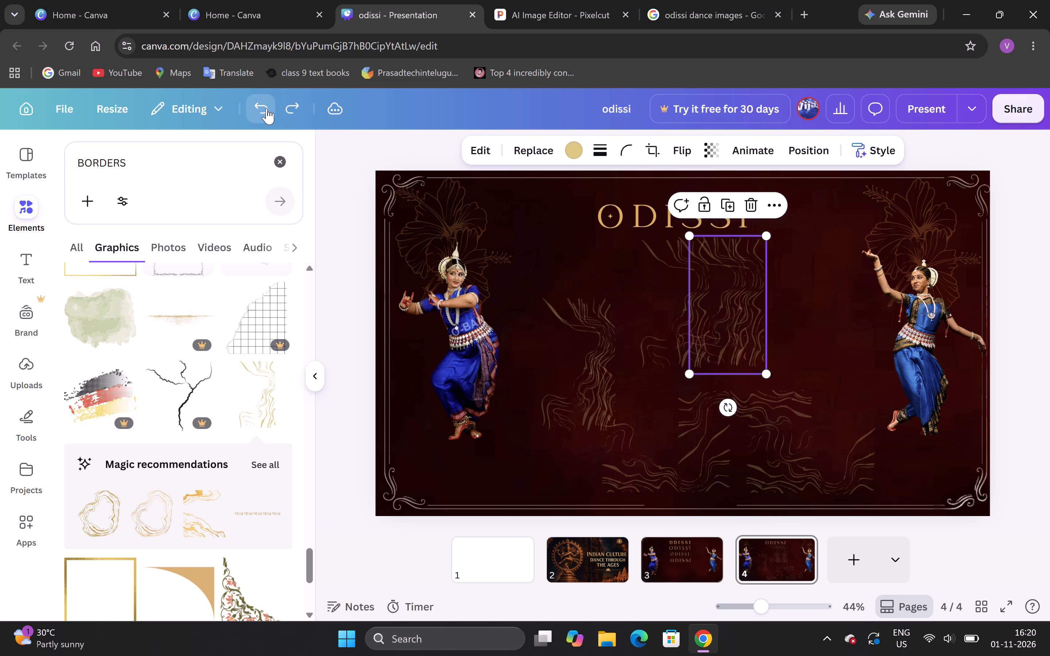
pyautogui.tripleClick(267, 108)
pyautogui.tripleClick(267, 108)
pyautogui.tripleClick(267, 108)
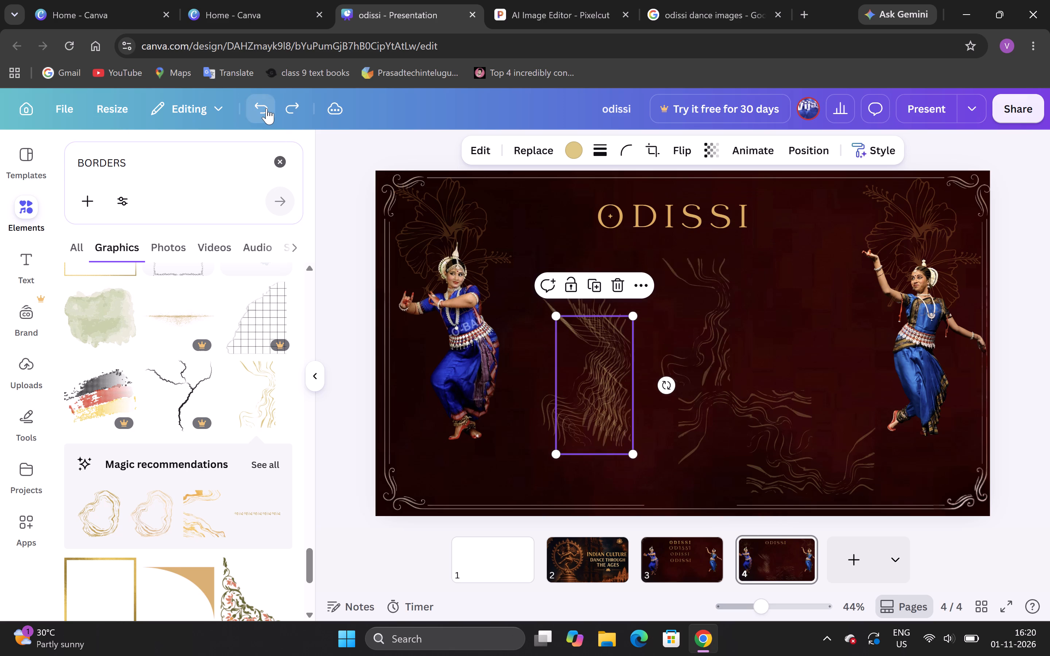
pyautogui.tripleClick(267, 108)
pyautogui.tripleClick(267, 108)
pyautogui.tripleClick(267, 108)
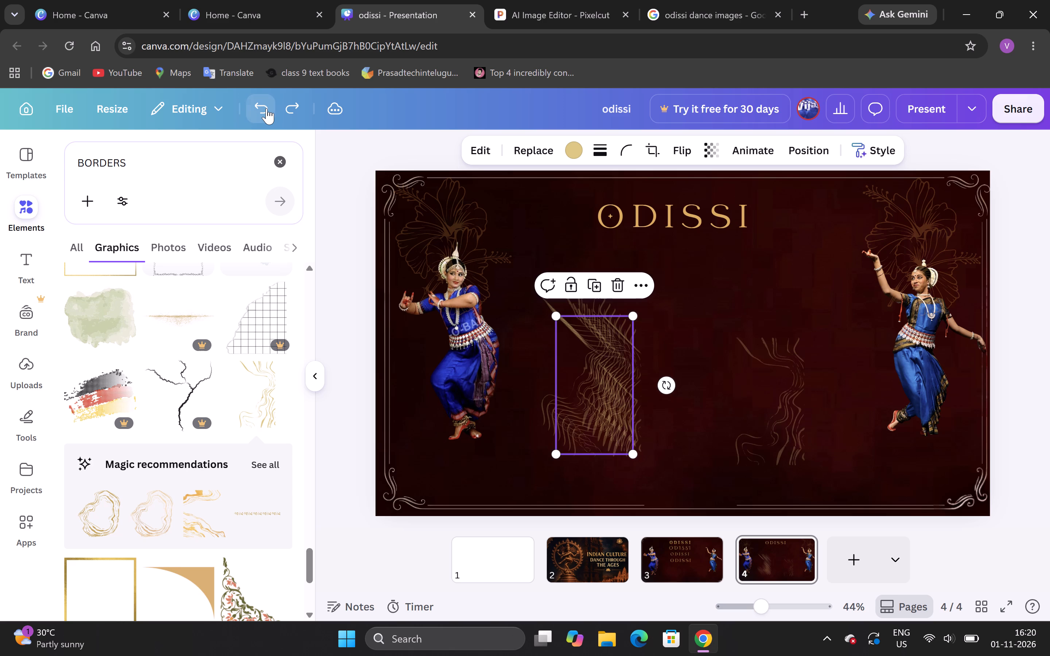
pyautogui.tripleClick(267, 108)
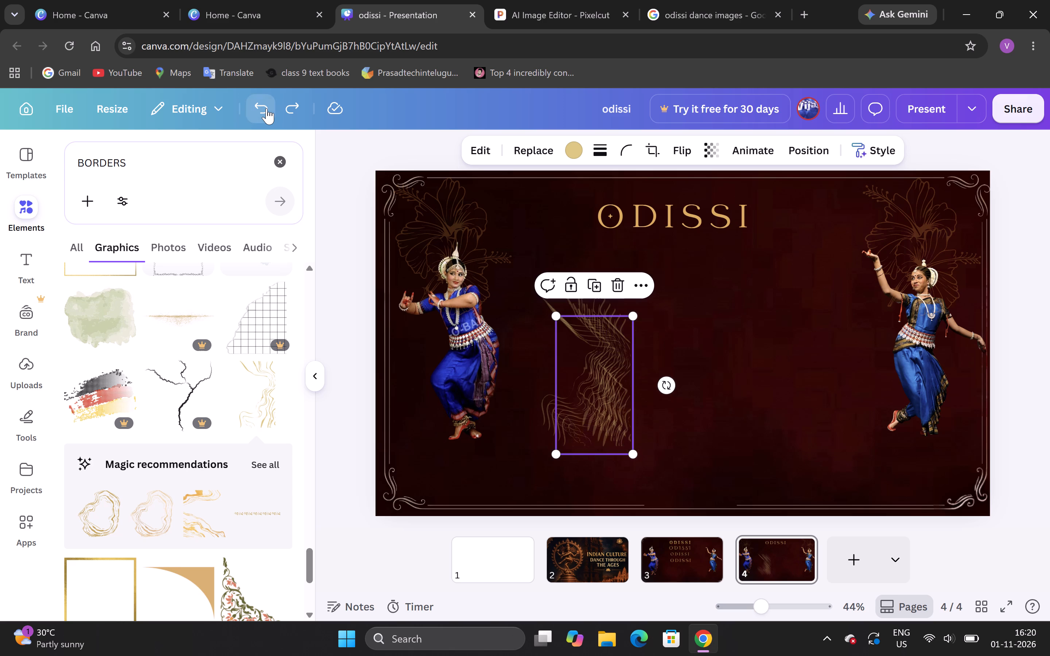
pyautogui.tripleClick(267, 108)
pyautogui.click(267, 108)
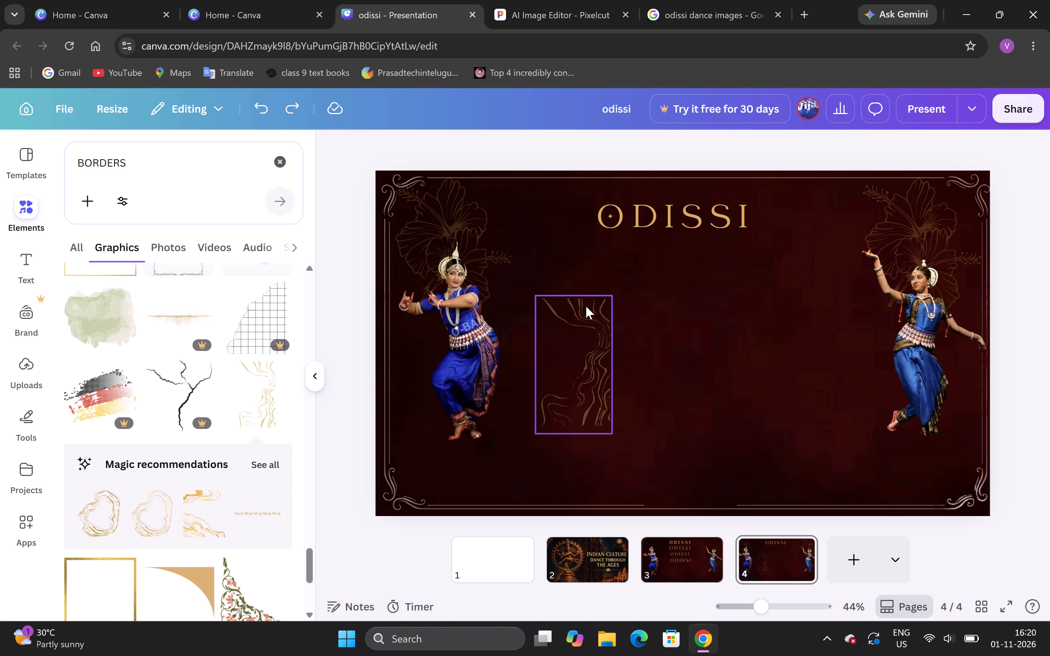
# Enlarge the single wavy-line graphic to about one and a half times its size and place it between the left dancer and page centre.
pyautogui.moveTo(586, 306); pyautogui.dragTo(714, 325)
pyautogui.moveTo(665, 316); pyautogui.dragTo(522, 251)
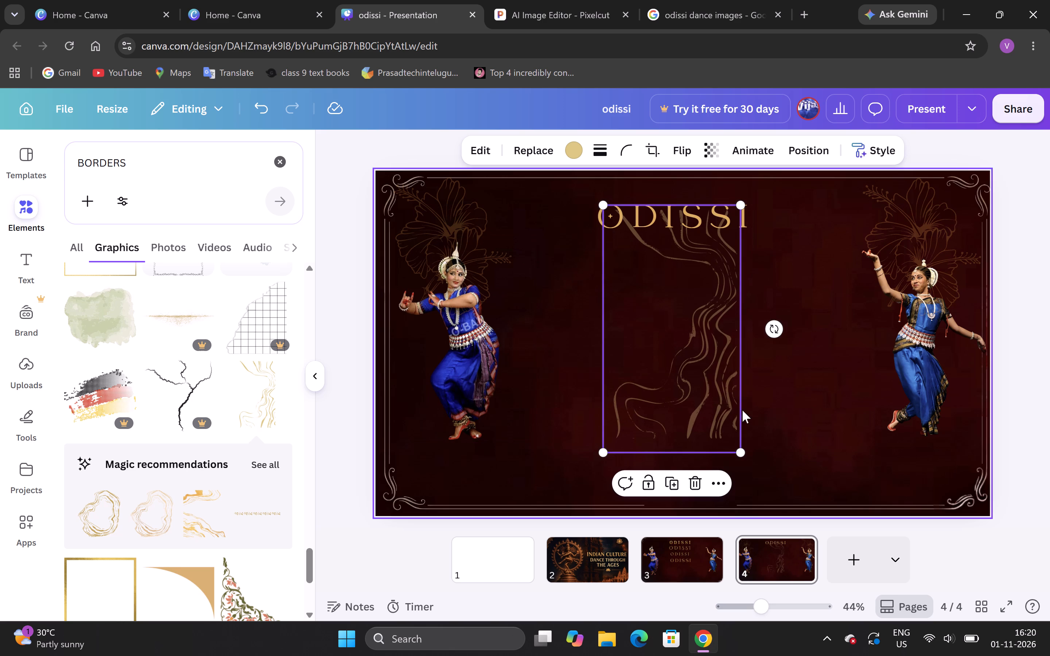
pyautogui.moveTo(682, 373); pyautogui.dragTo(626, 416)
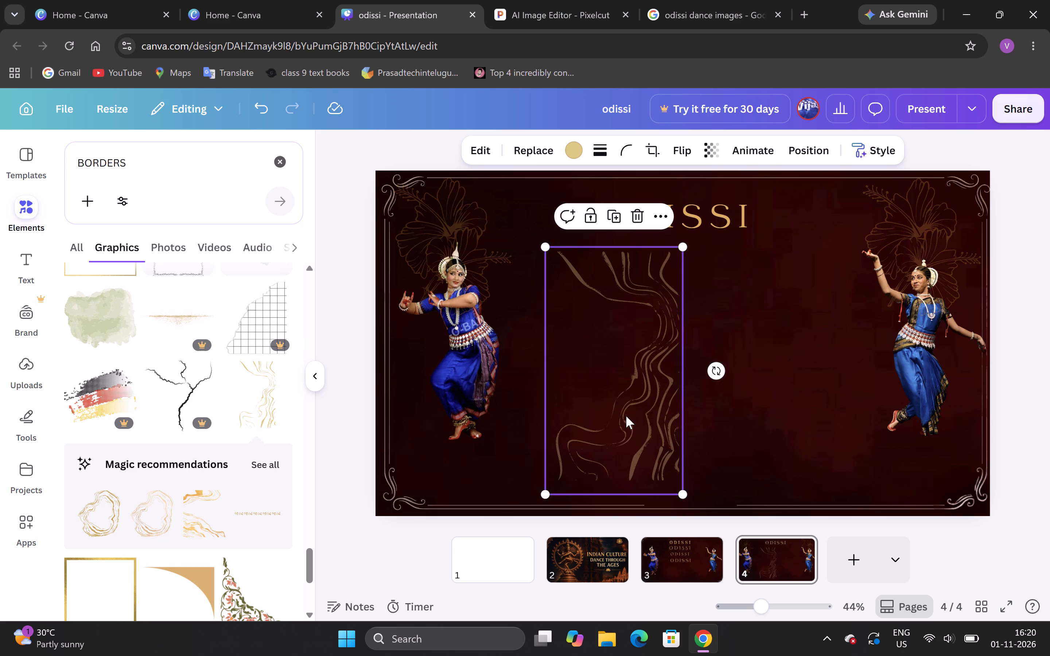
pyautogui.moveTo(681, 493); pyautogui.dragTo(657, 451)
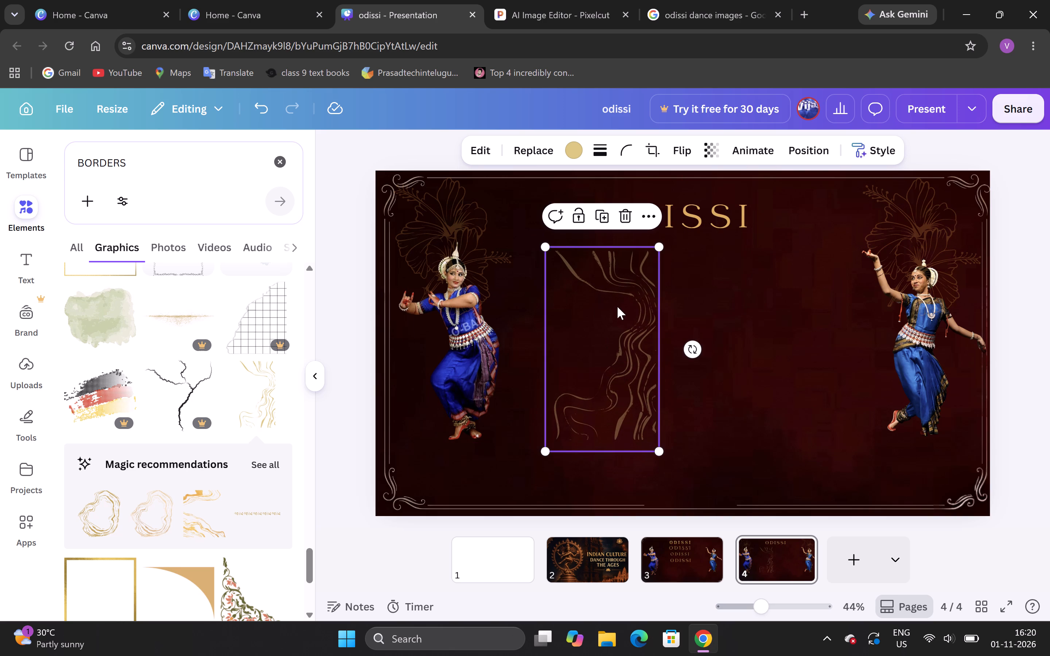
# Duplicate the enlarged wavy-line graphic four times.
pyautogui.hotkey('ctrl', 'd')
pyautogui.hotkey('ctrl', 'd')
pyautogui.hotkey('ctrl', 'd')
pyautogui.hotkey('ctrl', 'd')
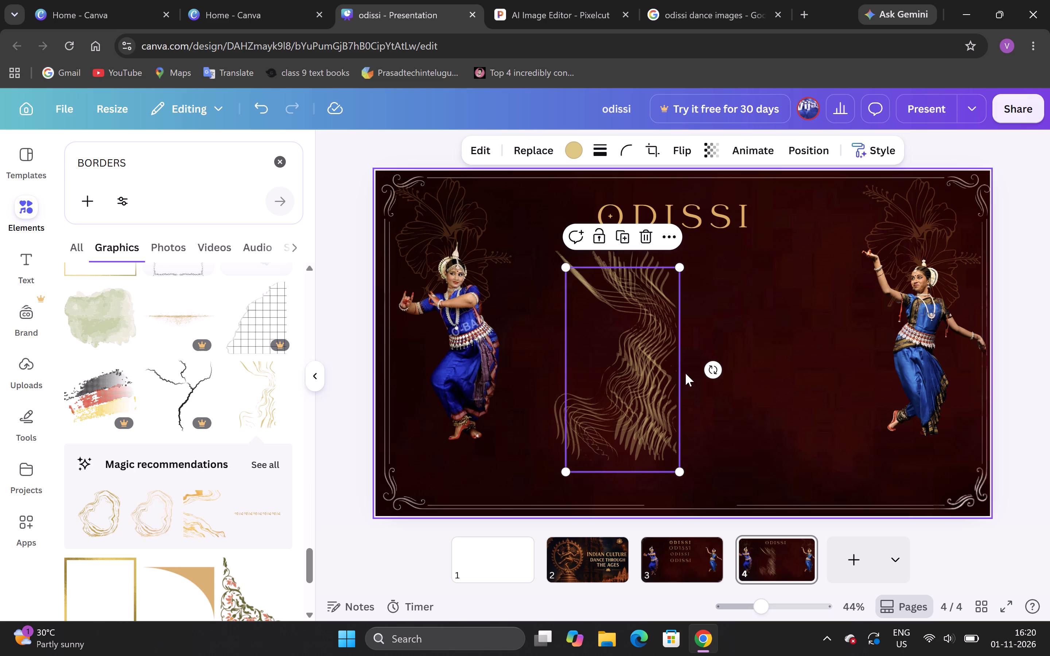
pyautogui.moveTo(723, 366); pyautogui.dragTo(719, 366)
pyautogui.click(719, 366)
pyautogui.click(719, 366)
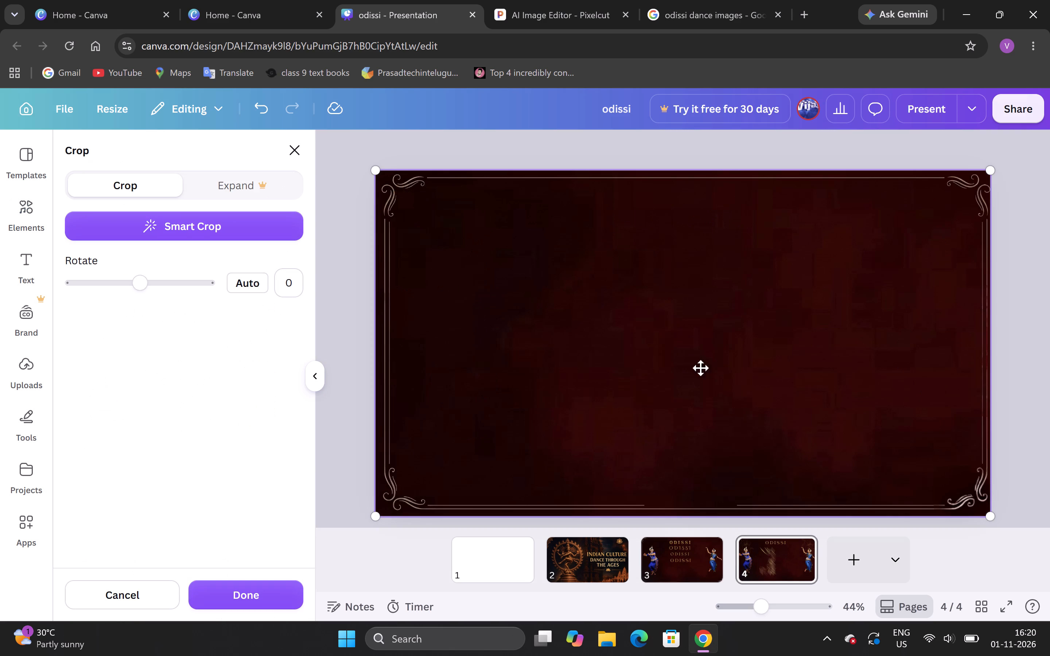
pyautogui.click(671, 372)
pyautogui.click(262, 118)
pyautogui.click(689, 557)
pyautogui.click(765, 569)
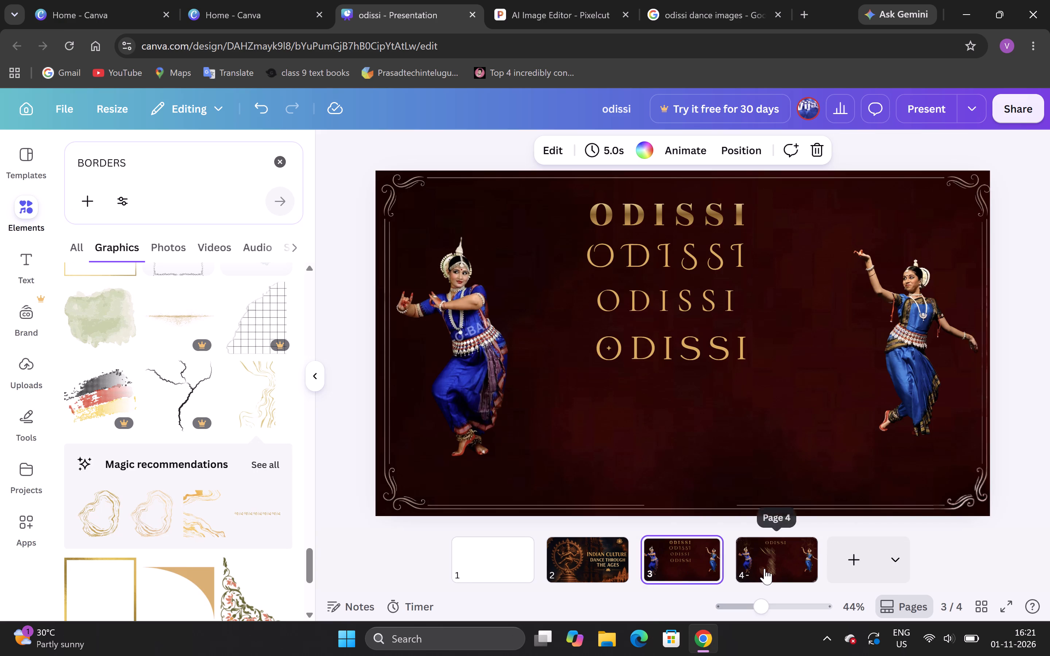
# Rotate one wavy-line copy 90° to horizontal, shrink it to about 70%, and place it beneath the right dancer's feet.
pyautogui.moveTo(621, 401); pyautogui.dragTo(742, 409)
pyautogui.moveTo(835, 376); pyautogui.dragTo(727, 449)
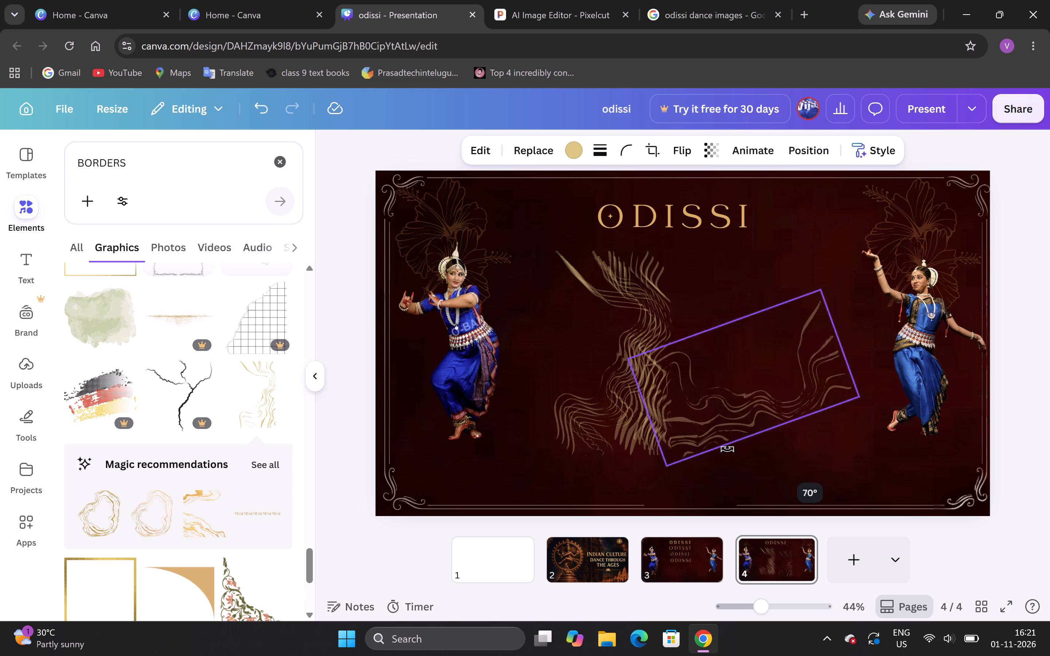
pyautogui.moveTo(727, 449); pyautogui.dragTo(742, 446)
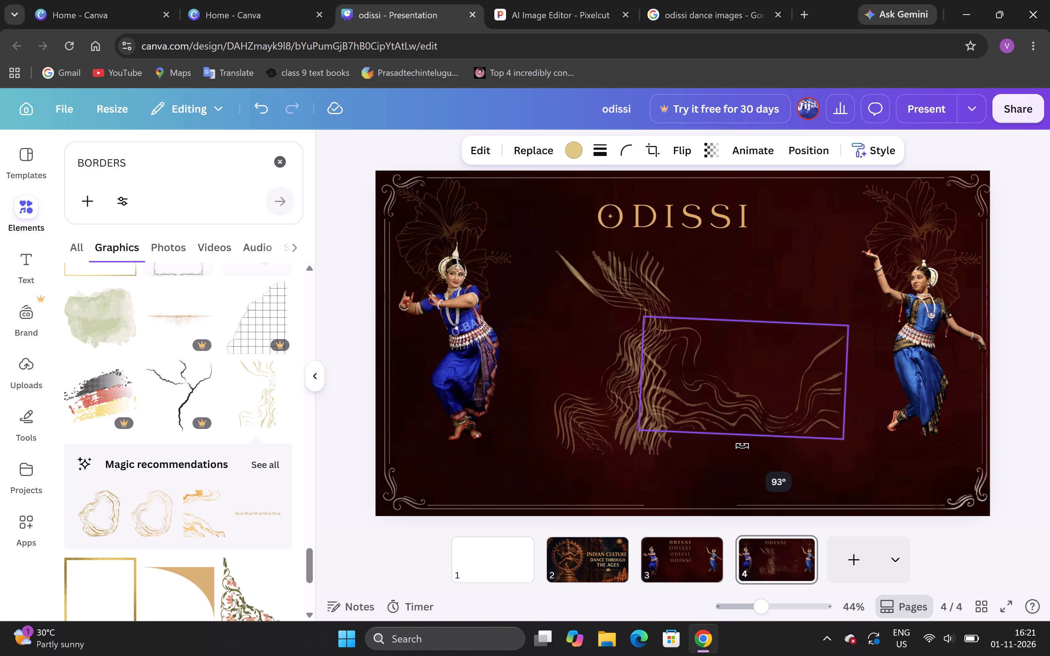
pyautogui.moveTo(742, 446); pyautogui.dragTo(744, 446)
pyautogui.moveTo(749, 362); pyautogui.dragTo(790, 438)
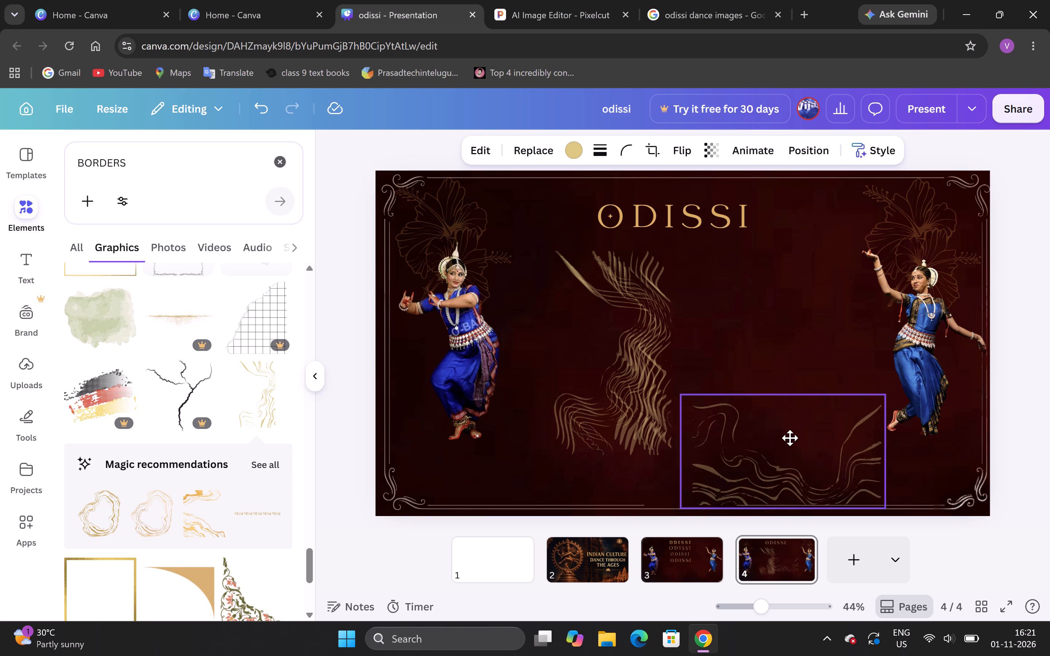
pyautogui.moveTo(790, 438); pyautogui.dragTo(781, 428)
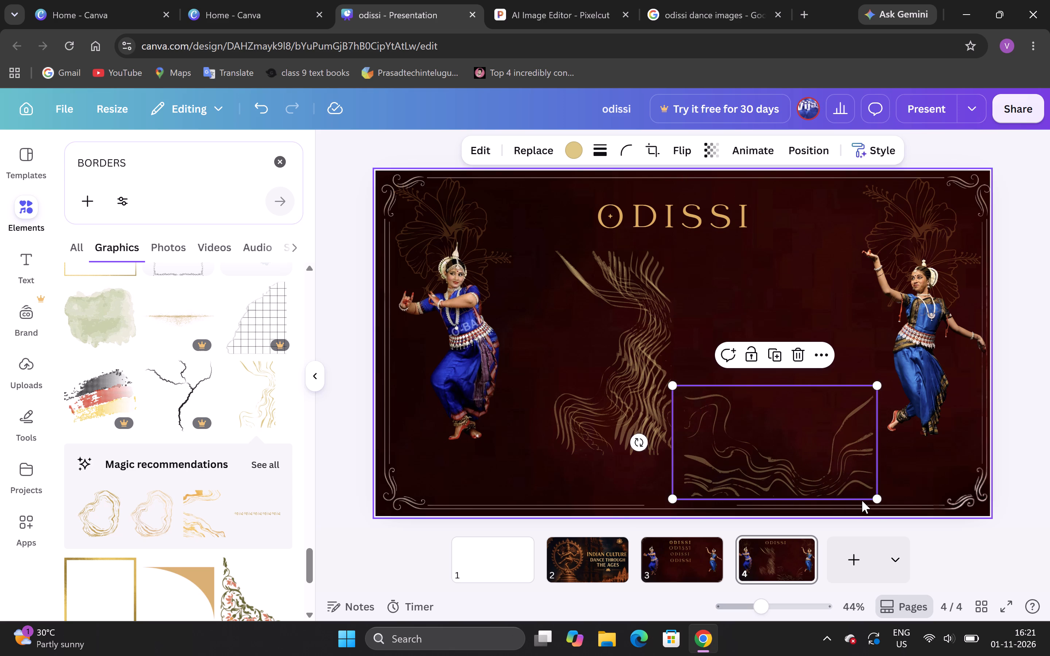
pyautogui.moveTo(876, 495); pyautogui.dragTo(820, 456)
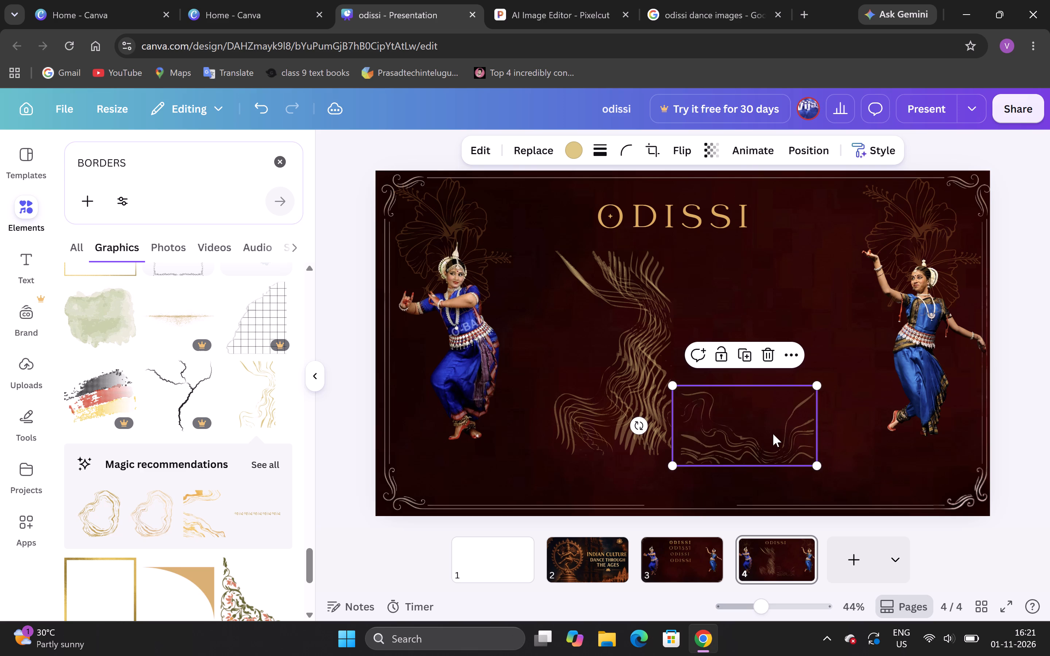
pyautogui.moveTo(773, 434); pyautogui.dragTo(916, 456)
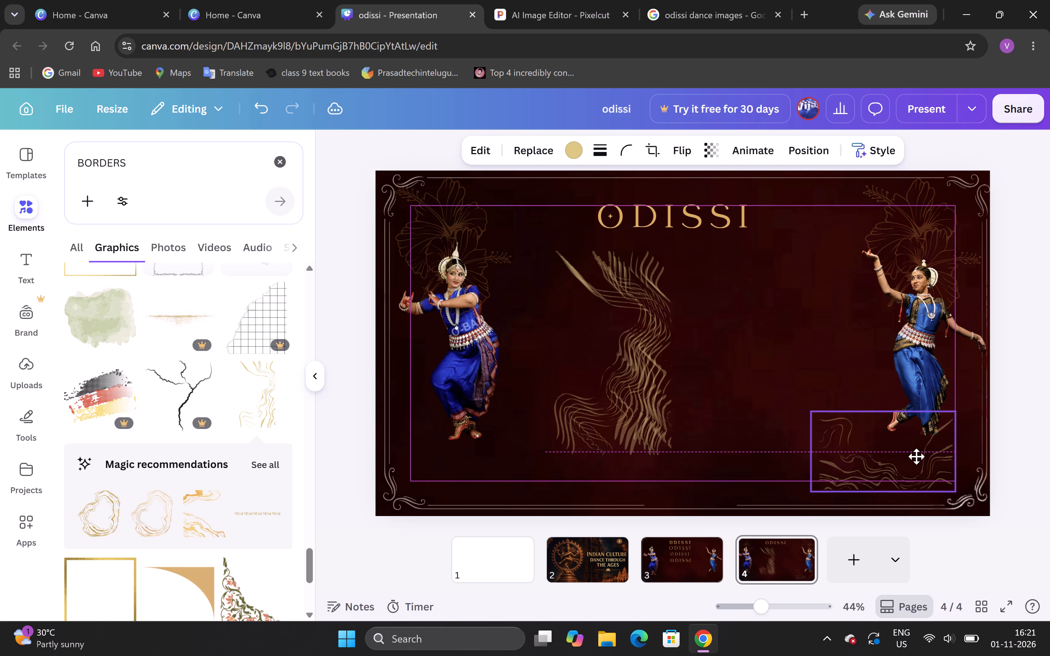
pyautogui.moveTo(916, 456); pyautogui.dragTo(907, 462)
pyautogui.click(743, 427)
# Rotate a second wavy-line copy to -90° and place it across the right dancer's legs, overlapping the smaller horizontal copy.
pyautogui.moveTo(641, 390); pyautogui.dragTo(769, 366)
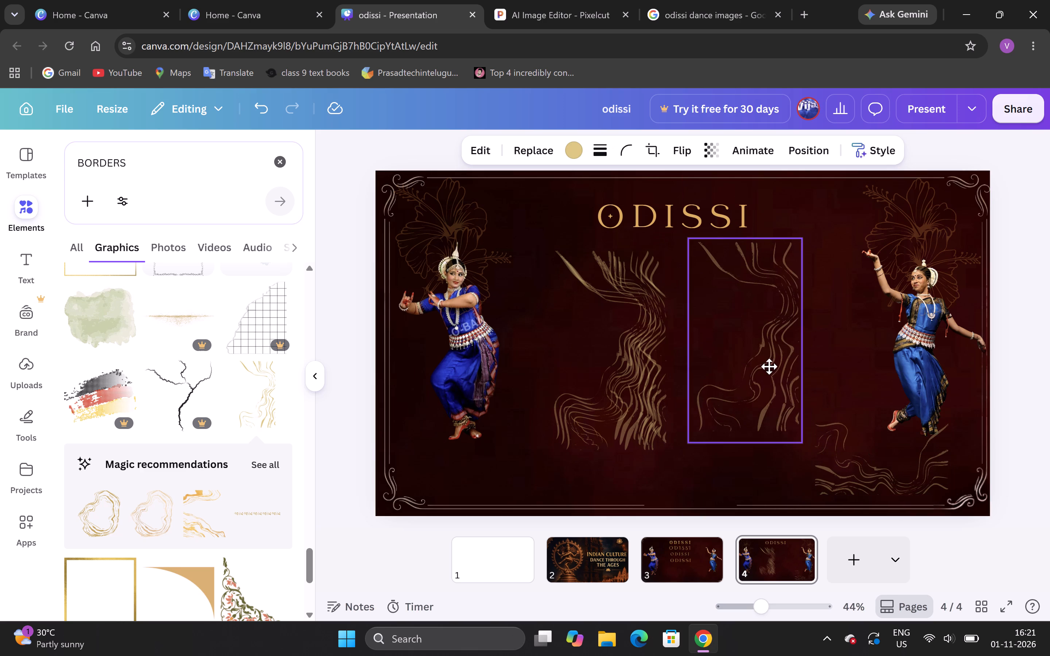
pyautogui.moveTo(769, 366); pyautogui.dragTo(770, 366)
pyautogui.moveTo(832, 343); pyautogui.dragTo(821, 240)
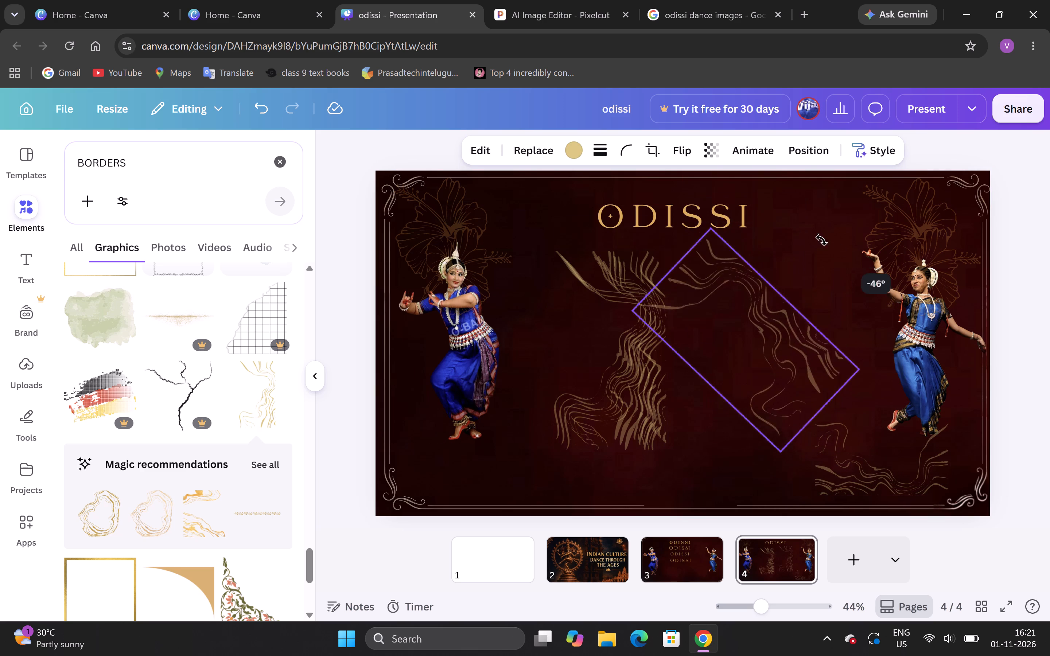
pyautogui.moveTo(821, 240); pyautogui.dragTo(748, 231)
pyautogui.moveTo(764, 375); pyautogui.dragTo(846, 466)
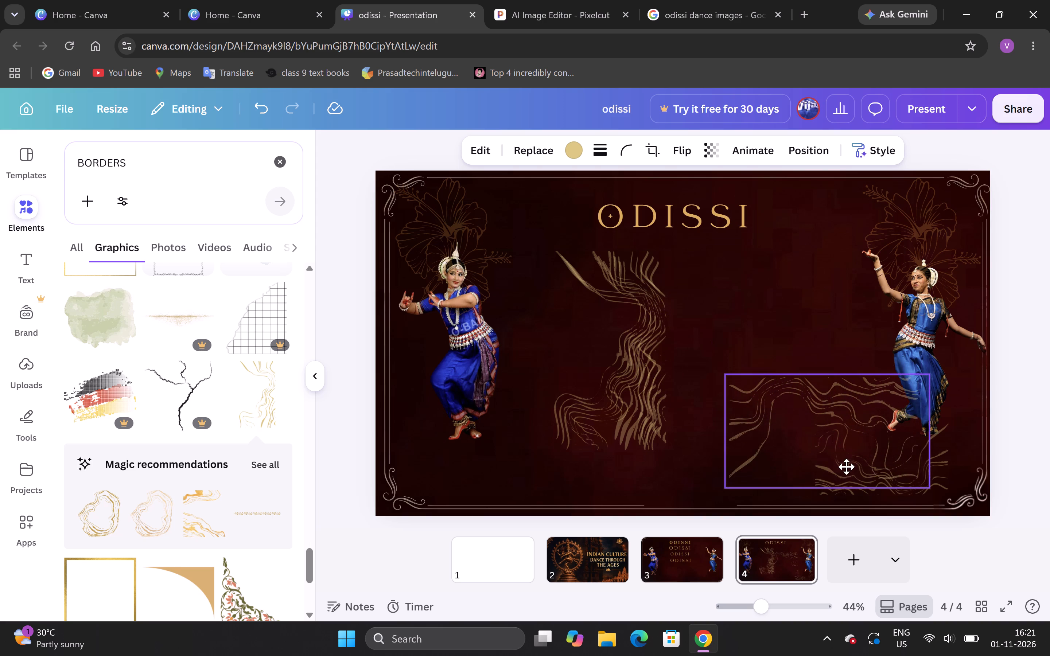
pyautogui.moveTo(846, 466); pyautogui.dragTo(852, 469)
pyautogui.click(784, 286)
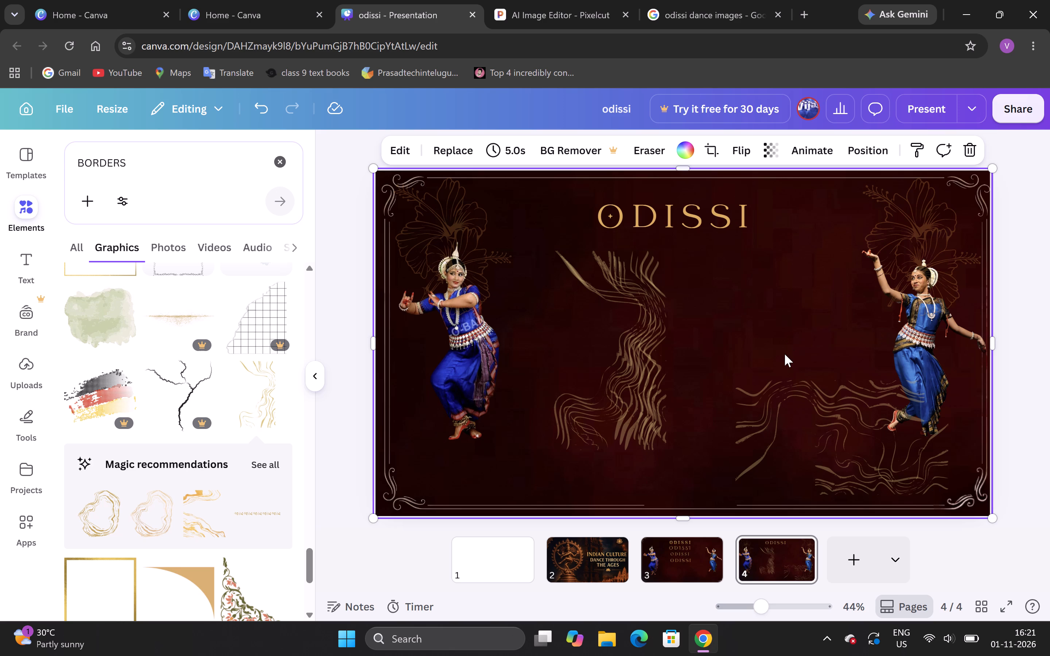
# Rotate a third wavy-line copy 90° and place it along the page's bottom centre, overlapping the horizontal copy beside it.
pyautogui.moveTo(623, 347); pyautogui.dragTo(705, 345)
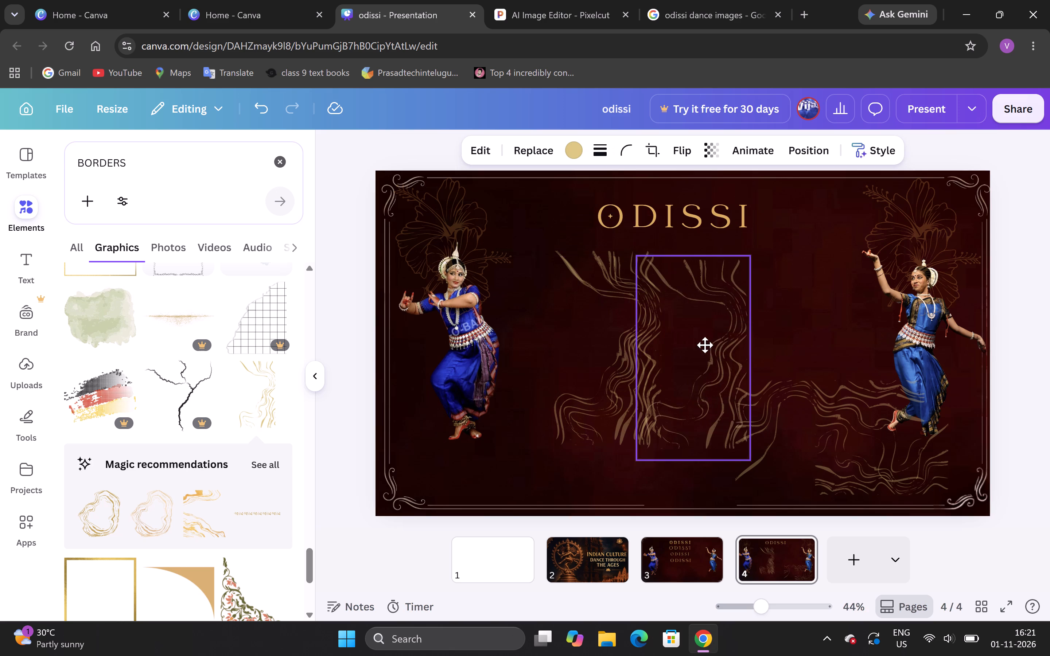
pyautogui.moveTo(705, 345); pyautogui.dragTo(650, 339)
pyautogui.moveTo(593, 317); pyautogui.dragTo(610, 313)
pyautogui.moveTo(750, 345); pyautogui.dragTo(696, 438)
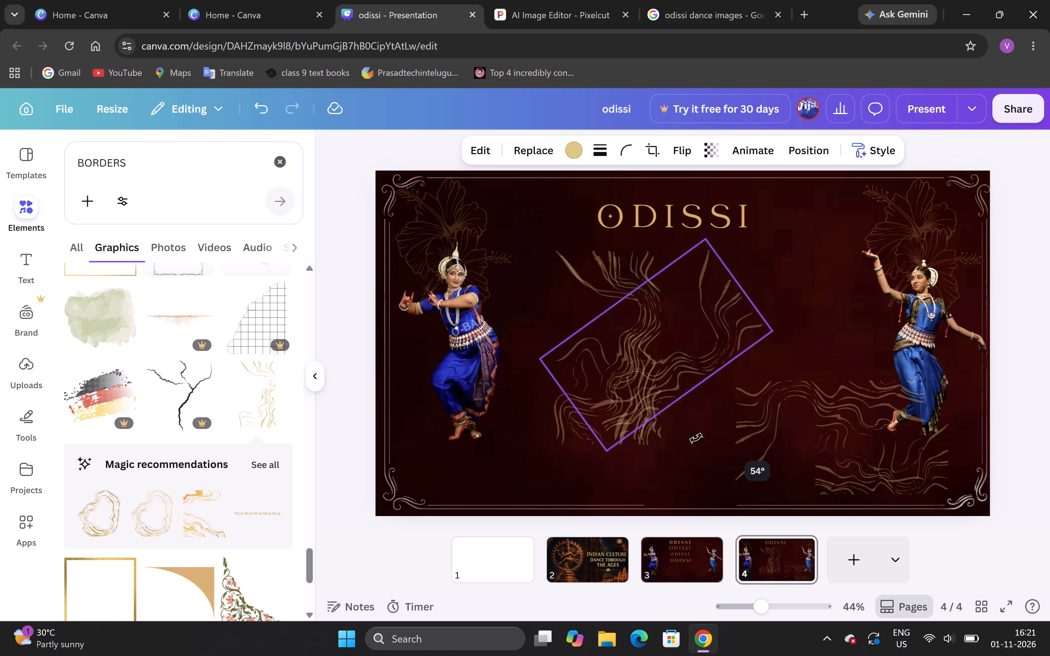
pyautogui.moveTo(696, 438); pyautogui.dragTo(651, 432)
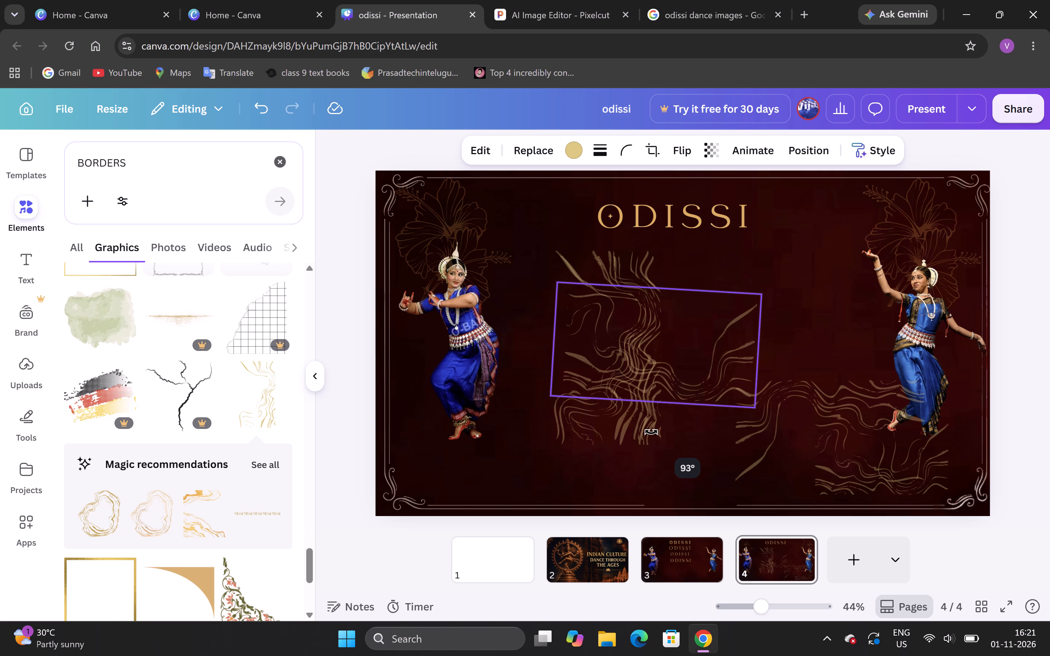
pyautogui.moveTo(651, 432); pyautogui.dragTo(656, 432)
pyautogui.moveTo(639, 353); pyautogui.dragTo(709, 456)
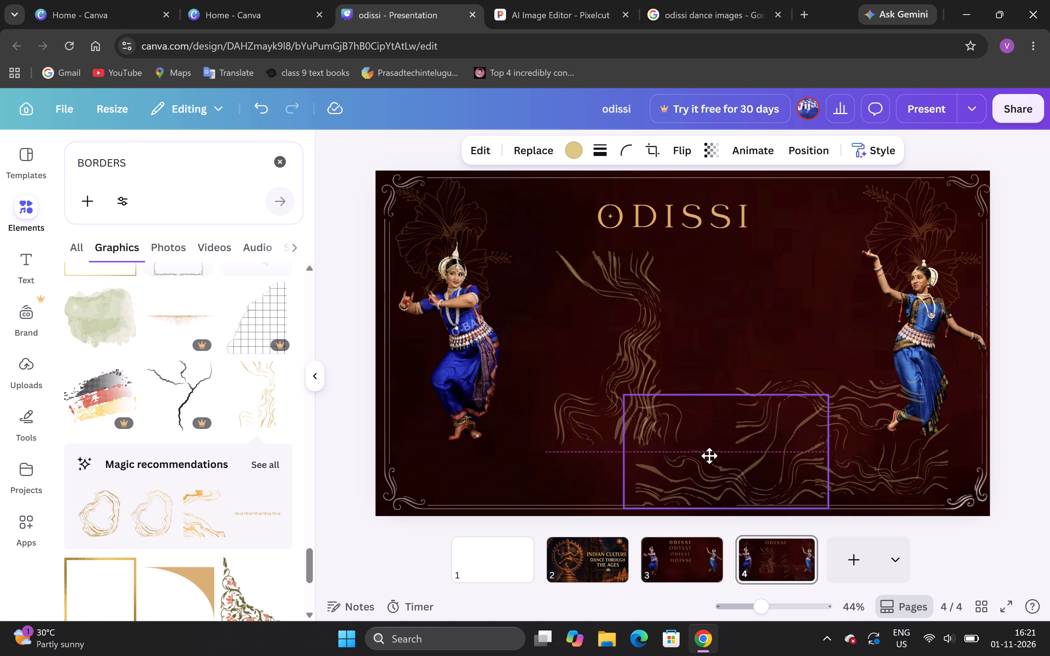
pyautogui.moveTo(709, 456); pyautogui.dragTo(702, 448)
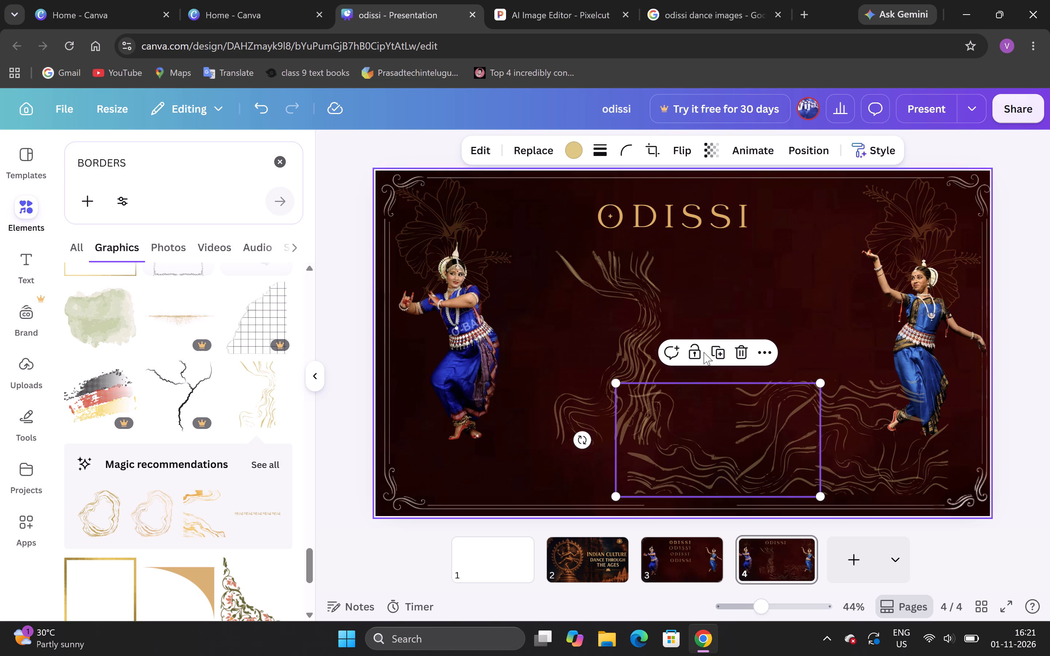
pyautogui.click(748, 296)
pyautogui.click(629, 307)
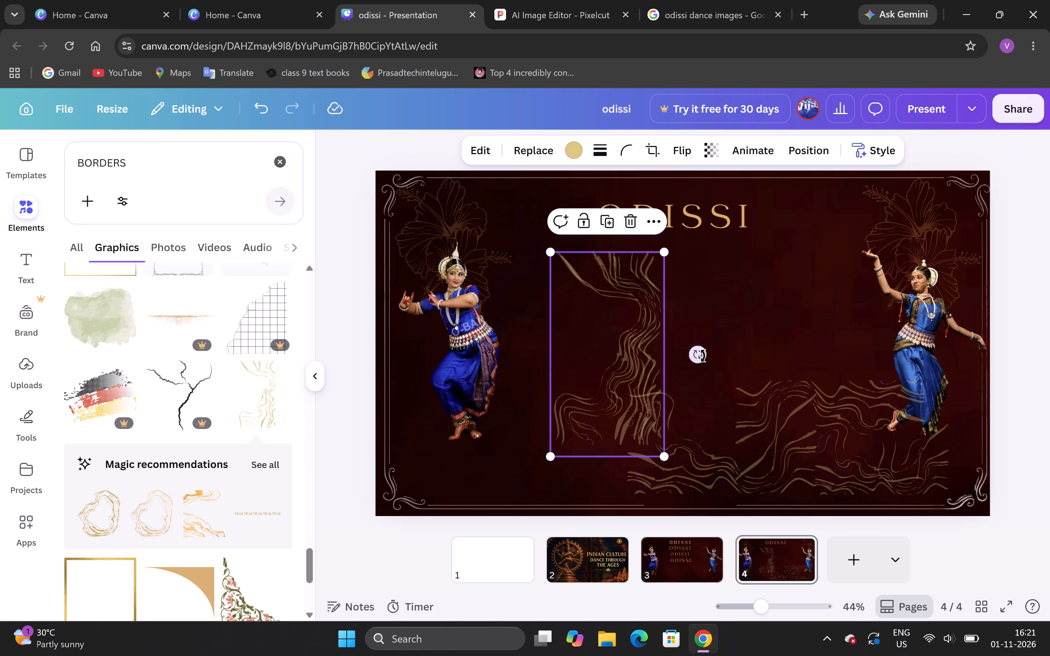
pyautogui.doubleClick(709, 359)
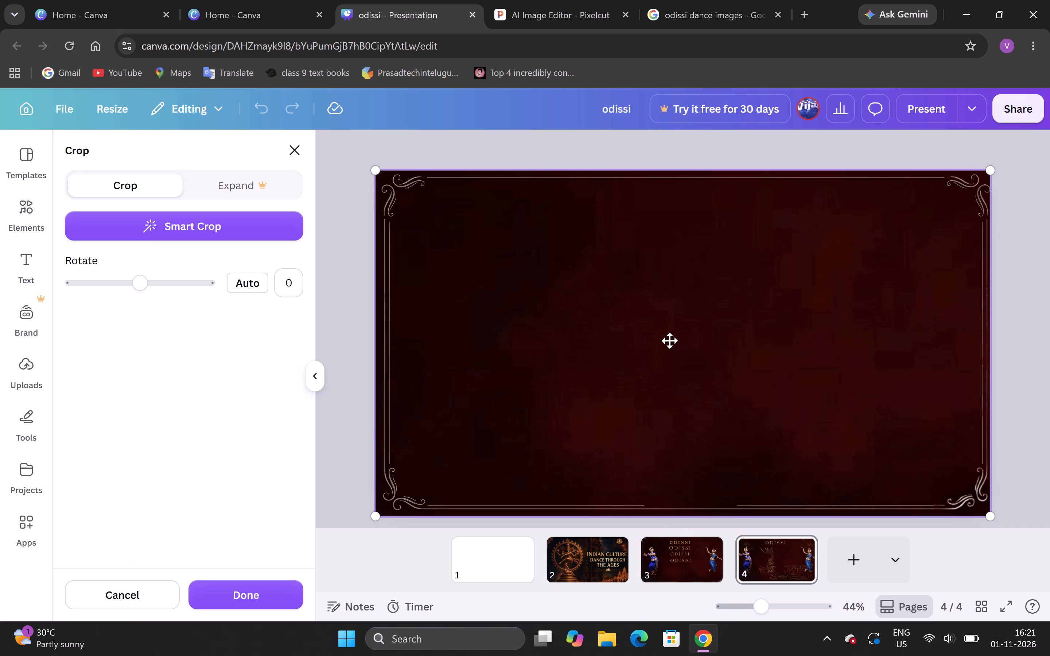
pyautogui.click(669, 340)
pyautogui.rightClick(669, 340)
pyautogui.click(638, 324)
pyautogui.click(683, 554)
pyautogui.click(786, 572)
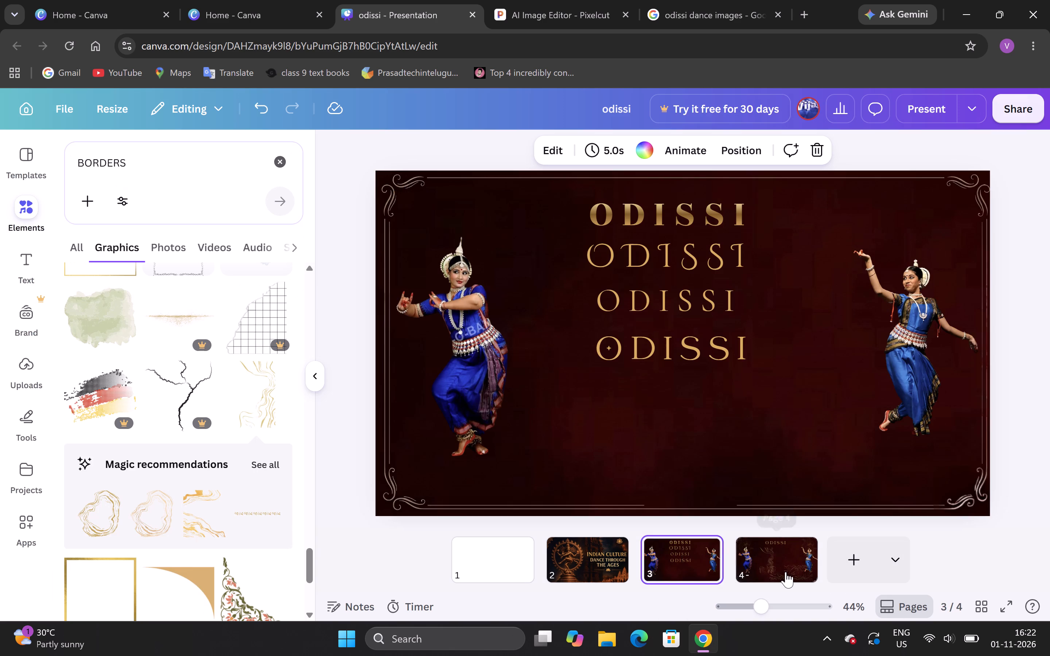
# Rotate a fourth wavy-line copy to -90° and place it low on the page, between the left dancer and the bottom-centre copy.
pyautogui.moveTo(641, 366); pyautogui.dragTo(705, 323)
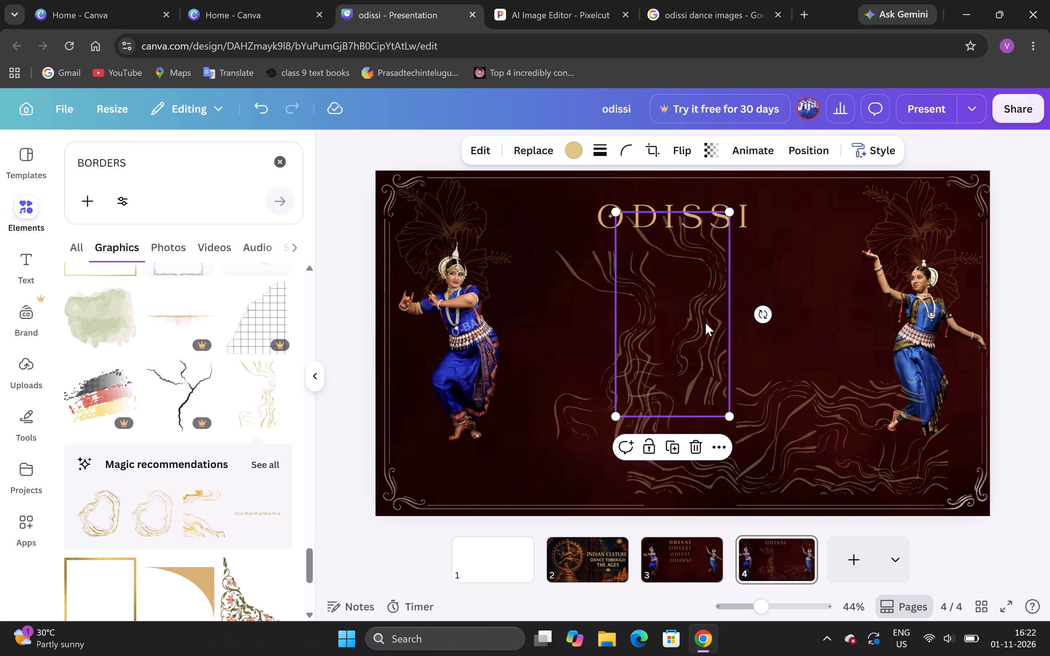
pyautogui.moveTo(758, 316); pyautogui.dragTo(707, 209)
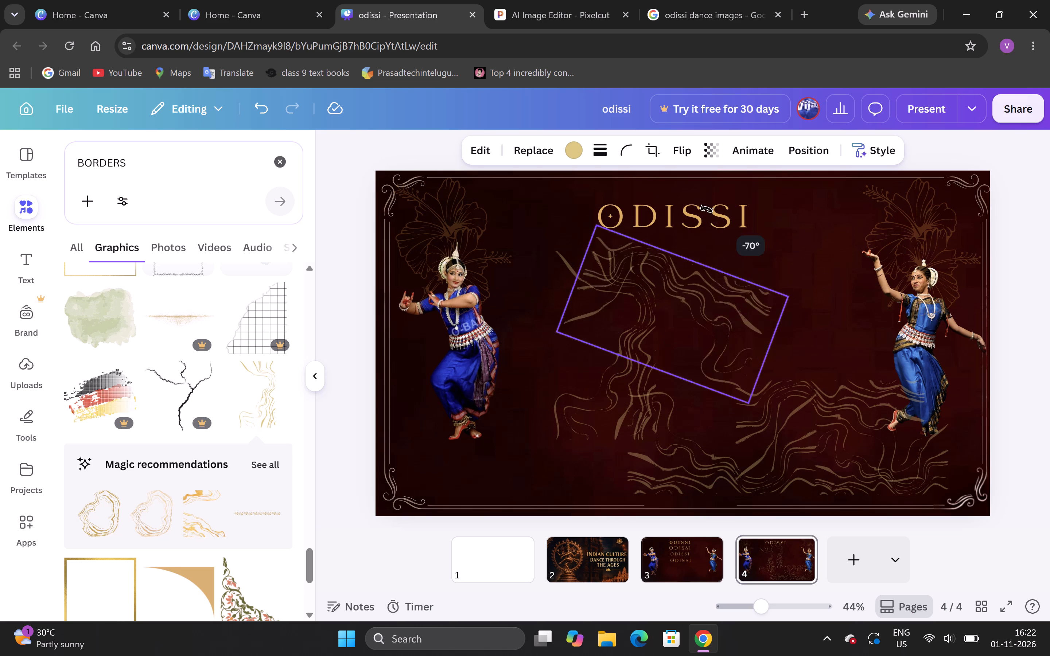
pyautogui.moveTo(707, 209); pyautogui.dragTo(674, 192)
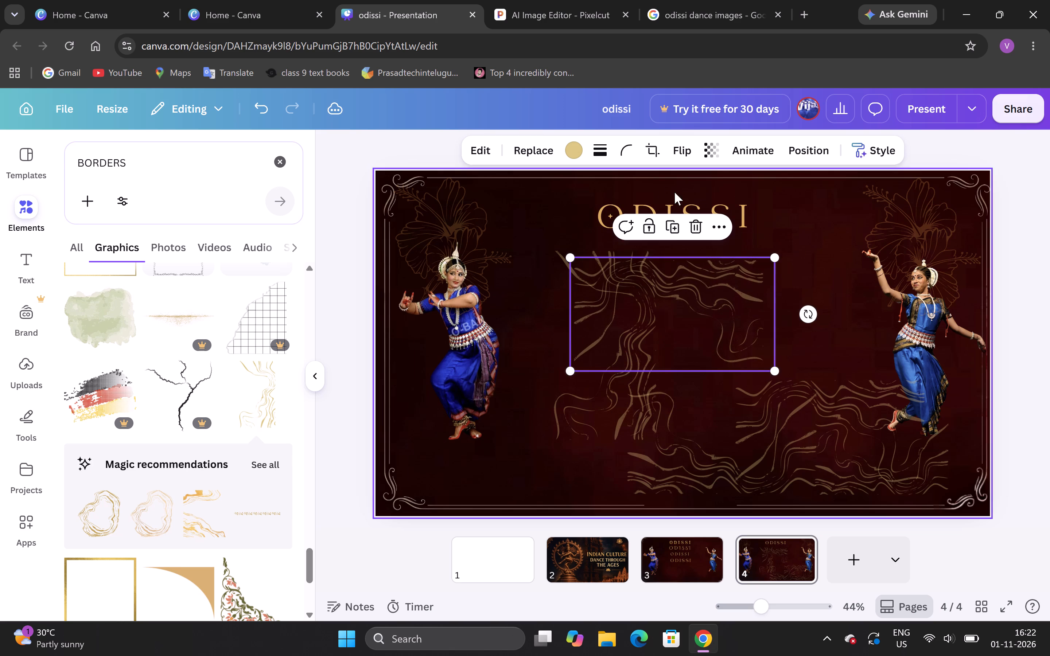
pyautogui.moveTo(676, 317); pyautogui.dragTo(634, 408)
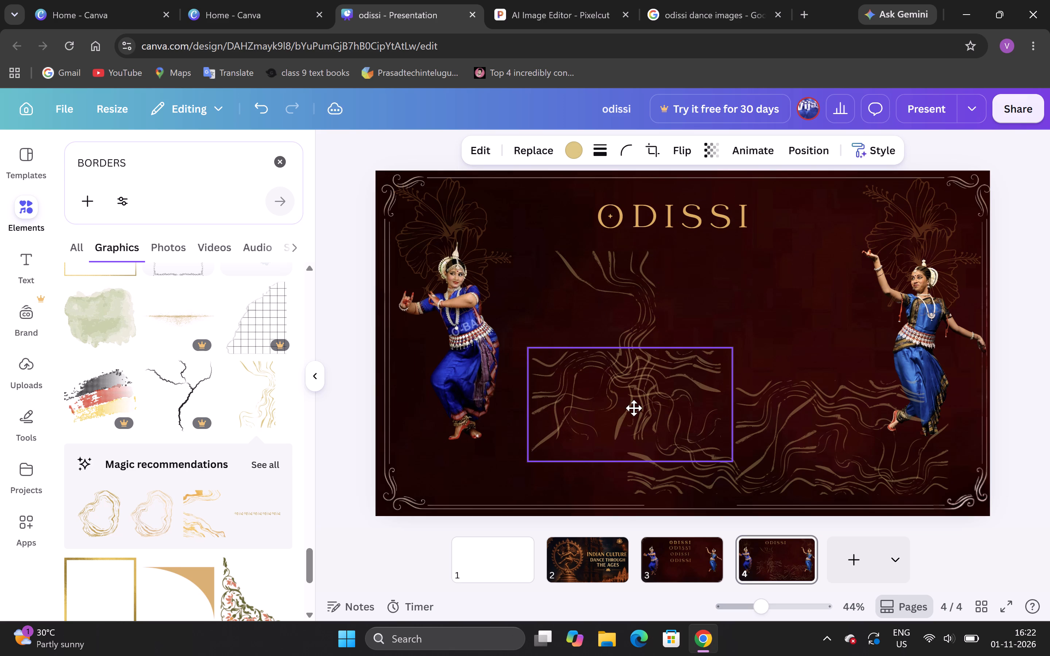
pyautogui.moveTo(634, 408); pyautogui.dragTo(637, 429)
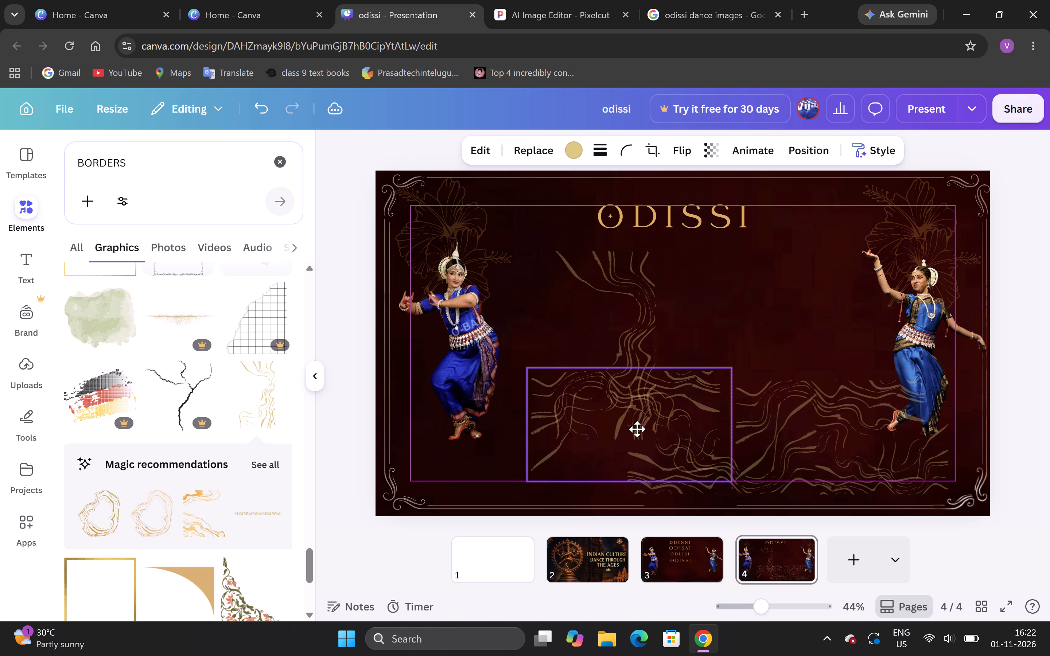
pyautogui.moveTo(637, 429); pyautogui.dragTo(637, 429)
pyautogui.click(718, 307)
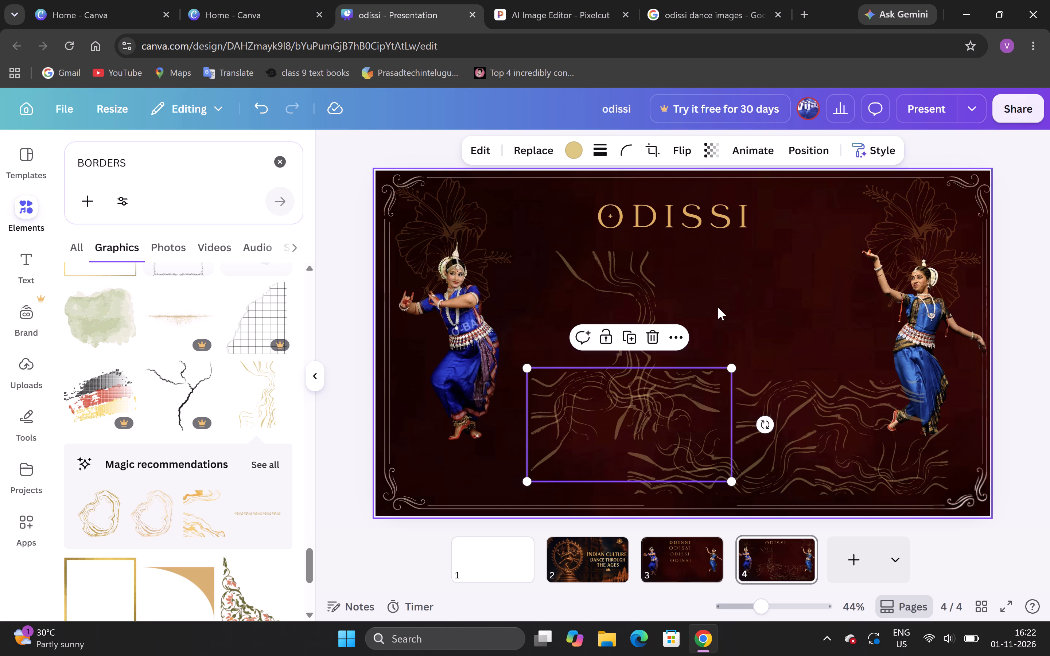
# Move the remaining upright wavy-line graphic to the page centre beneath the ODISSI title and duplicate it twice.
pyautogui.moveTo(656, 328); pyautogui.dragTo(630, 331)
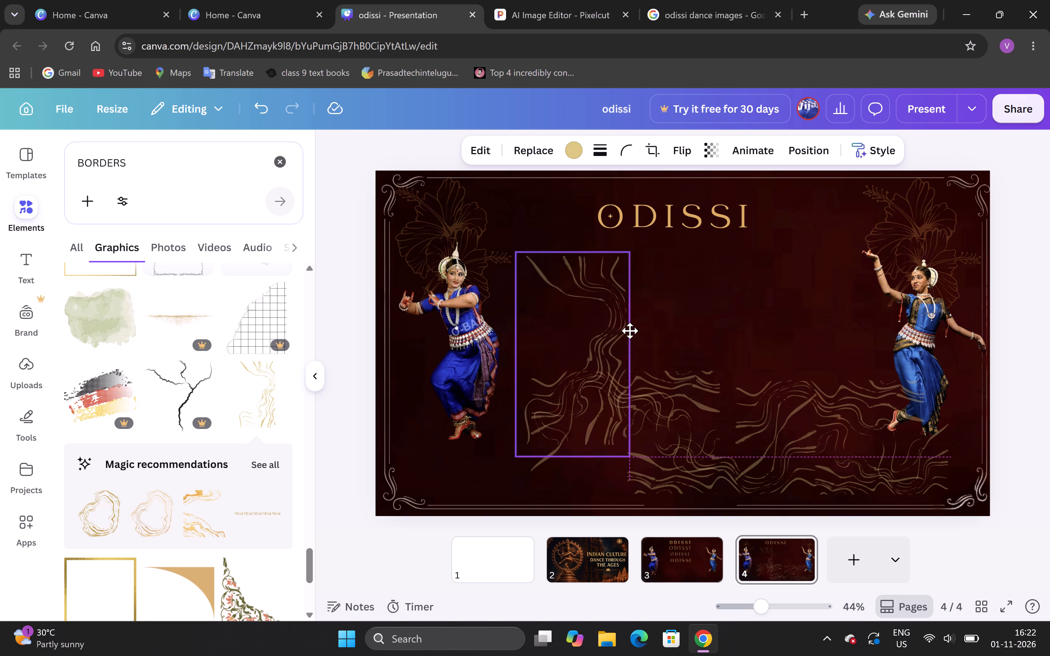
pyautogui.moveTo(630, 331); pyautogui.dragTo(727, 292)
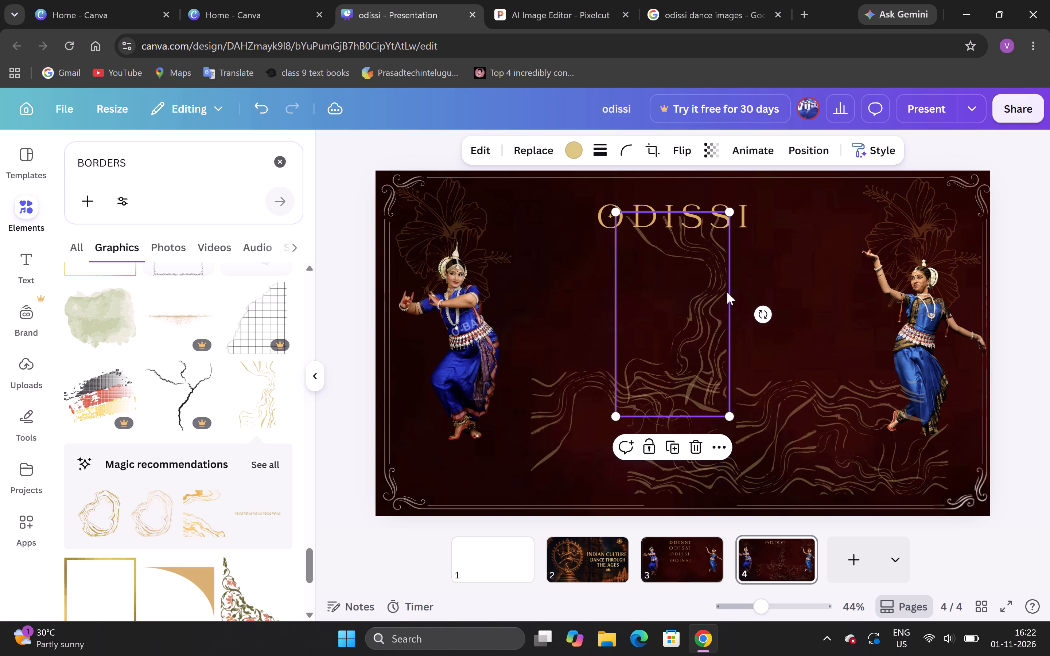
pyautogui.hotkey('ctrl', 'd')
pyautogui.hotkey('ctrl', 'd')
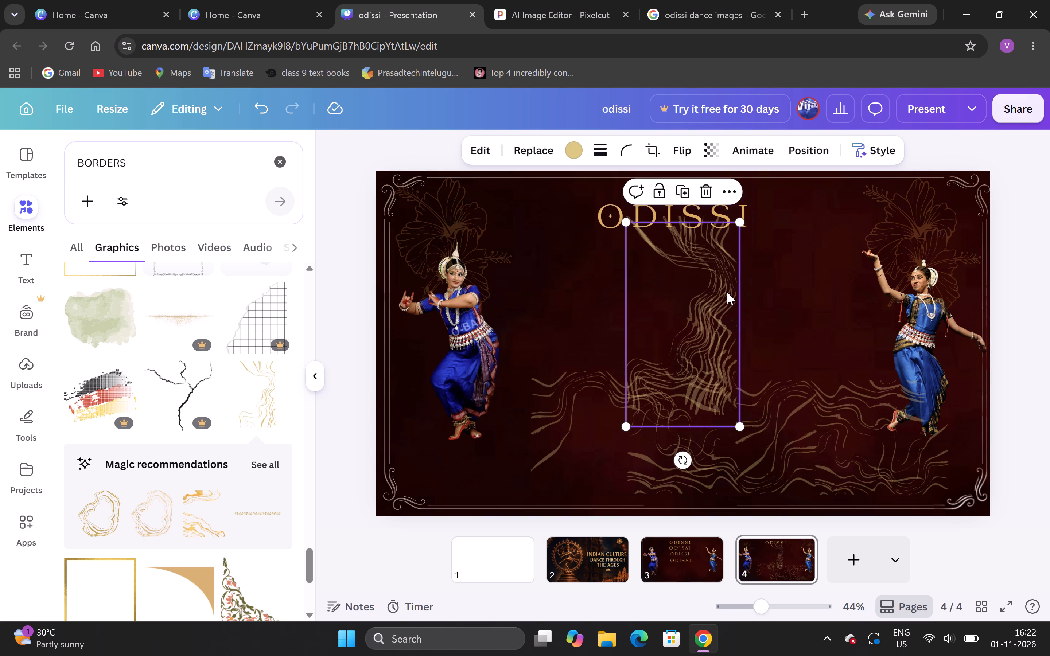
# Rotate the newest wavy-line copy to nearly horizontal and place it around the left dancer's feet at the page's lower left.
pyautogui.moveTo(706, 322); pyautogui.dragTo(501, 375)
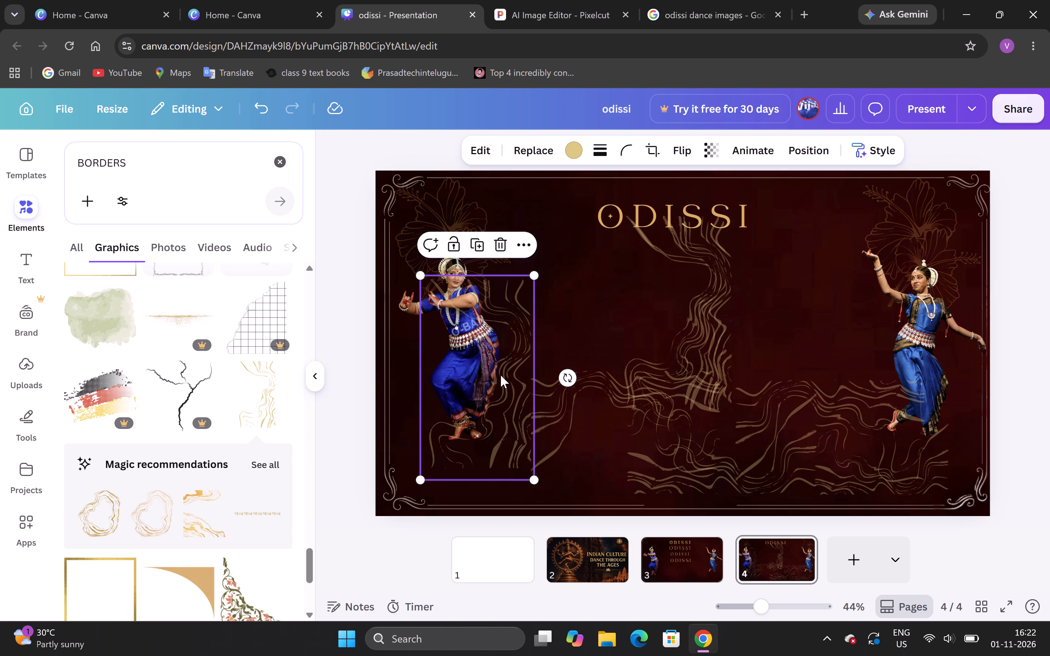
pyautogui.moveTo(569, 386); pyautogui.dragTo(468, 410)
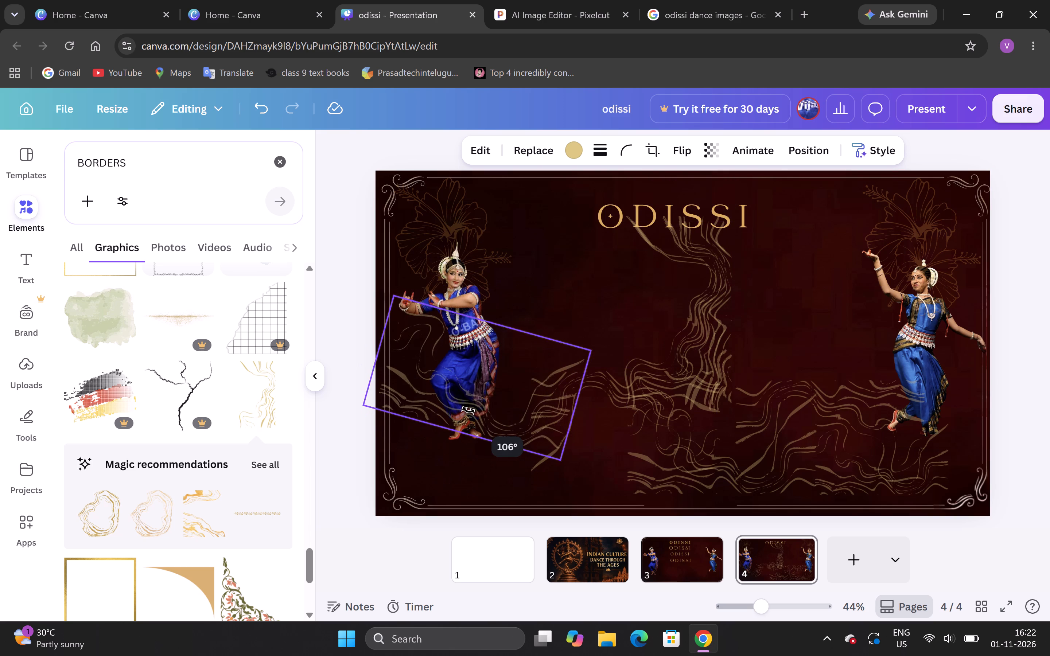
pyautogui.moveTo(468, 410); pyautogui.dragTo(472, 414)
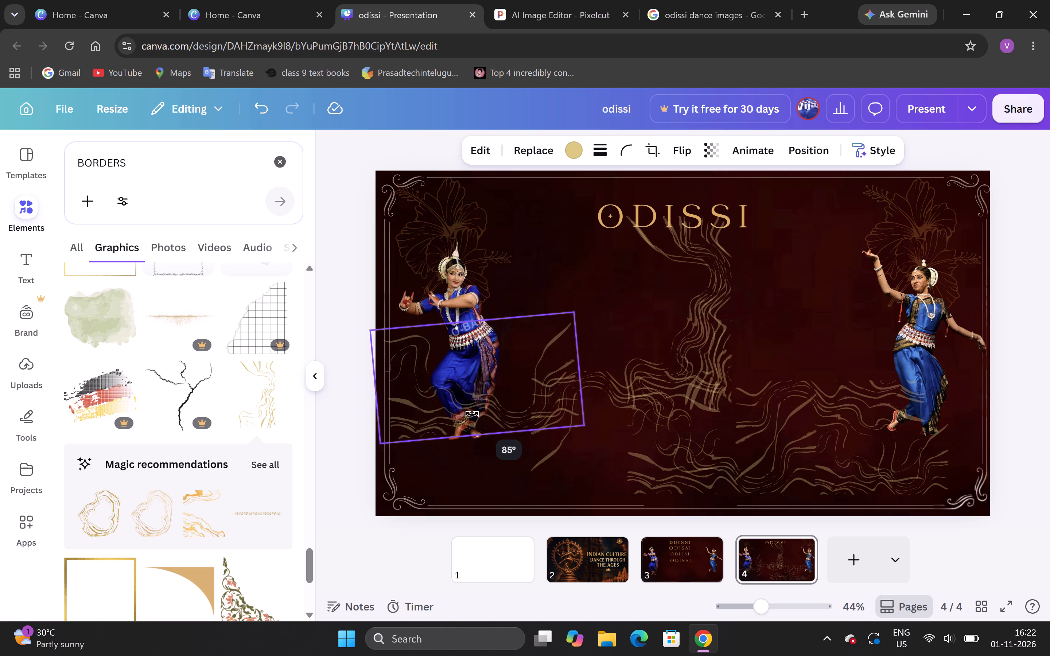
pyautogui.moveTo(472, 414); pyautogui.dragTo(471, 413)
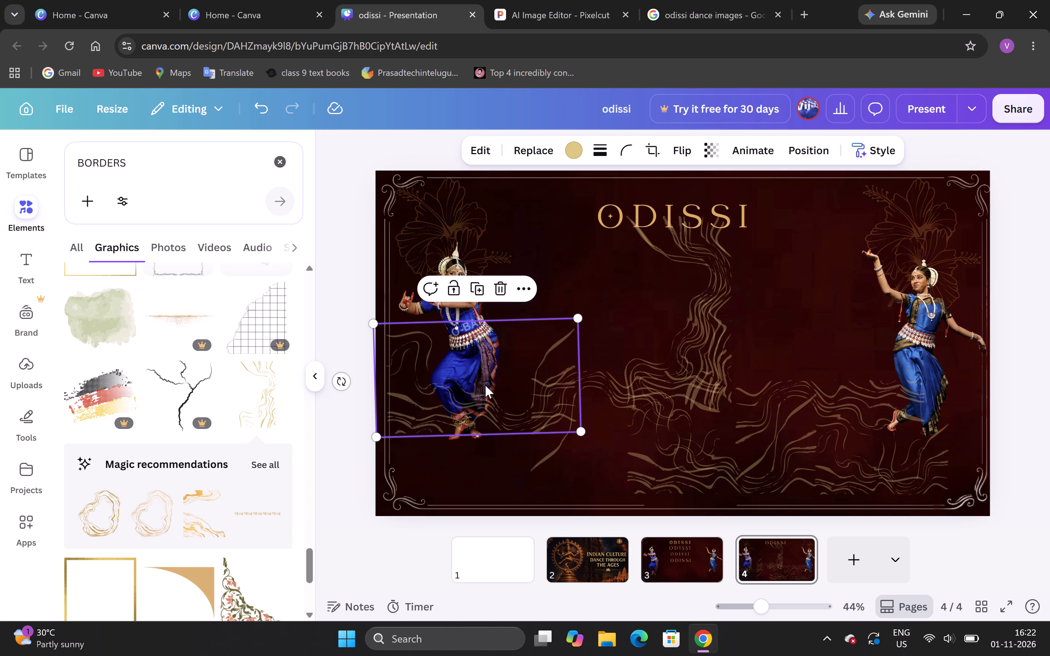
pyautogui.moveTo(485, 385); pyautogui.dragTo(527, 445)
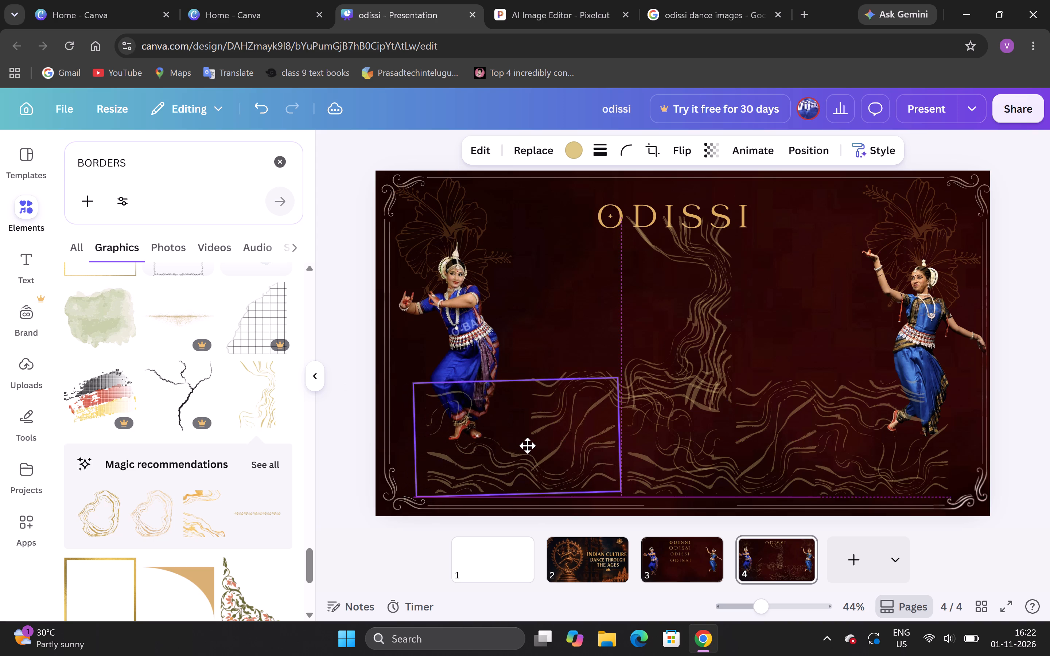
pyautogui.moveTo(527, 445); pyautogui.dragTo(528, 445)
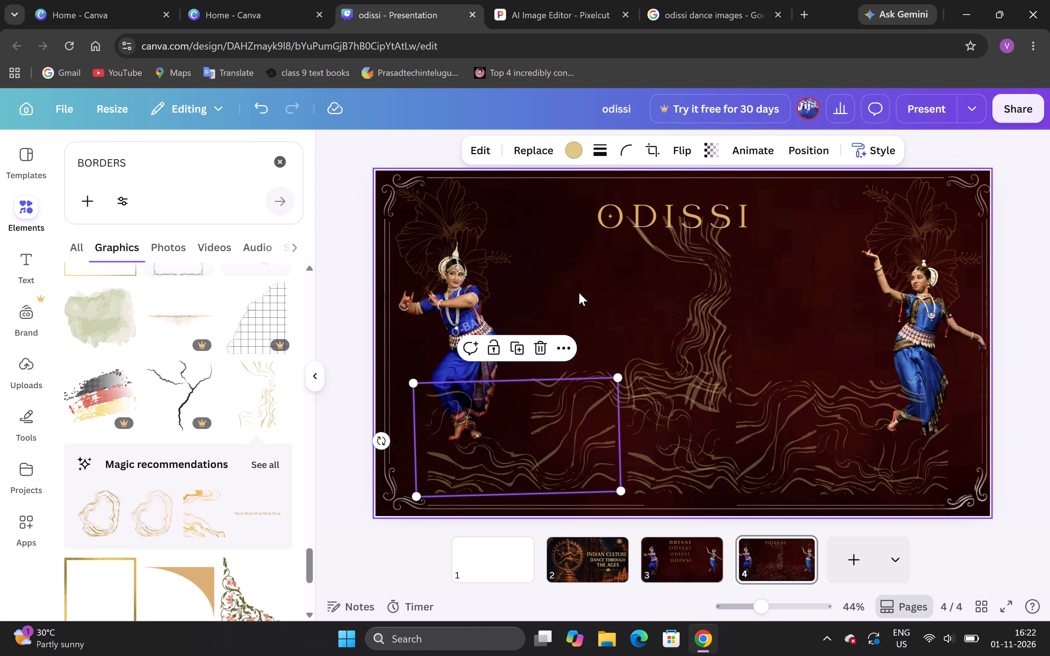
pyautogui.click(579, 293)
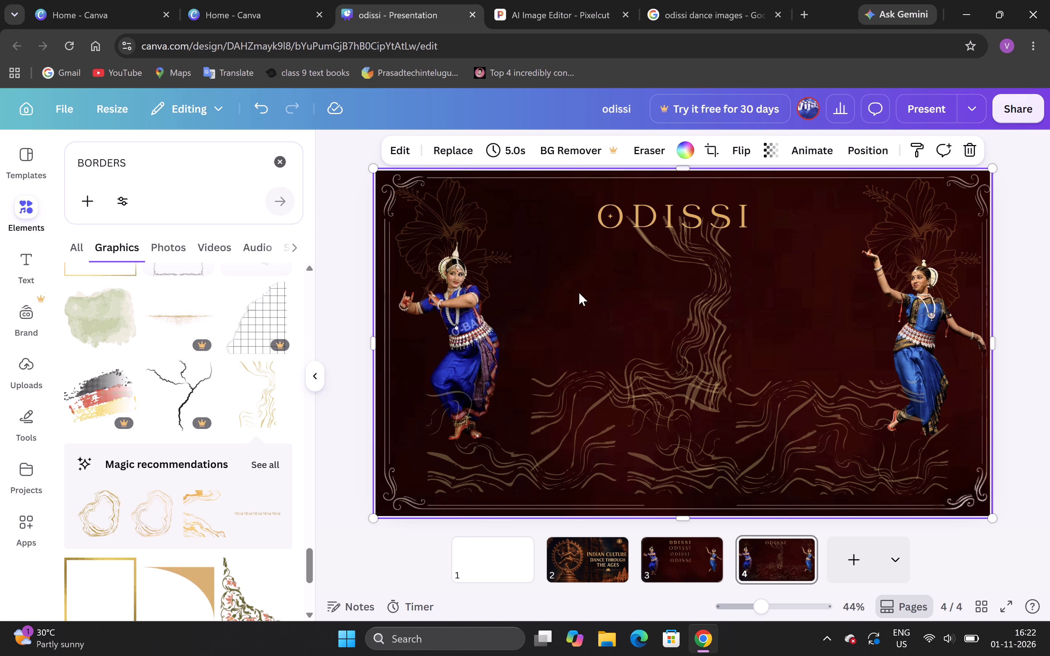
# Move one upright wavy-line copy from beneath the ODISSI title down to the space just beside the left dancer.
pyautogui.moveTo(686, 282); pyautogui.dragTo(601, 371)
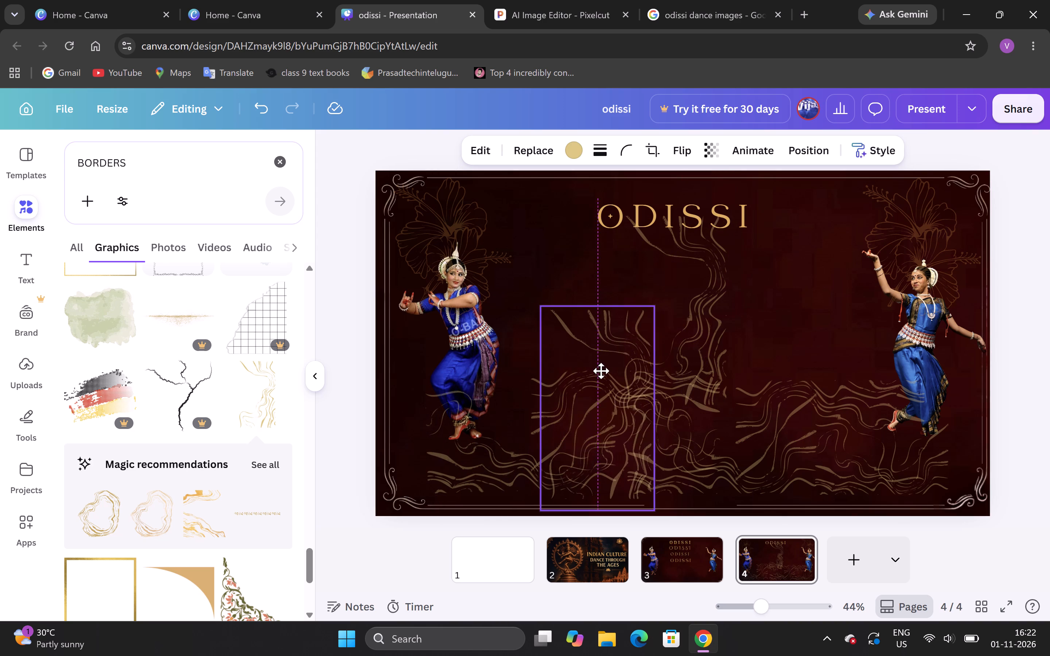
pyautogui.moveTo(601, 371); pyautogui.dragTo(576, 354)
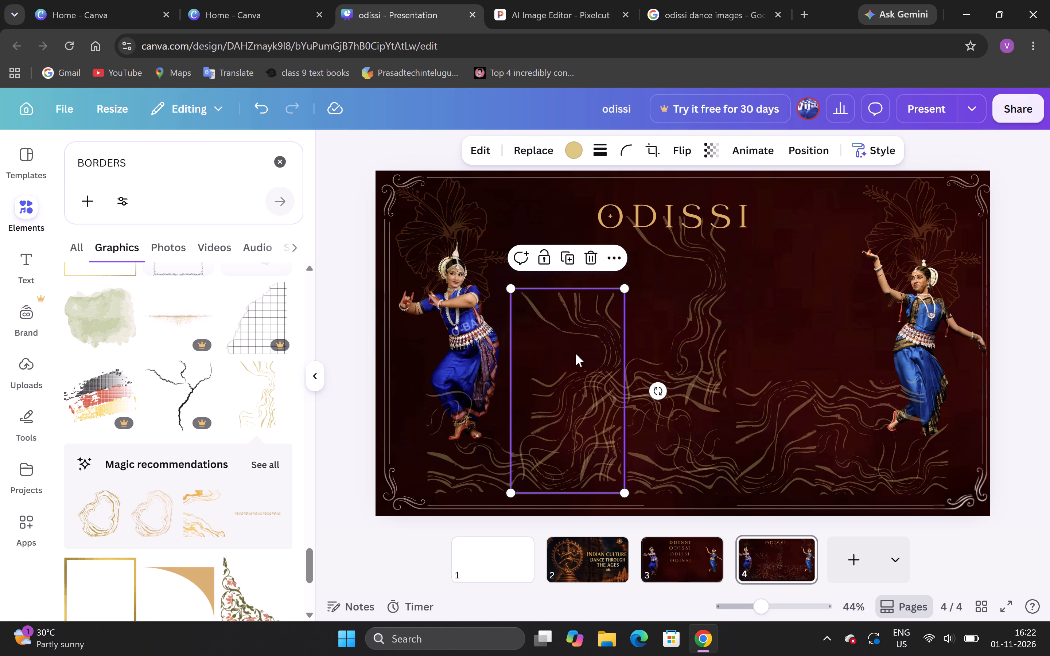
# Rotate the other upright wavy-line copy to about 92° and place it at mid-height beside the right dancer.
pyautogui.click(643, 317)
pyautogui.moveTo(643, 317); pyautogui.dragTo(581, 298)
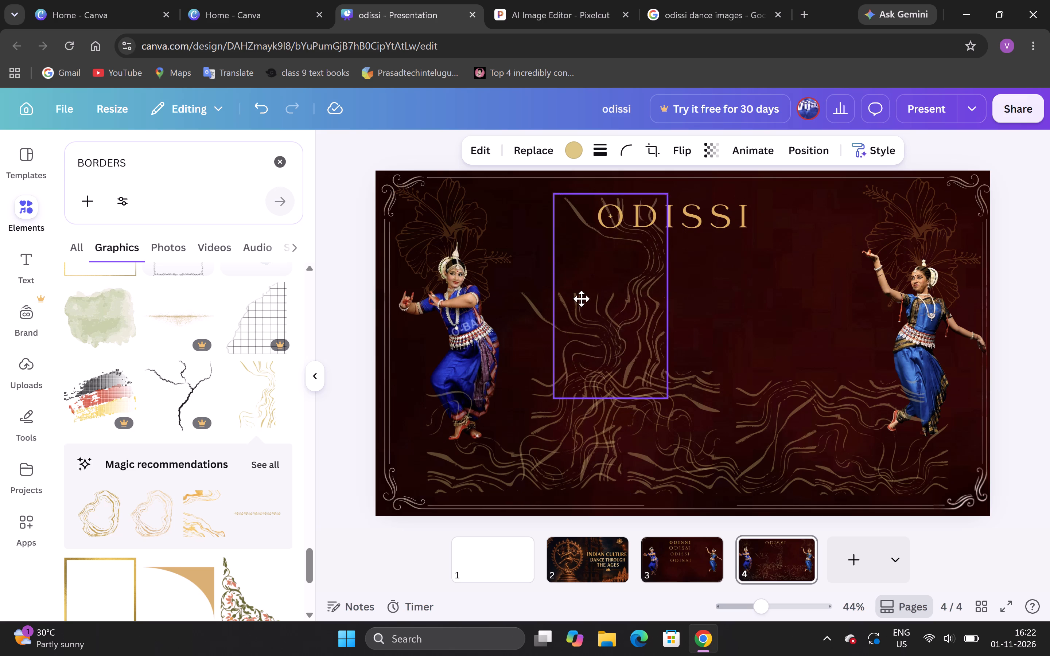
pyautogui.moveTo(581, 298); pyautogui.dragTo(750, 288)
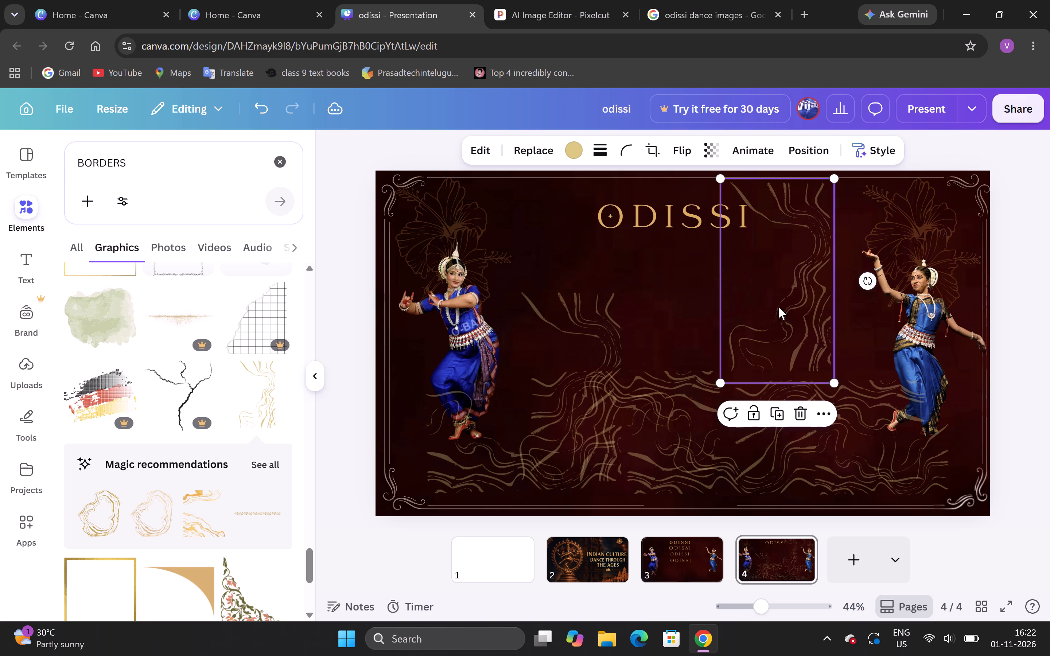
pyautogui.moveTo(868, 280); pyautogui.dragTo(840, 359)
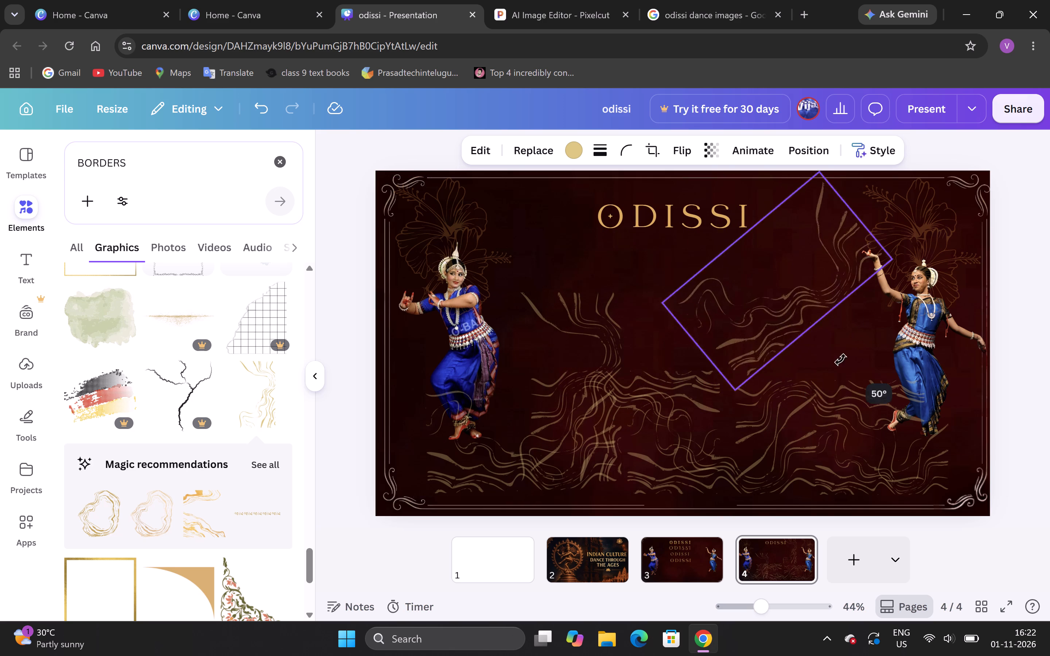
pyautogui.moveTo(840, 359); pyautogui.dragTo(775, 368)
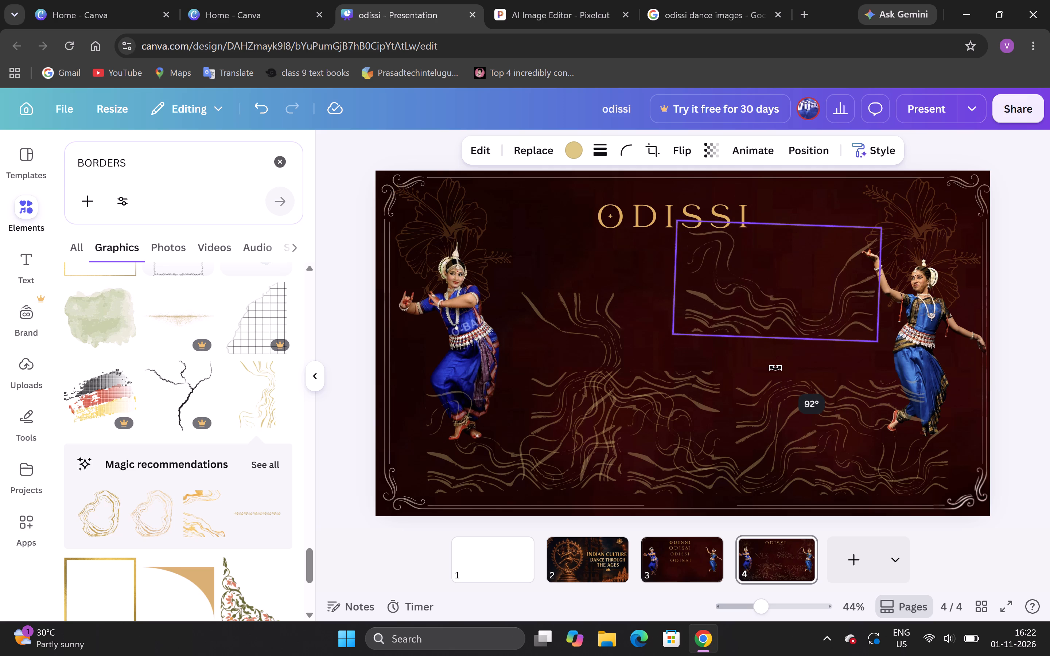
pyautogui.moveTo(775, 368); pyautogui.dragTo(776, 368)
pyautogui.moveTo(750, 252); pyautogui.dragTo(731, 293)
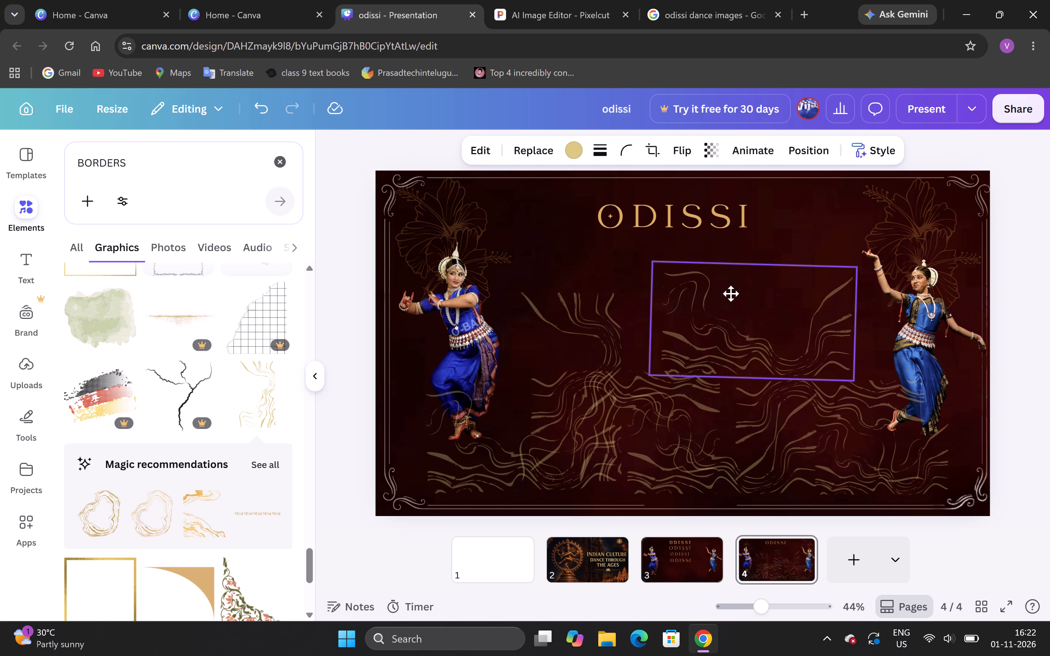
pyautogui.moveTo(731, 293); pyautogui.dragTo(718, 285)
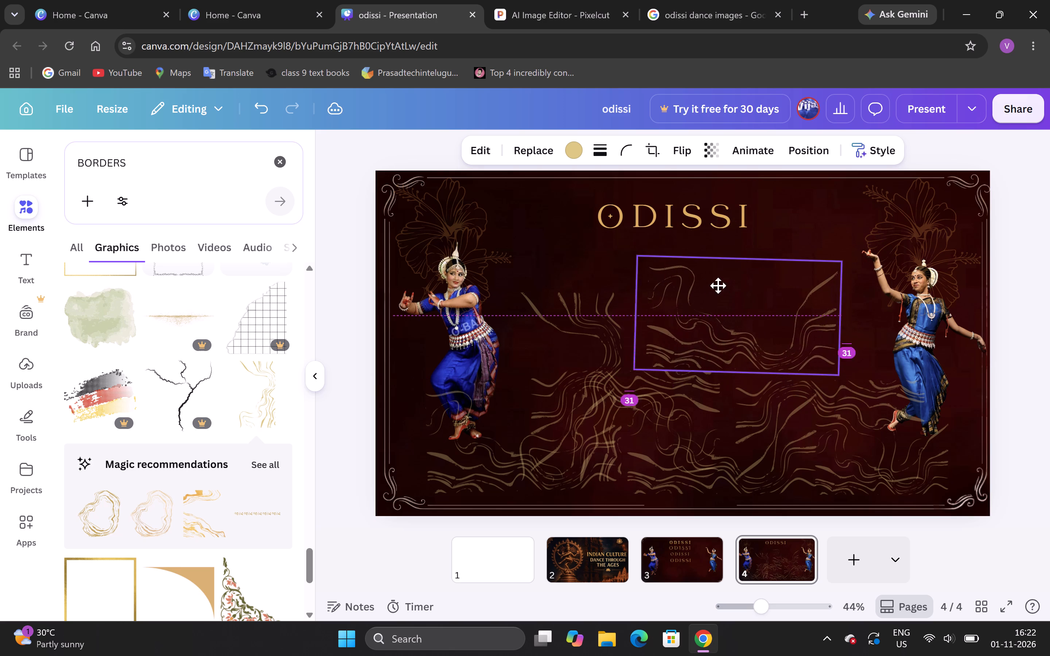
pyautogui.moveTo(718, 285); pyautogui.dragTo(736, 283)
pyautogui.moveTo(736, 283); pyautogui.dragTo(762, 289)
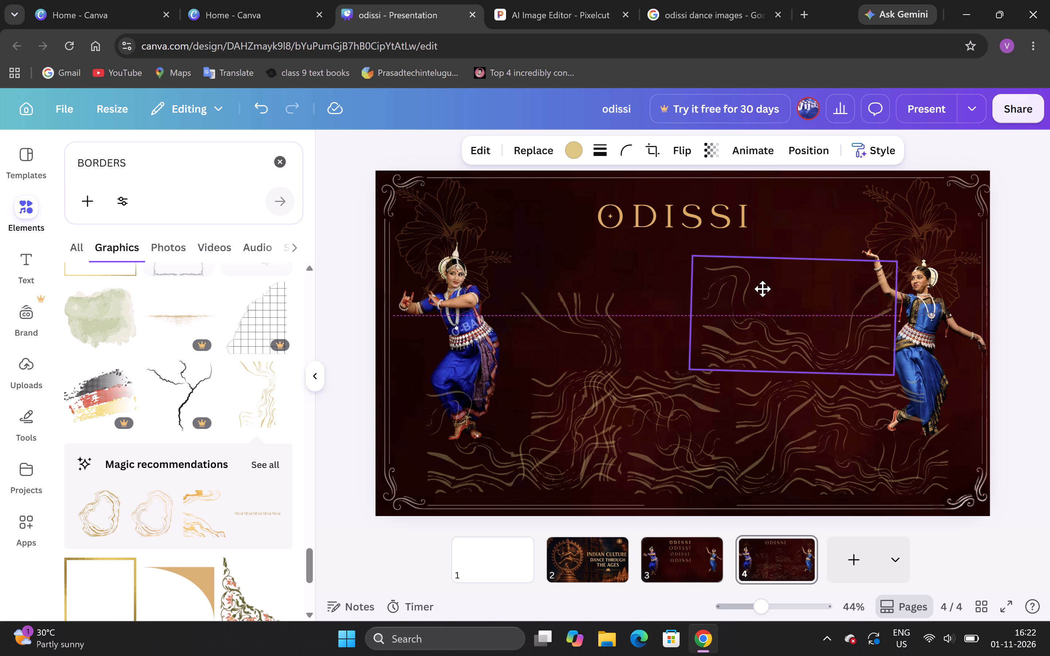
pyautogui.moveTo(762, 289); pyautogui.dragTo(760, 289)
pyautogui.click(760, 289)
# Delete the right and left dancer images from the Odissi page.
pyautogui.moveTo(927, 330); pyautogui.dragTo(922, 344)
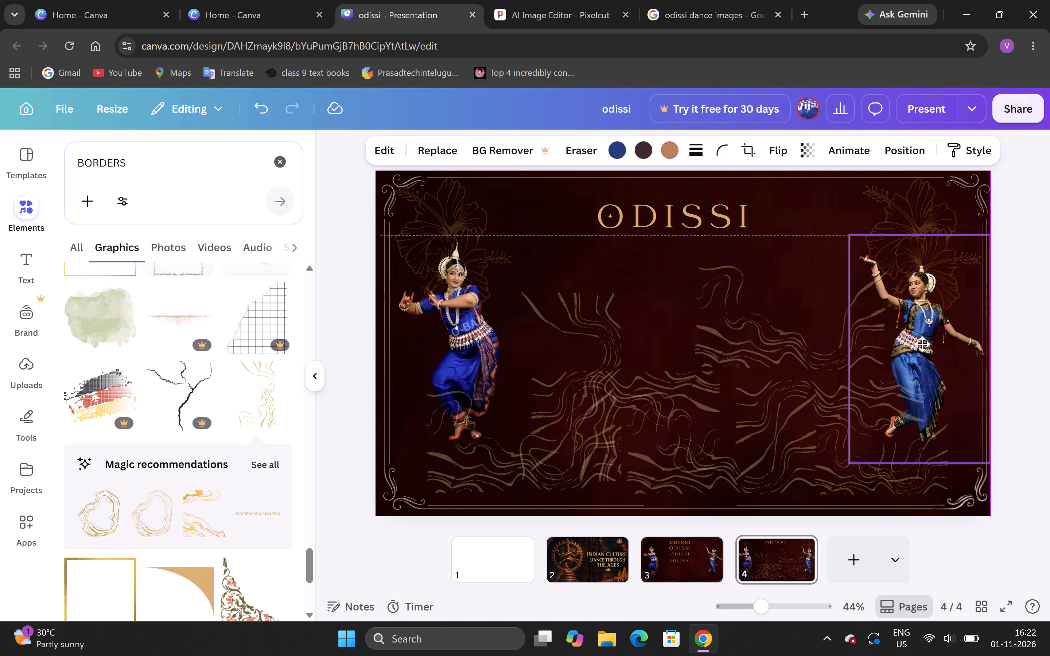
pyautogui.moveTo(922, 344); pyautogui.dragTo(914, 334)
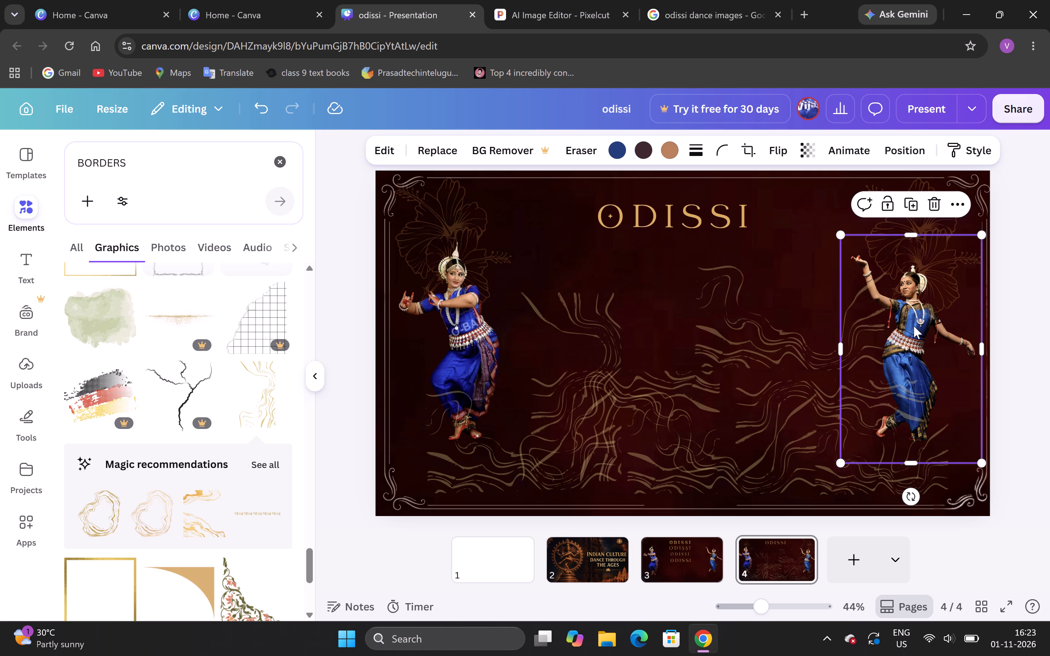
pyautogui.press('Delete')
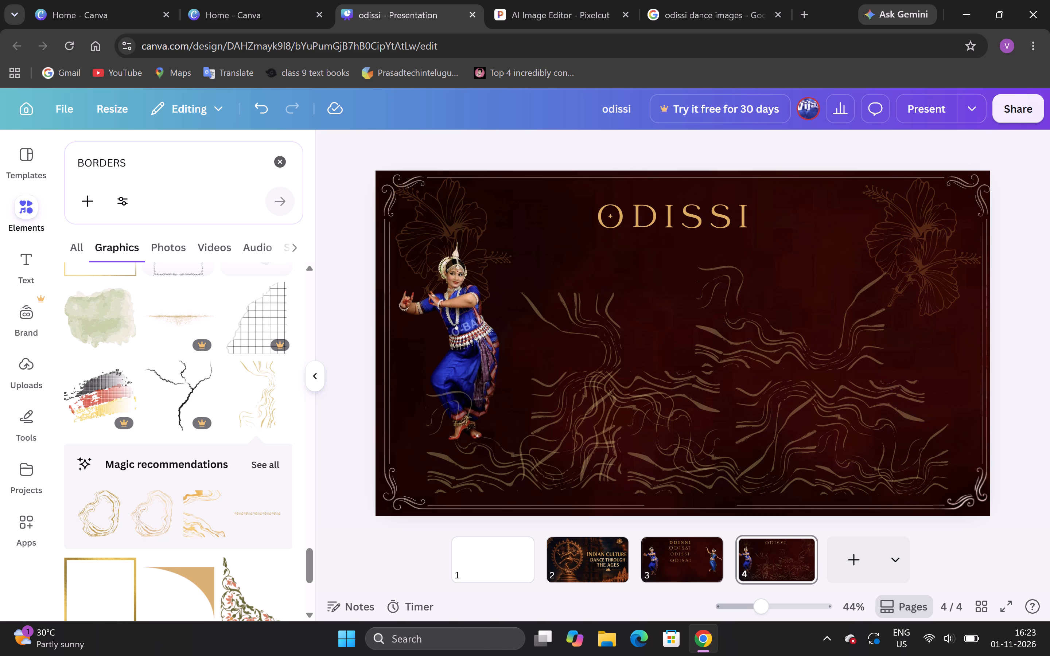
pyautogui.click(448, 365)
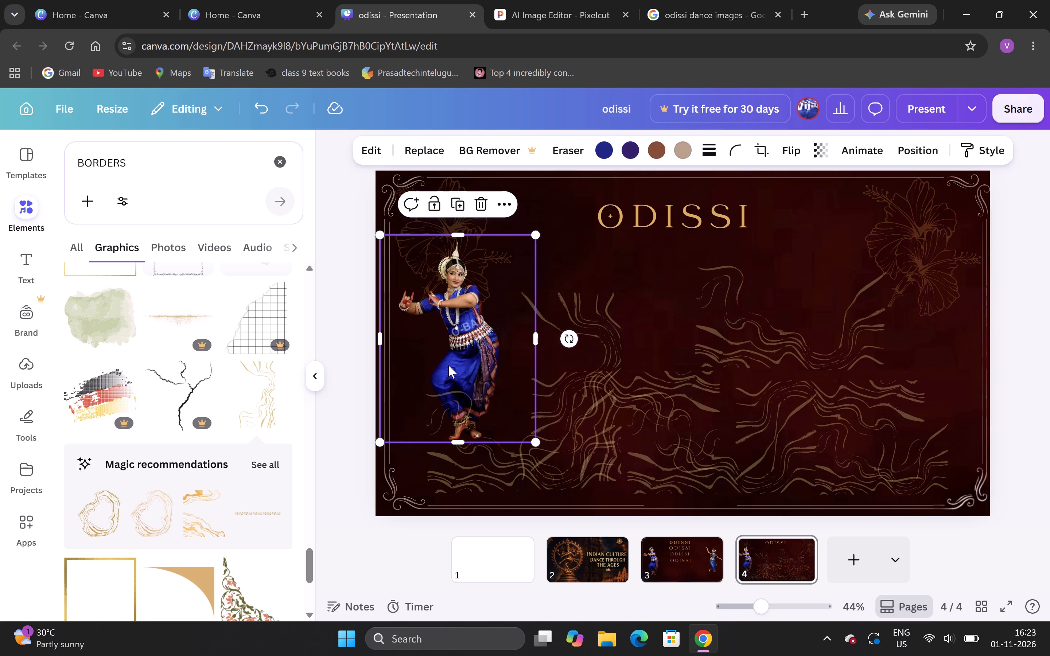
pyautogui.press('Delete')
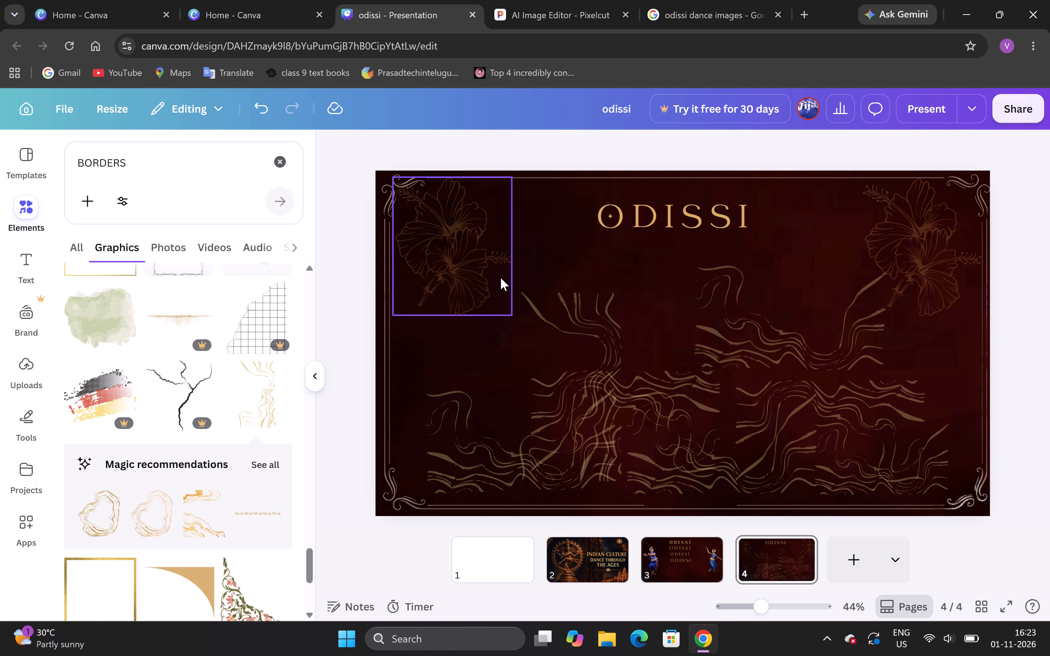
# Rotate the remaining upright wavy-line copy to horizontal and place it over the copy at the page's lower right.
pyautogui.moveTo(629, 318); pyautogui.dragTo(613, 316)
pyautogui.moveTo(613, 316); pyautogui.dragTo(645, 288)
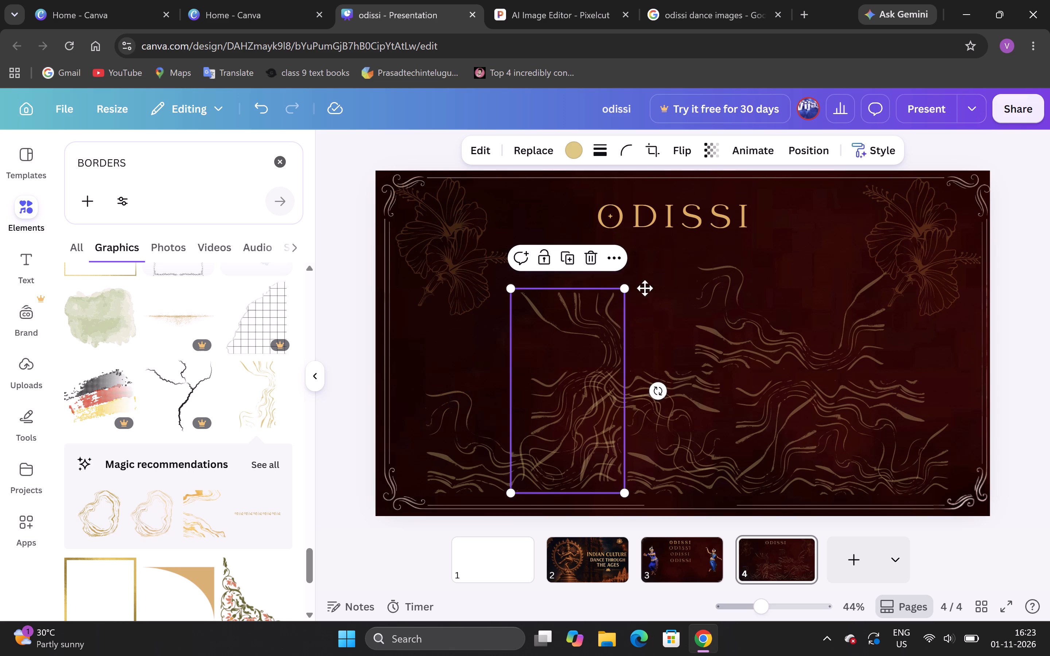
pyautogui.moveTo(645, 288); pyautogui.dragTo(663, 283)
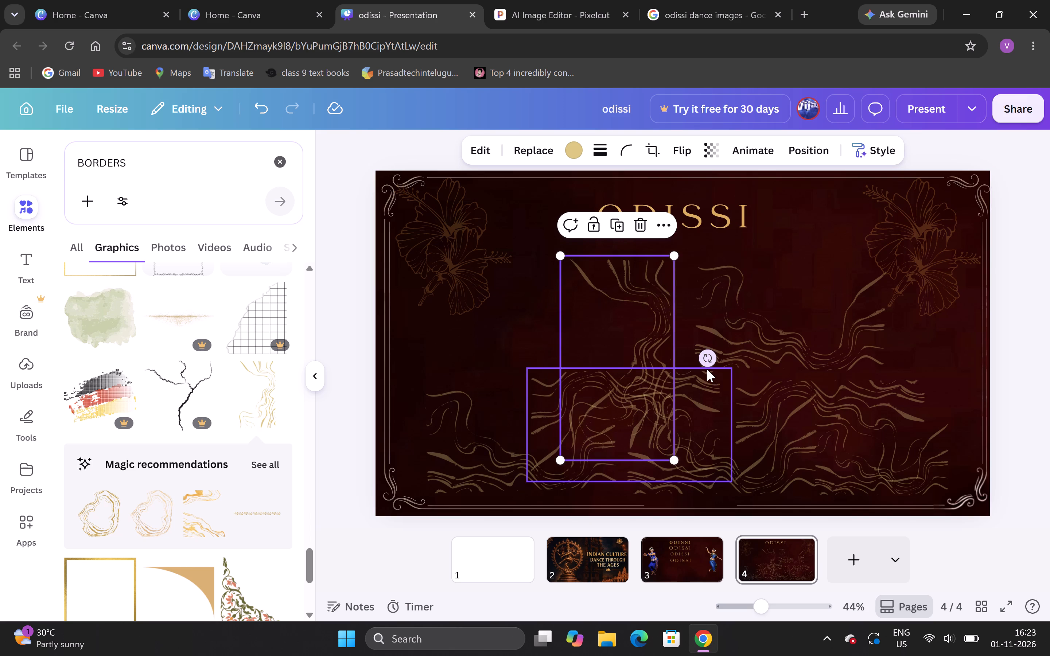
pyautogui.moveTo(707, 366); pyautogui.dragTo(610, 398)
pyautogui.moveTo(609, 337); pyautogui.dragTo(599, 302)
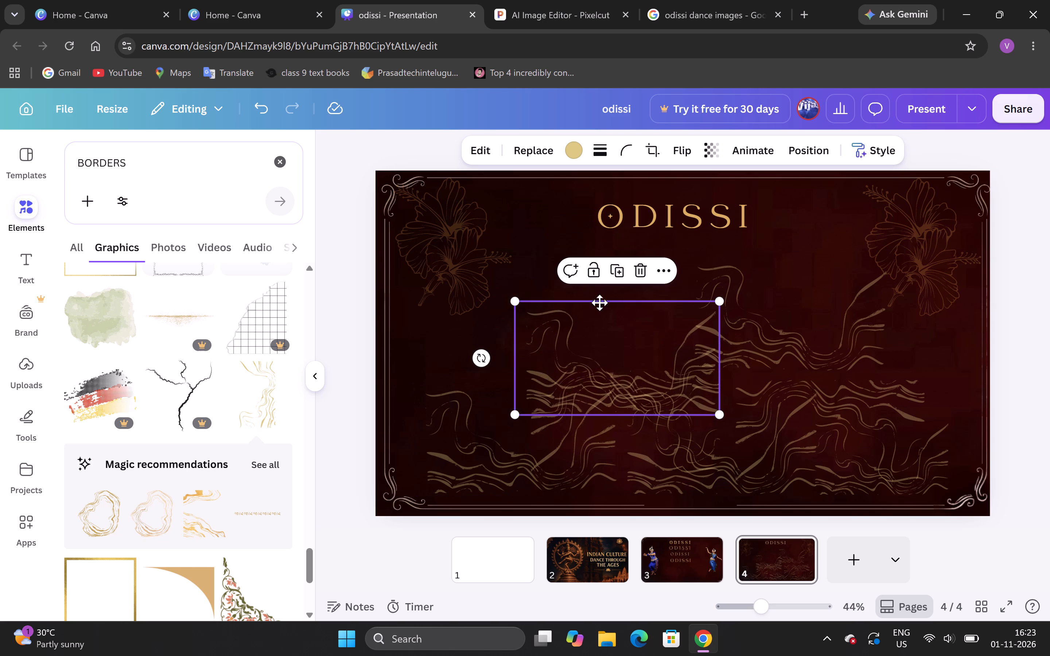
pyautogui.moveTo(599, 302); pyautogui.dragTo(489, 276)
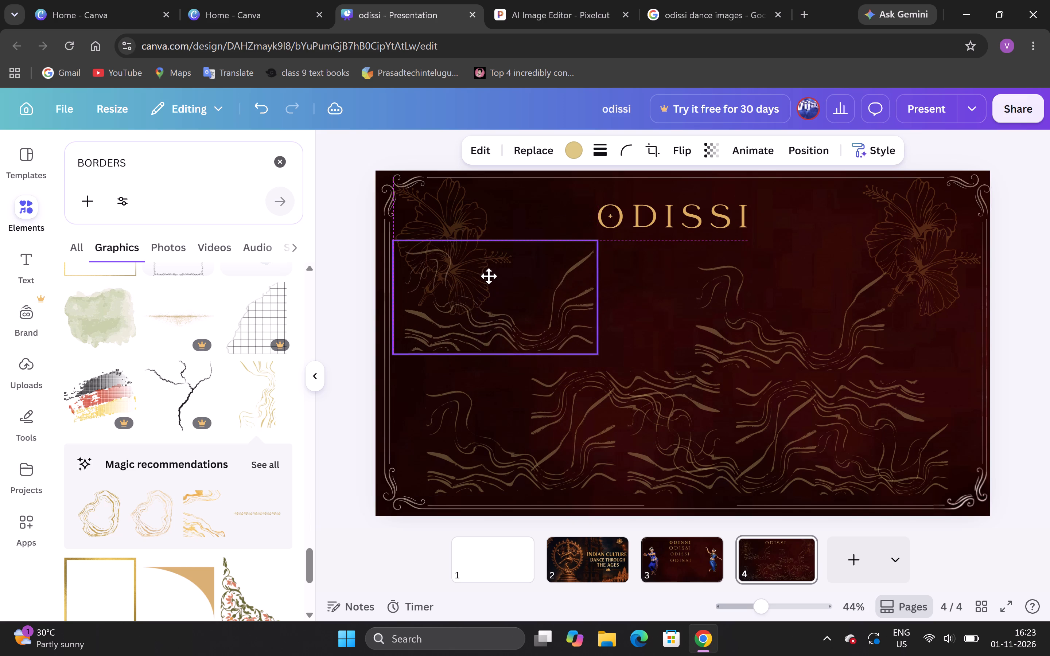
pyautogui.moveTo(489, 276); pyautogui.dragTo(494, 306)
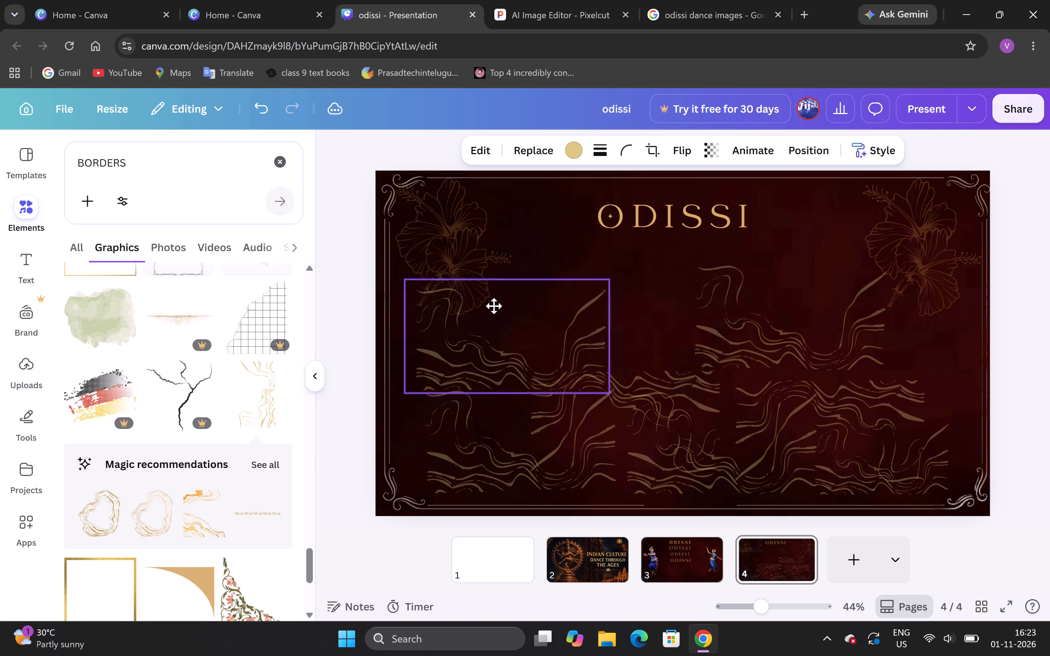
pyautogui.moveTo(494, 306); pyautogui.dragTo(777, 317)
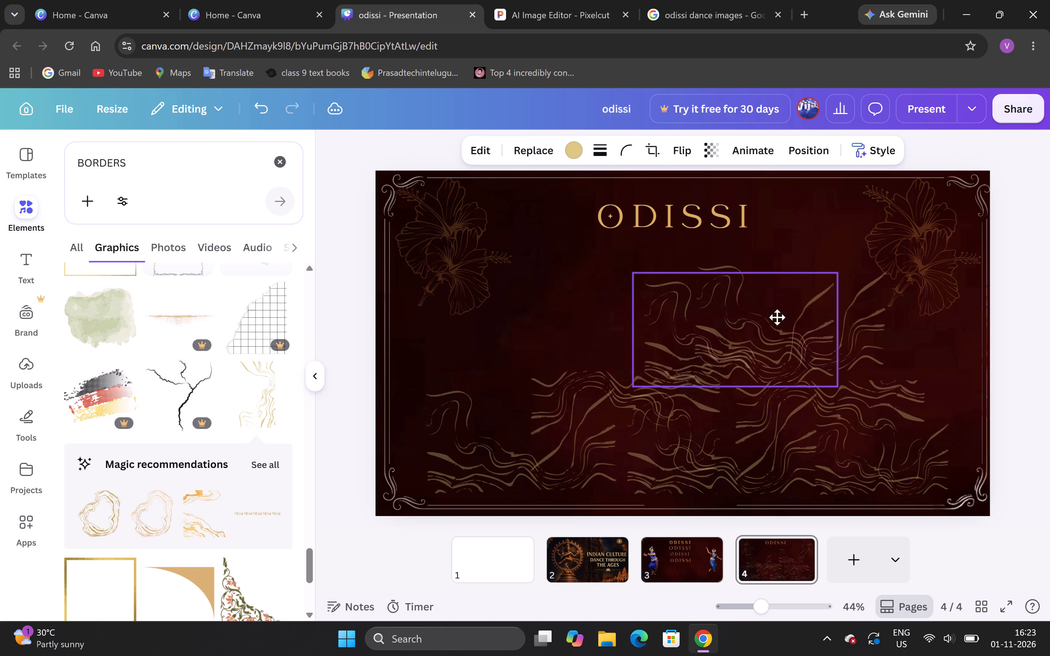
pyautogui.moveTo(777, 317); pyautogui.dragTo(816, 355)
# Delete the faded floral graphic in the page's upper-left corner.
pyautogui.click(436, 241)
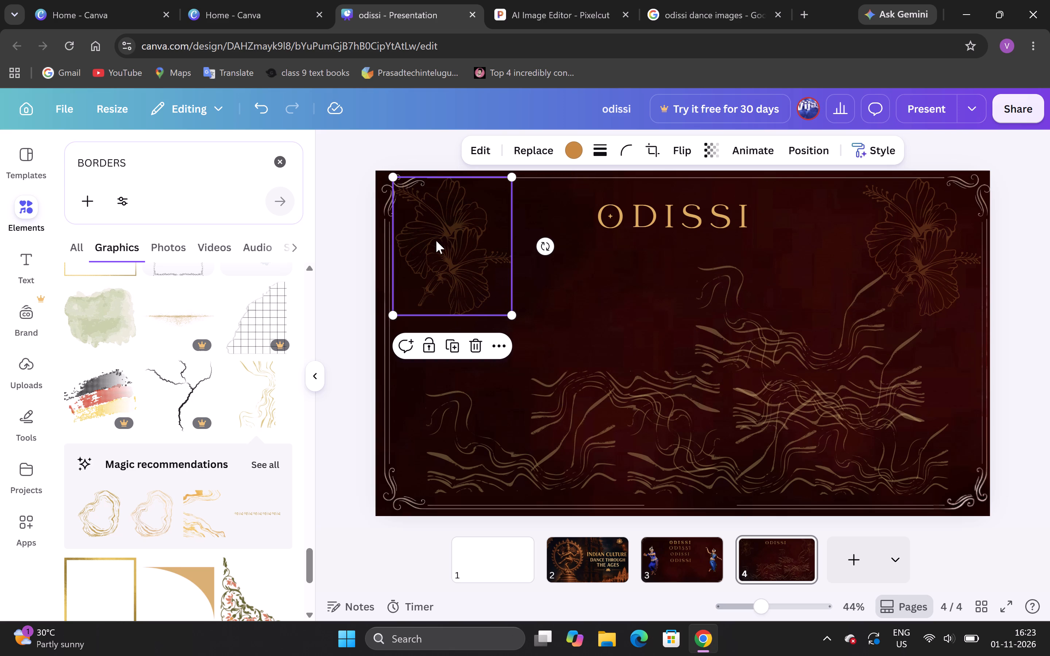
pyautogui.press('Delete')
# Move the slightly tilted wavy-line copy from the page's right half to its upper-left corner.
pyautogui.click(715, 300)
pyautogui.moveTo(715, 300); pyautogui.dragTo(417, 239)
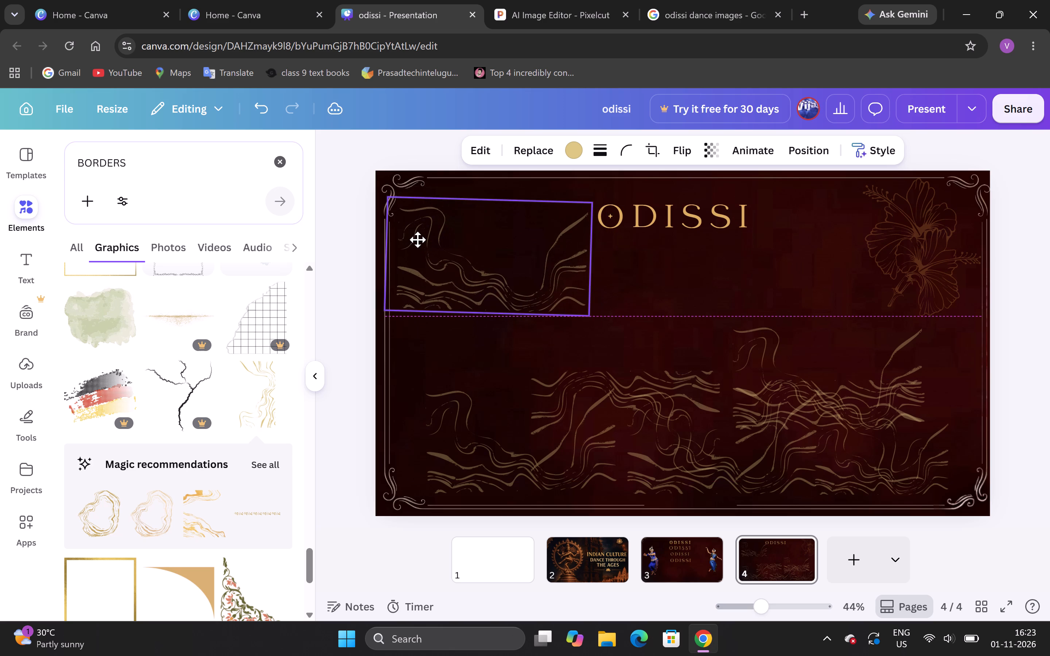
pyautogui.moveTo(417, 239); pyautogui.dragTo(417, 238)
pyautogui.click(417, 238)
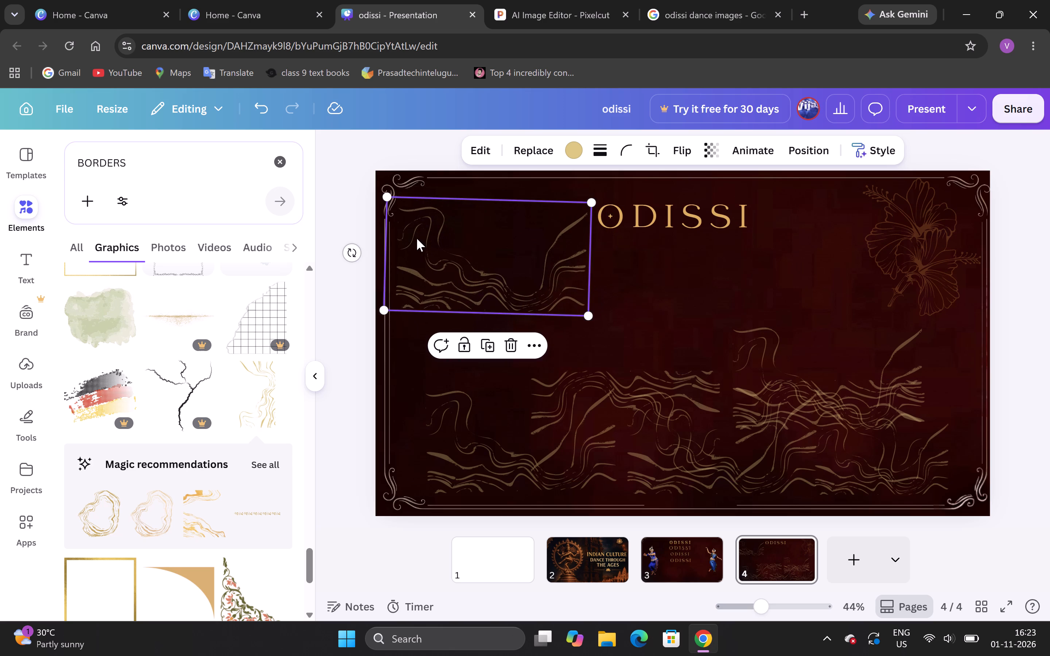
pyautogui.click(608, 331)
# Shift the horizontal wavy-line copy at the page's bottom centre slightly right and down, close to the bottom border.
pyautogui.click(615, 382)
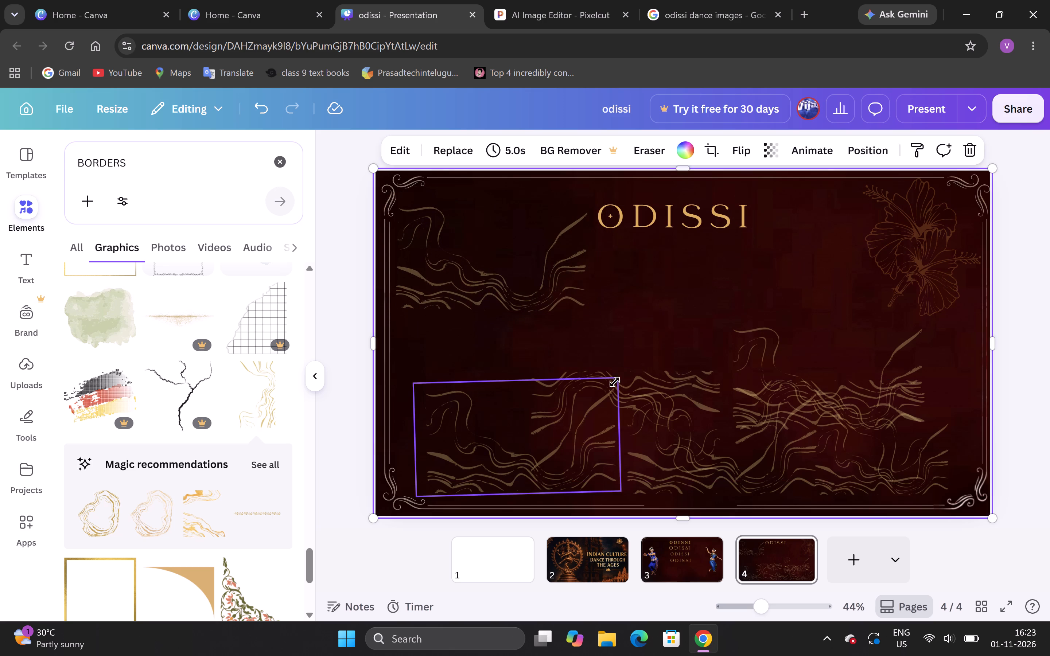
pyautogui.click(615, 382)
pyautogui.click(634, 387)
pyautogui.moveTo(634, 387); pyautogui.dragTo(629, 363)
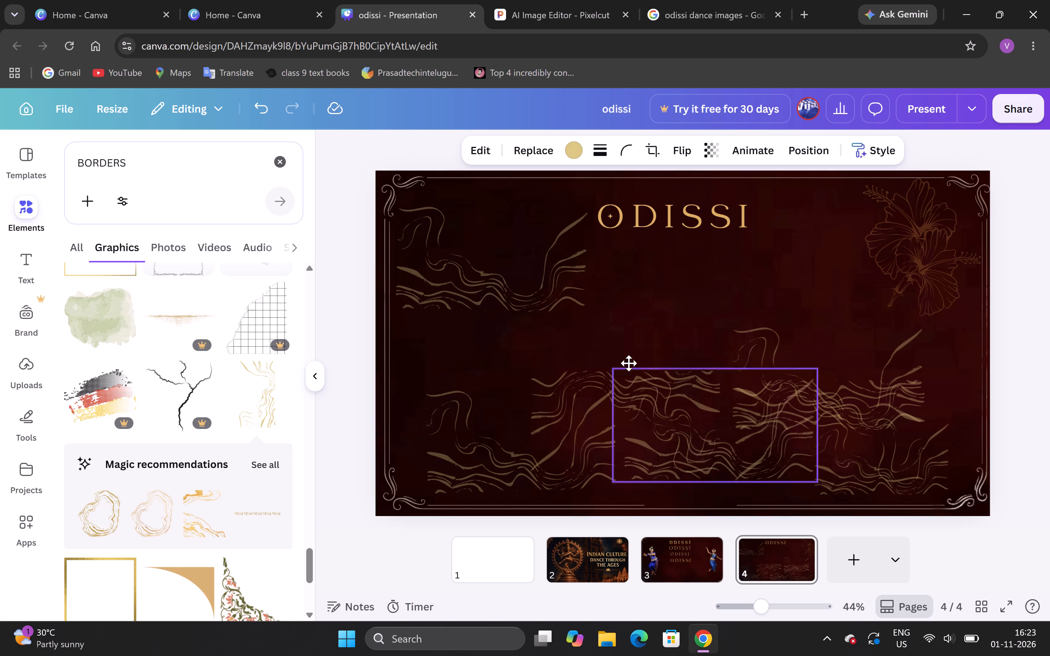
pyautogui.moveTo(629, 363); pyautogui.dragTo(642, 402)
# Move the inverted wavy-line copy from the lower centre of the page up beneath the ODISSI title.
pyautogui.click(639, 392)
pyautogui.moveTo(639, 392); pyautogui.dragTo(563, 227)
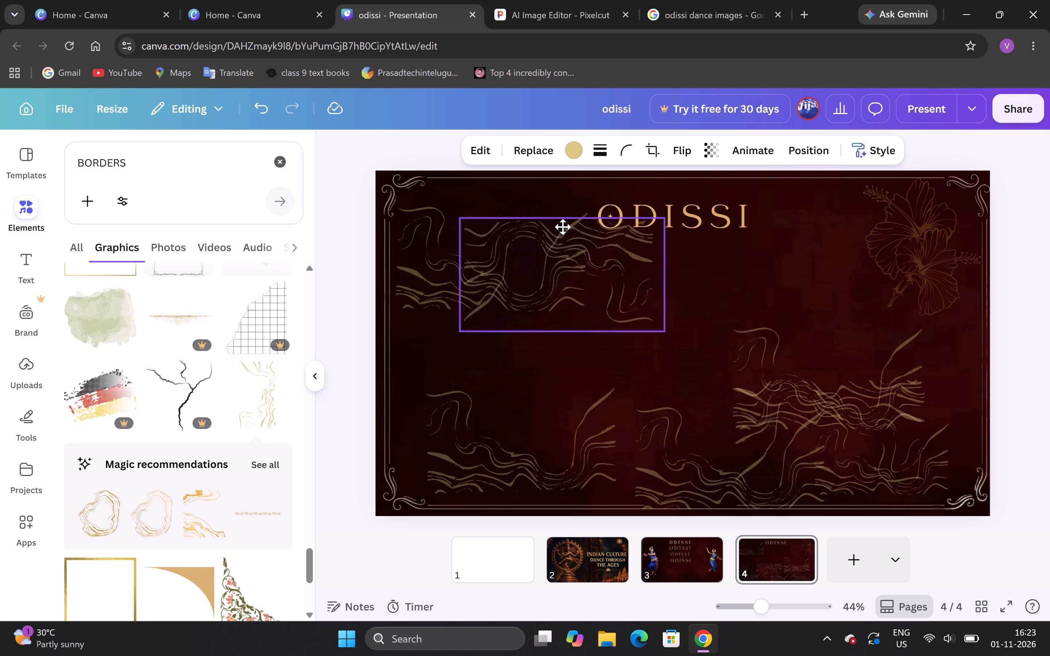
pyautogui.moveTo(563, 227); pyautogui.dragTo(598, 197)
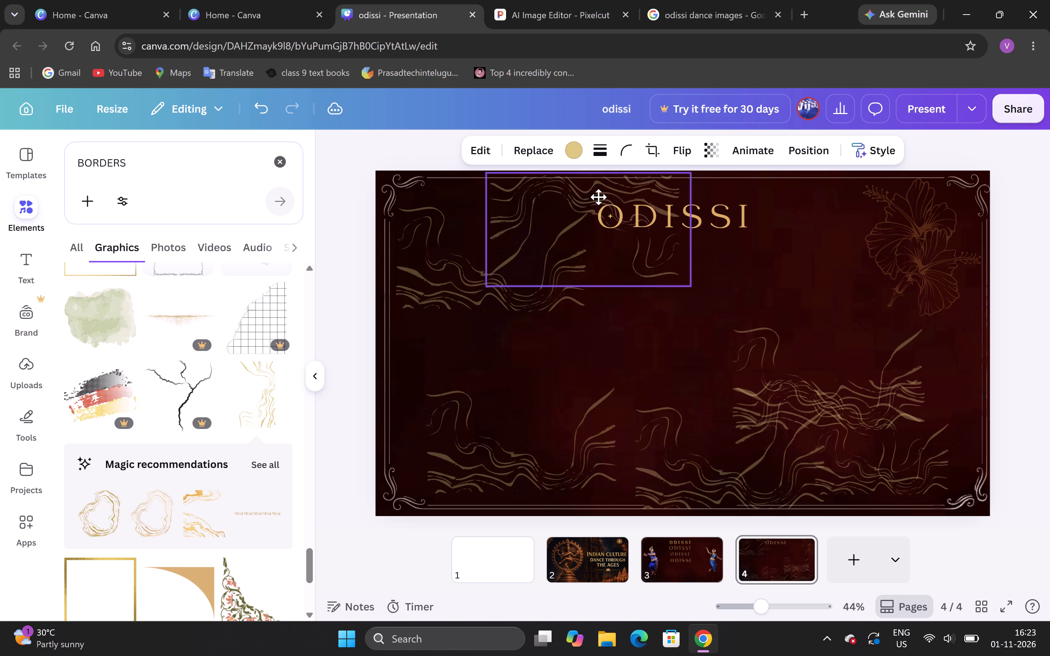
pyautogui.moveTo(598, 197); pyautogui.dragTo(639, 272)
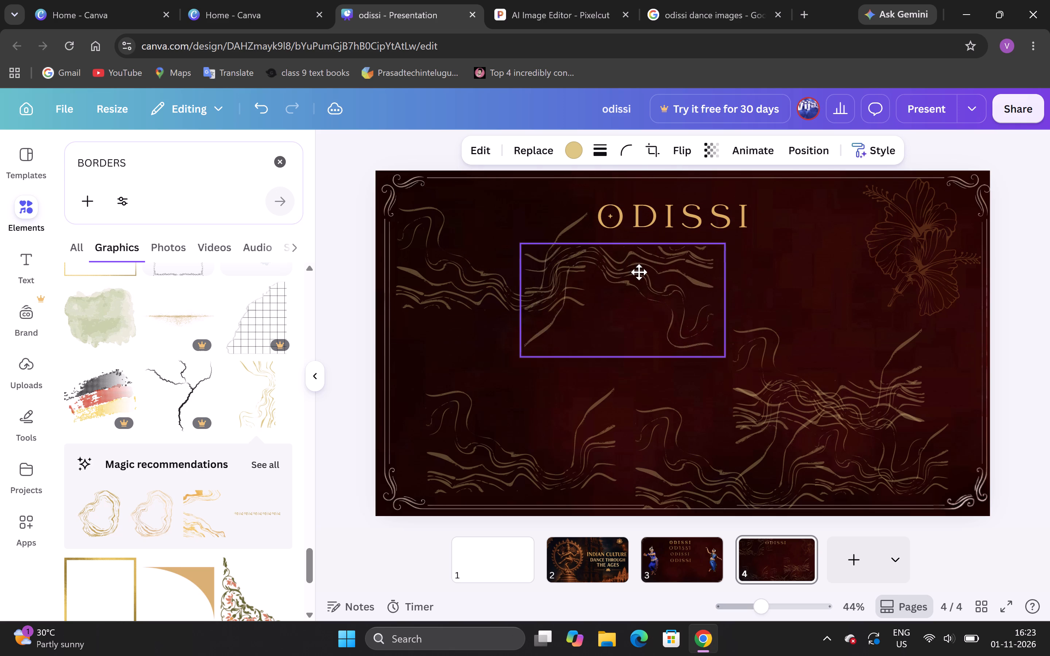
pyautogui.moveTo(639, 272); pyautogui.dragTo(714, 259)
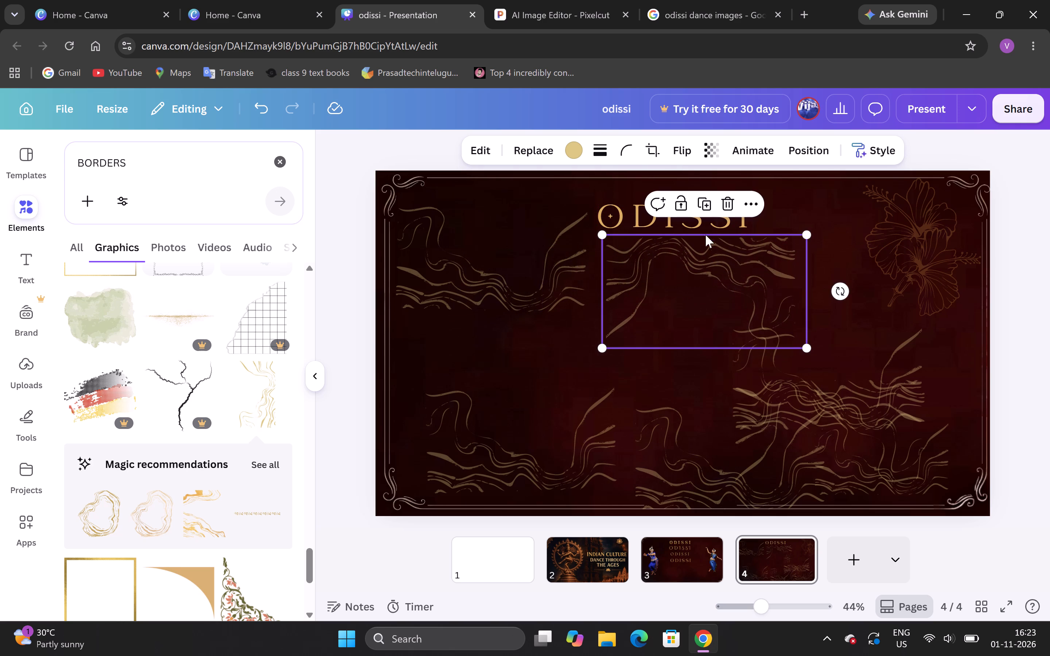
# Move the ODISSI title to the page's upper-left corner, above the wavy lines.
pyautogui.moveTo(702, 226); pyautogui.dragTo(511, 209)
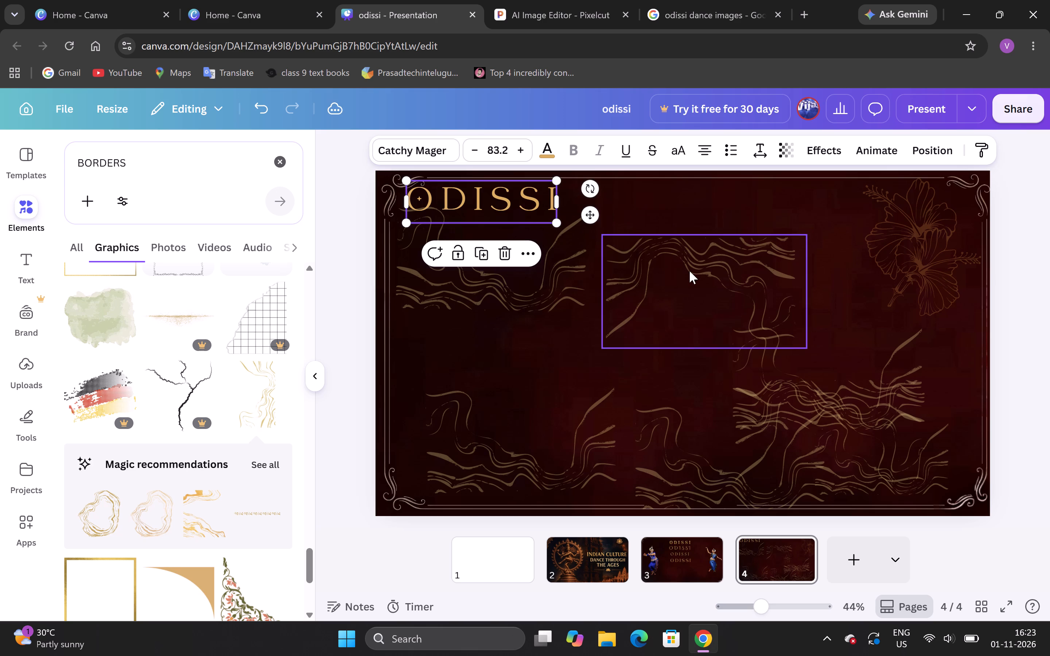
# Raise the inverted wavy-line copy to the top centre of the page, beside the ODISSI title.
pyautogui.moveTo(689, 271); pyautogui.dragTo(677, 218)
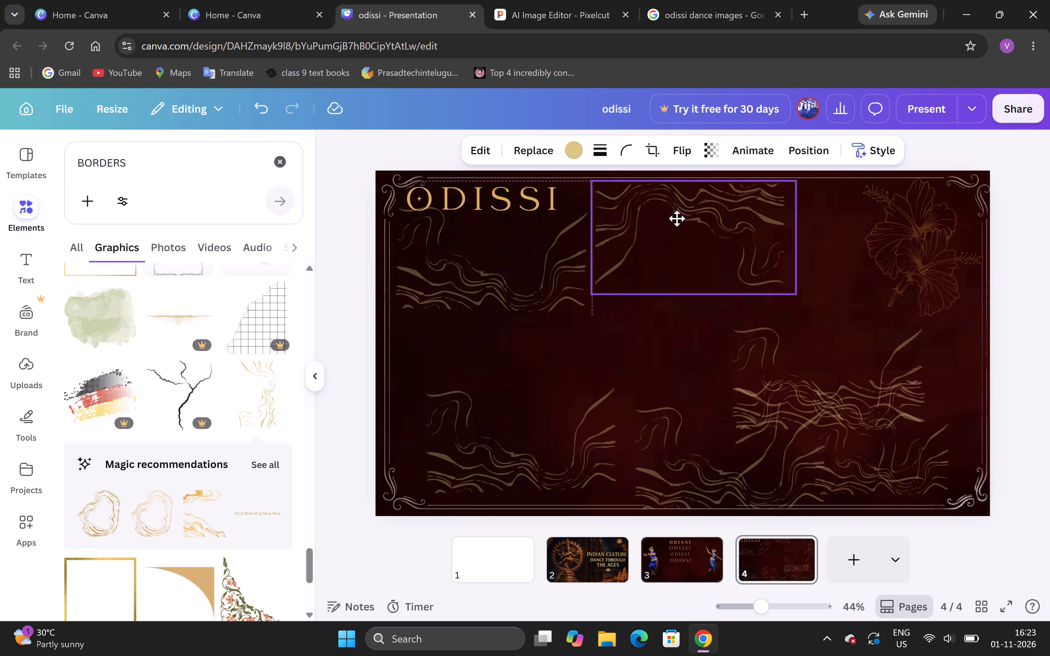
pyautogui.moveTo(677, 218); pyautogui.dragTo(675, 225)
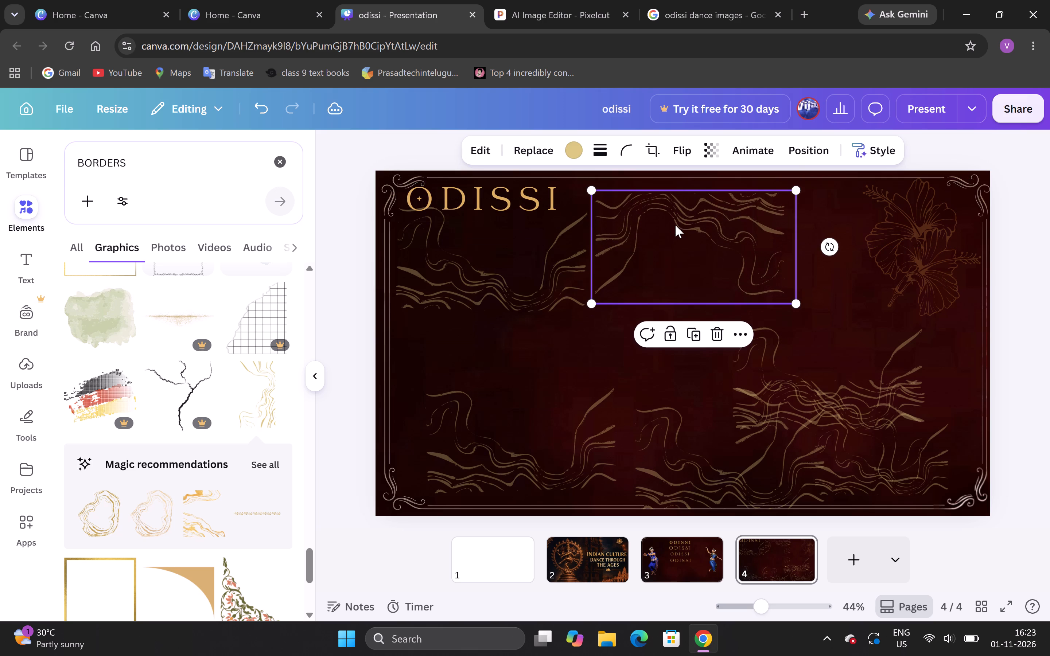
# Move the remaining faded floral graphic from the page's upper right to behind the ODISSI title.
pyautogui.moveTo(911, 293); pyautogui.dragTo(481, 269)
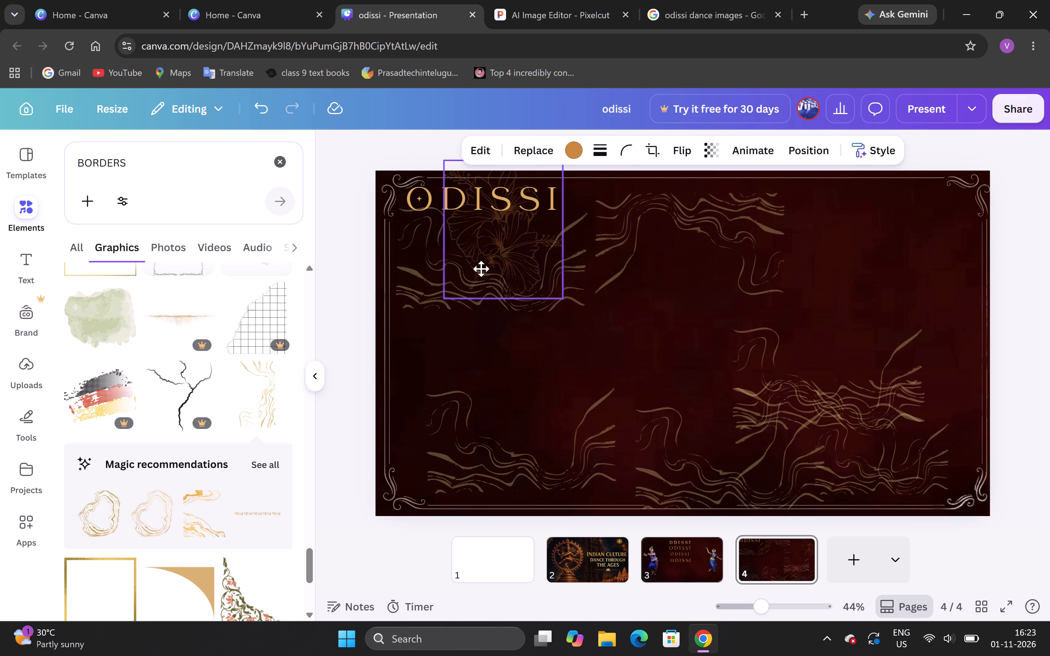
pyautogui.moveTo(481, 269); pyautogui.dragTo(470, 264)
# Move the topmost overlapping wavy-line copy from the page's lower right to its upper-right corner.
pyautogui.moveTo(812, 390); pyautogui.dragTo(870, 253)
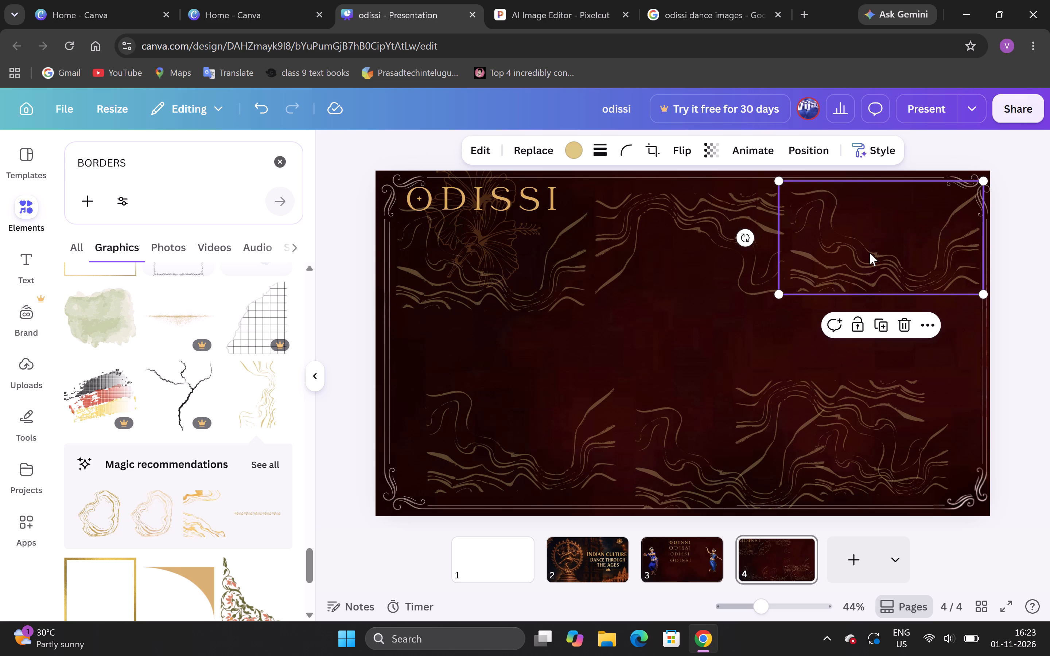
pyautogui.click(870, 253)
pyautogui.click(870, 253)
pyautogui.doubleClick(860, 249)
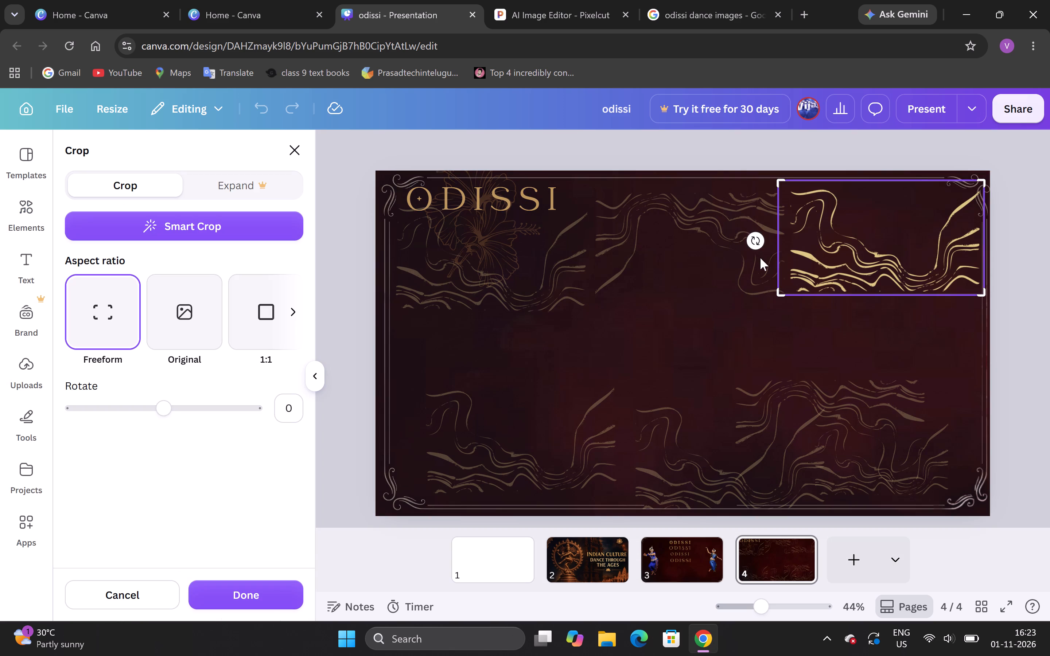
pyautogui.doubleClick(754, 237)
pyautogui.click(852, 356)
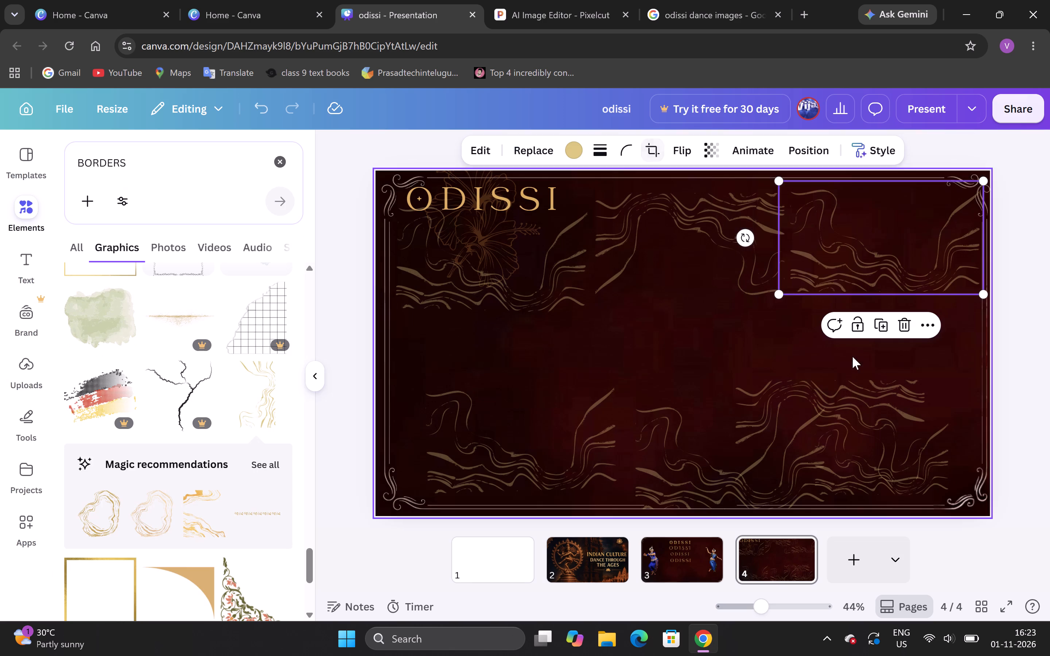
# Rotate the wavy-line copy at the page's upper right upside down and nudge it slightly down and inward.
pyautogui.moveTo(749, 239); pyautogui.dragTo(985, 265)
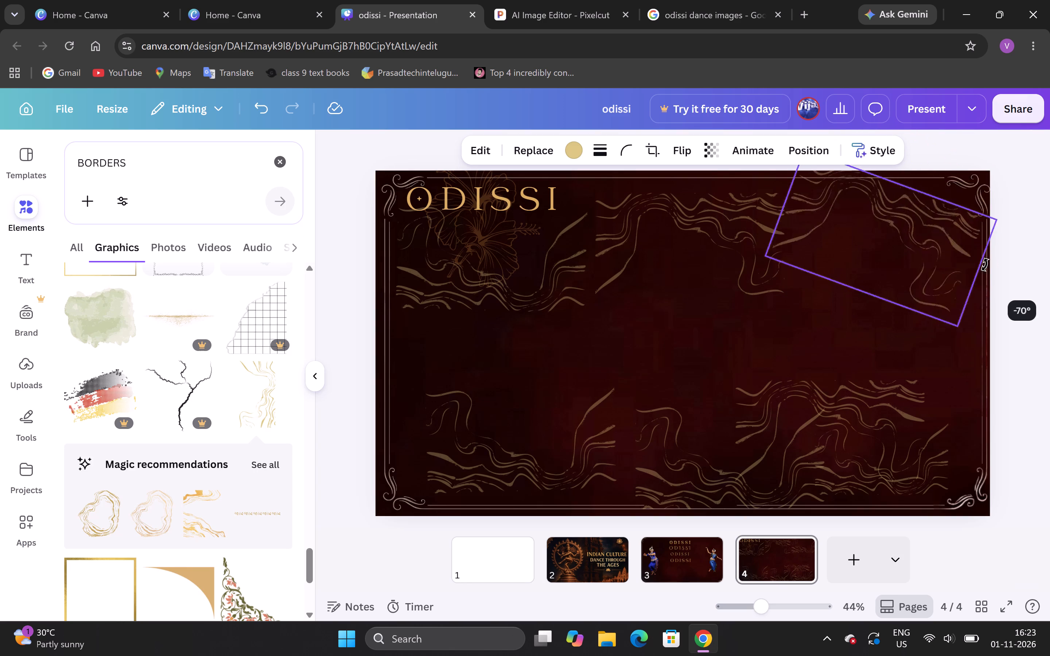
pyautogui.moveTo(985, 265); pyautogui.dragTo(972, 239)
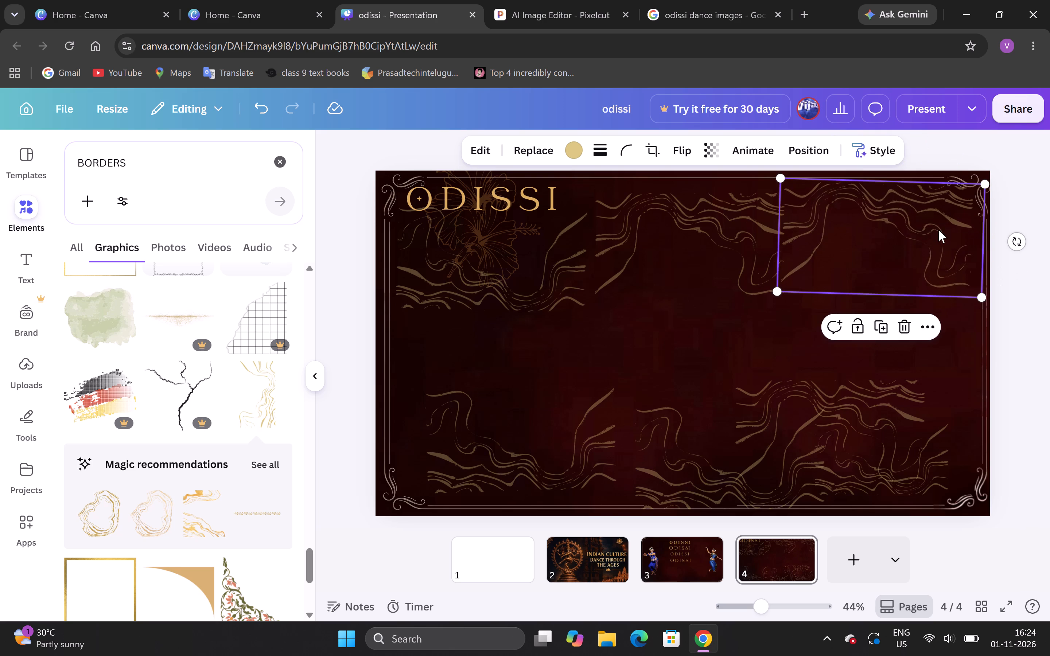
pyautogui.moveTo(938, 230); pyautogui.dragTo(924, 240)
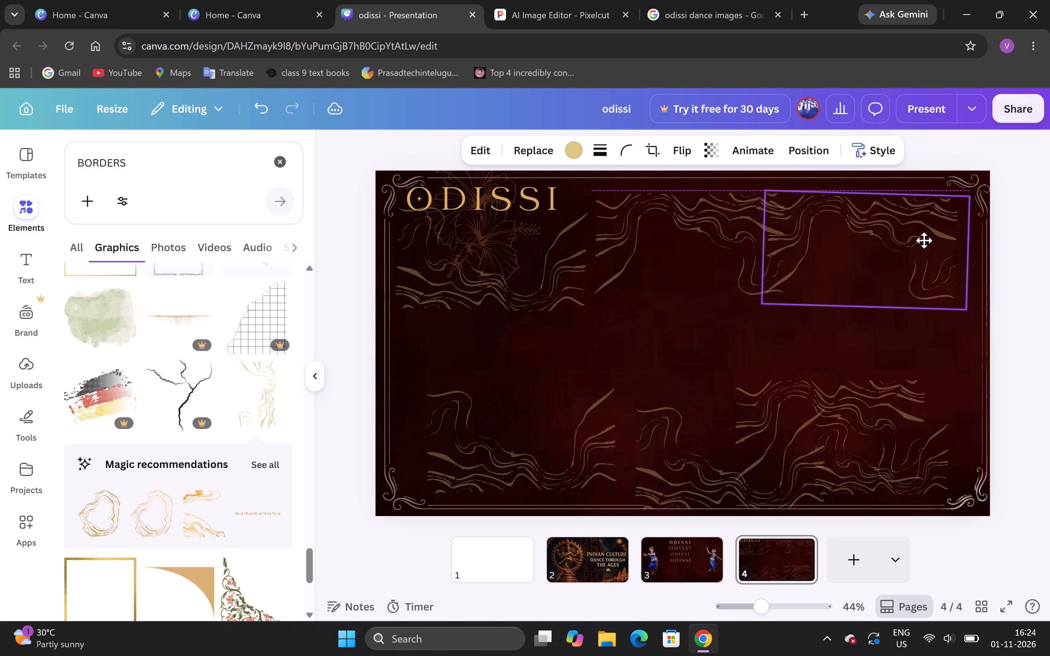
pyautogui.moveTo(924, 240); pyautogui.dragTo(925, 241)
pyautogui.click(768, 340)
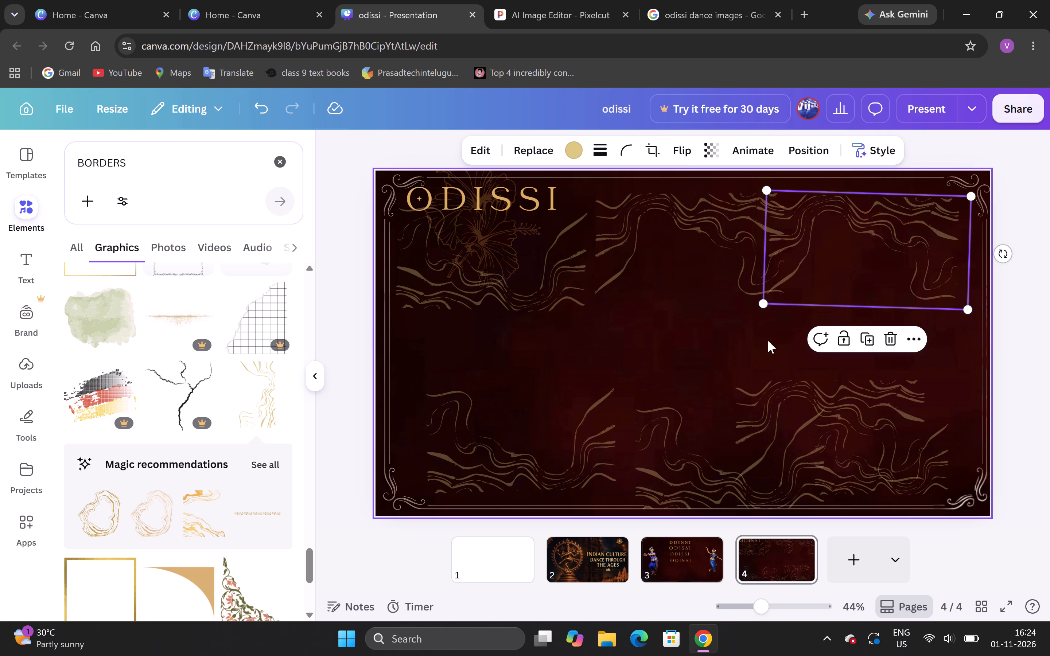
# Shift the inverted wavy-line copy at the page's top centre slightly down and to the left.
pyautogui.moveTo(715, 263); pyautogui.dragTo(704, 278)
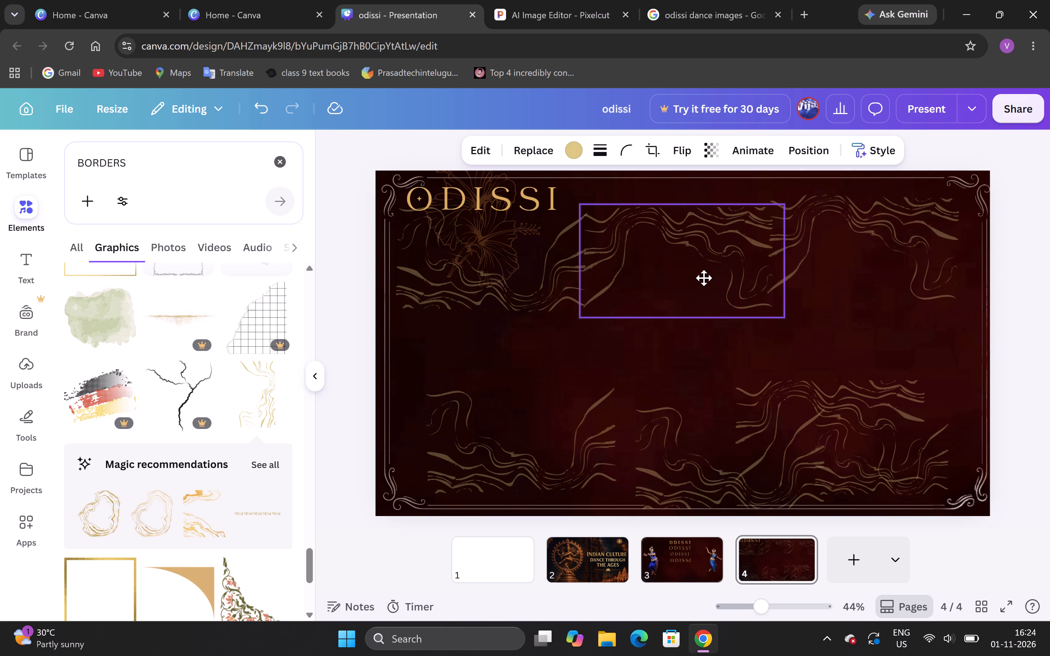
pyautogui.moveTo(704, 278); pyautogui.dragTo(703, 278)
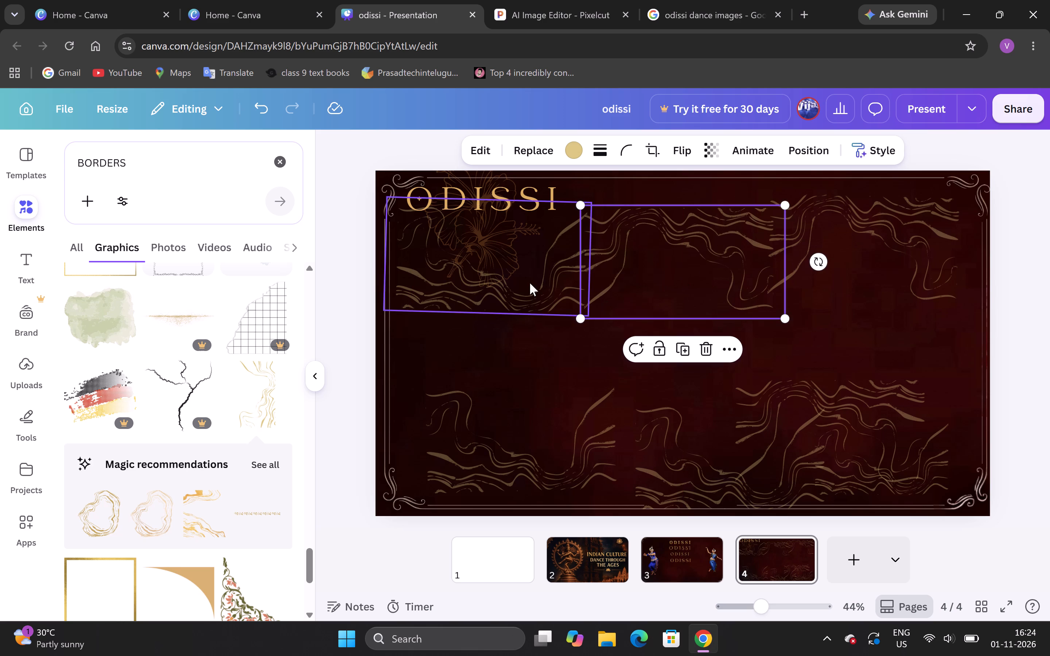
# Move the wavy-line copy beneath the ODISSI title down and to the right, into the page's middle-left area.
pyautogui.moveTo(530, 283); pyautogui.dragTo(639, 311)
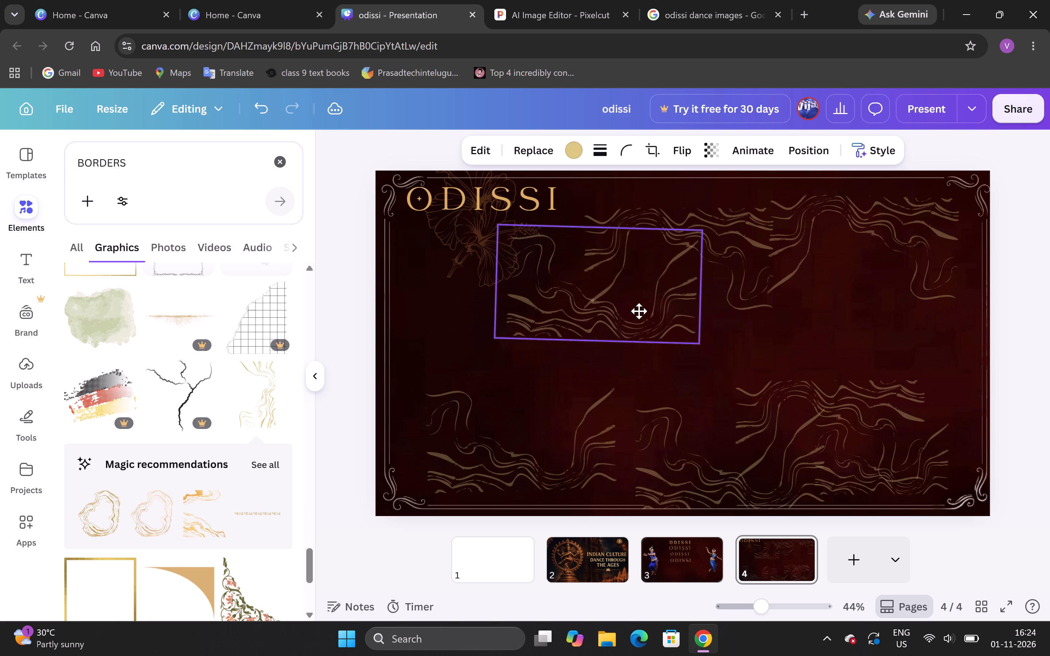
pyautogui.moveTo(639, 311); pyautogui.dragTo(607, 336)
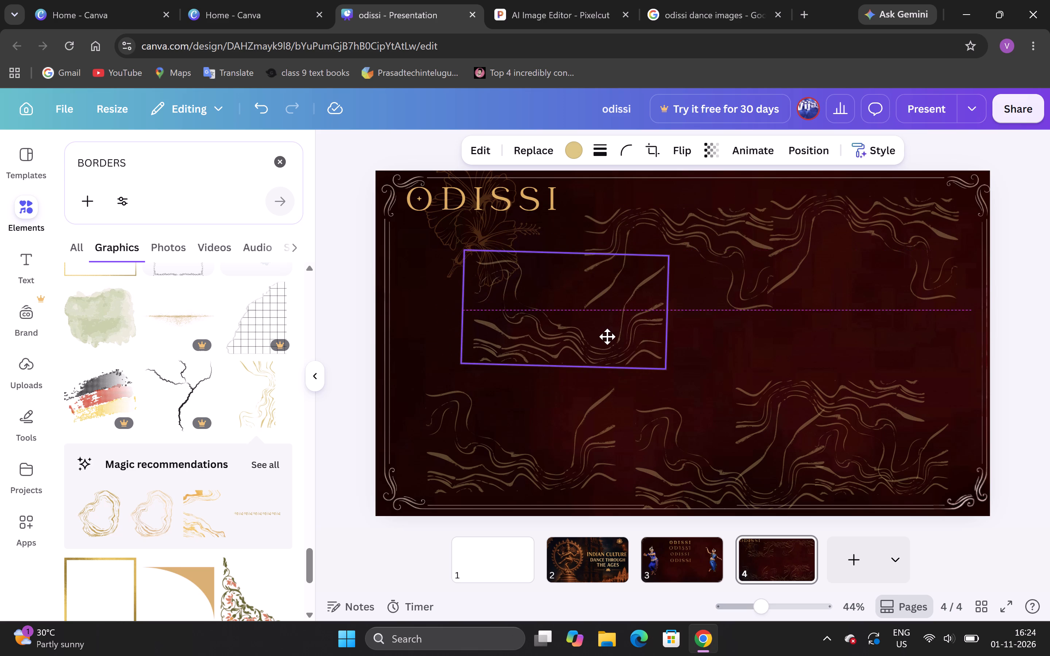
pyautogui.moveTo(607, 336); pyautogui.dragTo(607, 335)
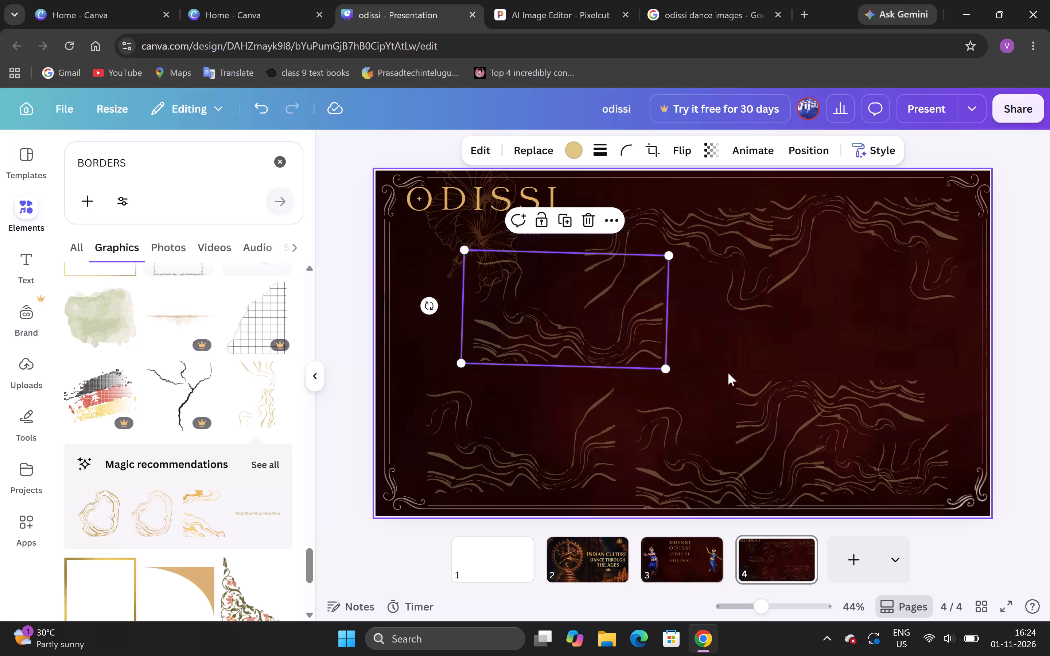
# Move the inverted wavy-line copy from the page's lower right up to just right of the page's centre.
pyautogui.moveTo(793, 385); pyautogui.dragTo(810, 286)
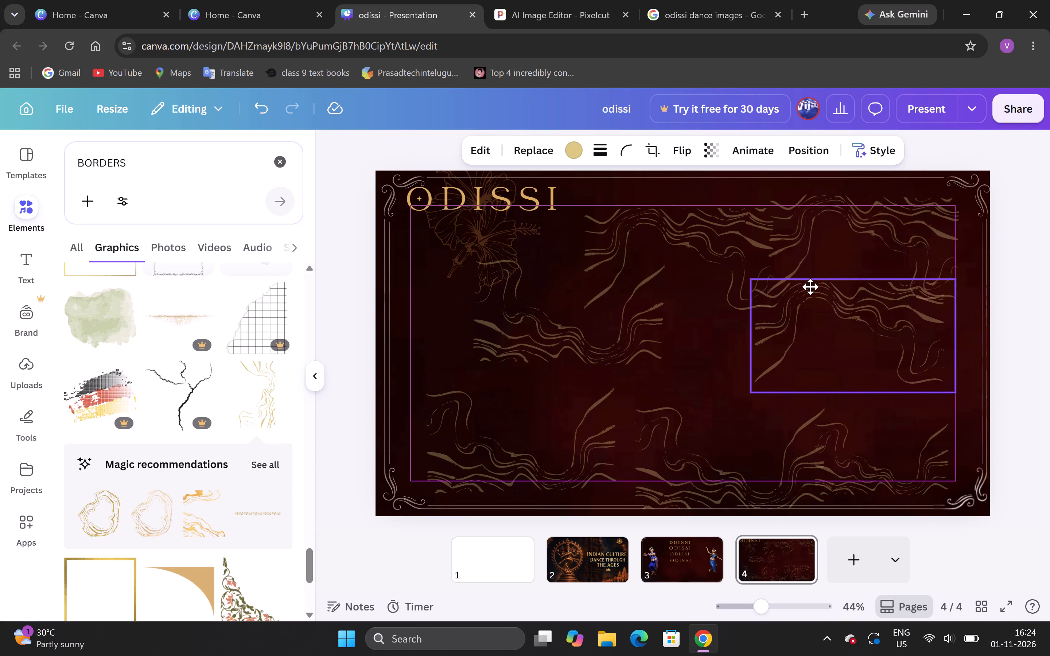
pyautogui.moveTo(810, 286); pyautogui.dragTo(740, 311)
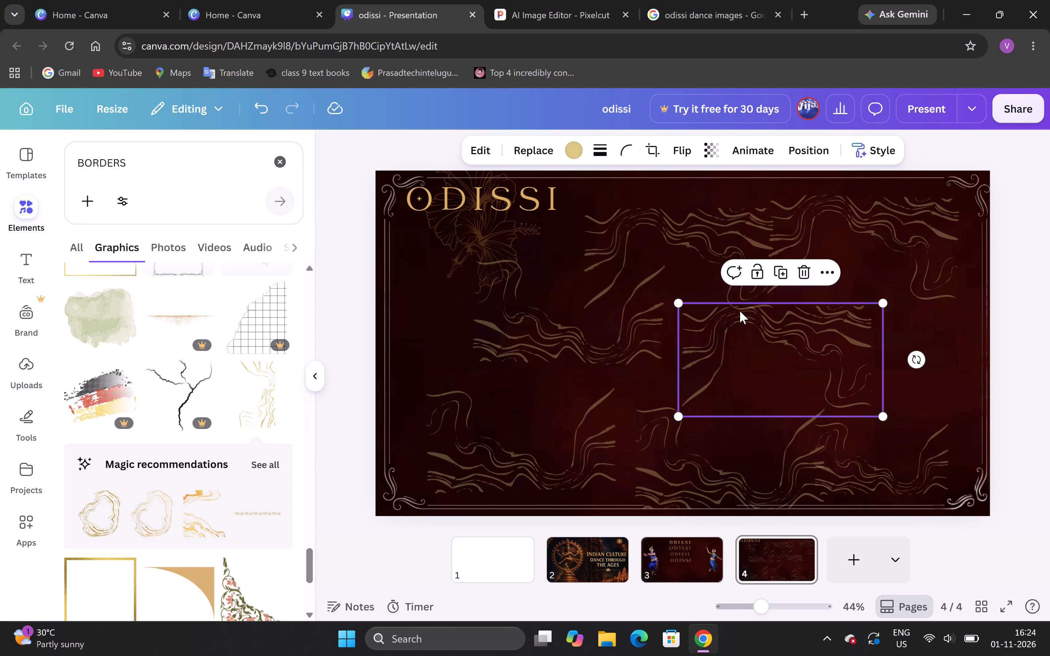
# Nudge the wavy-line copy at the page's lower left slightly to the left.
pyautogui.moveTo(591, 433); pyautogui.dragTo(565, 419)
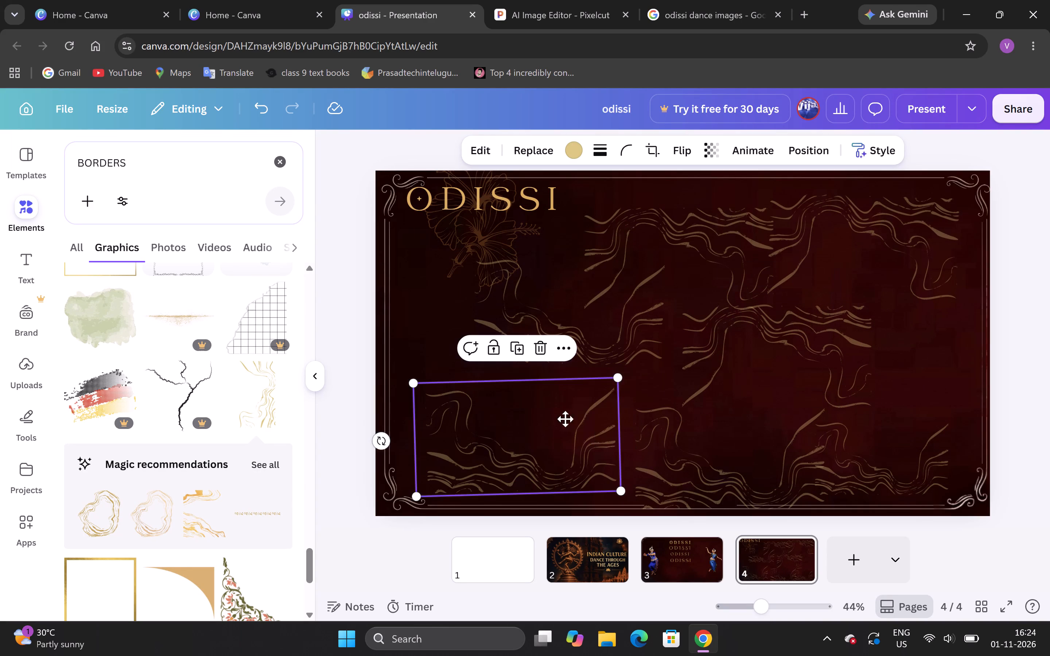
pyautogui.moveTo(565, 419); pyautogui.dragTo(582, 432)
pyautogui.click(627, 393)
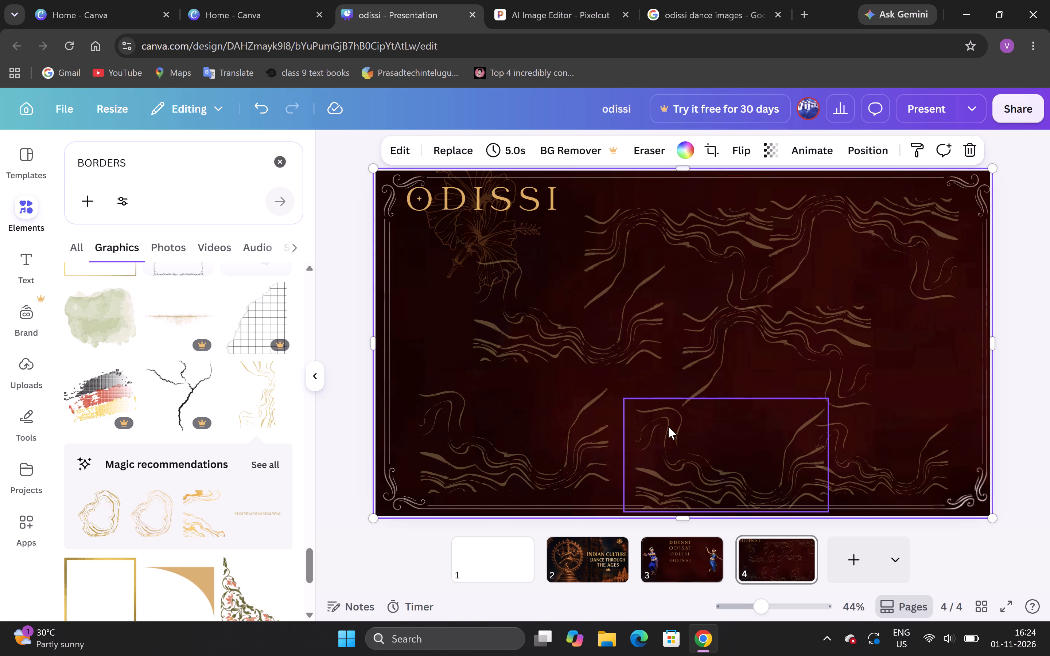
# Raise the bottom-centre wavy-line copy slightly and tilt it clockwise so it slopes down to the right.
pyautogui.moveTo(668, 426); pyautogui.dragTo(672, 394)
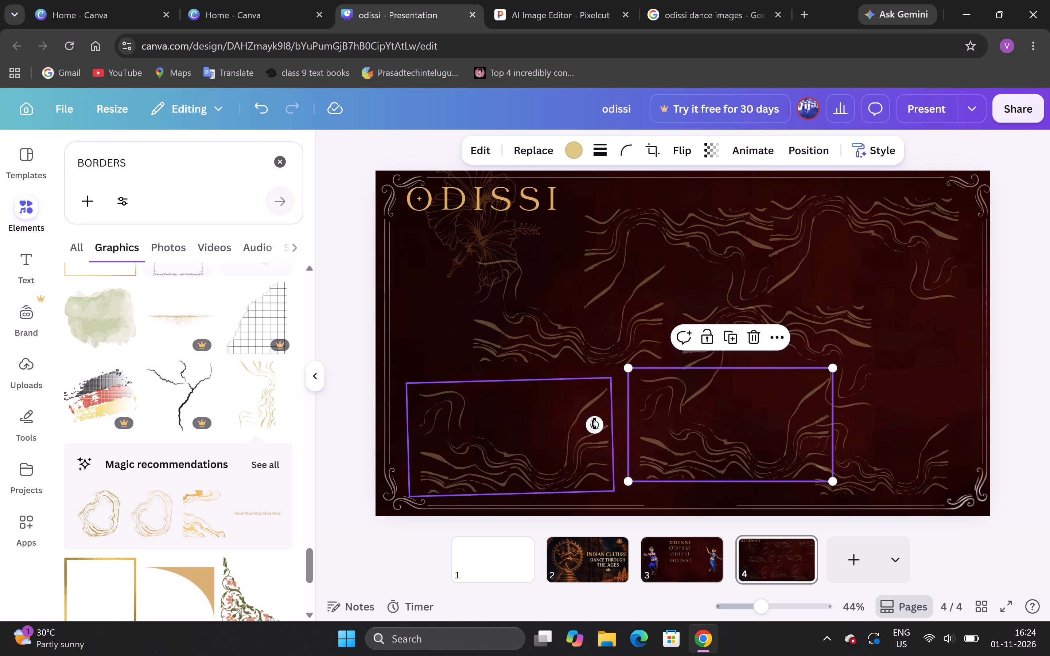
pyautogui.moveTo(590, 423); pyautogui.dragTo(615, 345)
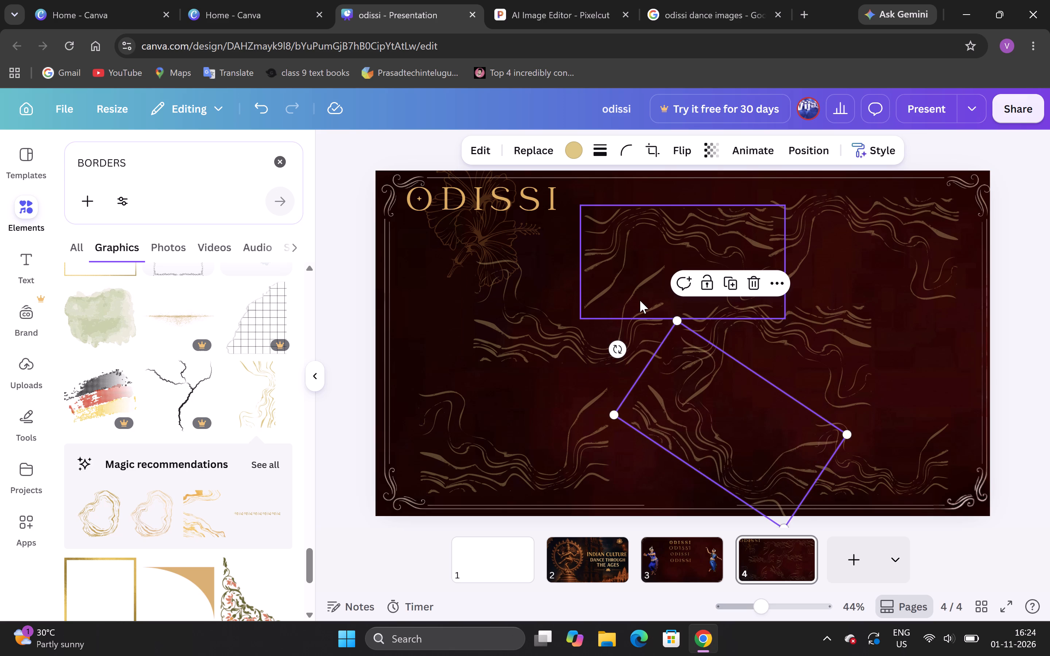
# Tilt the inverted wavy-line copy at the page's top centre clockwise so it slopes down to the right.
pyautogui.click(640, 300)
pyautogui.moveTo(819, 270); pyautogui.dragTo(799, 330)
# Tilt the wavy-line copy right of the page's centre counterclockwise and move it further toward the right edge.
pyautogui.click(817, 340)
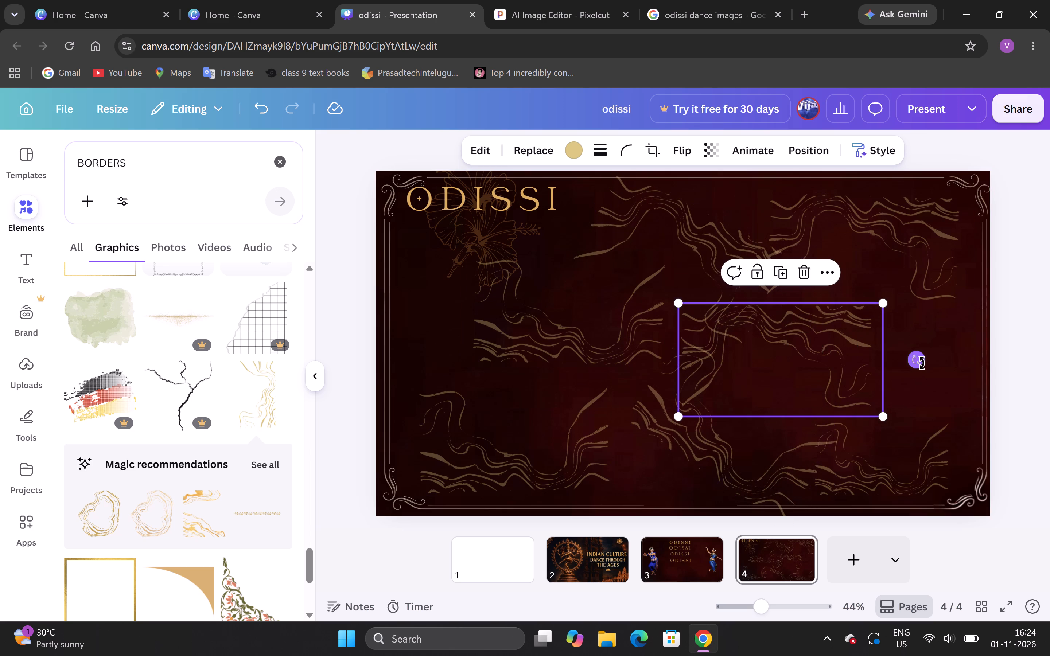
pyautogui.moveTo(922, 363); pyautogui.dragTo(898, 282)
pyautogui.moveTo(809, 333); pyautogui.dragTo(861, 345)
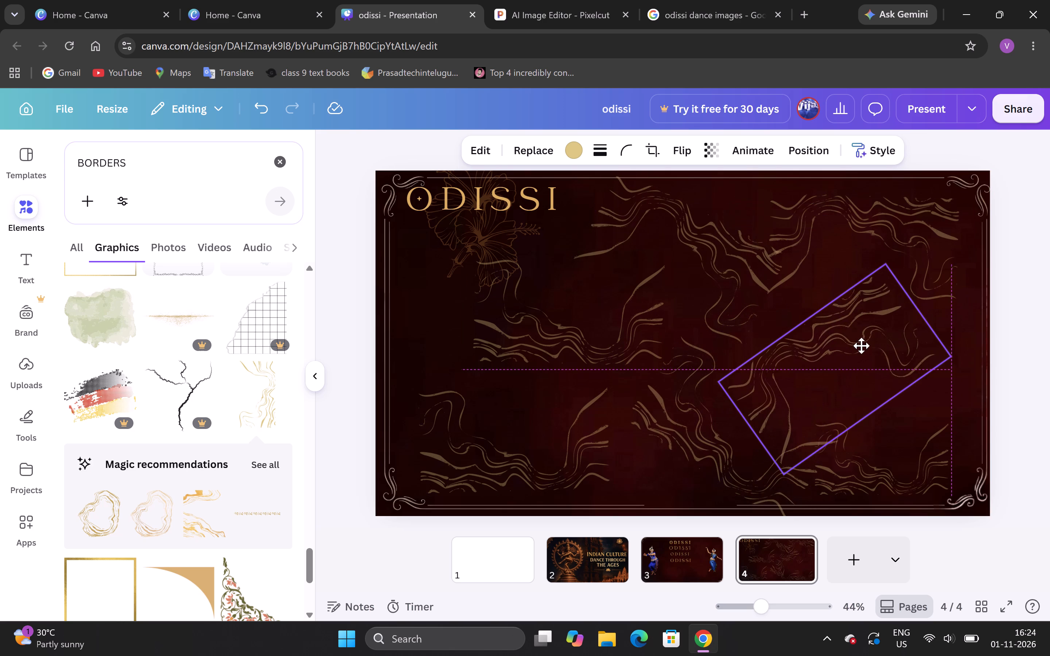
pyautogui.moveTo(861, 345); pyautogui.dragTo(860, 334)
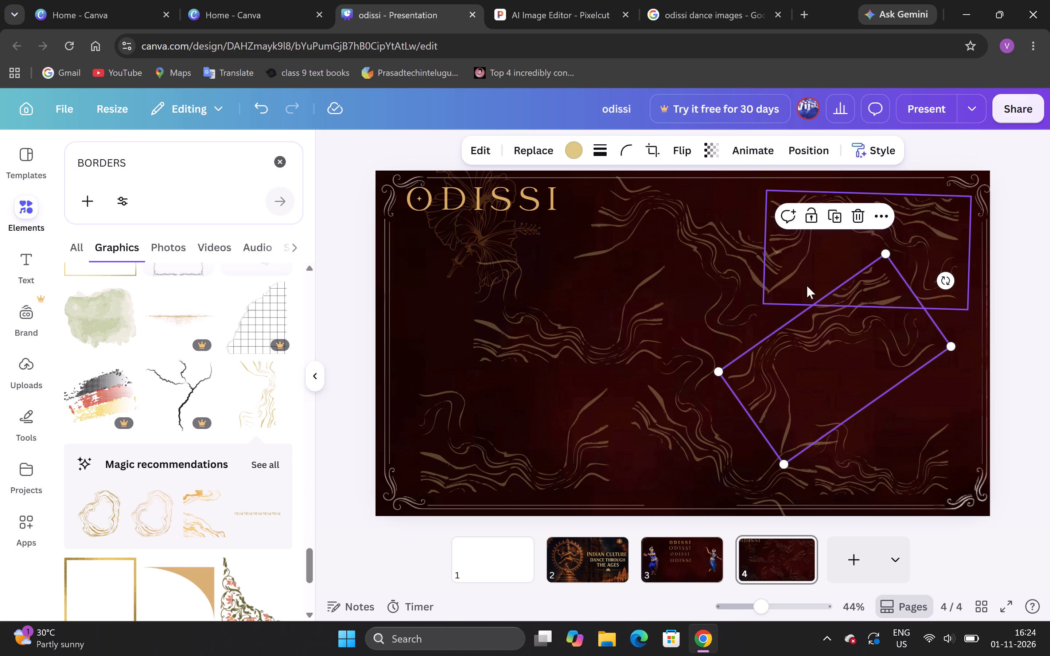
pyautogui.click(770, 320)
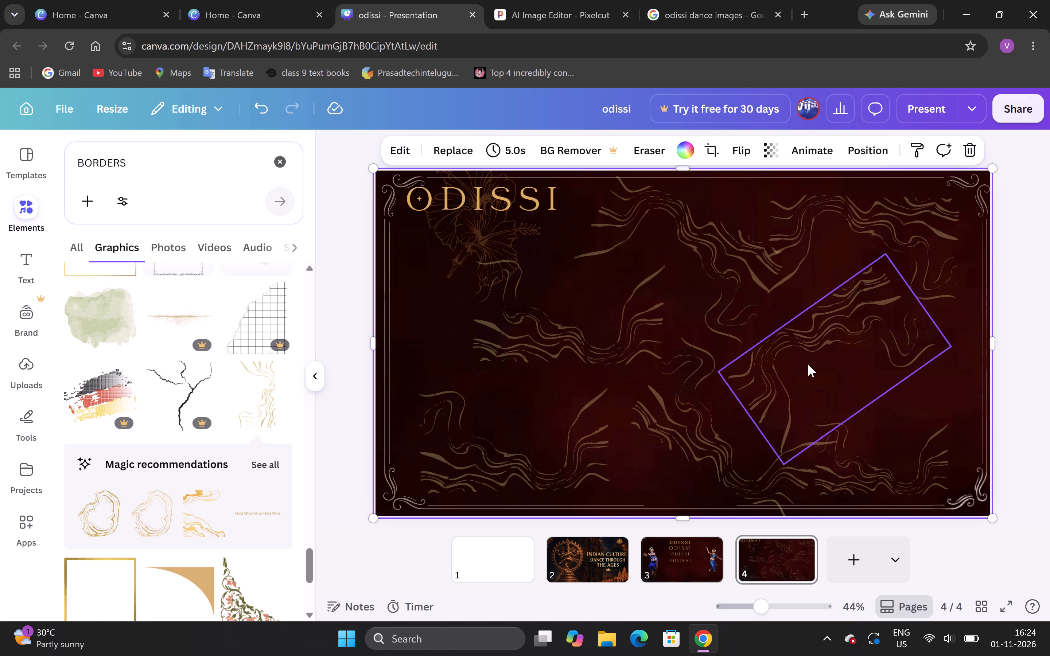
# Rotate the small wavy-line copy at the page's lower right to a steep clockwise tilt and position it near the right border.
pyautogui.click(851, 447)
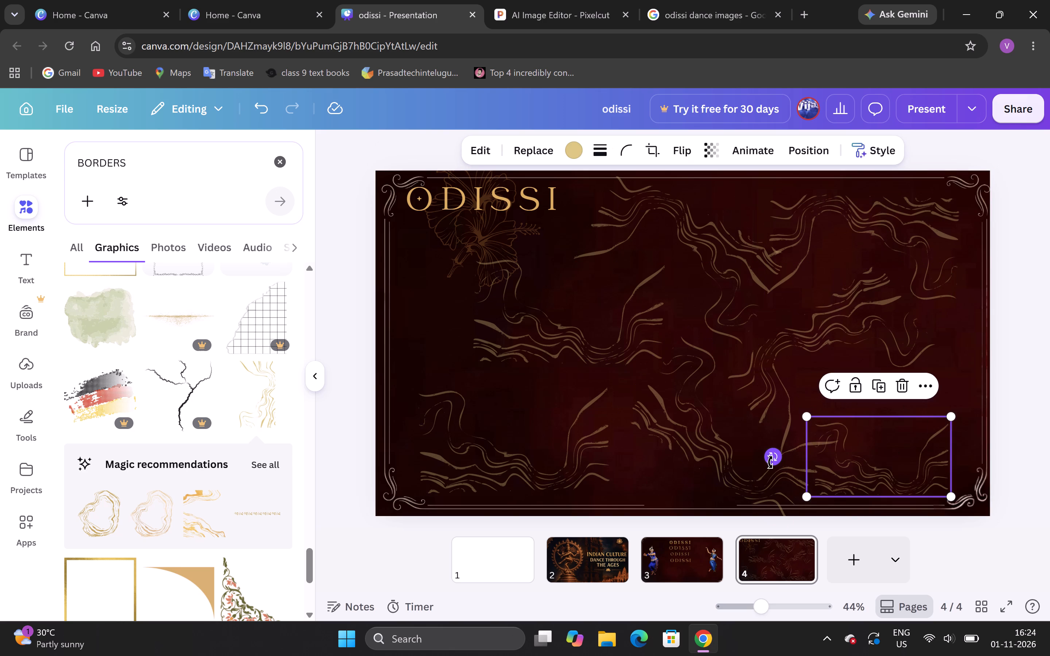
pyautogui.moveTo(770, 462); pyautogui.dragTo(820, 512)
pyautogui.moveTo(859, 445); pyautogui.dragTo(868, 437)
pyautogui.moveTo(868, 435); pyautogui.dragTo(858, 382)
pyautogui.moveTo(800, 457); pyautogui.dragTo(816, 323)
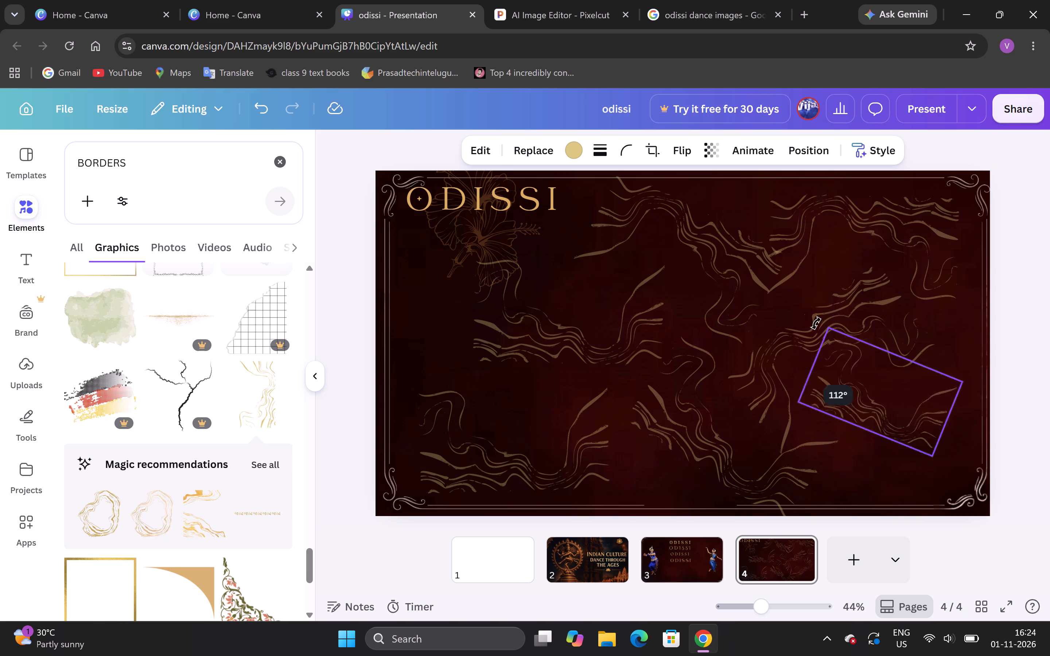
pyautogui.moveTo(816, 323); pyautogui.dragTo(818, 324)
pyautogui.moveTo(881, 395); pyautogui.dragTo(894, 431)
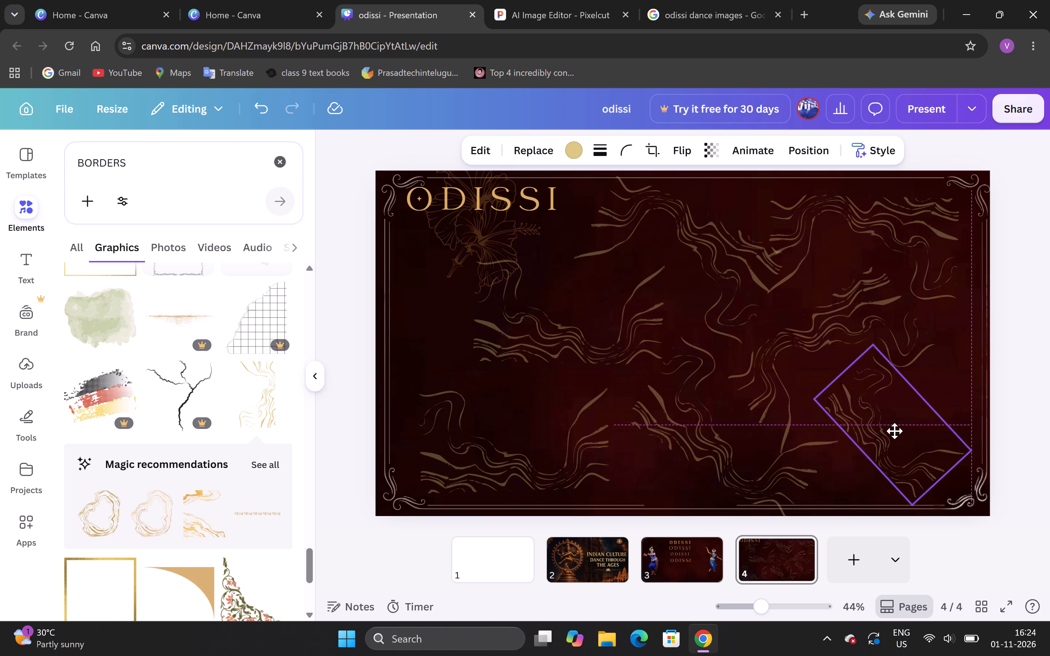
pyautogui.moveTo(894, 431); pyautogui.dragTo(895, 432)
pyautogui.click(1029, 347)
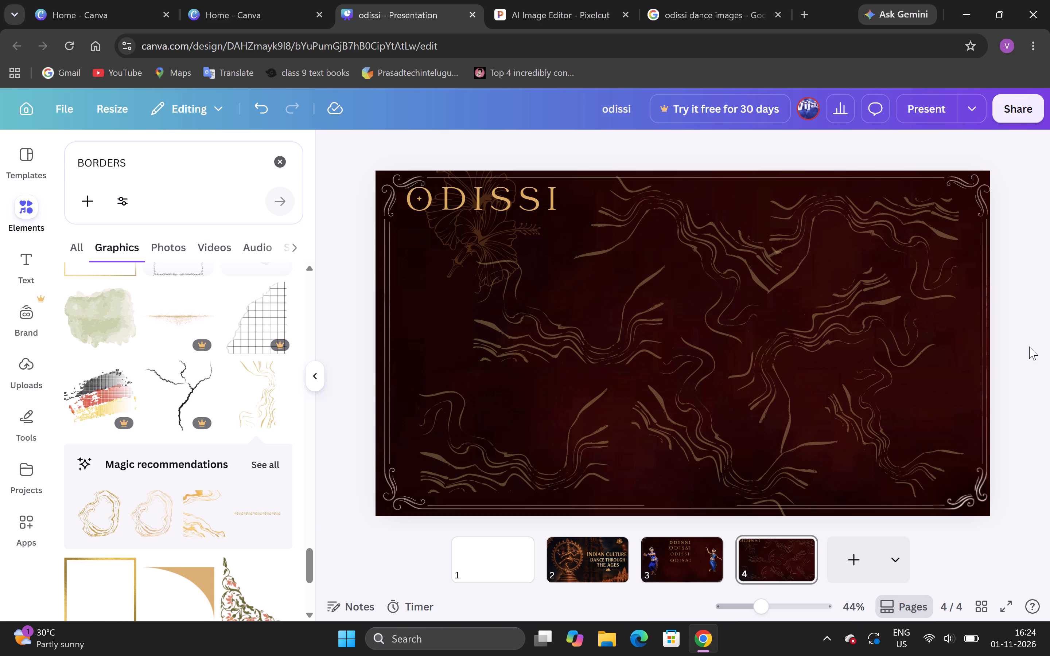
# Tilt the middle-left wavy-line copy counterclockwise so it slopes up to the right, and lower it slightly.
pyautogui.click(573, 352)
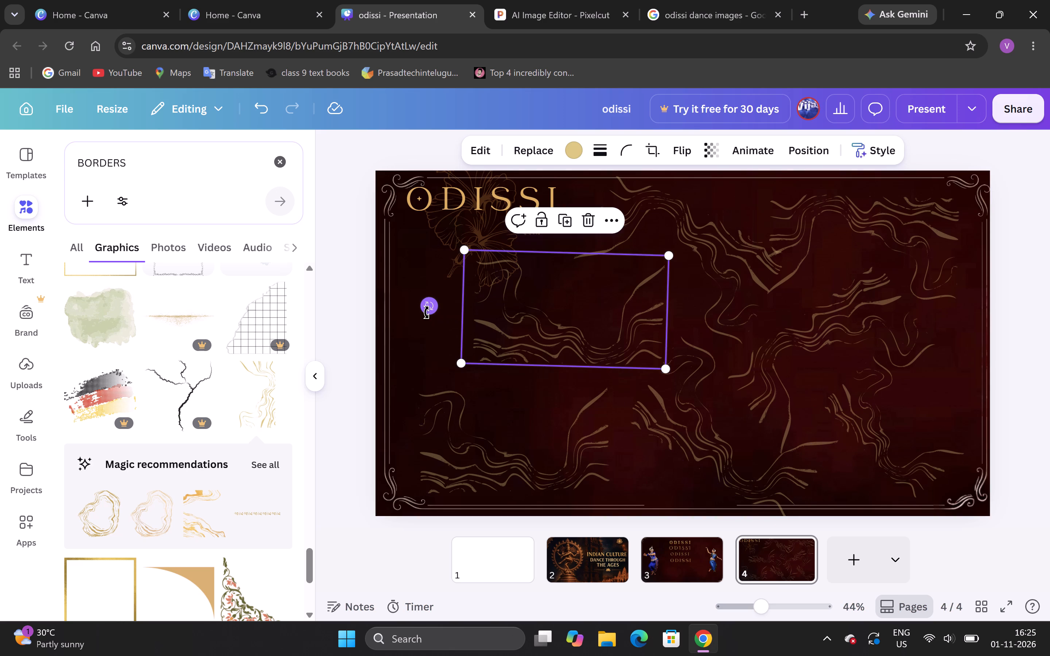
pyautogui.moveTo(427, 312); pyautogui.dragTo(475, 381)
pyautogui.moveTo(534, 328); pyautogui.dragTo(534, 341)
pyautogui.click(359, 309)
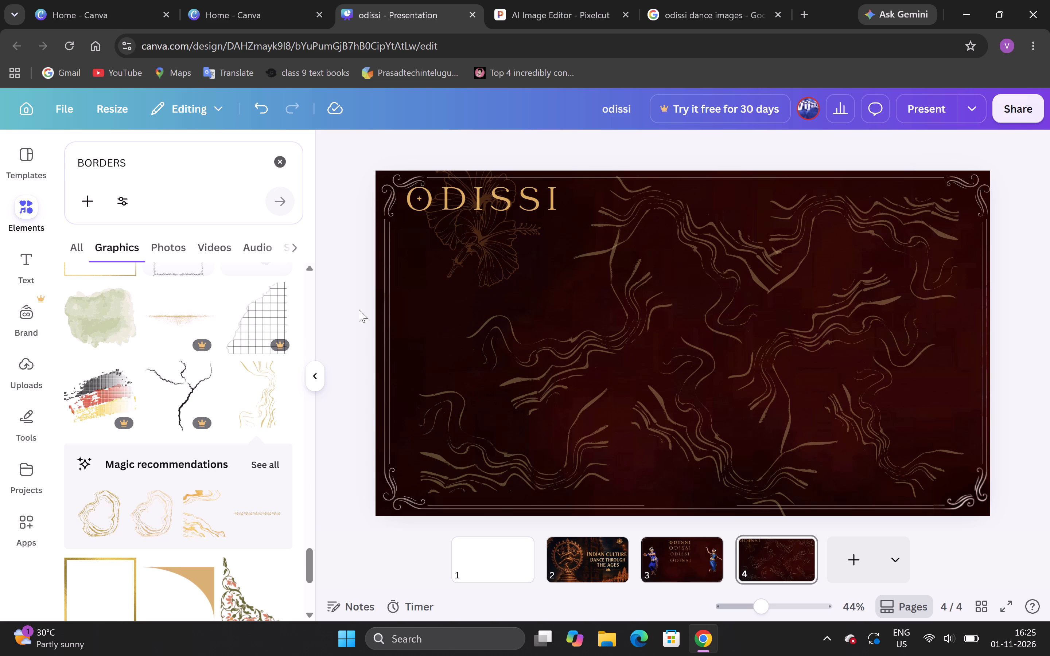
# Duplicate the tilted top-centre wavy-line graphic and move the copy to the page's left side, beneath the ODISSI title.
pyautogui.click(722, 281)
pyautogui.hotkey('ctrl', 'd')
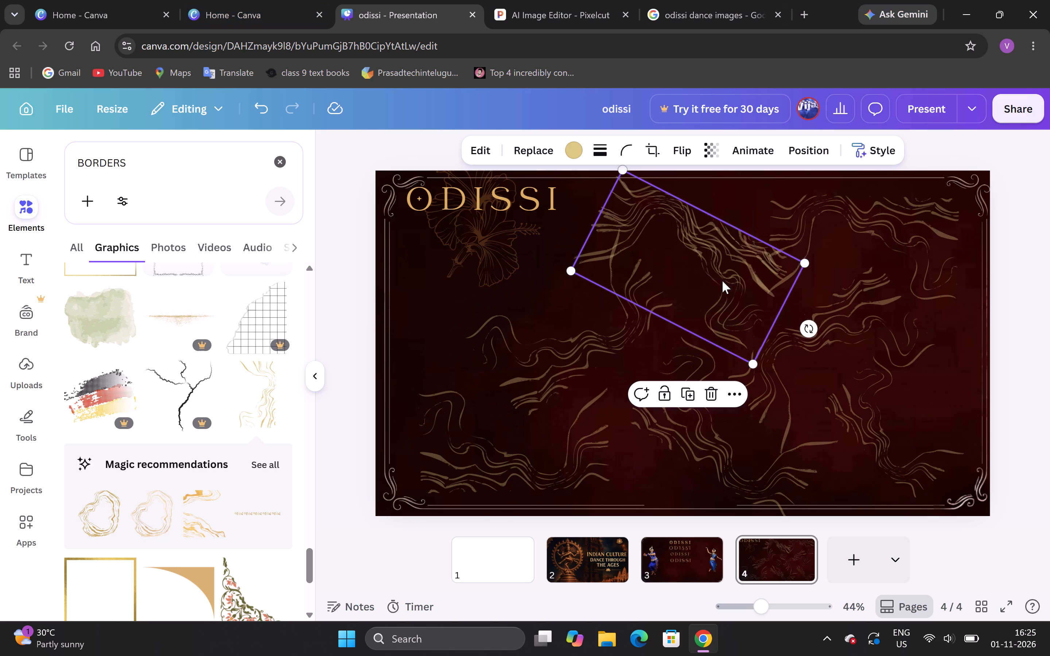
pyautogui.moveTo(722, 281); pyautogui.dragTo(486, 310)
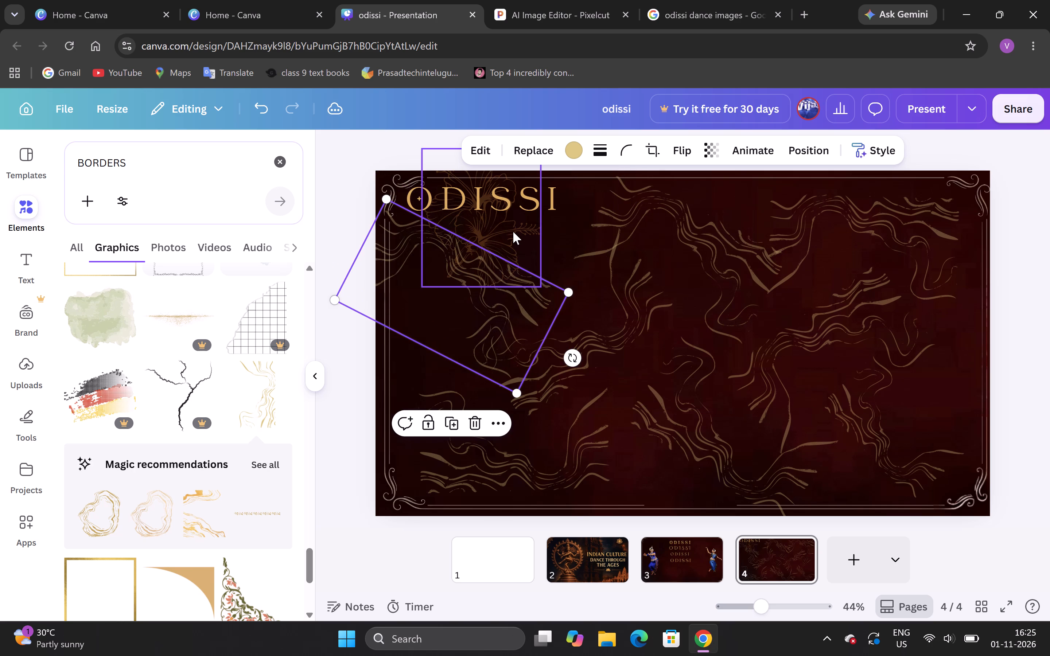
# Delete the faded floral graphic behind the ODISSI title.
pyautogui.click(513, 231)
pyautogui.press('Delete')
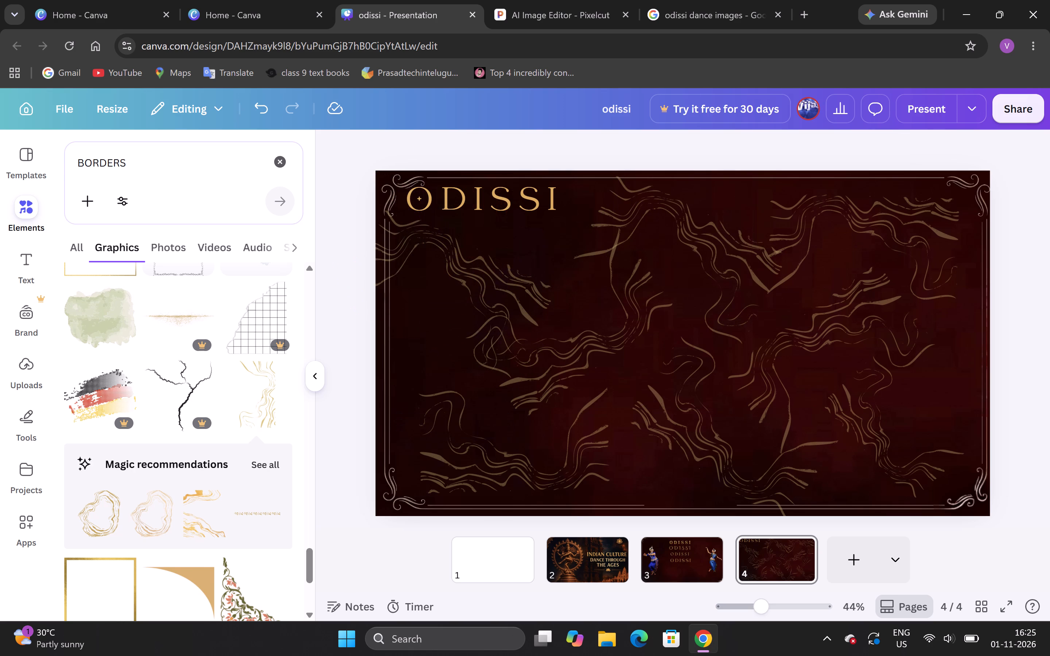
# Shift the new wavy-line copy further up and left so it extends past the page's left edge.
pyautogui.click(527, 317)
pyautogui.moveTo(527, 317); pyautogui.dragTo(483, 276)
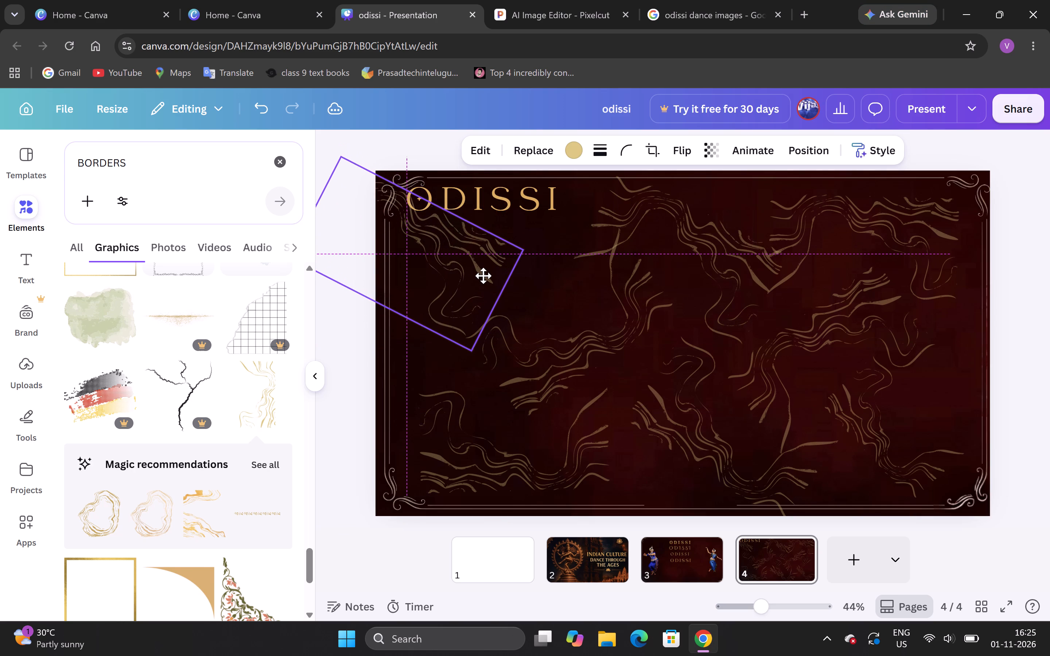
pyautogui.moveTo(483, 276); pyautogui.dragTo(455, 272)
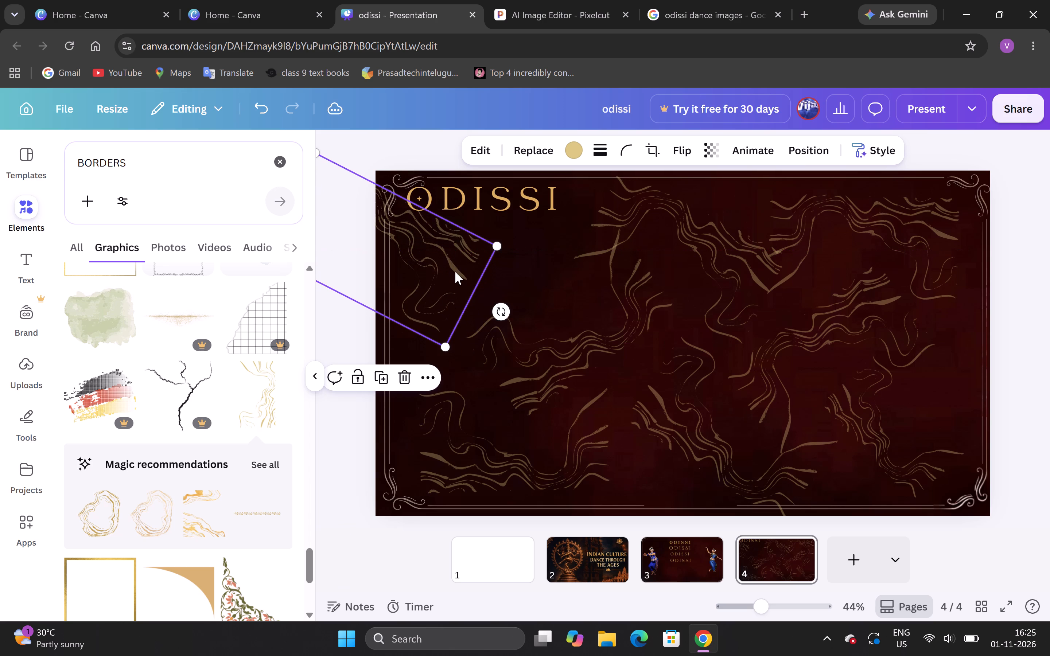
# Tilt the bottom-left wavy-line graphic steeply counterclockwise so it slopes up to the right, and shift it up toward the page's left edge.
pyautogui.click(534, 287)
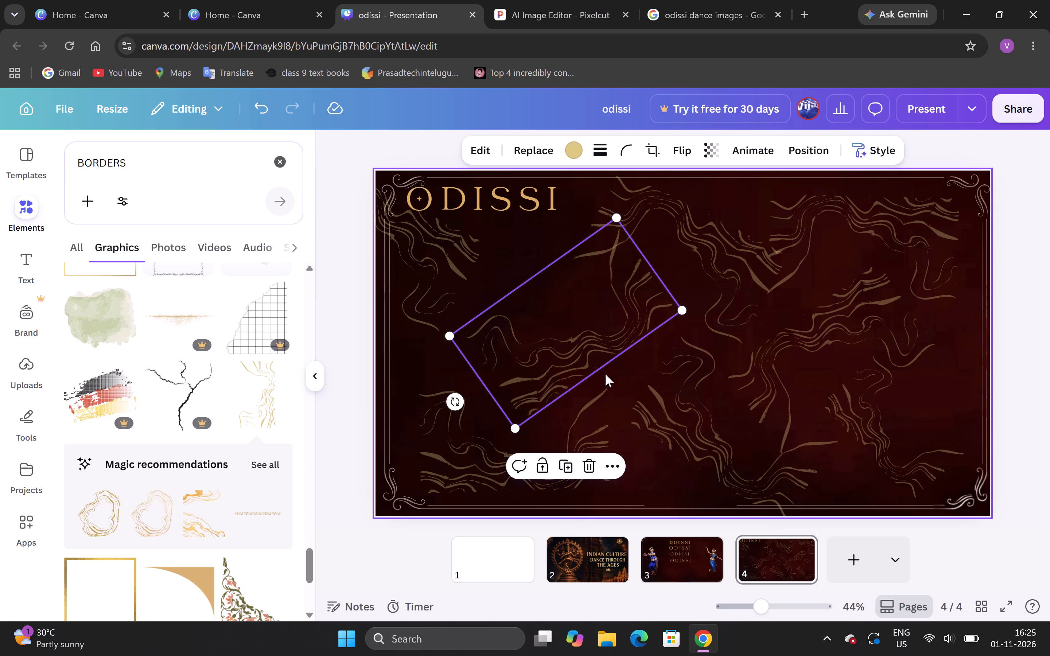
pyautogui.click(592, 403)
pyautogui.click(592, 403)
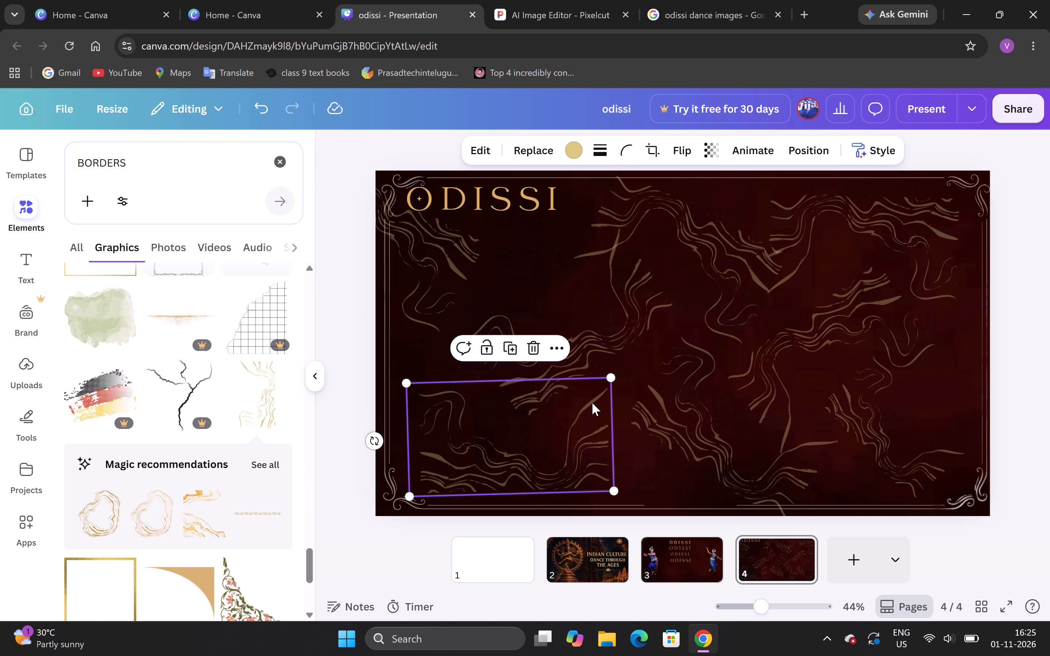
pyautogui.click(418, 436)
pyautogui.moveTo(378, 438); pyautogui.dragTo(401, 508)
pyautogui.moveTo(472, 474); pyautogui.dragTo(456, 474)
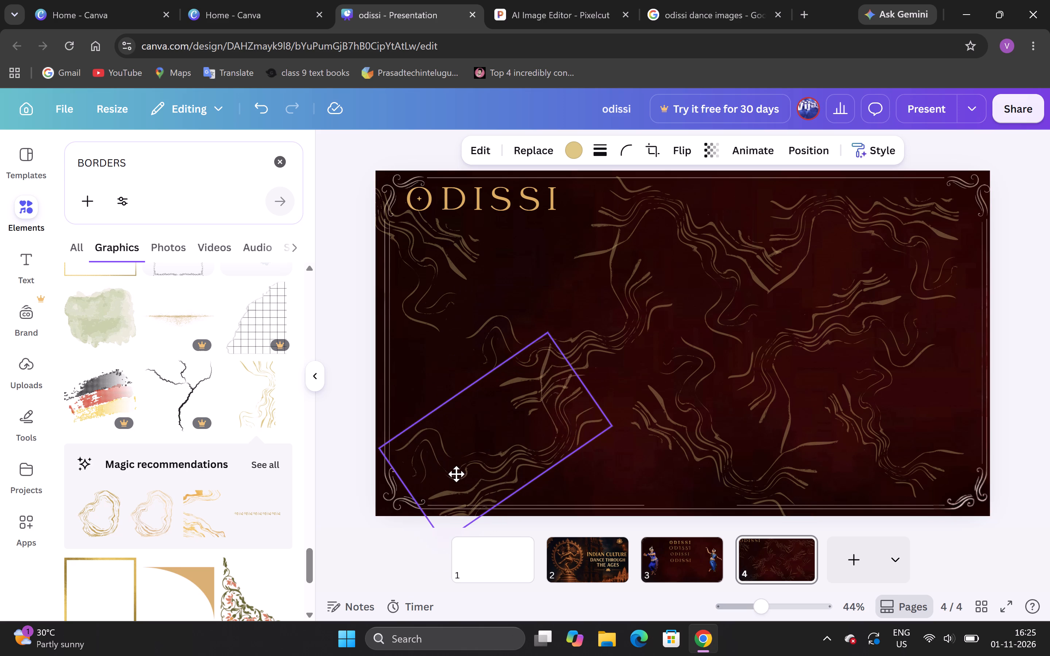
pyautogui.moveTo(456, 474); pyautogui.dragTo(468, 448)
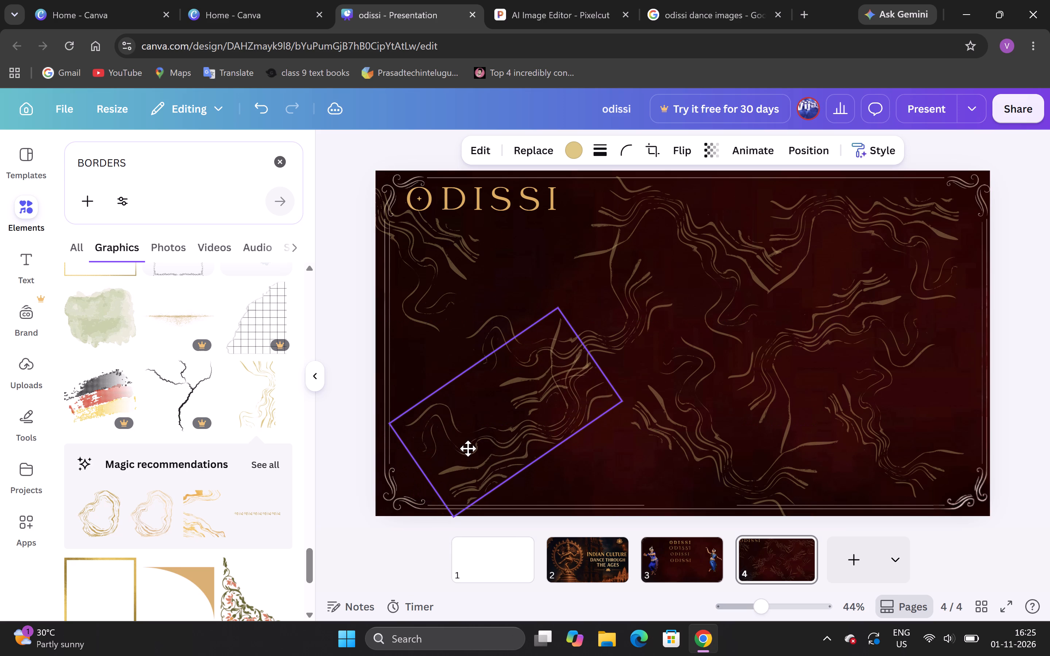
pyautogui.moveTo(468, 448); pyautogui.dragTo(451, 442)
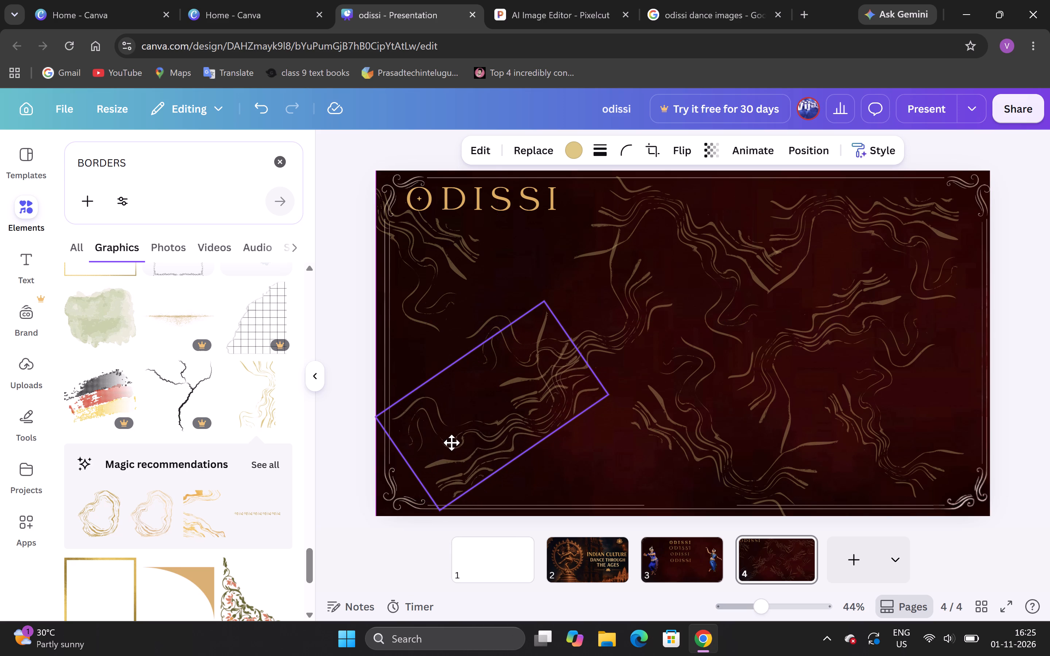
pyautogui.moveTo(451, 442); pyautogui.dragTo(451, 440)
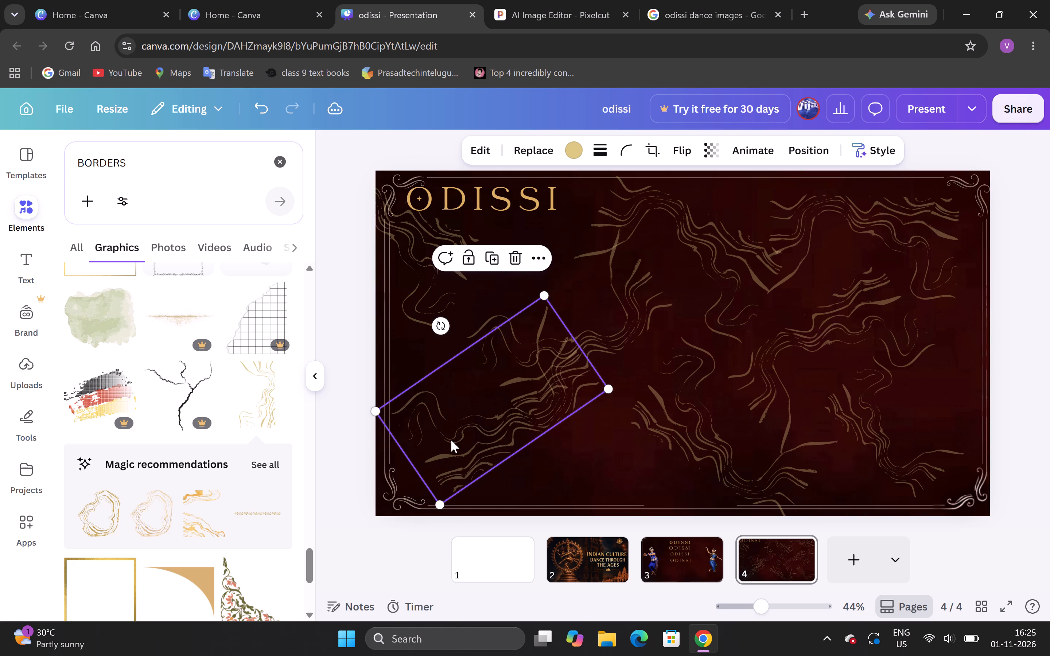
# Give the bottom-left wavy-line graphic a gentle upward slope to the right and settle it just above the page's bottom border.
pyautogui.click(540, 474)
pyautogui.click(522, 402)
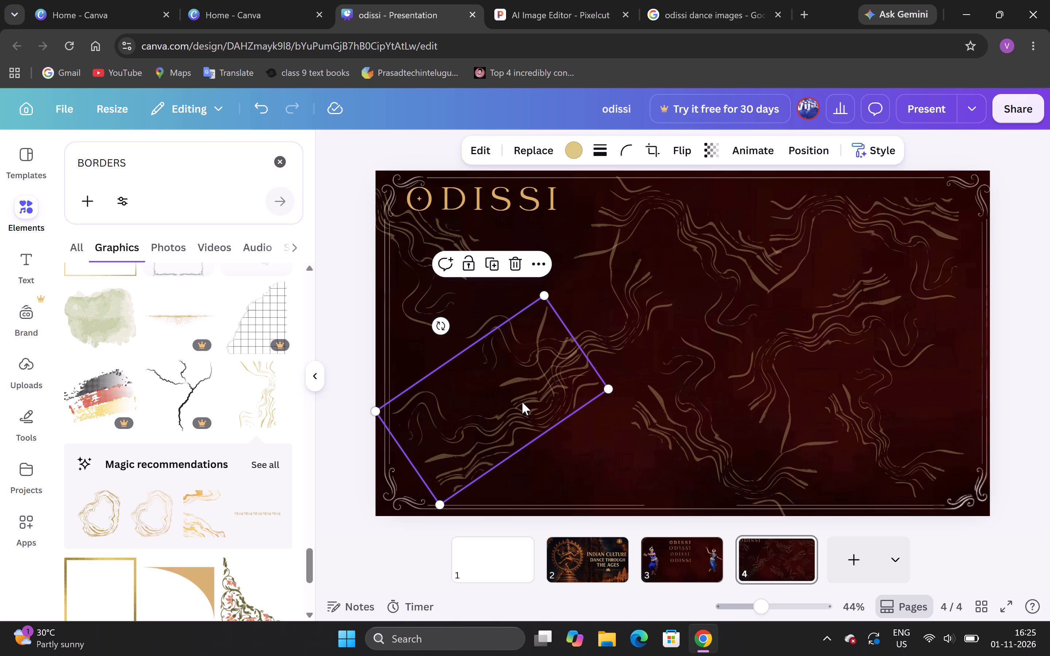
pyautogui.moveTo(441, 325); pyautogui.dragTo(488, 276)
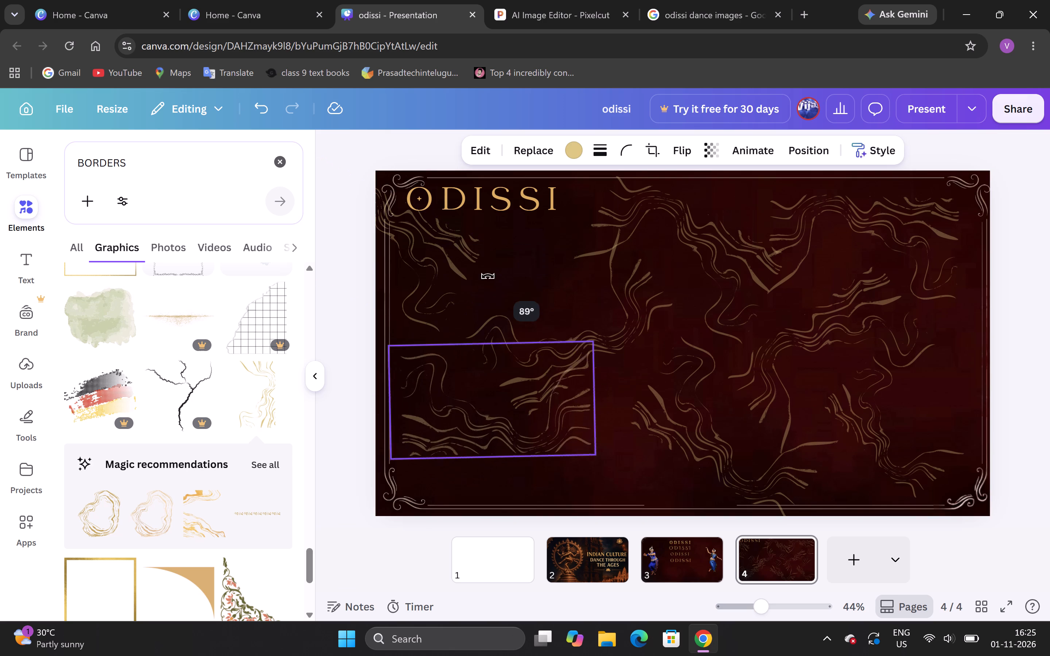
pyautogui.moveTo(488, 276); pyautogui.dragTo(478, 315)
pyautogui.moveTo(473, 362); pyautogui.dragTo(495, 407)
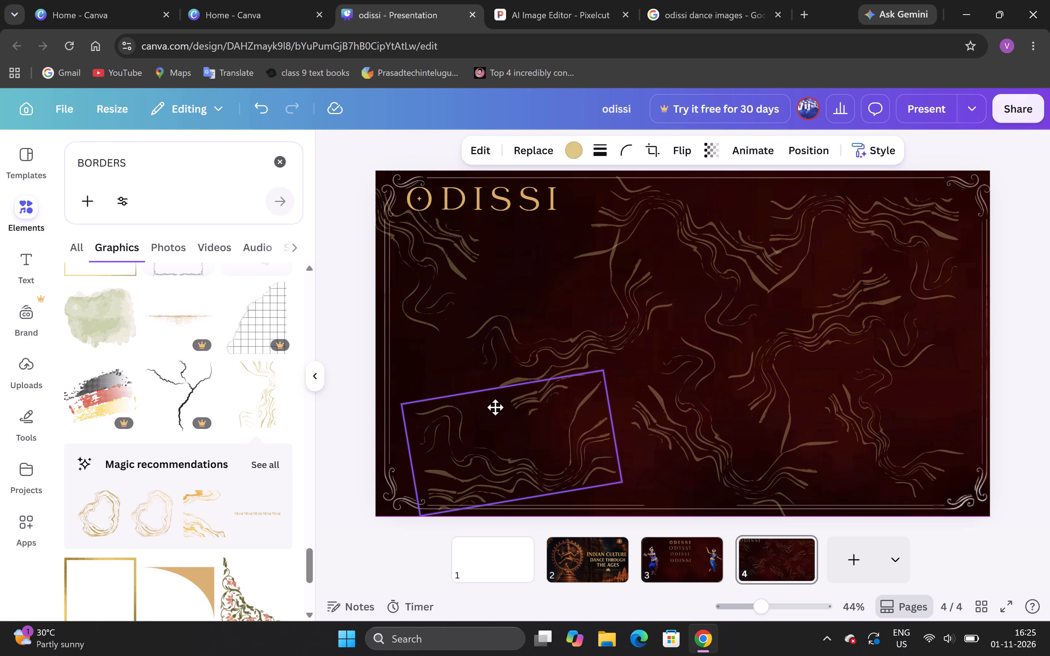
pyautogui.moveTo(495, 407); pyautogui.dragTo(507, 389)
pyautogui.click(643, 344)
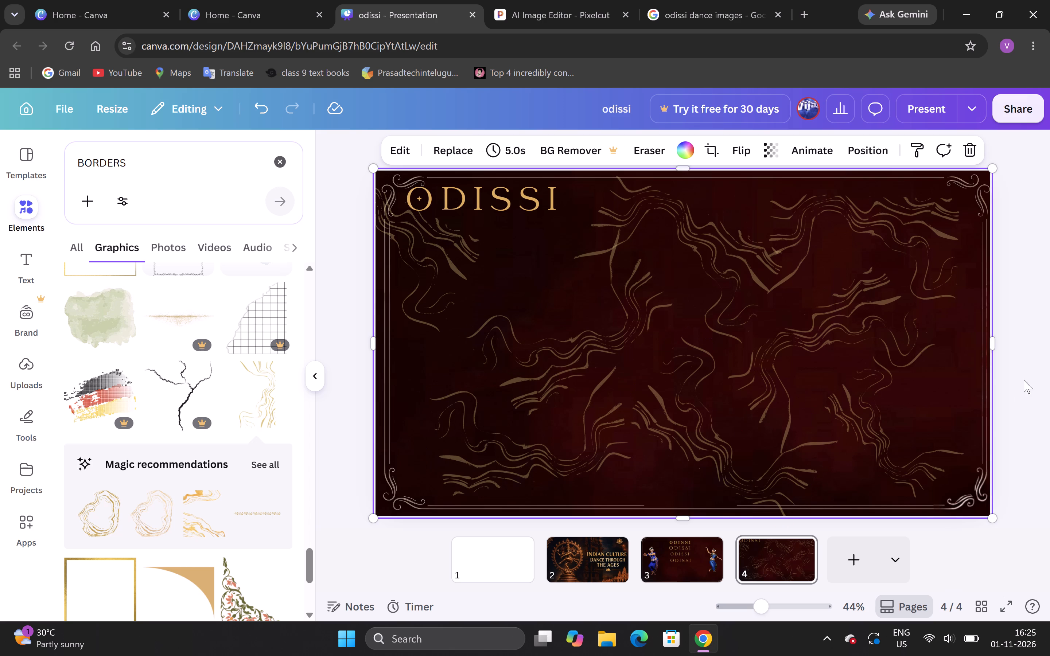
# Duplicate the small lower-right wavy-line graphic, move the copy beneath the end of the ODISSI title and tilt it up to the right.
pyautogui.click(907, 429)
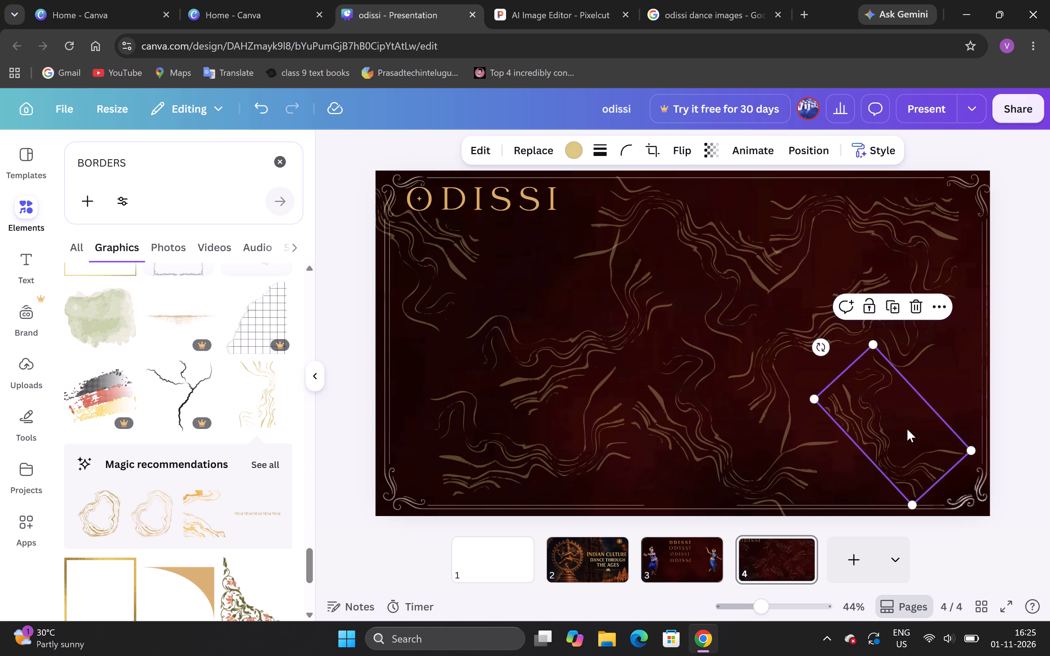
pyautogui.hotkey('ctrl', 'd')
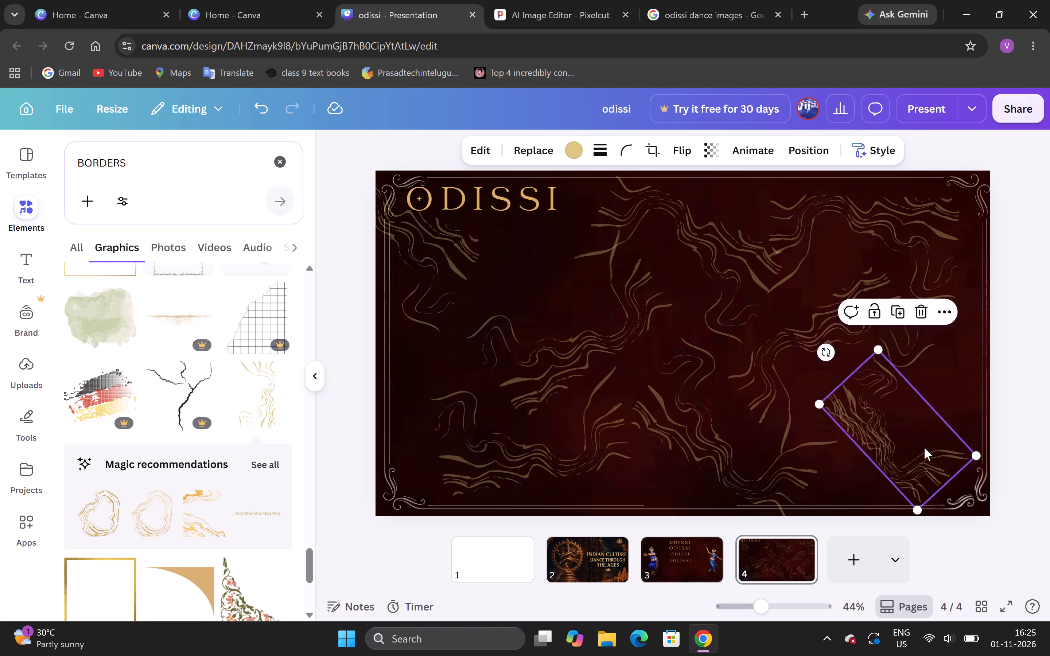
pyautogui.moveTo(913, 419); pyautogui.dragTo(538, 271)
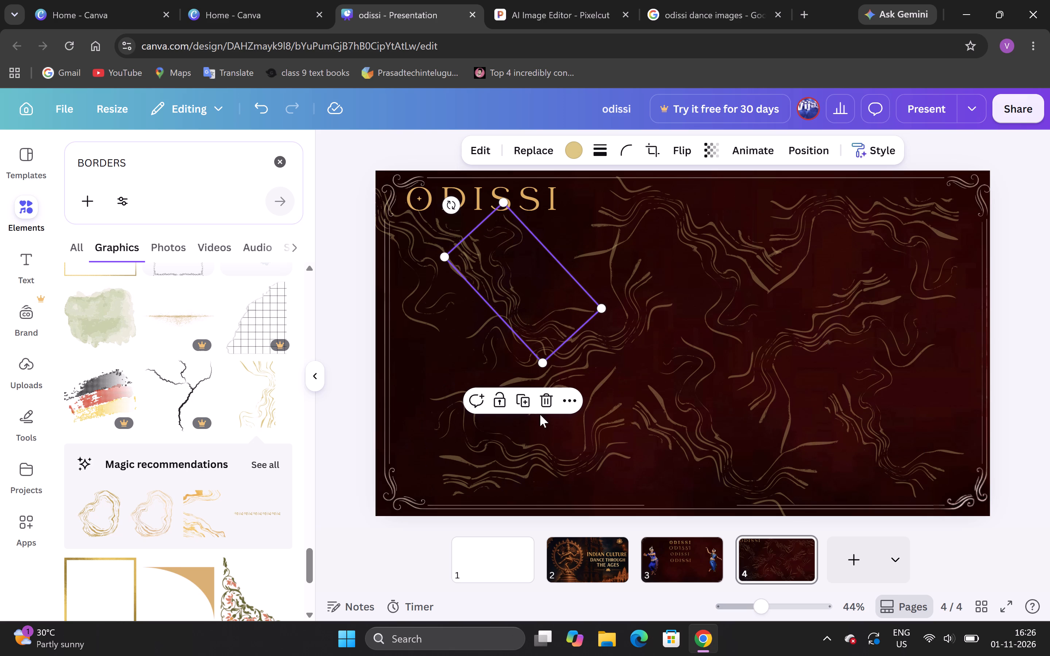
pyautogui.moveTo(455, 208); pyautogui.dragTo(580, 240)
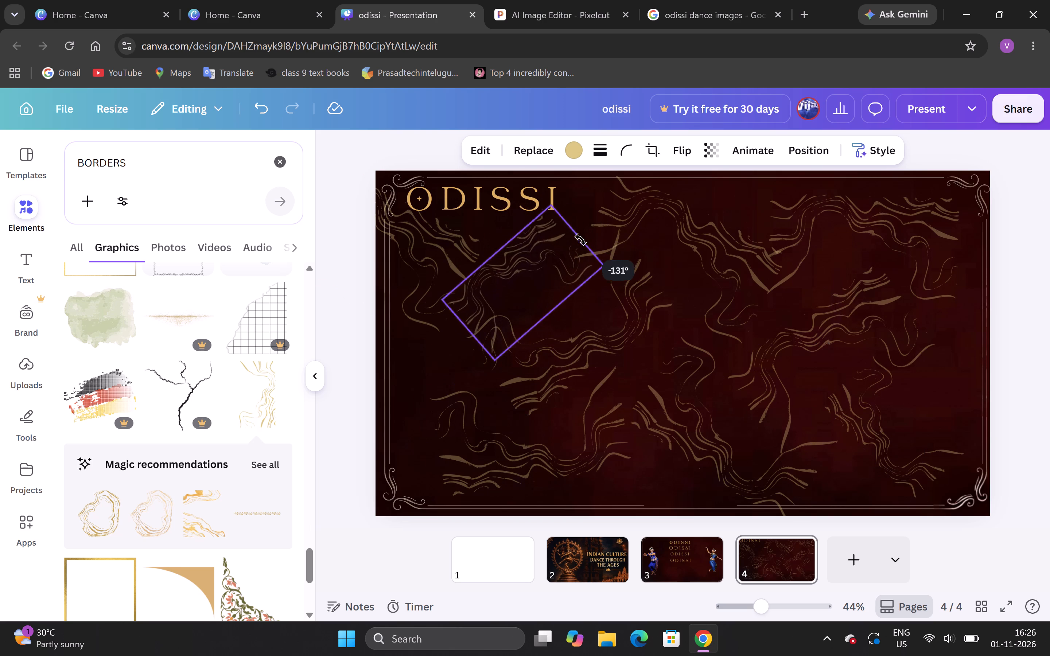
pyautogui.moveTo(580, 240); pyautogui.dragTo(583, 239)
pyautogui.moveTo(532, 265); pyautogui.dragTo(560, 260)
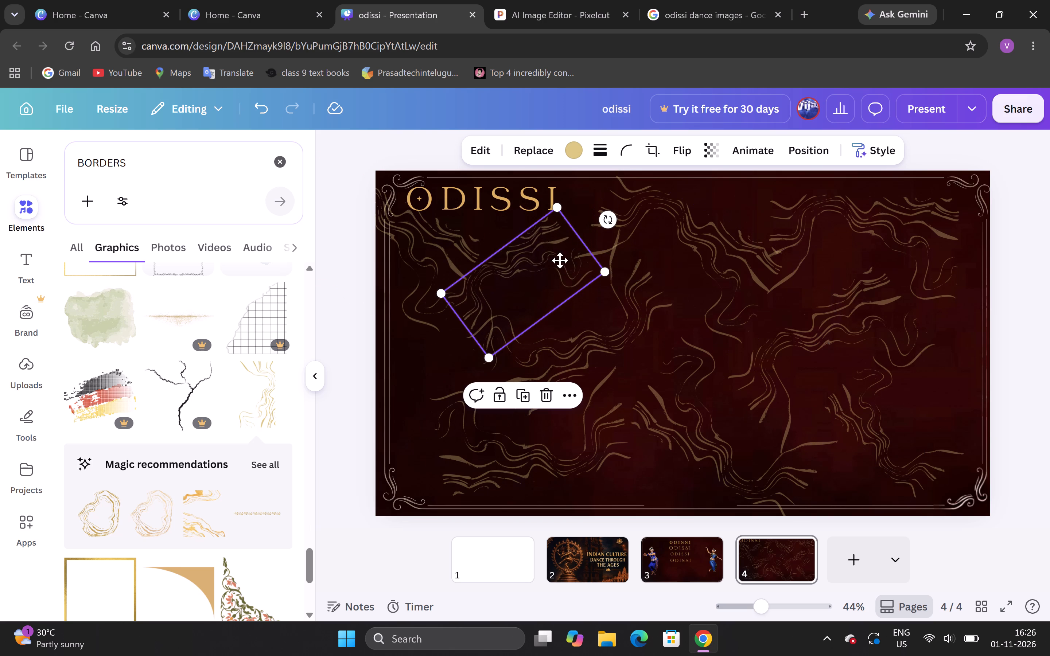
pyautogui.moveTo(560, 260); pyautogui.dragTo(575, 241)
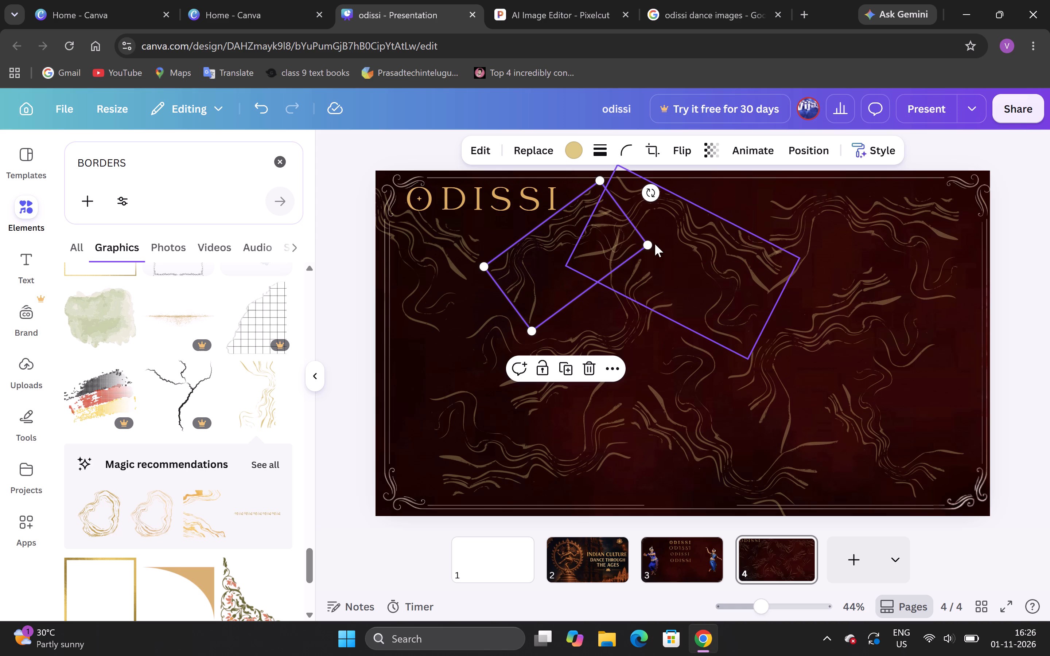
# Shrink the new wavy-line copy, tilt it to a steeper slope and place it just below the end of the ODISSI title.
pyautogui.moveTo(646, 242); pyautogui.dragTo(599, 268)
pyautogui.moveTo(557, 266); pyautogui.dragTo(565, 287)
pyautogui.moveTo(613, 231); pyautogui.dragTo(583, 214)
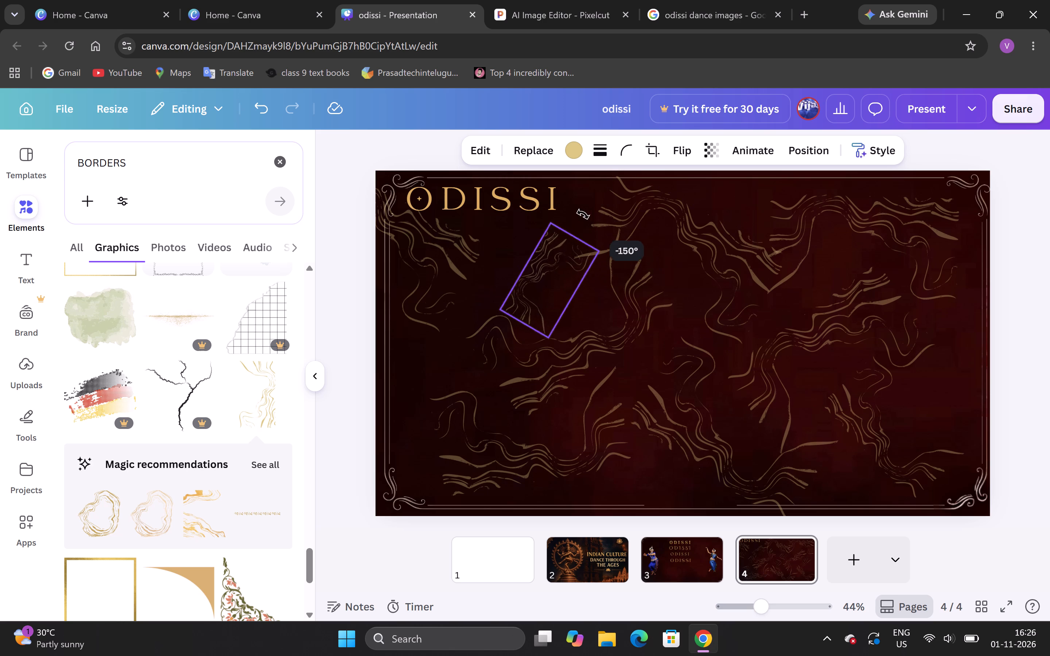
pyautogui.moveTo(583, 214); pyautogui.dragTo(574, 214)
pyautogui.moveTo(562, 256); pyautogui.dragTo(548, 245)
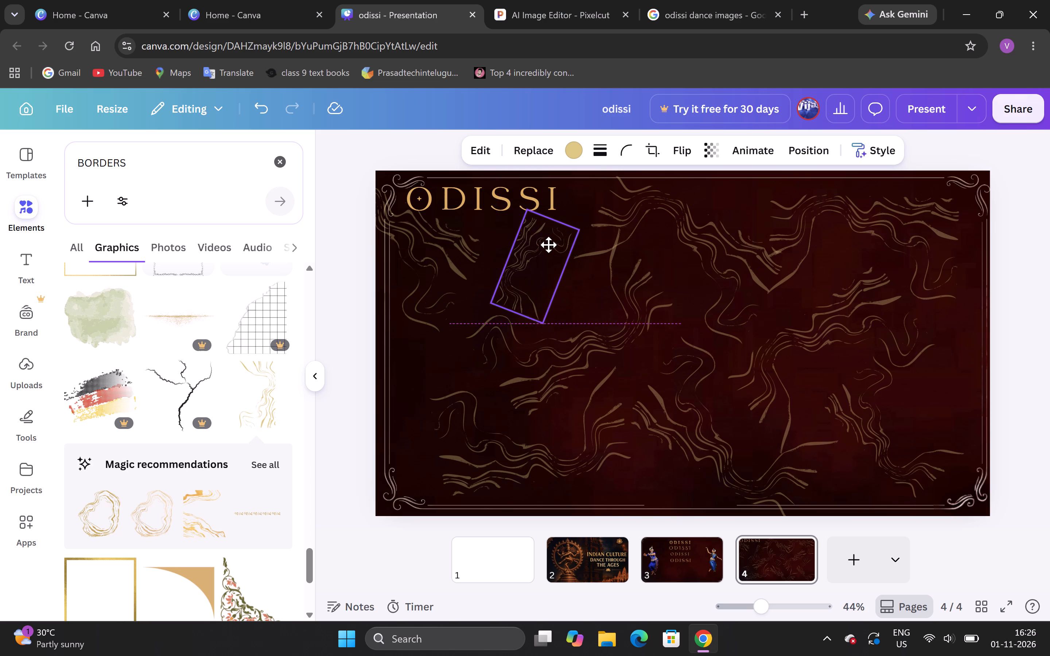
pyautogui.moveTo(548, 245); pyautogui.dragTo(553, 251)
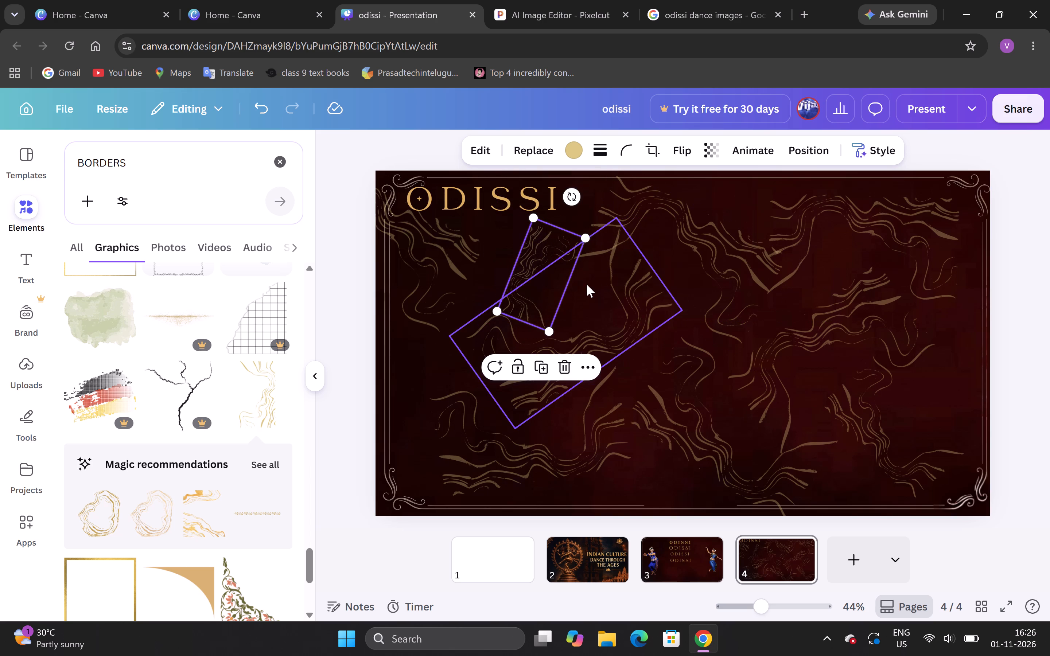
pyautogui.click(930, 527)
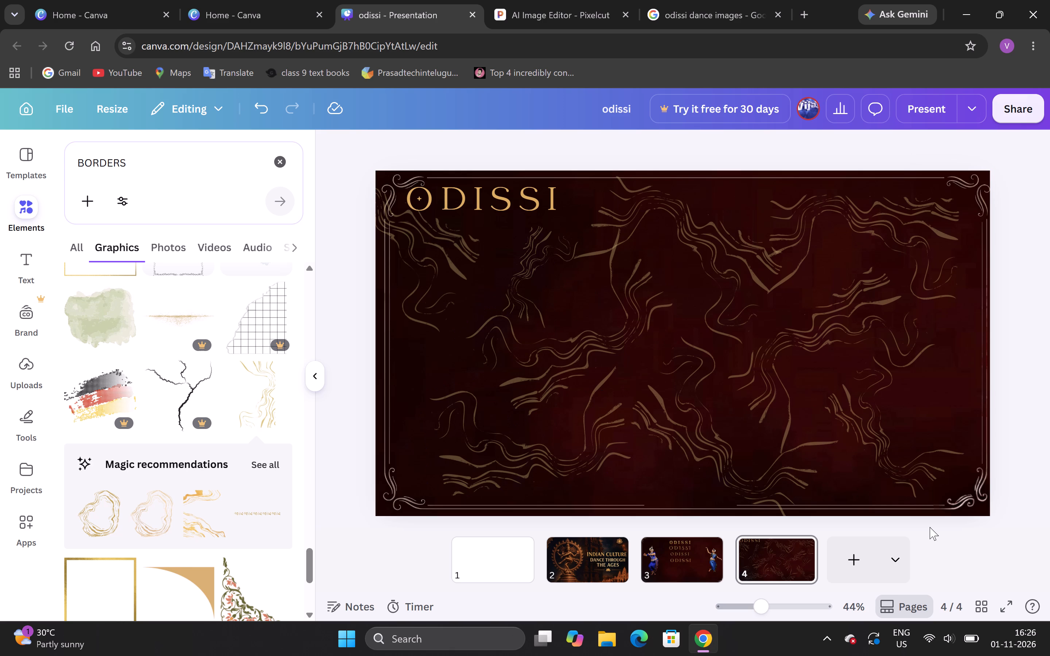
# Rotate the small wavy-line copy slightly clockwise and move it up and left, close beneath the ODISSI title.
pyautogui.click(553, 300)
pyautogui.moveTo(573, 195); pyautogui.dragTo(593, 217)
pyautogui.moveTo(543, 255); pyautogui.dragTo(524, 232)
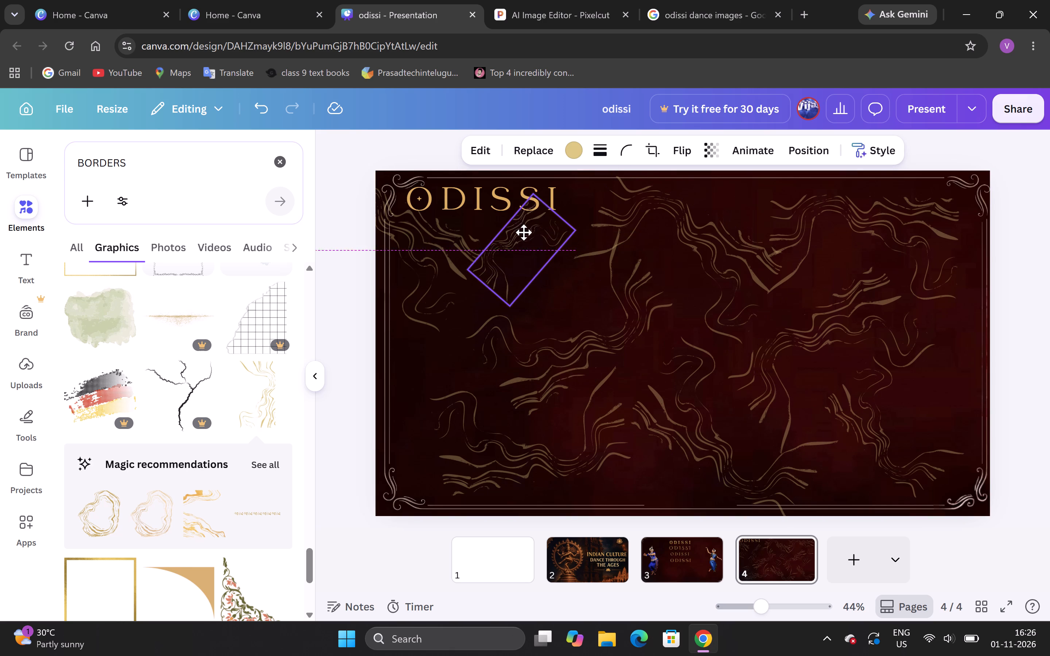
pyautogui.moveTo(524, 232); pyautogui.dragTo(522, 238)
pyautogui.click(560, 292)
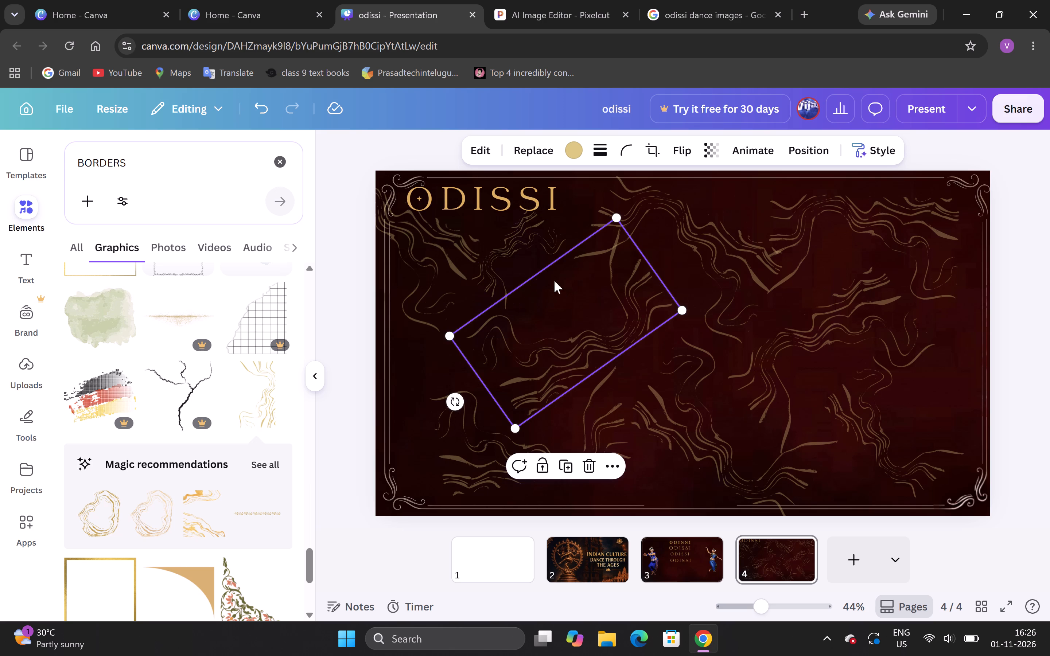
# Move the ODISSI title to the top centre of the page, slightly below the border.
pyautogui.moveTo(518, 189); pyautogui.dragTo(731, 221)
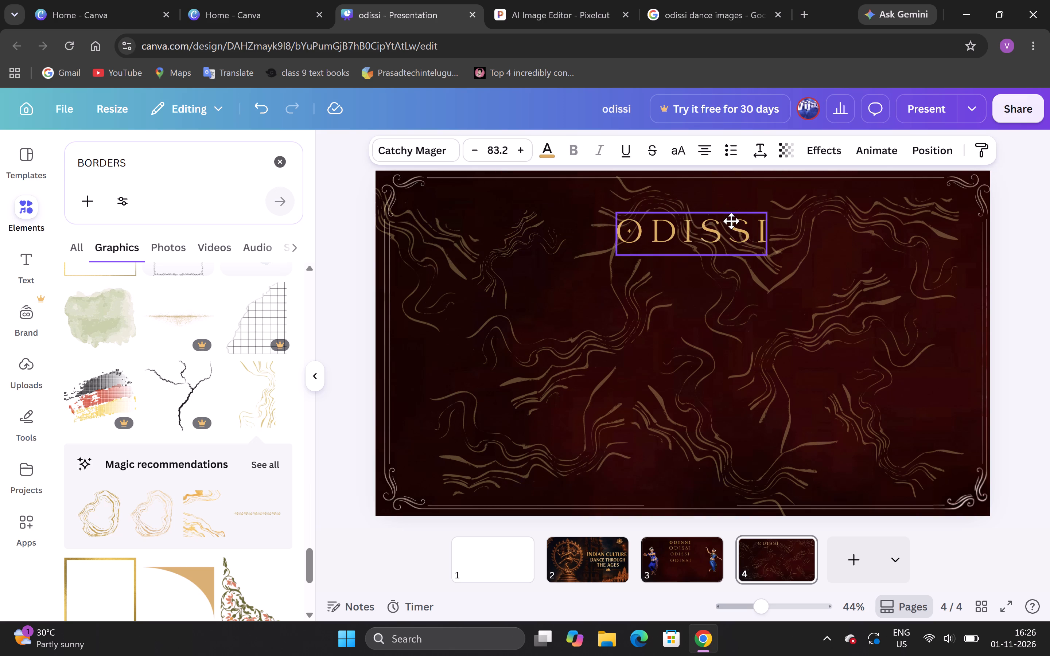
pyautogui.moveTo(731, 221); pyautogui.dragTo(699, 211)
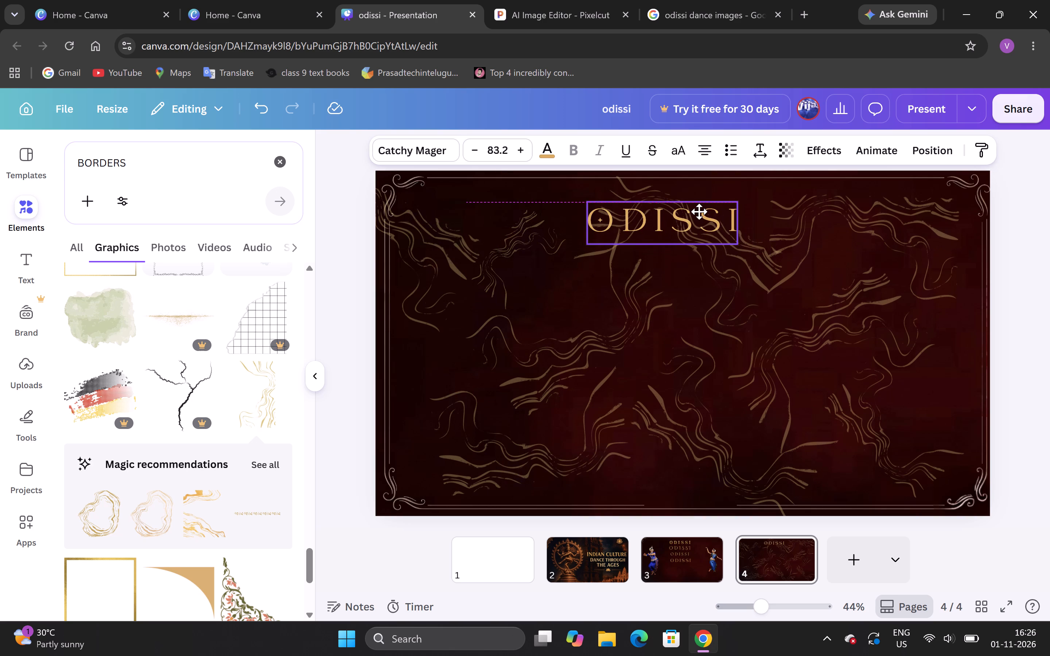
pyautogui.moveTo(699, 211); pyautogui.dragTo(699, 212)
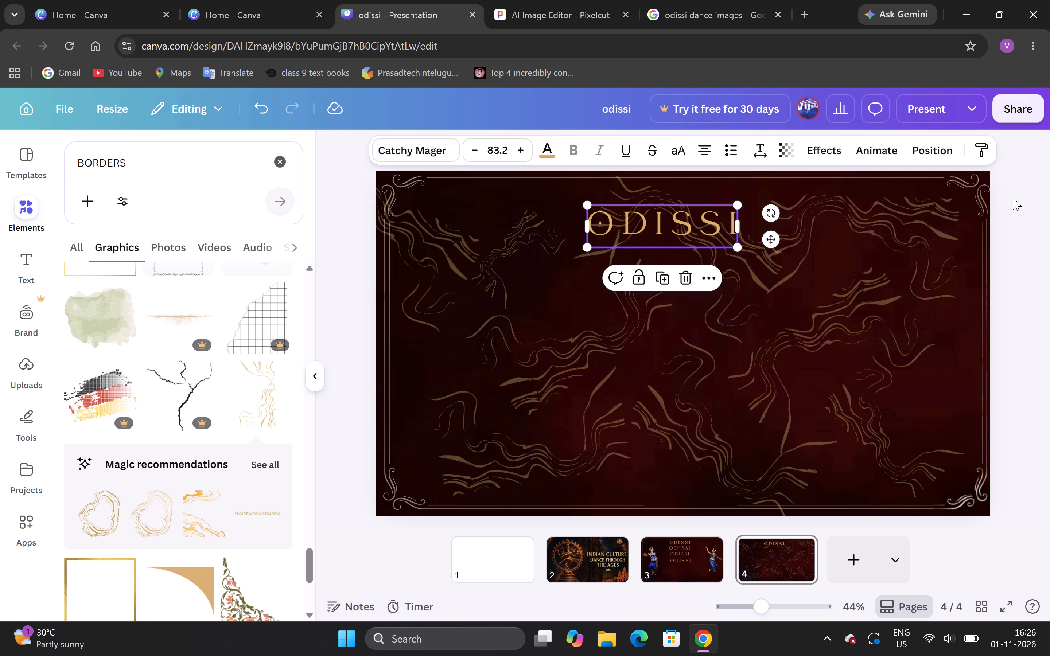
pyautogui.click(1013, 198)
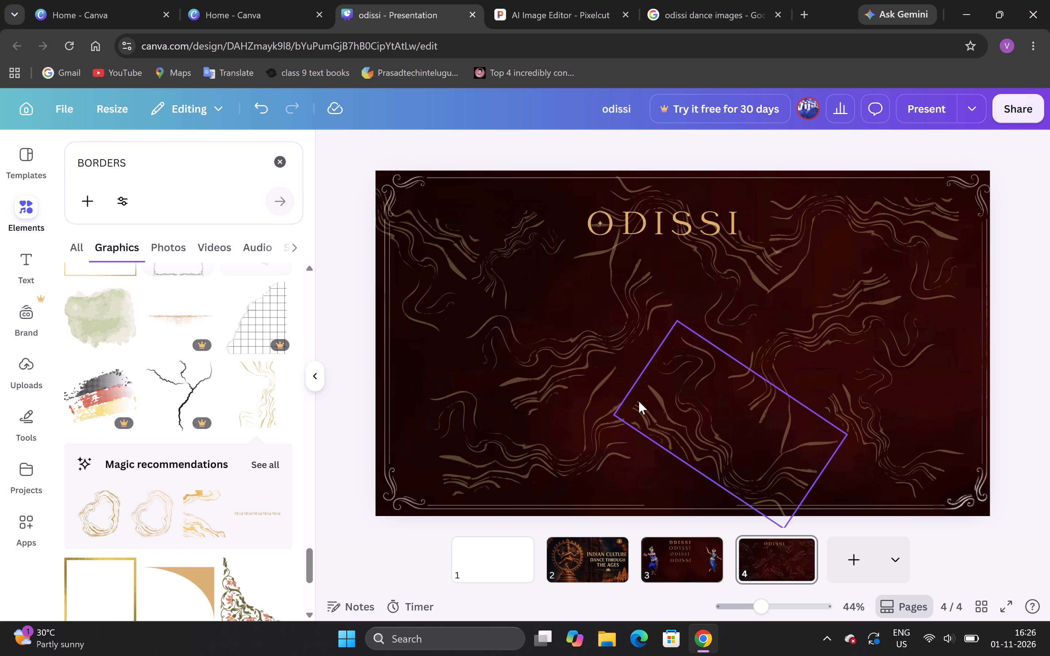
# Check page 3's layout, and place the matching uploaded solo dancer cut-out along the left side of page 4.
pyautogui.click(699, 563)
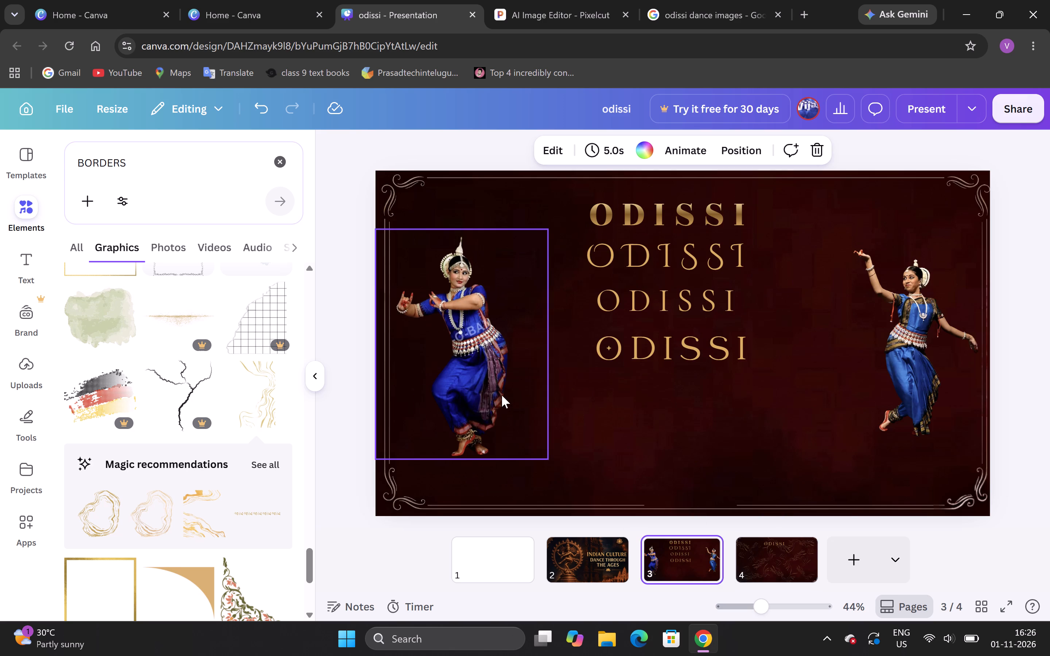
pyautogui.click(781, 566)
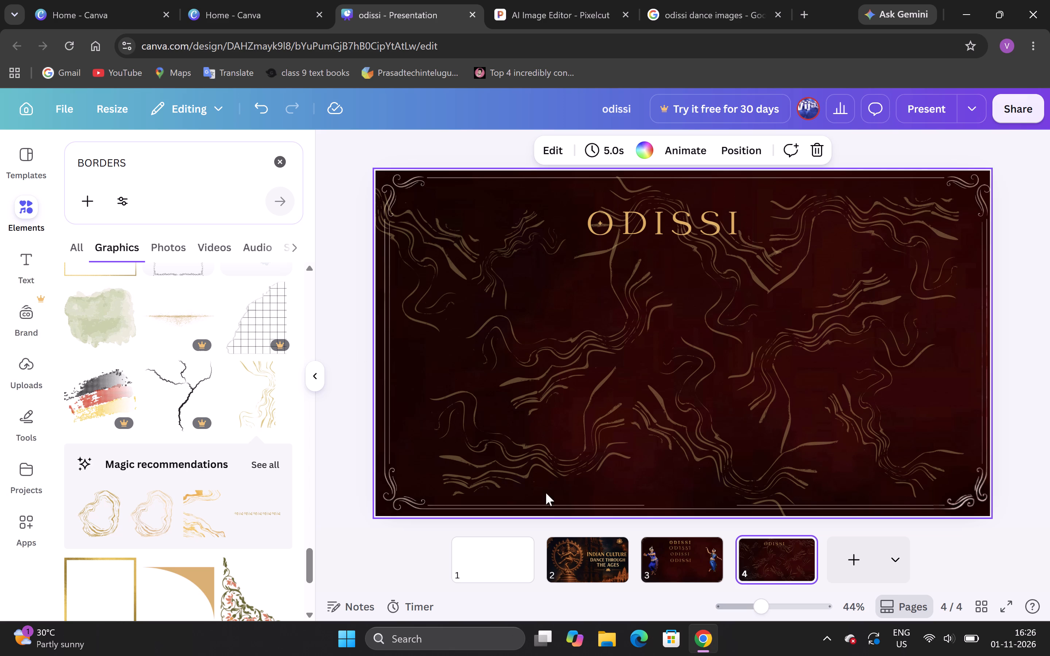
pyautogui.click(587, 495)
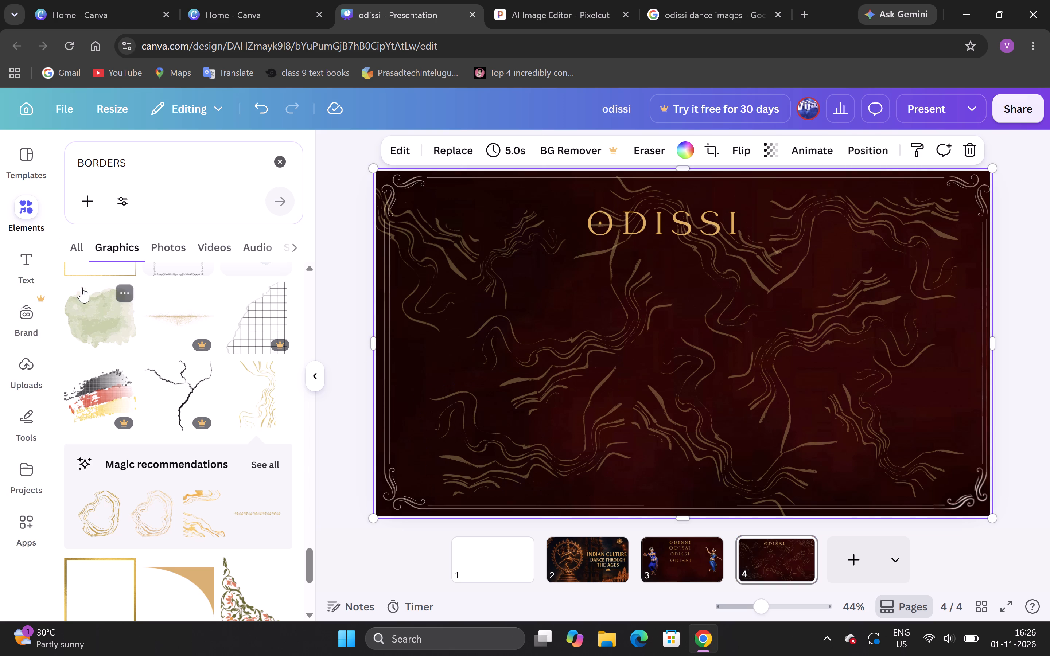
pyautogui.click(41, 379)
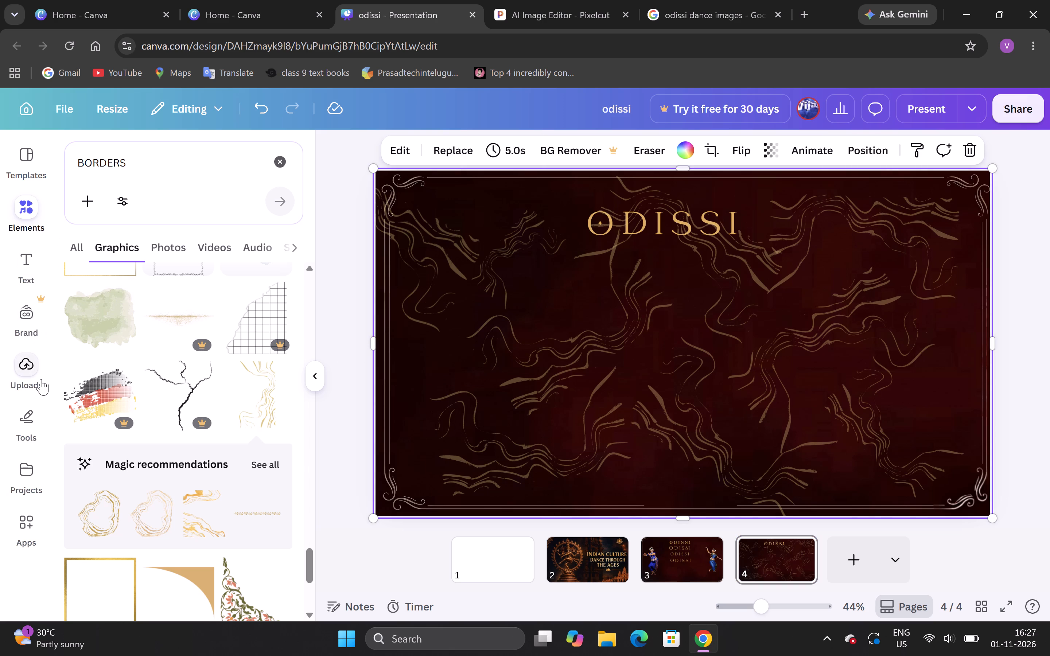
pyautogui.moveTo(81, 413); pyautogui.dragTo(401, 298)
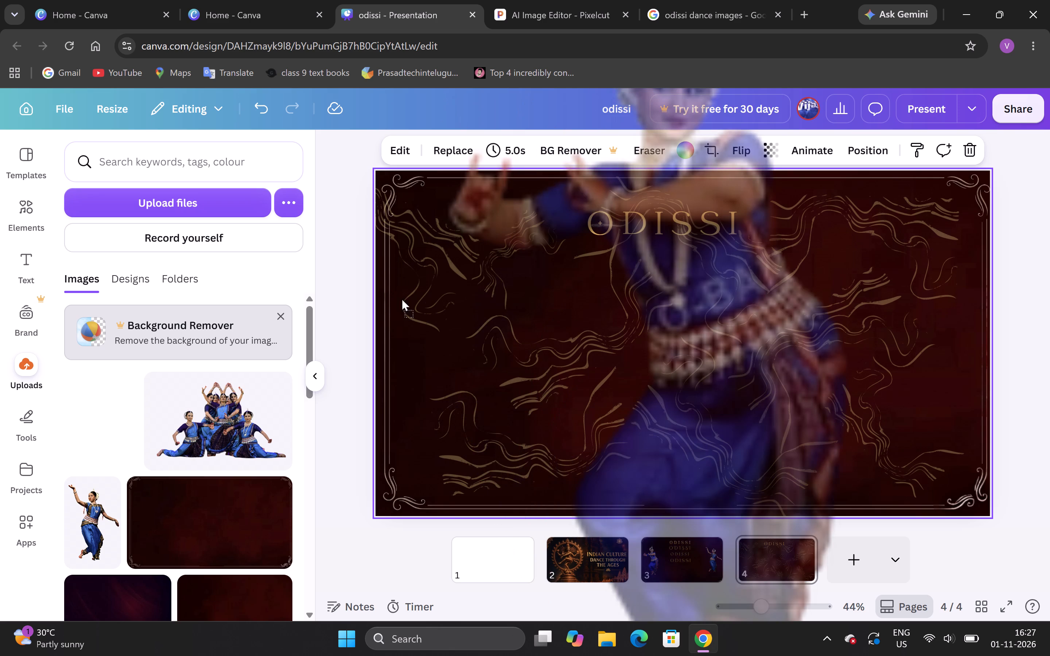
pyautogui.moveTo(401, 298); pyautogui.dragTo(434, 274)
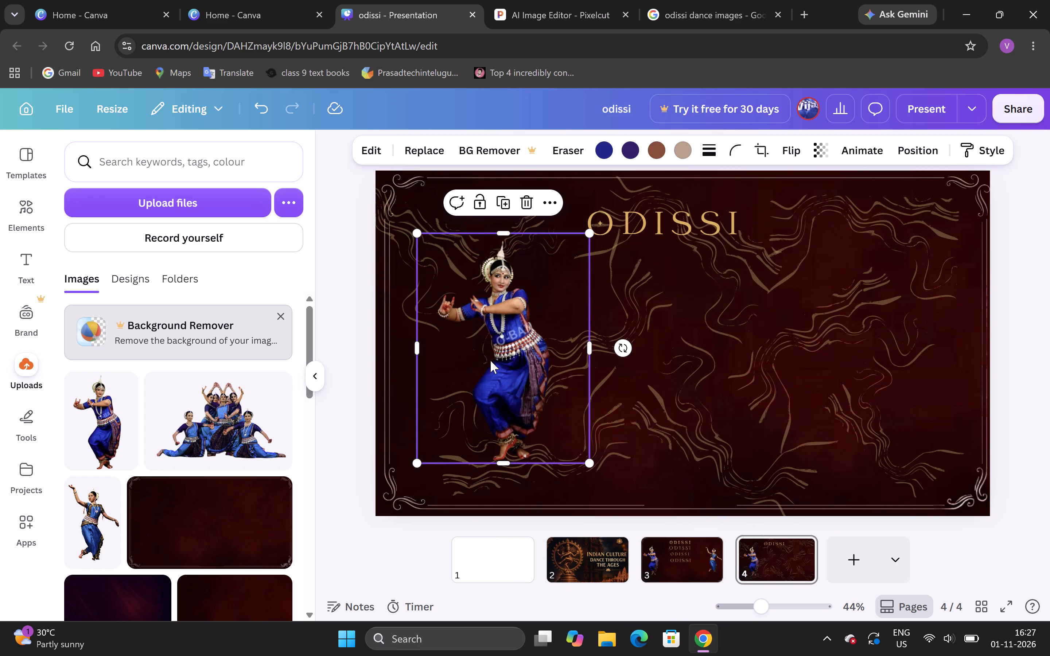
pyautogui.moveTo(490, 360); pyautogui.dragTo(451, 359)
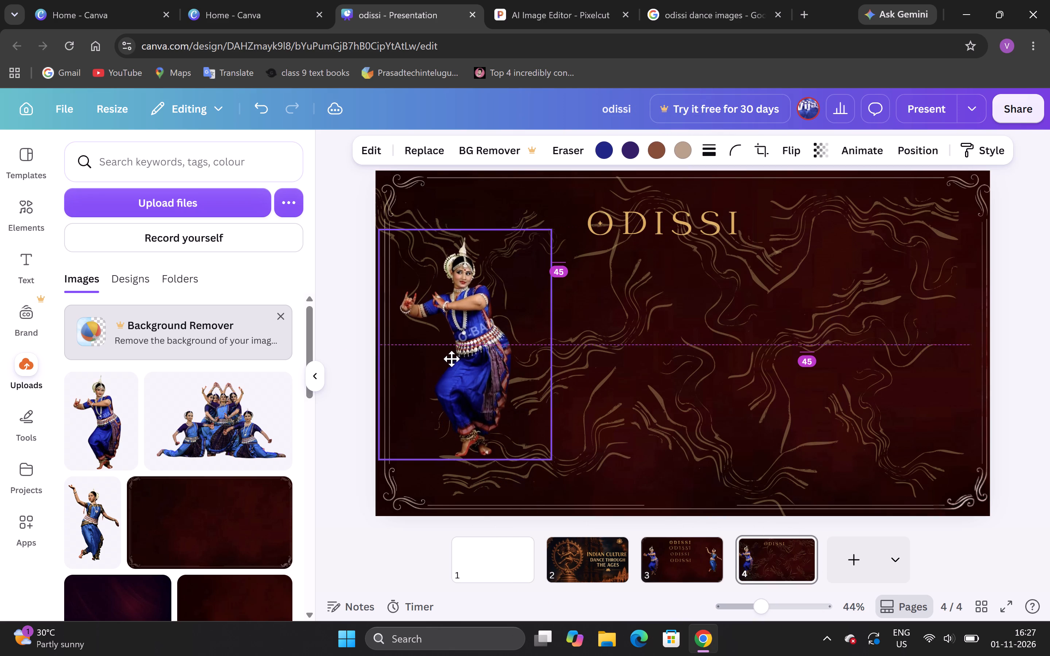
pyautogui.moveTo(451, 359); pyautogui.dragTo(452, 362)
pyautogui.click(342, 257)
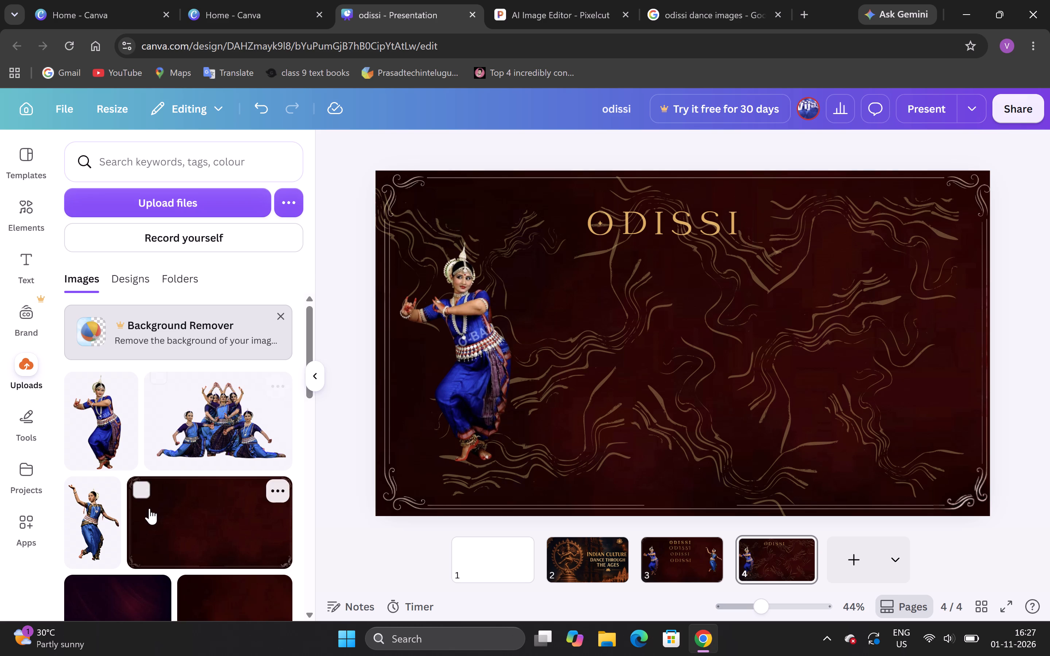
# Add the uploaded dancer cut-out with one raised arm to page 4 and position it along the right border, opposite the first dancer.
pyautogui.moveTo(109, 515); pyautogui.dragTo(891, 321)
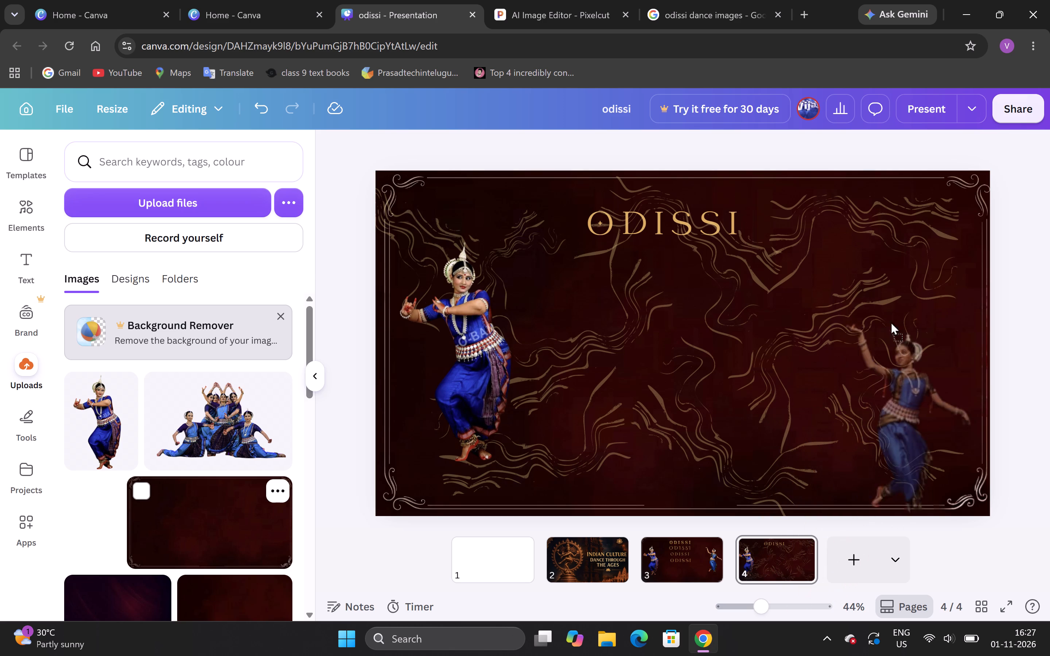
pyautogui.moveTo(891, 321); pyautogui.dragTo(862, 250)
pyautogui.moveTo(887, 334); pyautogui.dragTo(907, 336)
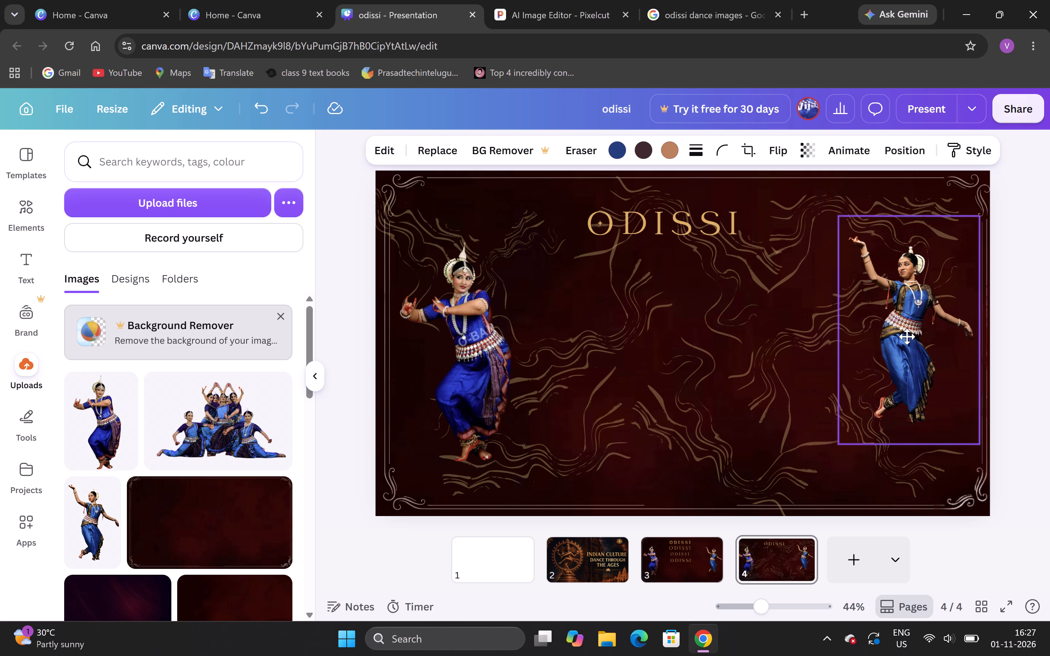
pyautogui.moveTo(907, 336); pyautogui.dragTo(913, 354)
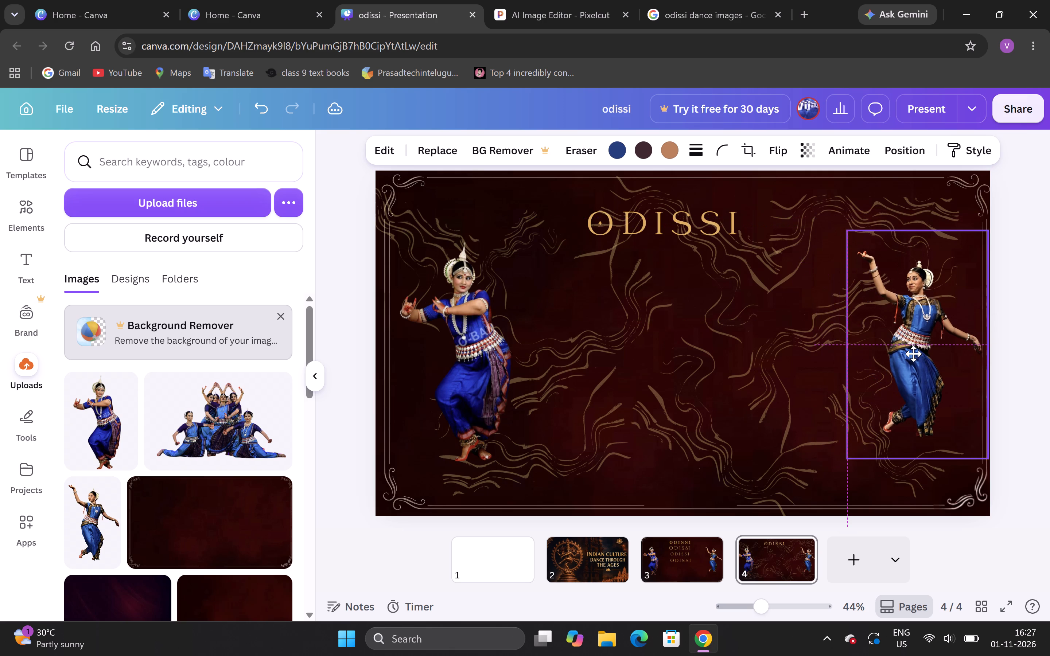
pyautogui.moveTo(913, 354); pyautogui.dragTo(910, 353)
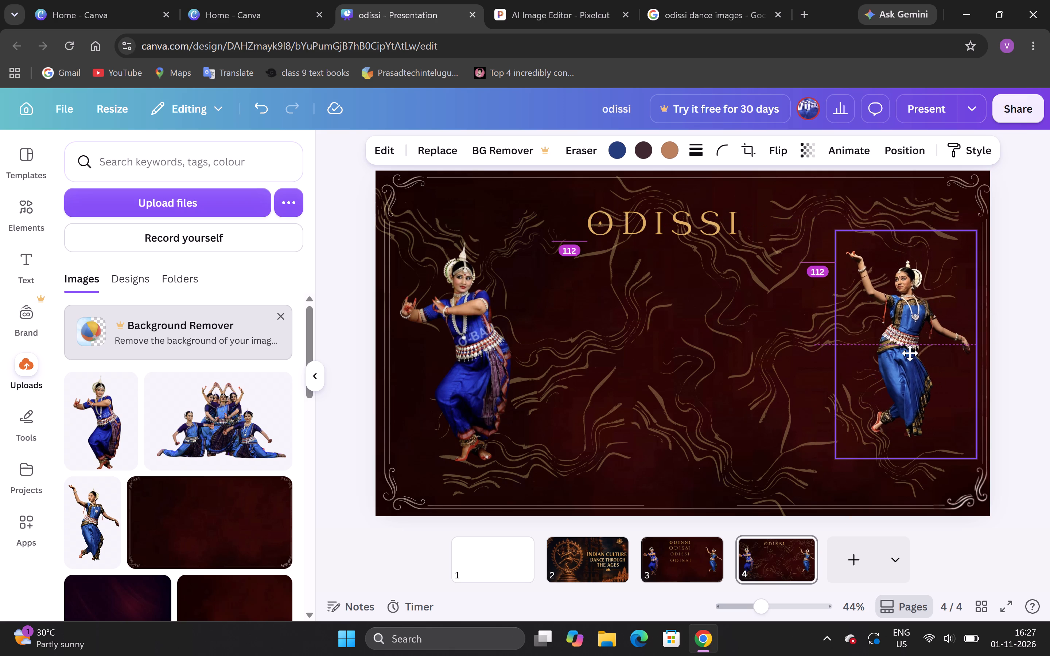
pyautogui.moveTo(910, 353); pyautogui.dragTo(913, 354)
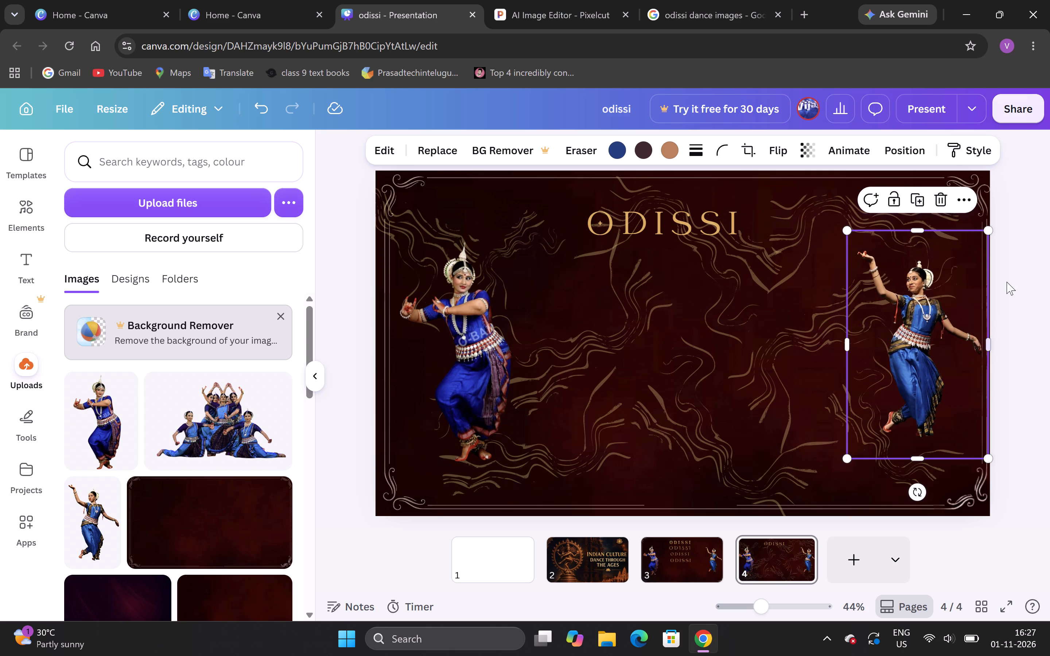
pyautogui.click(1007, 281)
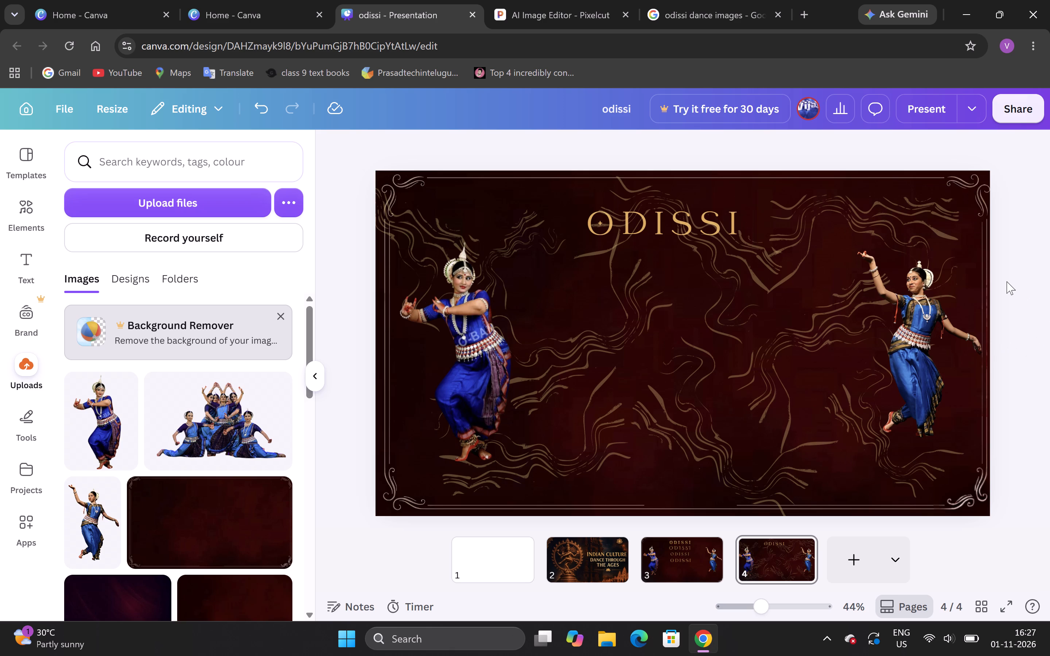
# Enlarge the right-hand dancer slightly and reposition her against the right border at about mid-height of the page.
pyautogui.click(932, 280)
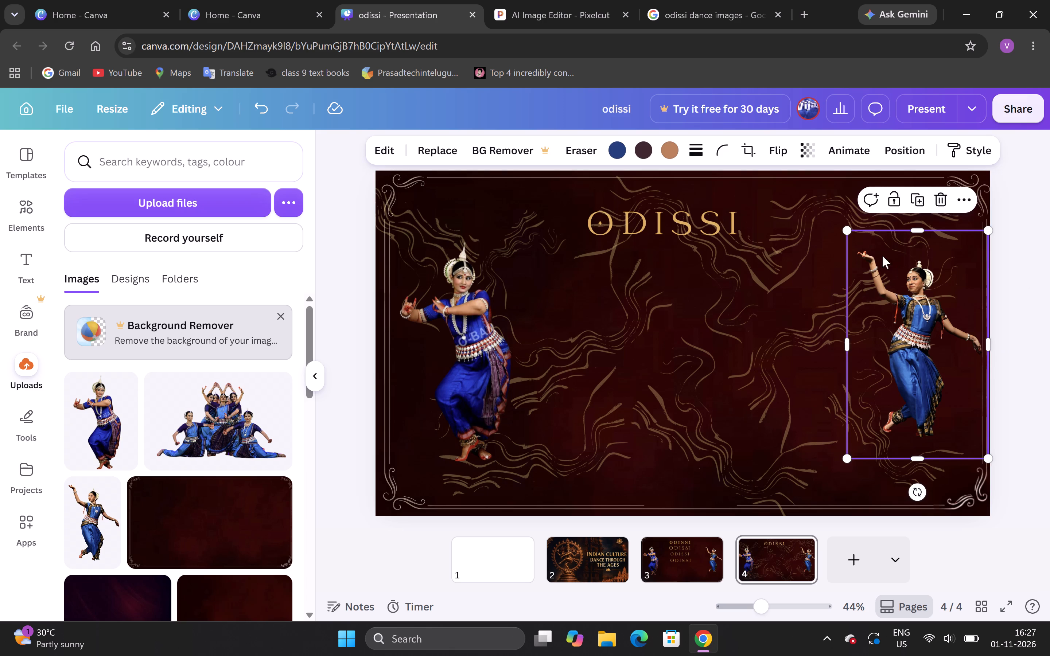
pyautogui.moveTo(845, 235); pyautogui.dragTo(828, 231)
pyautogui.moveTo(913, 313); pyautogui.dragTo(909, 319)
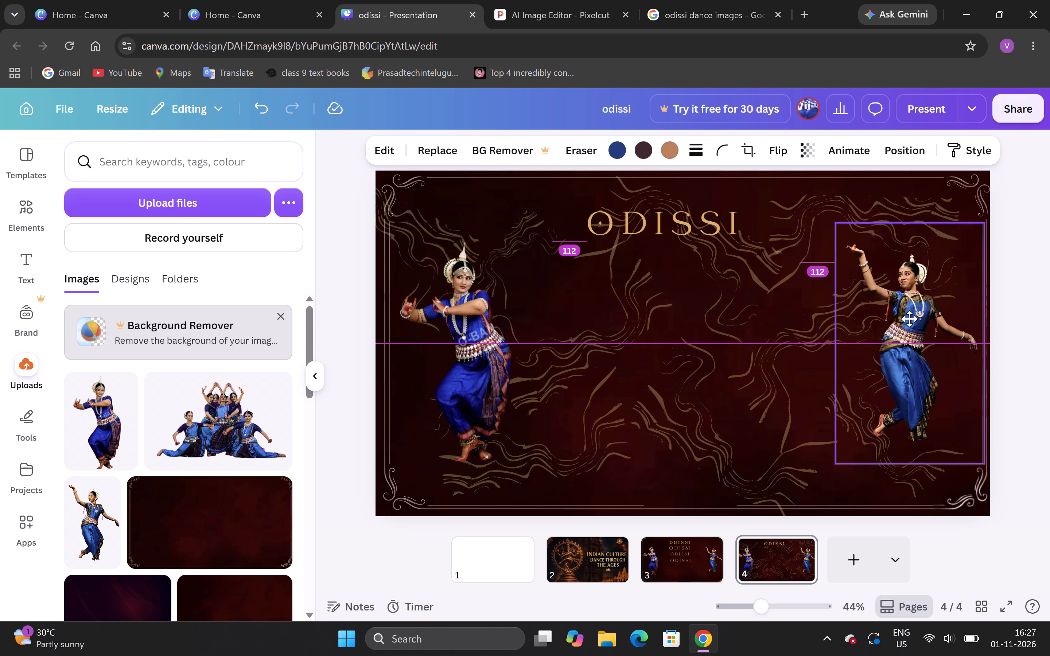
pyautogui.moveTo(909, 319); pyautogui.dragTo(913, 327)
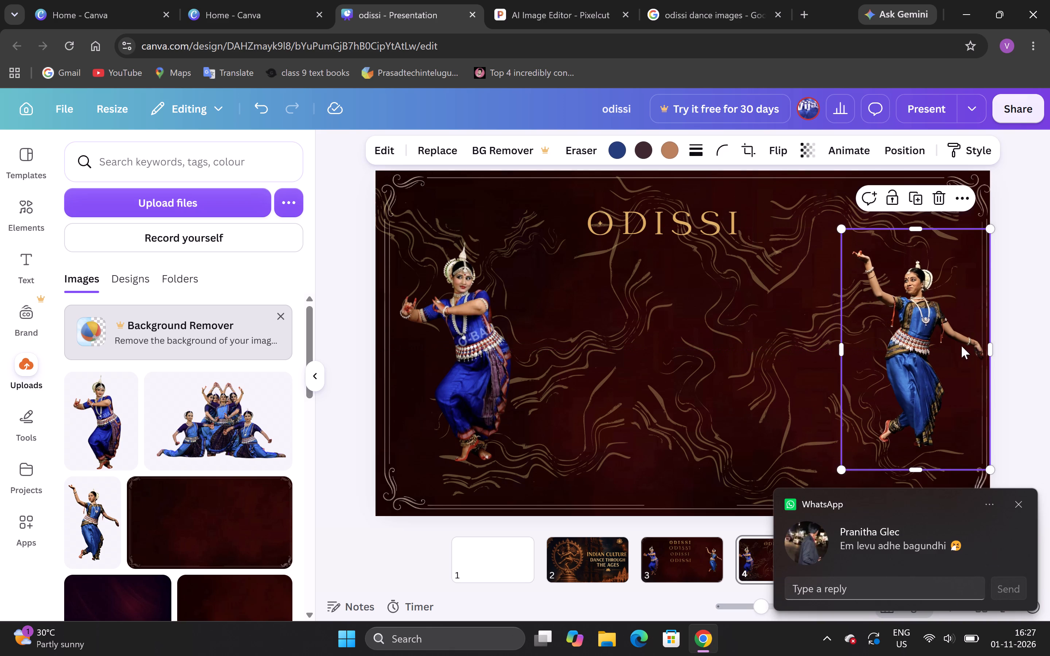
pyautogui.click(1024, 245)
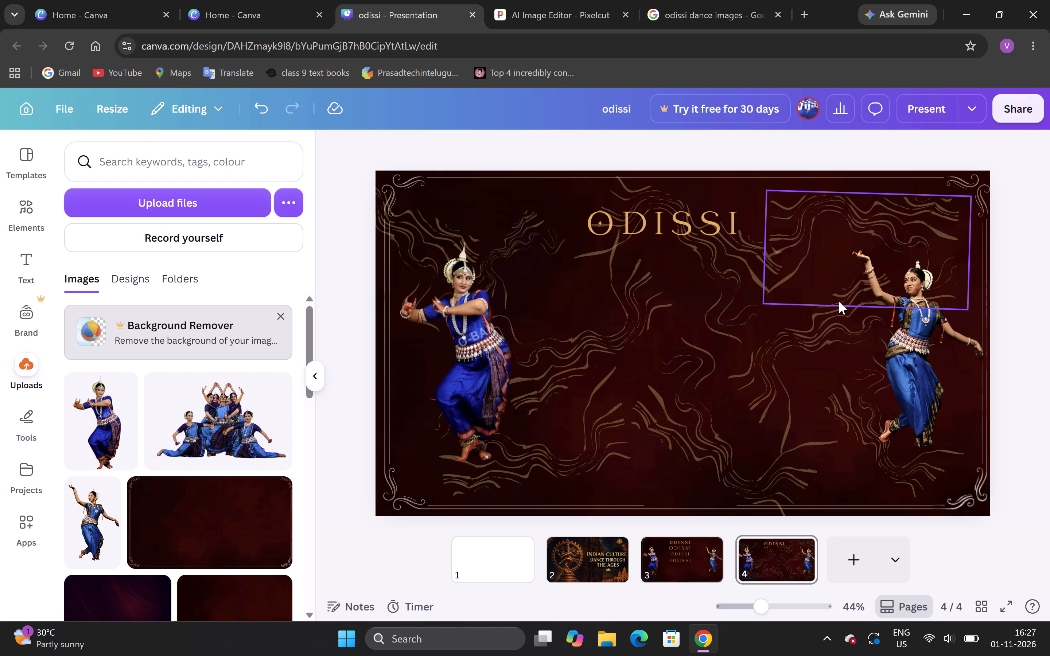
# Set the transparency of the tilted wavy-line graphic overlapping the right-hand dancer to 24.
pyautogui.click(839, 301)
pyautogui.click(828, 318)
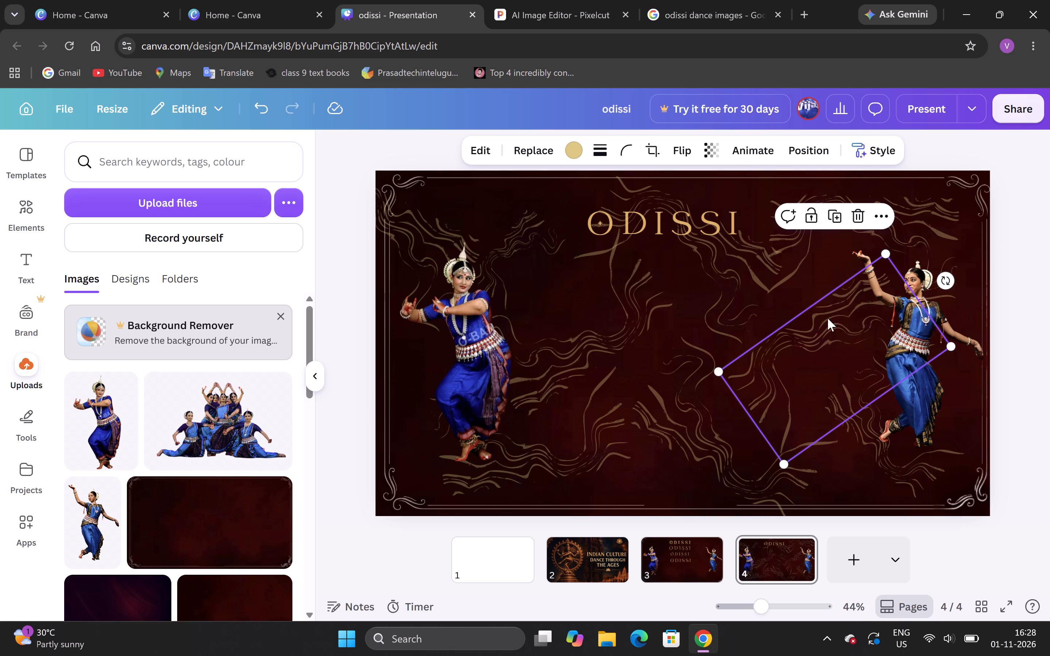
pyautogui.click(721, 155)
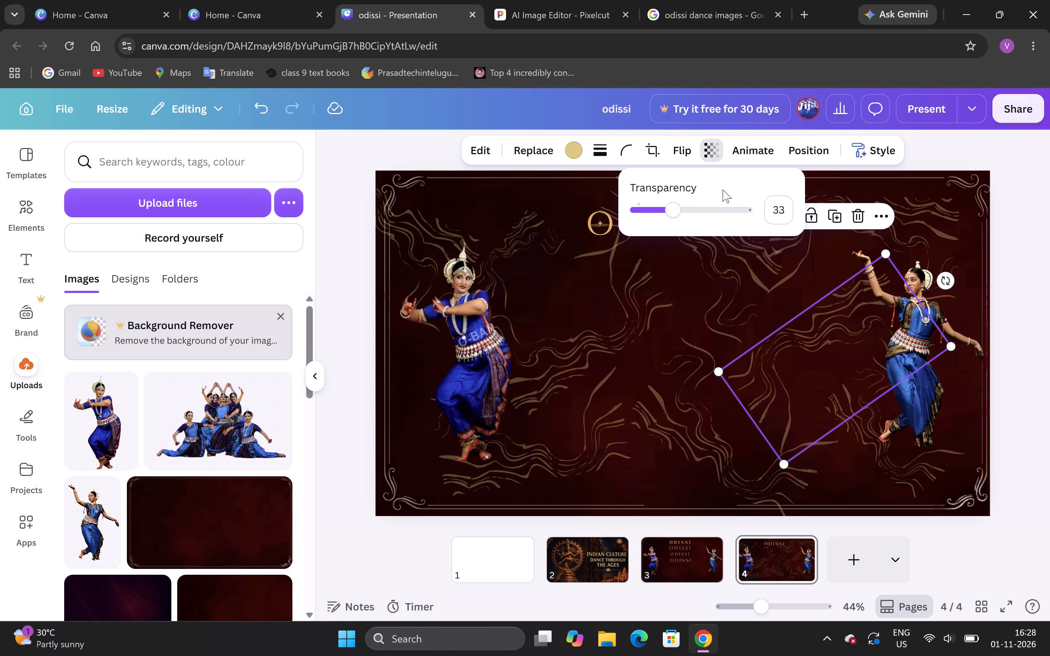
pyautogui.click(663, 212)
# Reduce the transparency value of the tilted wavy-line graphic behind the ODISSI title so its lines look fainter.
pyautogui.click(763, 267)
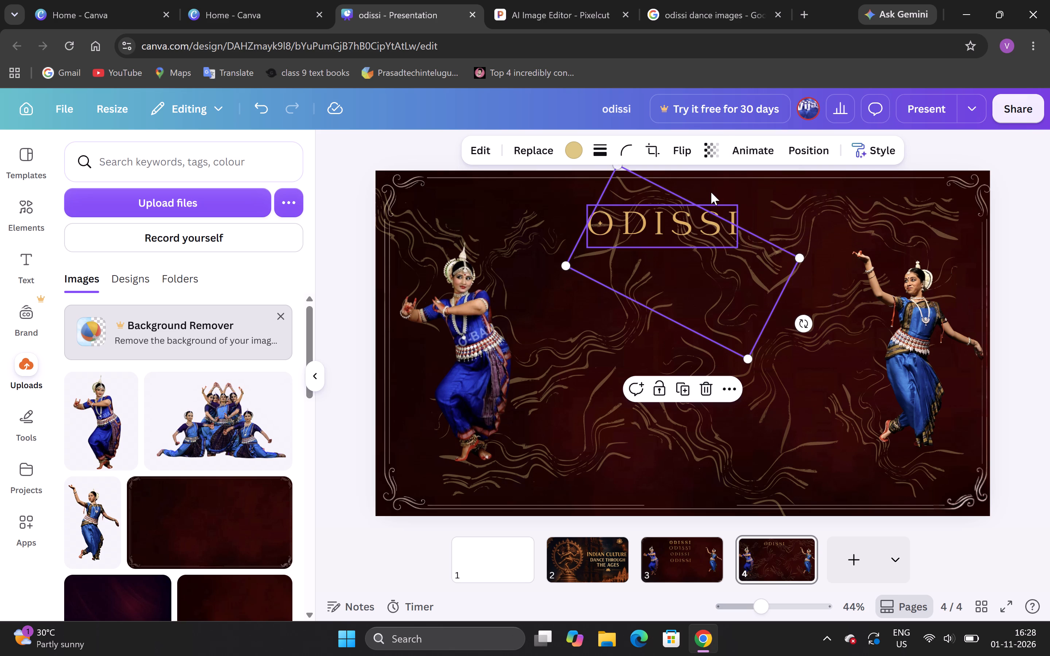
pyautogui.click(713, 156)
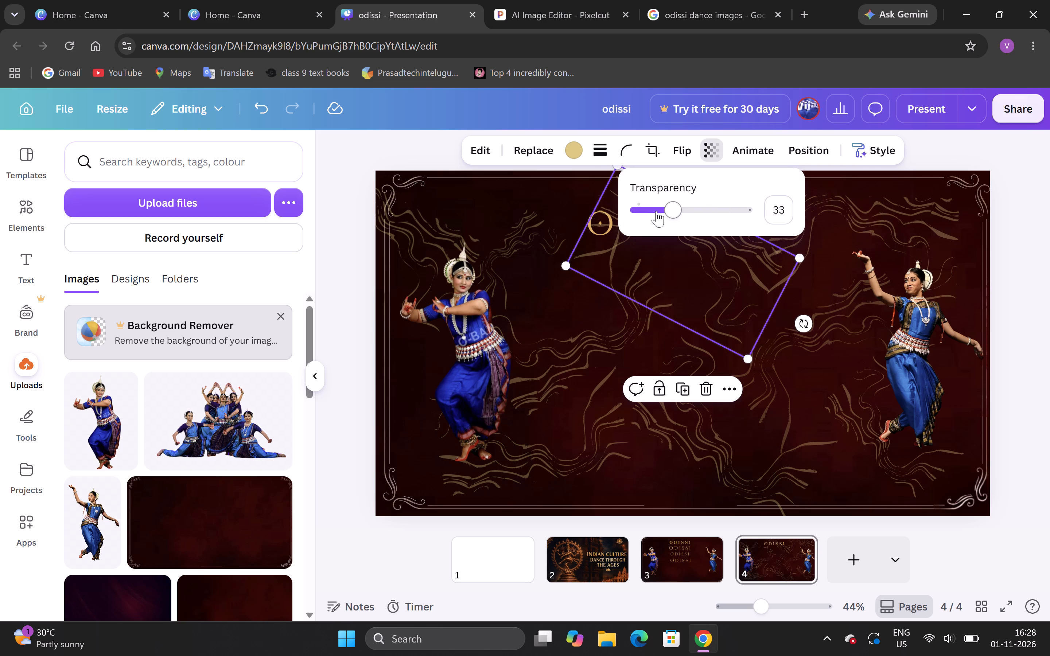
pyautogui.click(656, 211)
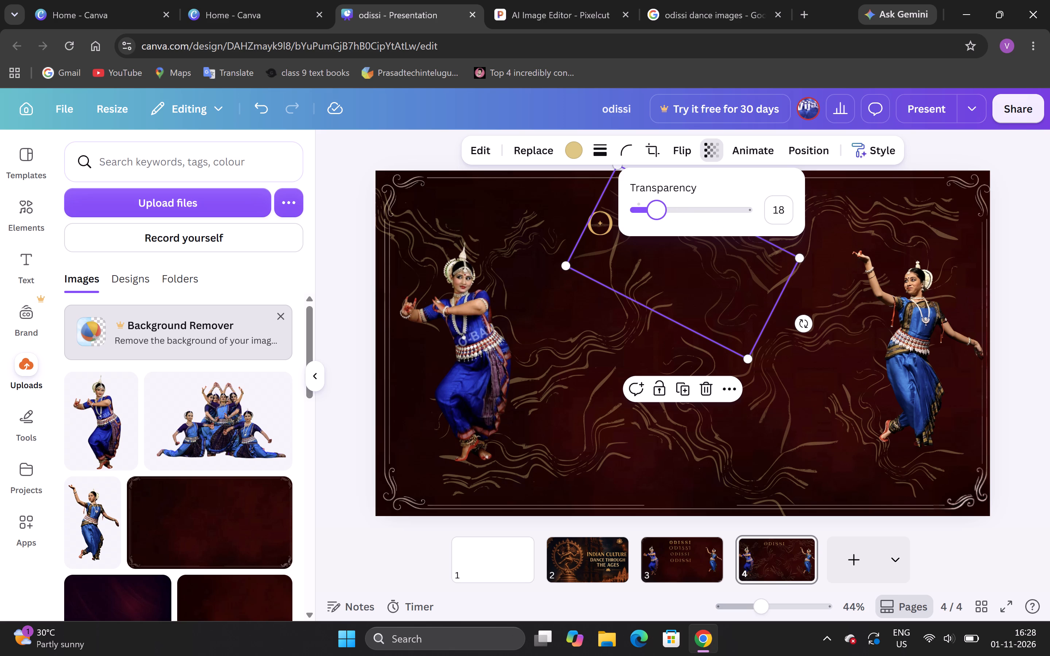
pyautogui.click(671, 211)
pyautogui.moveTo(671, 211); pyautogui.dragTo(662, 211)
pyautogui.moveTo(662, 211); pyautogui.dragTo(666, 212)
pyautogui.click(1018, 235)
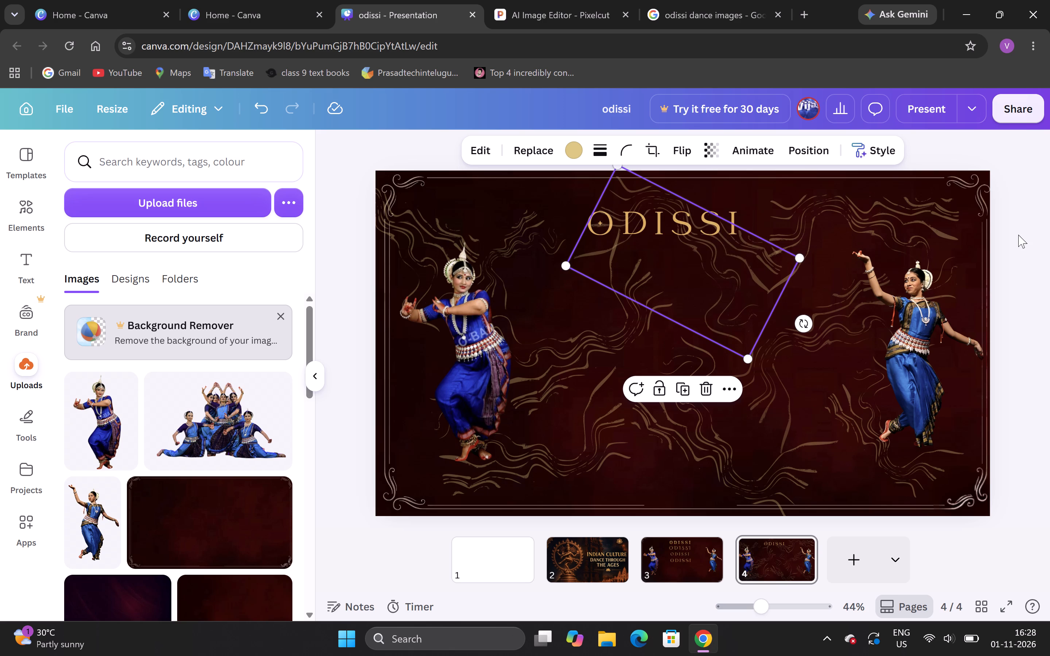
# Set the transparency of the nearly level wavy-line graphic above the right-hand dancer to 24.
pyautogui.click(794, 240)
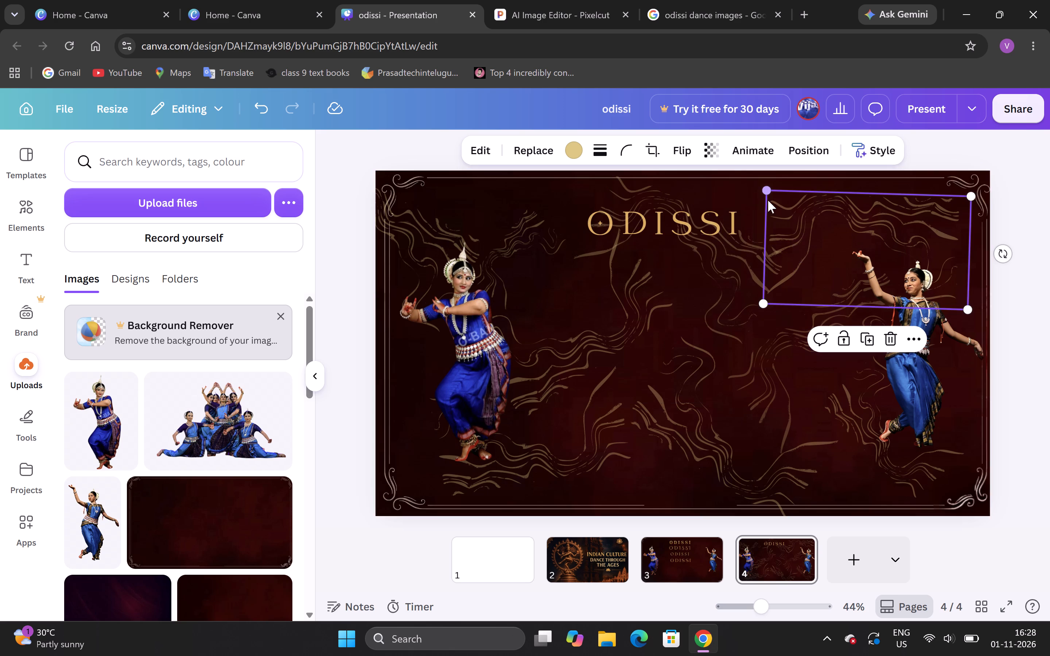
pyautogui.click(714, 152)
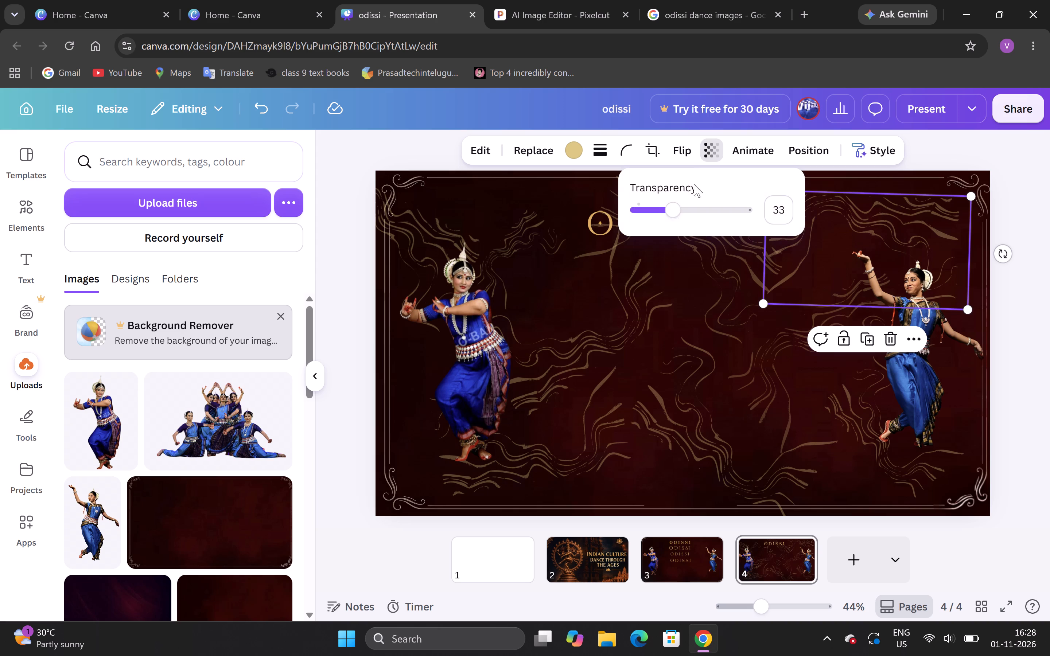
pyautogui.click(662, 212)
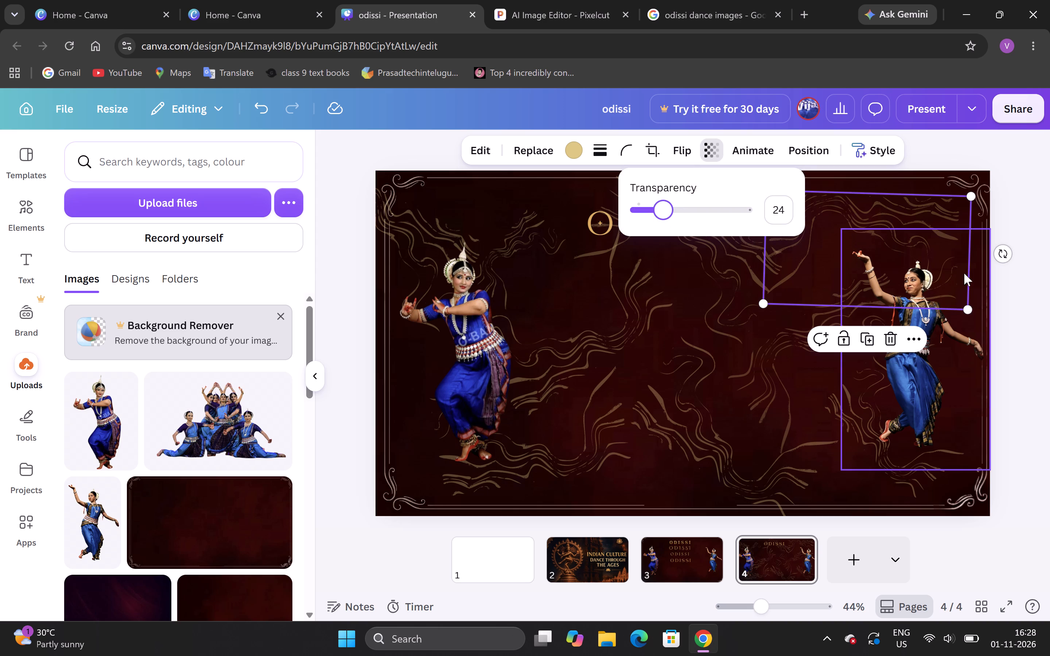
pyautogui.click(1024, 212)
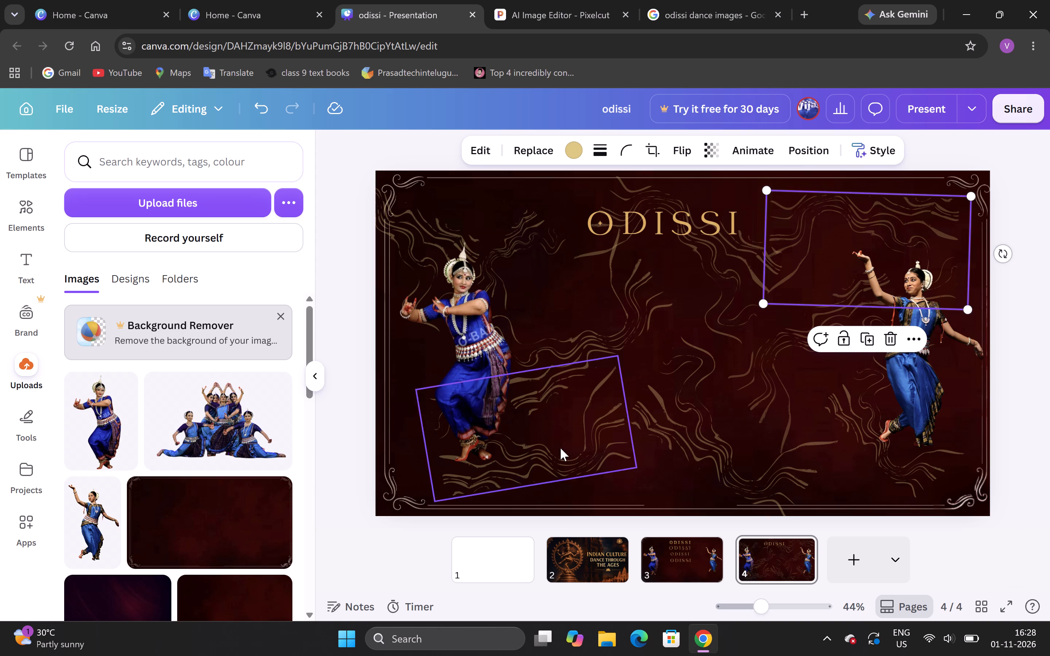
pyautogui.click(359, 312)
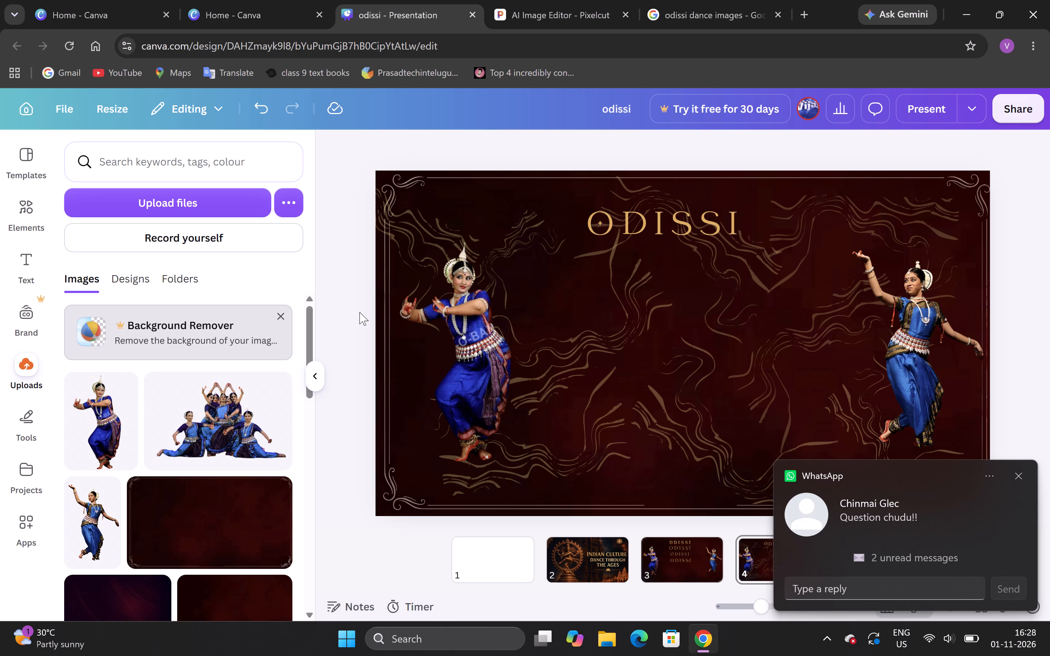
# Dismiss the chat notification and set the transparency of the tilted wavy-line graphic between the left-hand dancer and the ODISSI title to 23.
pyautogui.click(1011, 472)
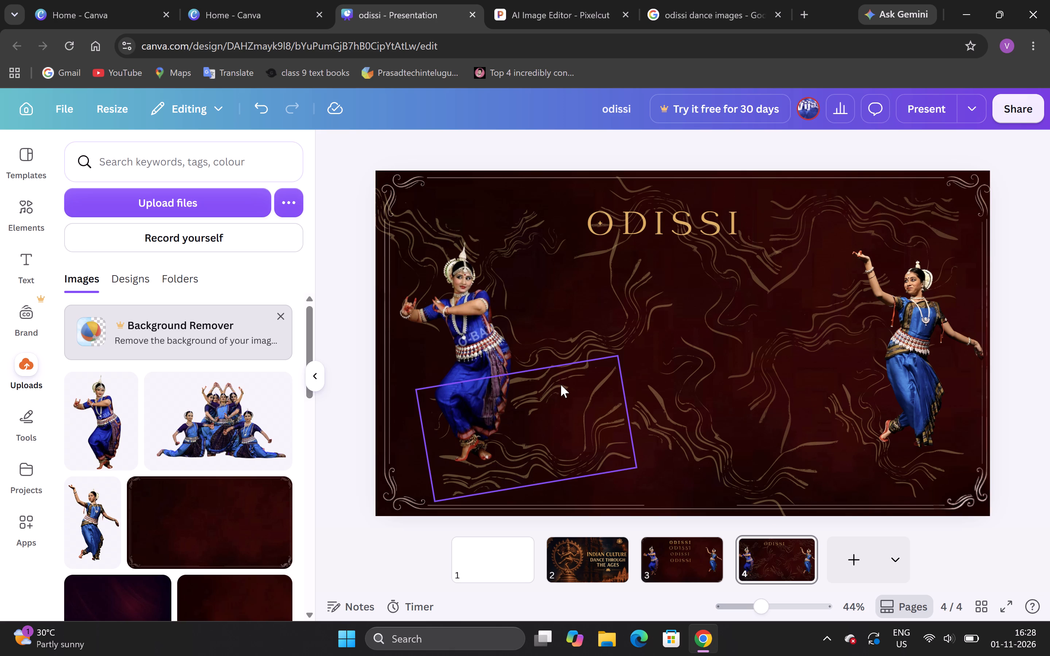
pyautogui.click(571, 354)
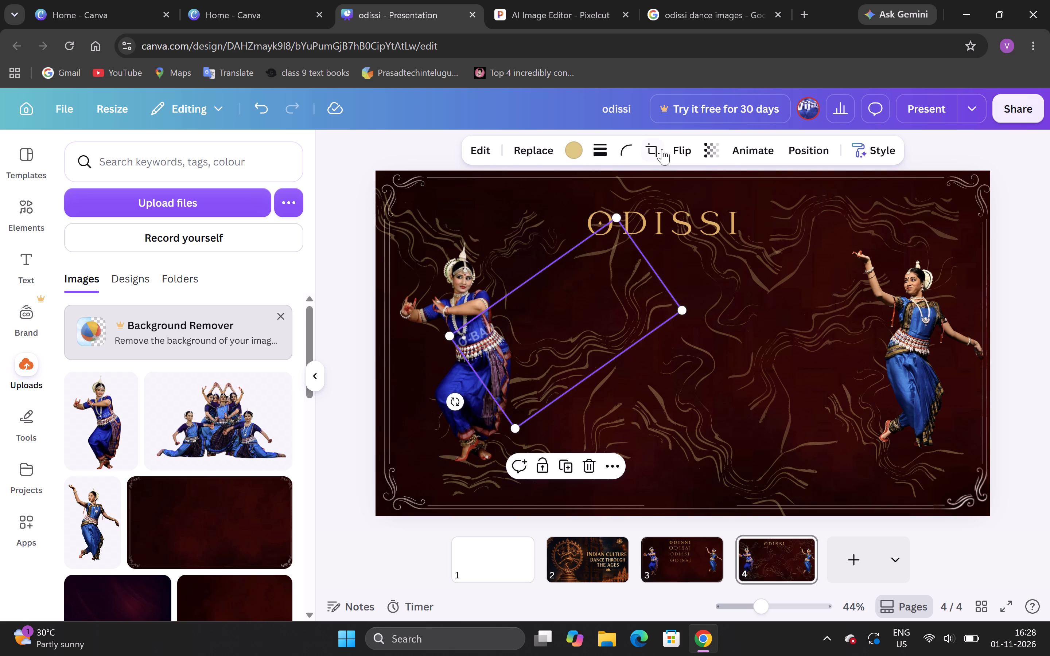
pyautogui.click(708, 154)
pyautogui.click(662, 210)
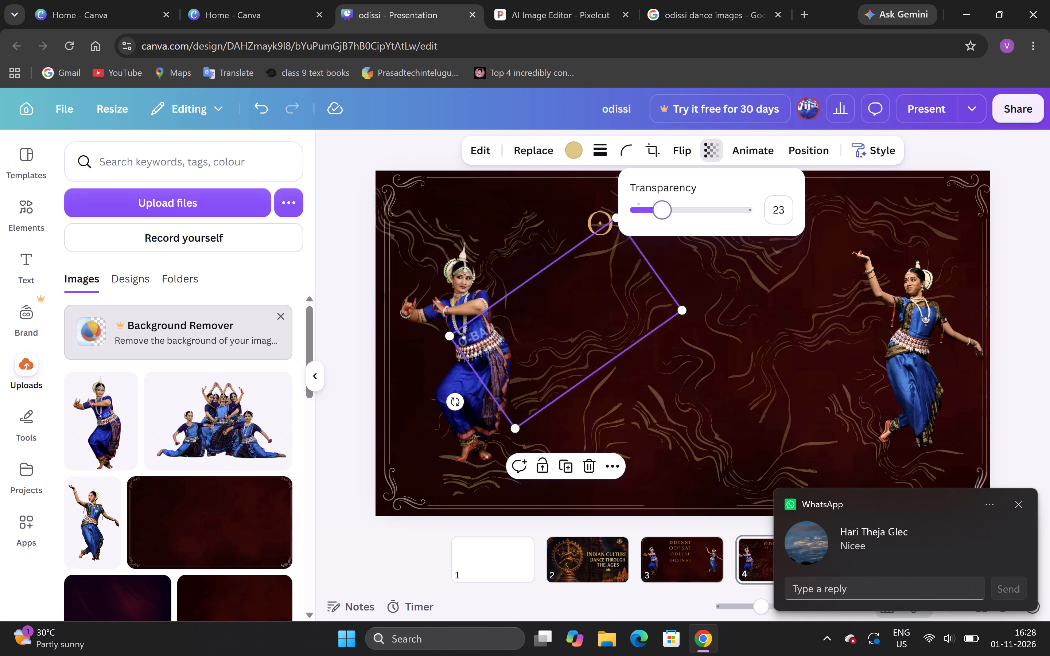
pyautogui.click(662, 210)
# Set the transparency of the tilted wavy-line graphic at the lower centre of the page to 24.
pyautogui.click(645, 411)
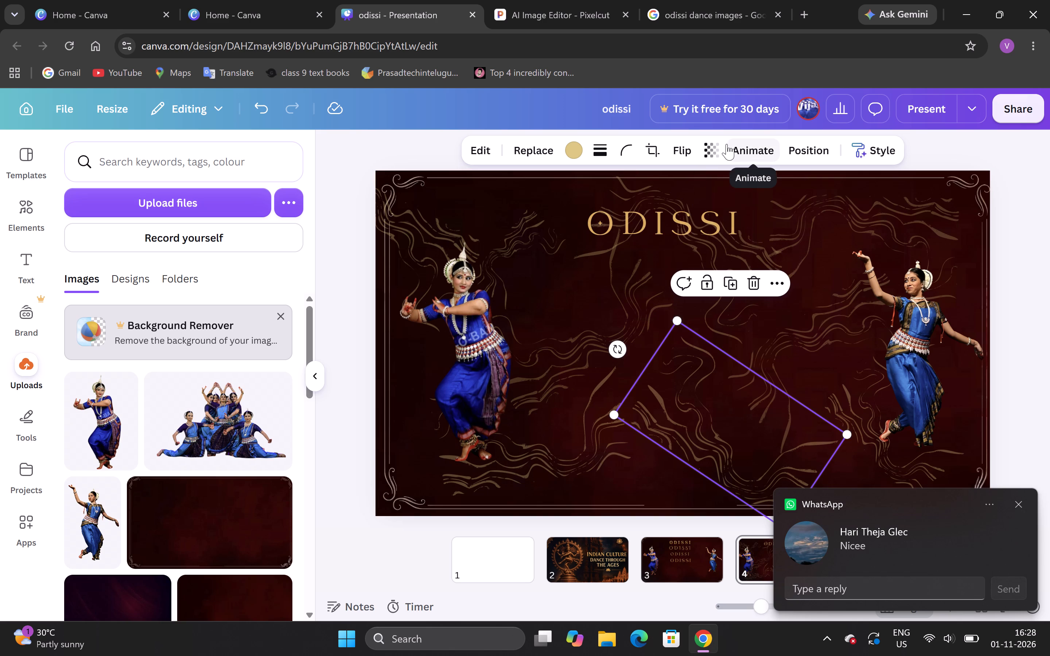
pyautogui.click(704, 140)
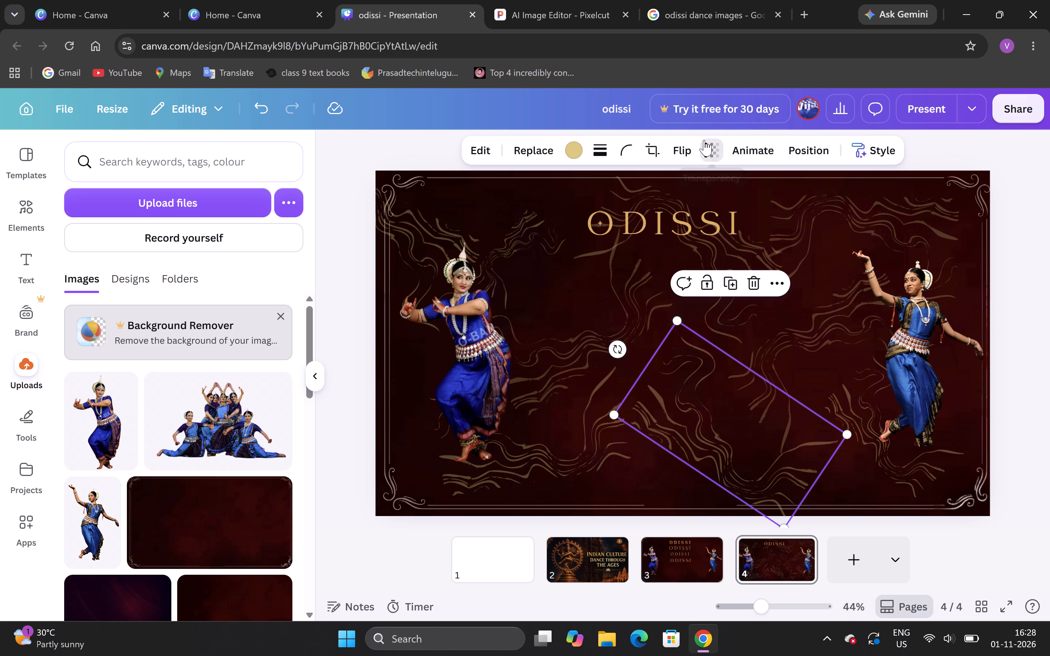
pyautogui.click(662, 220)
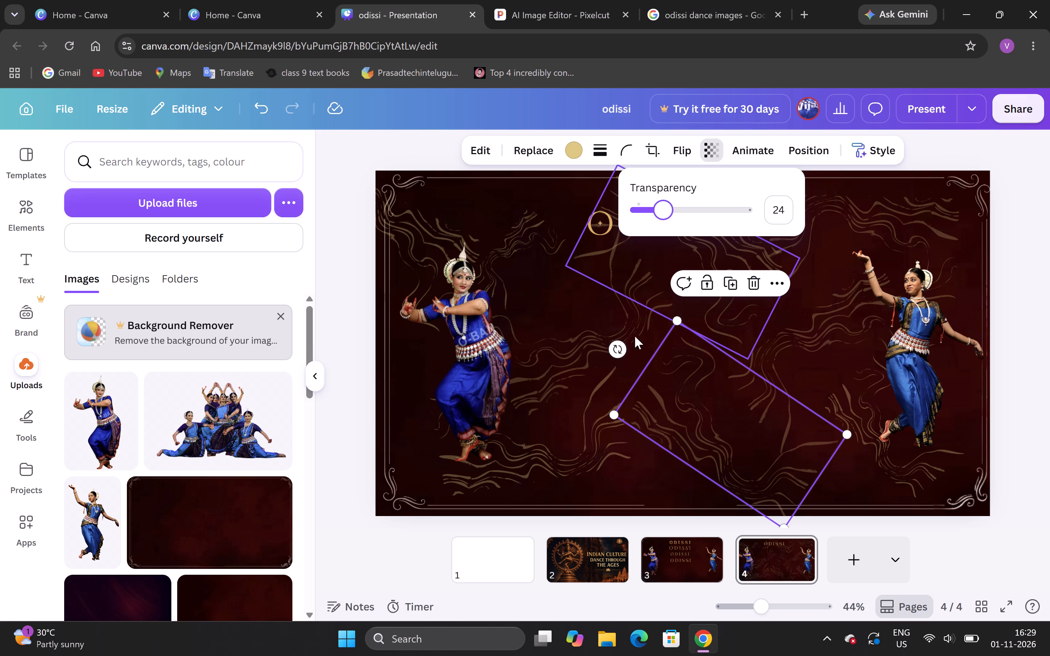
# Set the transparency of the wavy-line graphic at the left dancer's feet to 17.
pyautogui.click(606, 426)
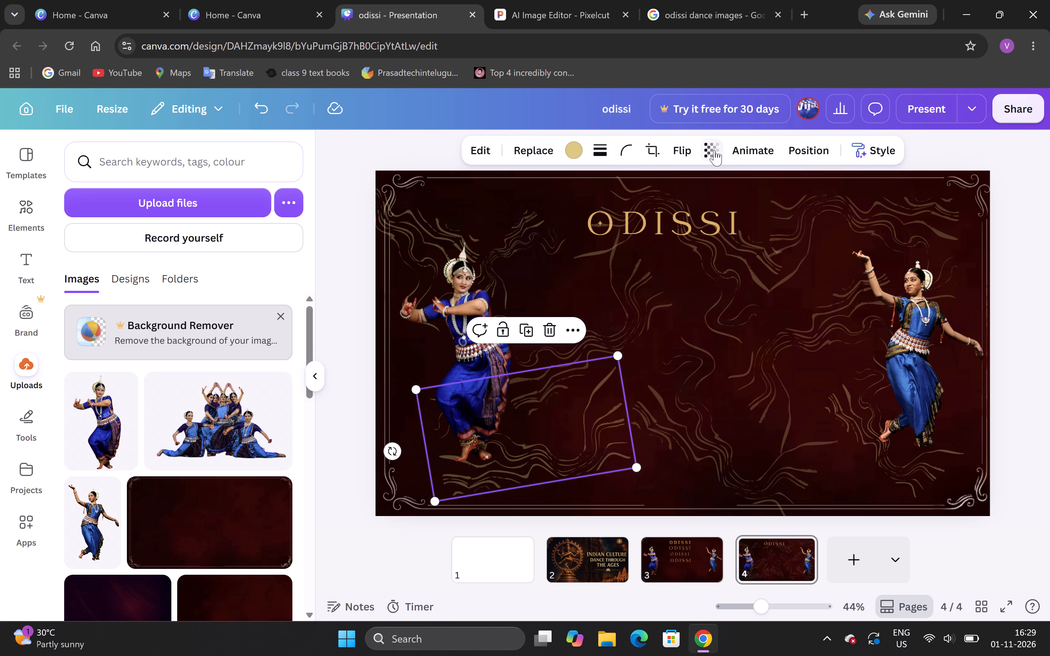
pyautogui.click(713, 152)
pyautogui.click(661, 214)
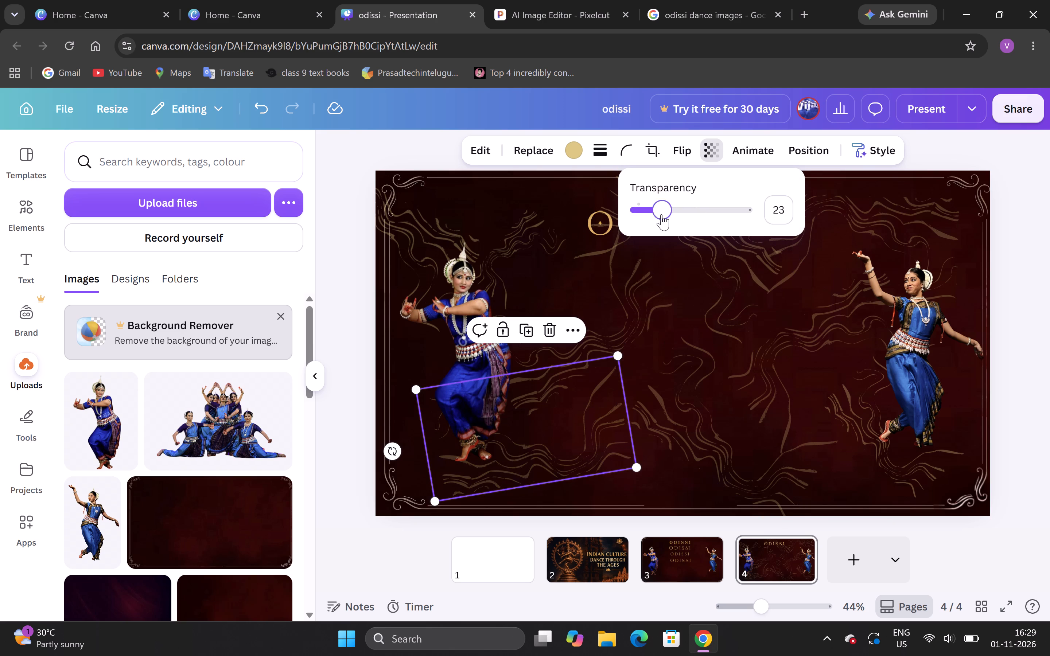
pyautogui.moveTo(661, 214); pyautogui.dragTo(654, 214)
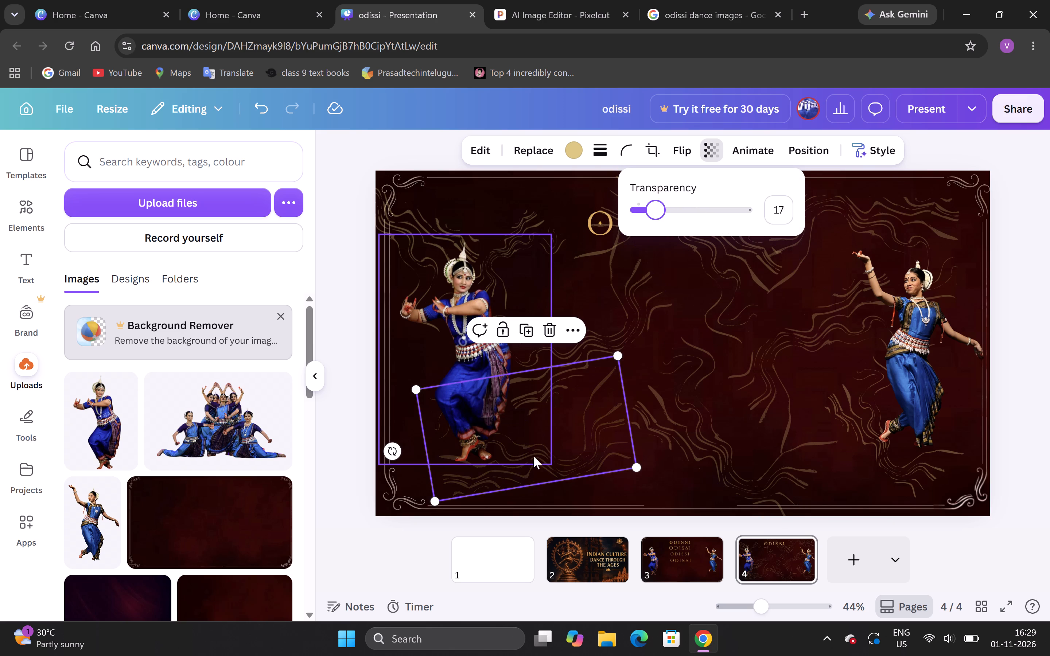
# Check the transparency setting of the wavy-line graphic between the left dancer and the ODISSI title.
pyautogui.click(546, 380)
pyautogui.click(568, 361)
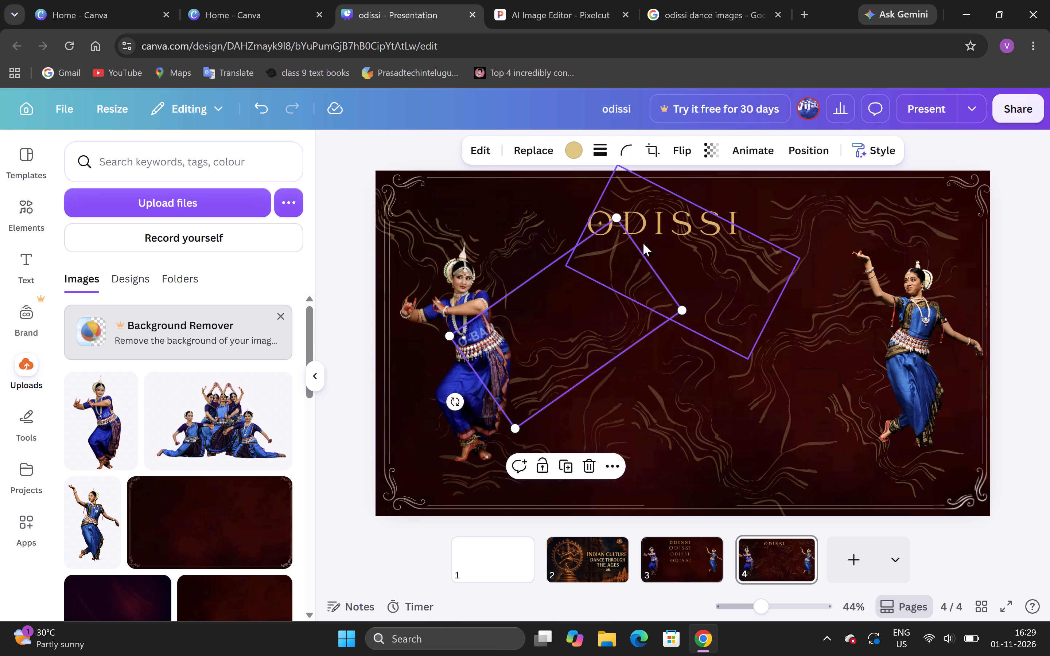
pyautogui.click(716, 143)
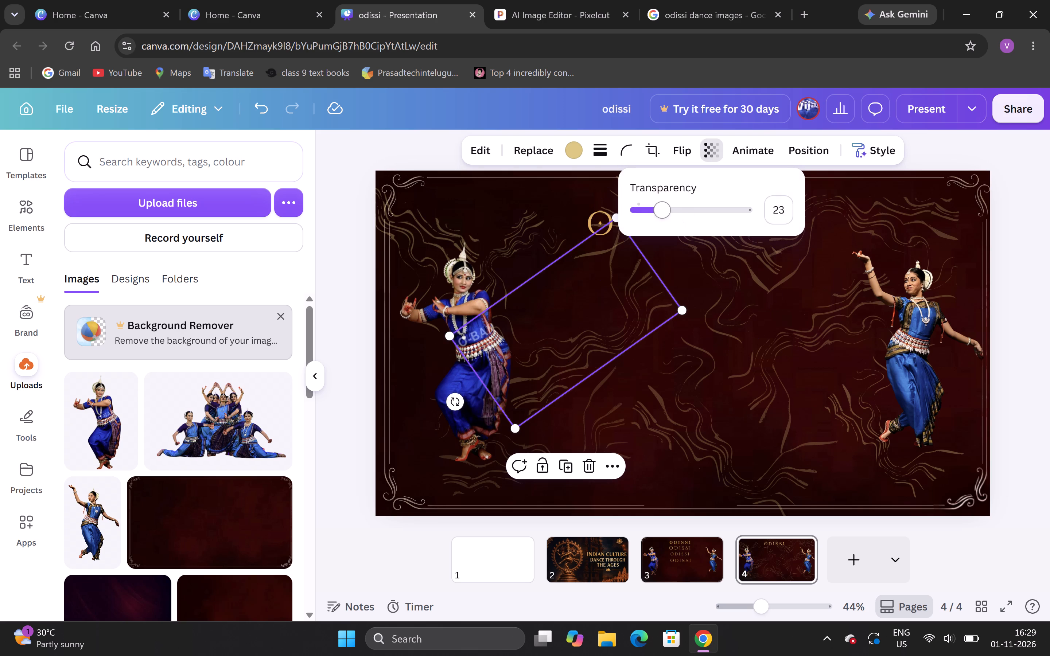
pyautogui.click(402, 160)
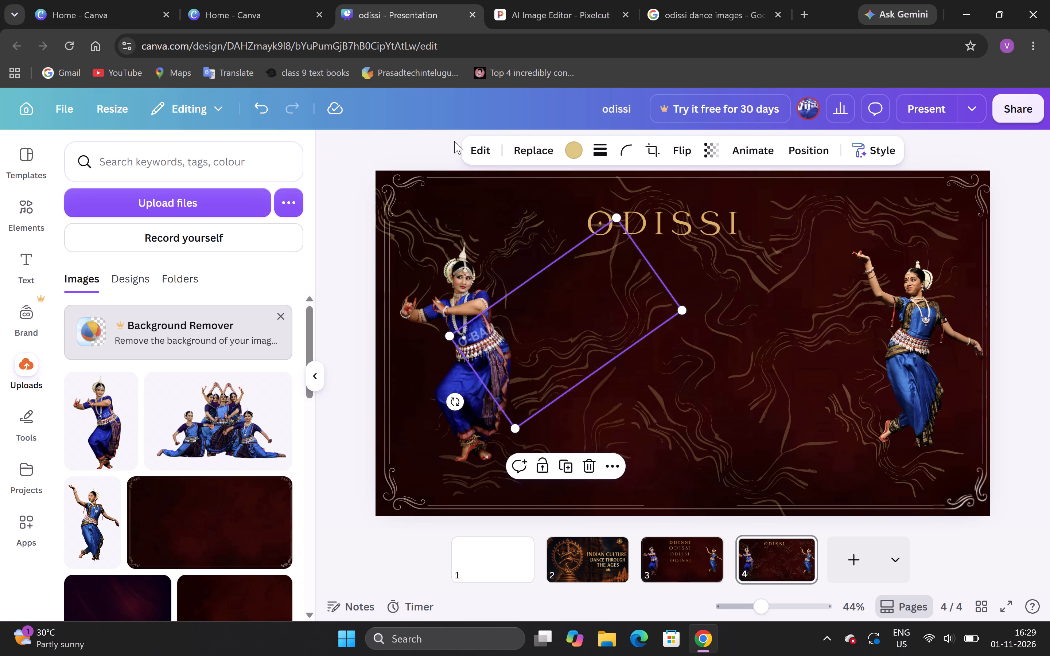
pyautogui.click(339, 295)
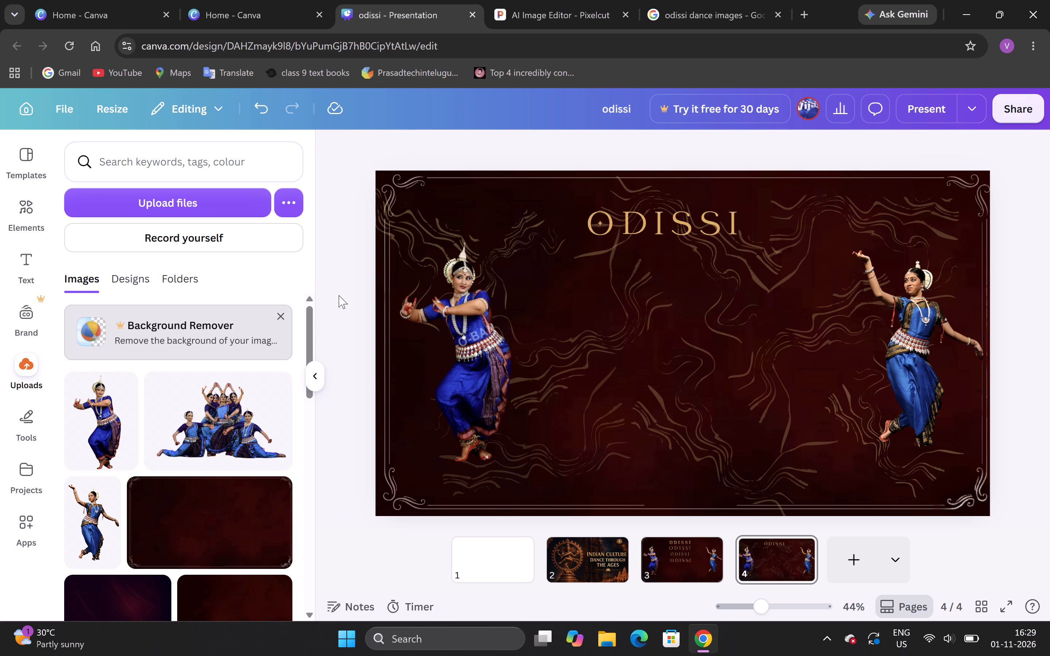
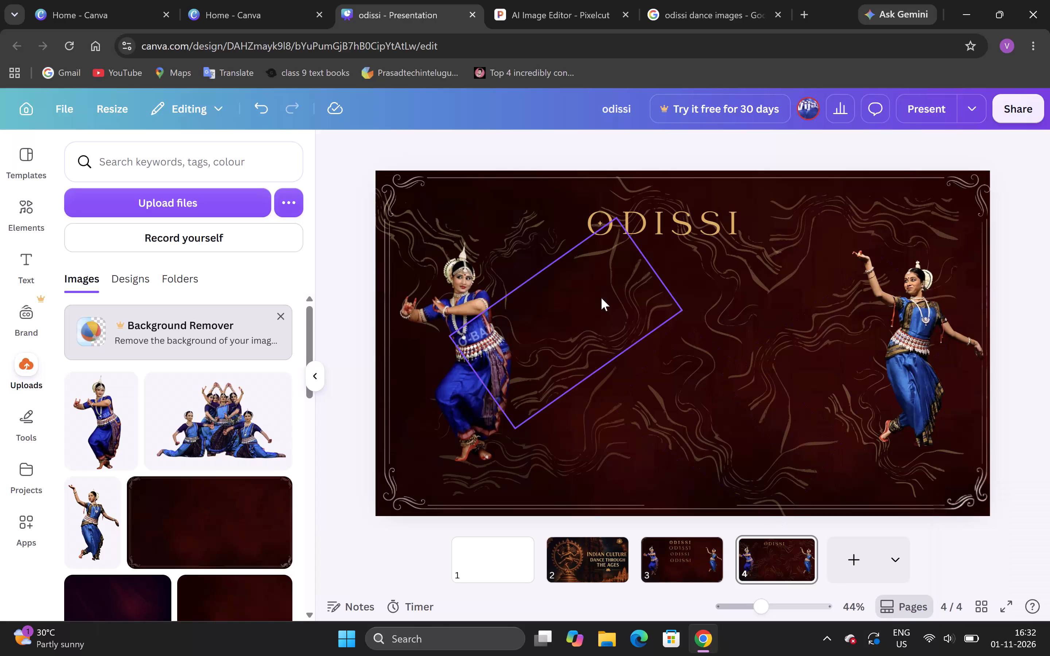
# Move the small tilted wavy-line graphic from above the left dancer's head to between the dancer and the title, and rotate it slightly.
pyautogui.doubleClick(502, 255)
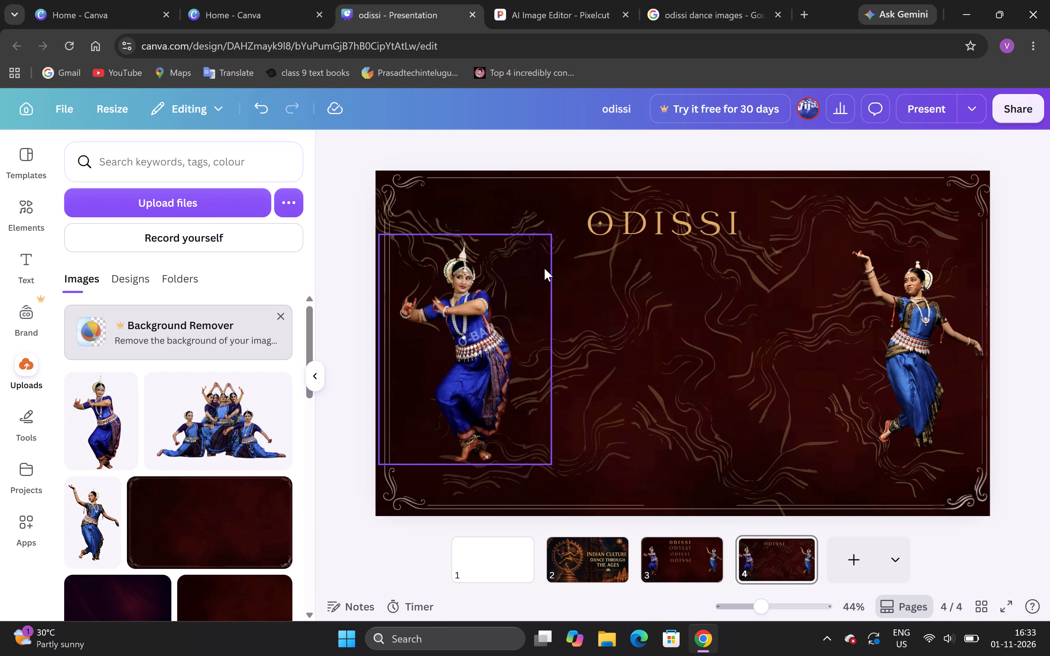
pyautogui.click(569, 277)
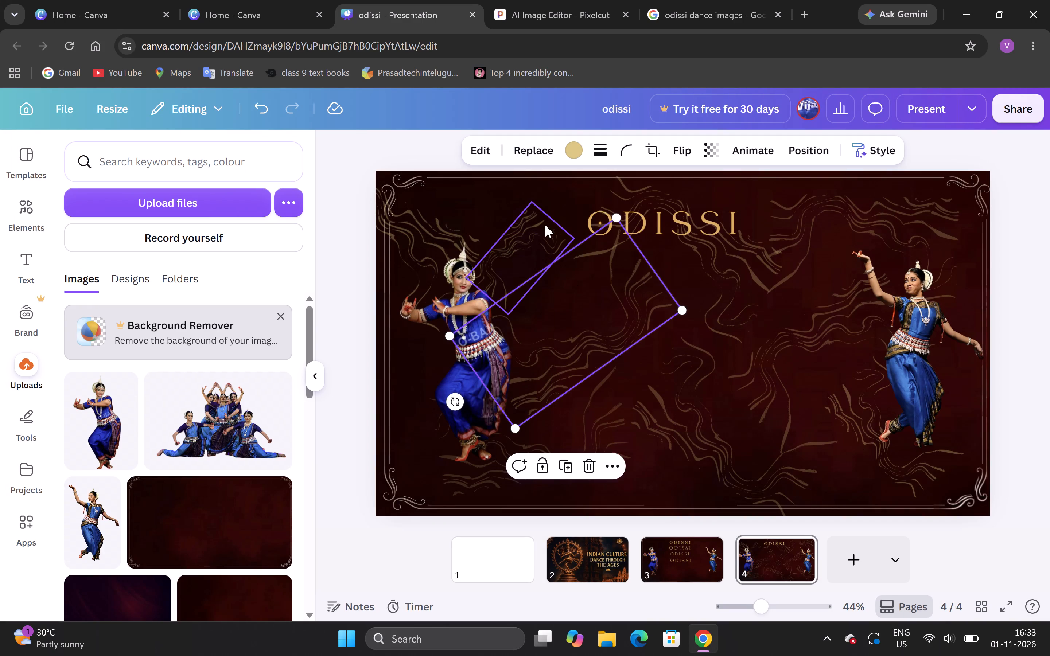
pyautogui.moveTo(545, 225); pyautogui.dragTo(583, 270)
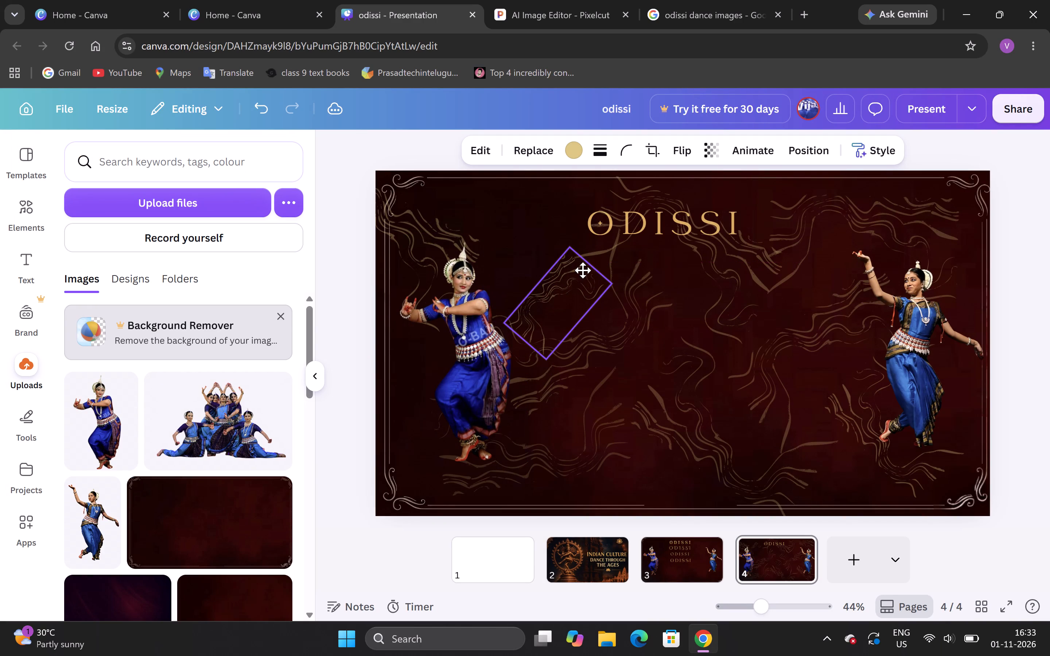
pyautogui.moveTo(583, 270); pyautogui.dragTo(573, 268)
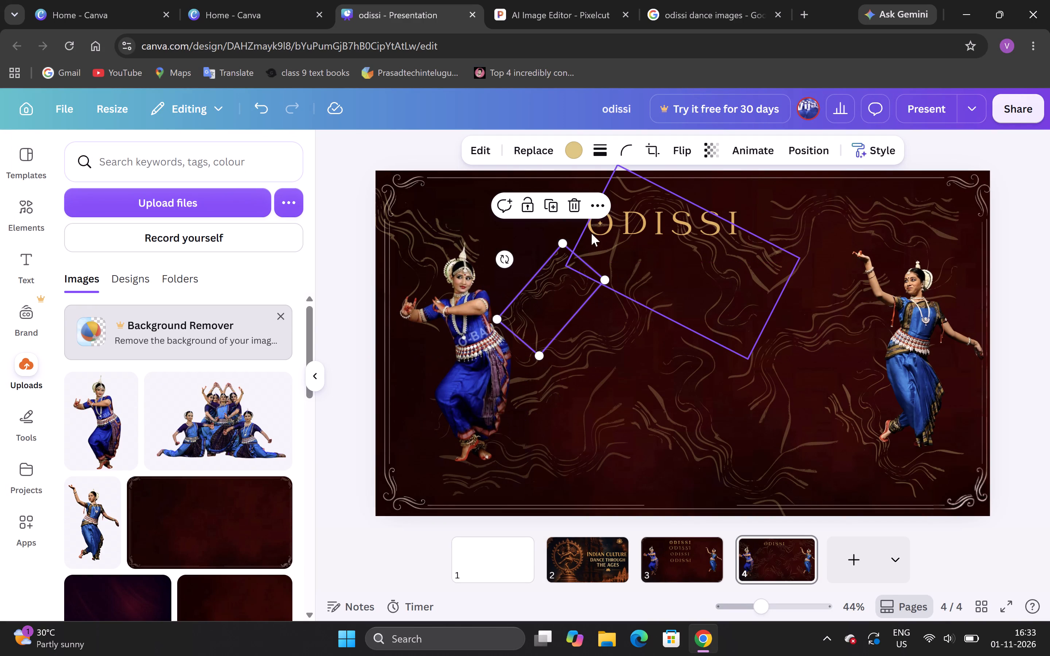
pyautogui.moveTo(503, 258); pyautogui.dragTo(514, 253)
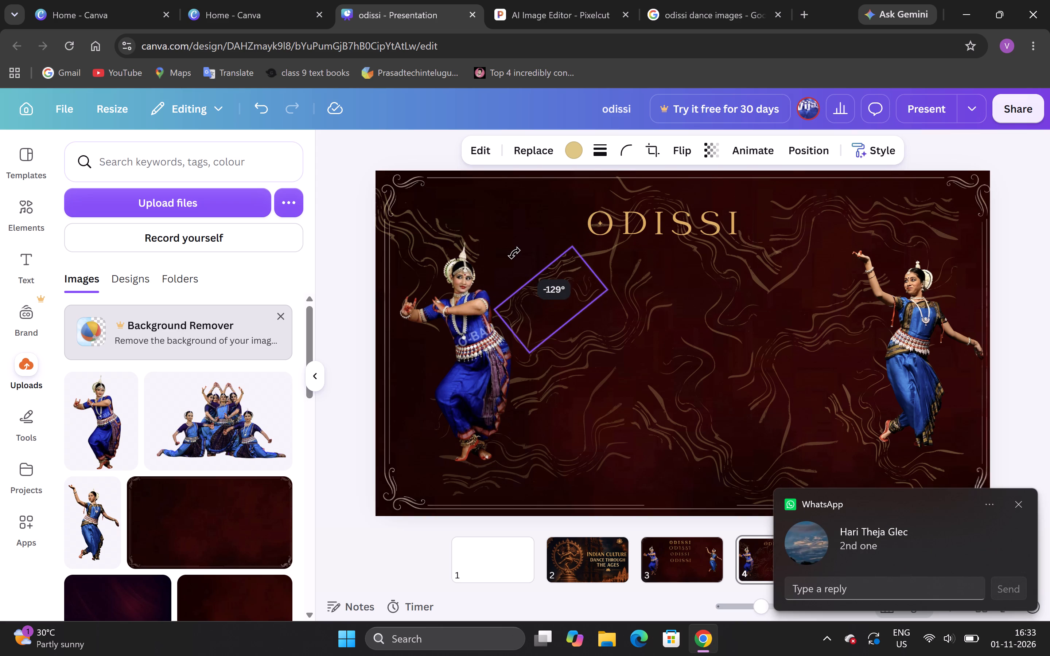
# Reposition the small wavy-line graphic between the left dancer's head and the ODISSI title, and rotate it to a steeper tilt.
pyautogui.moveTo(514, 253); pyautogui.dragTo(526, 254)
pyautogui.click(539, 300)
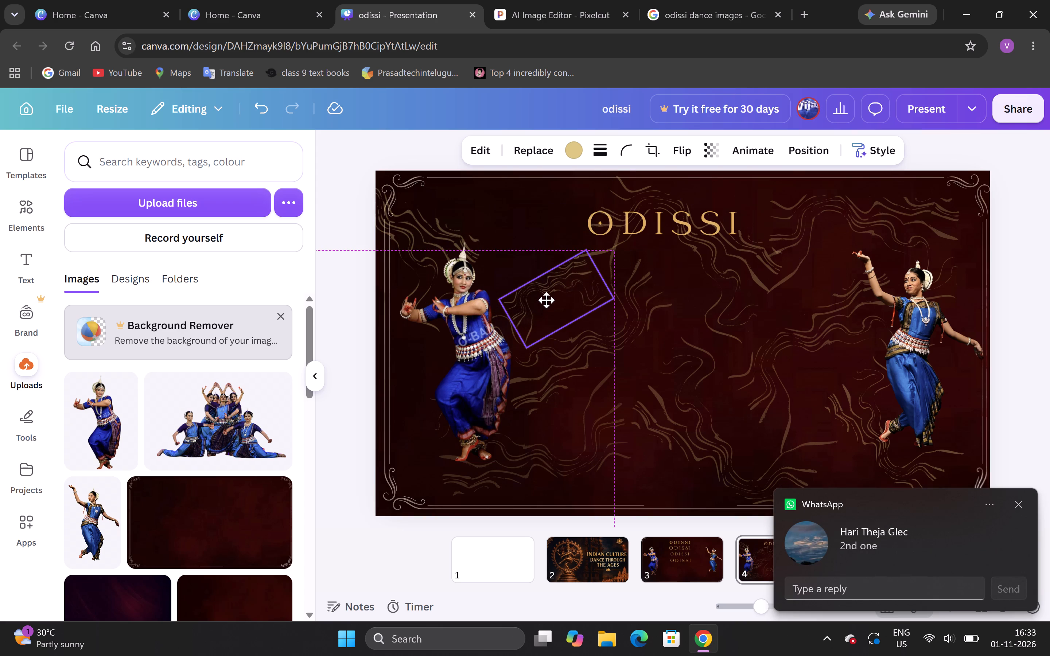
pyautogui.click(479, 204)
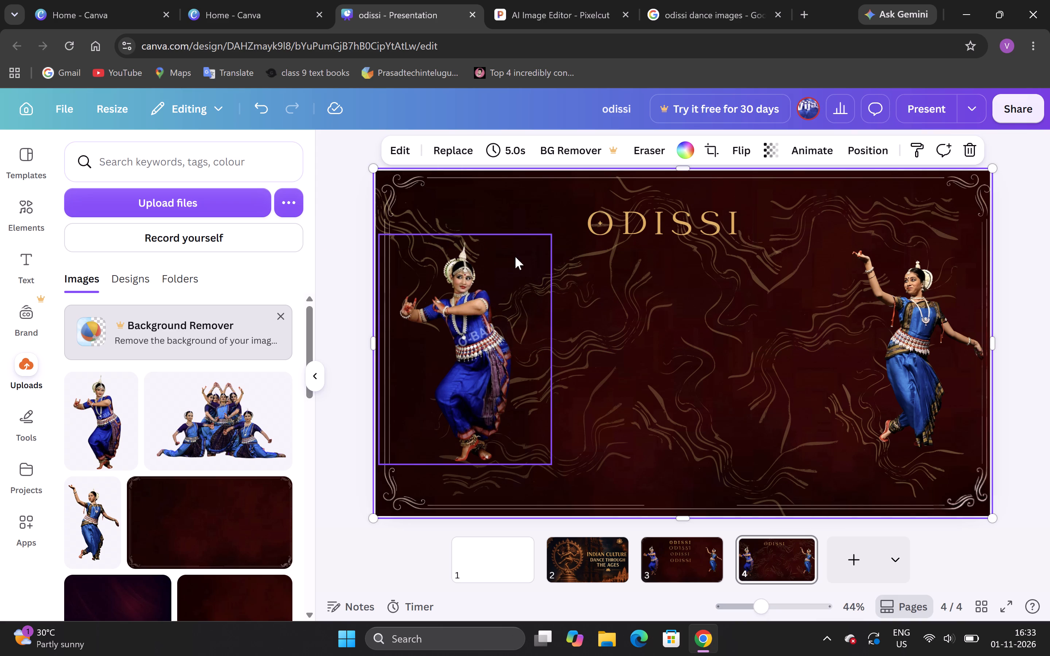
pyautogui.moveTo(558, 293); pyautogui.dragTo(541, 261)
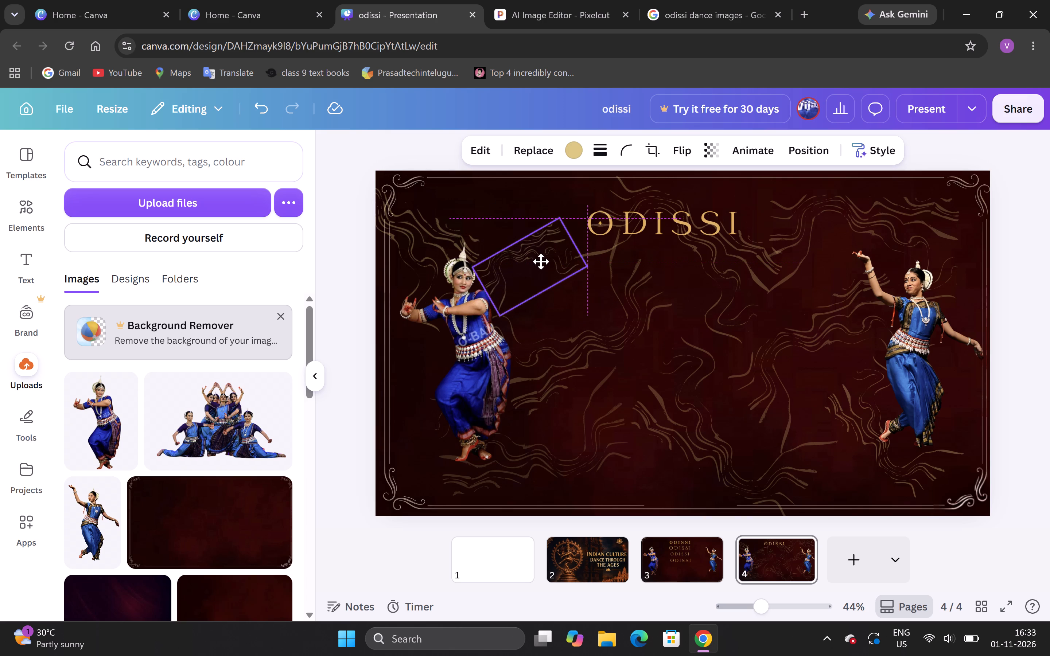
pyautogui.moveTo(541, 261); pyautogui.dragTo(553, 270)
pyautogui.moveTo(621, 241); pyautogui.dragTo(597, 214)
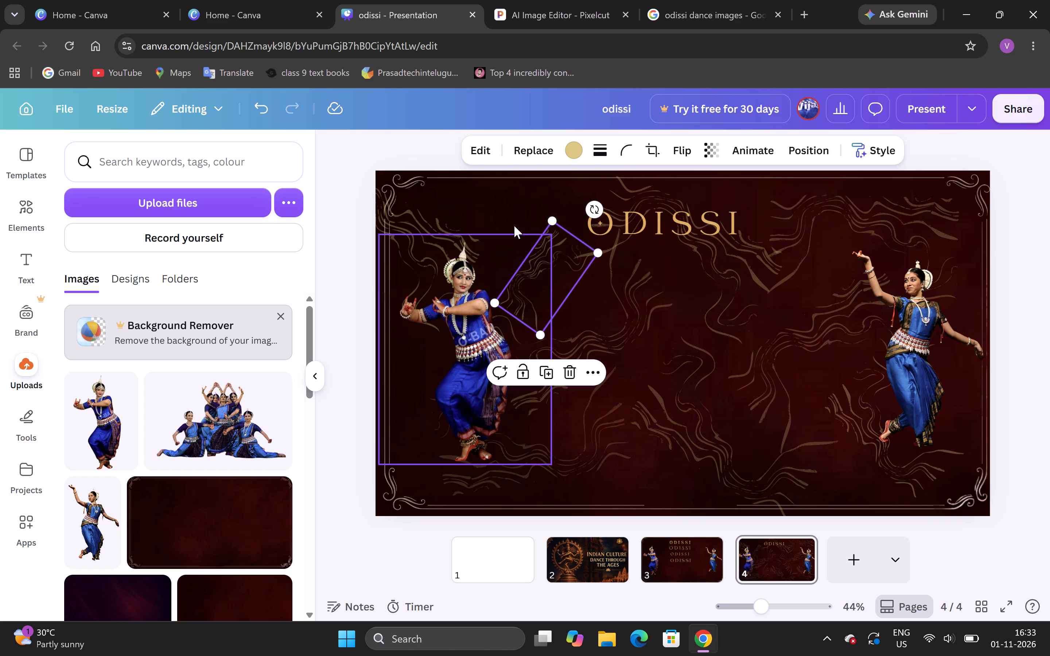
pyautogui.click(514, 226)
# Move the large tilted wavy-line graphic in the page's upper-left corner slightly up and to the right, above the left dancer's head.
pyautogui.click(450, 223)
pyautogui.moveTo(450, 223); pyautogui.dragTo(489, 193)
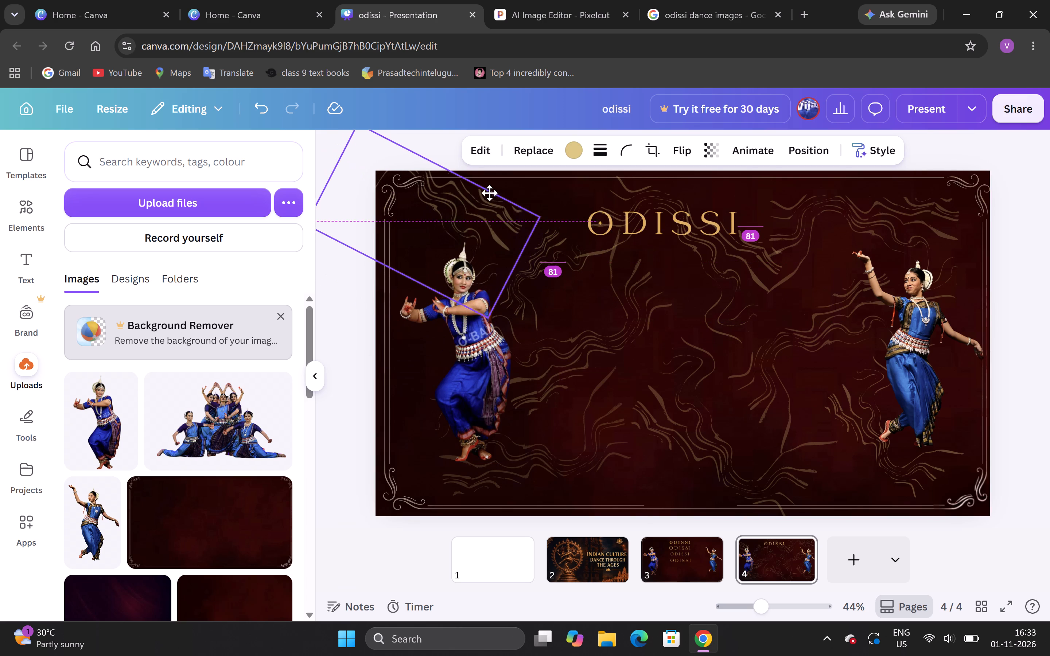
pyautogui.moveTo(489, 193); pyautogui.dragTo(507, 203)
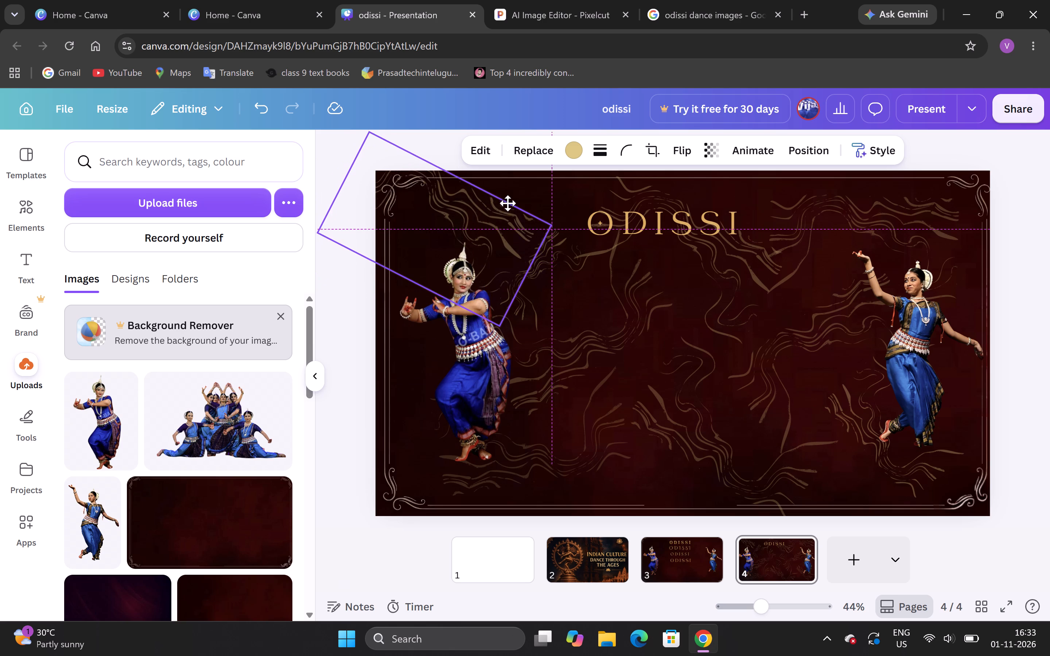
pyautogui.moveTo(507, 203); pyautogui.dragTo(490, 198)
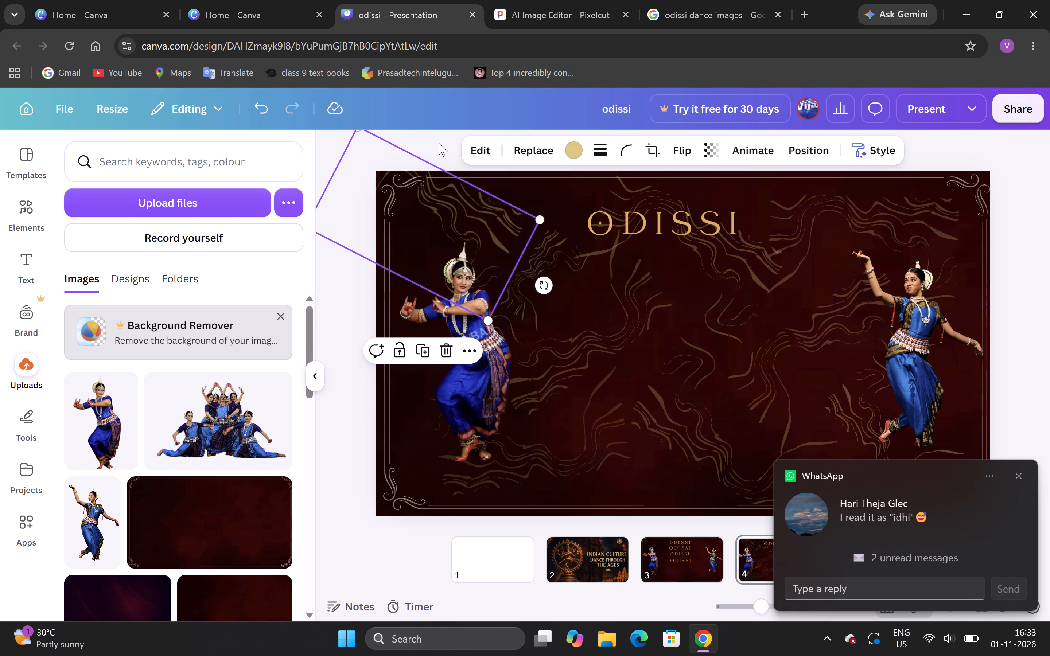
pyautogui.click(439, 143)
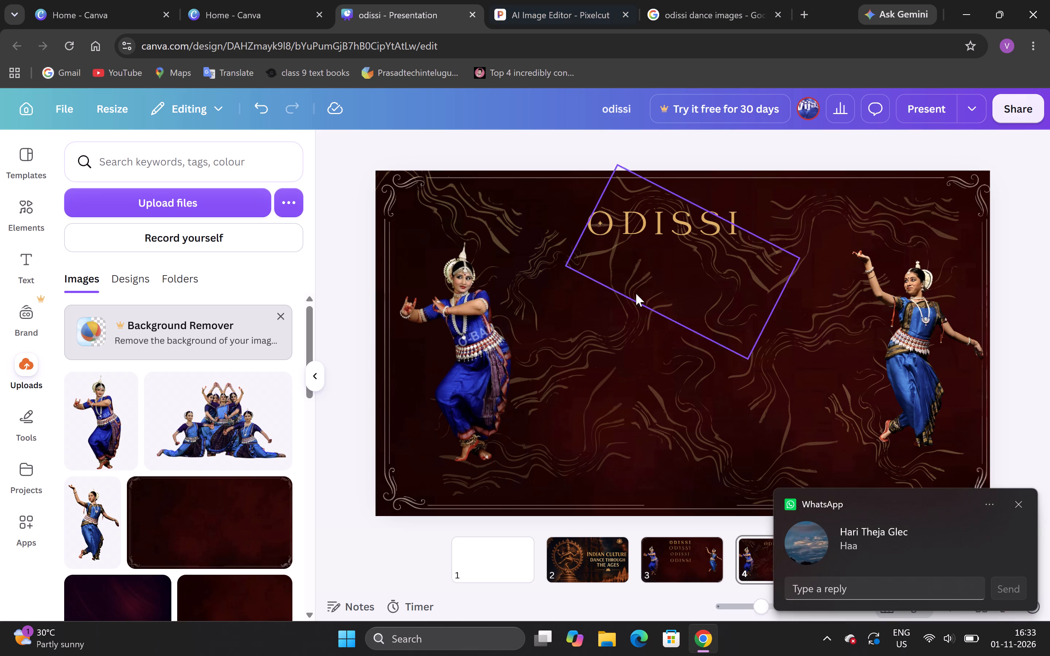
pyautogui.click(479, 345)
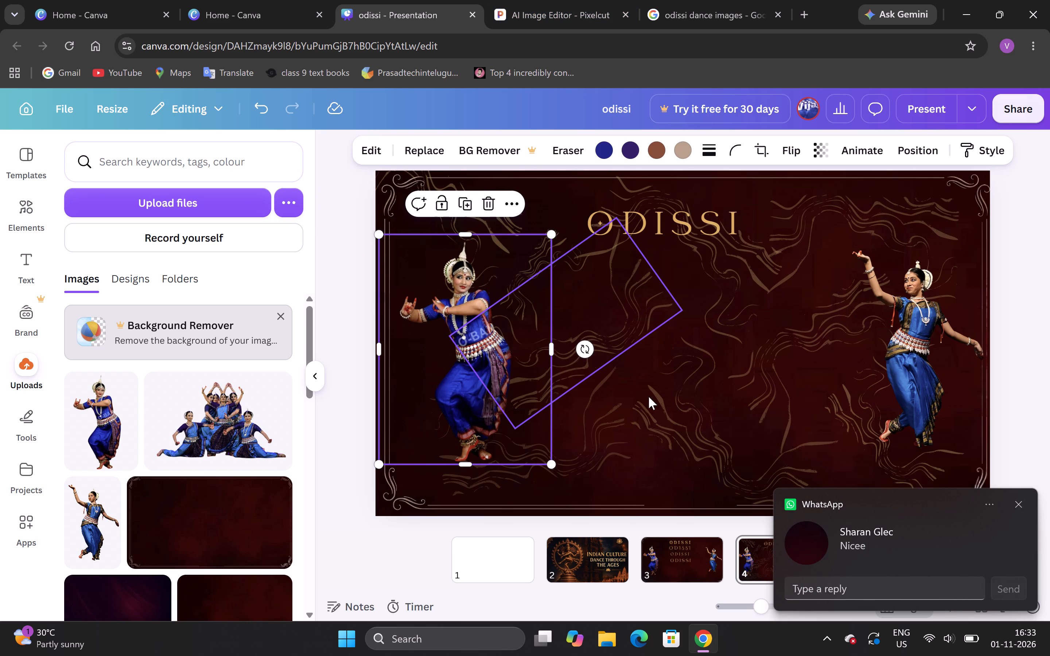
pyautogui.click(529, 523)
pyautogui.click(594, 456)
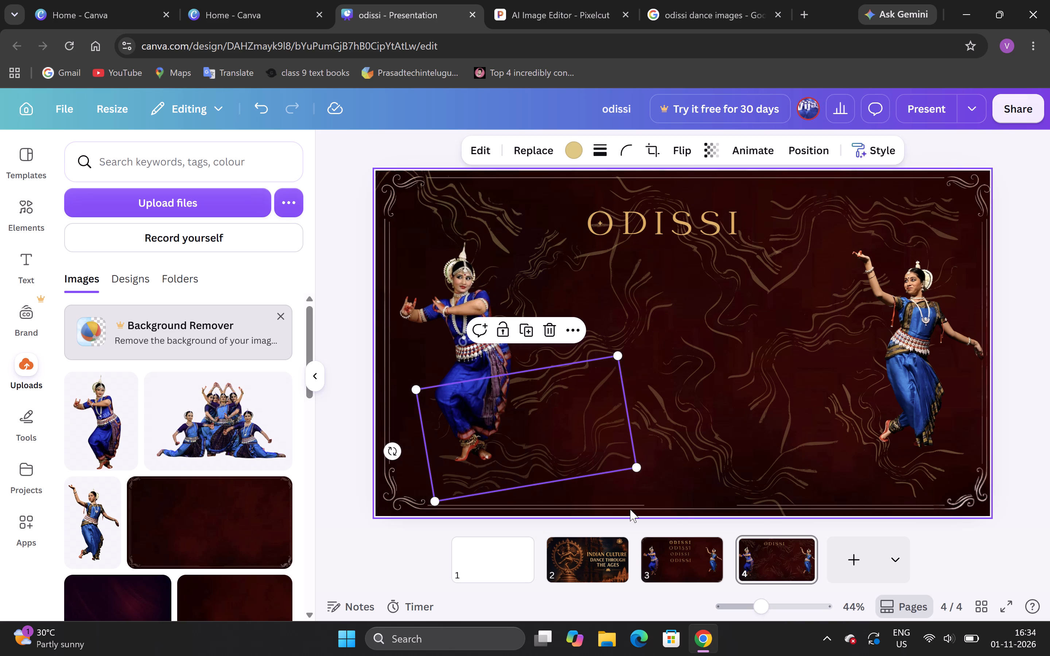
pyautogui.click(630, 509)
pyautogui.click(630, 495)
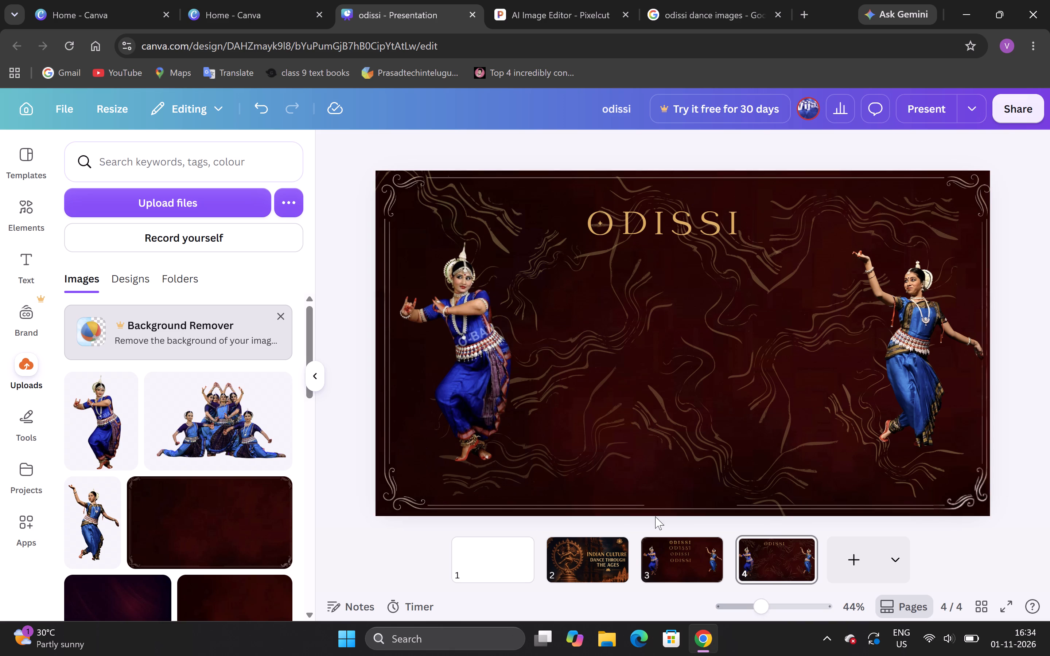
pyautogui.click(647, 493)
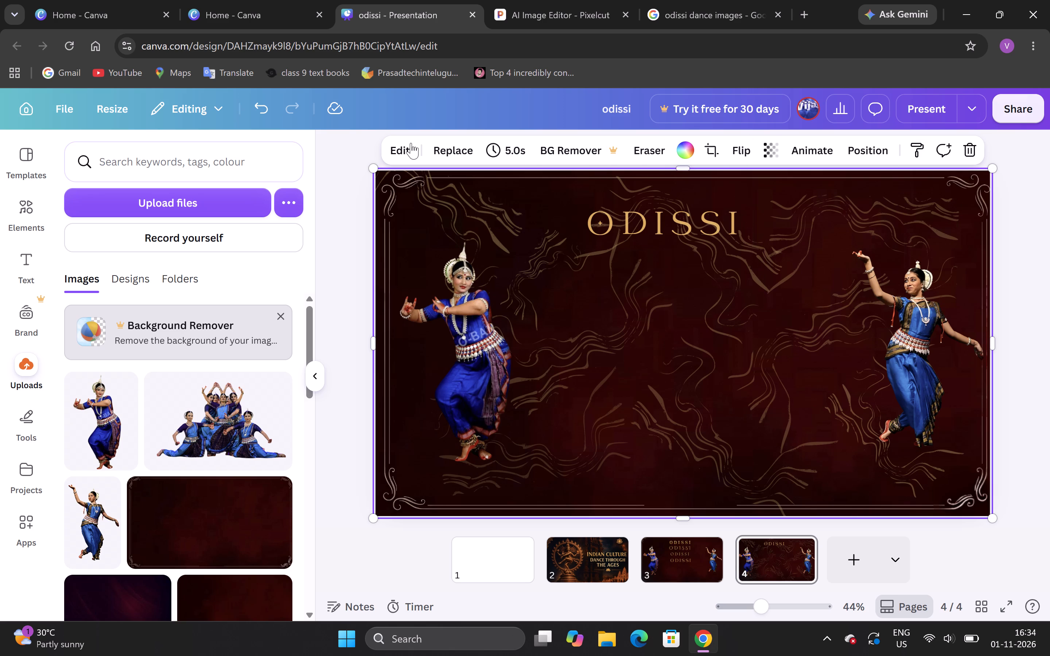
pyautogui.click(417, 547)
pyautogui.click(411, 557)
# Duplicate page 4, the Odissi page with the wavy-line graphics.
pyautogui.click(721, 554)
pyautogui.click(743, 561)
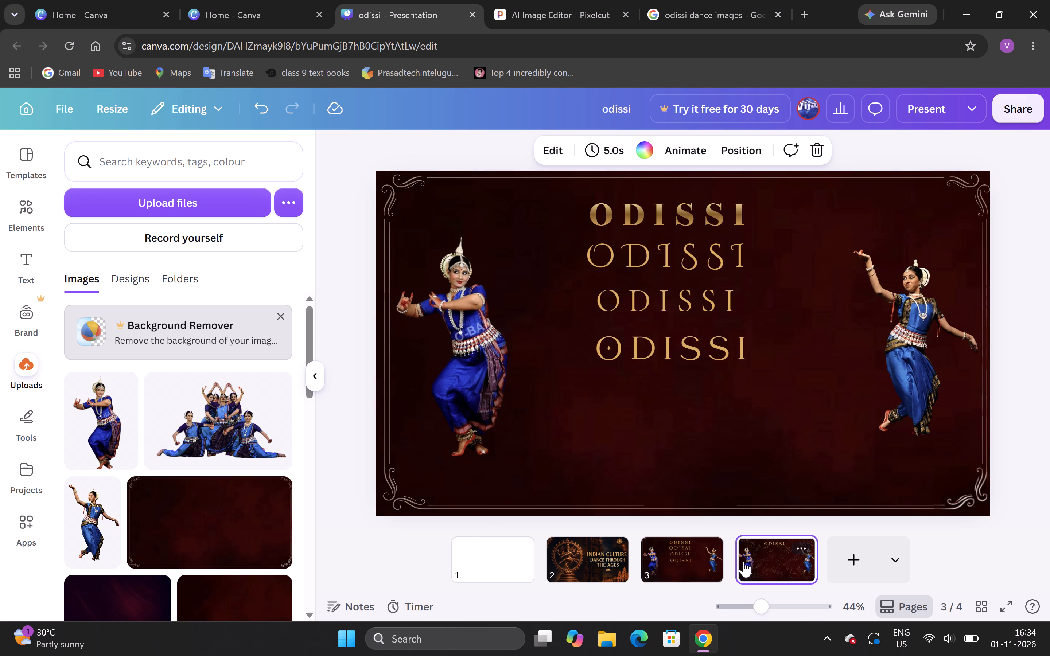
pyautogui.rightClick(768, 544)
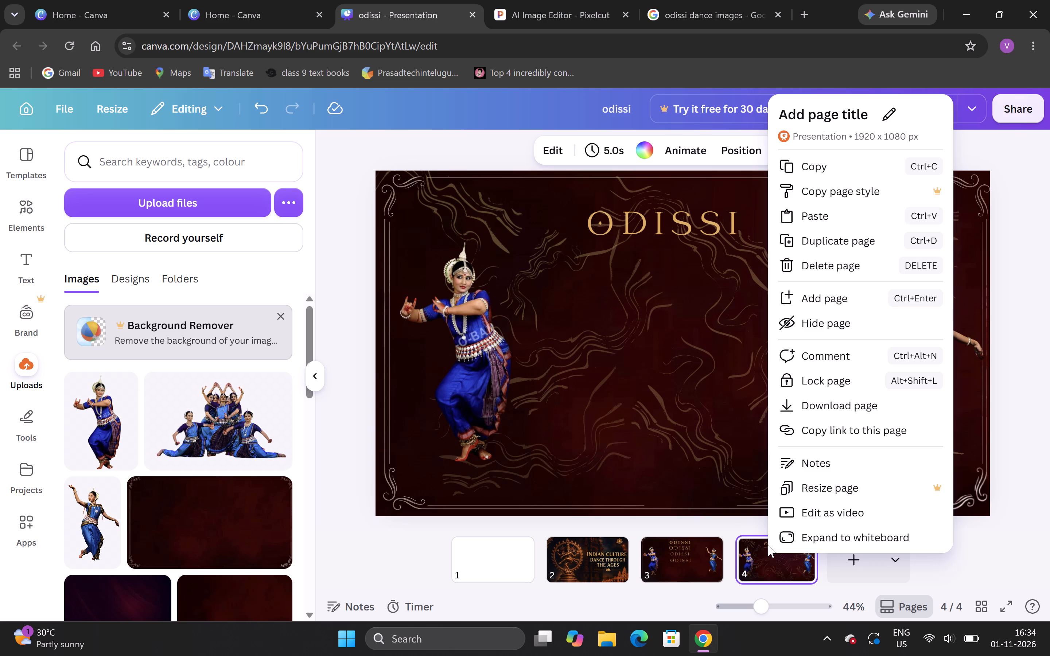
pyautogui.scroll(-3, 777, 436)
pyautogui.click(858, 244)
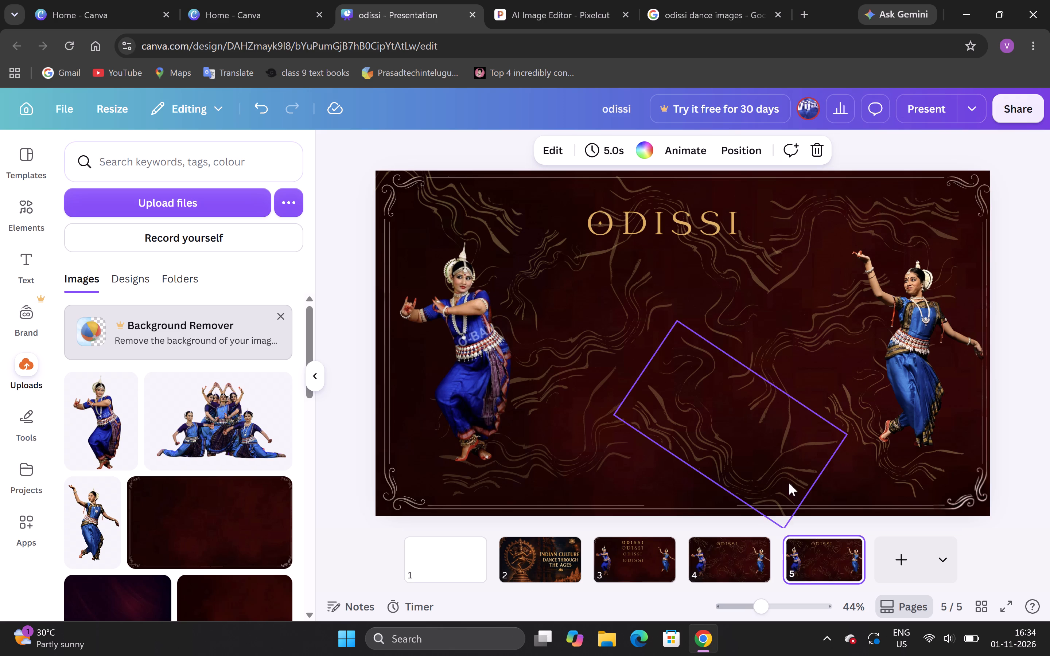
# Delete both dancers and the ODISSI title from page 5, leaving only the background and wavy-line graphics.
pyautogui.click(798, 569)
pyautogui.click(491, 382)
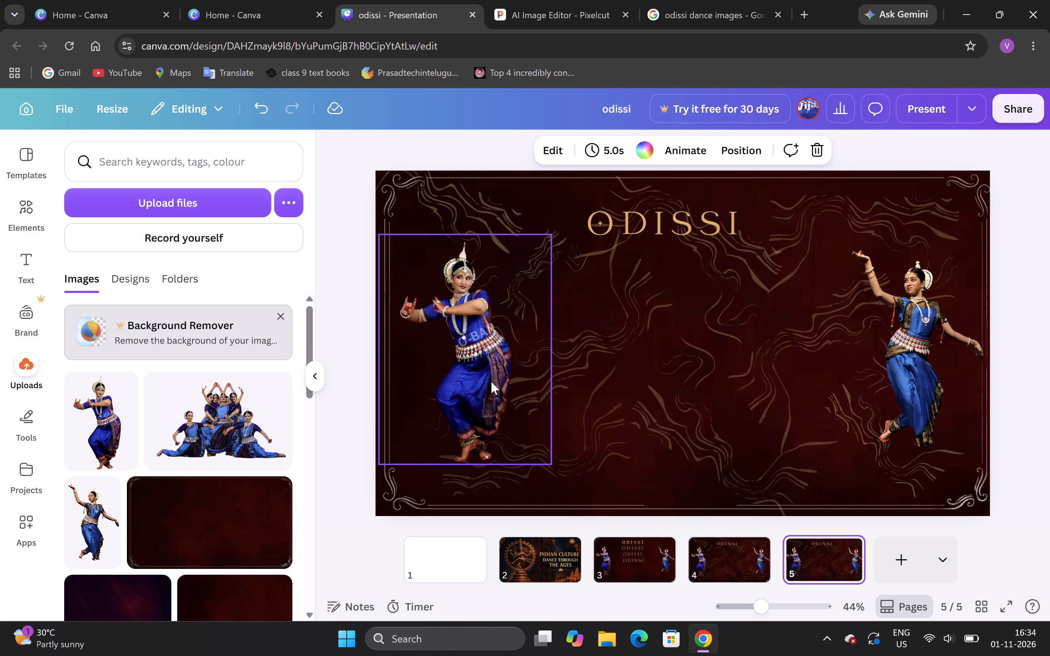
pyautogui.press('Delete')
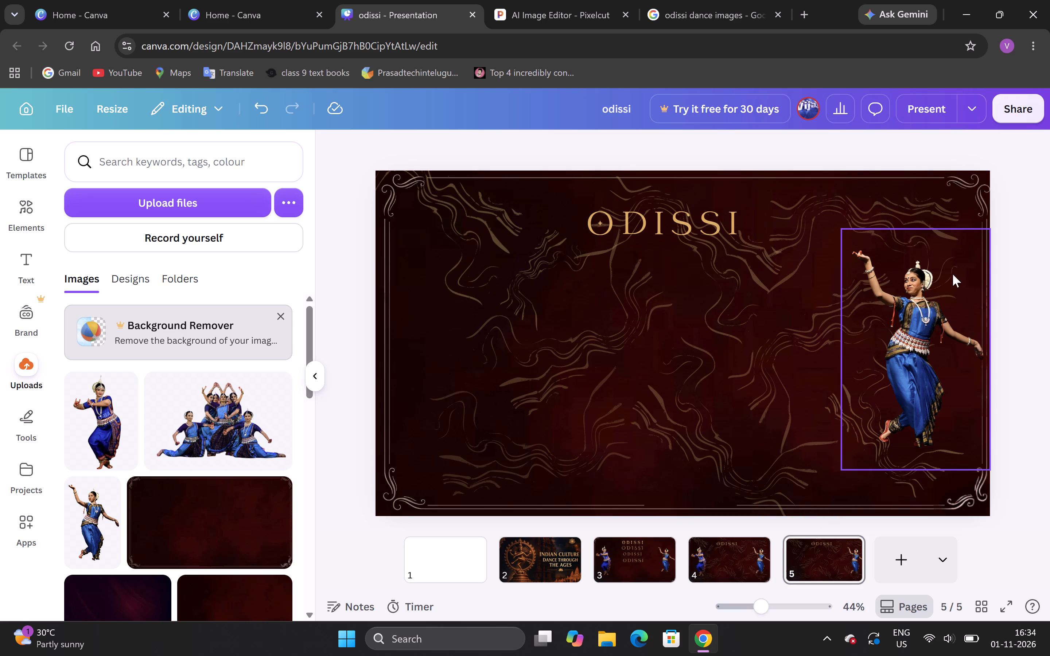
pyautogui.click(871, 334)
pyautogui.press('Delete')
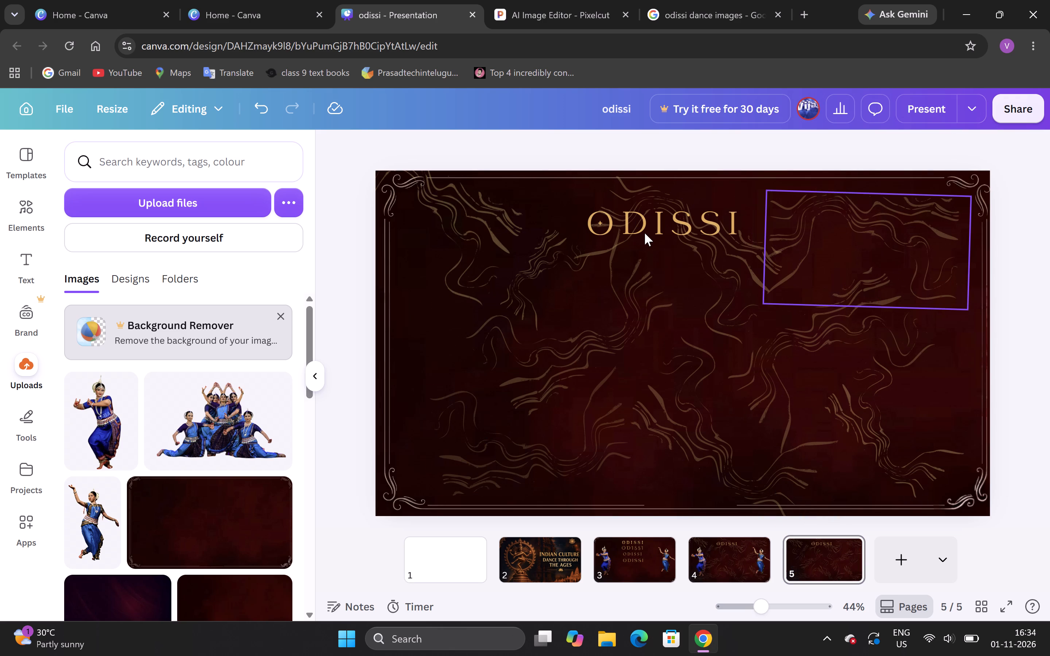
pyautogui.click(645, 233)
pyautogui.click(652, 225)
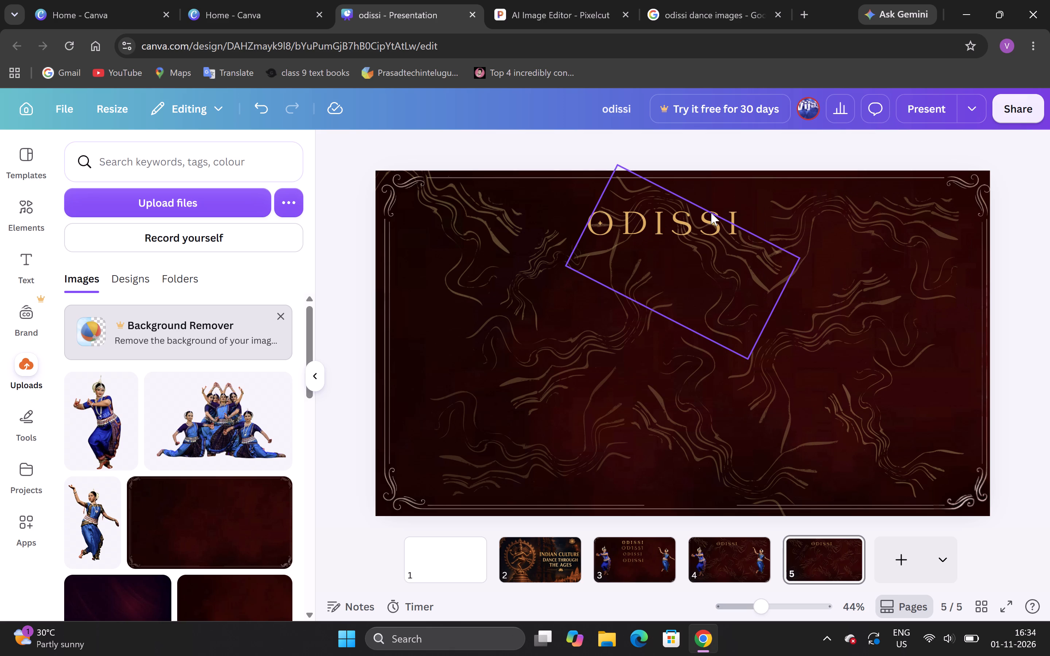
pyautogui.click(711, 212)
pyautogui.click(720, 202)
pyautogui.press('Delete')
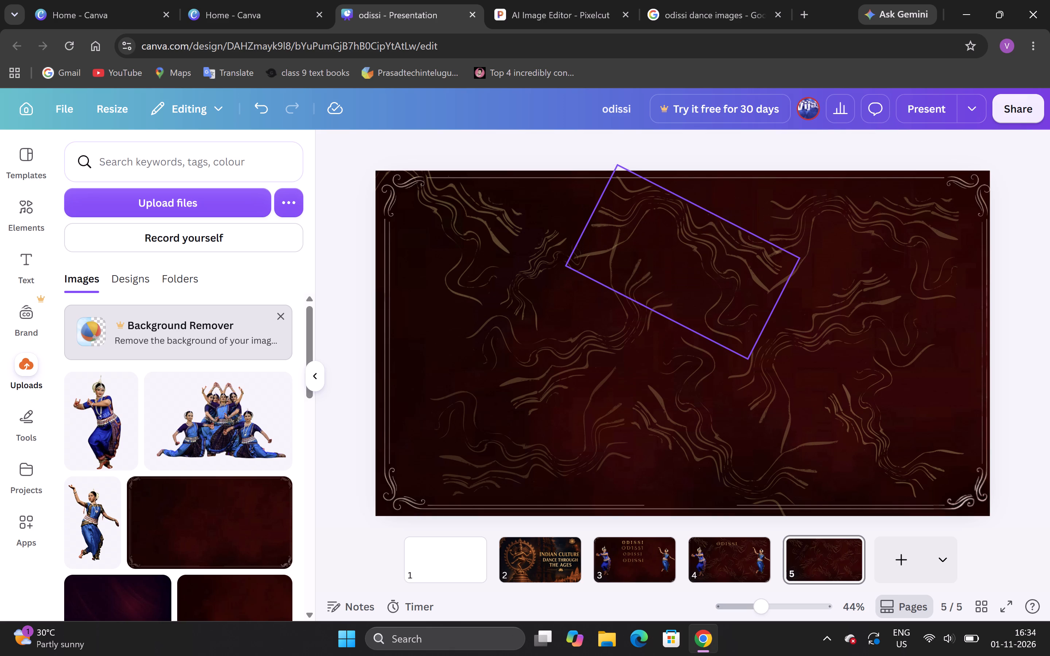
# Shift the large wavy-line graphic in page 5's upper-left area closer to the corner of the frame.
pyautogui.click(466, 247)
pyautogui.moveTo(466, 247); pyautogui.dragTo(435, 265)
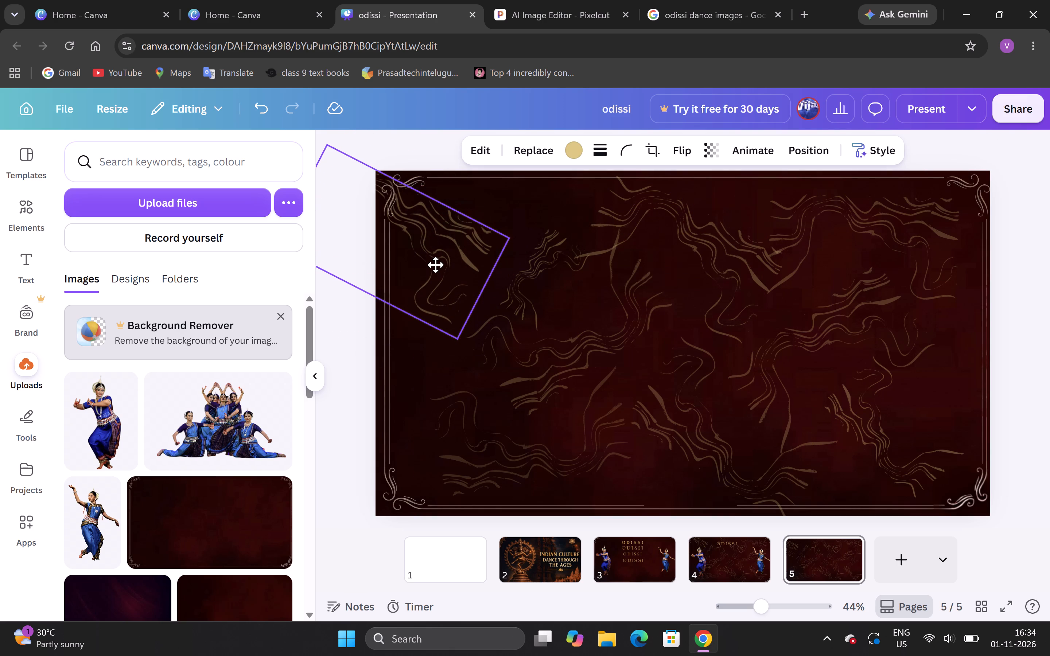
pyautogui.moveTo(435, 265); pyautogui.dragTo(444, 258)
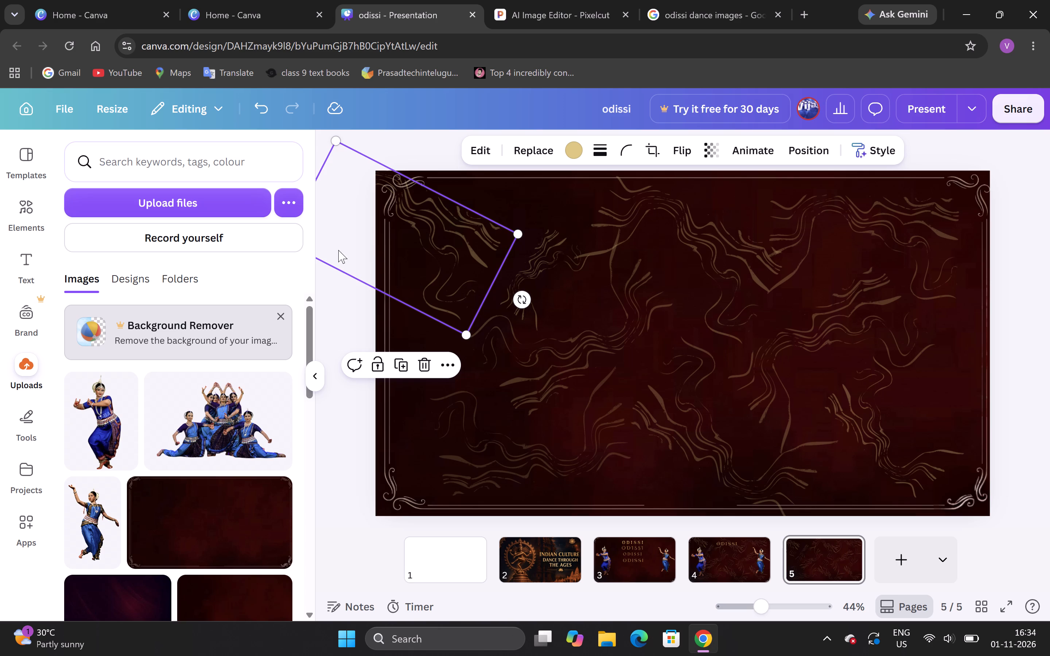
pyautogui.click(317, 307)
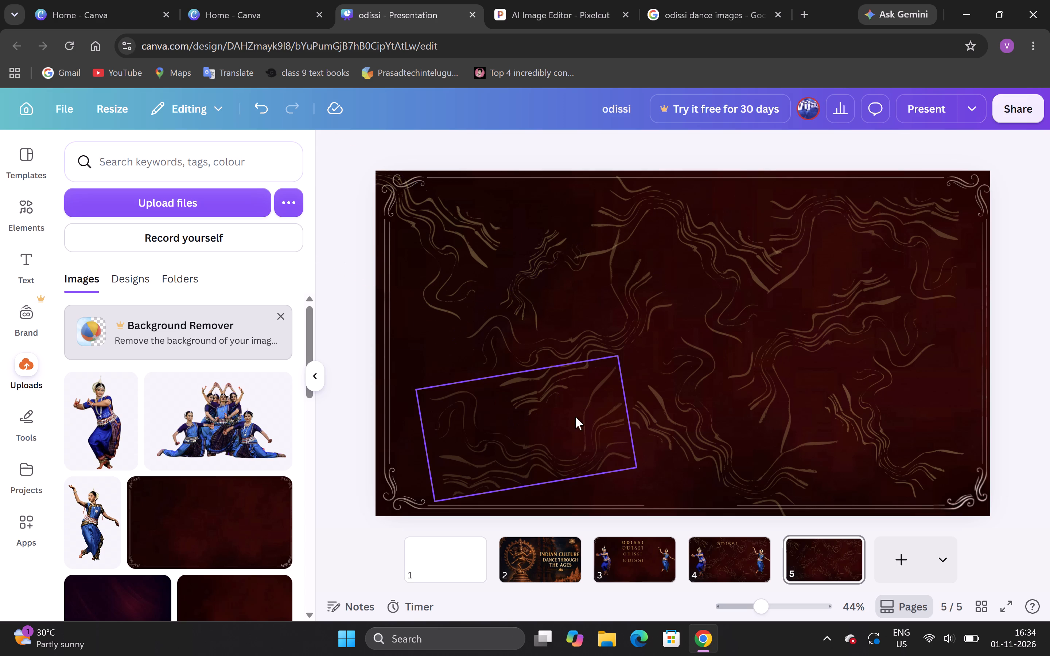
# Adjust the position of the small tilted wavy-line graphic beside the upper-left corner graphic on page 5.
pyautogui.moveTo(512, 303); pyautogui.dragTo(497, 290)
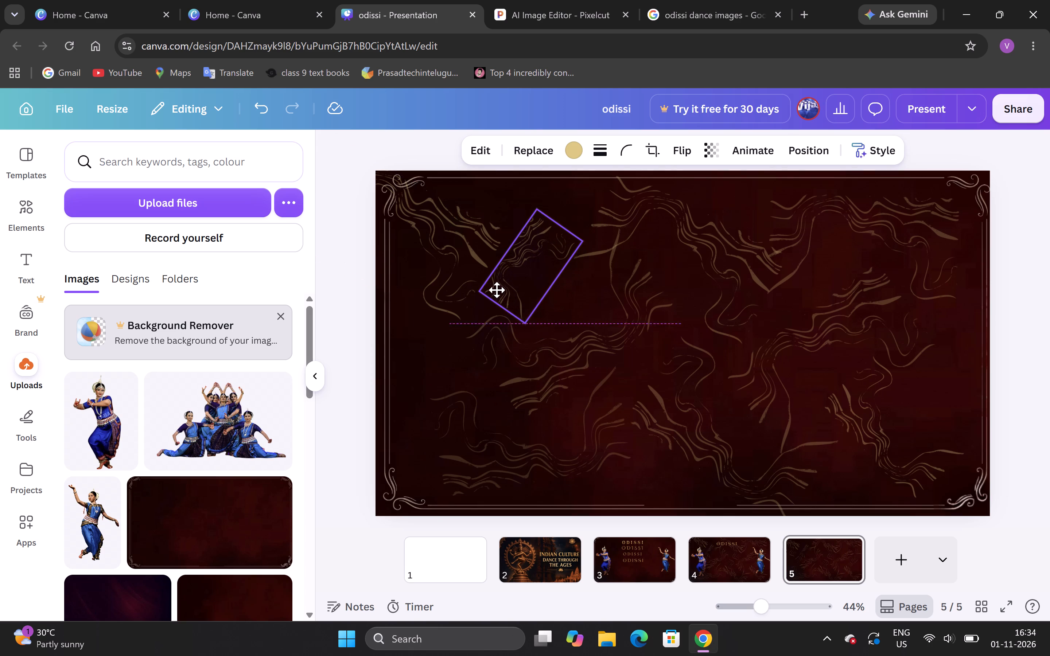
pyautogui.moveTo(497, 290); pyautogui.dragTo(496, 290)
pyautogui.click(351, 322)
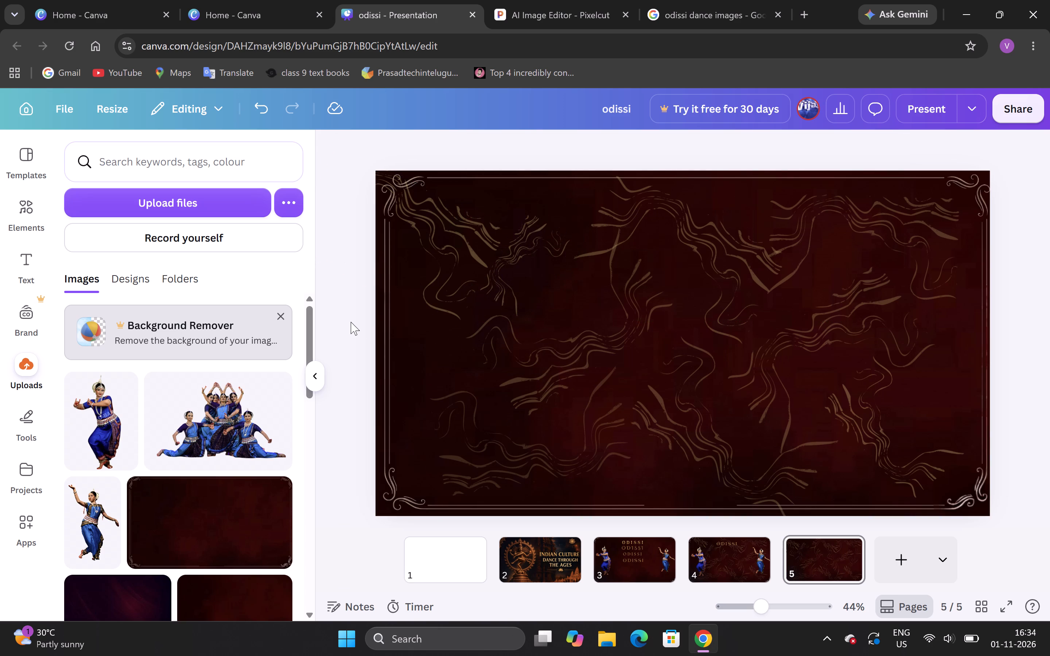
pyautogui.moveTo(500, 284); pyautogui.dragTo(519, 292)
pyautogui.click(361, 331)
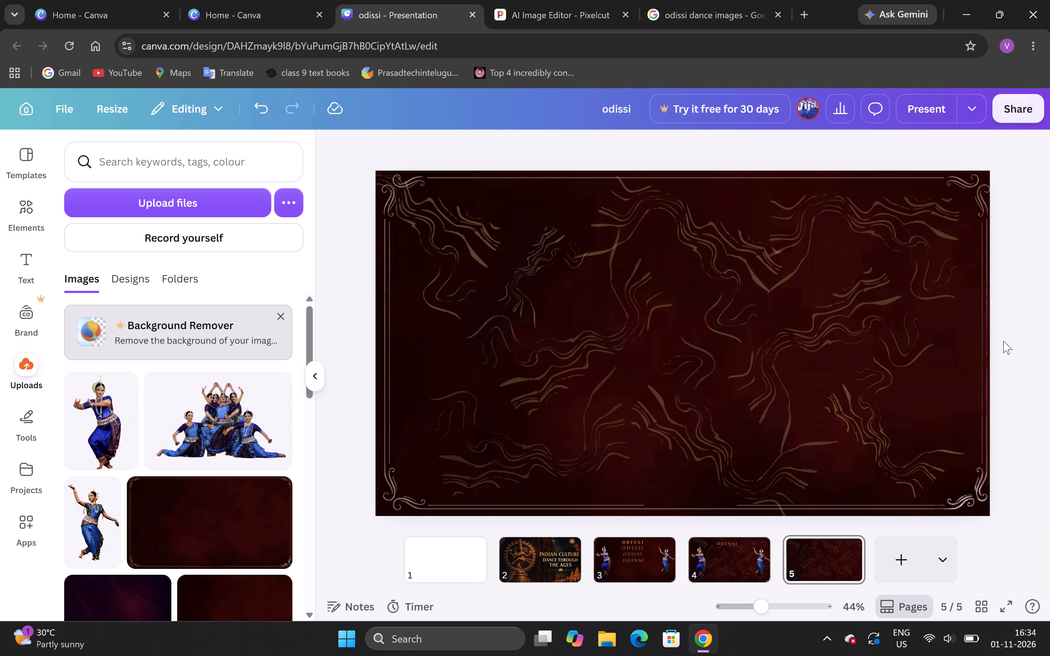
# Duplicate the title-free wavy-line page four times, making pages 6 to 9.
pyautogui.rightClick(787, 484)
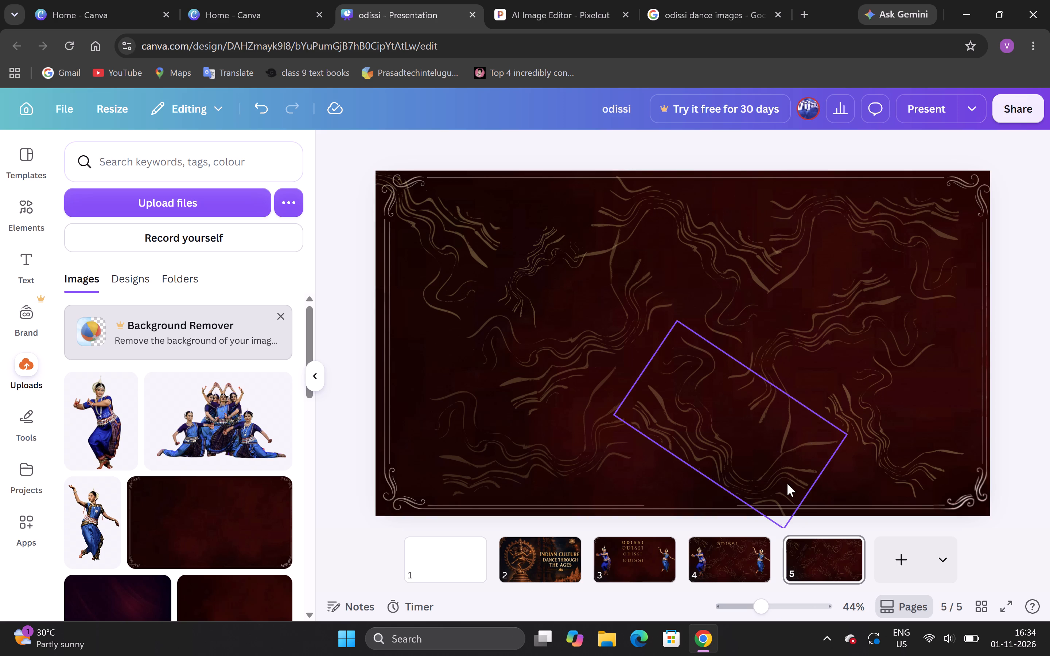
pyautogui.doubleClick(1027, 350)
pyautogui.click(684, 505)
pyautogui.rightClick(684, 505)
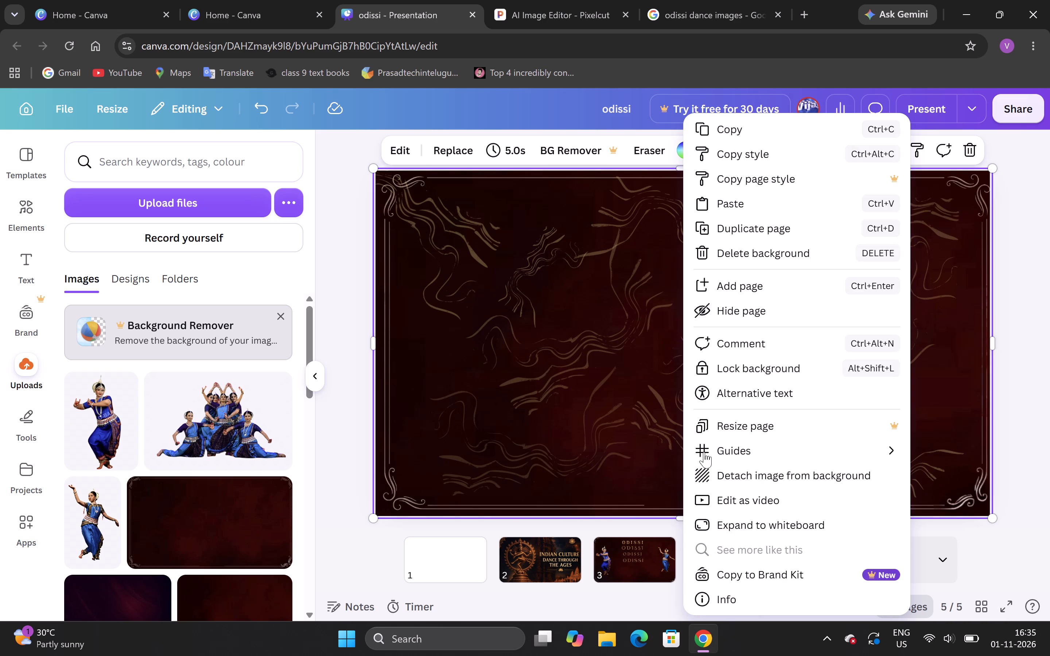
pyautogui.scroll(-4, 723, 432)
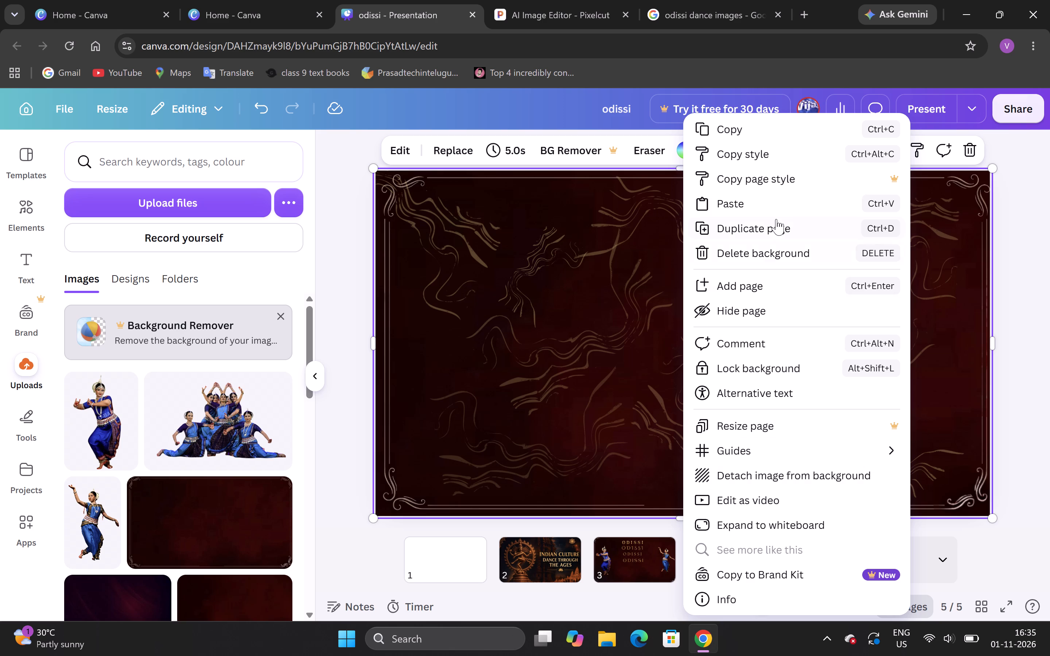
pyautogui.click(775, 227)
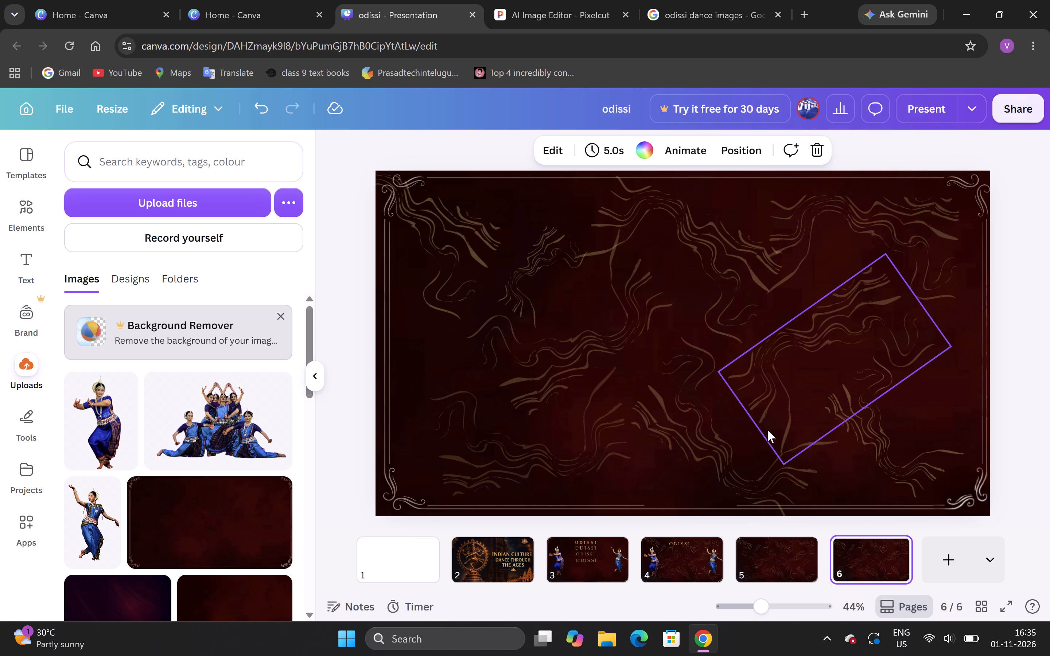
pyautogui.hotkey('ctrl', 'd')
pyautogui.hotkey('ctrl', 'd')
pyautogui.hotkey('ctrl', 'd')
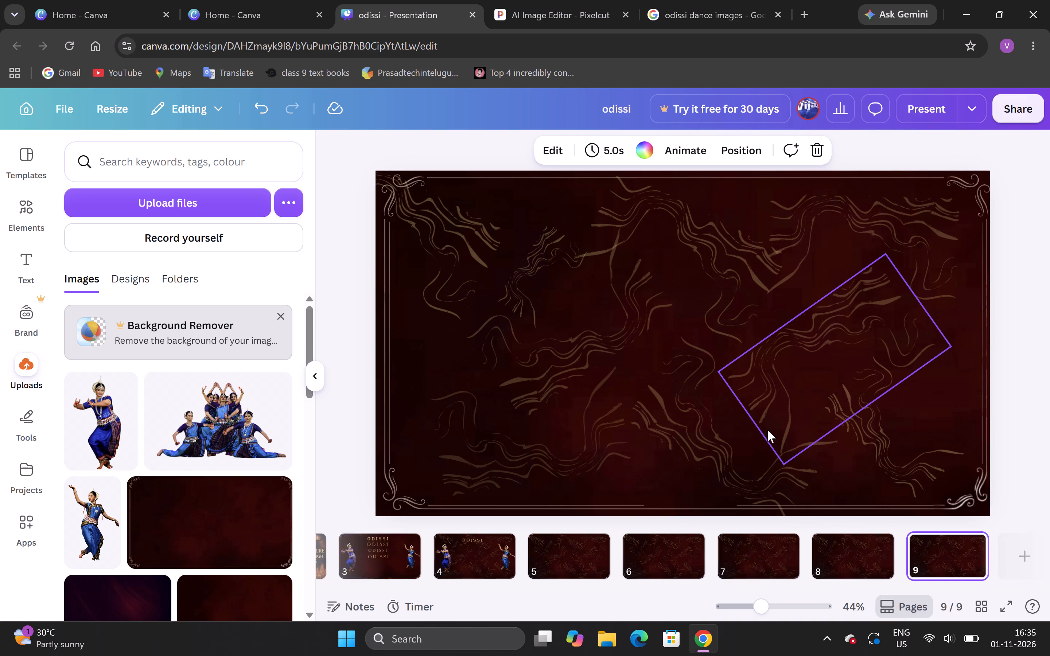
# On page 4, nudge both the left and the right dancer slightly to the left.
pyautogui.click(437, 559)
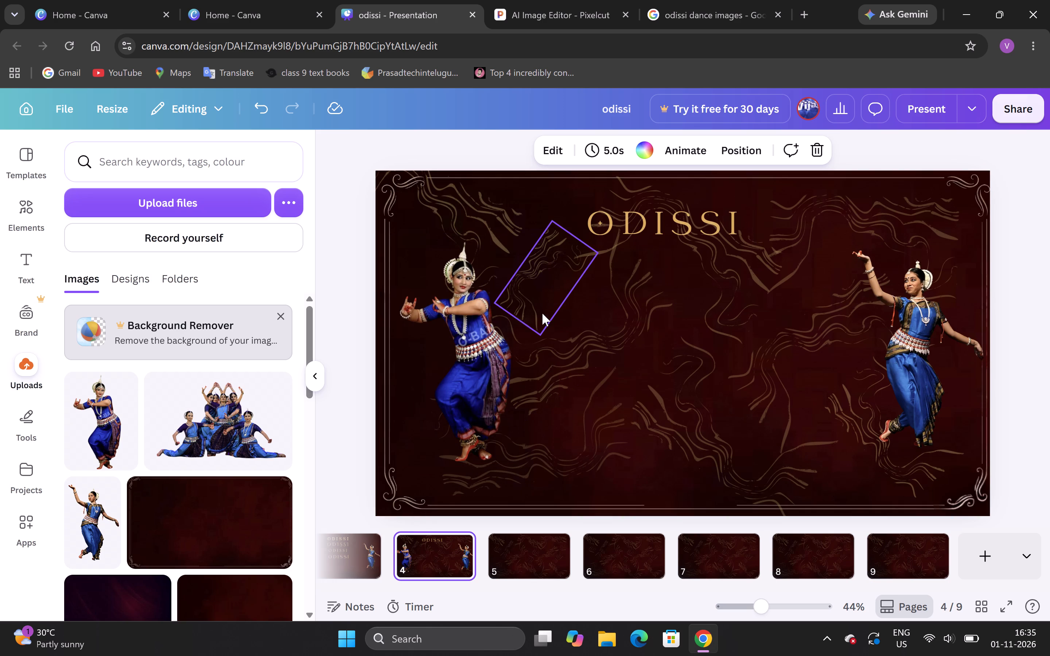
pyautogui.moveTo(482, 319); pyautogui.dragTo(458, 322)
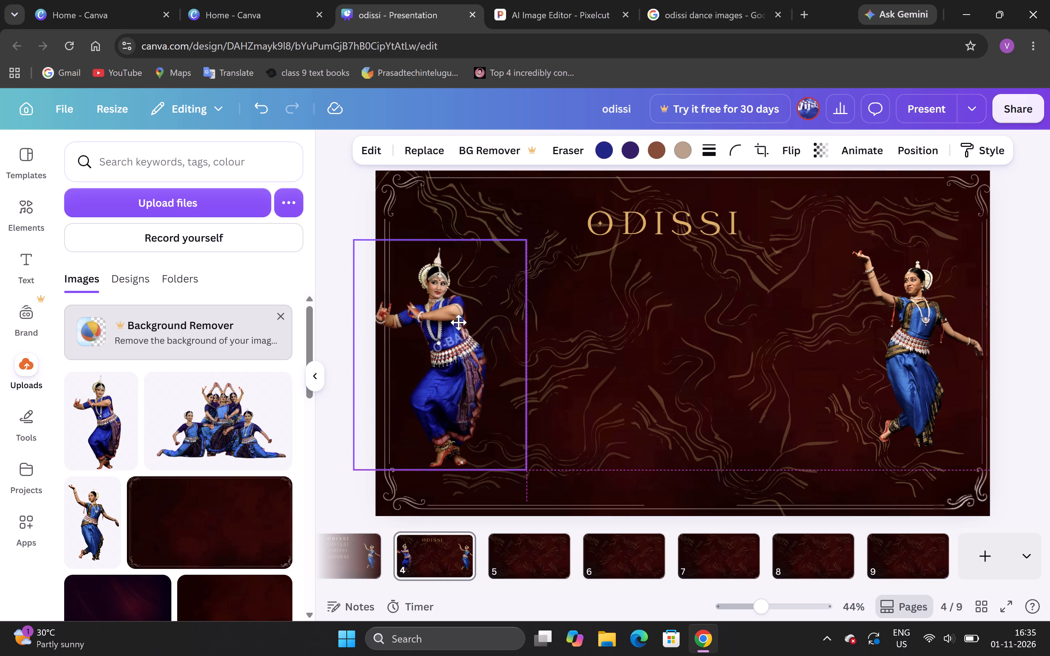
pyautogui.moveTo(458, 322); pyautogui.dragTo(481, 328)
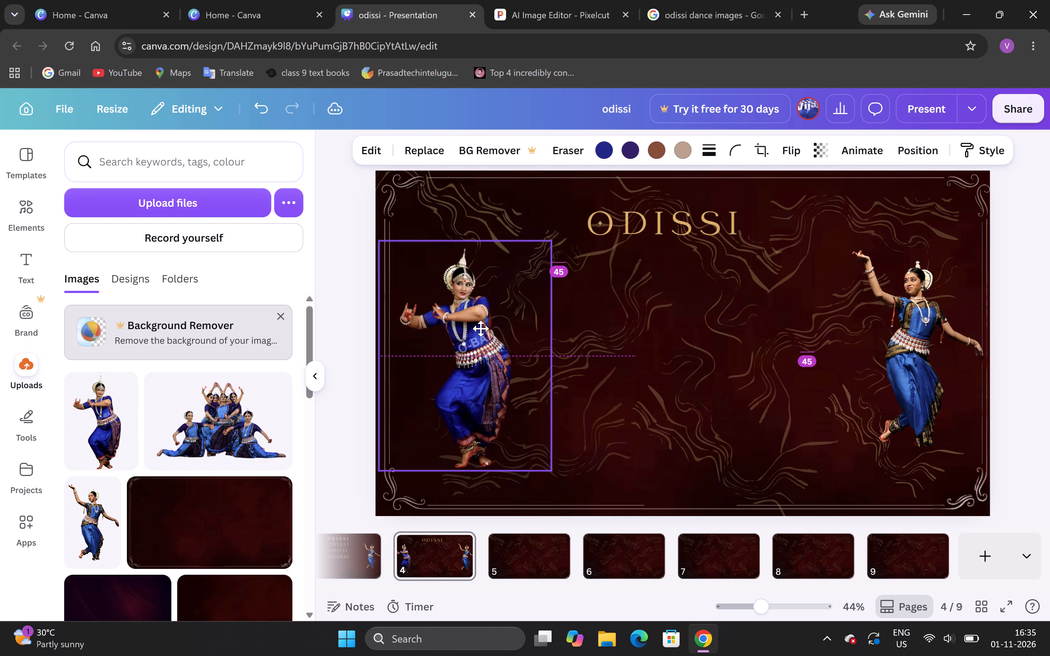
pyautogui.moveTo(481, 328); pyautogui.dragTo(478, 320)
pyautogui.click(352, 272)
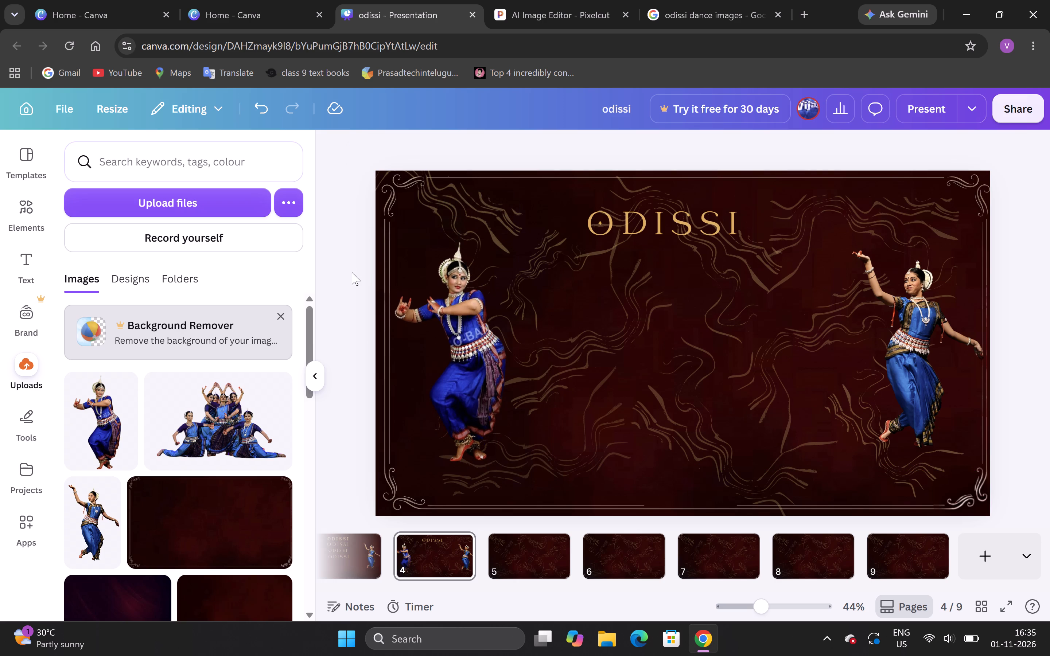
pyautogui.moveTo(939, 374); pyautogui.dragTo(933, 372)
pyautogui.click(1018, 305)
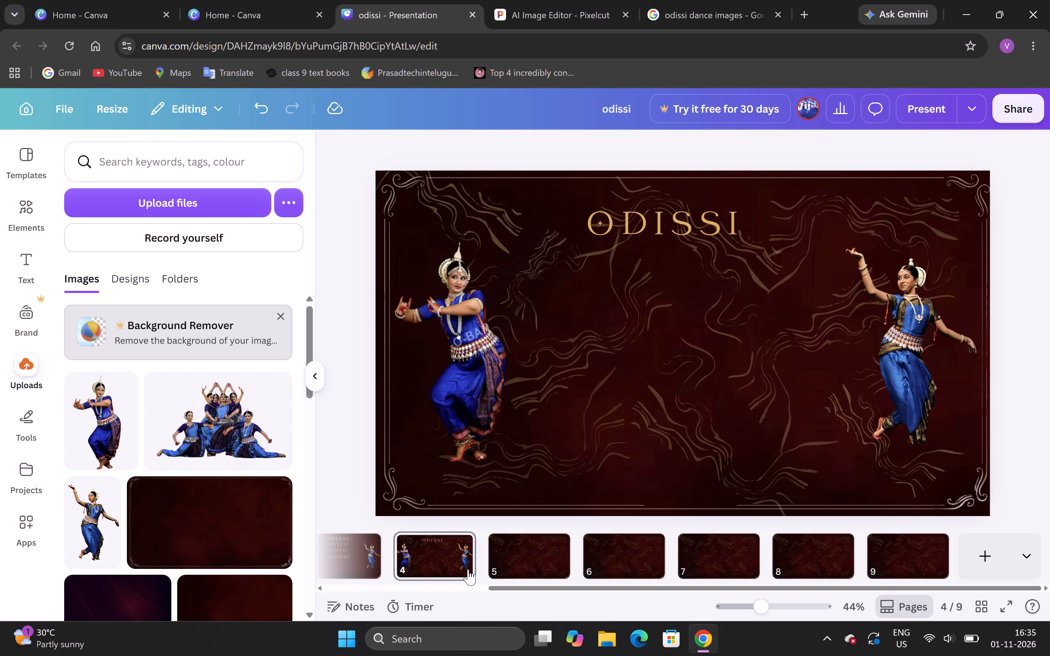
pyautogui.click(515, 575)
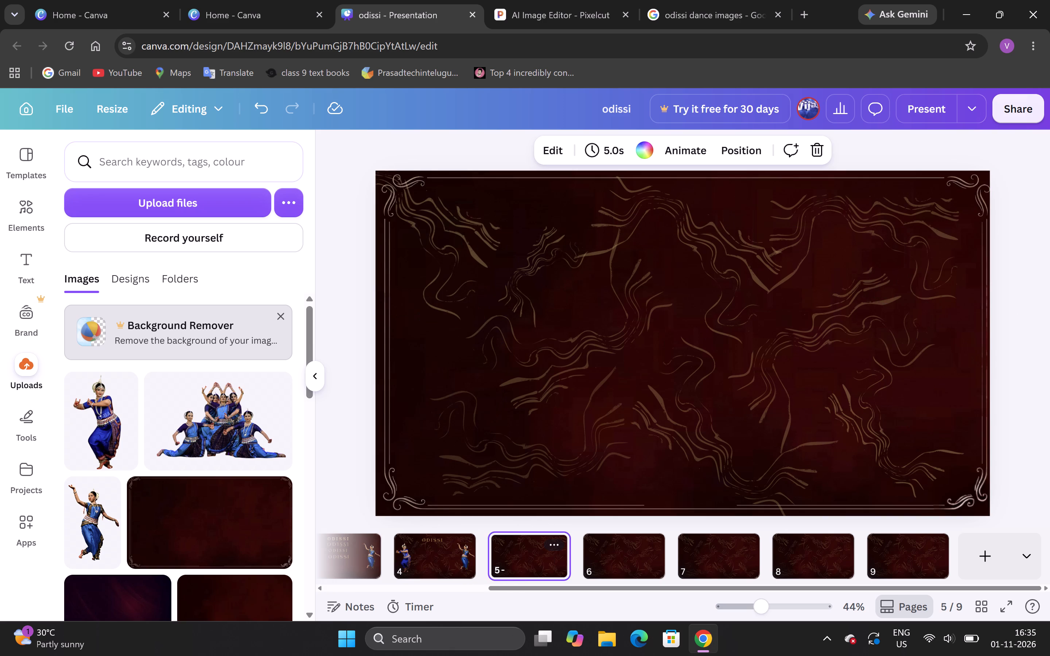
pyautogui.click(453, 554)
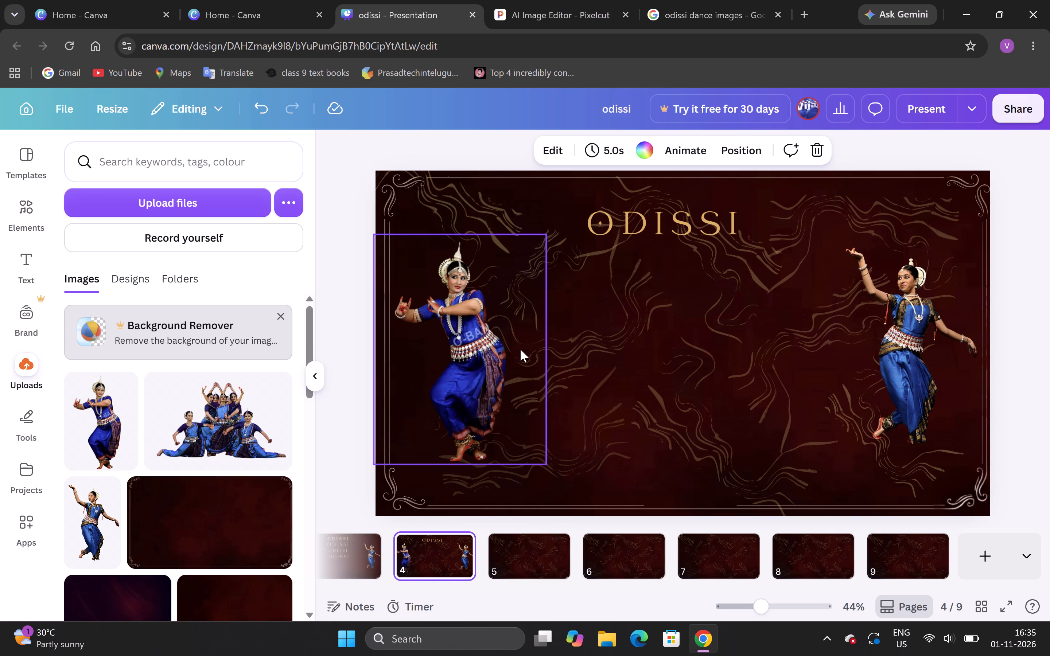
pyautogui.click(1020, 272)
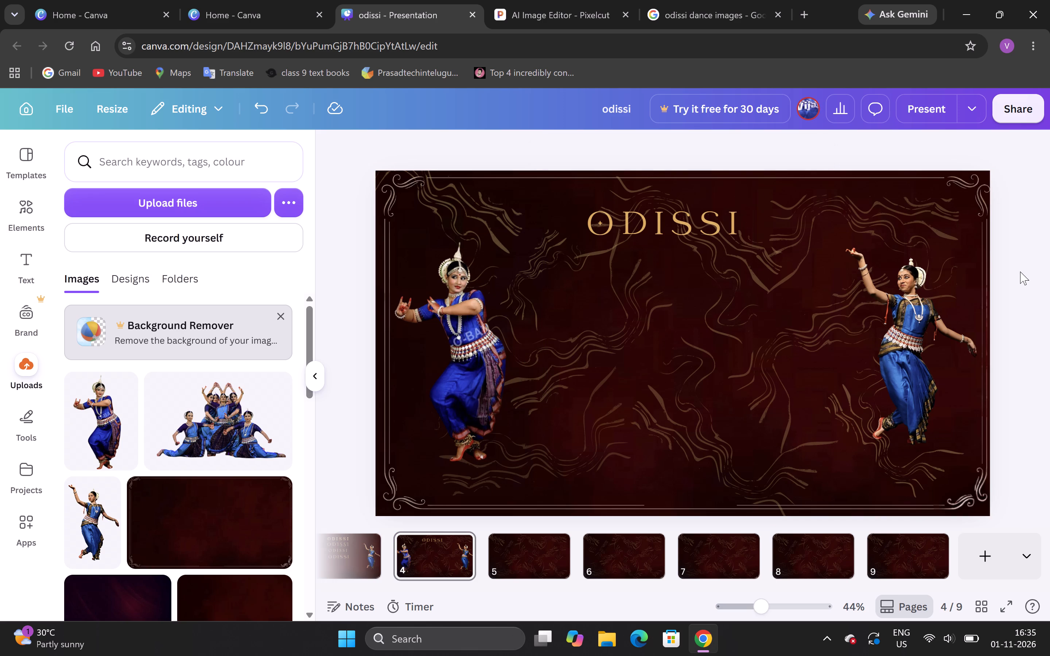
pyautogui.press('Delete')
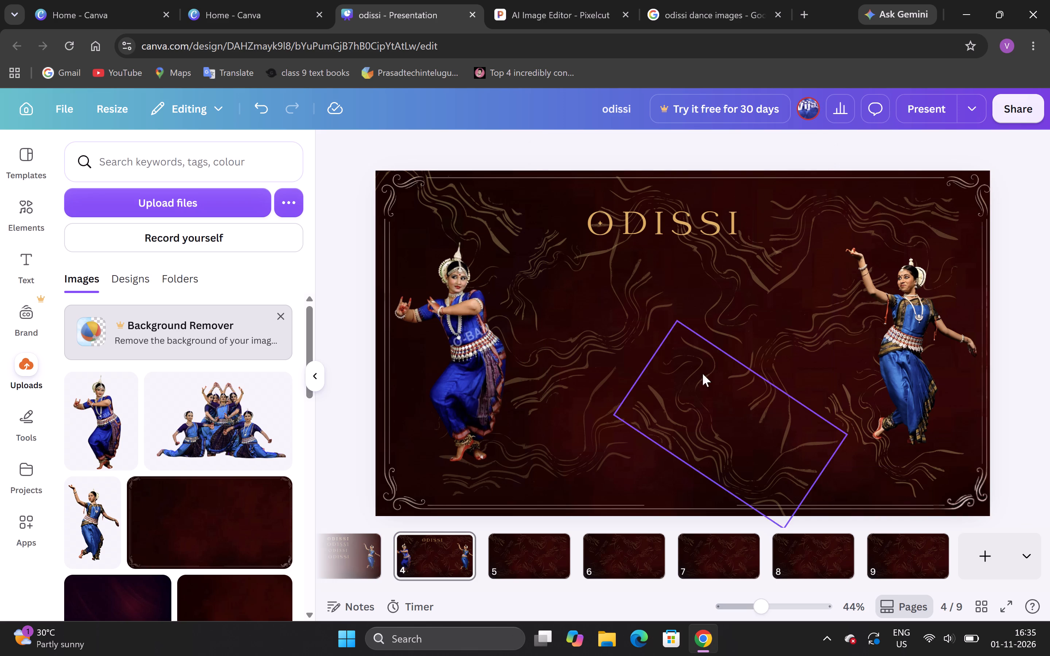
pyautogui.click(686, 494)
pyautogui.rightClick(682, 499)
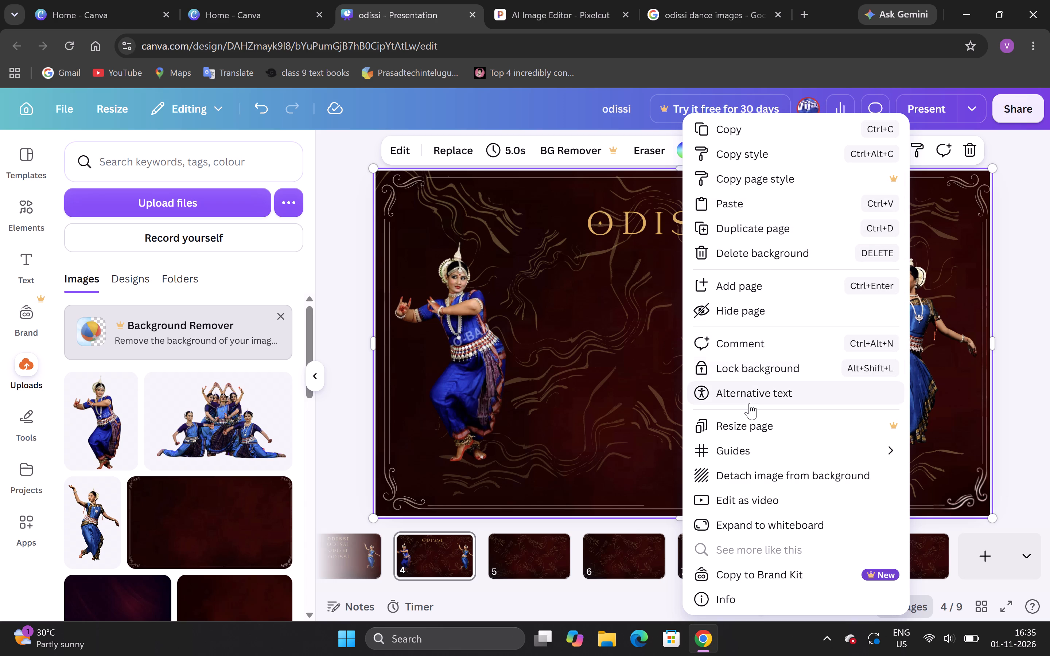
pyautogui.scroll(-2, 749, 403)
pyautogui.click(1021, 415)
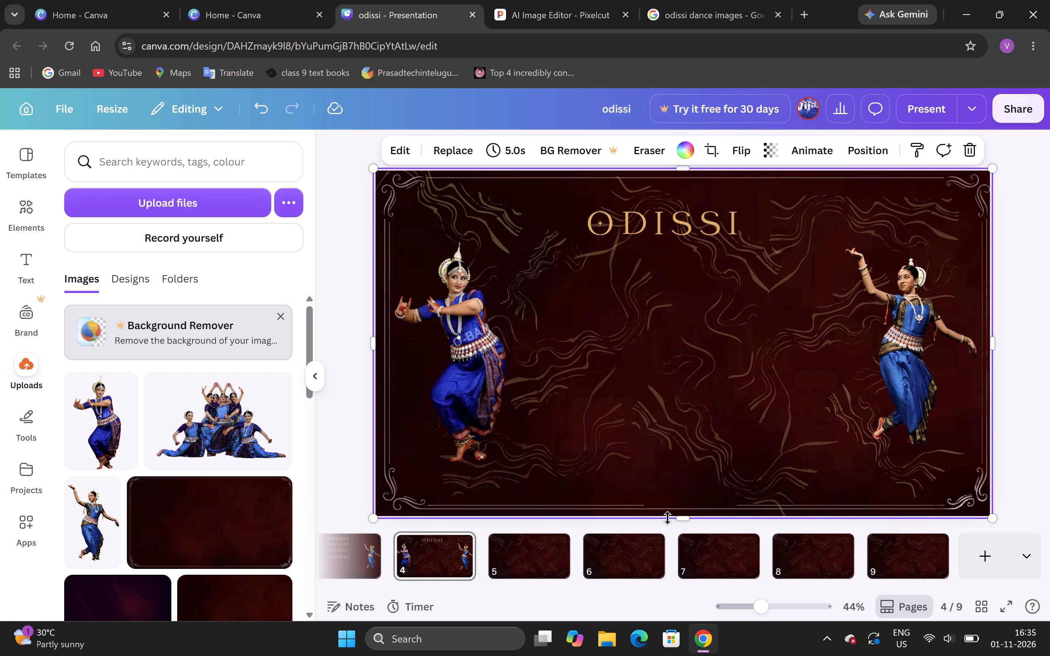
# On page 5, set the transparency of the large wavy-line graphic in the upper-left corner to 24.
pyautogui.click(546, 555)
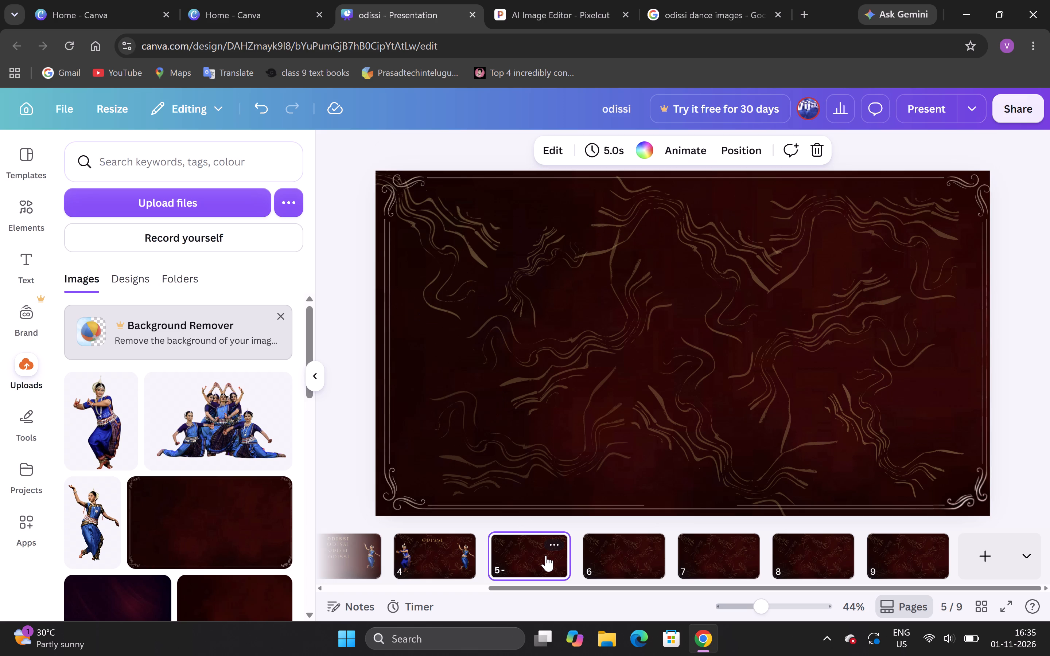
pyautogui.click(438, 284)
pyautogui.click(711, 144)
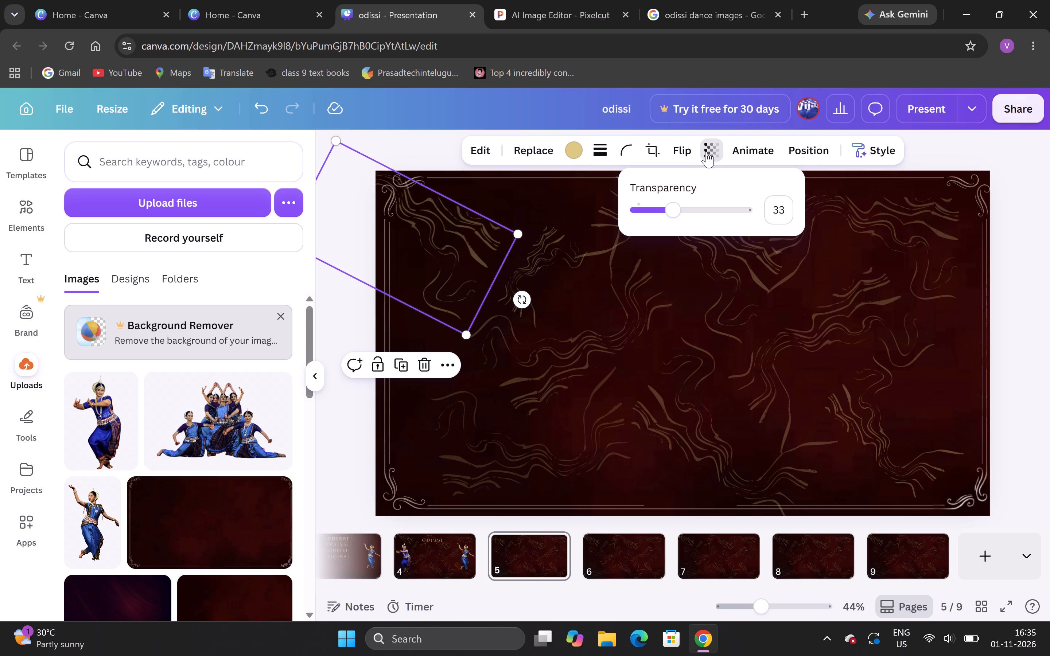
pyautogui.click(657, 213)
pyautogui.moveTo(657, 213); pyautogui.dragTo(662, 213)
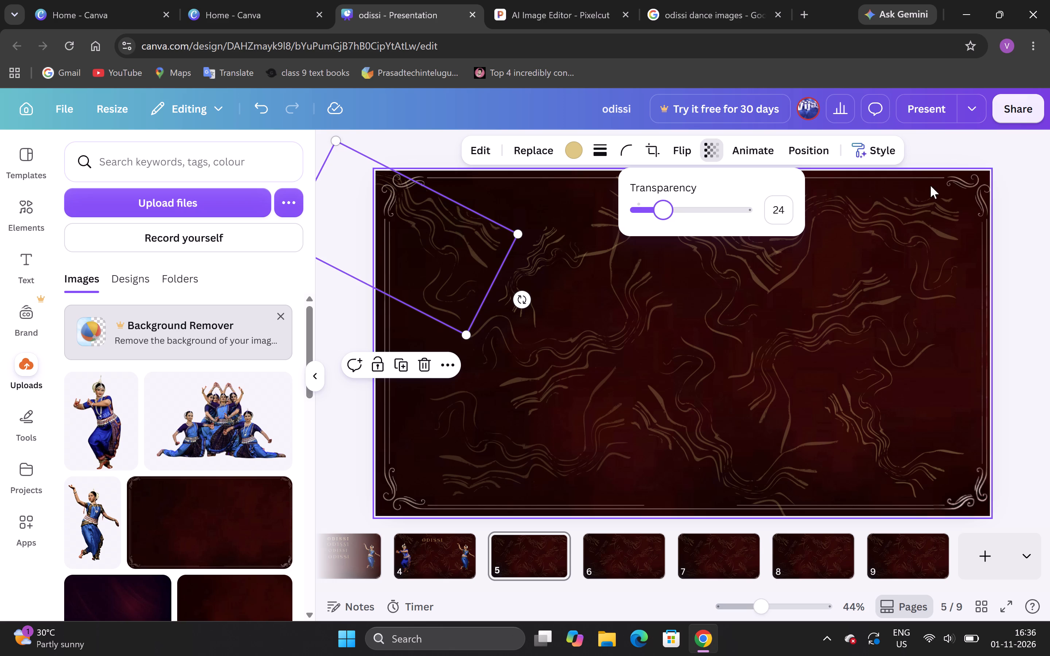
pyautogui.click(1034, 171)
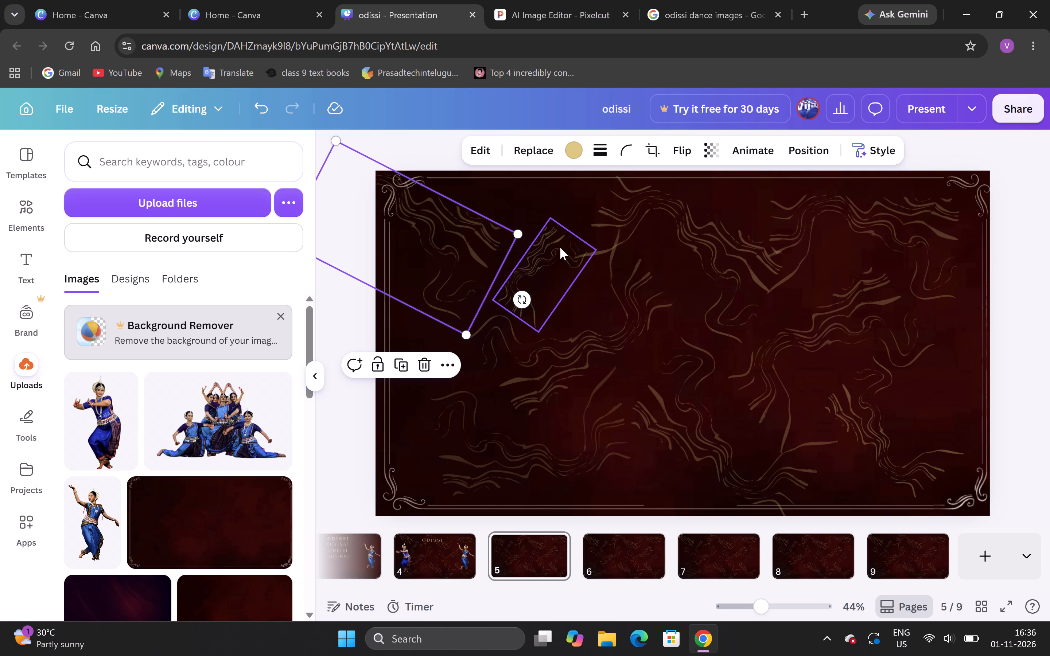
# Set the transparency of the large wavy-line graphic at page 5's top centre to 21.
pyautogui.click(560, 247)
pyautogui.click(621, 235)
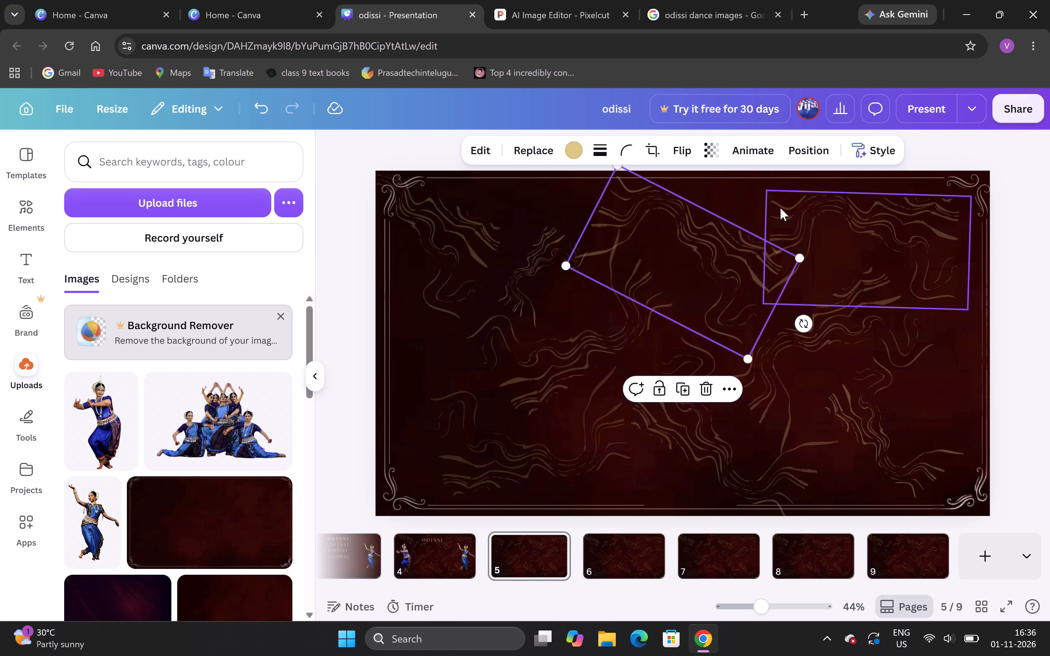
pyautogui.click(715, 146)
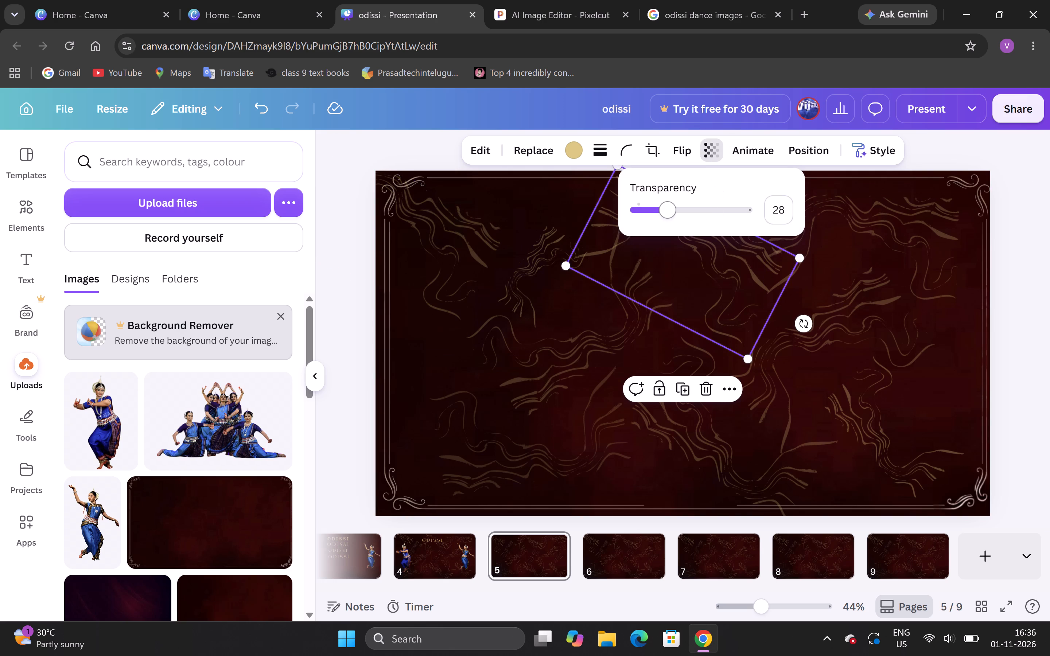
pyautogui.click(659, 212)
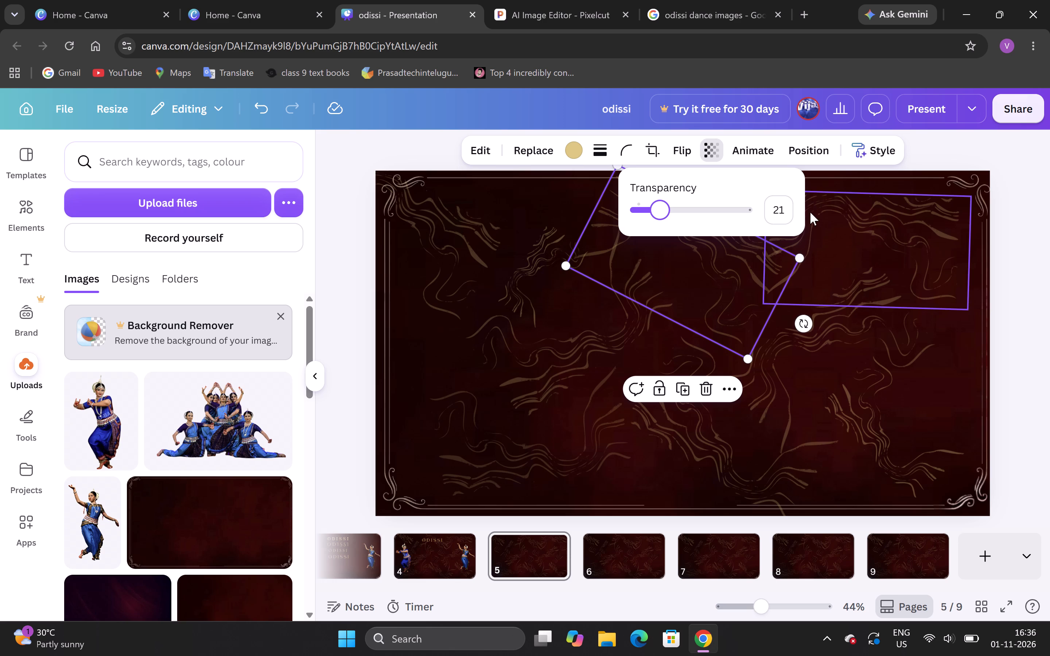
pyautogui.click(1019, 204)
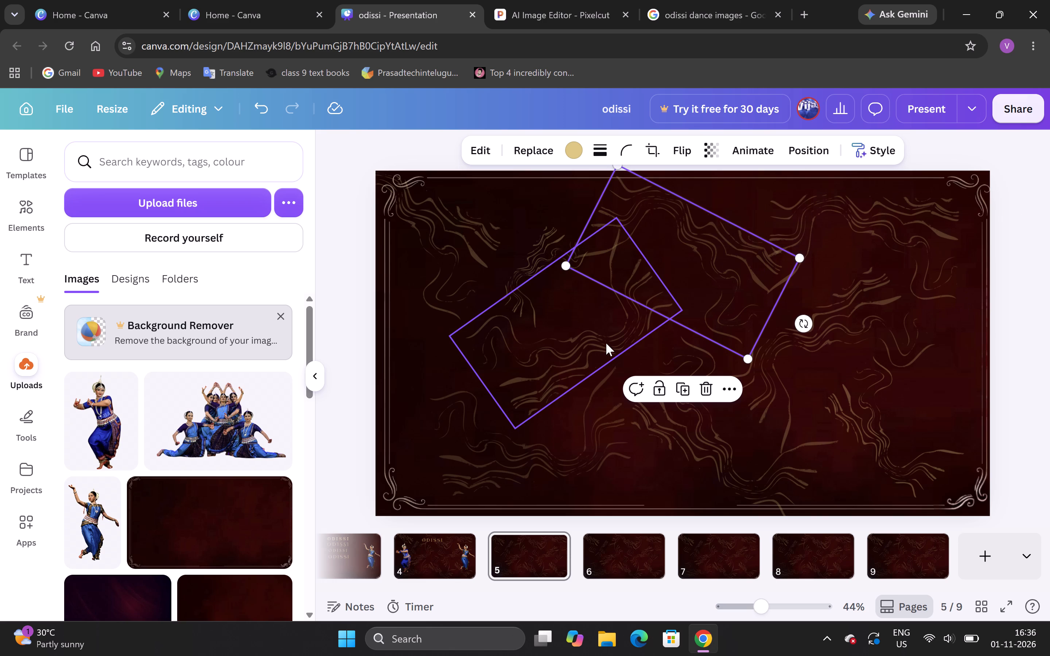
# Set the transparency of the tilted wavy-line graphic in page 5's middle-left area to 22.
pyautogui.click(606, 343)
pyautogui.click(715, 152)
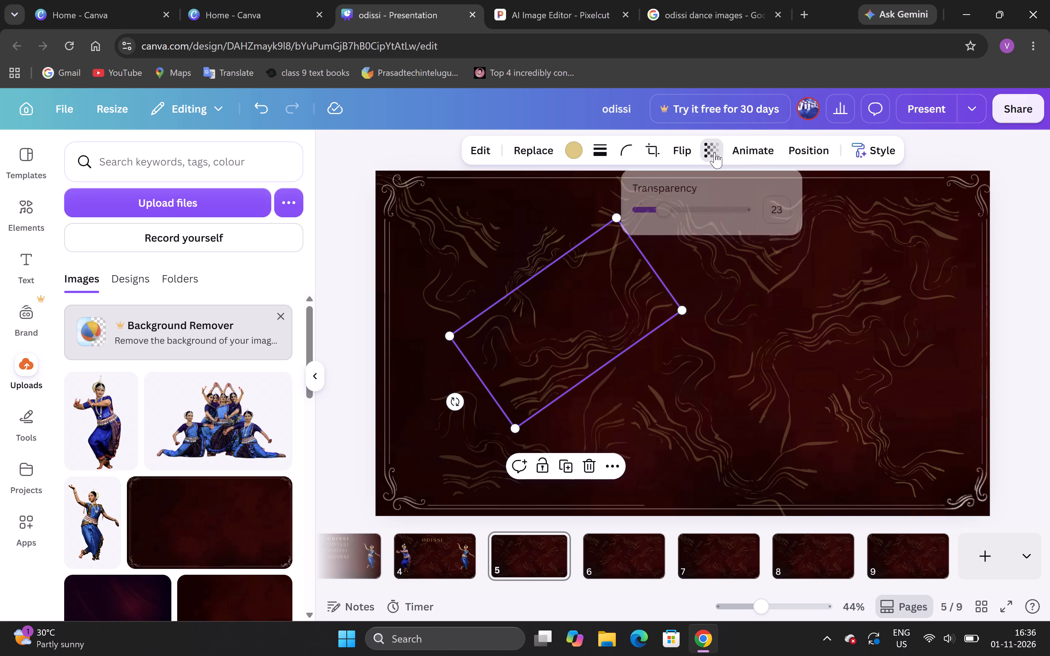
pyautogui.click(657, 212)
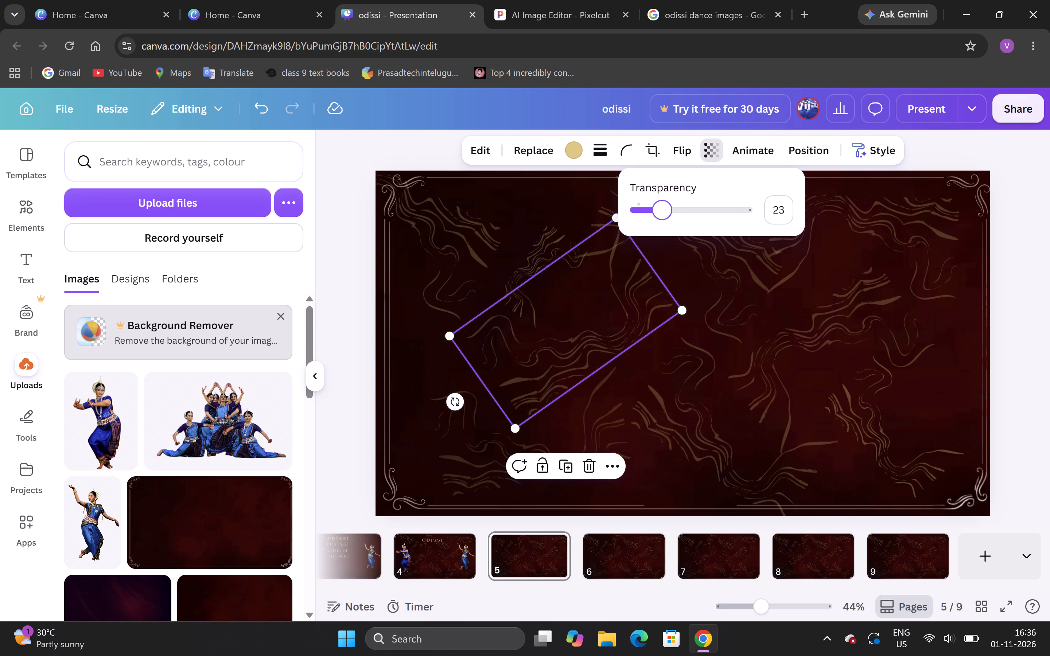
pyautogui.click(657, 212)
pyautogui.click(650, 216)
pyautogui.click(660, 213)
pyautogui.click(660, 213)
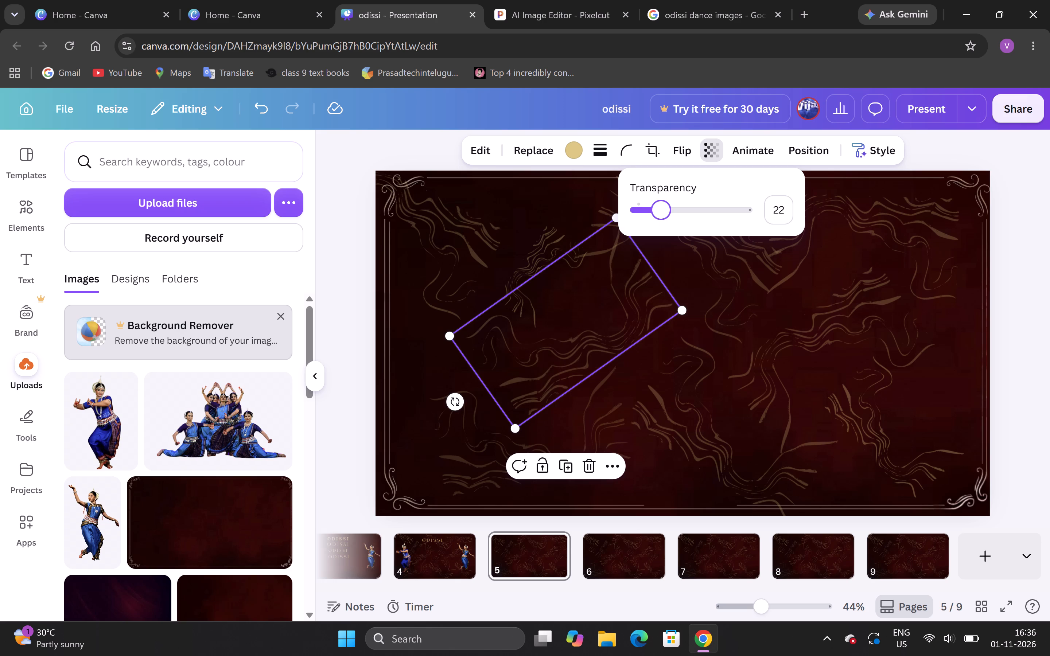
pyautogui.click(1007, 171)
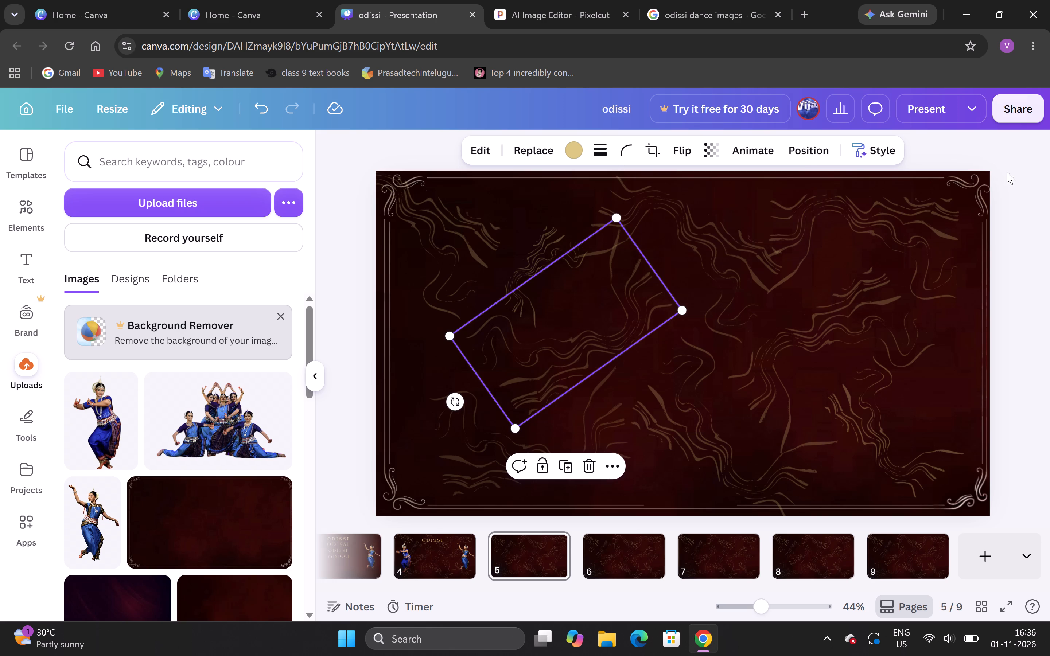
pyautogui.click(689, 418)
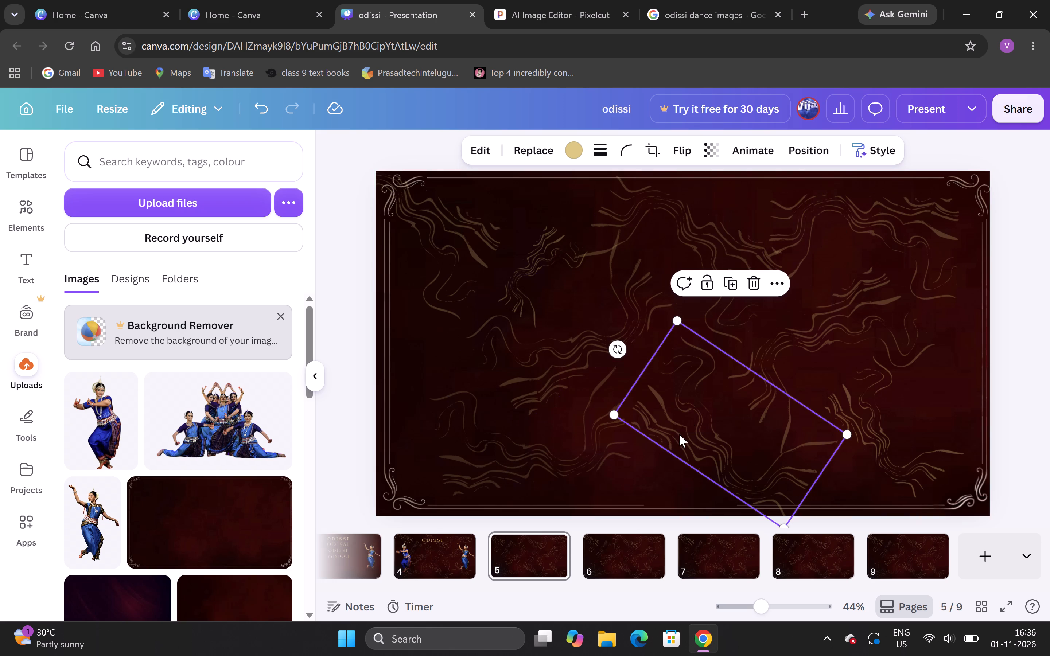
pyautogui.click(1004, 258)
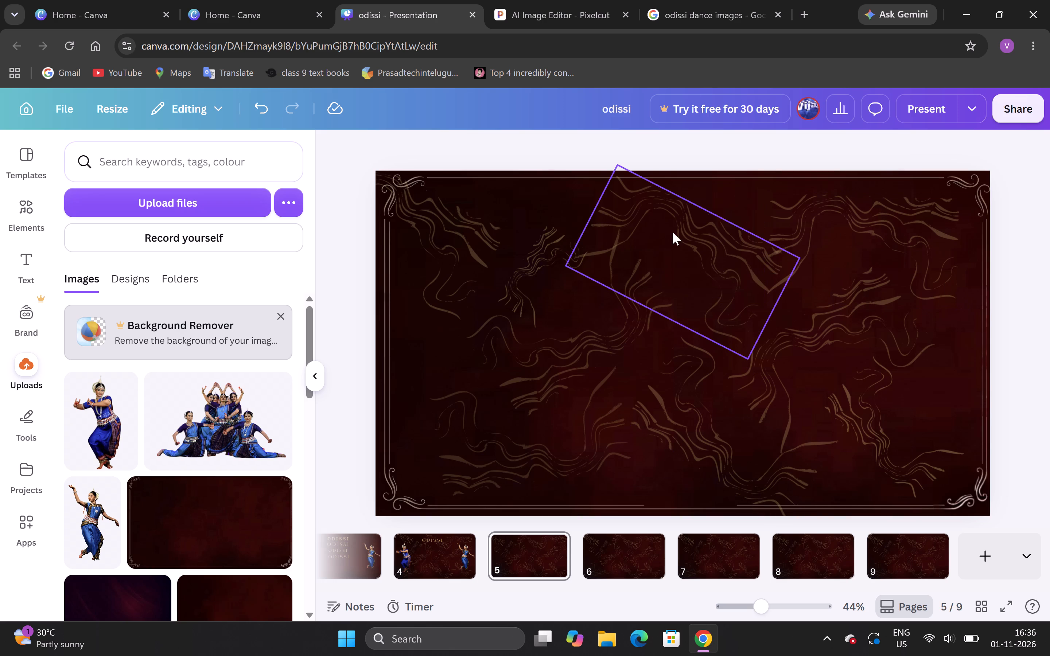
# Set the transparency of the large wavy-line graphic at page 5's top centre to 15.
pyautogui.click(634, 230)
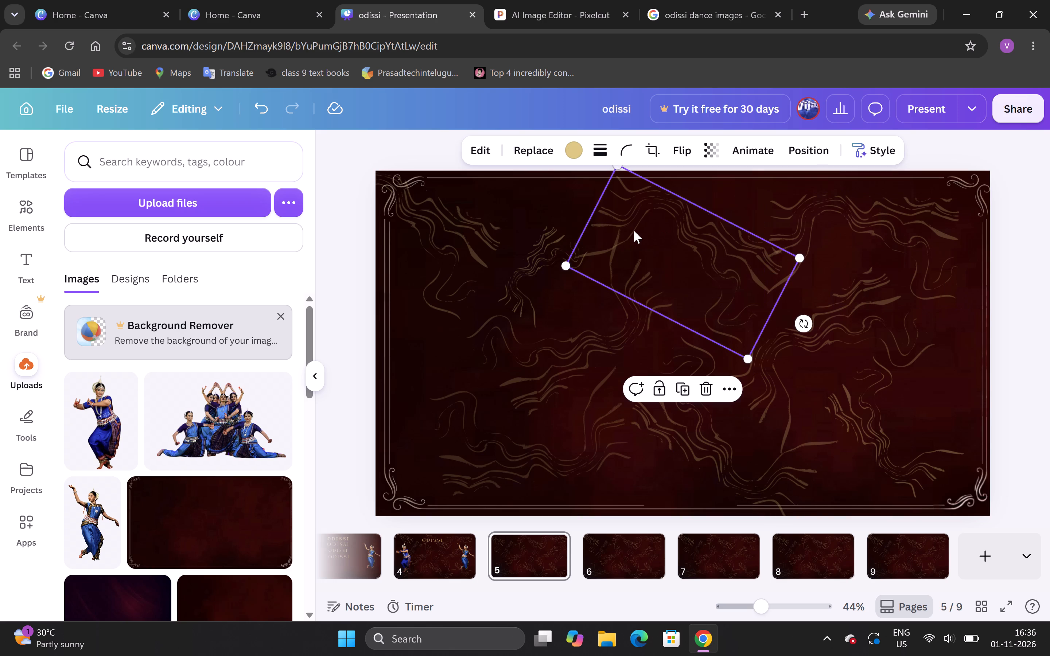
pyautogui.click(705, 152)
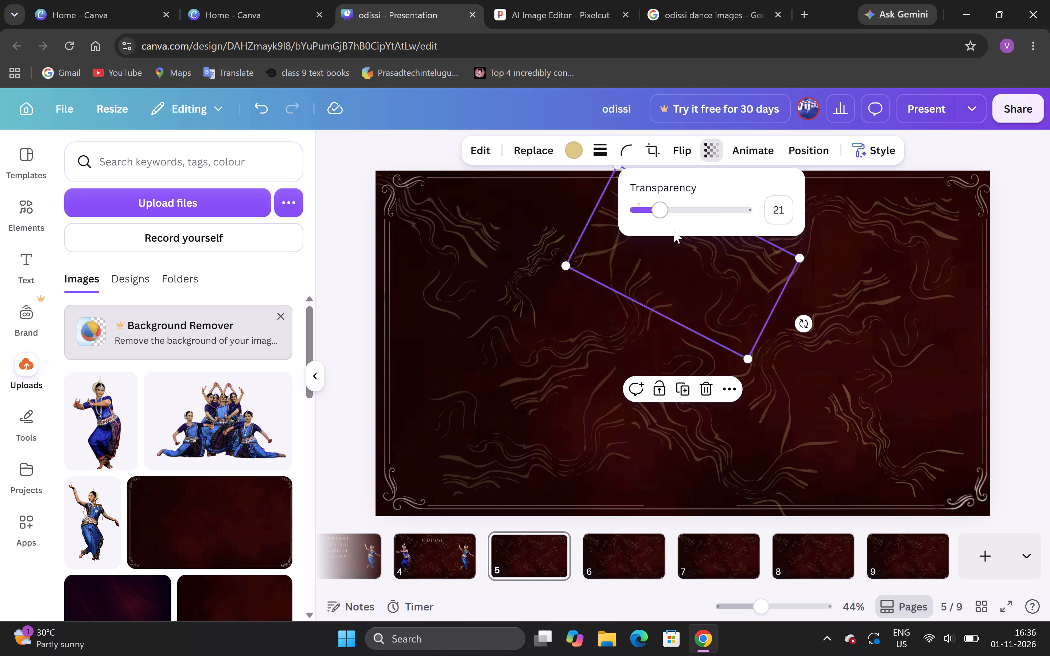
pyautogui.moveTo(661, 208); pyautogui.dragTo(652, 212)
pyautogui.click(1003, 173)
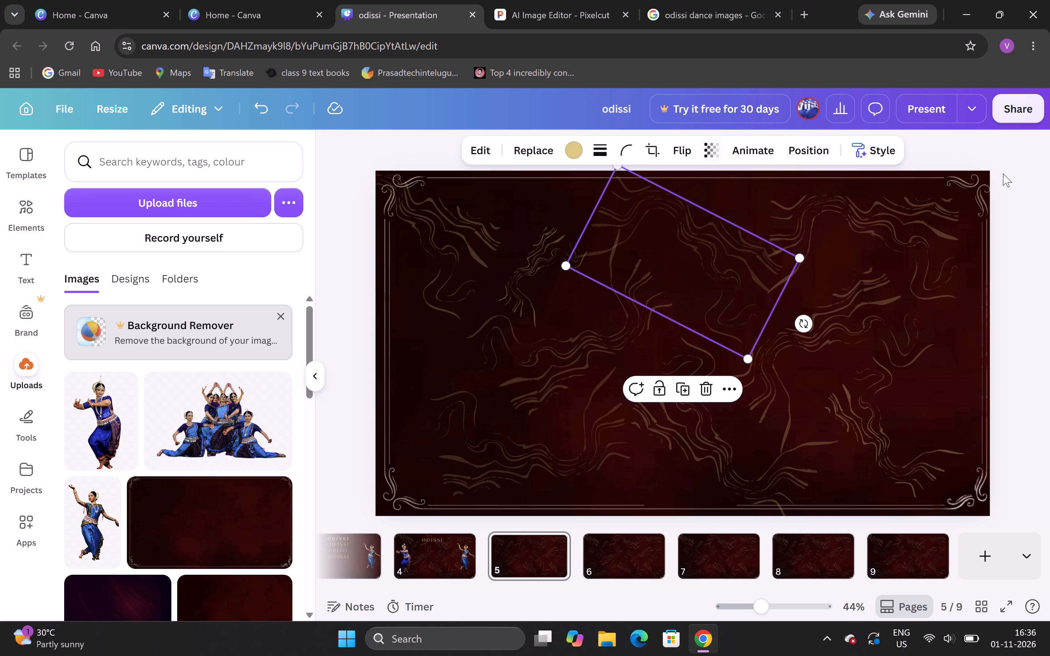
# Lower the transparency value of the wavy-line graphic in page 5's upper-right area to slightly above 15.
pyautogui.click(803, 239)
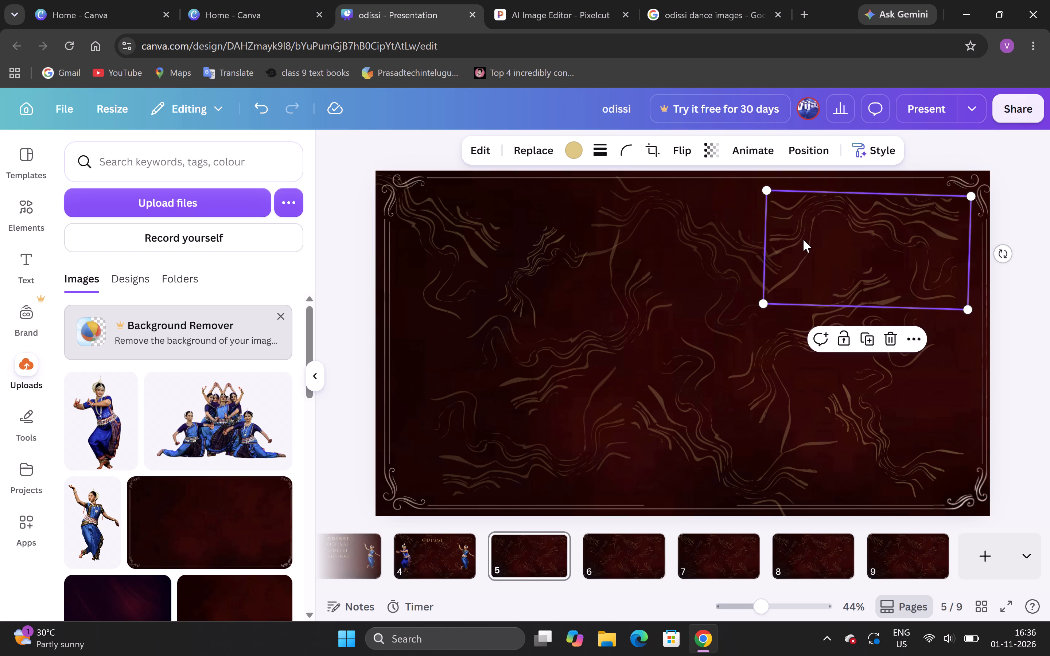
pyautogui.click(703, 146)
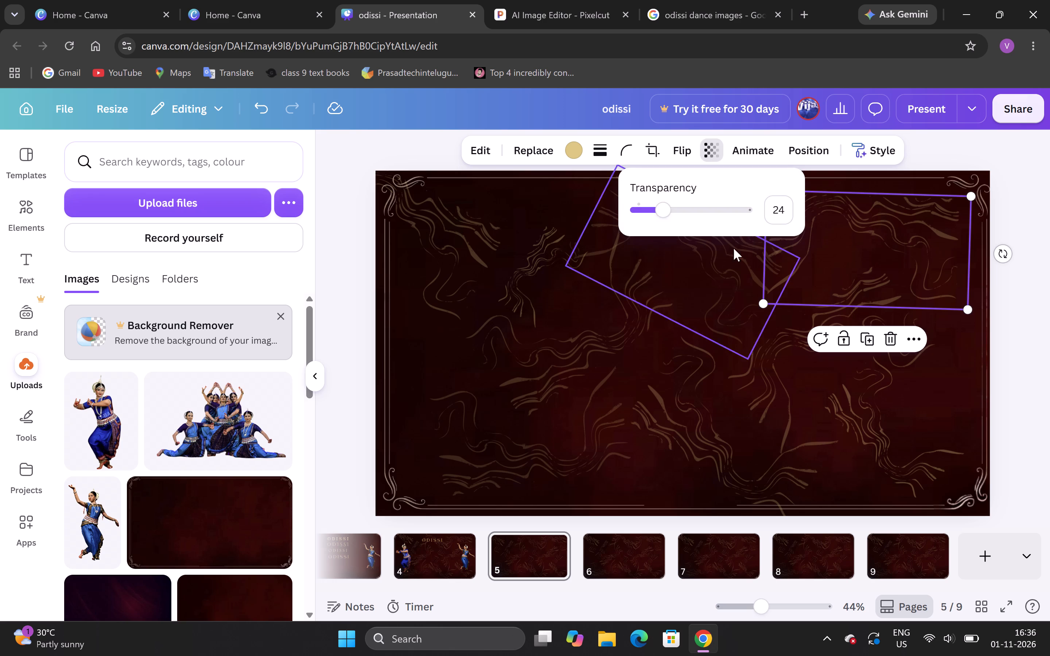
pyautogui.moveTo(670, 216); pyautogui.dragTo(653, 219)
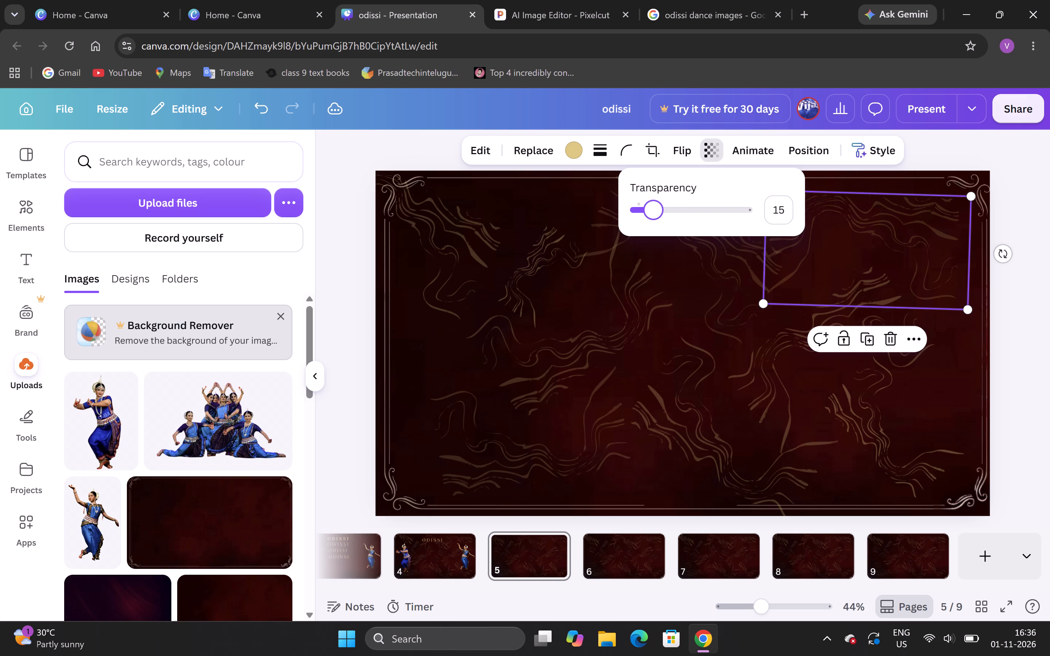
pyautogui.moveTo(653, 219); pyautogui.dragTo(656, 219)
pyautogui.click(1013, 180)
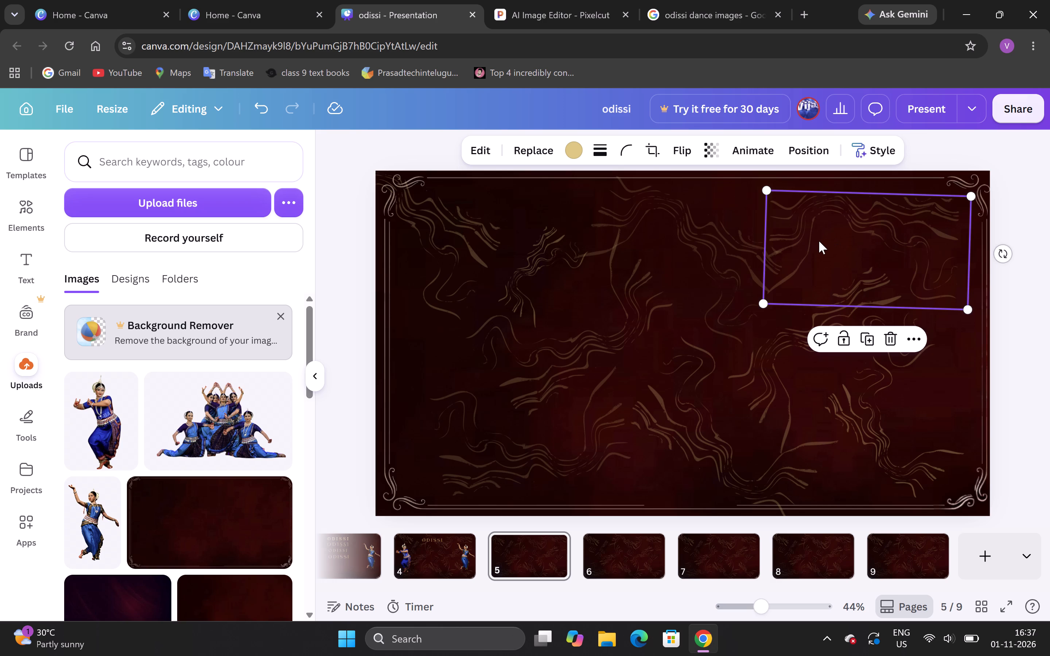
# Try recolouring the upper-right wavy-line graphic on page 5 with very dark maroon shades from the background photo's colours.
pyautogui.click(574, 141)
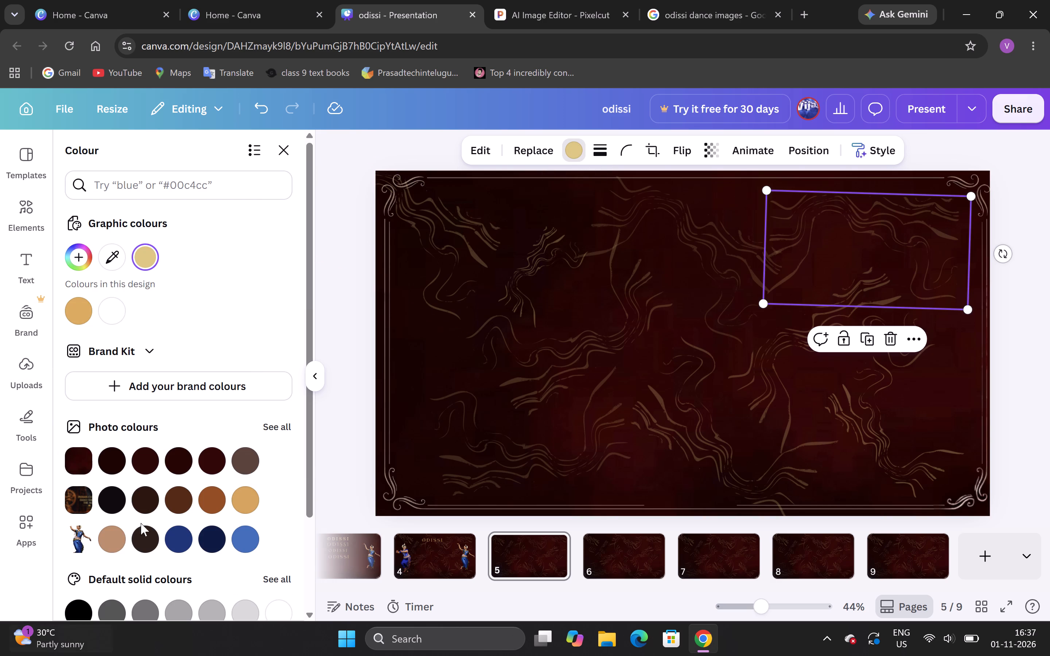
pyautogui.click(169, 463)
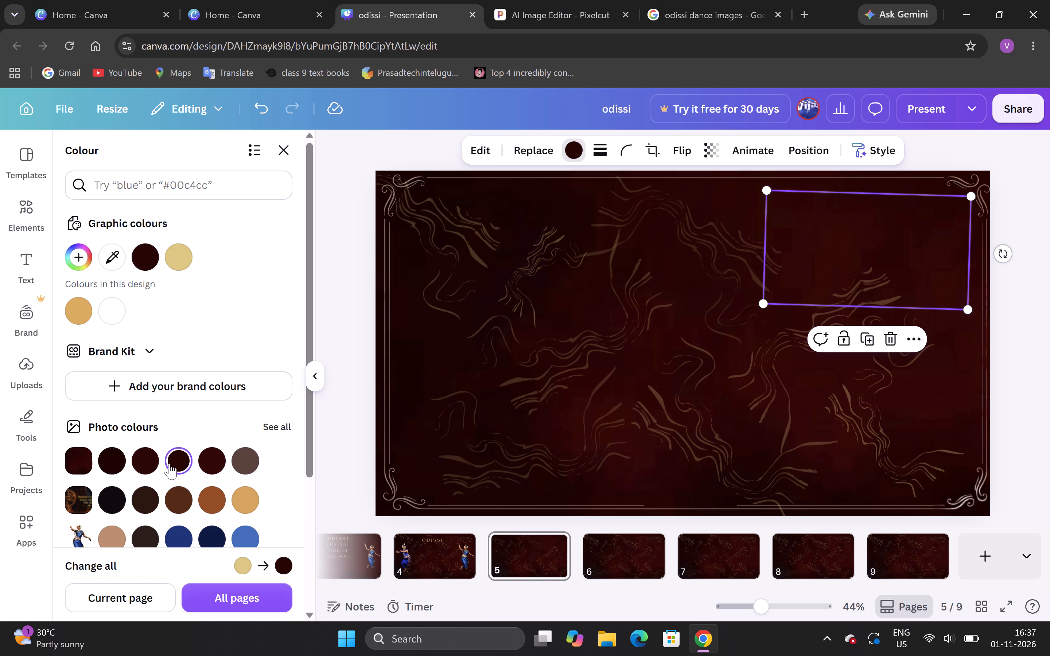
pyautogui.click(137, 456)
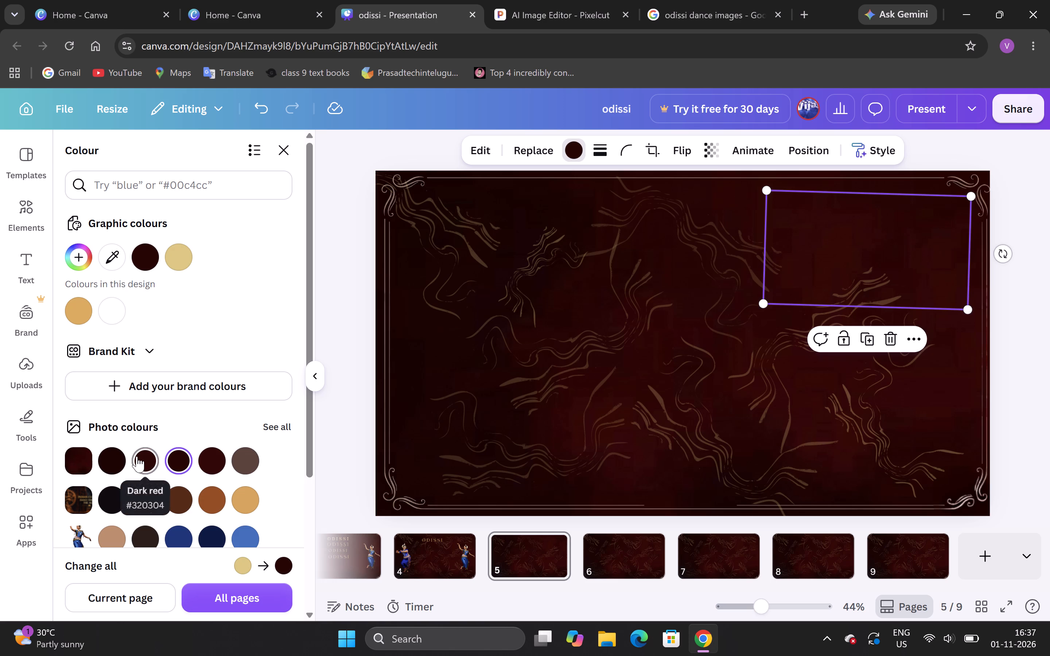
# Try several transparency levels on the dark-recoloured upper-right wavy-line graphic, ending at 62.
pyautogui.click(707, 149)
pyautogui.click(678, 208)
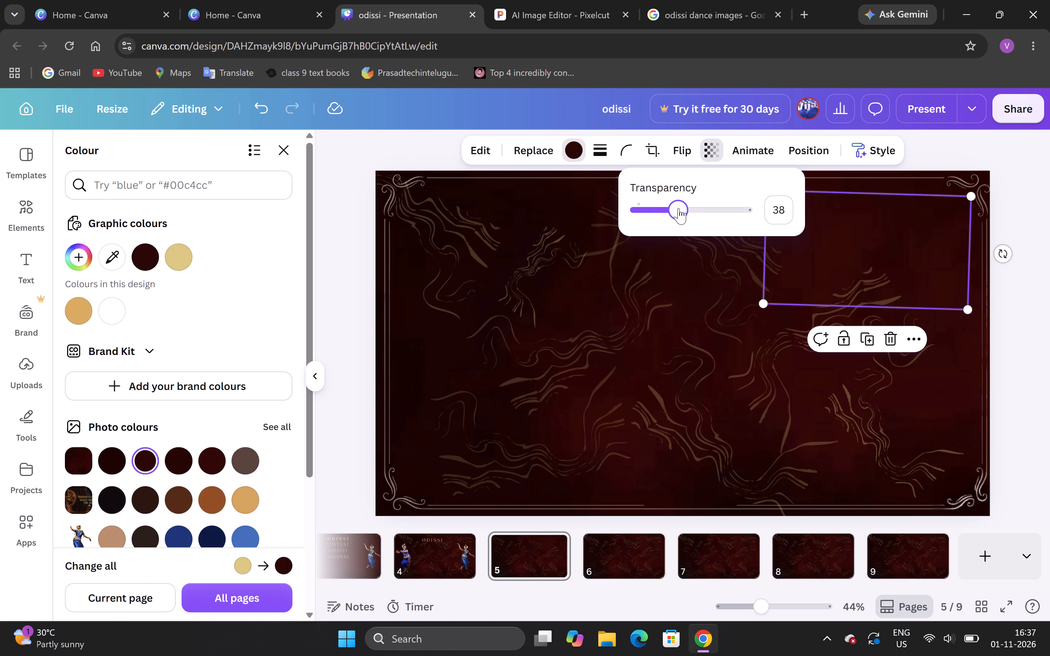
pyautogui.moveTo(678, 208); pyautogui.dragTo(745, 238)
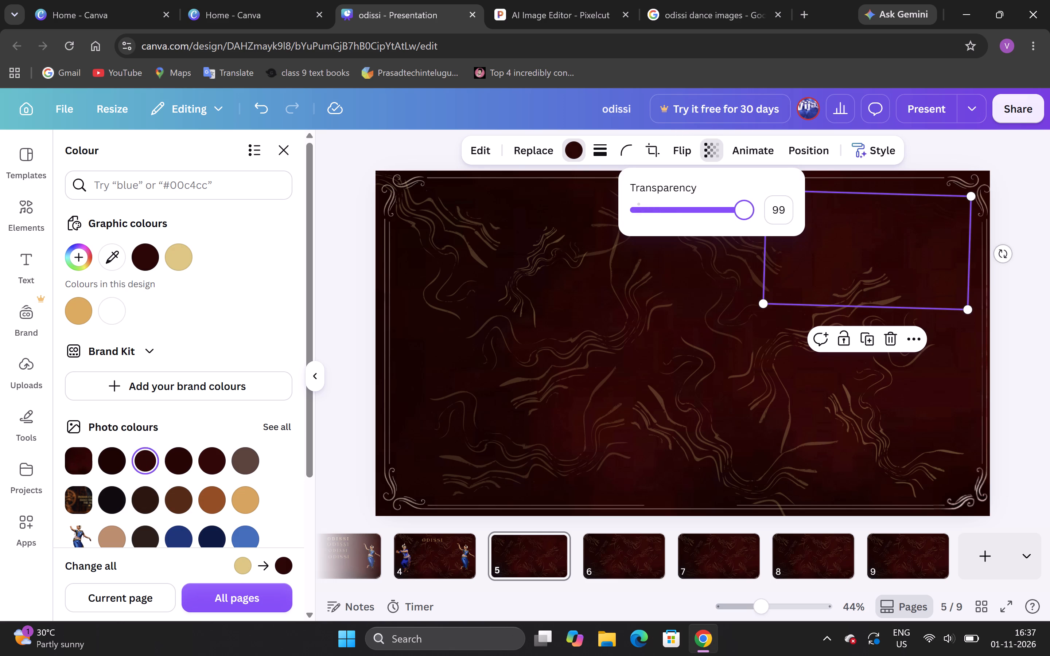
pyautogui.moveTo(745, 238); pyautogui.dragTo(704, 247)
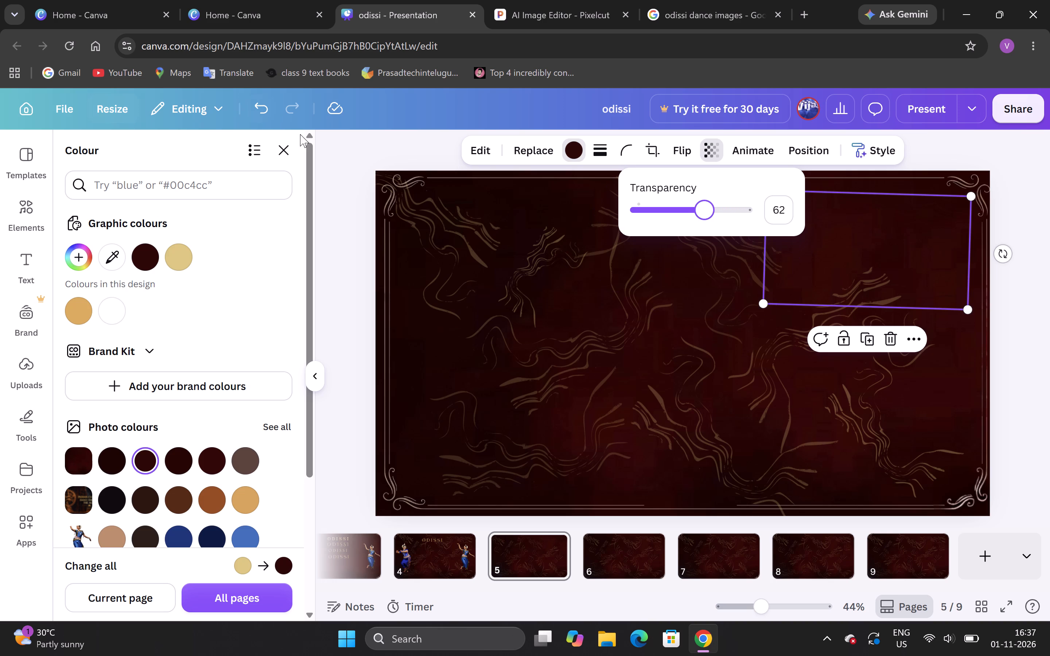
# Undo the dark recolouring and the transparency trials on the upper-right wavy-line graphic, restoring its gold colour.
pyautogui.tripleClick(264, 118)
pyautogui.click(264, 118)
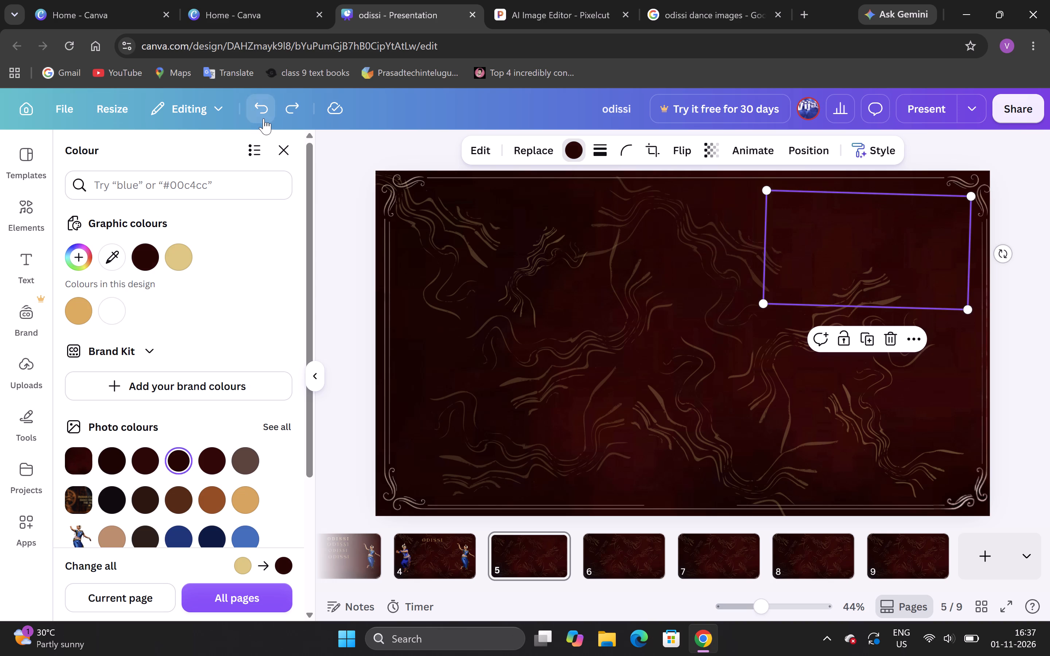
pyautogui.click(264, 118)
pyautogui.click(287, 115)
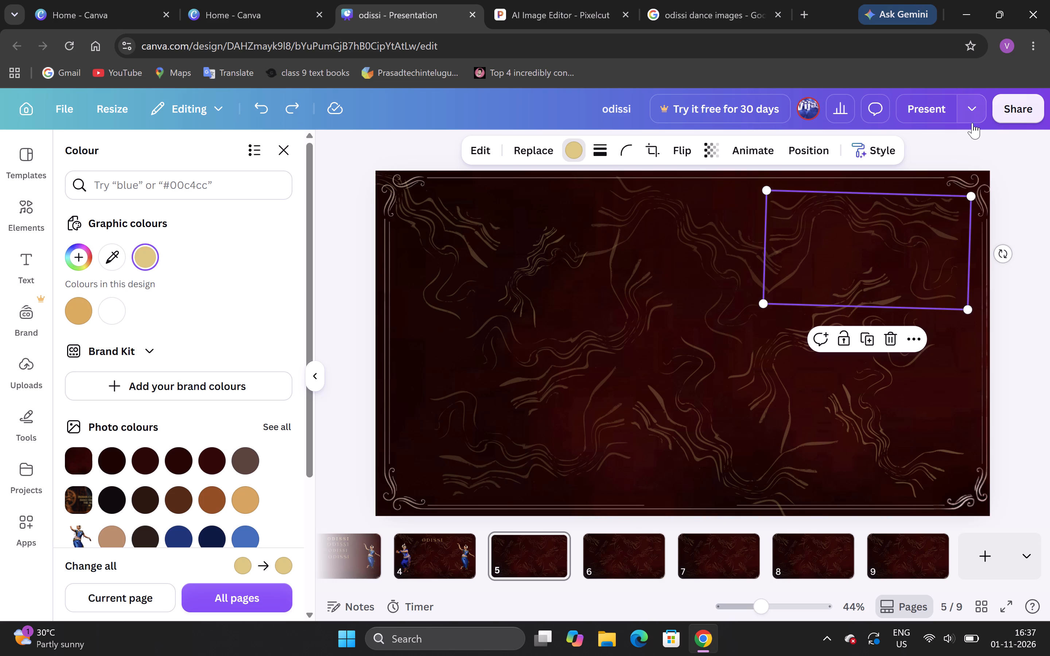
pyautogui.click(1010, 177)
# Set the transparency of the wavy-line graphic in page 5's lower-middle area to 18.
pyautogui.click(716, 410)
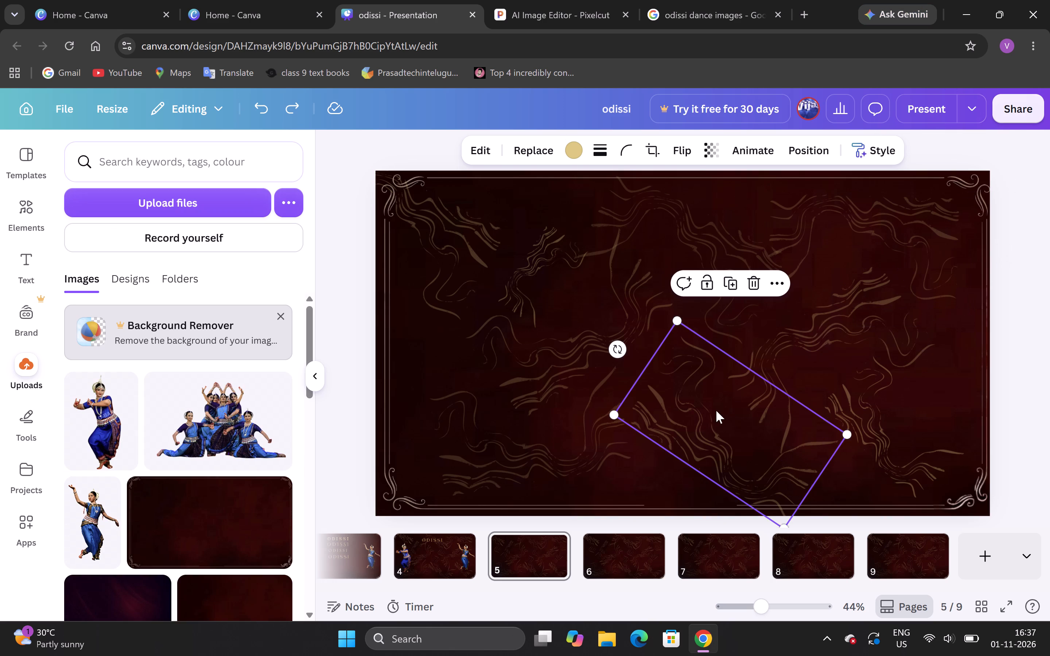
pyautogui.click(704, 162)
pyautogui.click(713, 149)
pyautogui.click(651, 212)
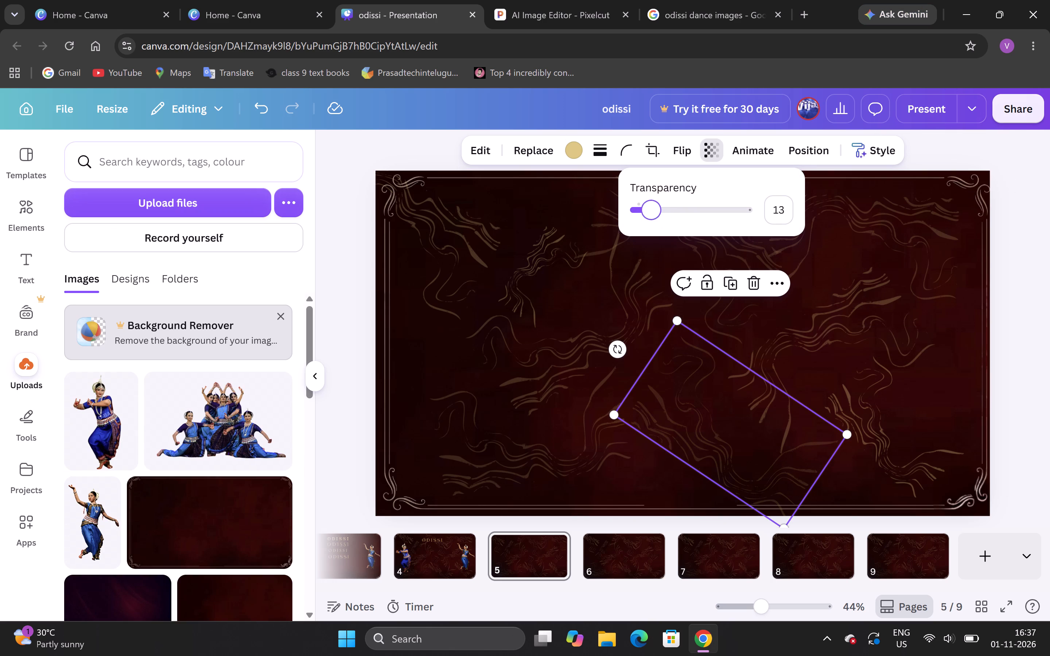
pyautogui.moveTo(651, 212); pyautogui.dragTo(656, 211)
pyautogui.click(1011, 266)
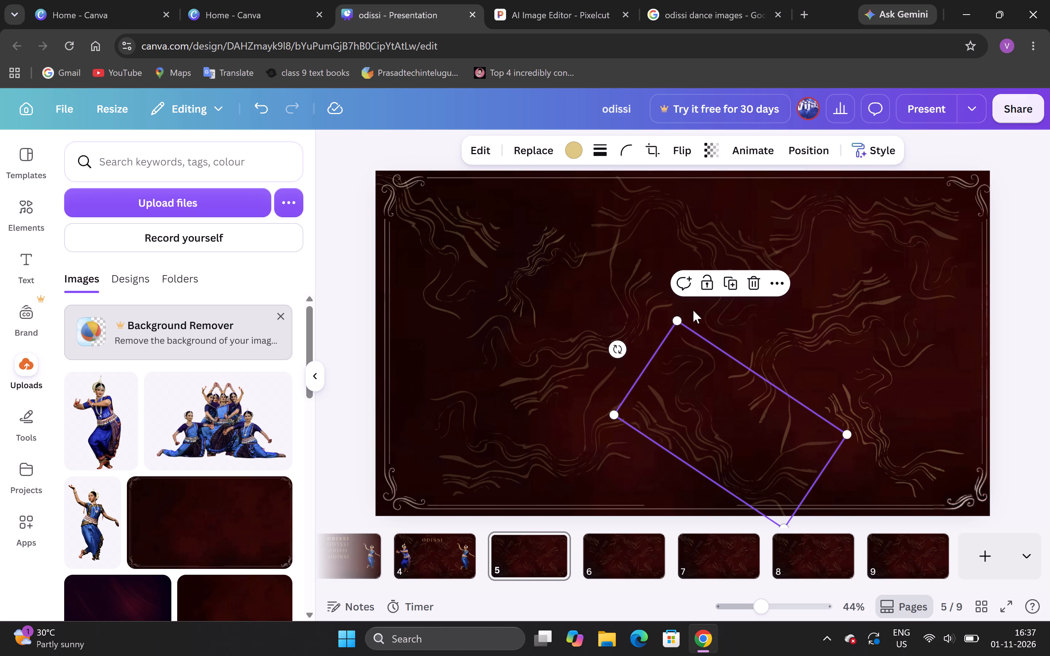
# Check the transparency setting of the large wavy-line graphic just left of page 5's centre.
pyautogui.click(588, 322)
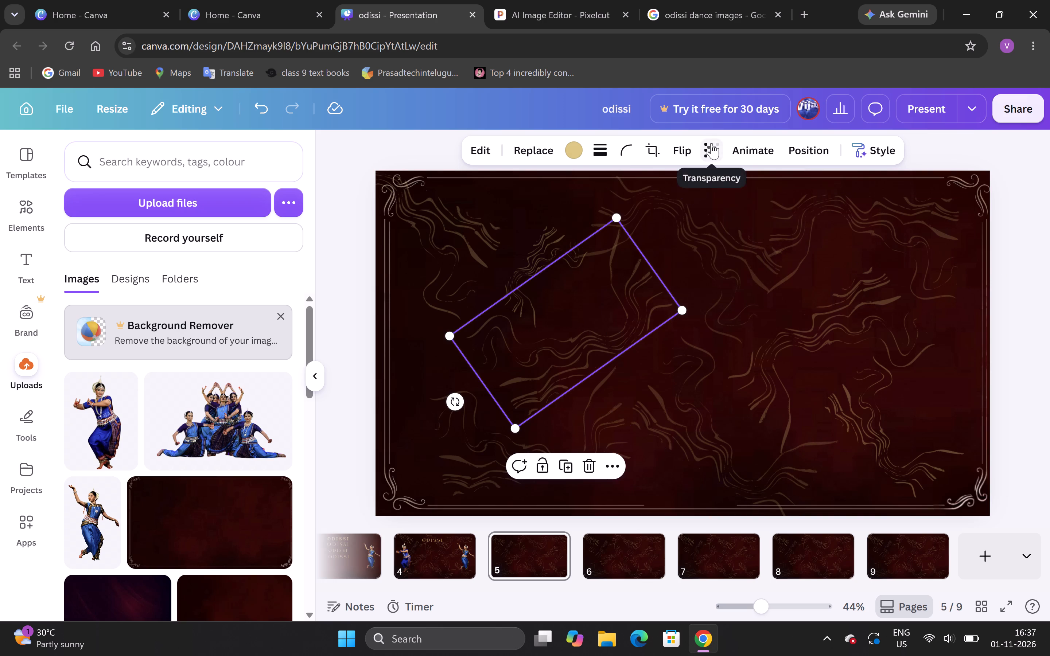
pyautogui.click(711, 143)
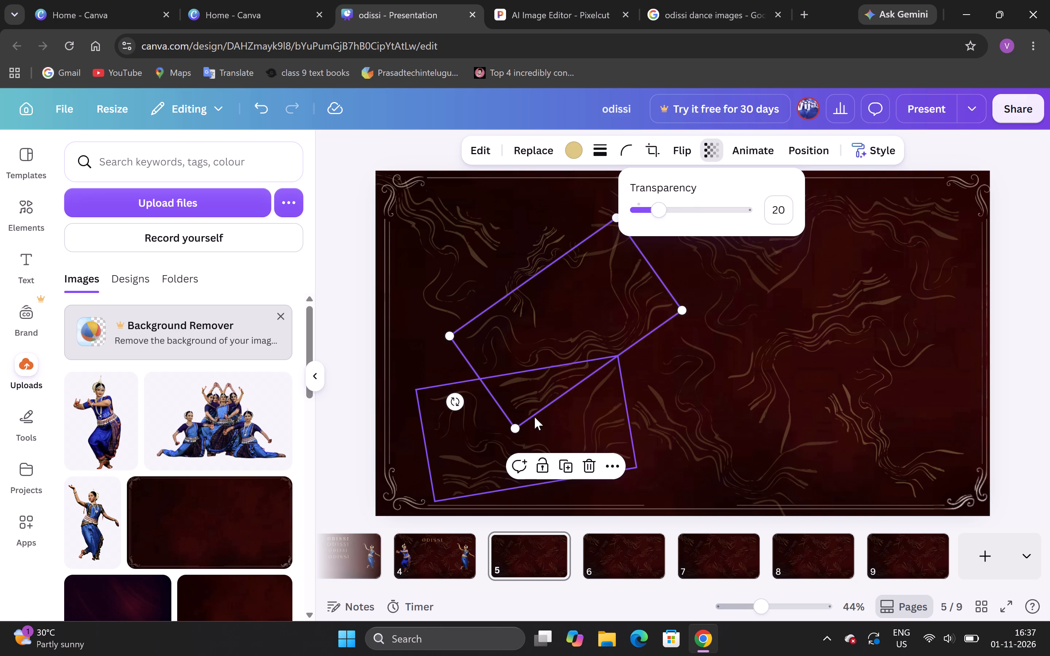
pyautogui.click(671, 414)
# Lower the transparency value of the large wavy-line graphic at page 5's middle right to 17.
pyautogui.click(766, 372)
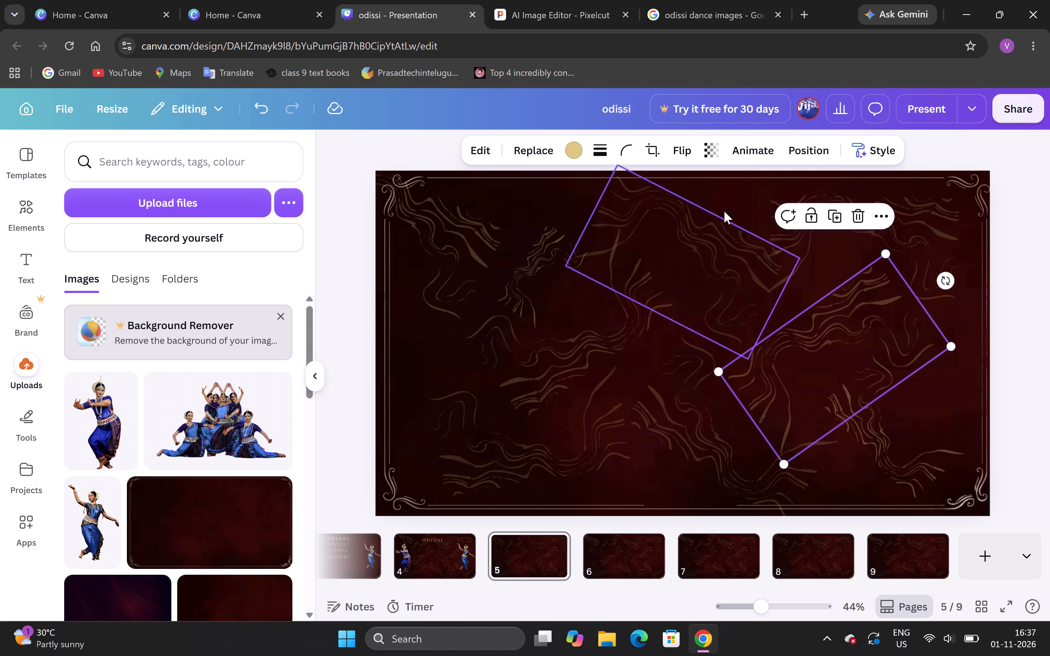
pyautogui.click(721, 145)
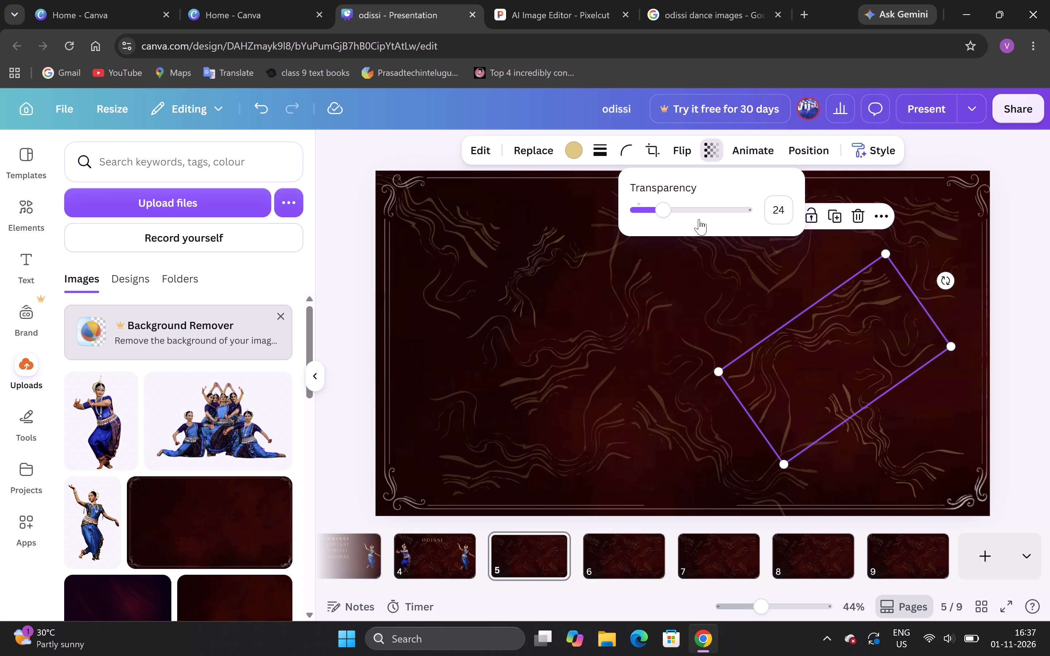
pyautogui.click(656, 215)
pyautogui.click(656, 215)
pyautogui.moveTo(668, 215); pyautogui.dragTo(655, 226)
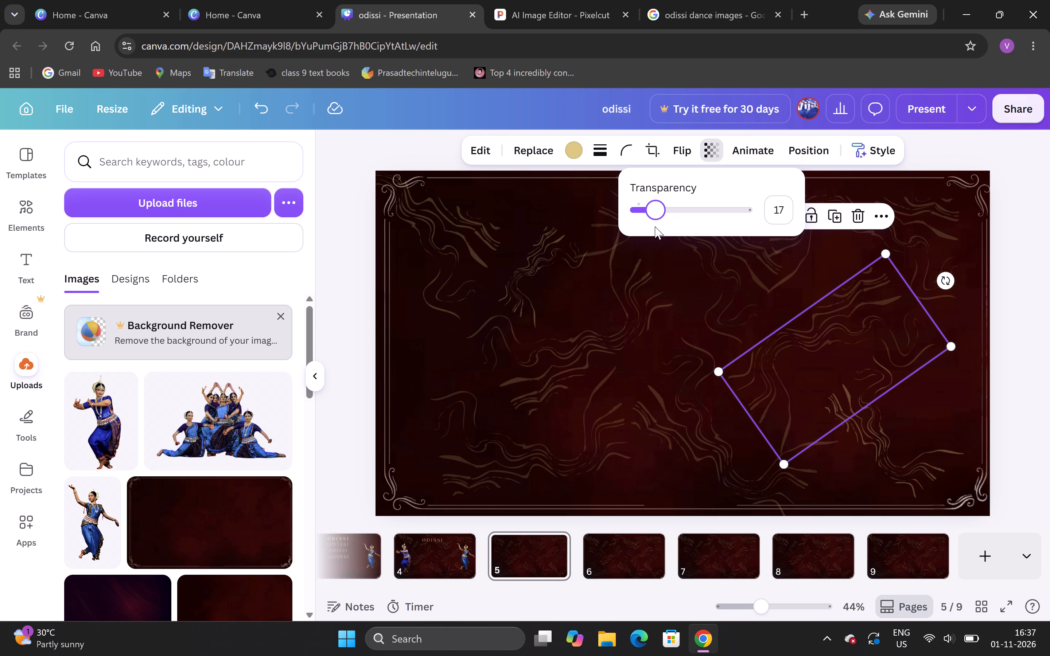
pyautogui.click(1029, 171)
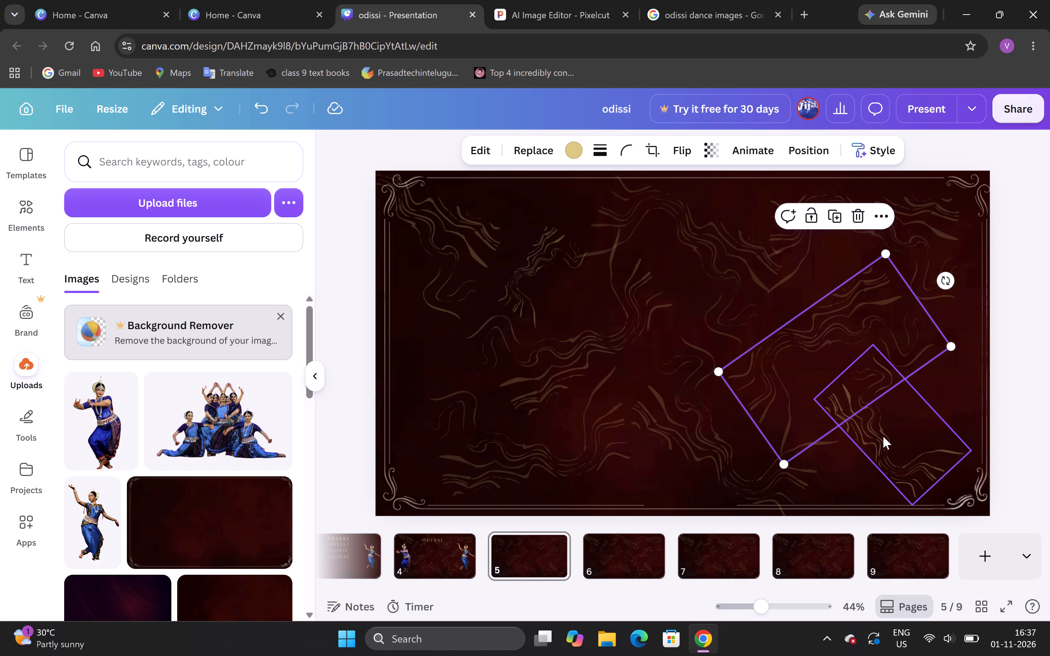
# Set the transparency of the wavy-line graphic in page 5's lower-right corner to 22.
pyautogui.click(883, 436)
pyautogui.click(709, 153)
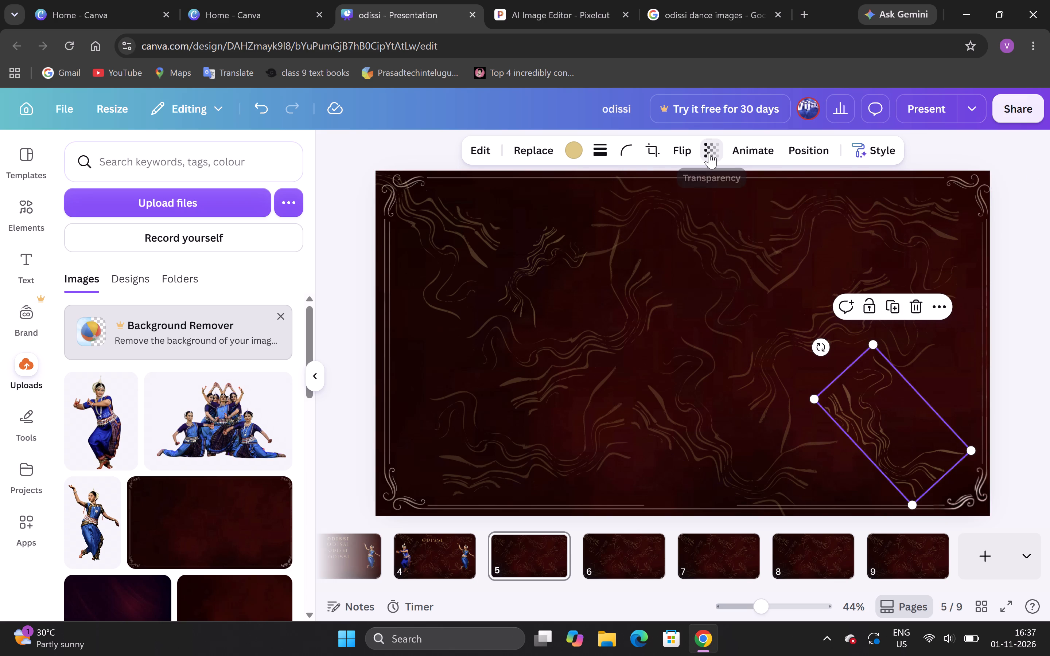
pyautogui.click(662, 214)
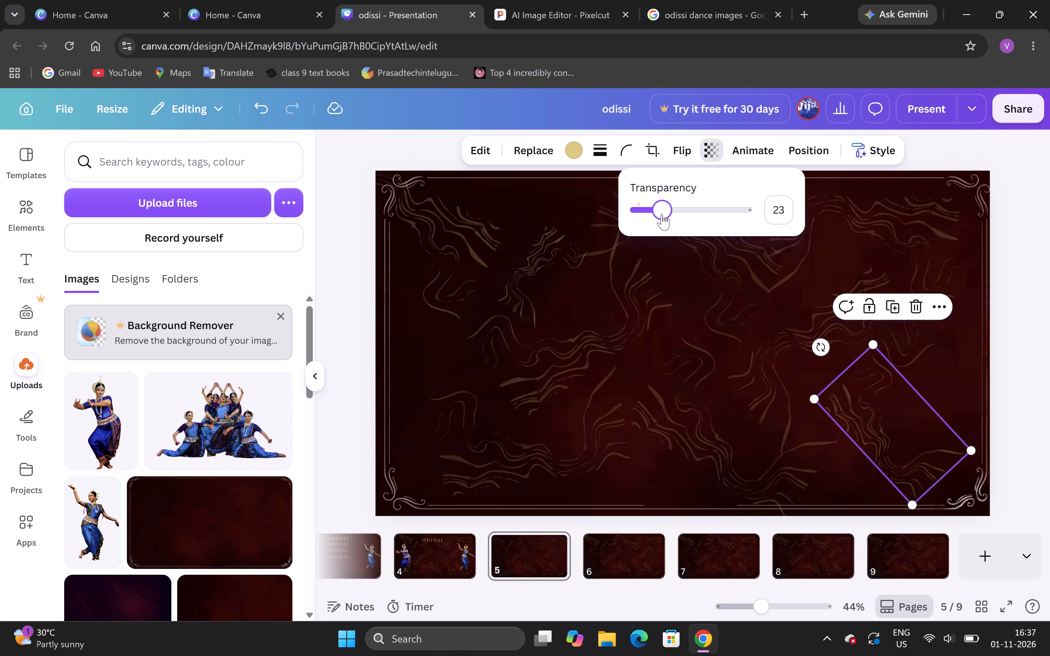
pyautogui.moveTo(662, 214); pyautogui.dragTo(660, 217)
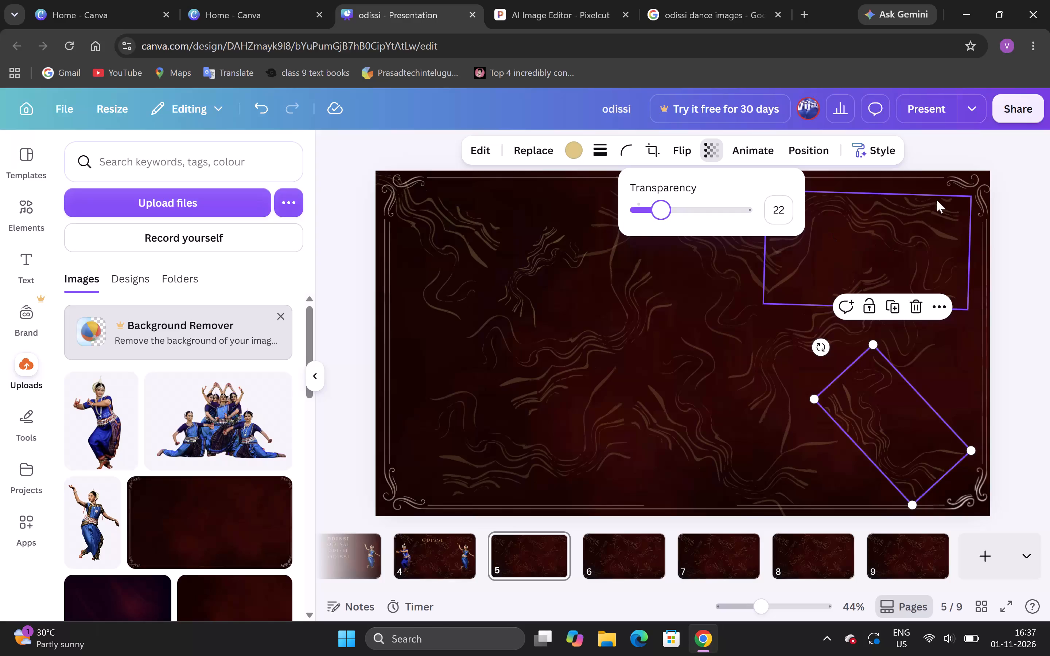
pyautogui.click(1009, 191)
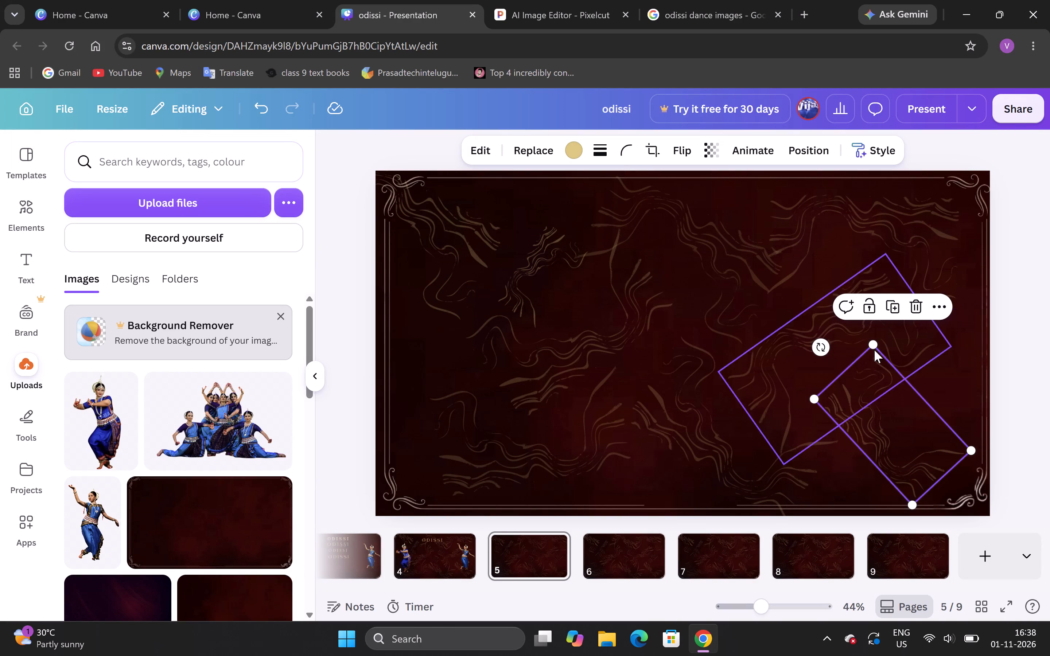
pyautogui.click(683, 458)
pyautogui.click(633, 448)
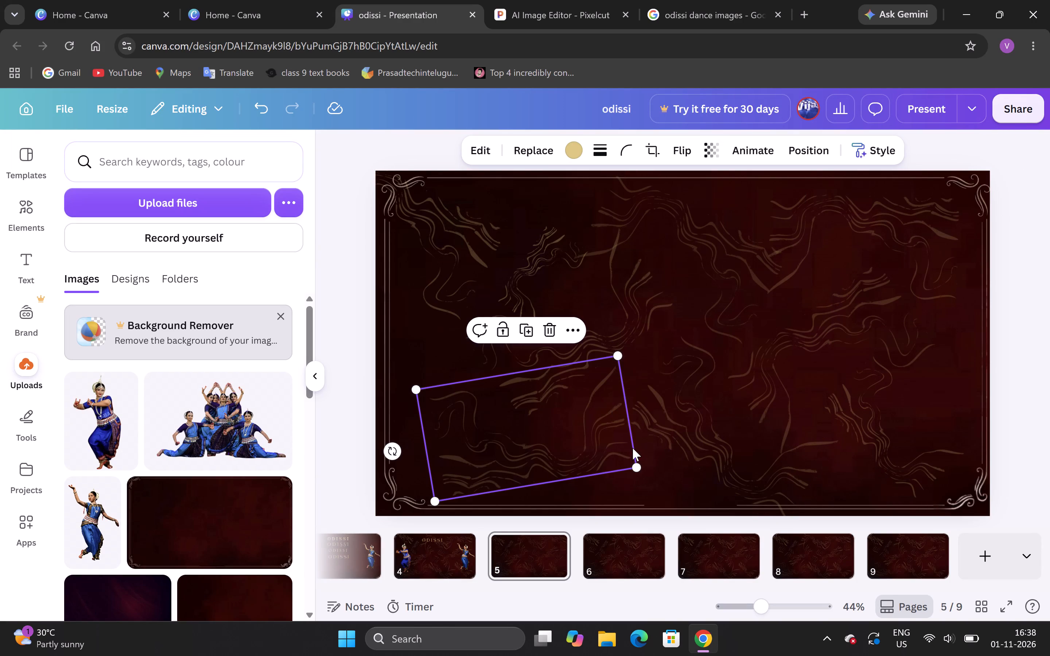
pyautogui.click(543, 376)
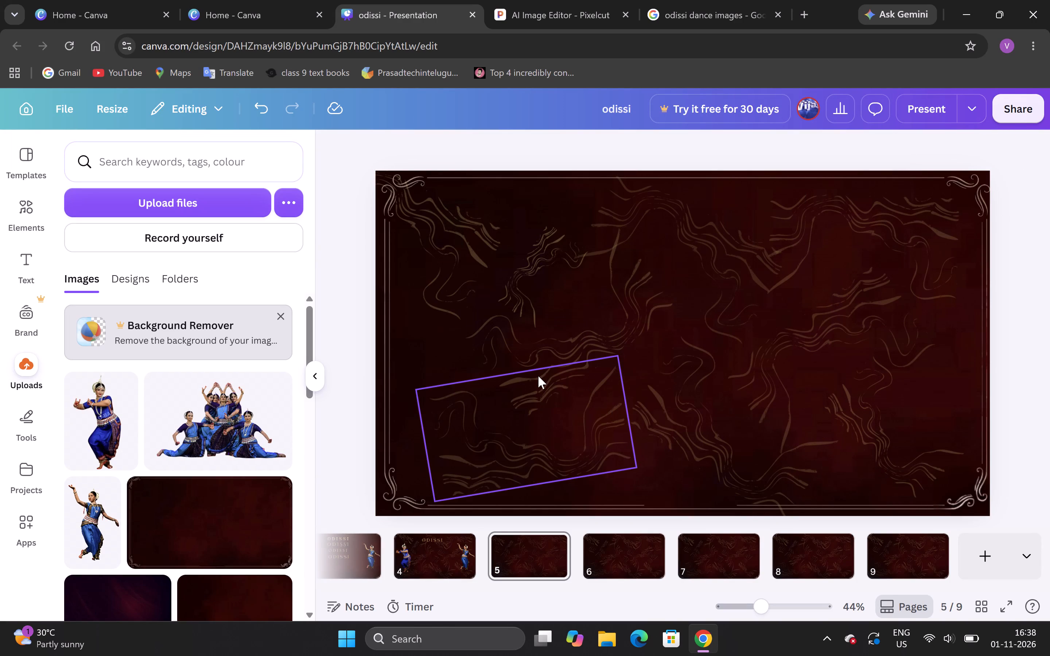
# Set the transparency of the small wavy-line graphic in page 5's upper-left area to 22.
pyautogui.click(534, 265)
pyautogui.click(711, 156)
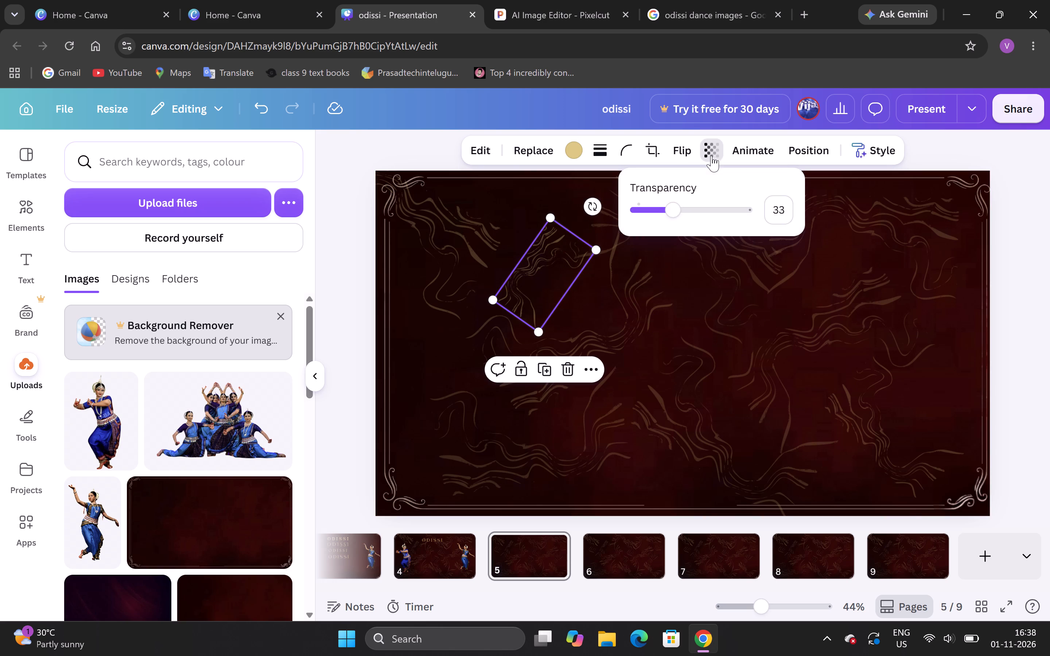
pyautogui.click(660, 218)
pyautogui.click(660, 218)
# Set the transparency of the wavy-line graphic overhanging page 5's upper-left corner to 19.
pyautogui.click(491, 238)
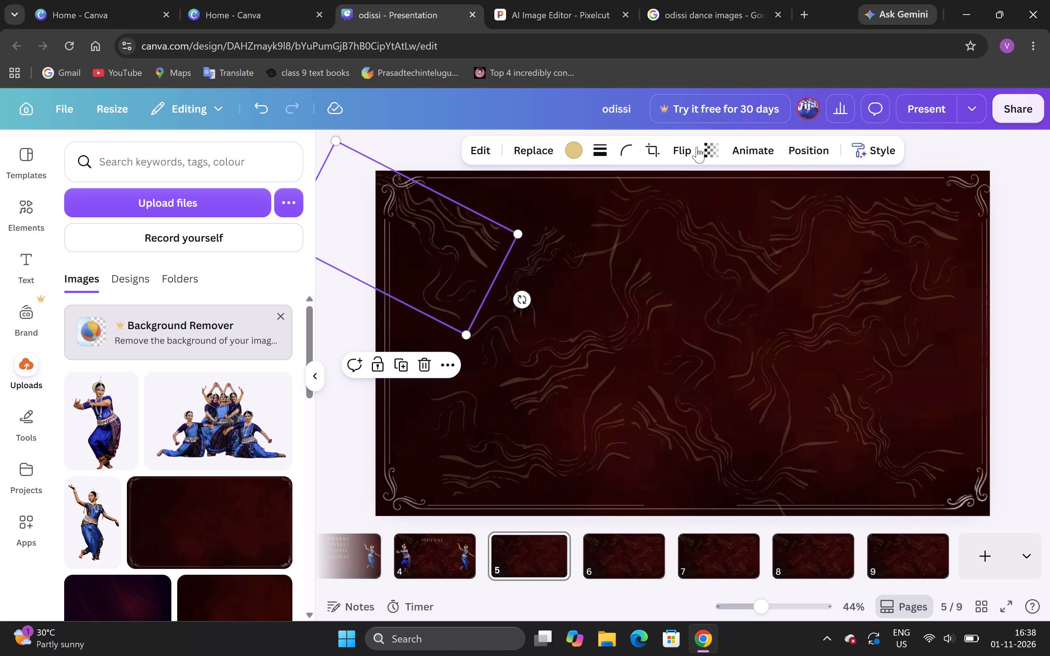
pyautogui.click(725, 147)
pyautogui.click(713, 146)
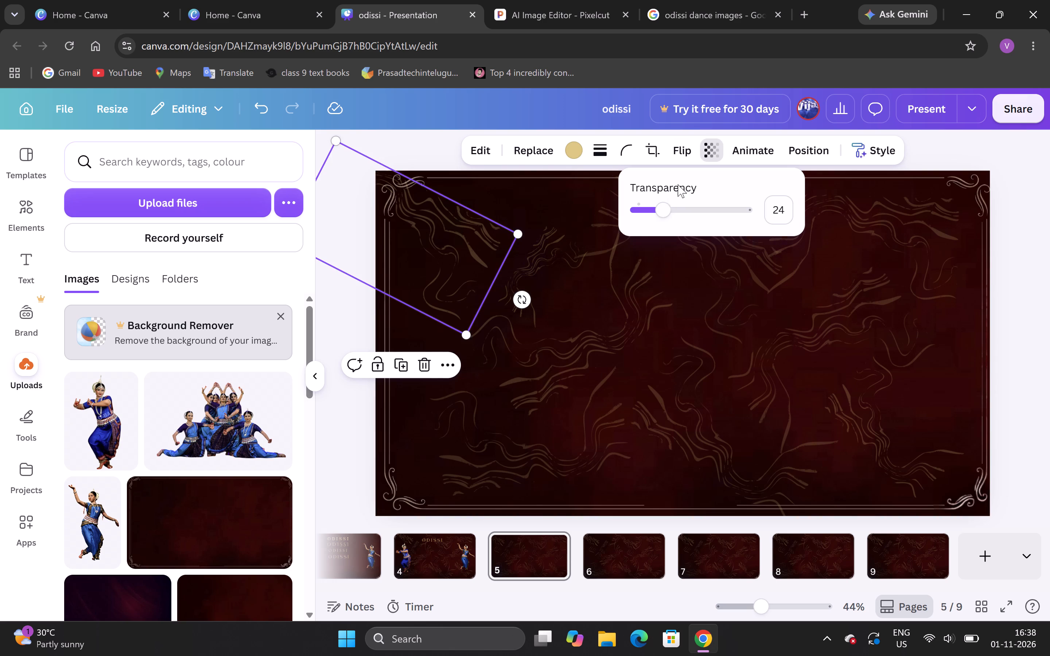
pyautogui.click(655, 211)
pyautogui.click(1002, 164)
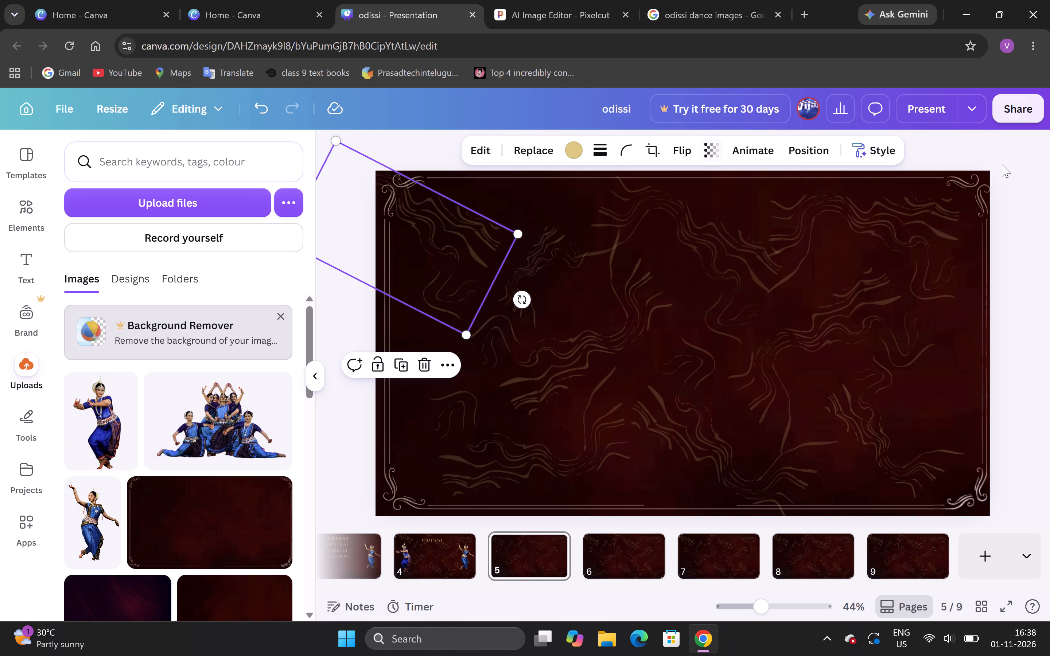
pyautogui.click(1002, 164)
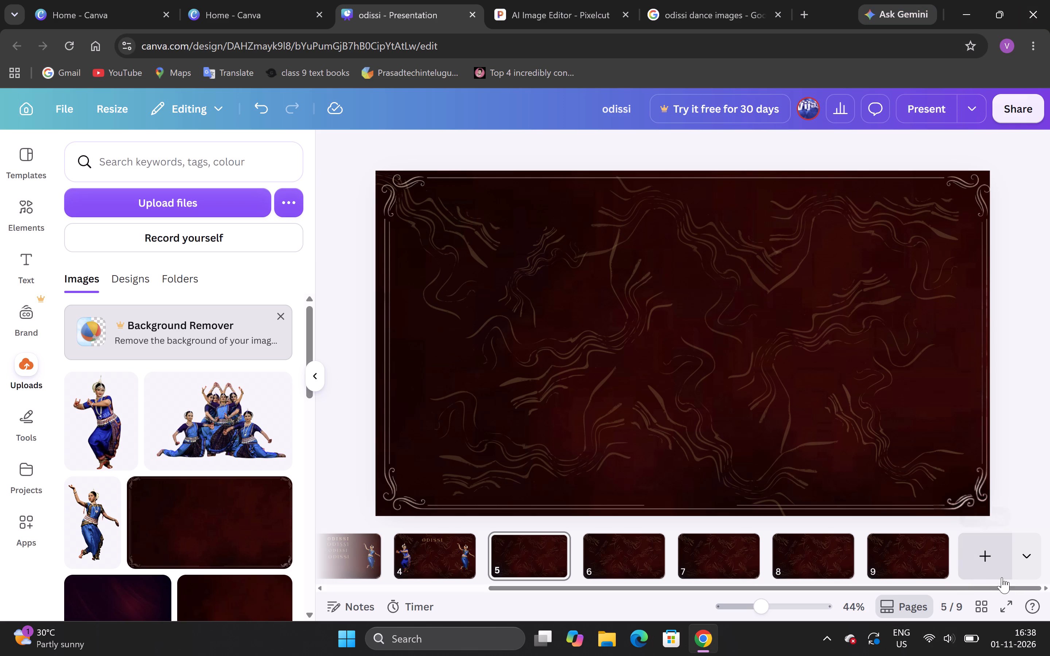
# Delete the four older background pages 6 to 9 that follow the adjusted page 5.
pyautogui.click(631, 545)
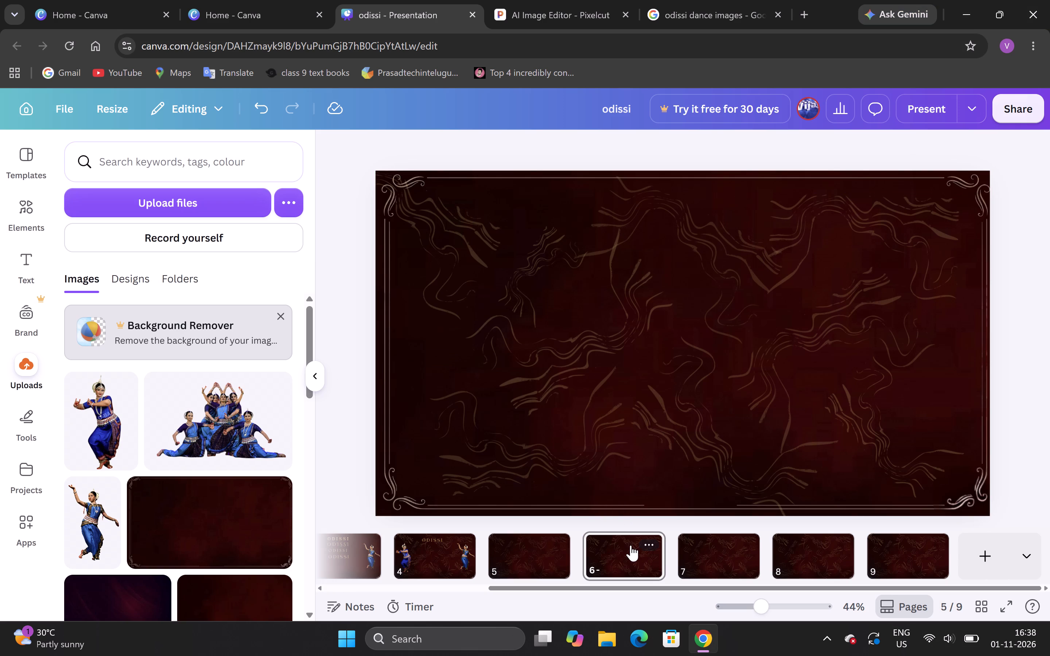
pyautogui.click(650, 546)
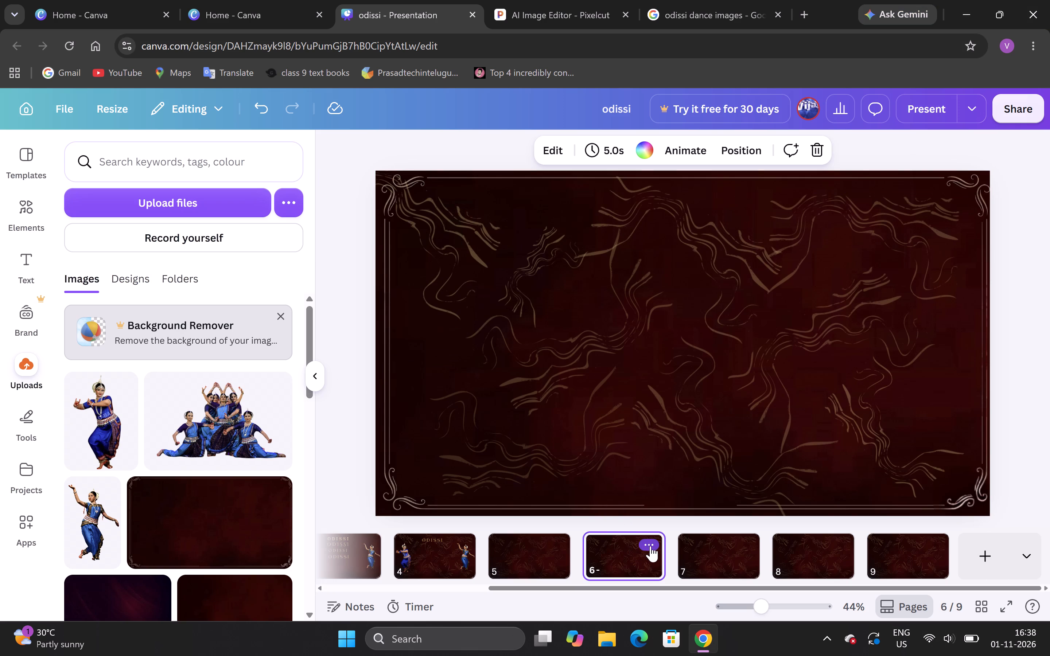
pyautogui.scroll(-1, 696, 482)
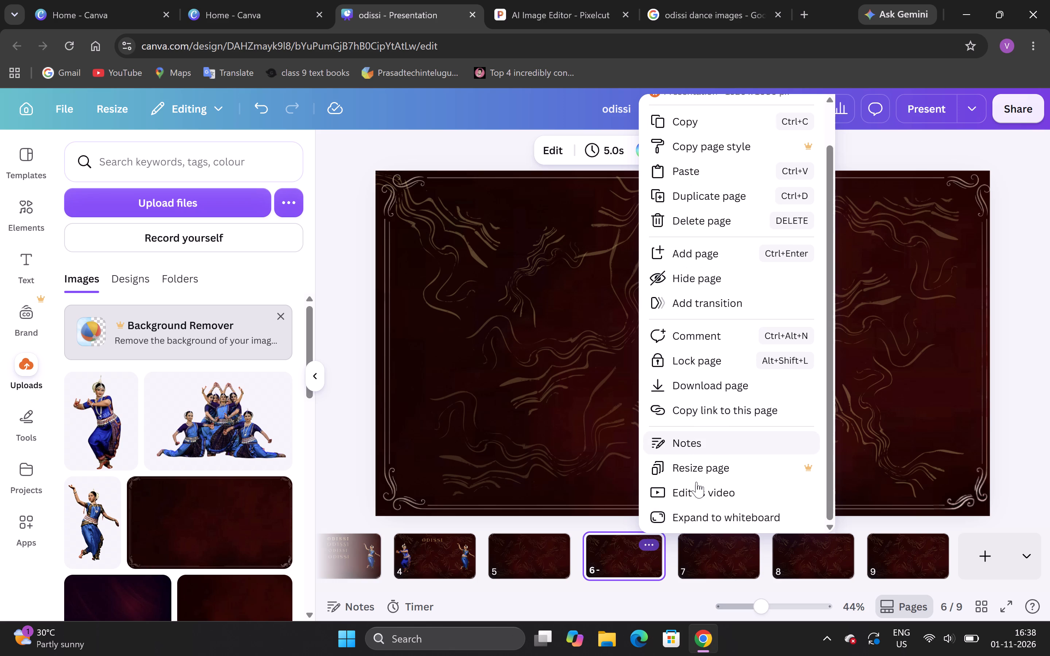
pyautogui.scroll(-2, 696, 482)
pyautogui.click(725, 220)
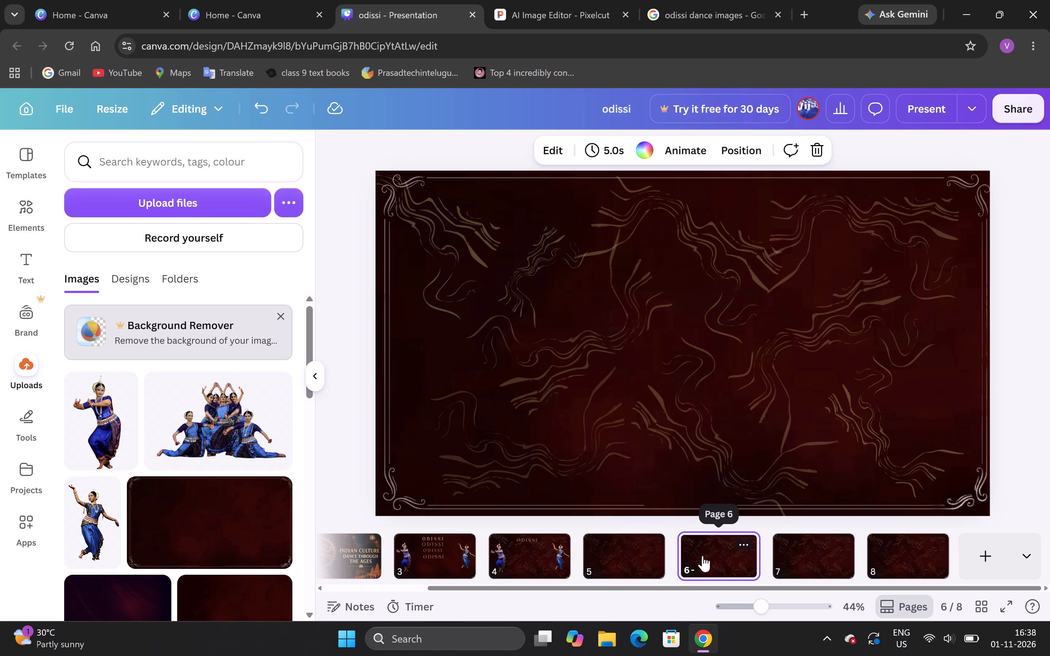
pyautogui.press('Delete')
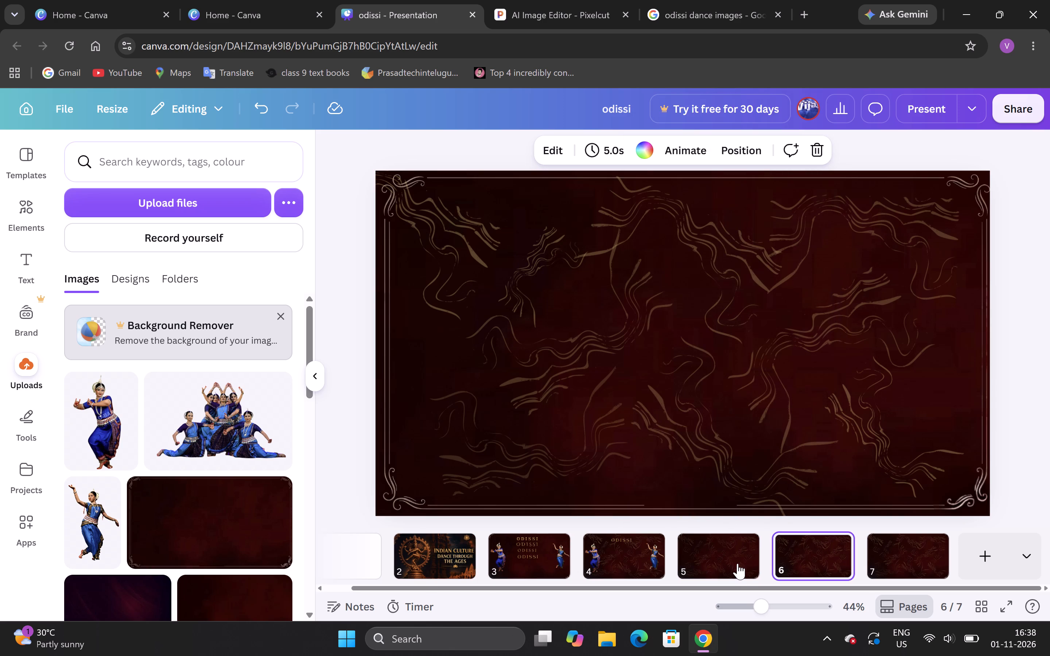
pyautogui.click(734, 563)
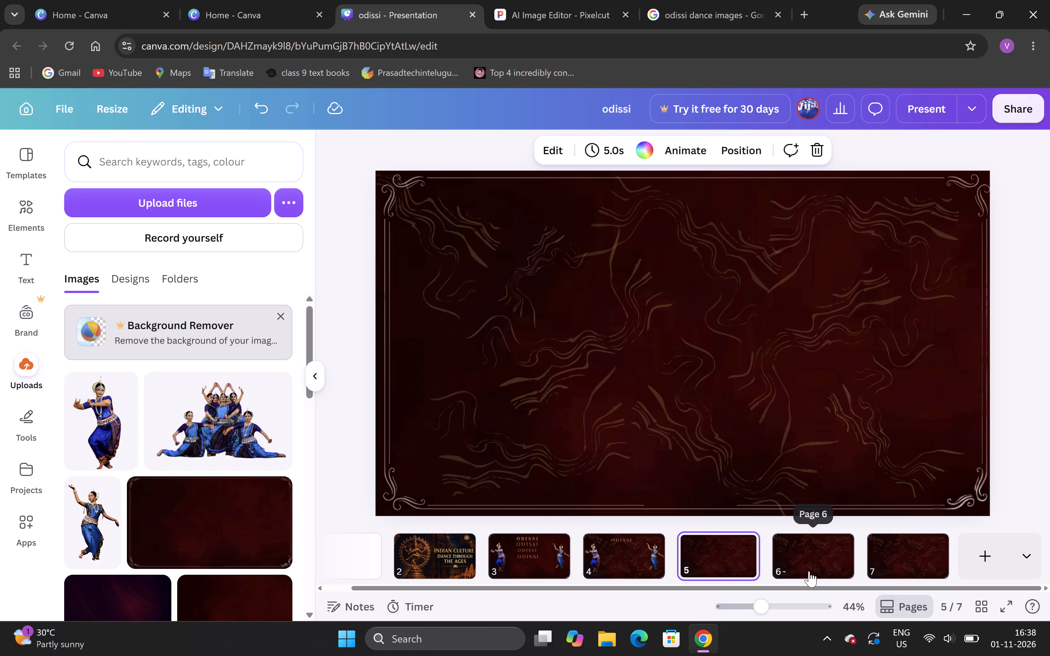
pyautogui.click(809, 571)
pyautogui.press('Delete')
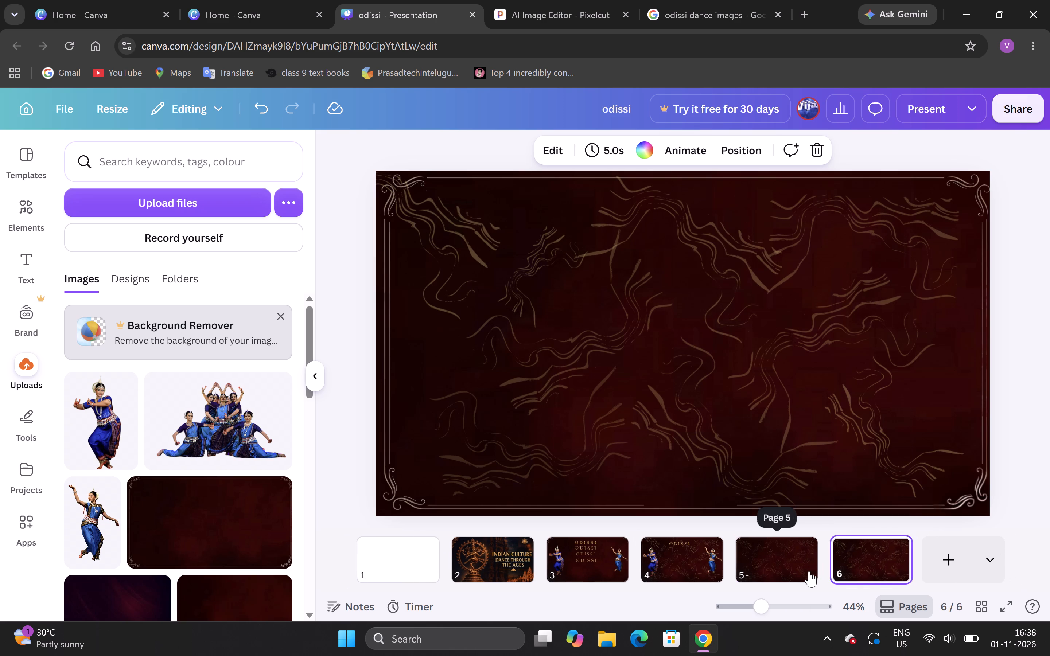
pyautogui.press('Delete')
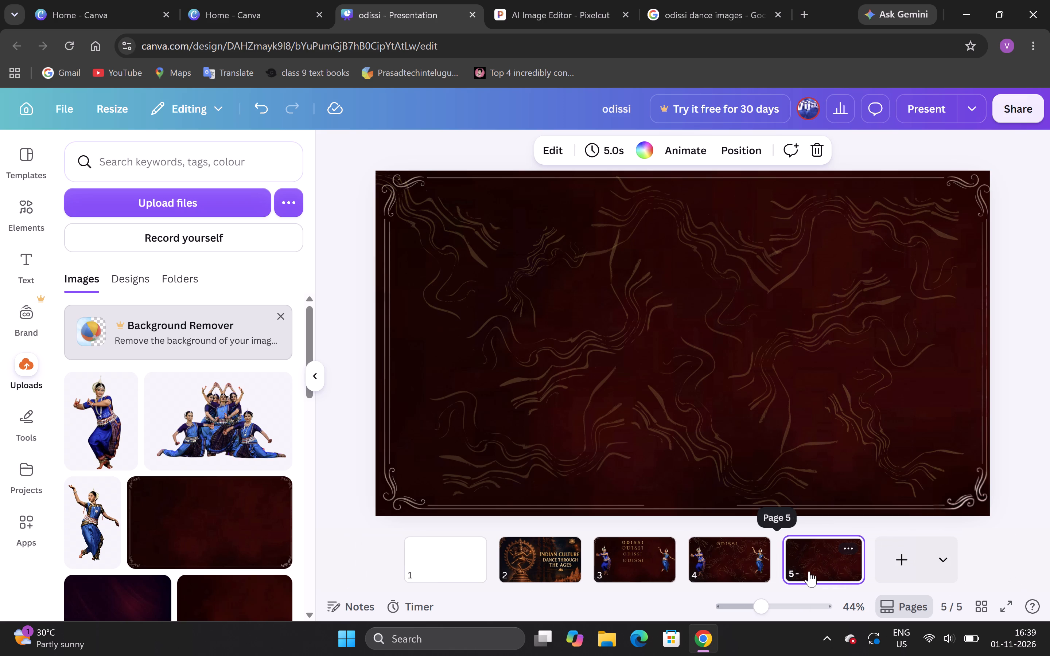
# Duplicate the adjusted background page 5 five times, making pages 6 to 10.
pyautogui.click(809, 571)
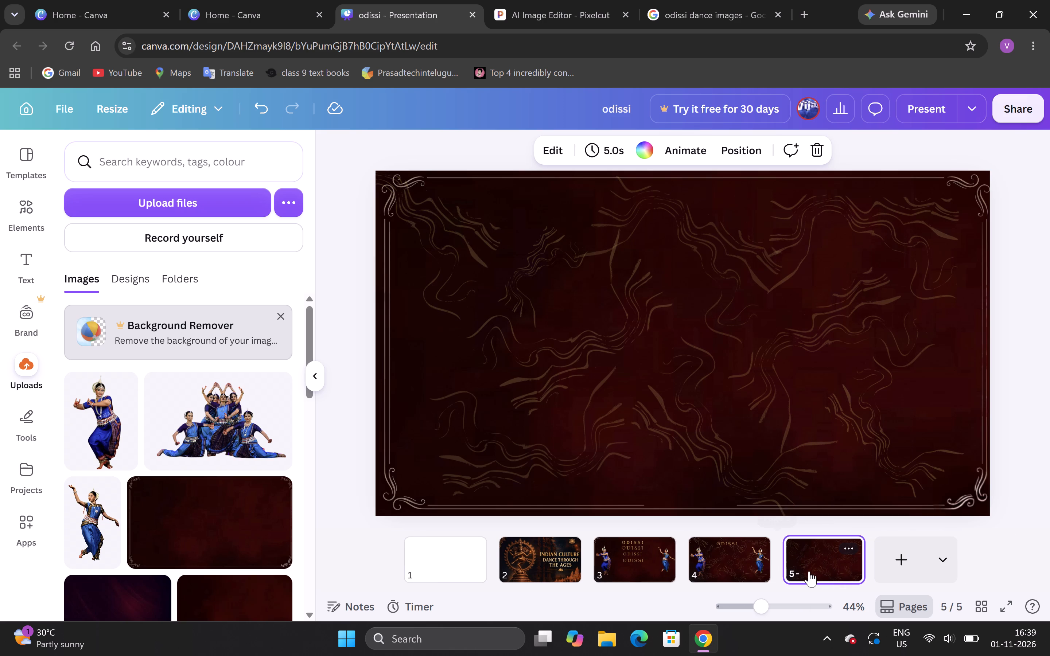
pyautogui.hotkey('ctrl', 'd')
pyautogui.hotkey('ctrl', 'd')
pyautogui.hotkey('ctrl', 'd')
pyautogui.hotkey('ctrl', 'd')
pyautogui.hotkey('ctrl', 'd')
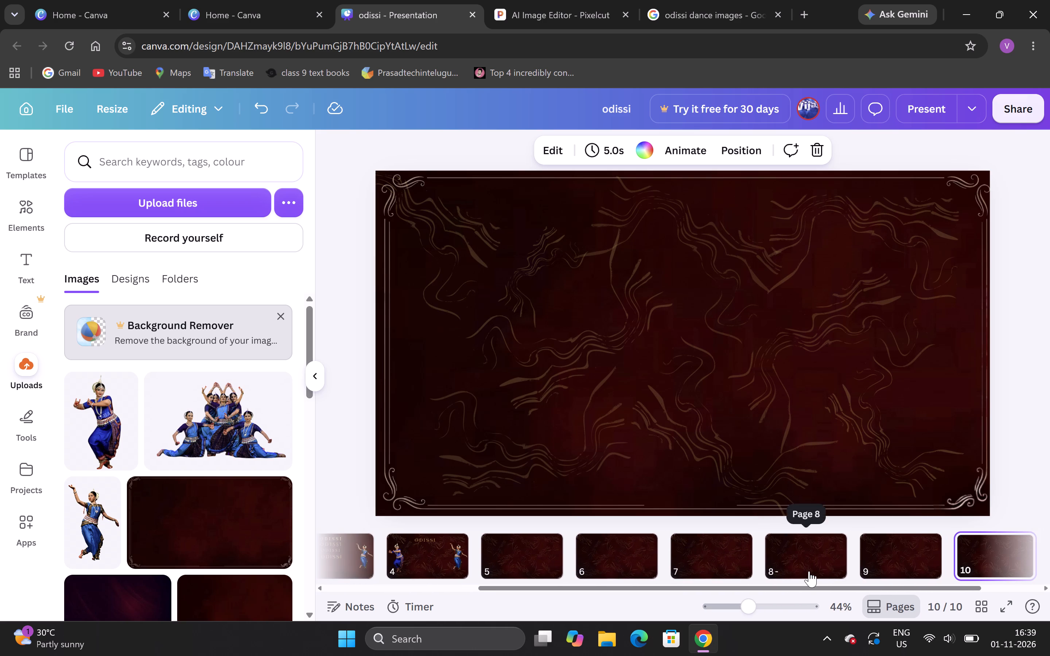
# Delete the old two-dancer ODISSI title page 4 so the clean background pages follow page 3.
pyautogui.click(429, 556)
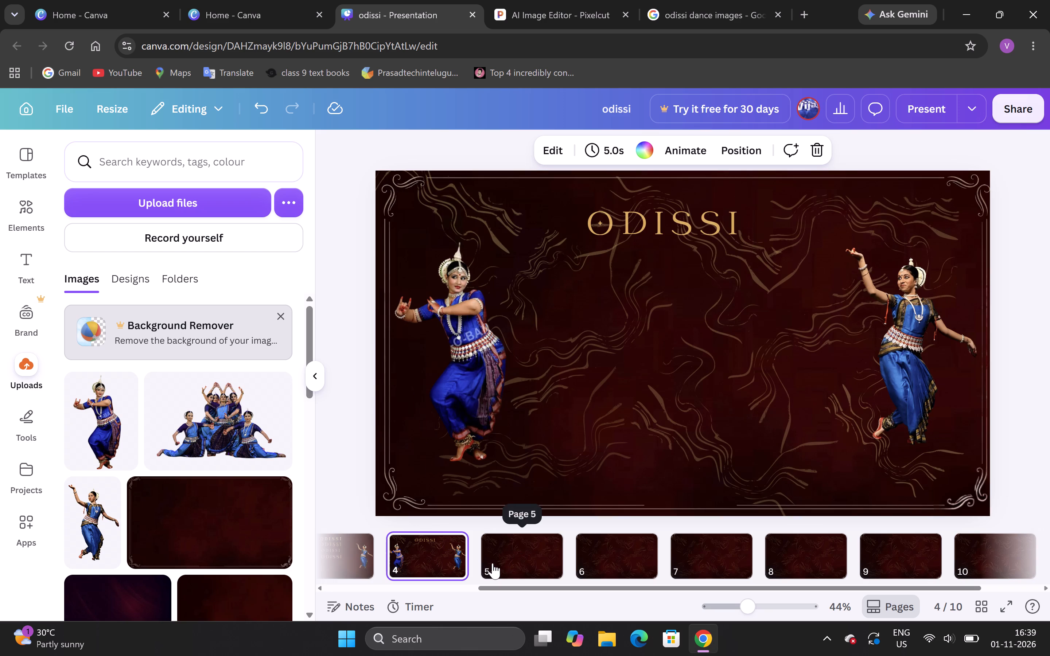
pyautogui.press('Delete')
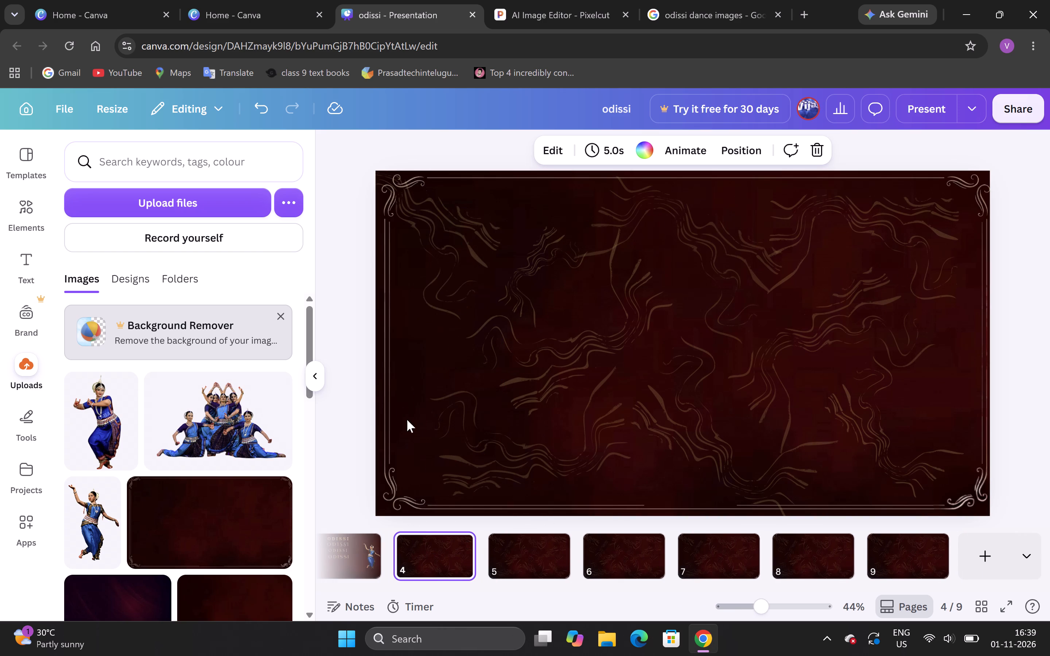
# Place the uploaded blue-costumed dancer with both hands before her on page 4, slightly reduced, along the page's left edge at mid-height.
pyautogui.click(26, 372)
pyautogui.click(26, 372)
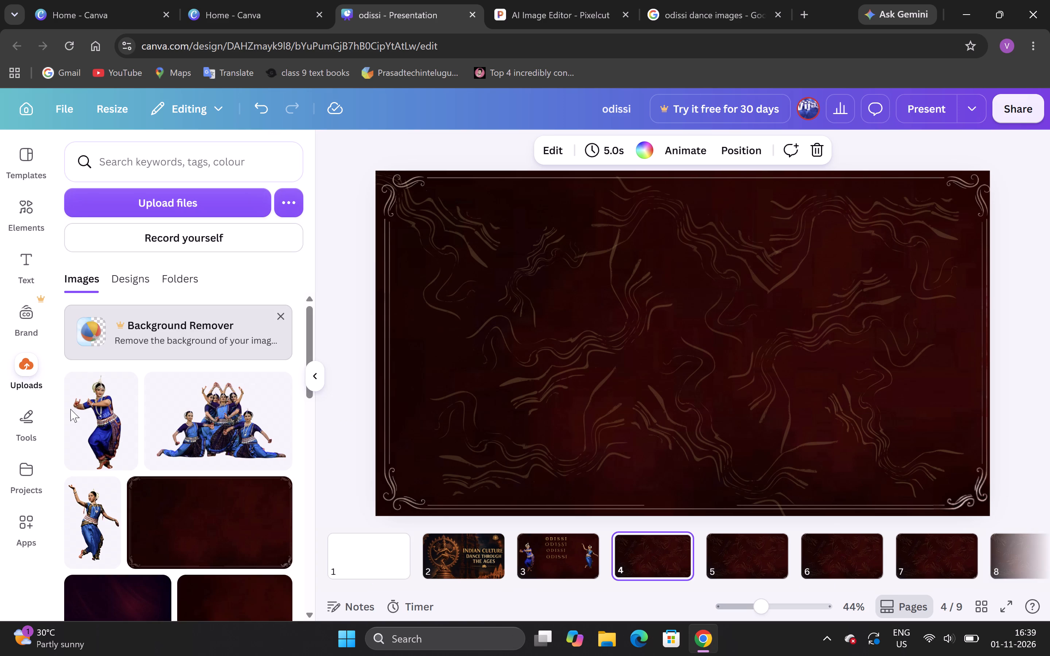
pyautogui.moveTo(84, 422); pyautogui.dragTo(432, 343)
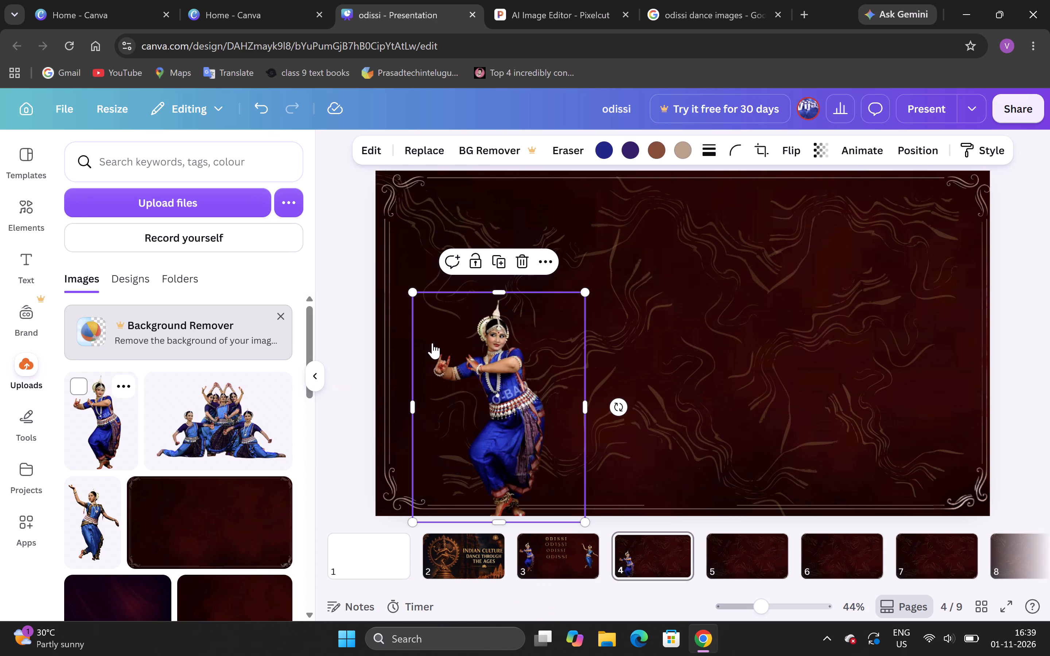
pyautogui.moveTo(487, 395); pyautogui.dragTo(449, 346)
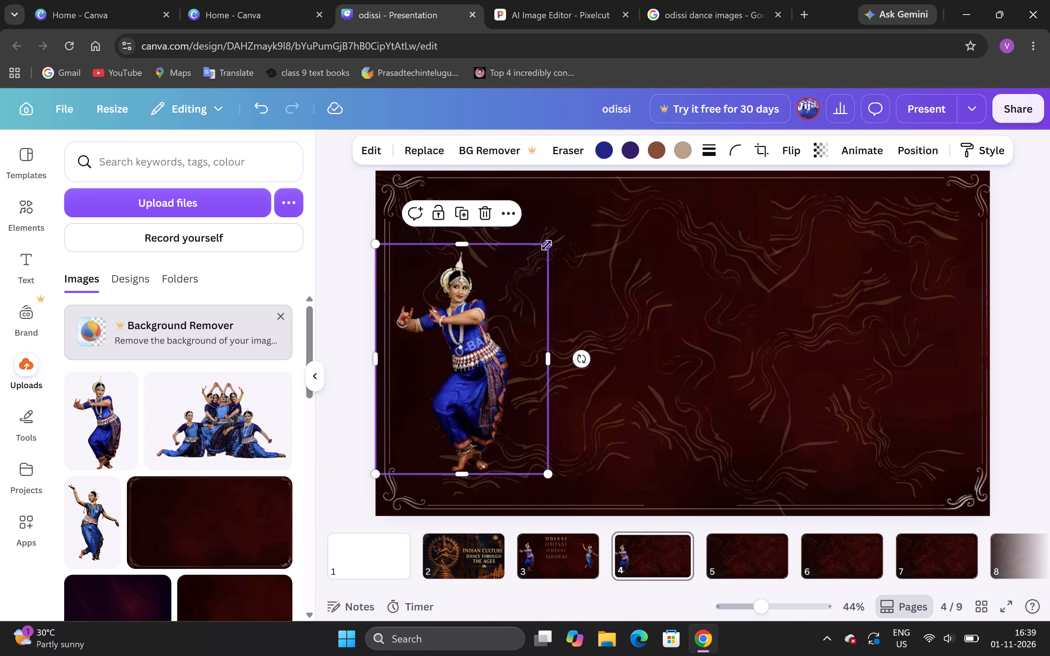
pyautogui.moveTo(547, 245); pyautogui.dragTo(536, 258)
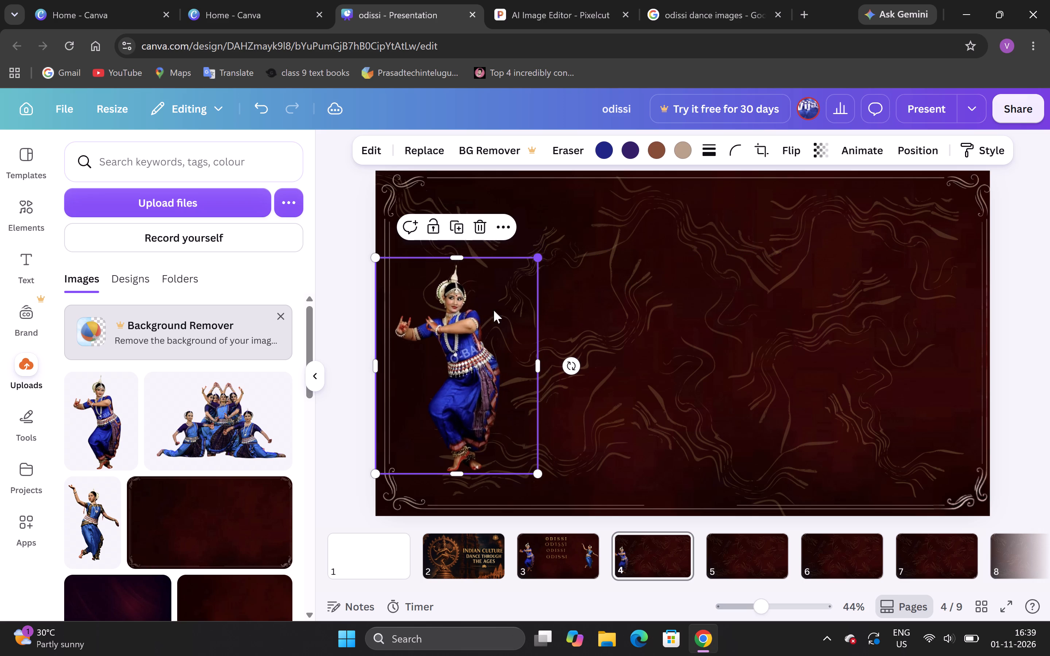
pyautogui.moveTo(459, 365); pyautogui.dragTo(454, 356)
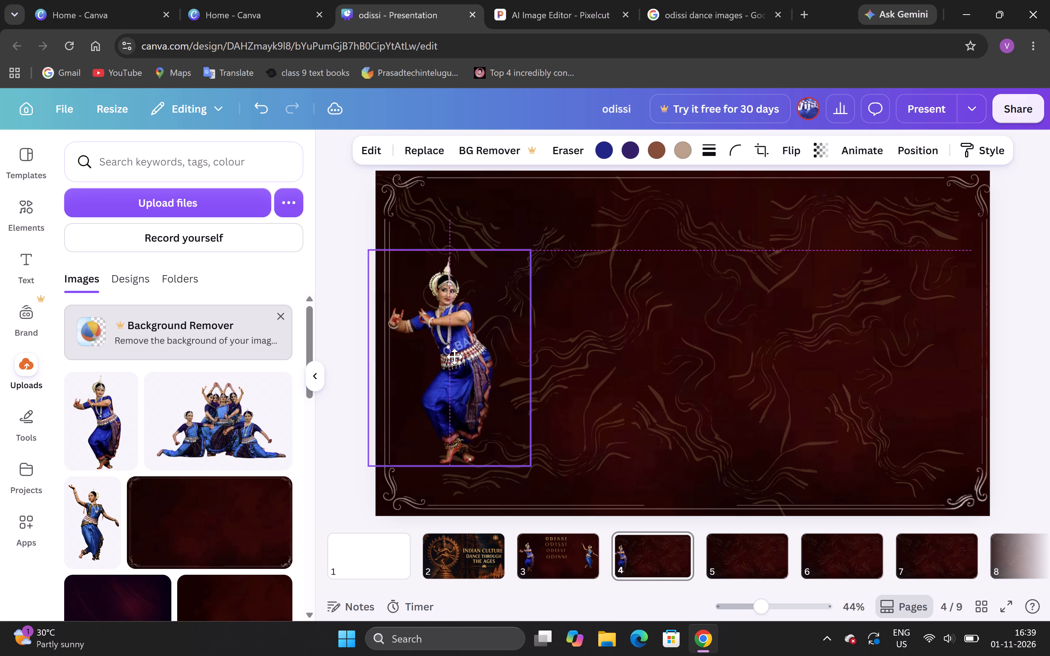
pyautogui.moveTo(454, 356); pyautogui.dragTo(456, 350)
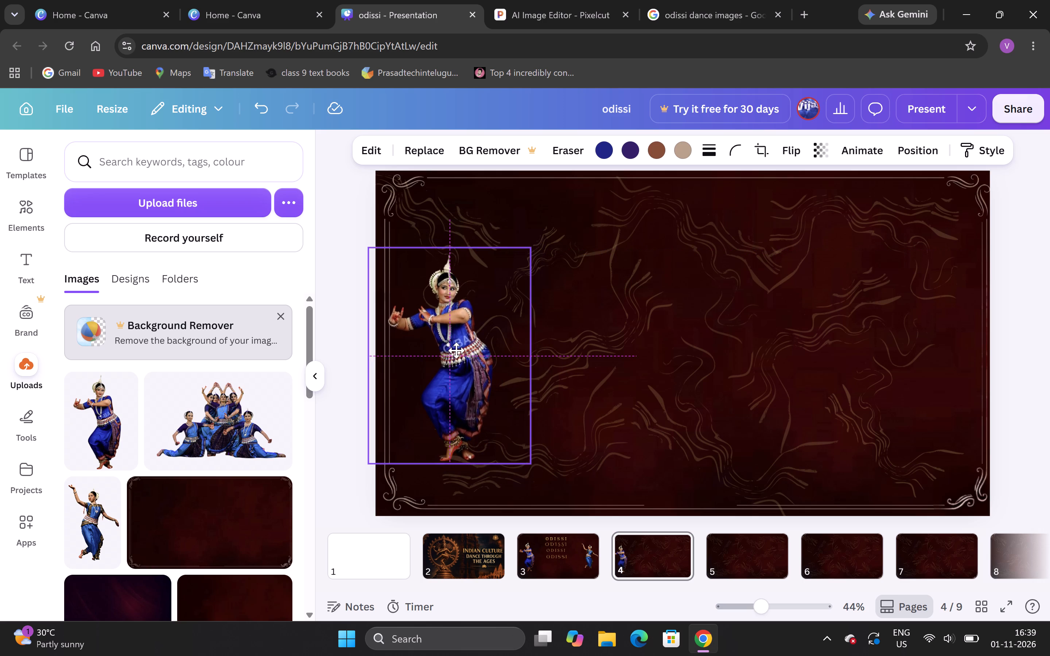
pyautogui.moveTo(456, 350); pyautogui.dragTo(456, 347)
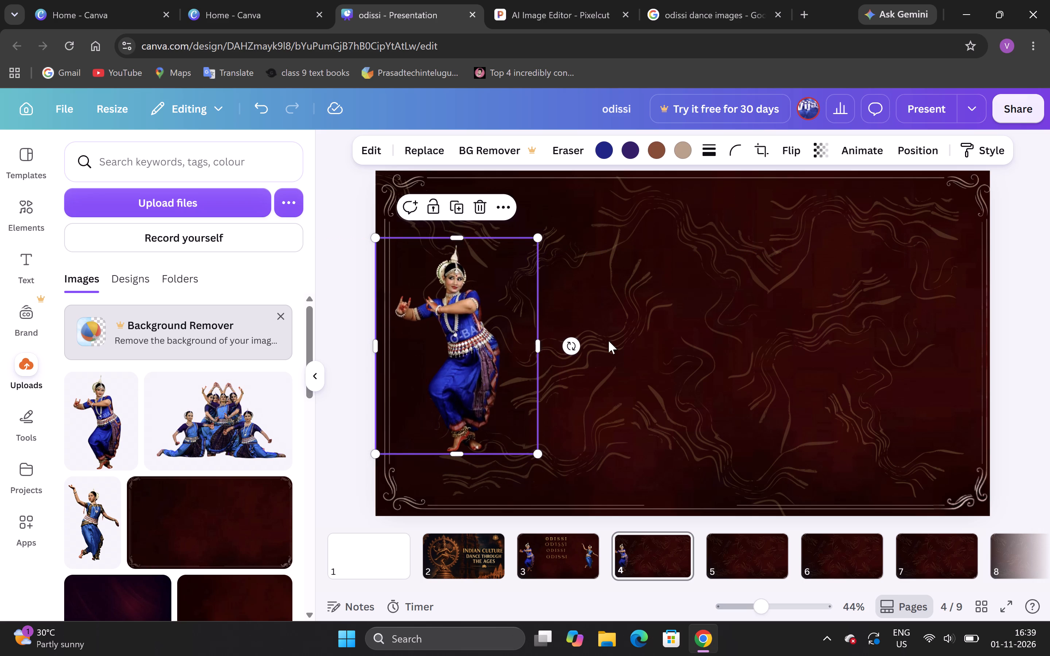
pyautogui.click(1009, 302)
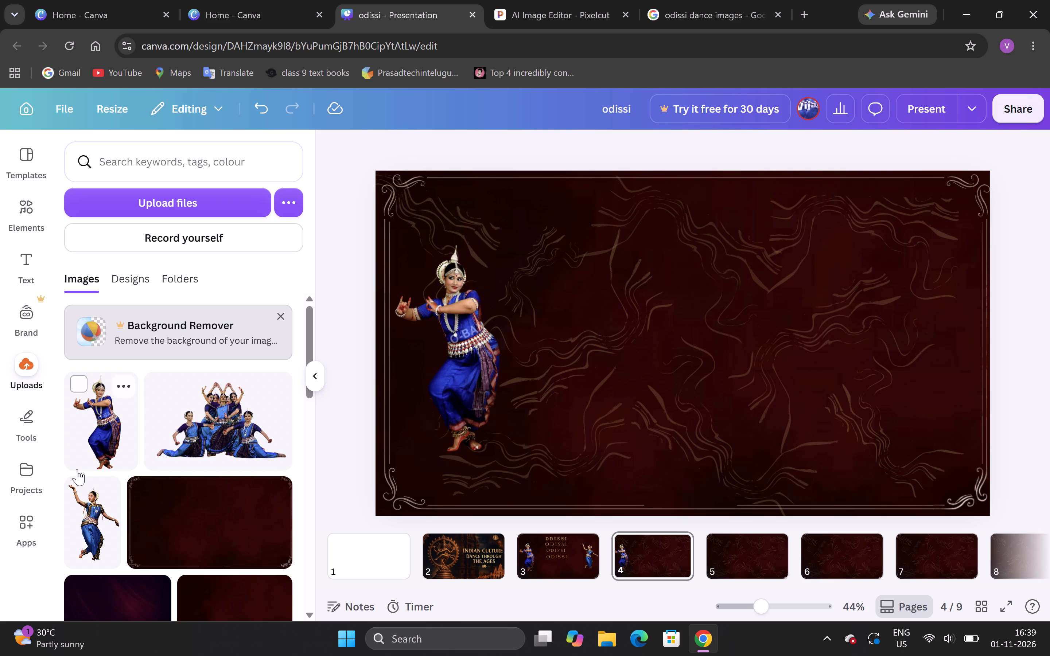
# Place the uploaded dancer with one raised arm on page 4's right side, with its frame's bottom level with the left dancer's.
pyautogui.moveTo(100, 533); pyautogui.dragTo(192, 513)
pyautogui.moveTo(192, 513); pyautogui.dragTo(911, 308)
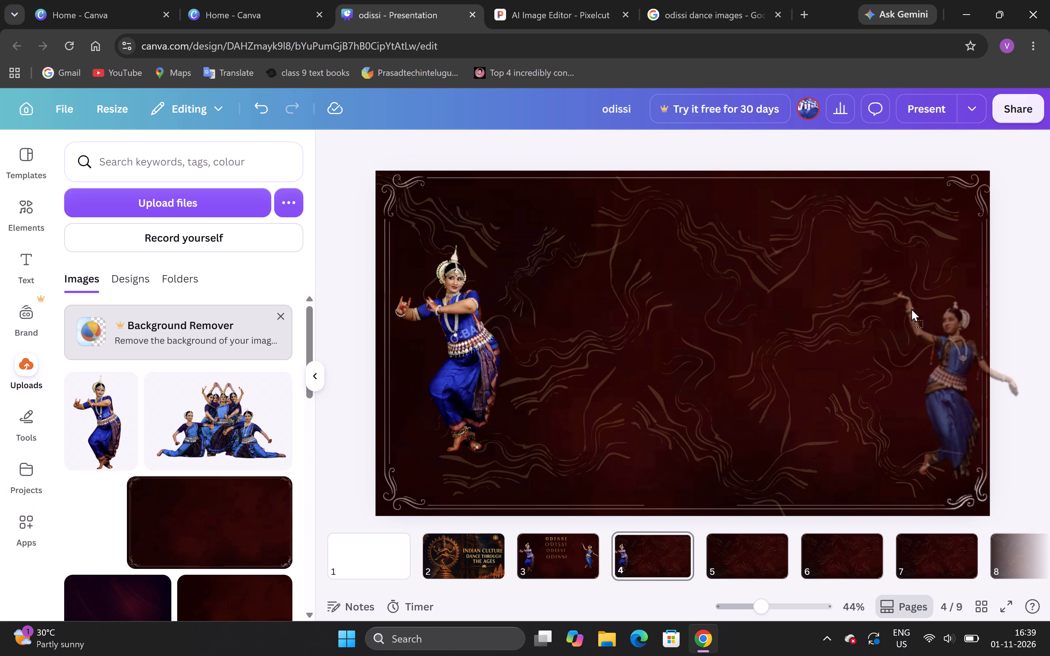
pyautogui.moveTo(911, 308); pyautogui.dragTo(876, 281)
pyautogui.click(886, 337)
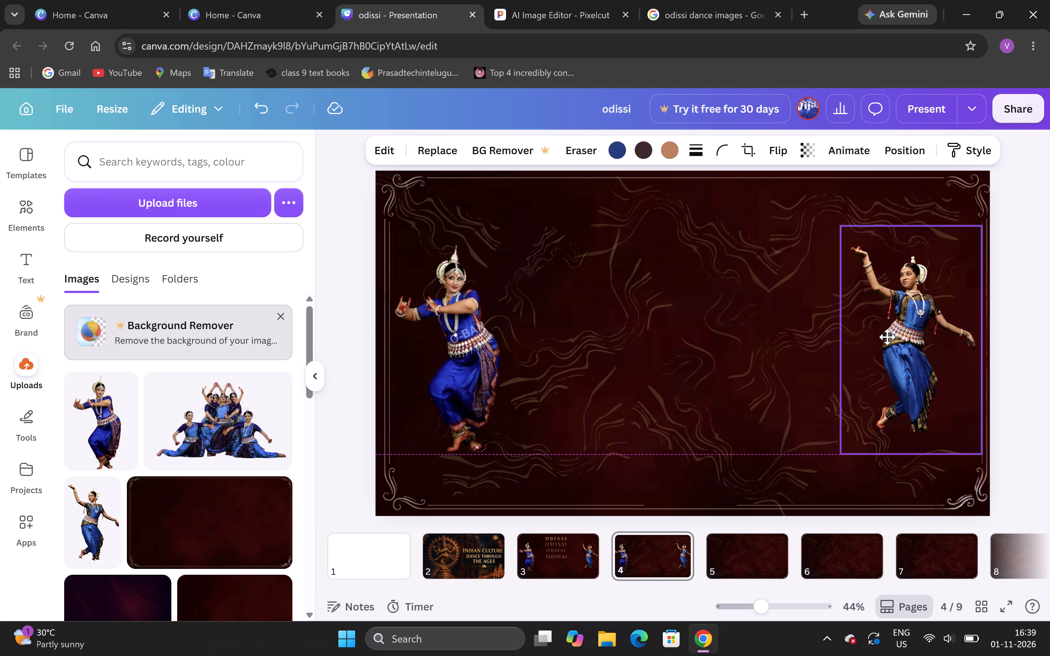
pyautogui.click(1019, 277)
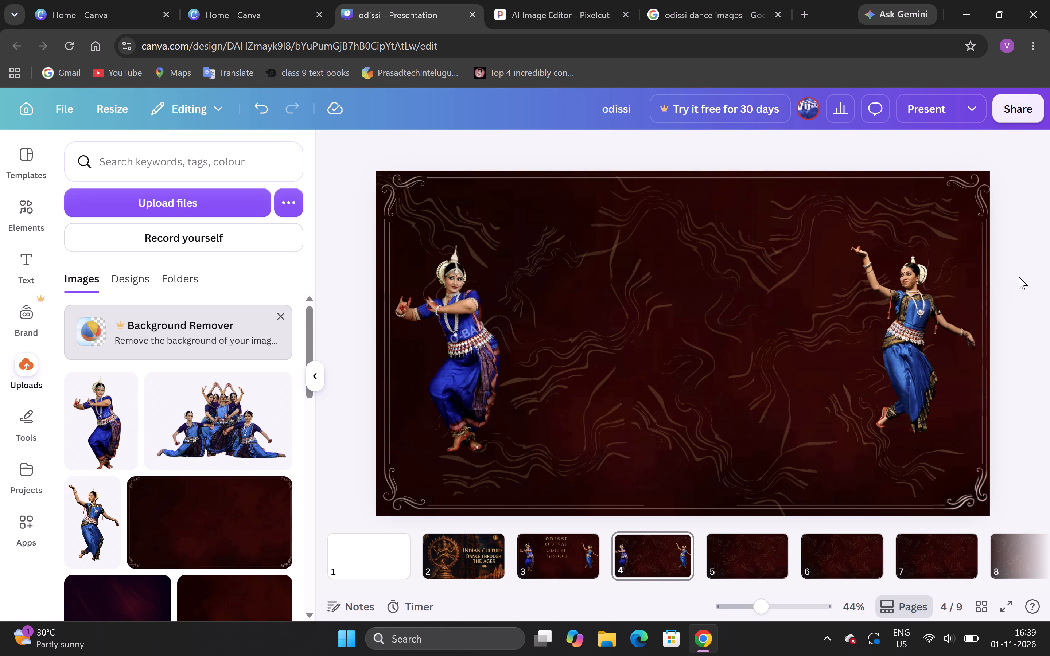
# Enlarge page 4's right dancer slightly to about 443 by 718 and nudge it closer to the page's right edge.
pyautogui.click(919, 341)
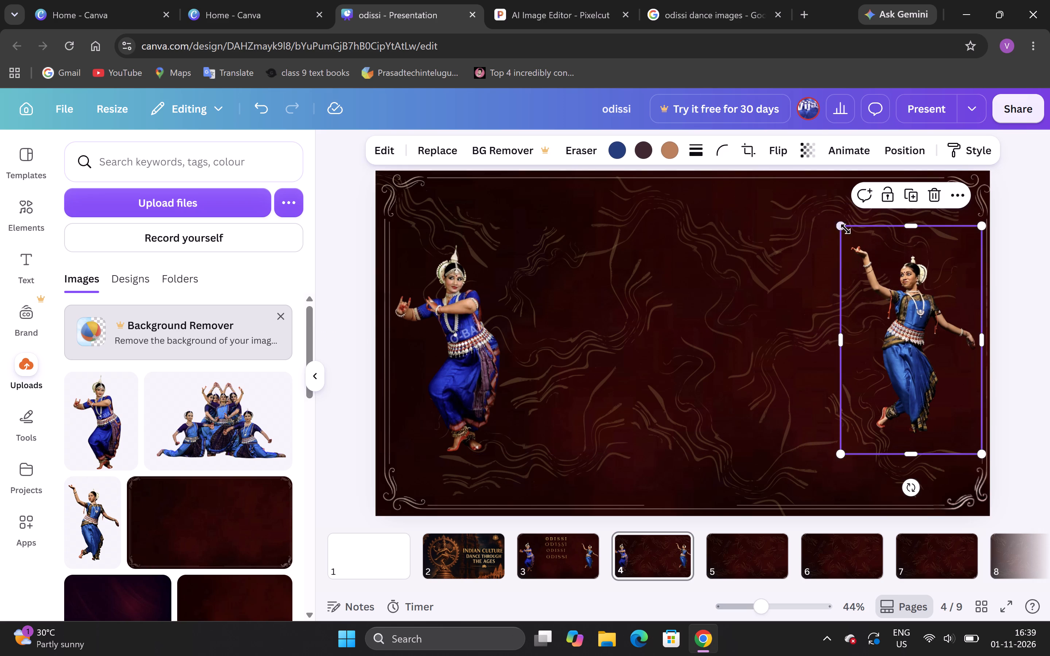
pyautogui.moveTo(843, 226); pyautogui.dragTo(837, 223)
pyautogui.moveTo(885, 309); pyautogui.dragTo(886, 313)
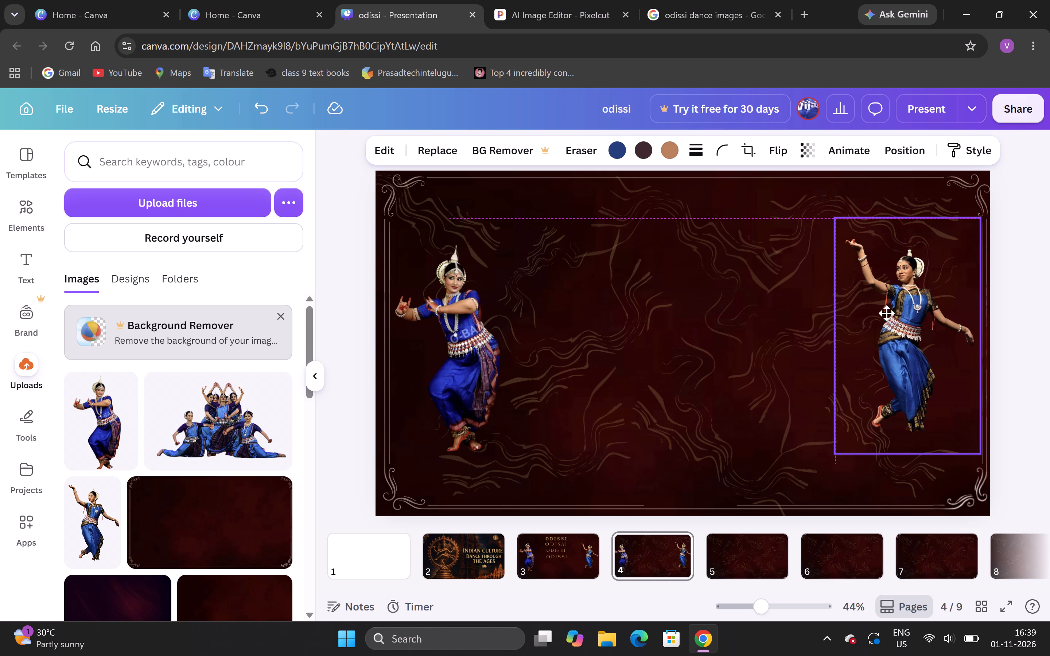
pyautogui.moveTo(886, 313); pyautogui.dragTo(887, 313)
pyautogui.moveTo(836, 222); pyautogui.dragTo(837, 223)
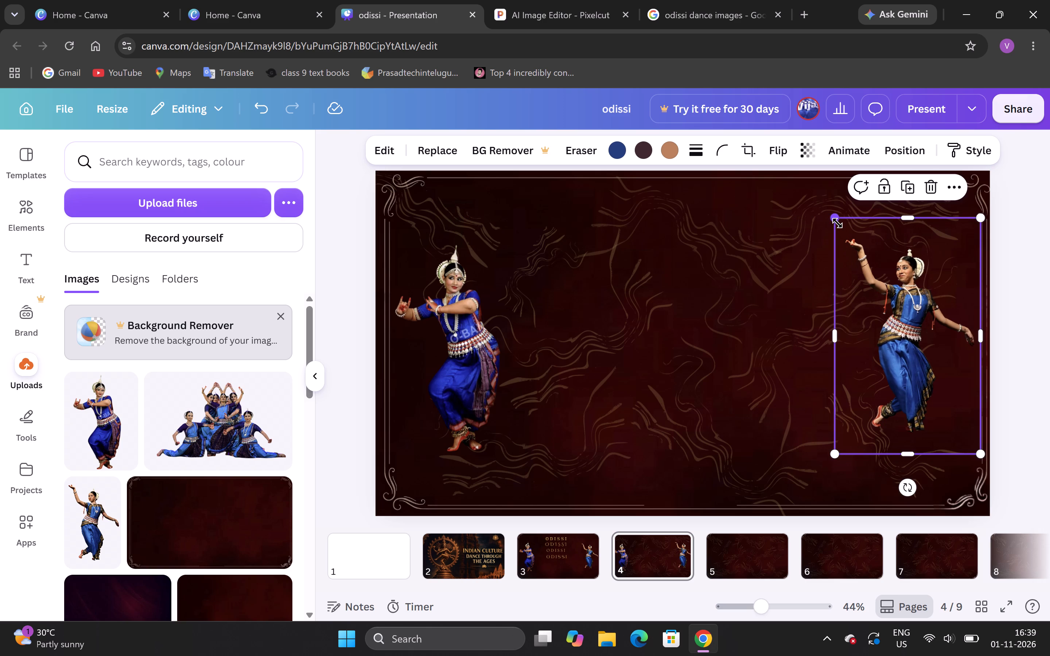
pyautogui.moveTo(837, 223); pyautogui.dragTo(839, 225)
pyautogui.doubleClick(839, 225)
pyautogui.moveTo(836, 219); pyautogui.dragTo(841, 225)
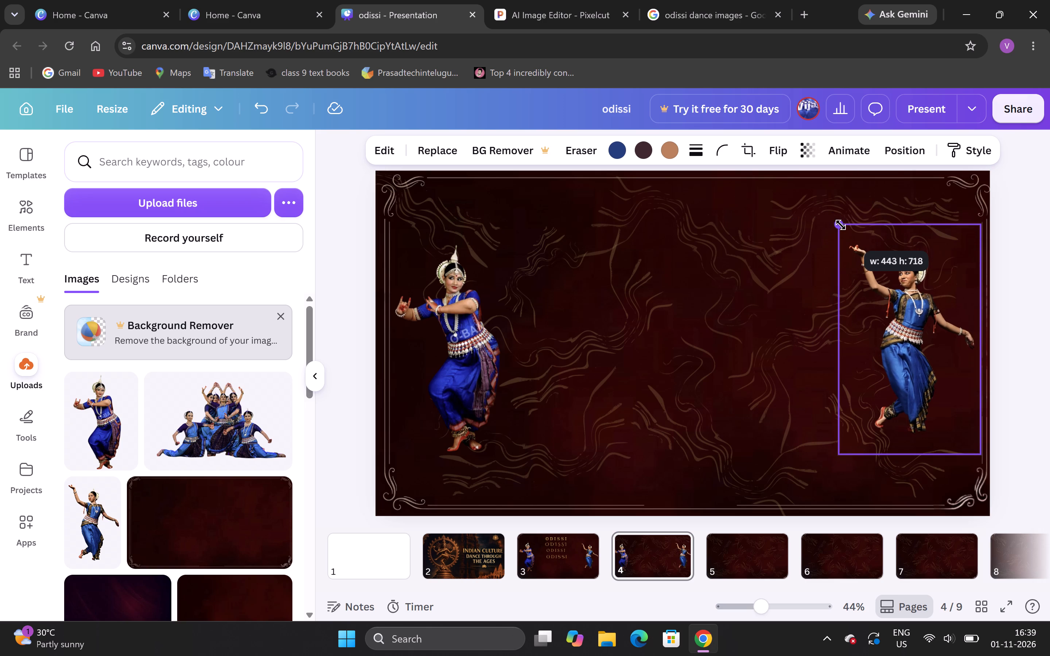
pyautogui.moveTo(841, 225); pyautogui.dragTo(840, 224)
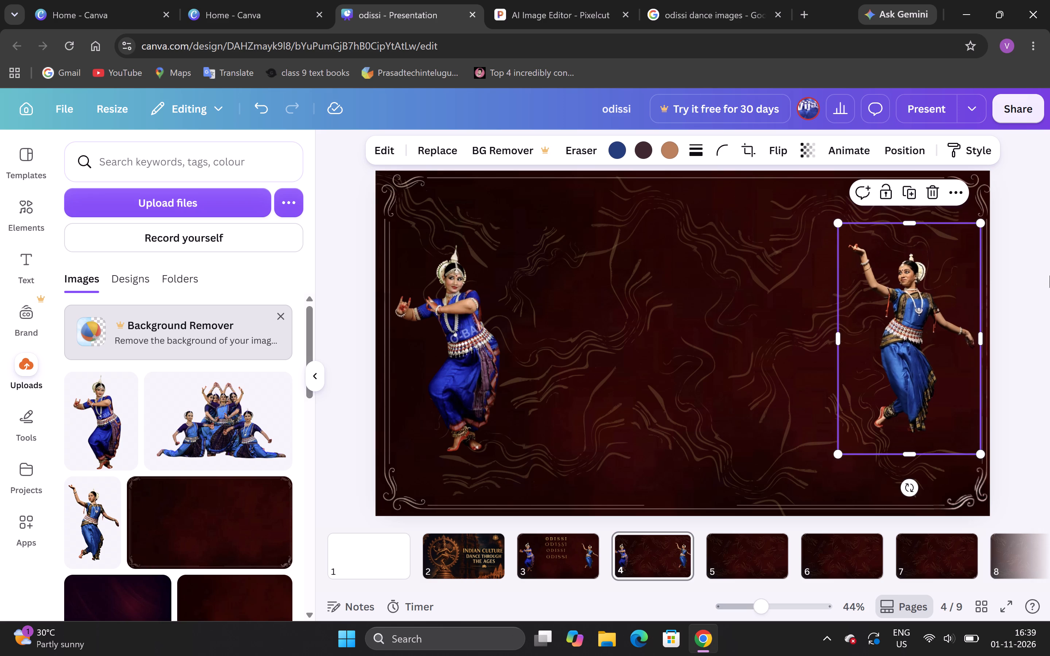
pyautogui.click(1007, 266)
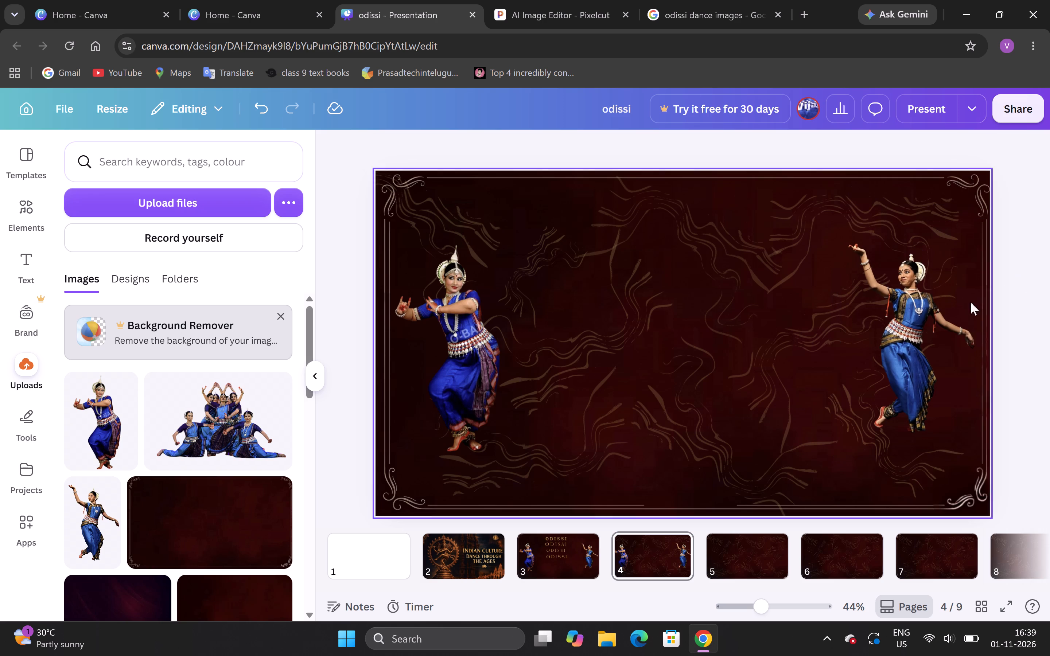
pyautogui.moveTo(953, 321); pyautogui.dragTo(957, 323)
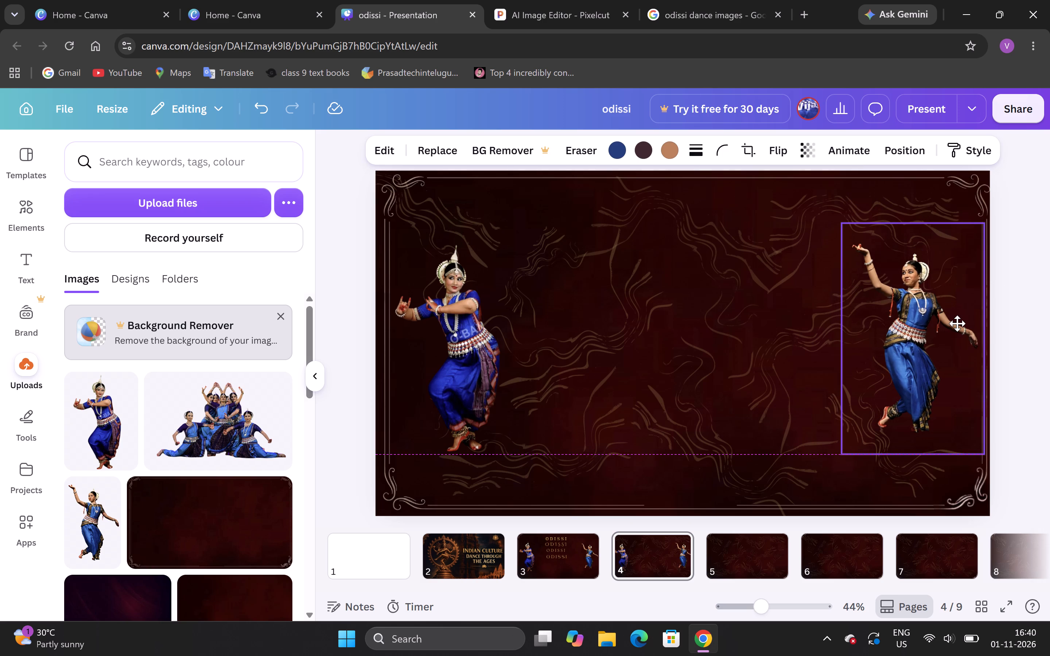
pyautogui.moveTo(957, 323); pyautogui.dragTo(958, 323)
pyautogui.click(1029, 290)
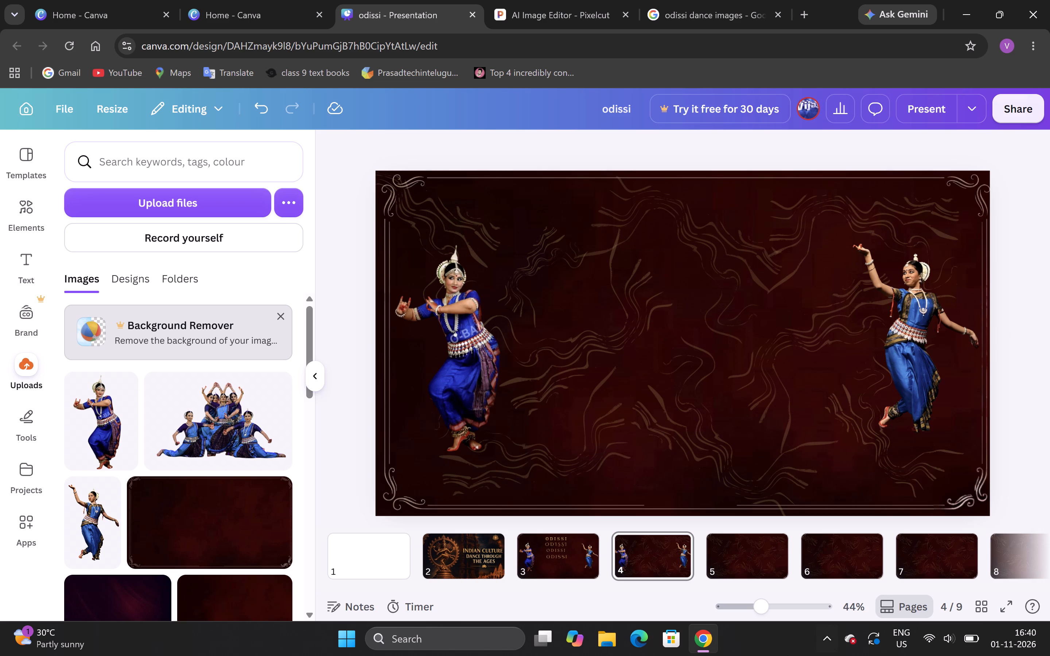
# Move the lowest of the four ODISSI titles on page 3 slightly down and towards the left dancer.
pyautogui.click(574, 546)
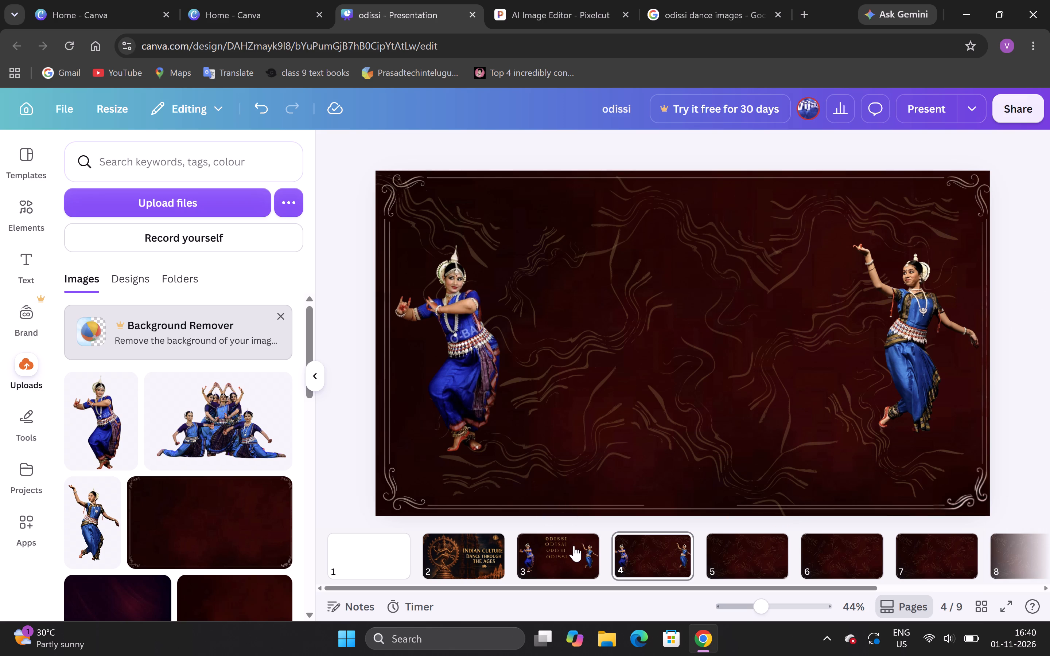
pyautogui.click(705, 363)
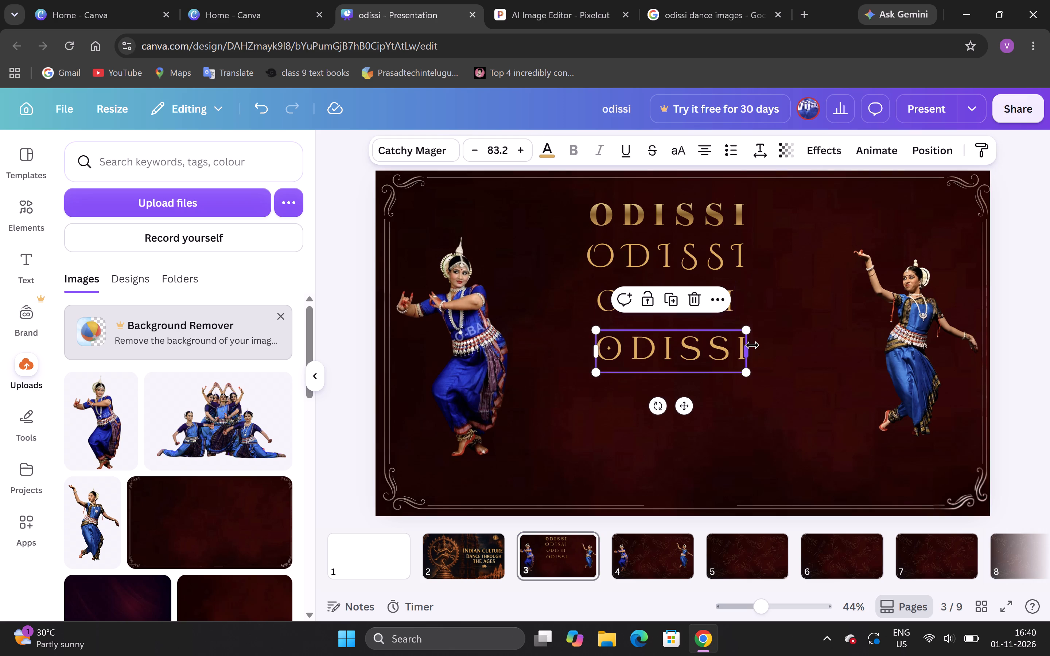
pyautogui.moveTo(733, 348); pyautogui.dragTo(717, 358)
# Open the additional options for the lowest ODISSI title on page 3 and look through them.
pyautogui.click(706, 301)
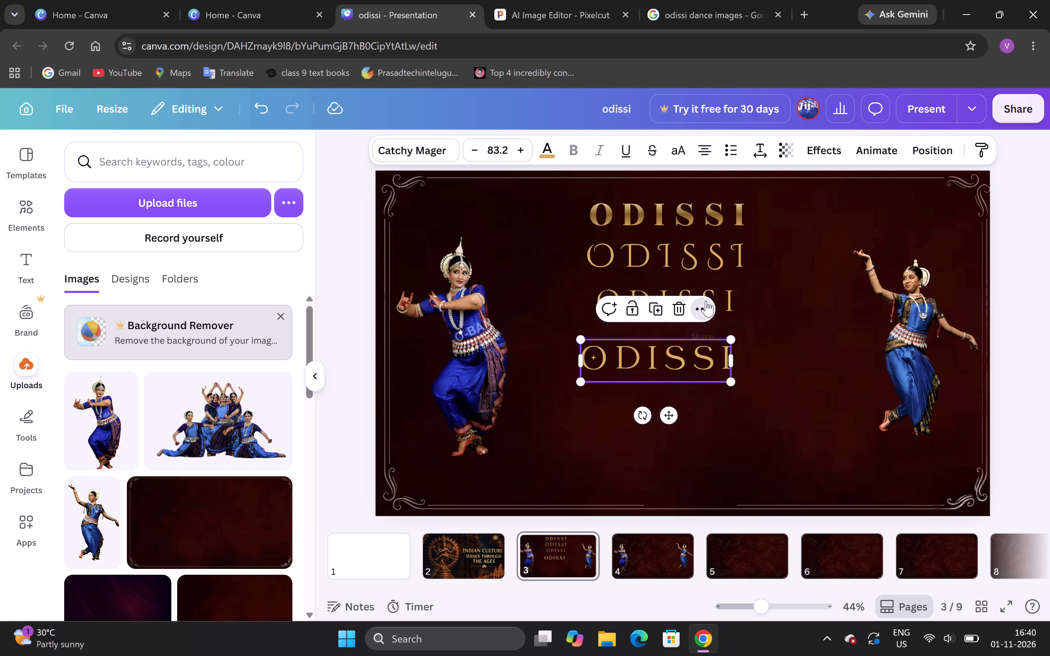
pyautogui.scroll(-2, 731, 565)
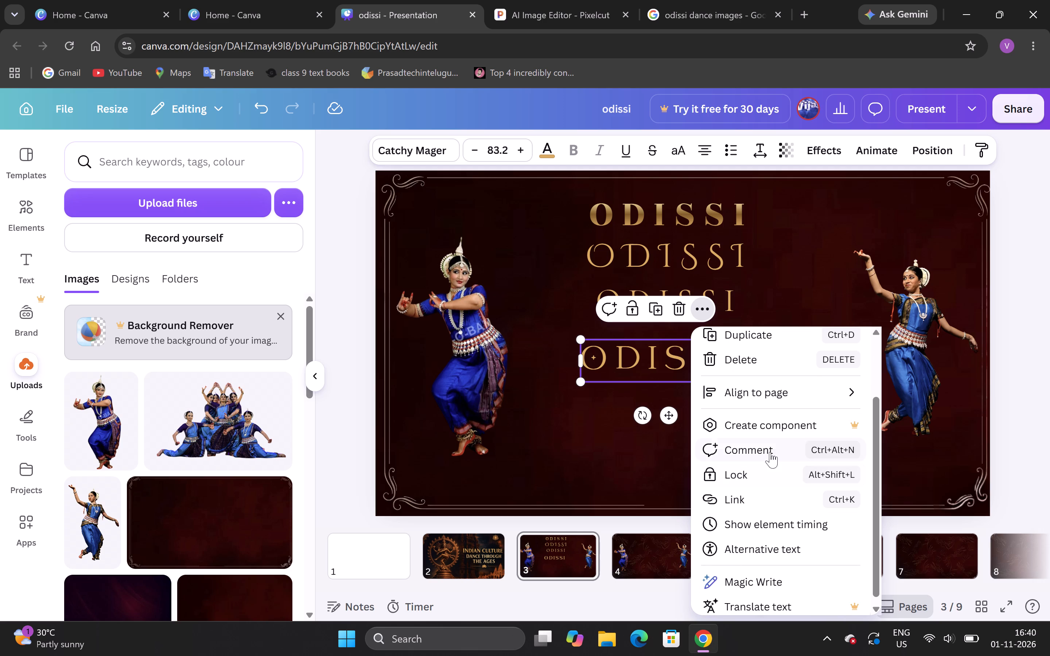
pyautogui.scroll(-2, 758, 519)
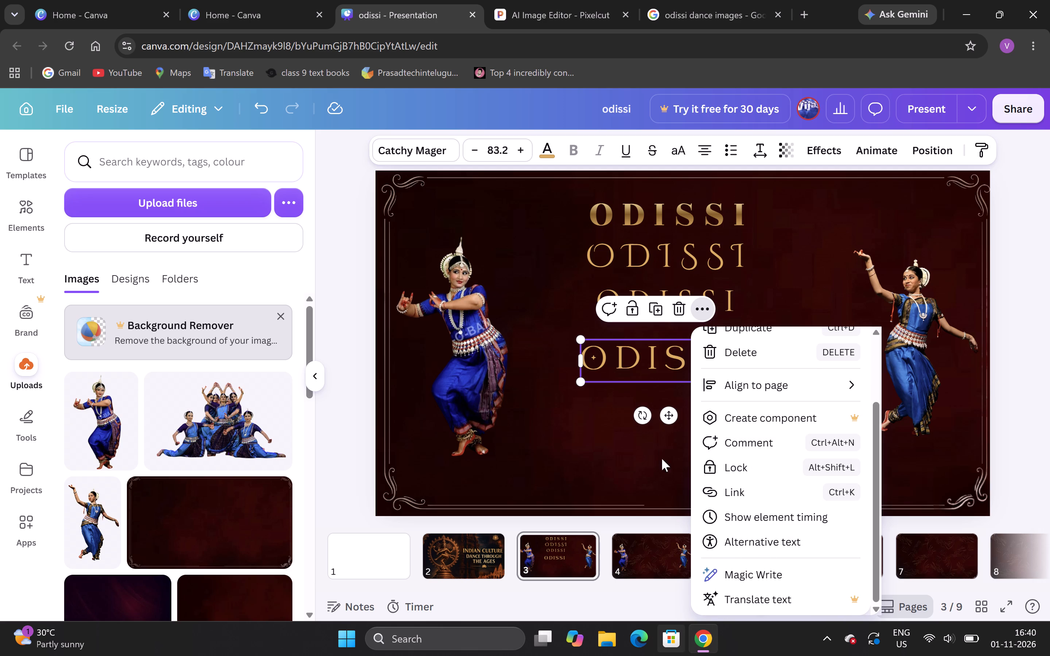
# Dismiss the title's options on page 3 and go to page 4.
pyautogui.click(612, 453)
pyautogui.click(658, 563)
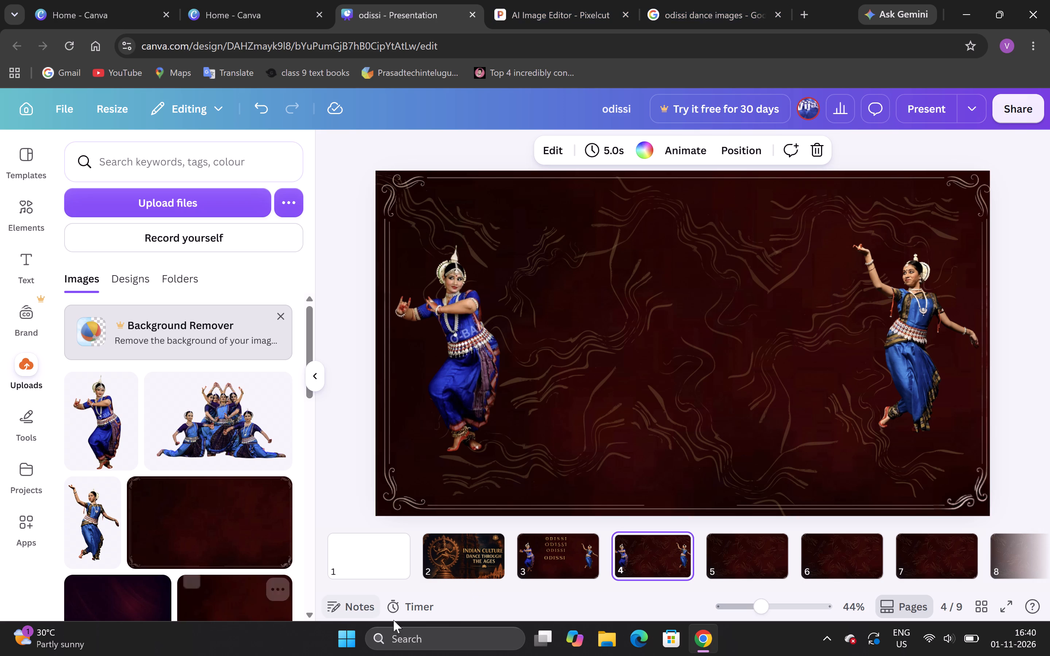
# Search the computer for WhatsApp and open the app.
pyautogui.click(419, 637)
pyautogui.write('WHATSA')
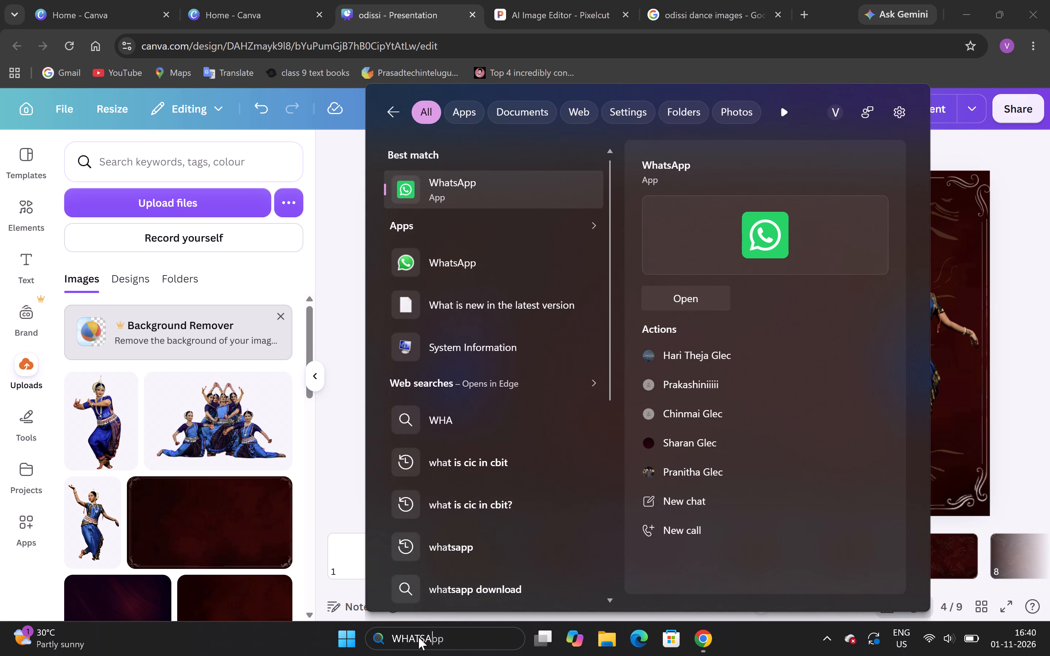
pyautogui.click(688, 306)
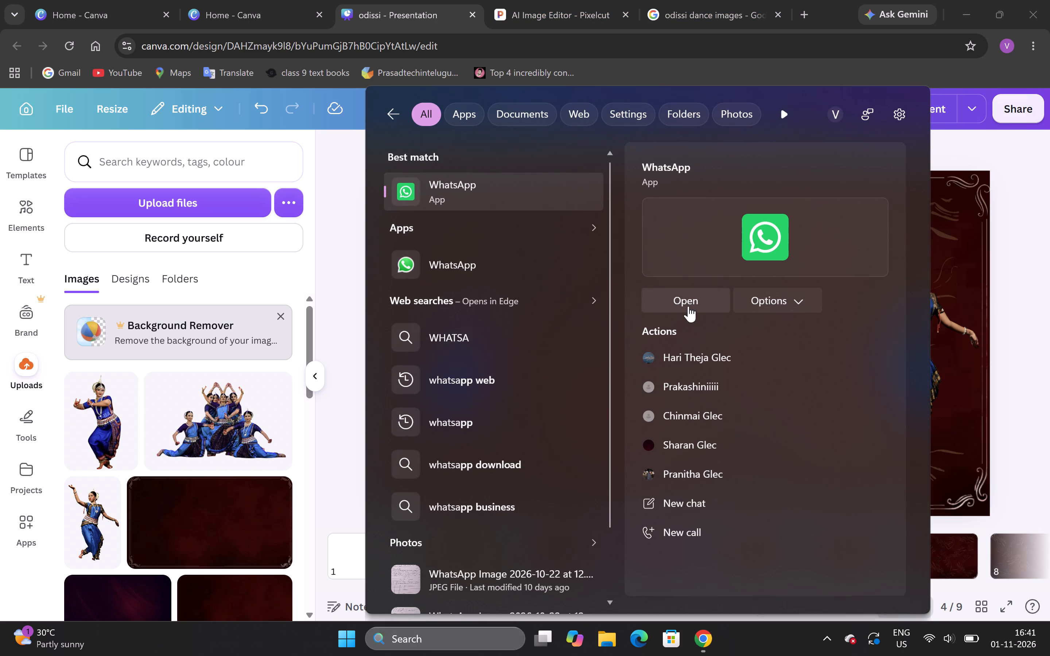
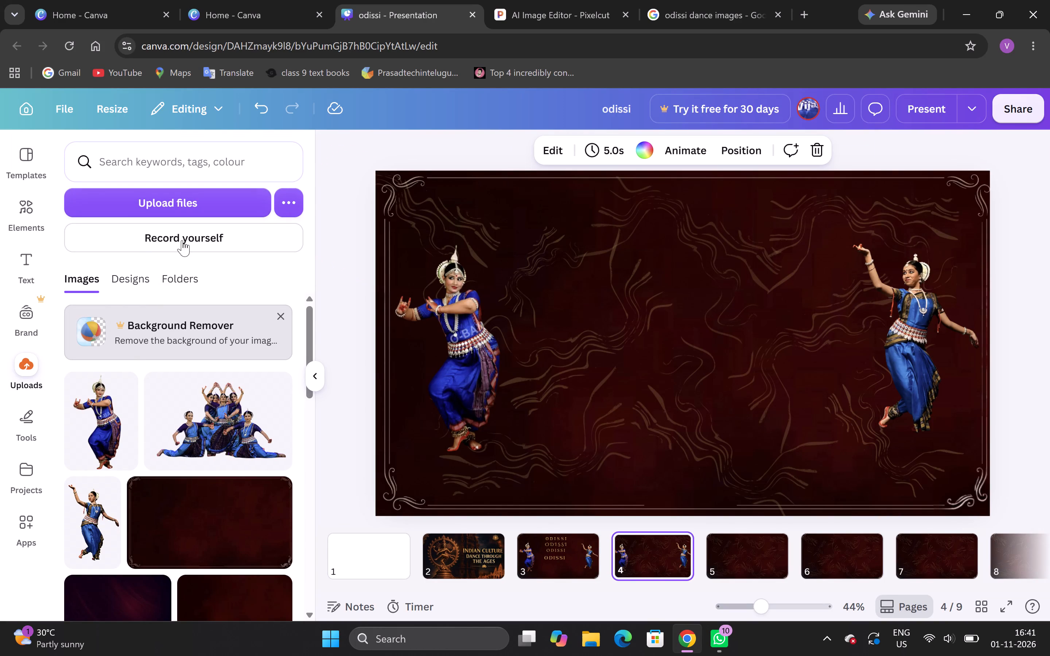
# Bring up the text options and select the lowest of the four ODISSI titles on page 3.
pyautogui.click(24, 289)
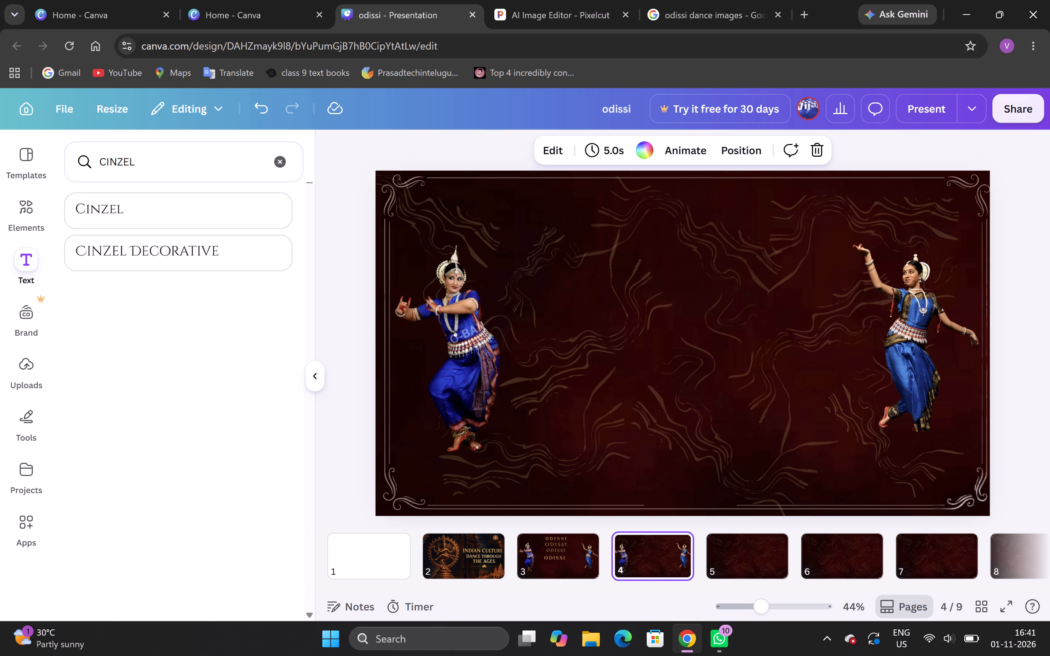
pyautogui.click(563, 561)
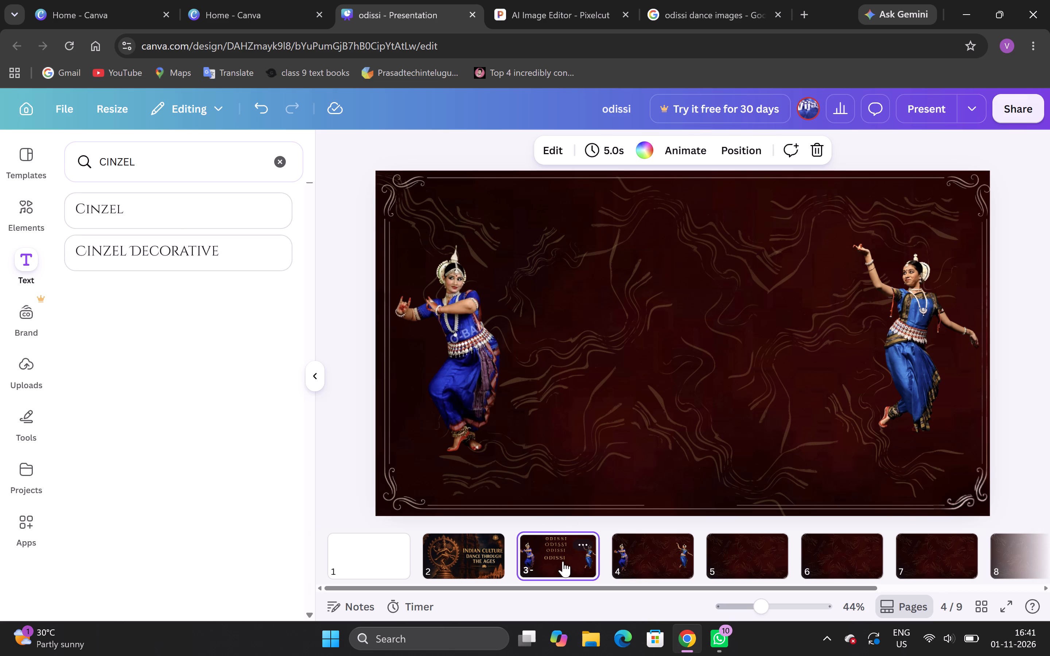
pyautogui.click(657, 361)
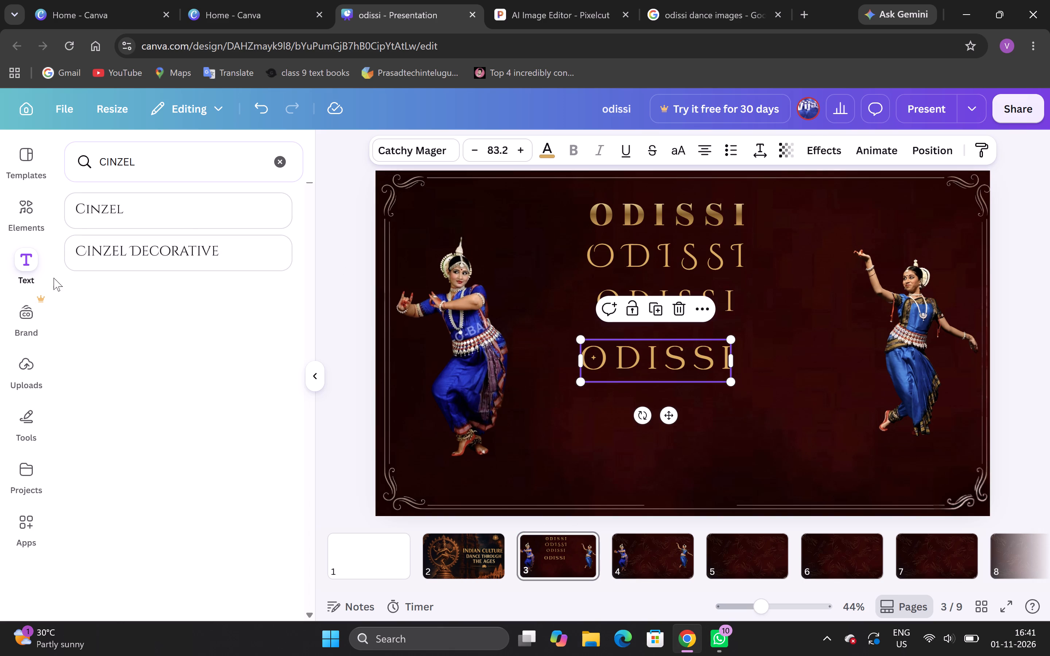
# On page 4, search the text fonts for "catchy" and add a Catchy Mager text box.
pyautogui.click(639, 566)
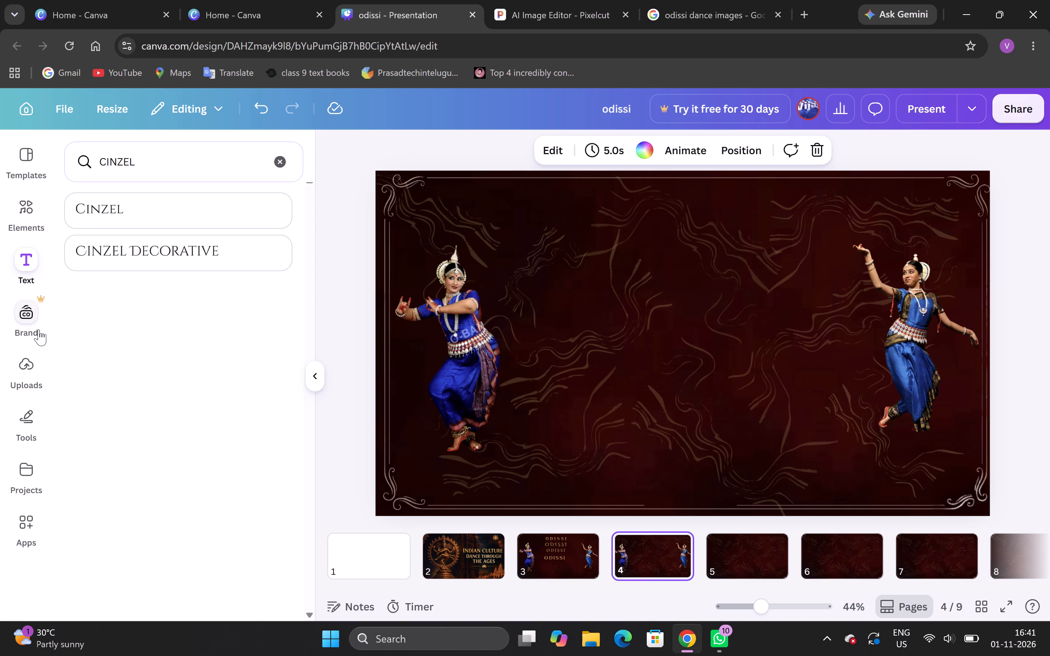
pyautogui.doubleClick(145, 175)
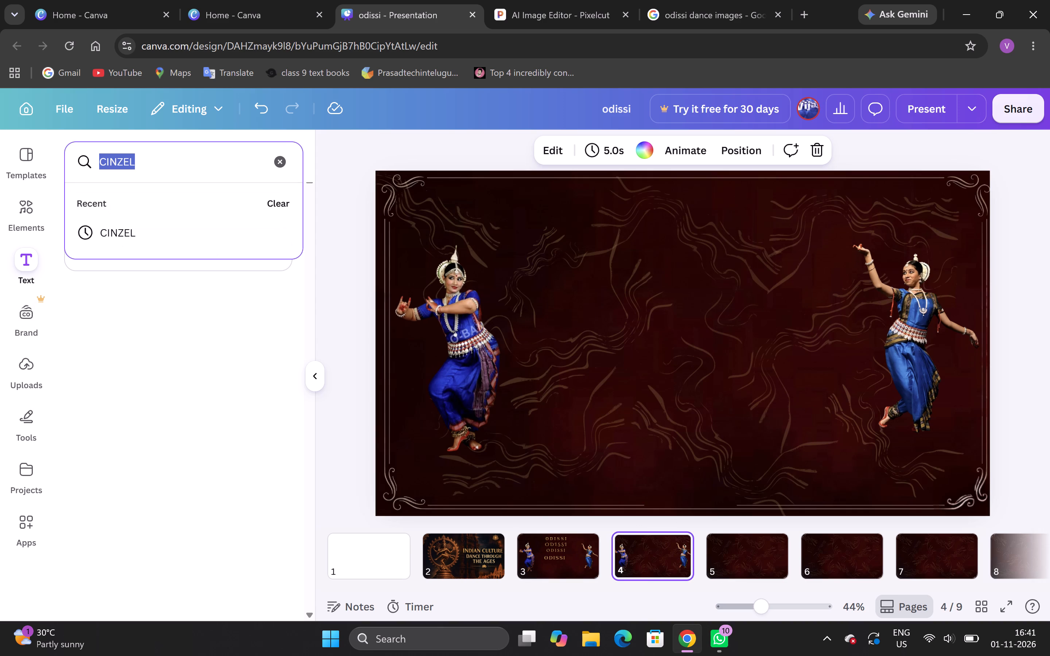
pyautogui.write('catchy')
pyautogui.click(75, 245)
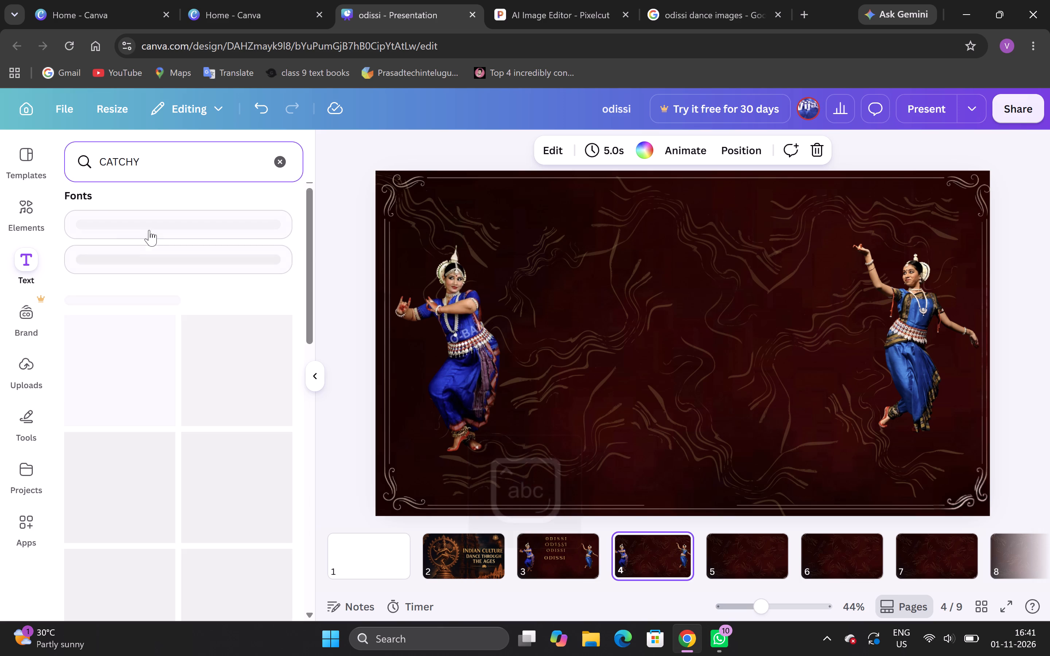
pyautogui.click(171, 222)
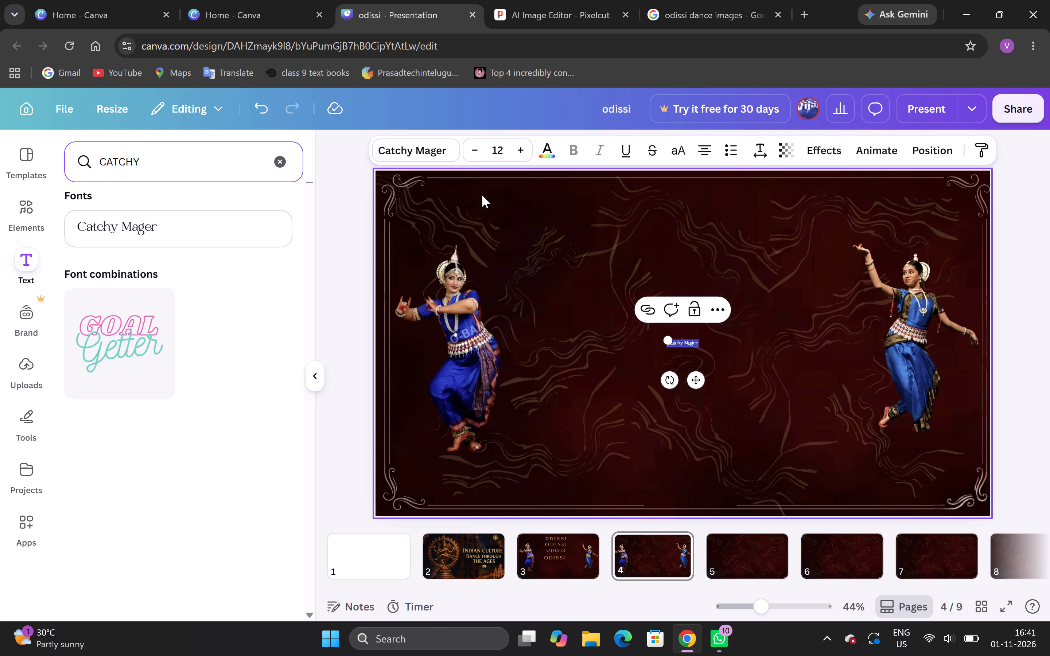
# Set the new Catchy Mager text's font size to 50.
pyautogui.doubleClick(507, 151)
pyautogui.click(507, 151)
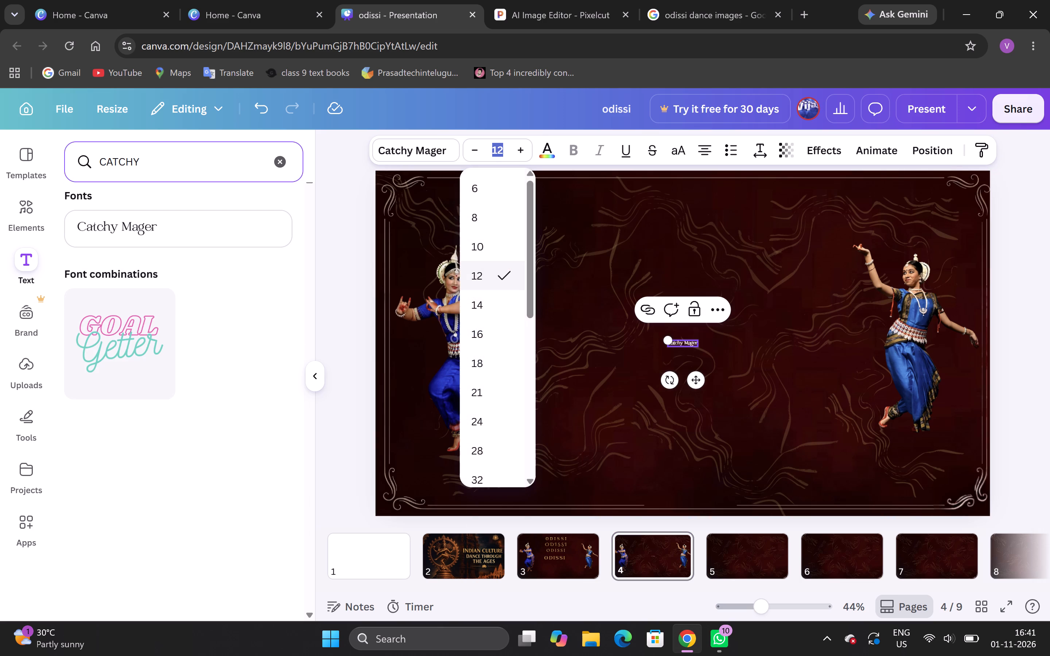
pyautogui.press('5')
pyautogui.press('0')
pyautogui.click(673, 333)
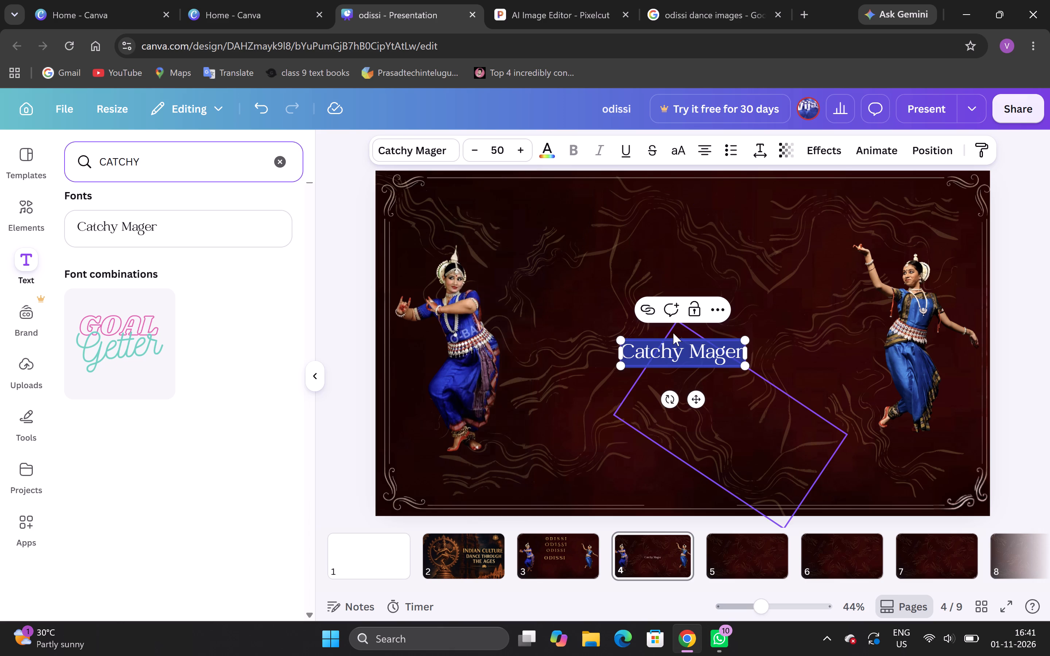
# Replace the placeholder text in the Catchy Mager text box with the spaced heading "O D I S S I".
pyautogui.click(682, 356)
pyautogui.doubleClick(682, 356)
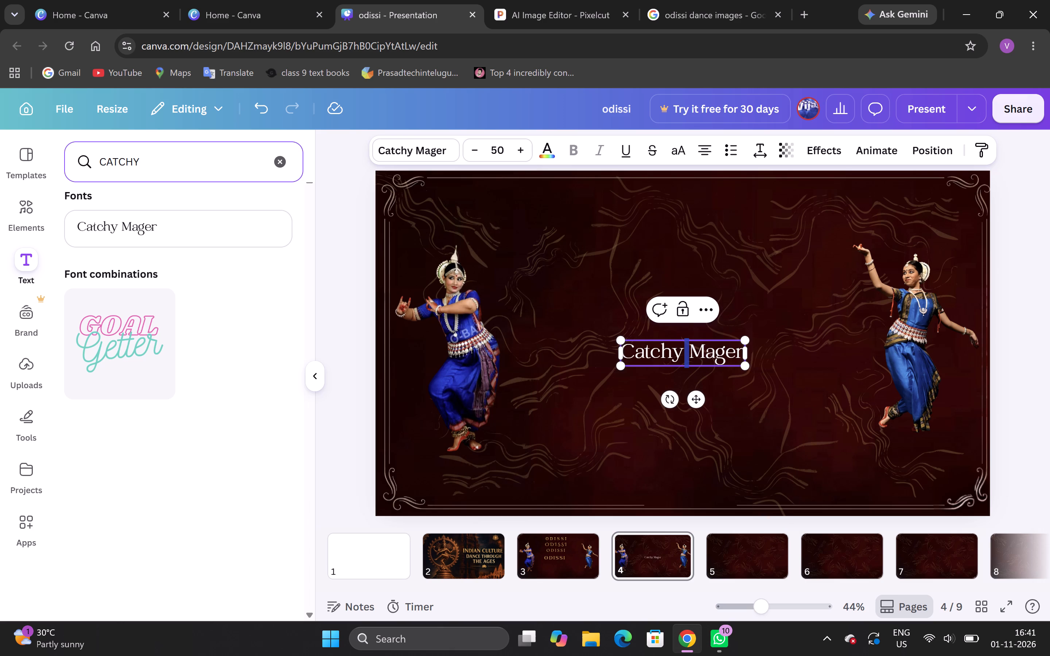
pyautogui.doubleClick(682, 356)
pyautogui.moveTo(635, 350); pyautogui.dragTo(745, 356)
pyautogui.press('BackSpace')
pyautogui.press('BackSpace')
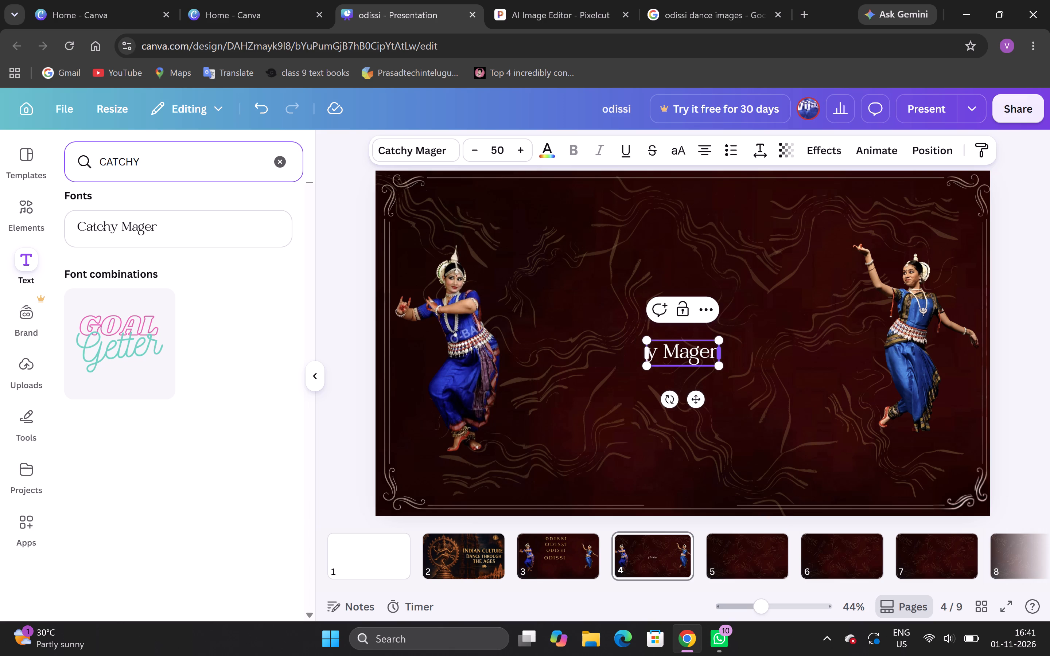
pyautogui.moveTo(716, 354); pyautogui.dragTo(661, 342)
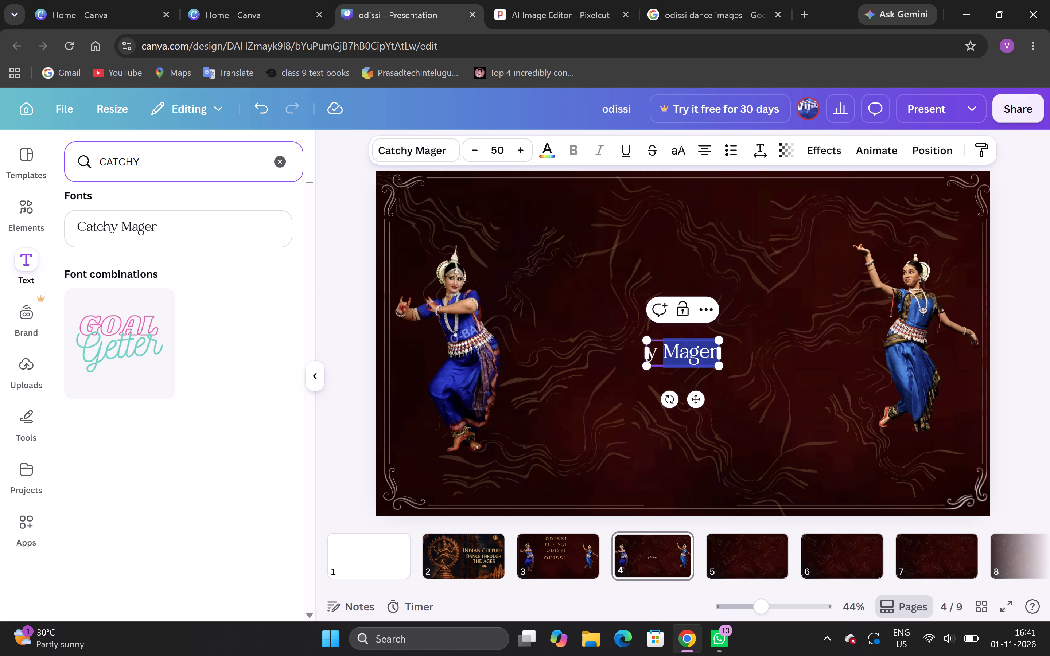
pyautogui.moveTo(661, 342); pyautogui.dragTo(649, 347)
pyautogui.press('BackSpace')
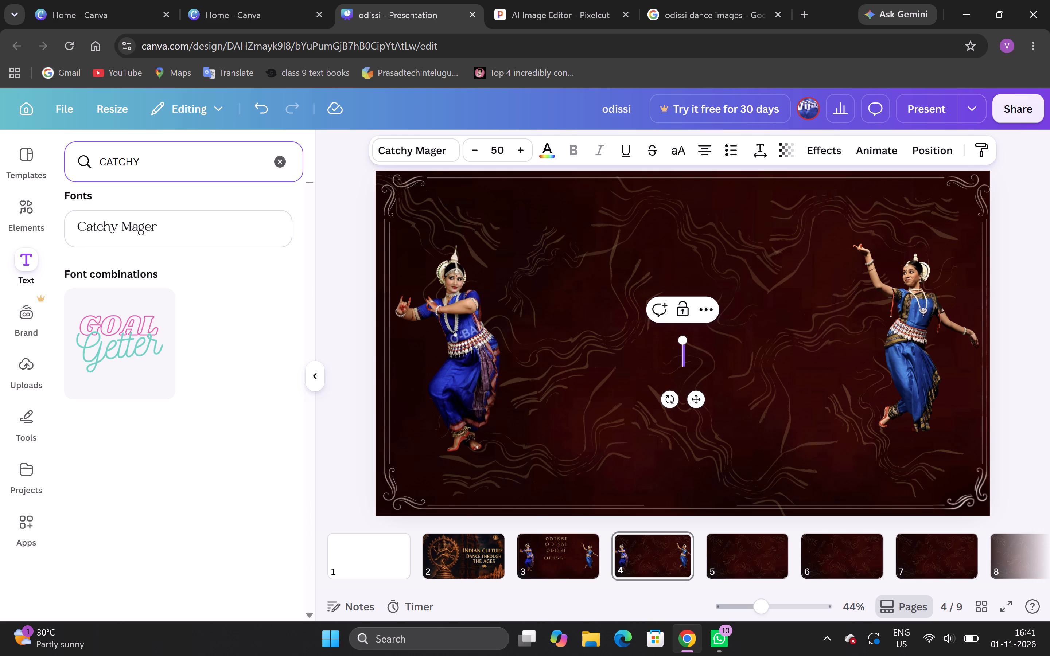
pyautogui.write('O')
pyautogui.press('space')
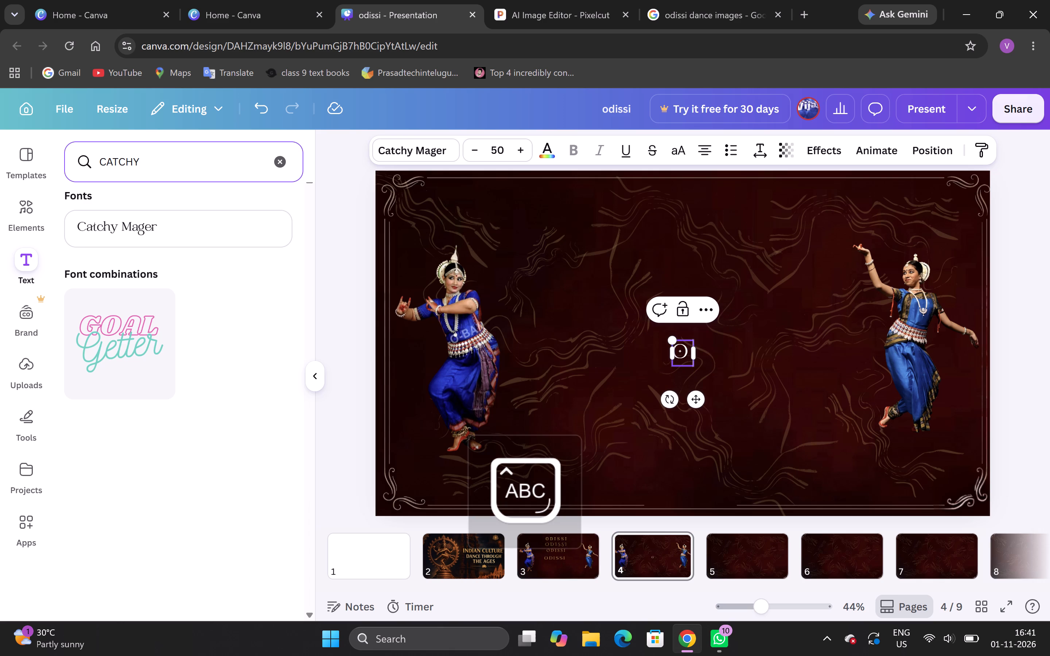
pyautogui.write('D I')
pyautogui.press('space')
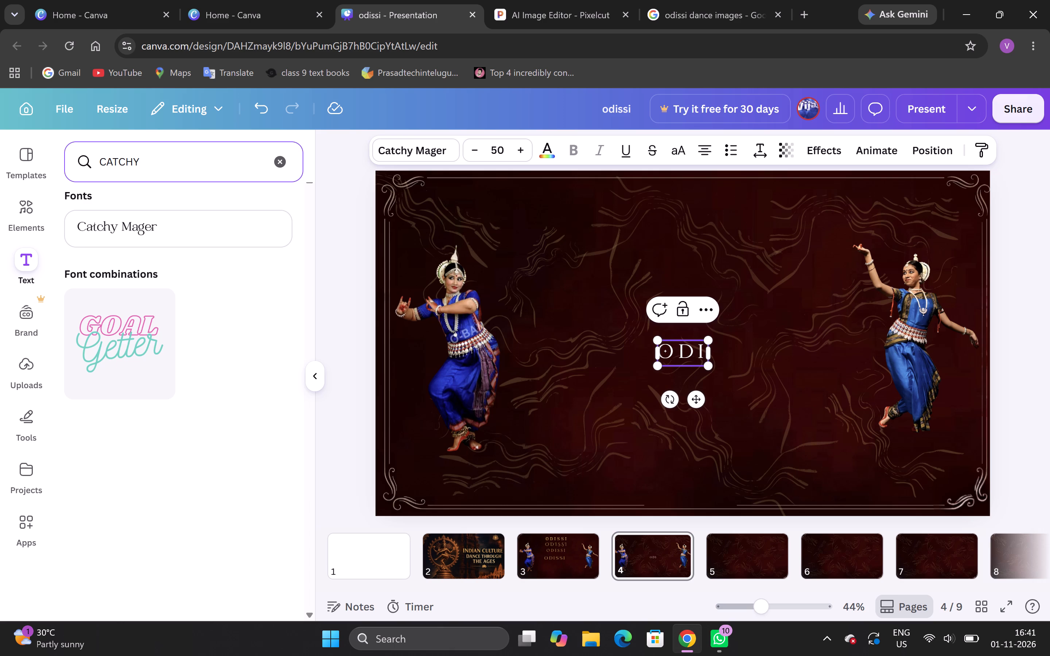
pyautogui.write('S S I')
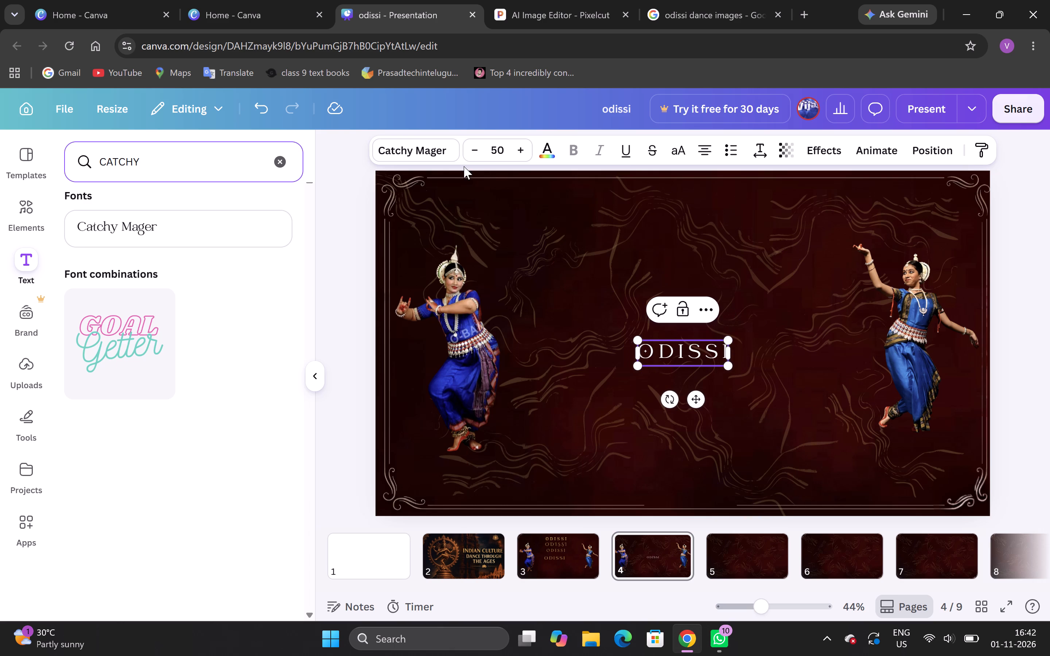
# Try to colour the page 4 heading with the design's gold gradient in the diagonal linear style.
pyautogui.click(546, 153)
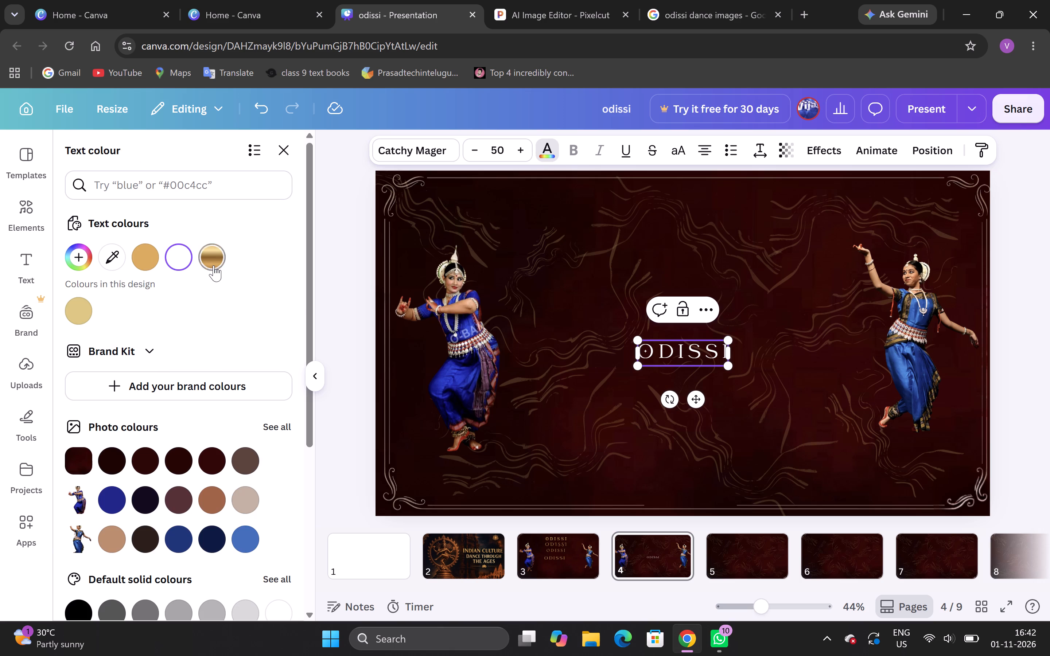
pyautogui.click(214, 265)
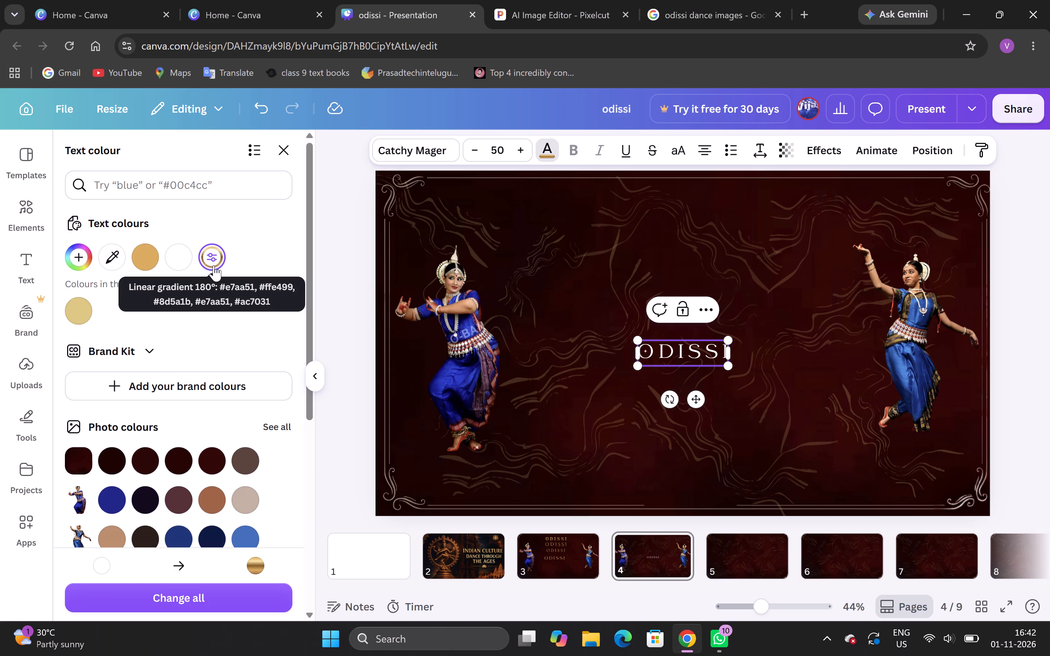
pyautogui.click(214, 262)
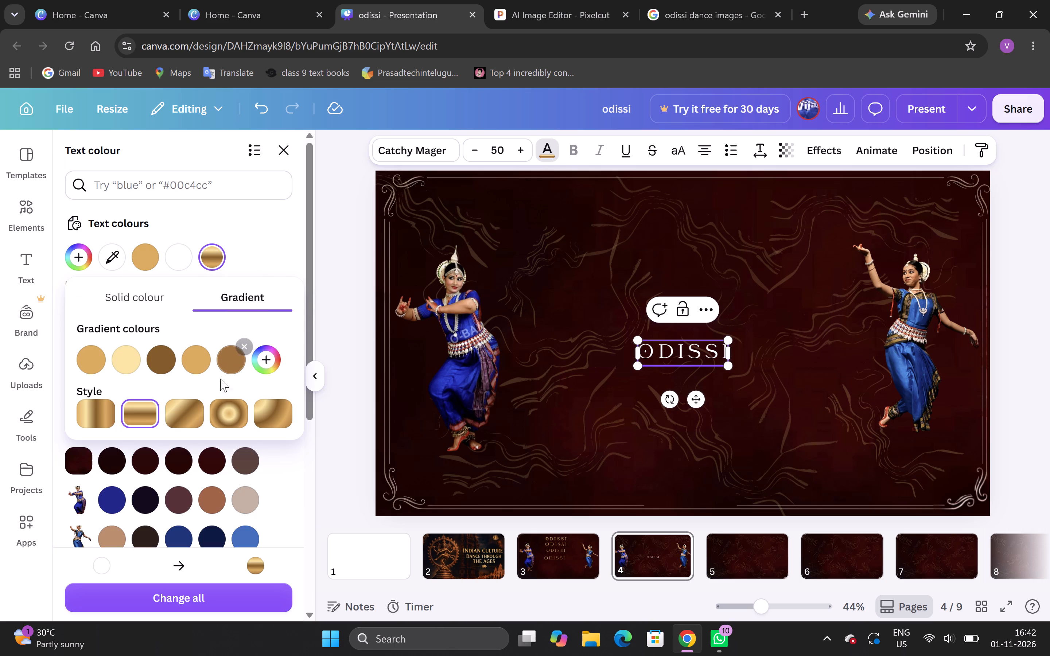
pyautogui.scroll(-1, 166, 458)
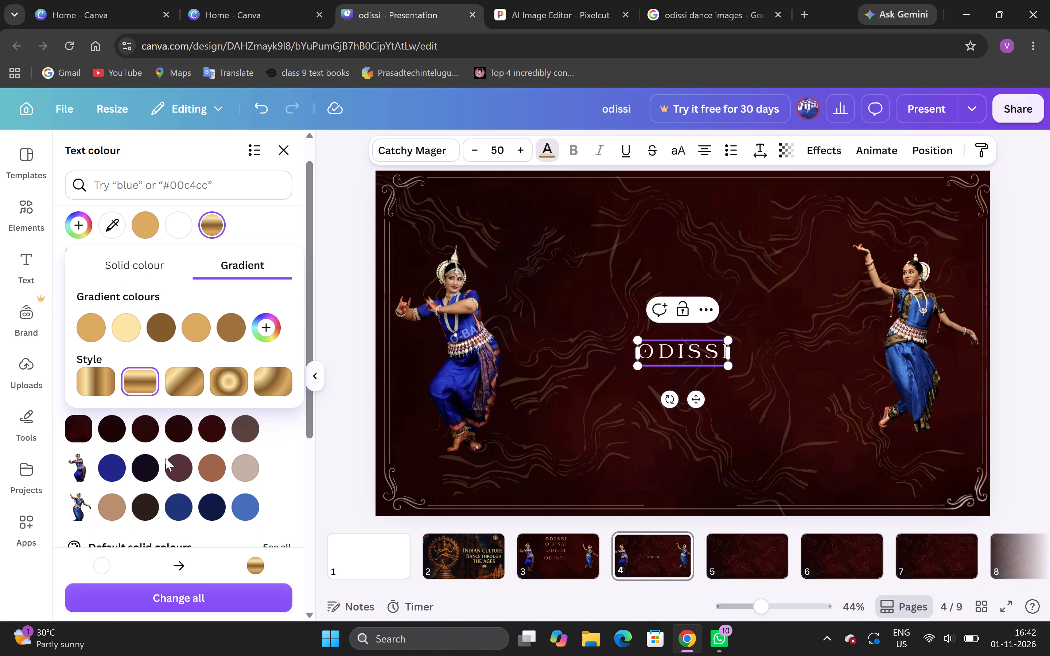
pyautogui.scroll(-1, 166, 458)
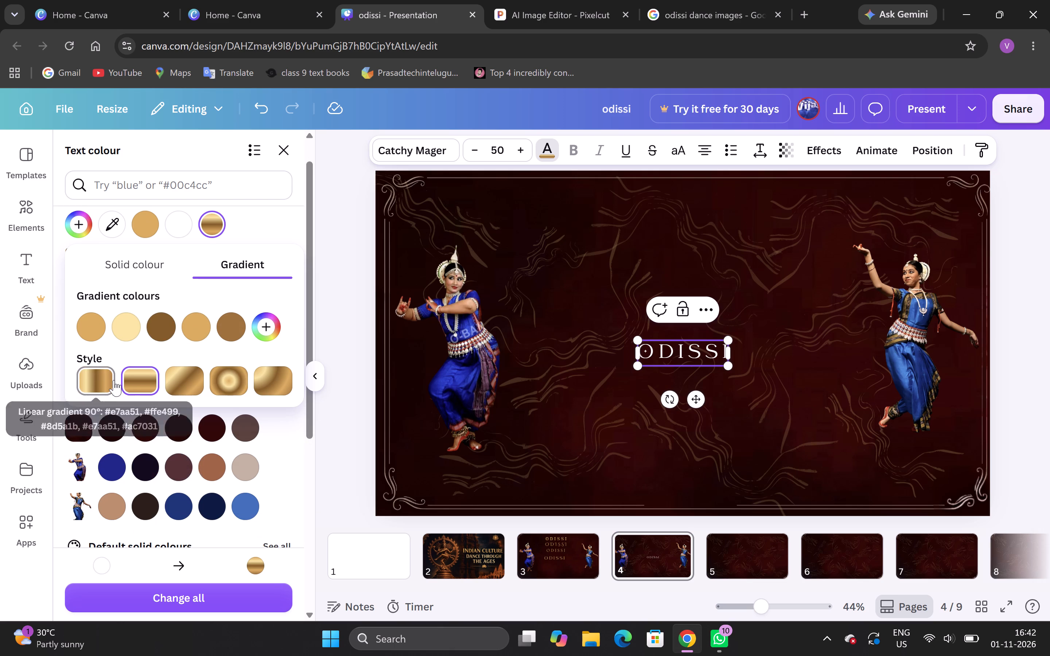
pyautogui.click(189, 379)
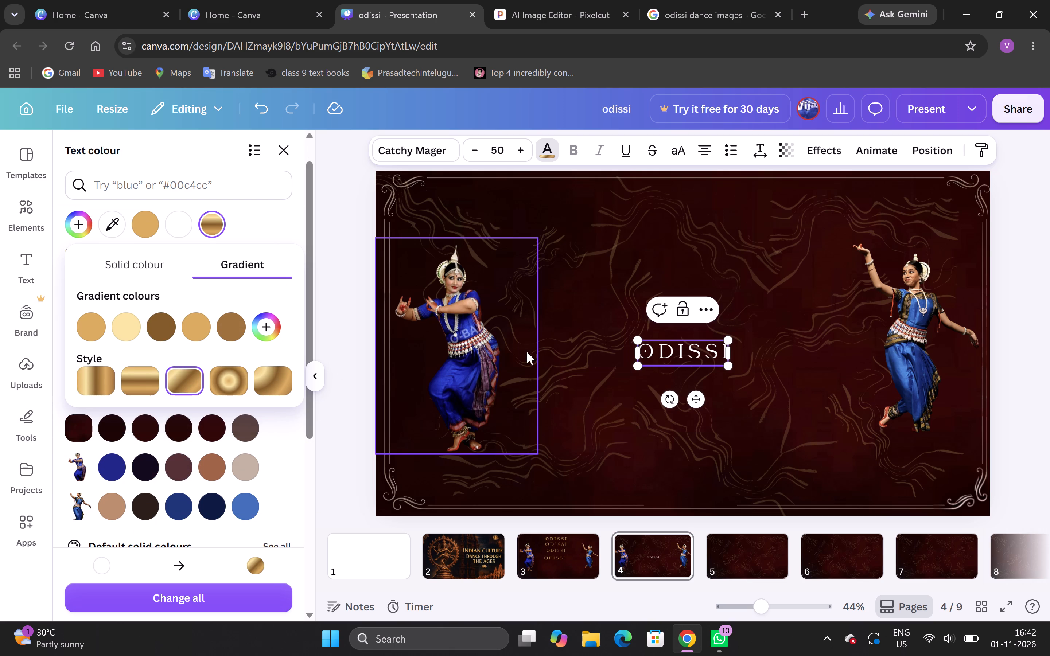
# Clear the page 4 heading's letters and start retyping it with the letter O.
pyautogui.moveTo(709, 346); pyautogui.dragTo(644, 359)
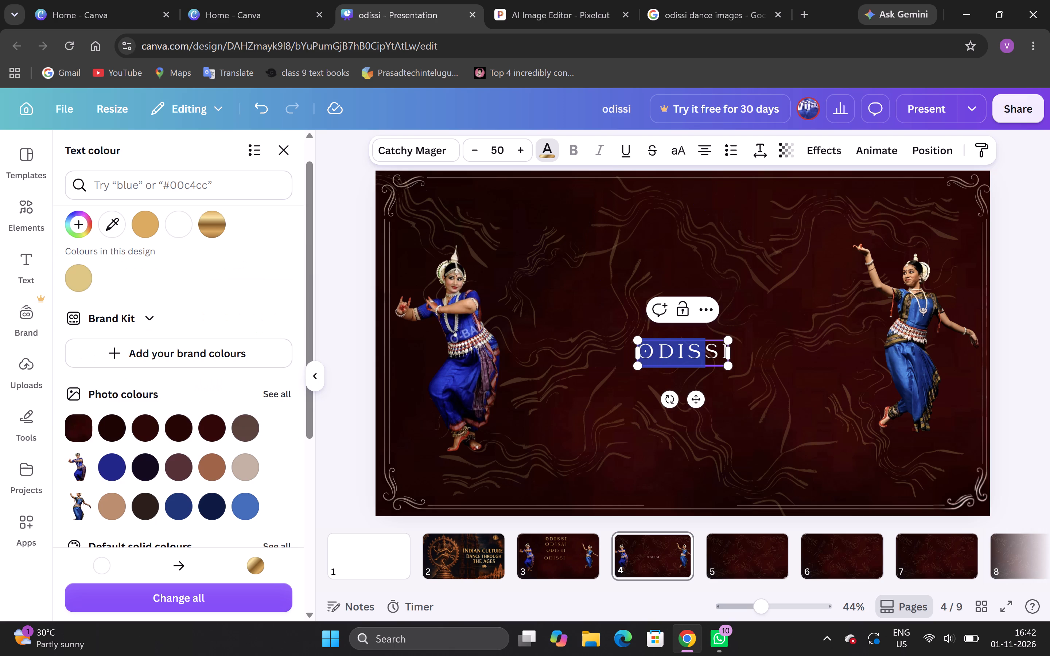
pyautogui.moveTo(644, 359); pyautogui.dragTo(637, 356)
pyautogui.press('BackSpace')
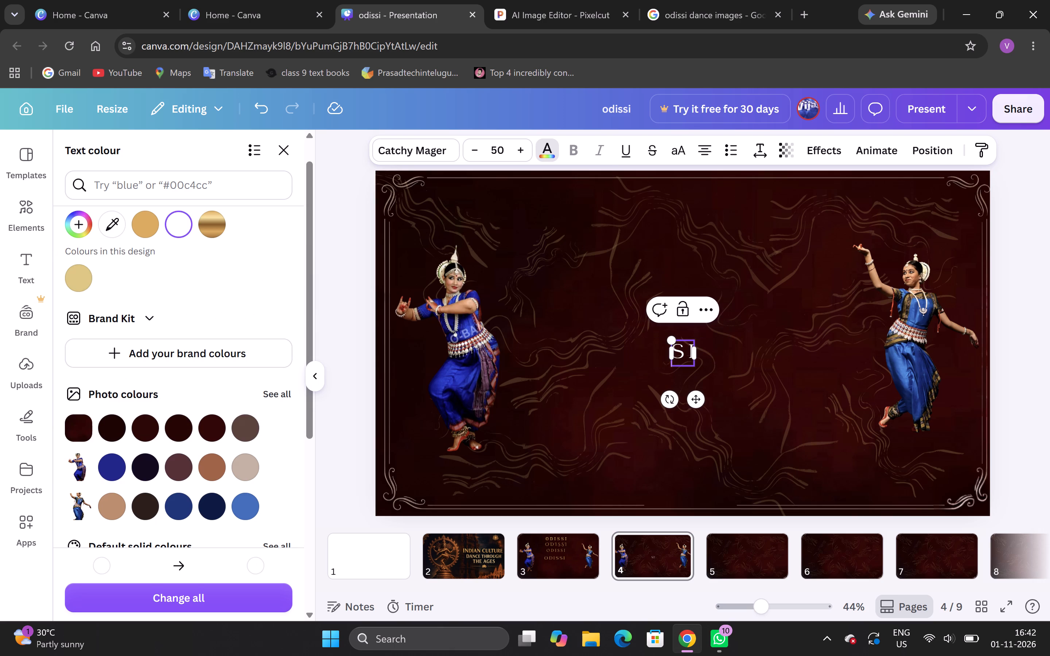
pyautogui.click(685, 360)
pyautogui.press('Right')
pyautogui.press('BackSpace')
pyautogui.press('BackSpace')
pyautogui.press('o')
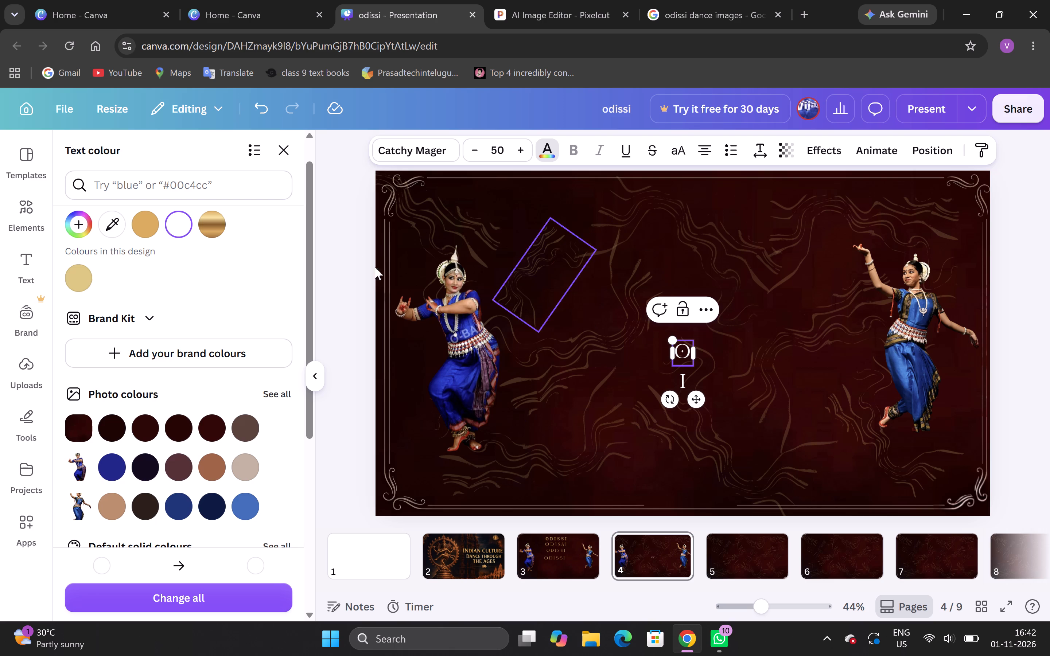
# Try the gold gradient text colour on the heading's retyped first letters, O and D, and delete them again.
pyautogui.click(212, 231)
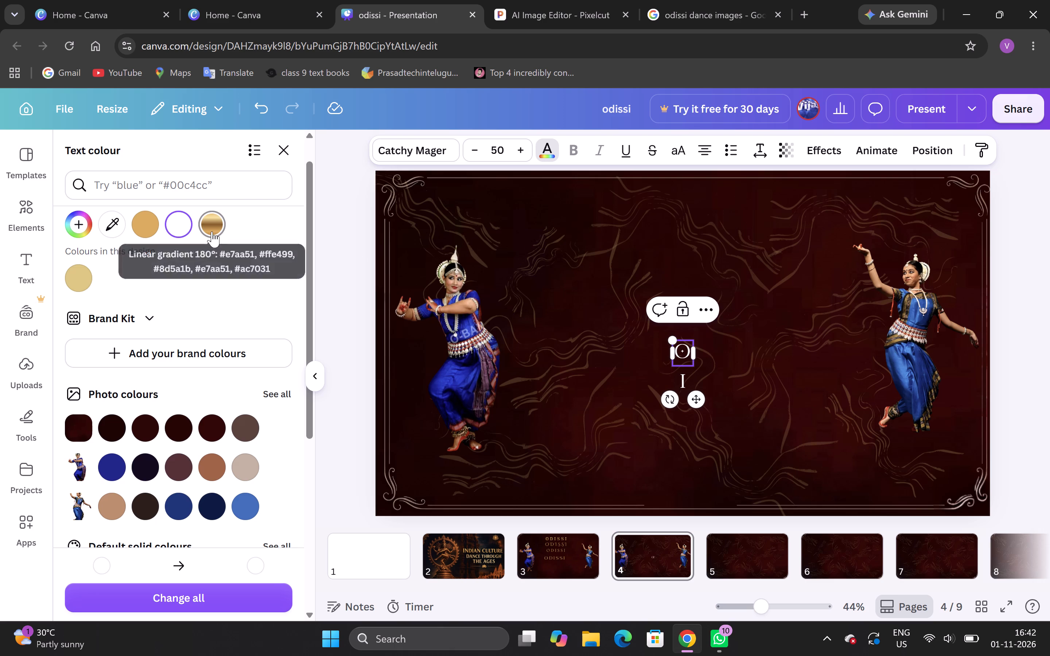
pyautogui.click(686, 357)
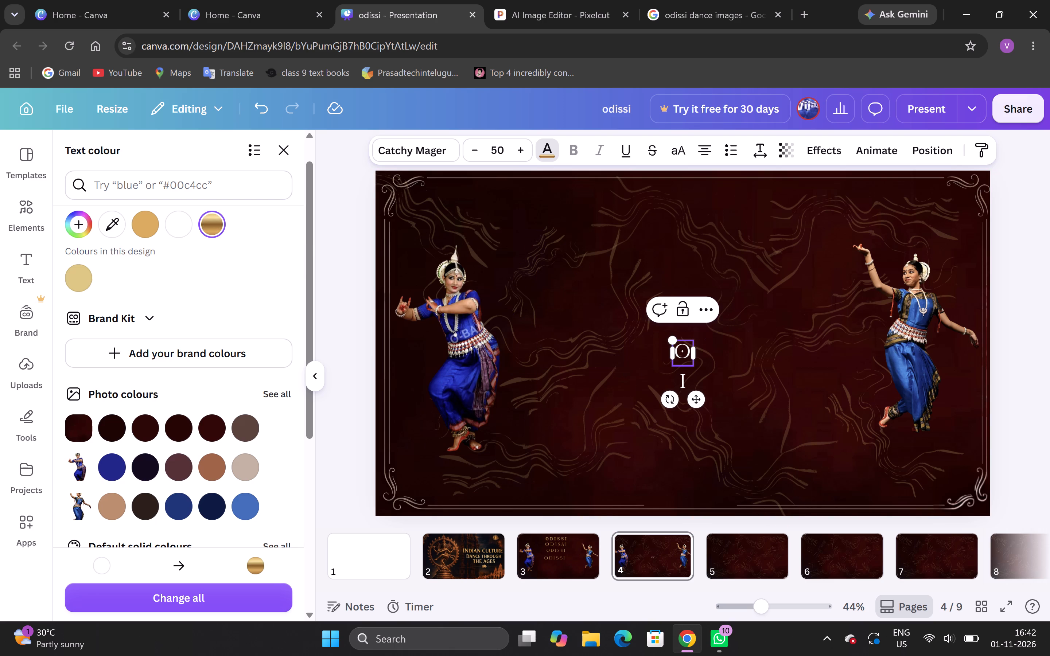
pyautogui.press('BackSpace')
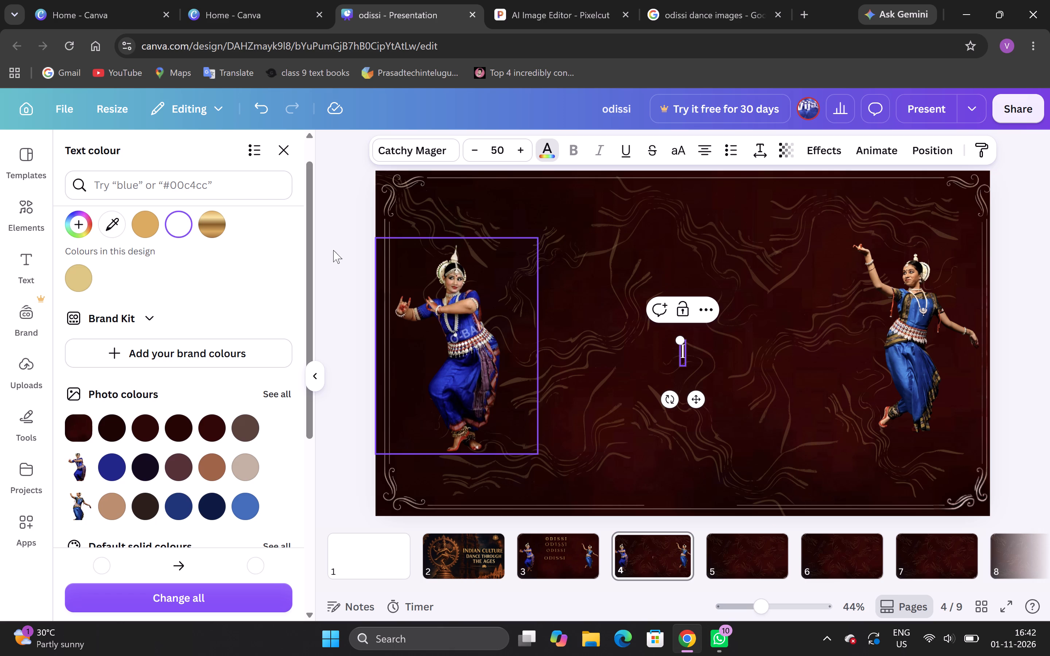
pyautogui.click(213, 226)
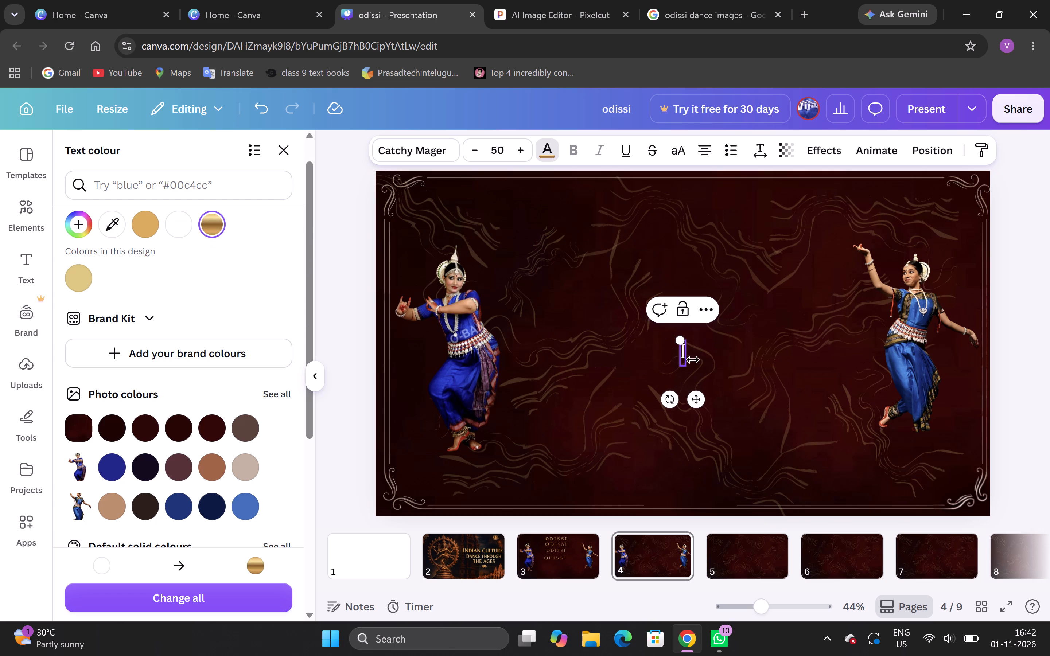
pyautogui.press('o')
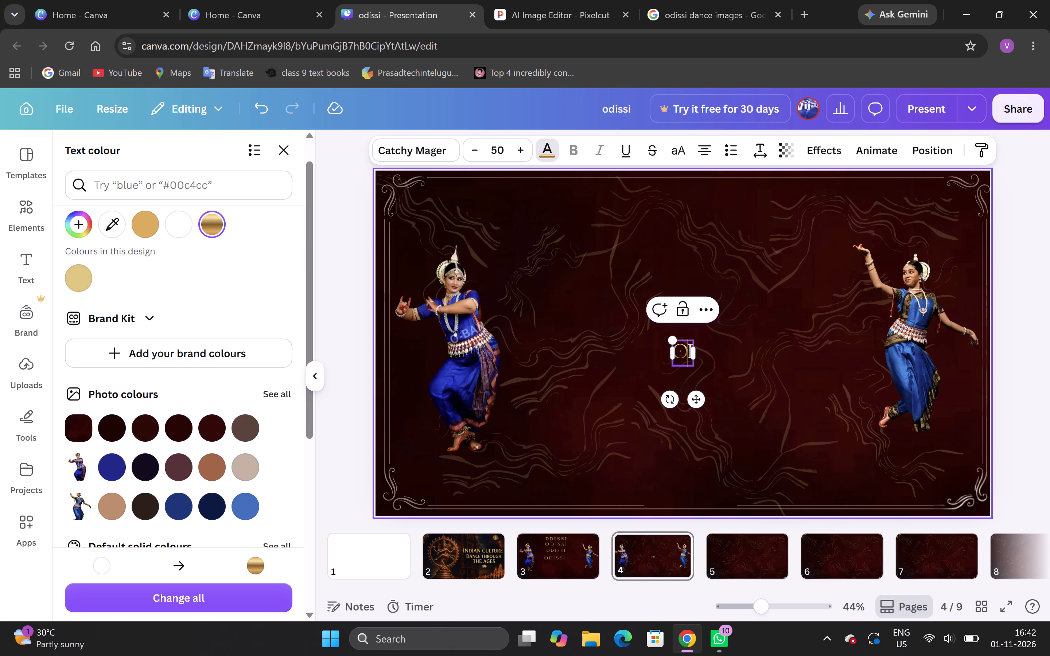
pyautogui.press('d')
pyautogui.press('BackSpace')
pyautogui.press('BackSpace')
# Retype the page 4 heading as "O D I S S I".
pyautogui.write('O D I S S I')
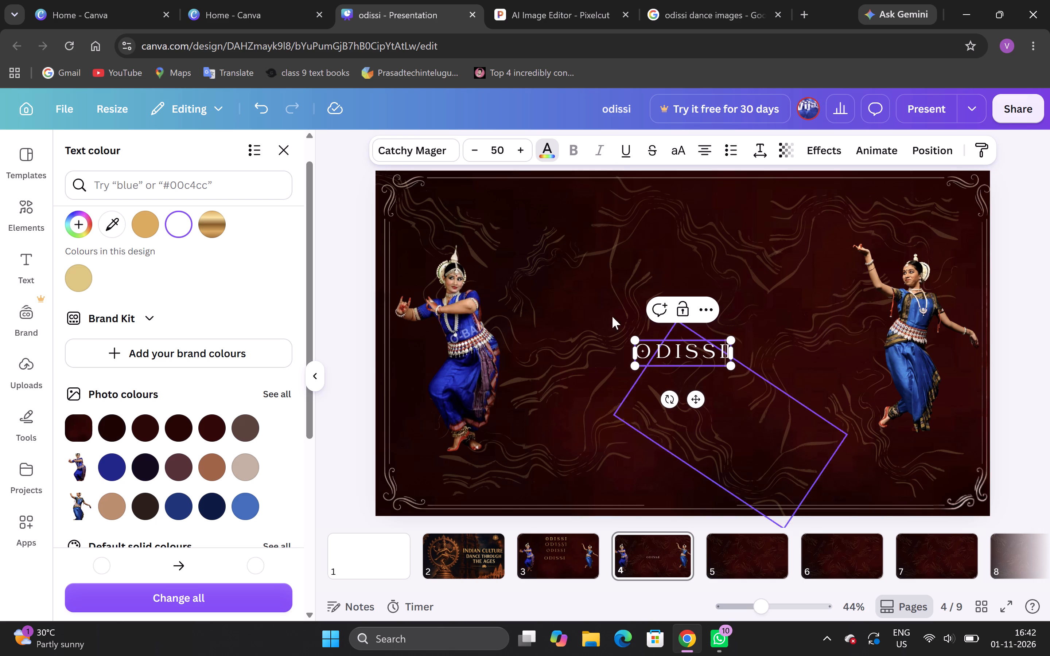
# Choose the gold gradient text colour and add a second "O D I S S I" after the white one.
pyautogui.click(199, 228)
pyautogui.write('O')
pyautogui.press('space')
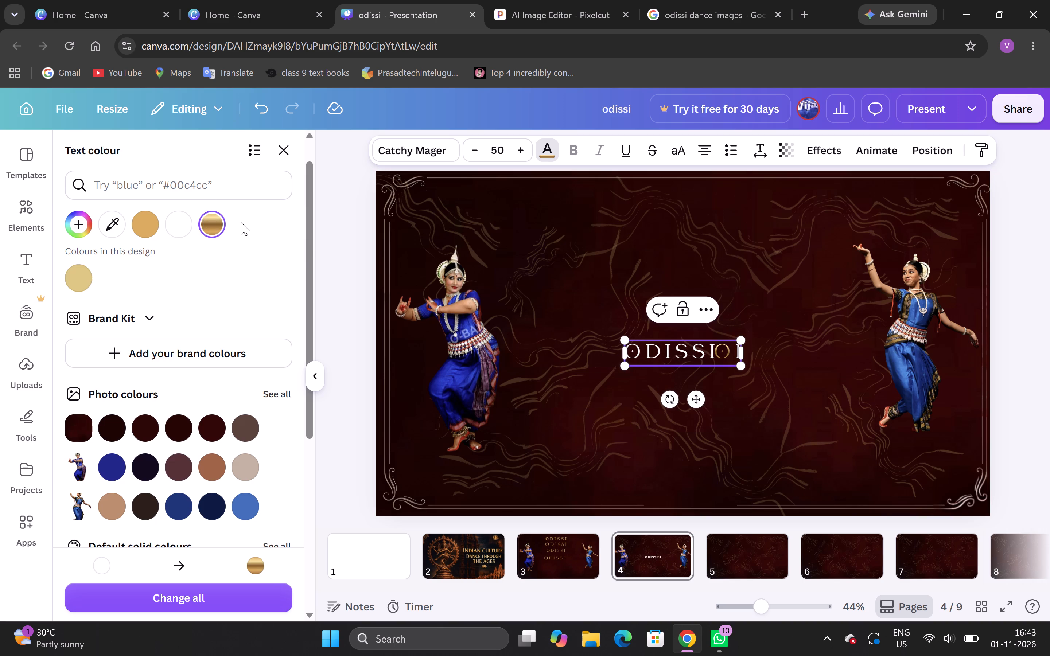
pyautogui.write('D')
pyautogui.press('space')
pyautogui.write('I S S')
pyautogui.press('space')
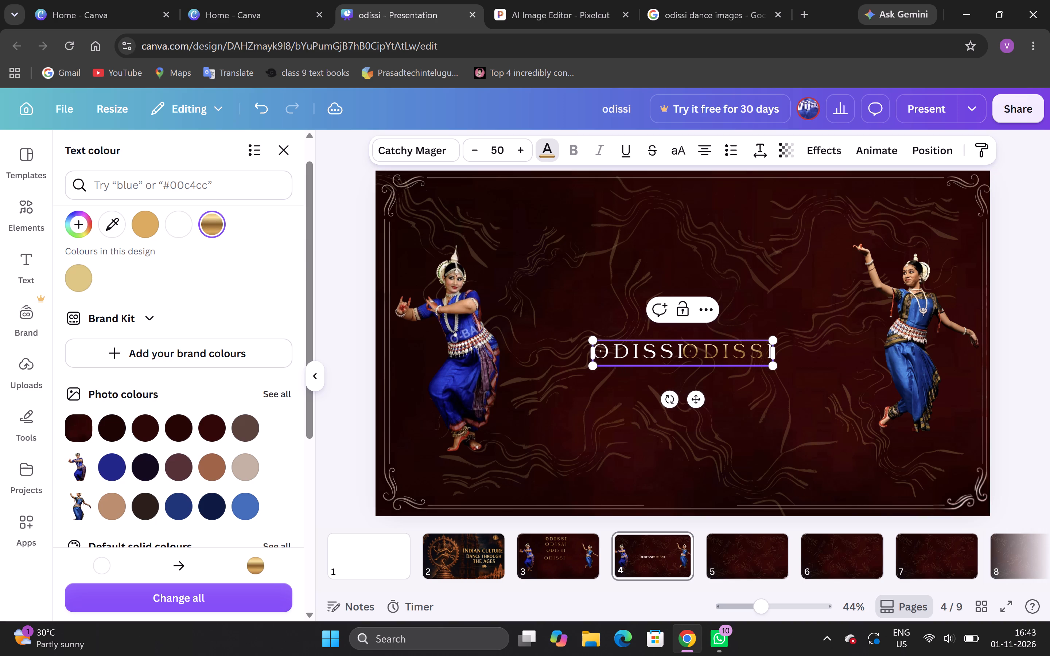
pyautogui.press('i')
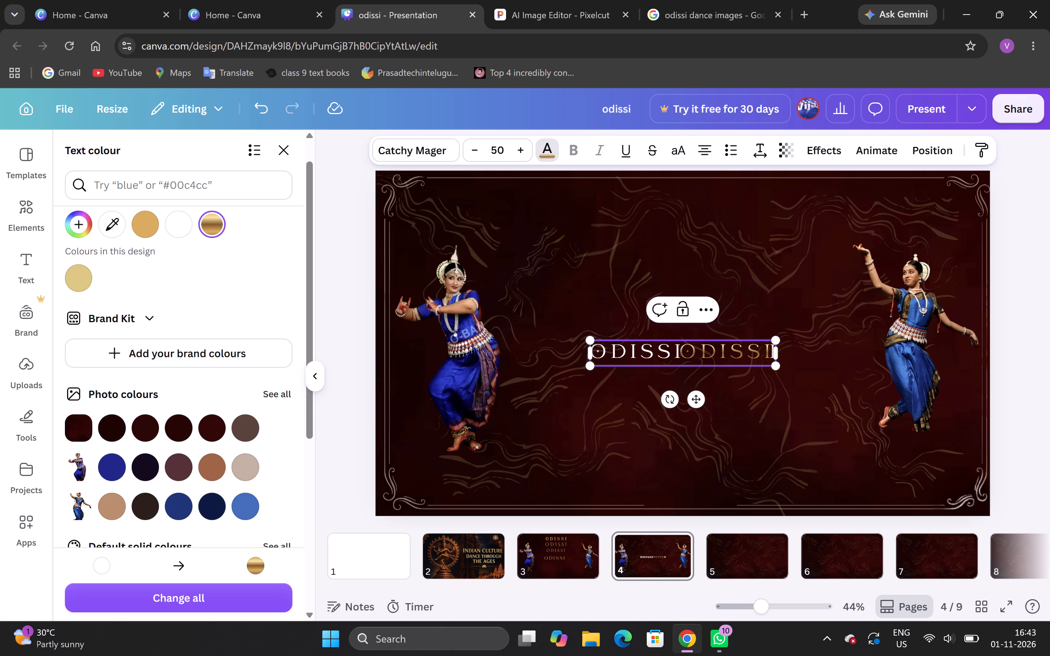
# Delete the white "O D I S S I" from the page 4 heading, keeping only the gold gradient letters.
pyautogui.click(679, 354)
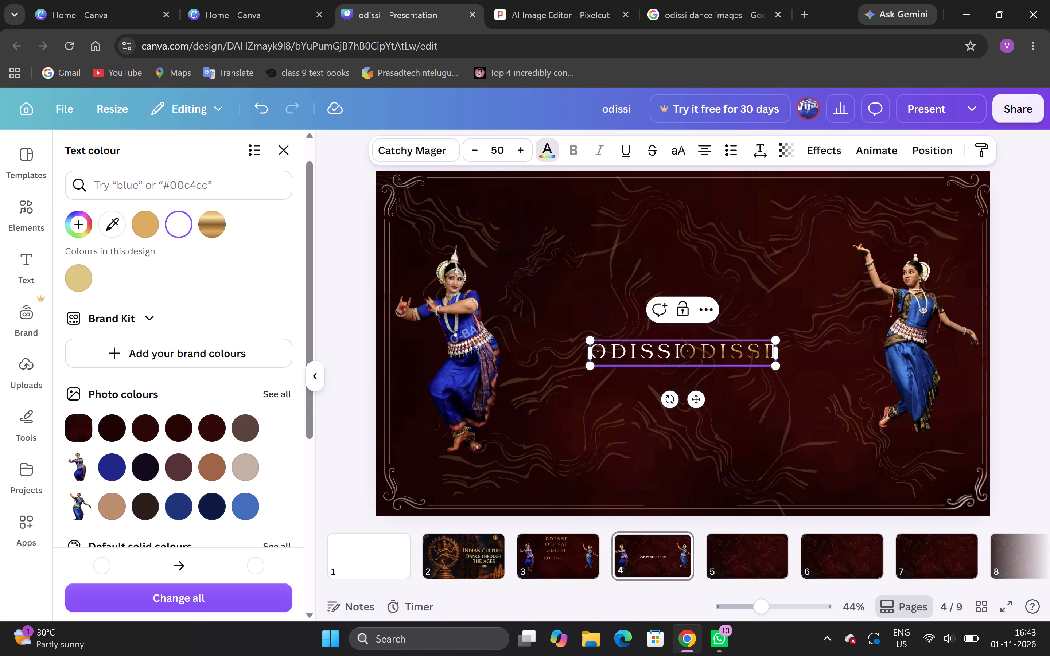
pyautogui.press('BackSpace')
pyautogui.press('BackSpace')
pyautogui.press('BackSpace')
pyautogui.press('BackSpace')
pyautogui.press('BackSpace')
pyautogui.press('BackSpace')
pyautogui.press('BackSpace')
pyautogui.press('BackSpace')
pyautogui.press('BackSpace')
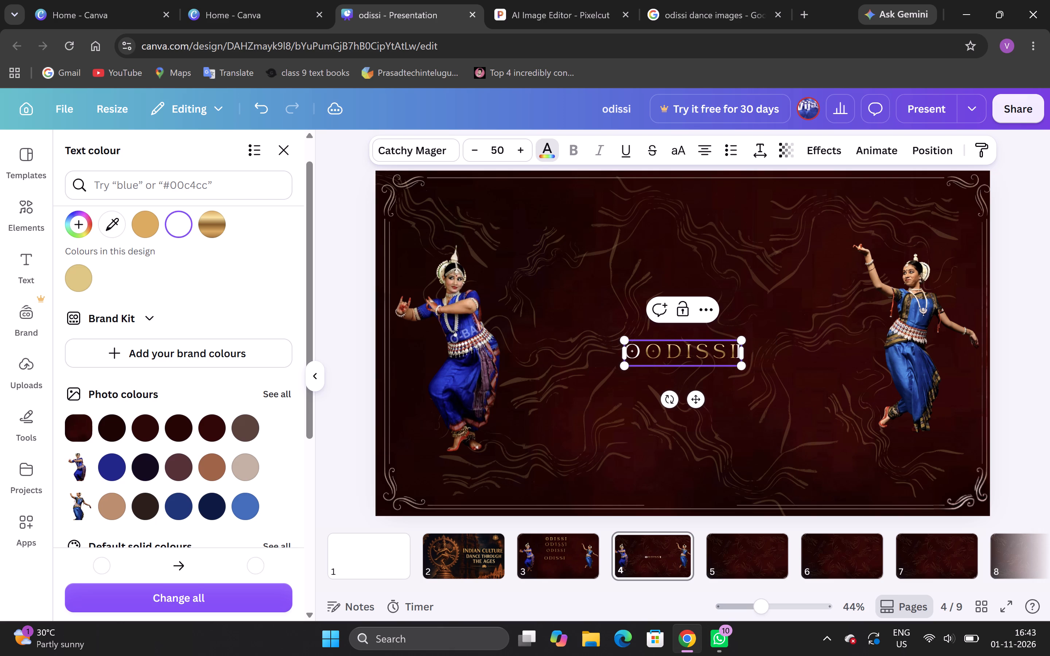
pyautogui.press('BackSpace')
pyautogui.press('BackSpace')
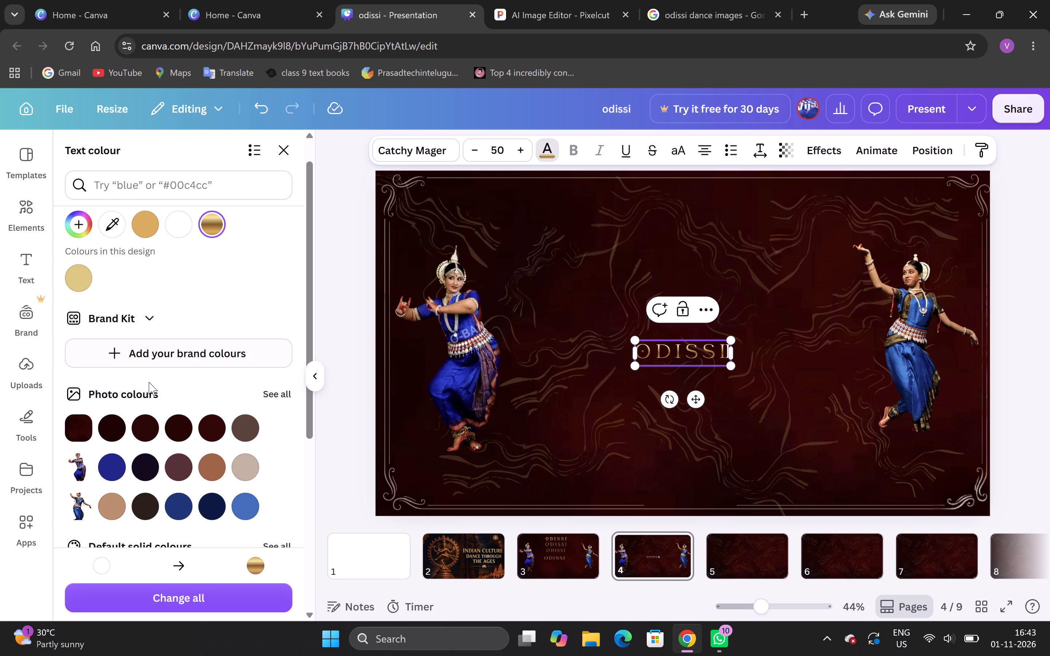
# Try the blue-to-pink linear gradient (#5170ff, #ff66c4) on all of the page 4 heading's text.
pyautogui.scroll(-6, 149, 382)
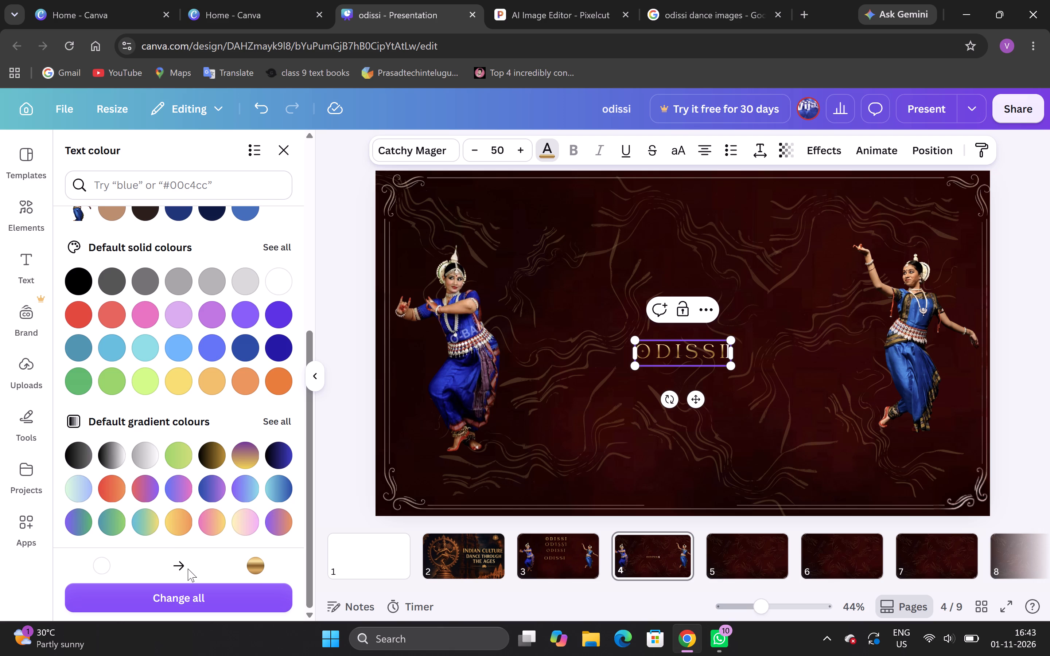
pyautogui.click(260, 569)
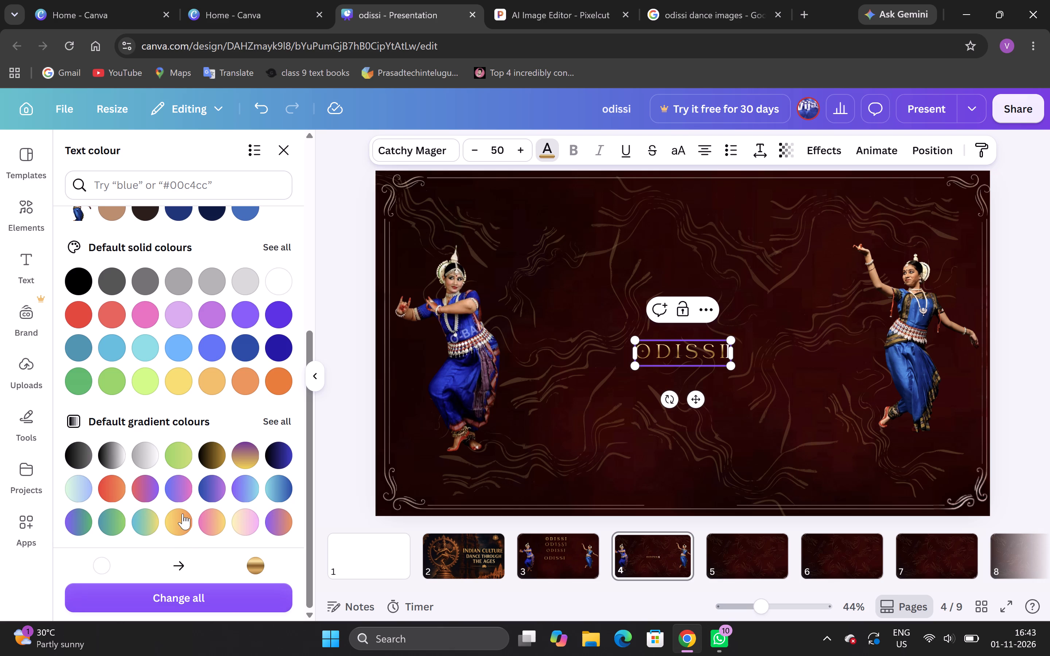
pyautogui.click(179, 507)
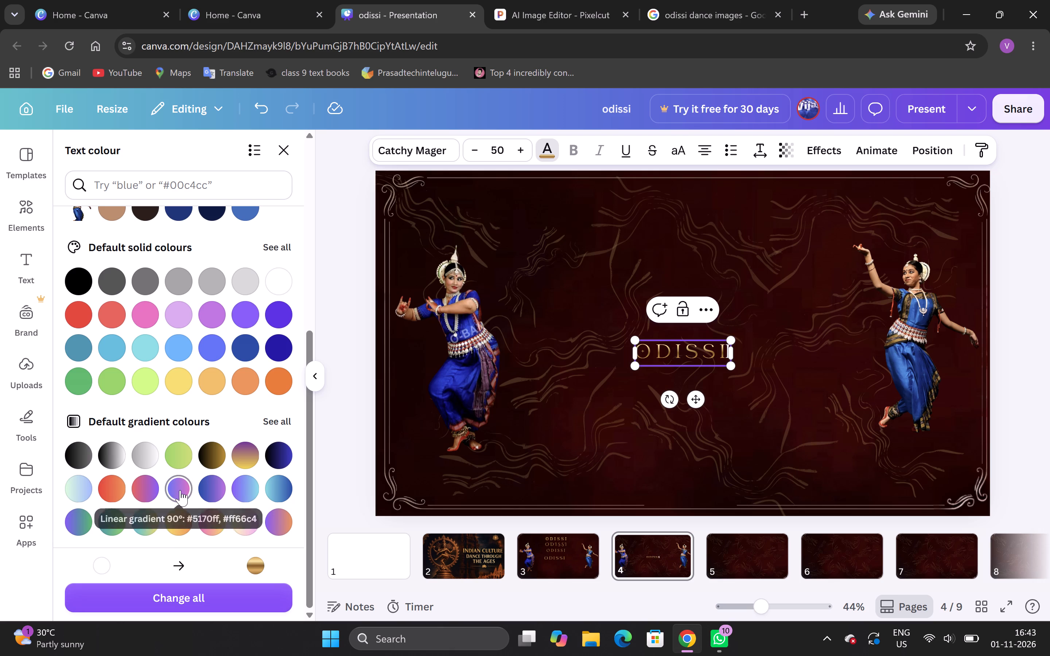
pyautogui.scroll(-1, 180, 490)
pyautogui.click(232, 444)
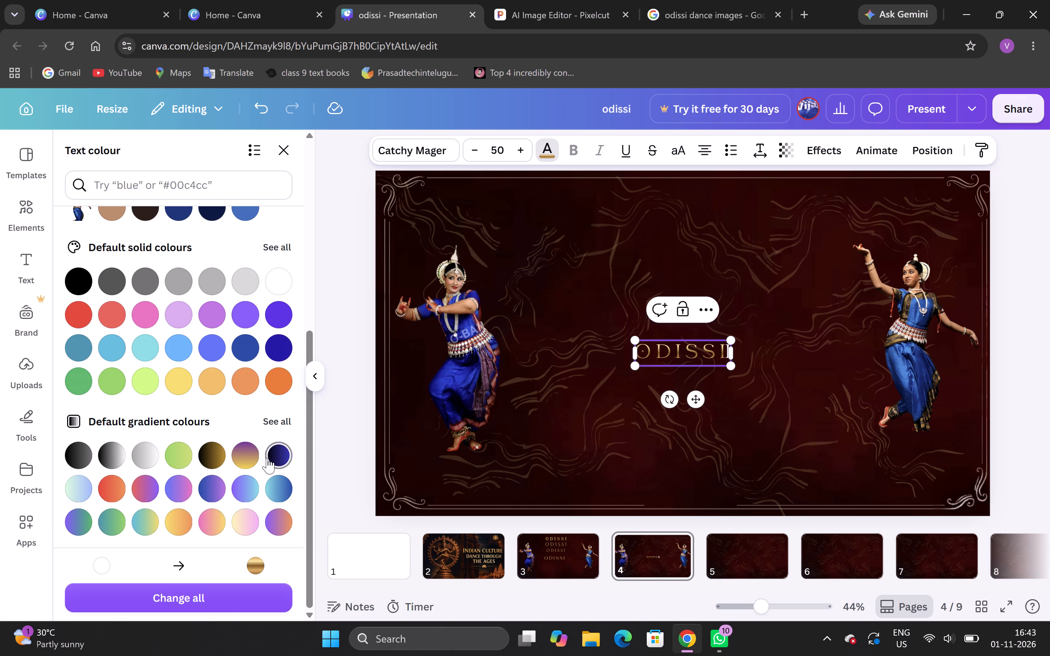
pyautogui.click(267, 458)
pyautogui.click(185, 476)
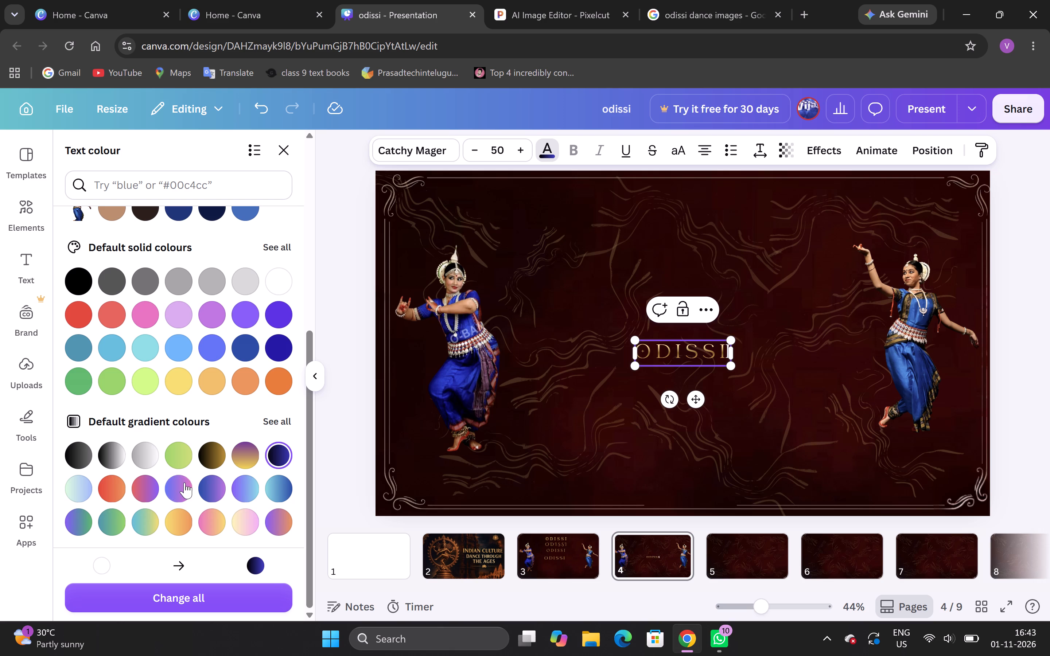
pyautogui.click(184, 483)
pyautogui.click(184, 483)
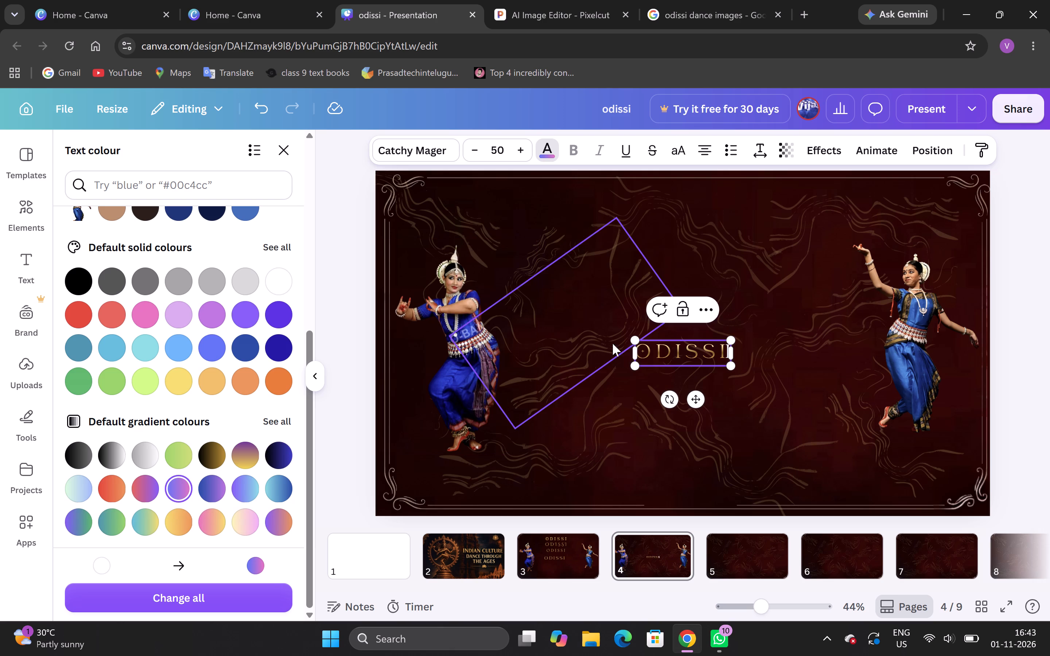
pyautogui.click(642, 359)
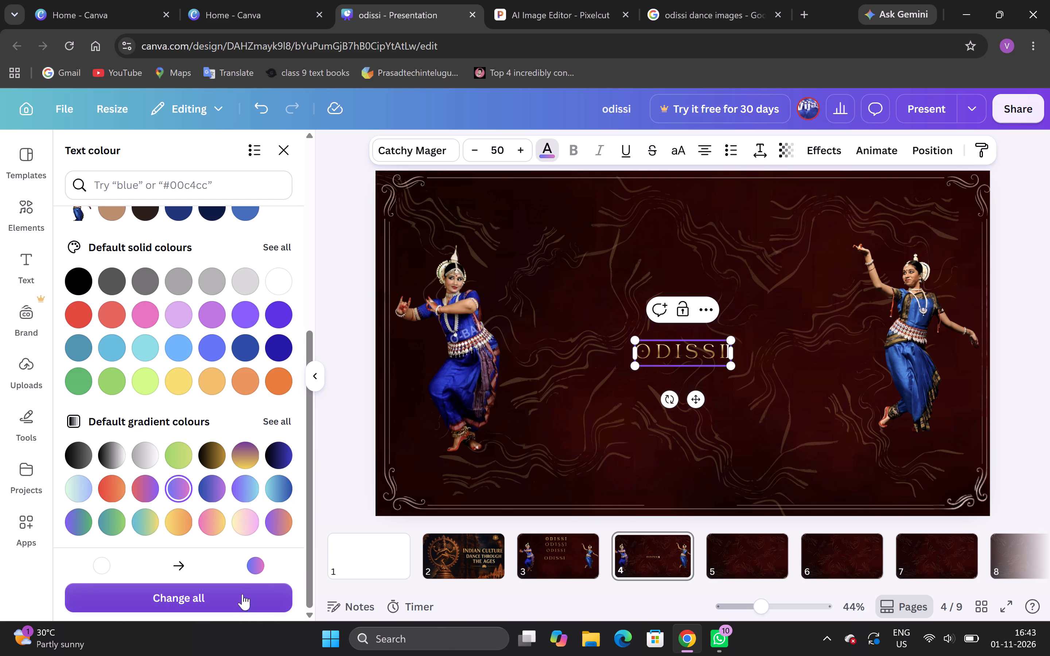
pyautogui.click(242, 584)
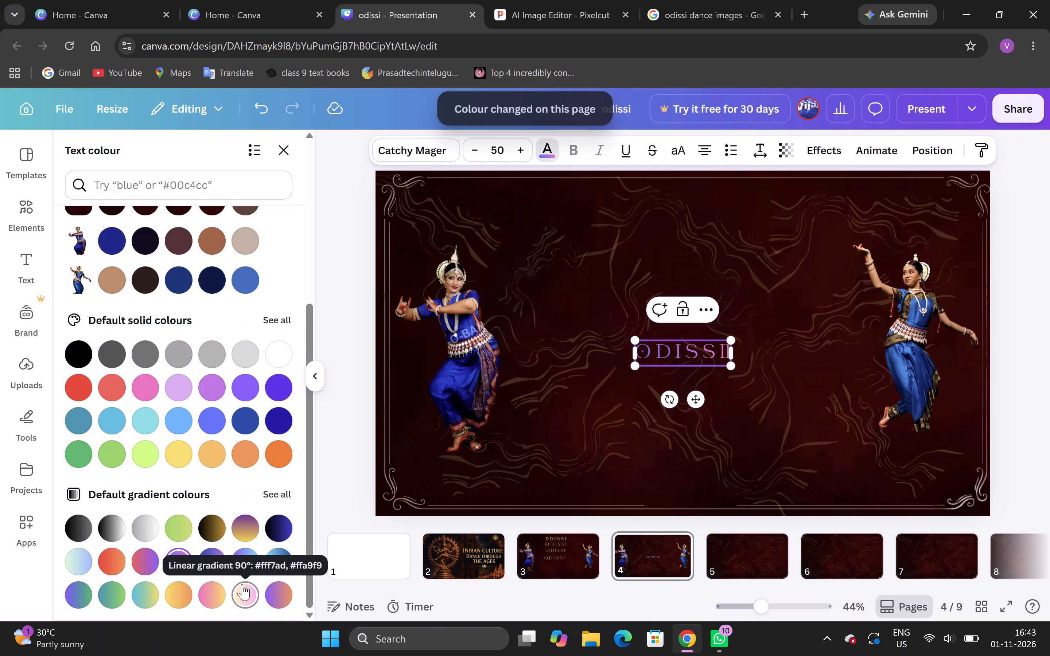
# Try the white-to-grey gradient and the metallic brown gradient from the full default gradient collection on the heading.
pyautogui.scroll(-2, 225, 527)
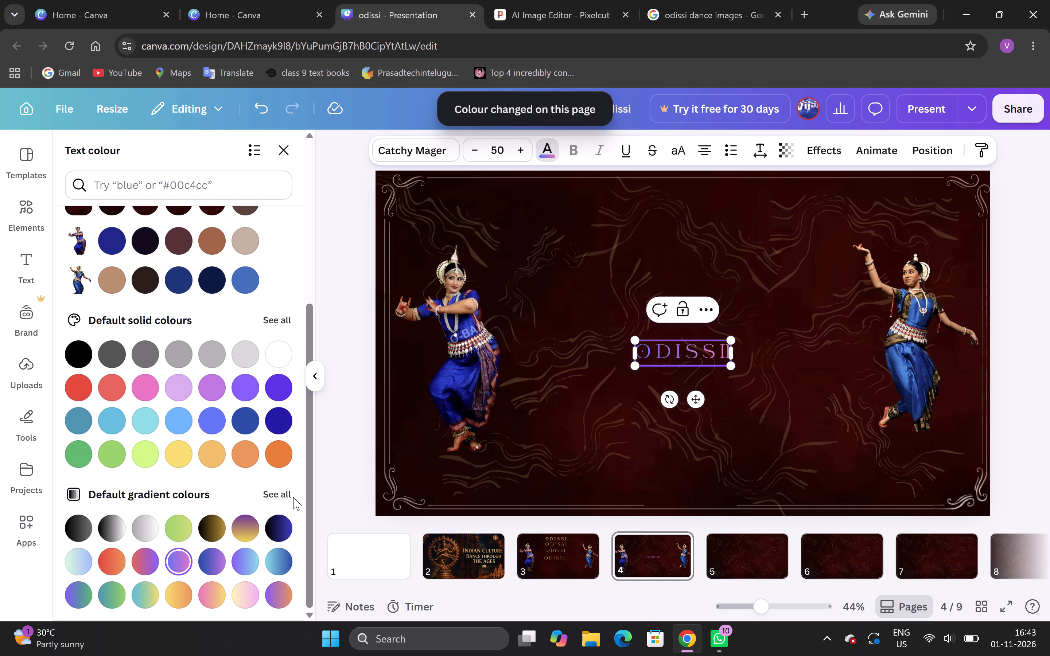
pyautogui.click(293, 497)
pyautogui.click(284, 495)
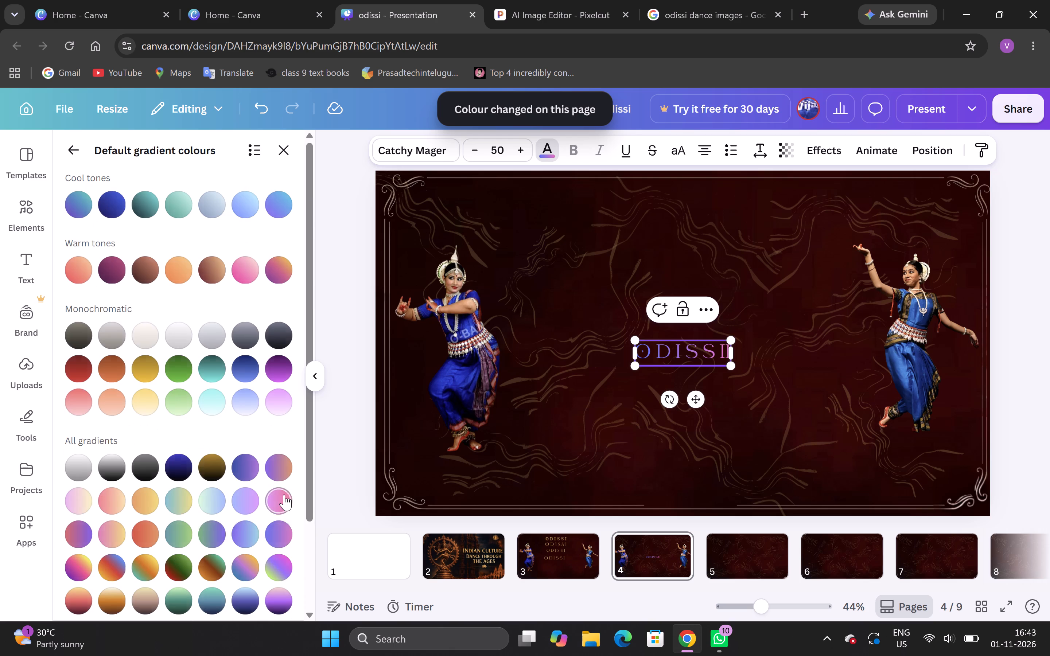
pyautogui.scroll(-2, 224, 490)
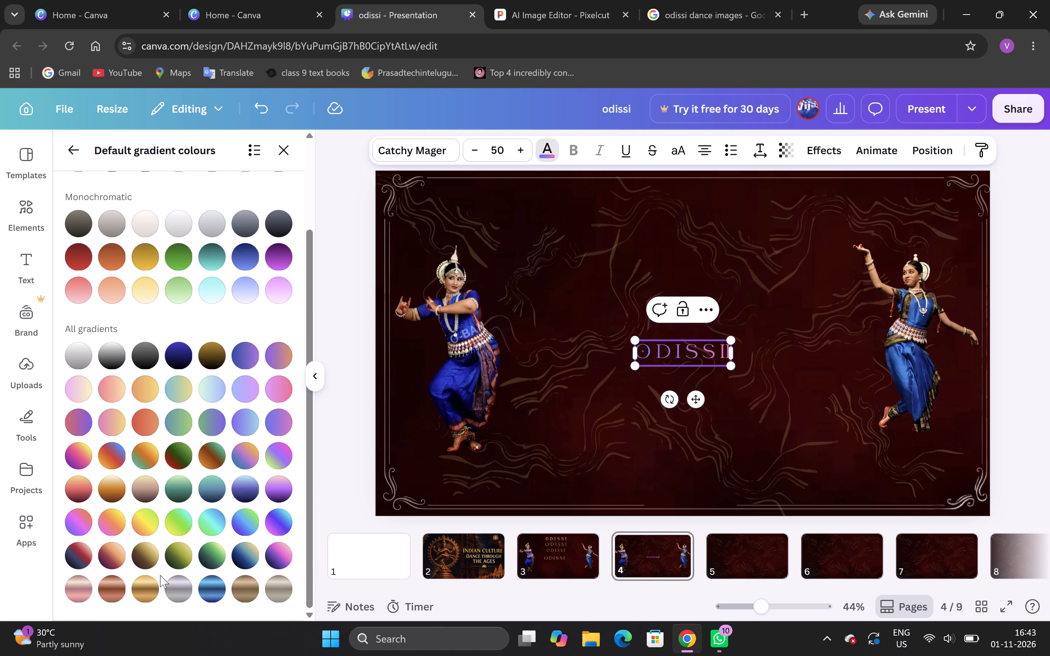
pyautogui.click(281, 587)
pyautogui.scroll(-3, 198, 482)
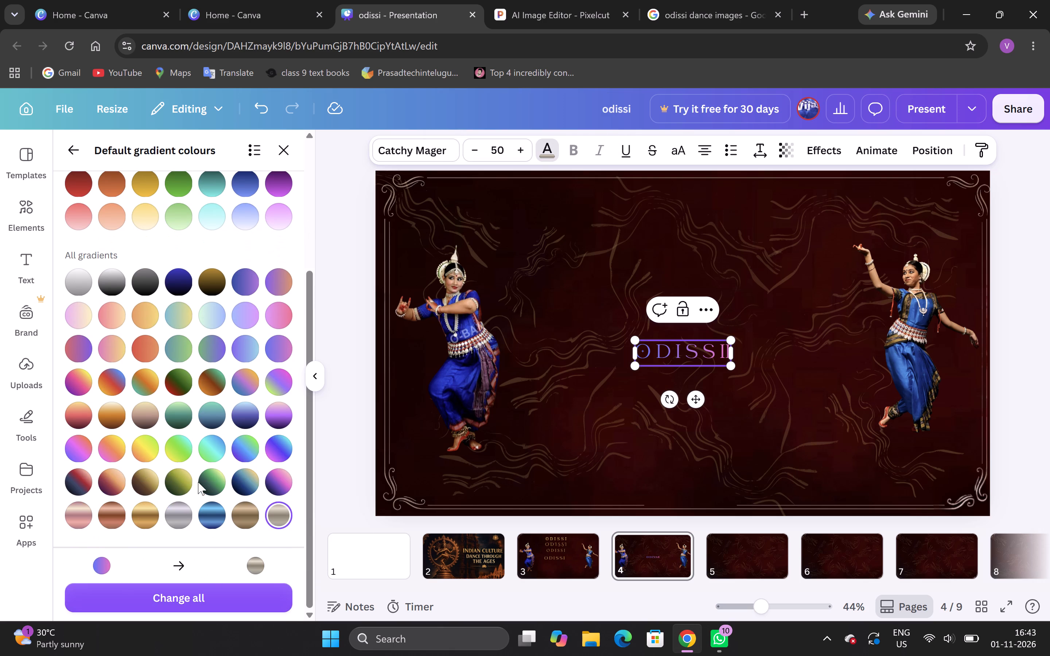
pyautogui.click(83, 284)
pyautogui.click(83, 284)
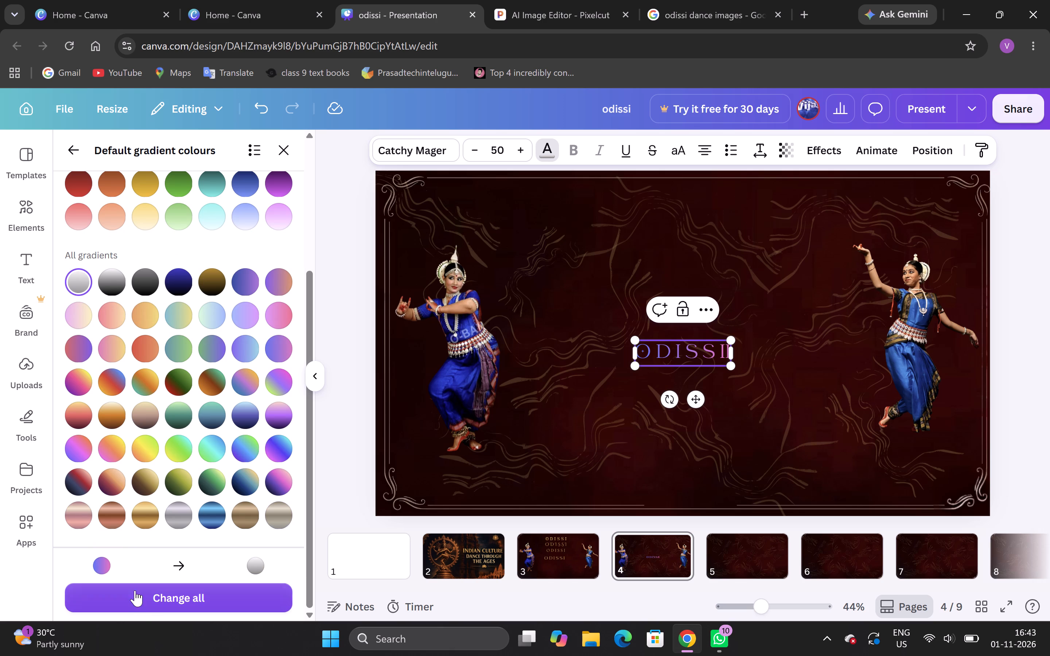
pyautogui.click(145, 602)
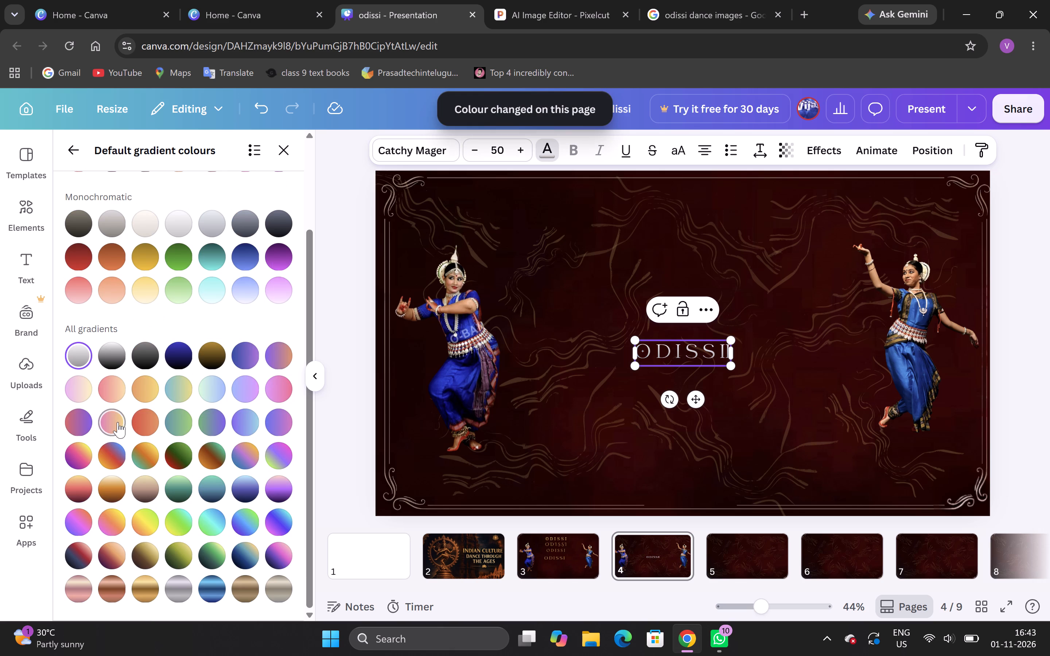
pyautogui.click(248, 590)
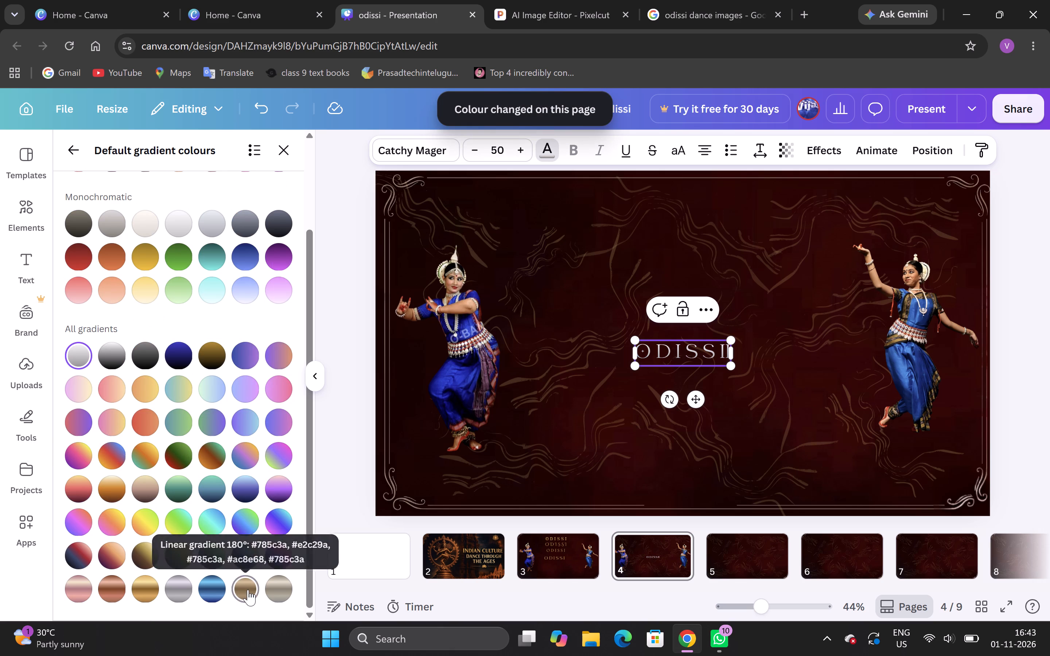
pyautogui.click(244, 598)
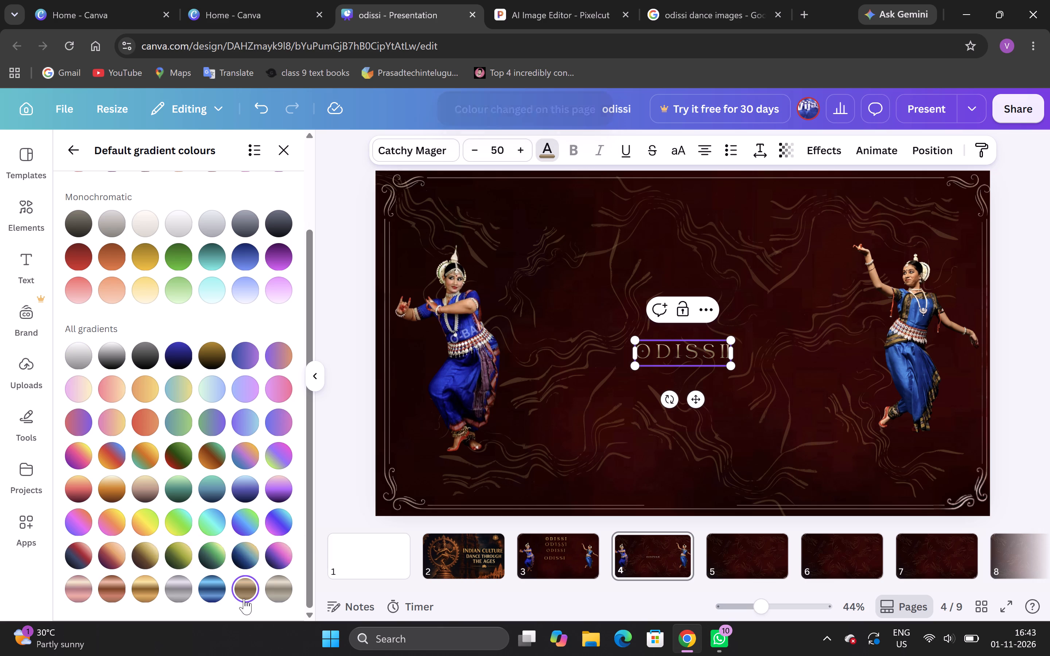
# Apply the metallic gold gradient to all of the page 4 heading's text.
pyautogui.click(145, 592)
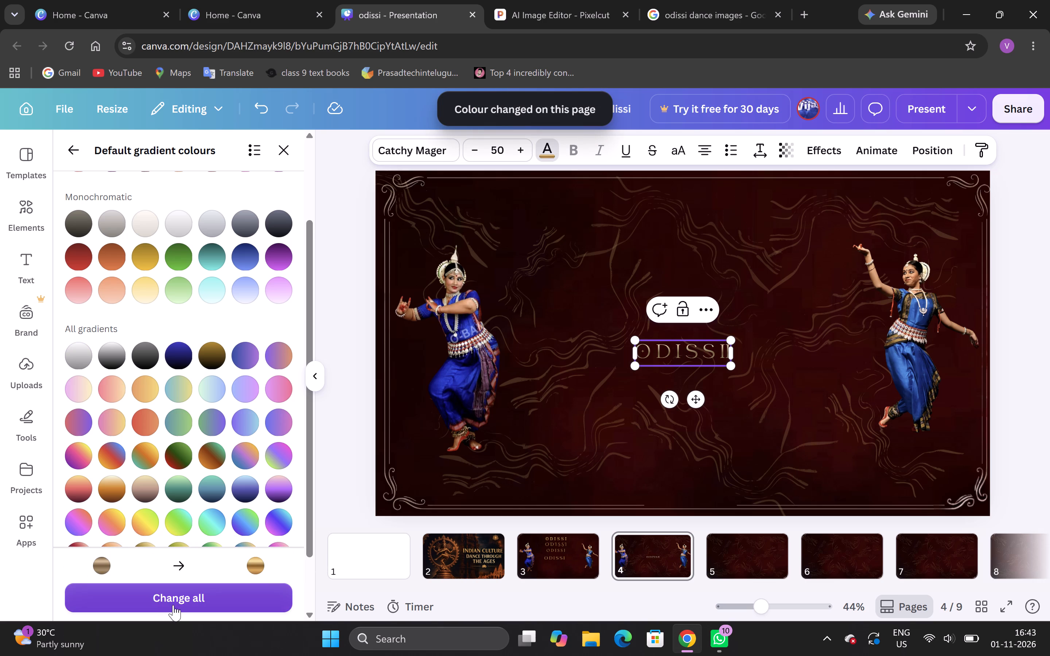
pyautogui.click(177, 602)
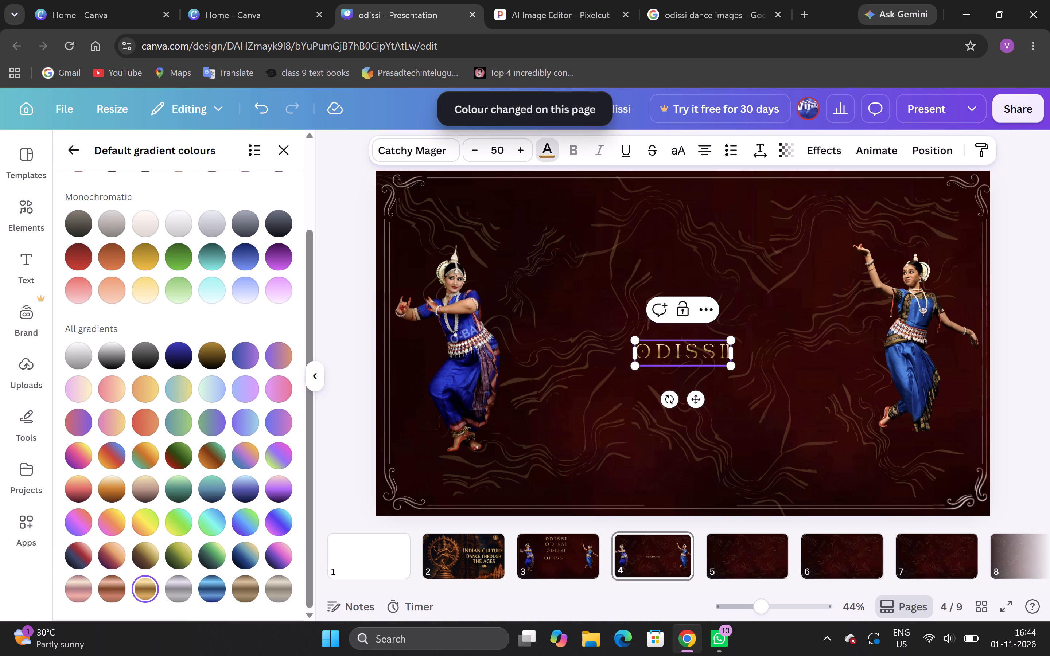
# Move the heading to the top of page 4 between the dancers, widen its box and enlarge it to about size 66.7.
pyautogui.moveTo(686, 360); pyautogui.dragTo(684, 355)
pyautogui.moveTo(696, 401); pyautogui.dragTo(665, 276)
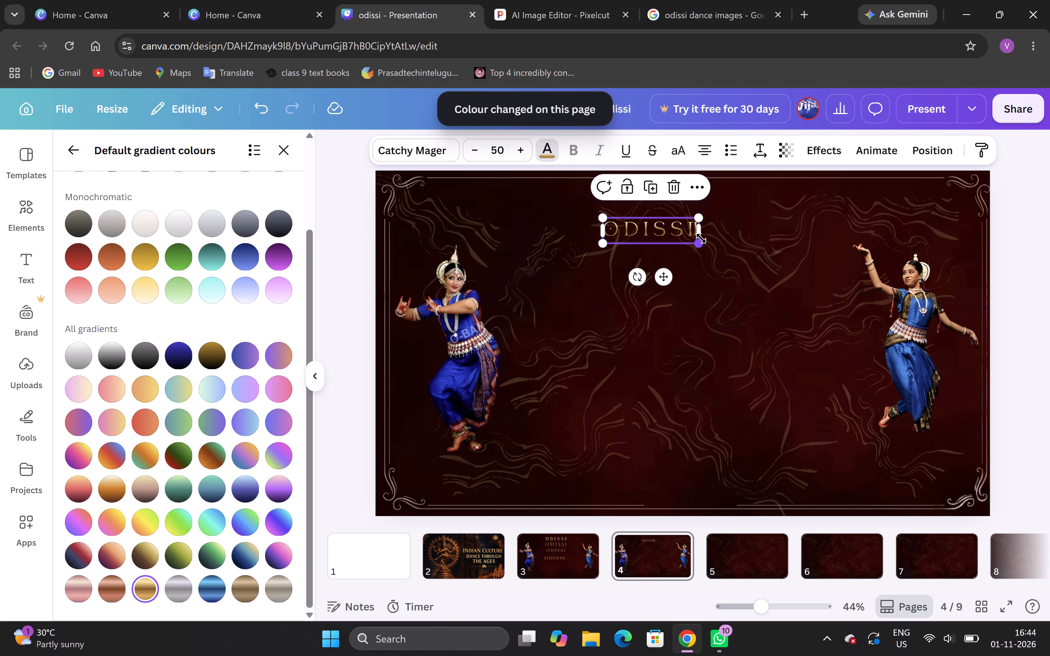
pyautogui.moveTo(700, 238); pyautogui.dragTo(727, 265)
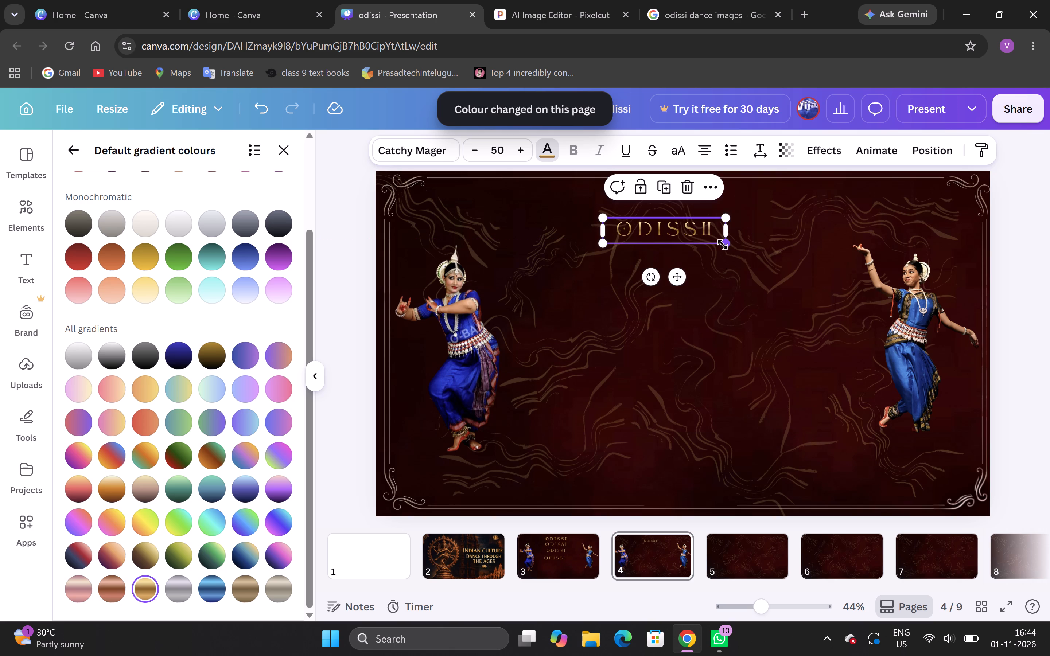
pyautogui.moveTo(723, 245); pyautogui.dragTo(755, 295)
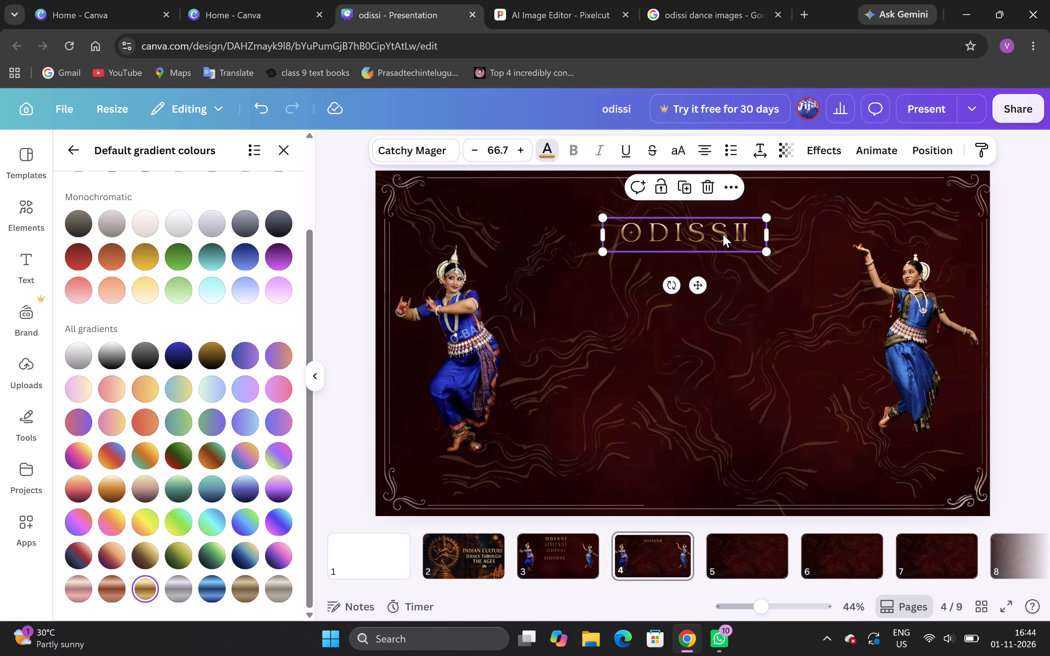
pyautogui.moveTo(723, 234); pyautogui.dragTo(696, 224)
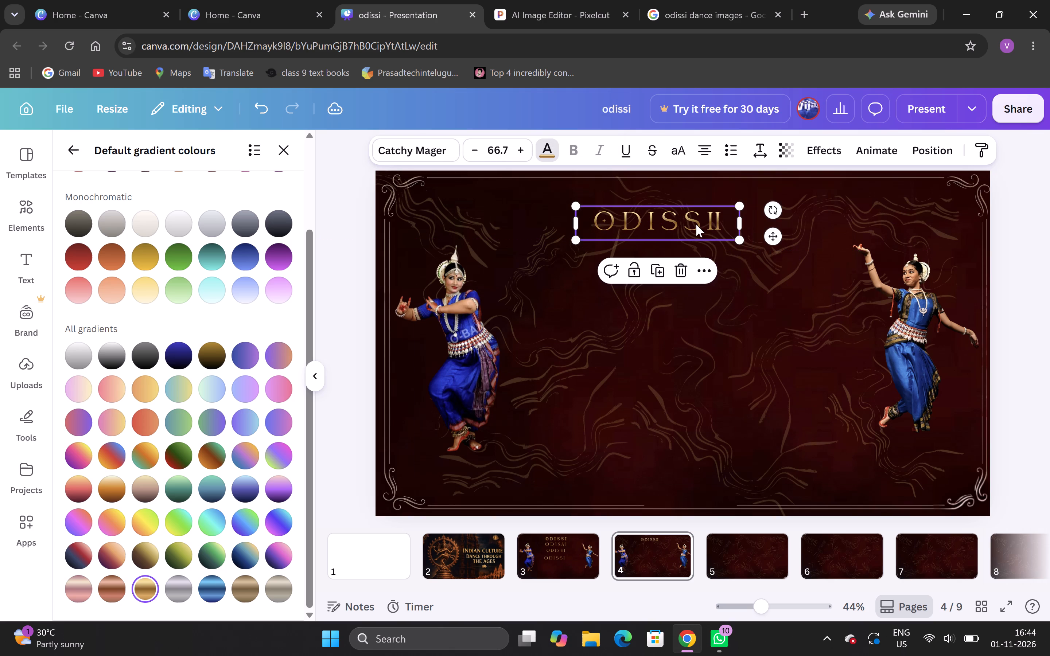
# Delete the extra letter I at the end of the heading so it reads "O D I S S I".
pyautogui.click(716, 228)
pyautogui.press('BackSpace')
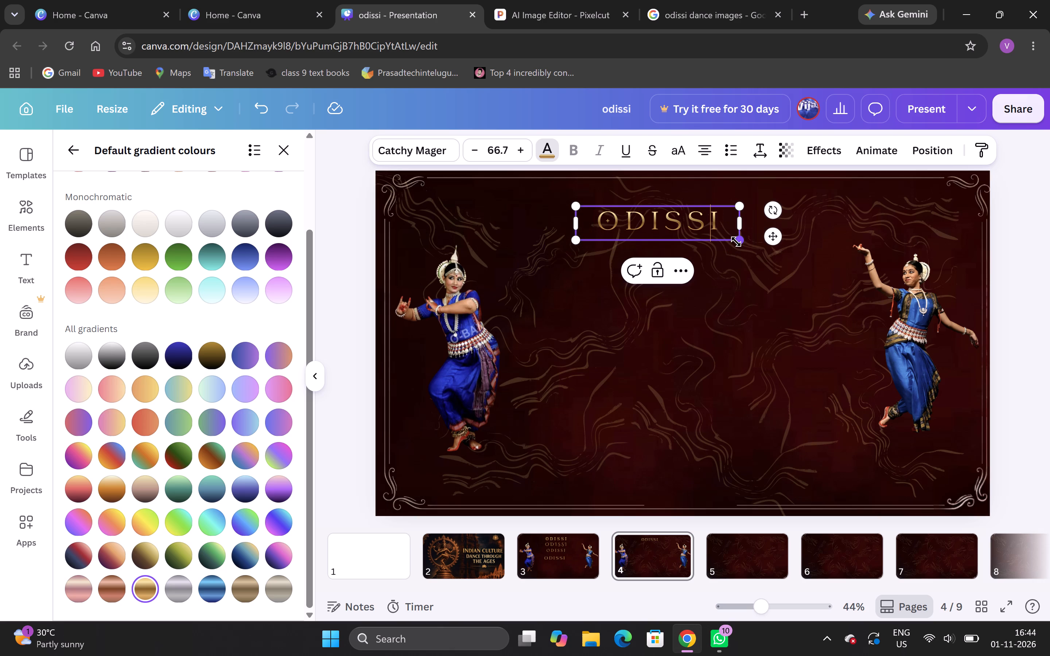
# Enlarge the heading to about size 81.4 and shift it slightly left and up near the page's top border.
pyautogui.moveTo(736, 242); pyautogui.dragTo(763, 293)
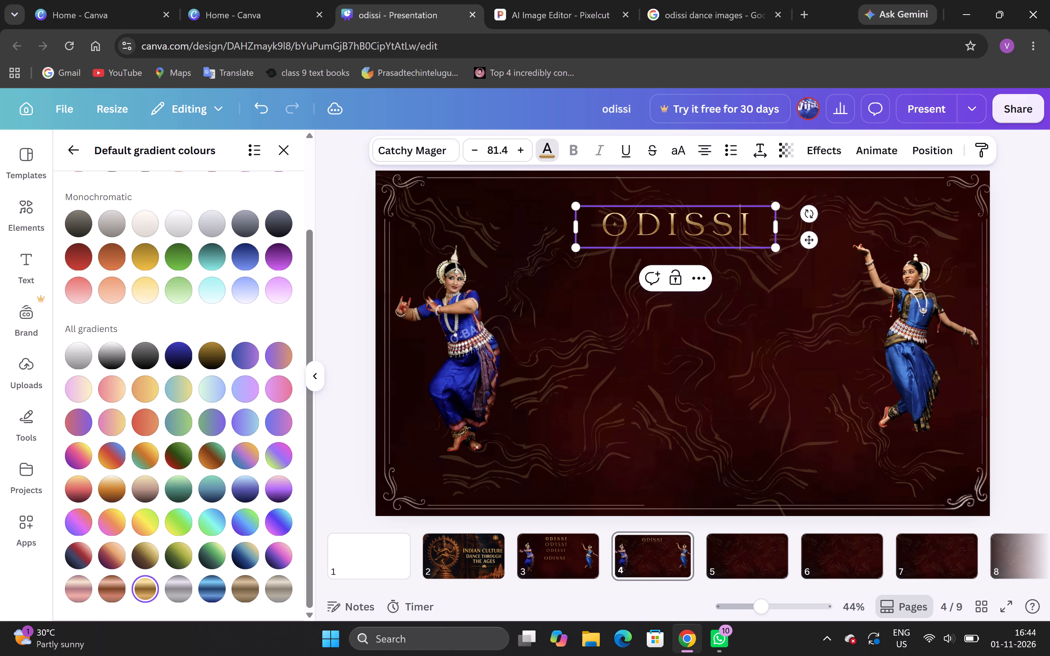
pyautogui.doubleClick(726, 234)
pyautogui.click(745, 283)
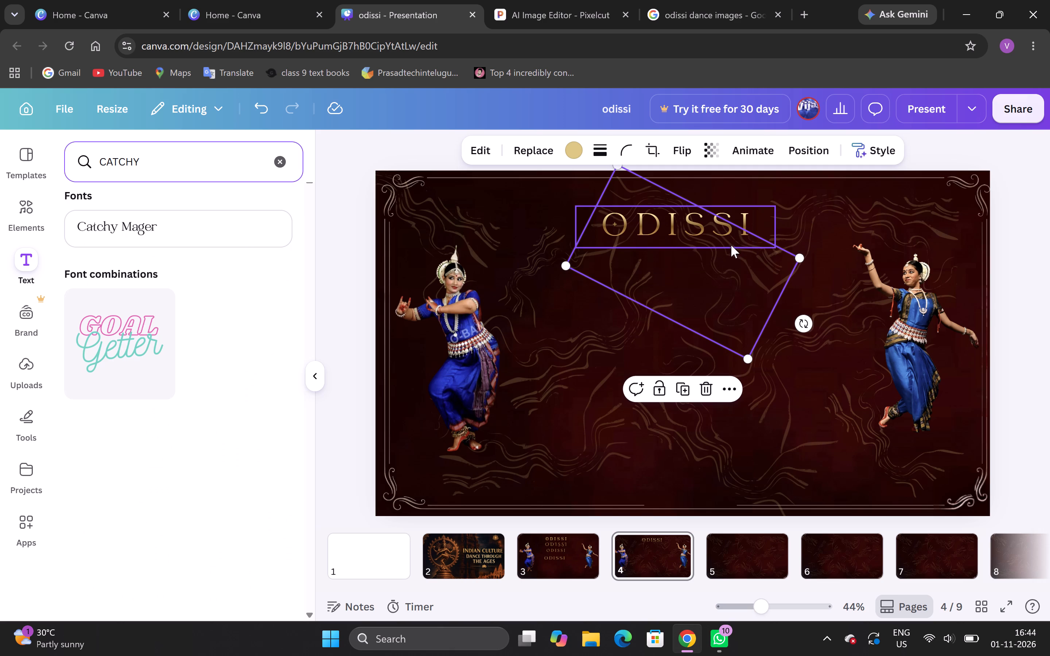
pyautogui.click(722, 230)
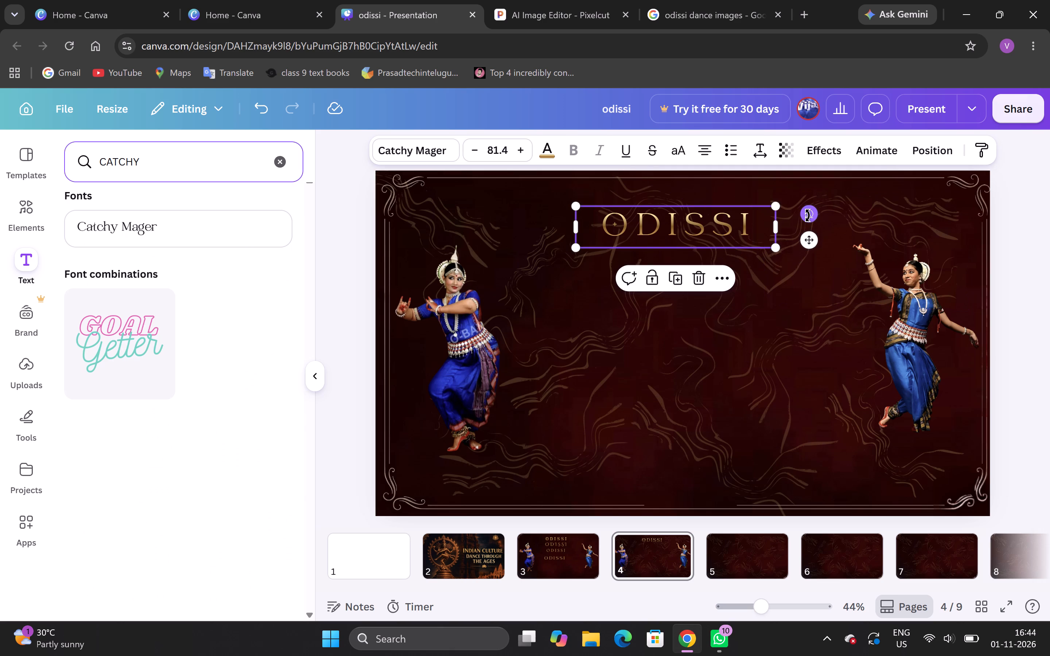
pyautogui.moveTo(808, 239); pyautogui.dragTo(795, 234)
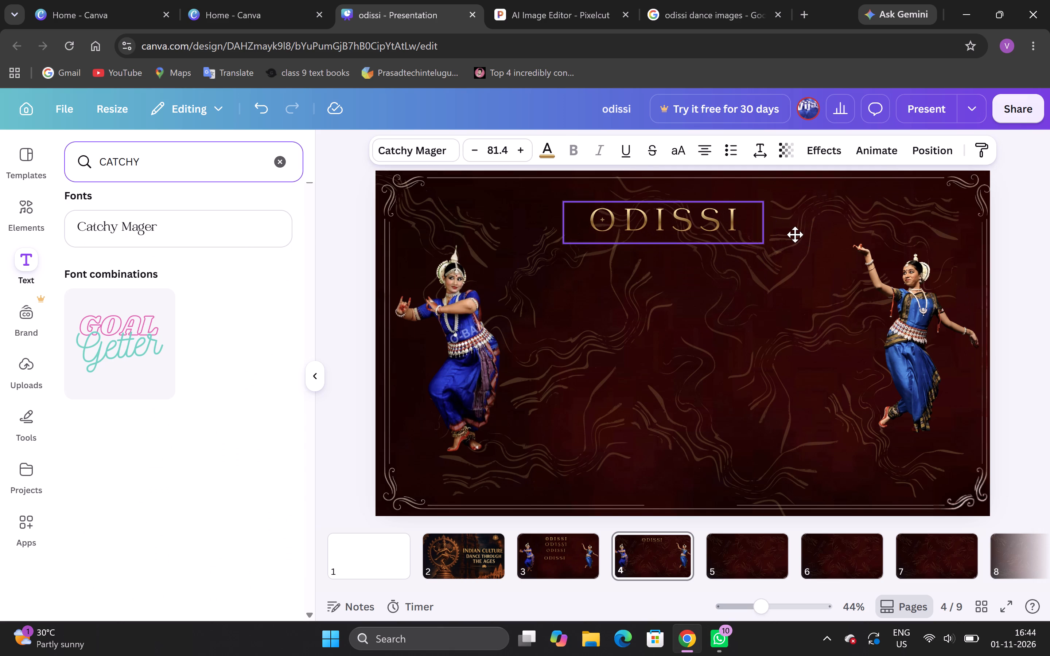
pyautogui.moveTo(795, 234); pyautogui.dragTo(795, 227)
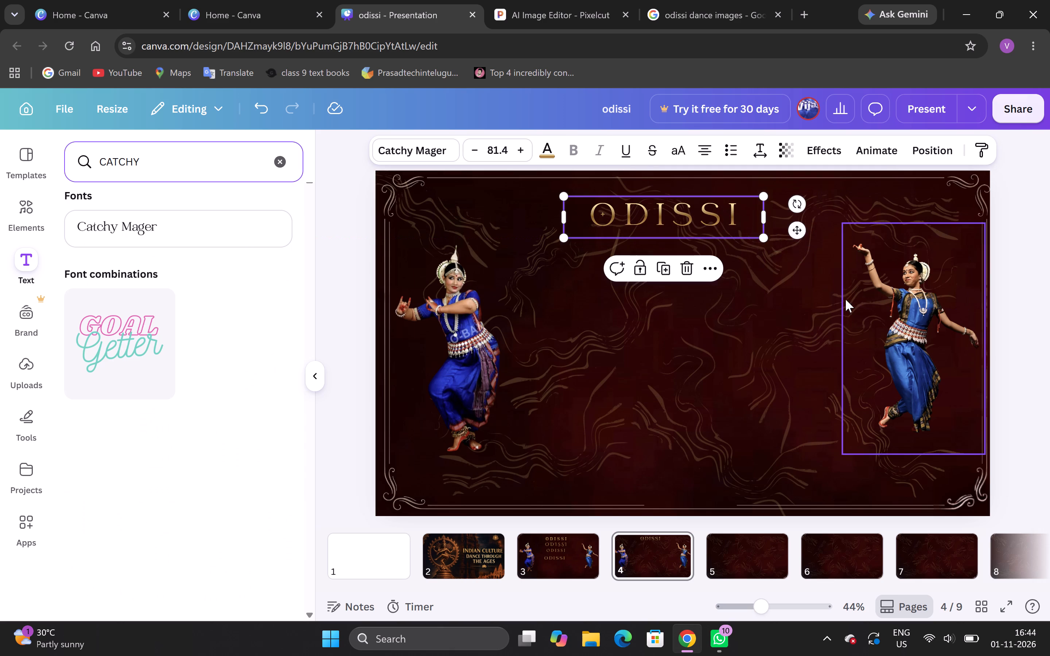
pyautogui.click(1021, 217)
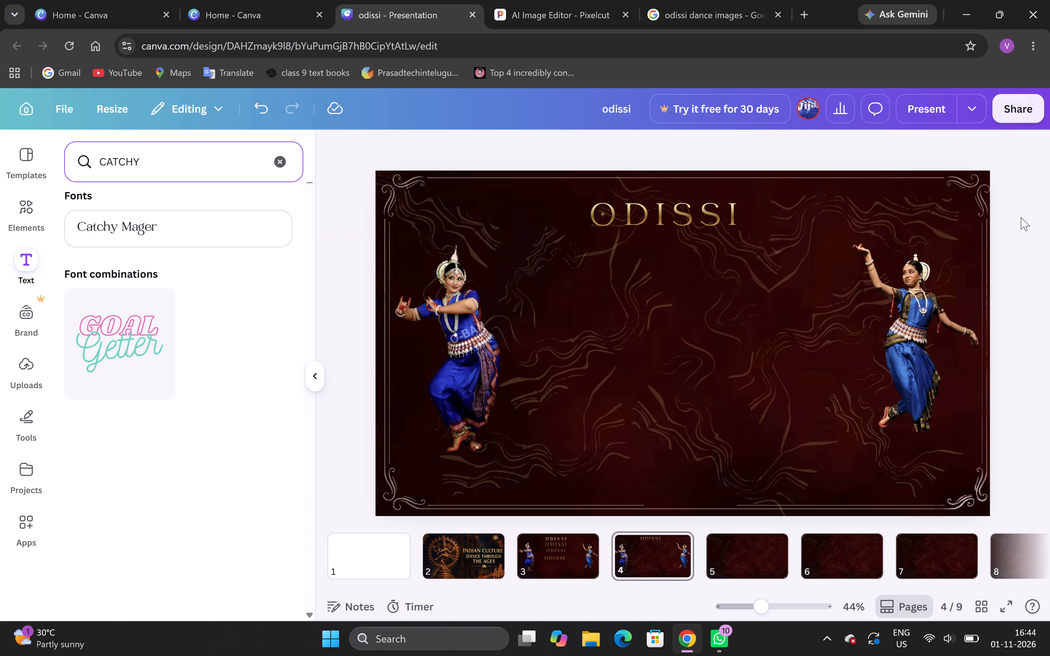
# Search the text colours for "IVORY" and recolour the page 4 "ODISSI" heading with the pale peach default colour.
pyautogui.click(676, 219)
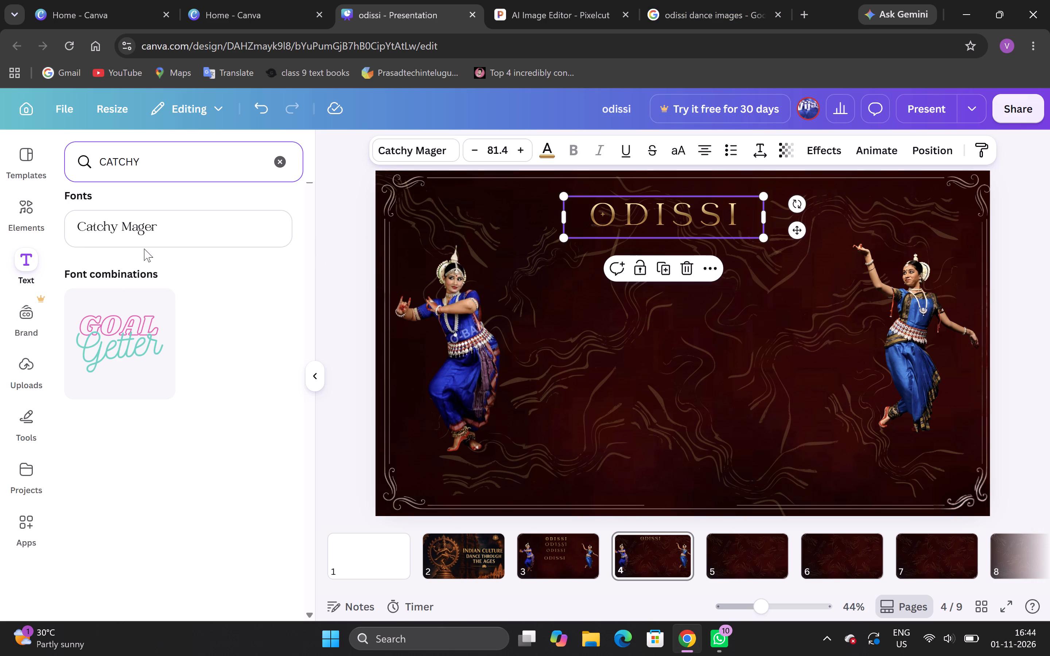
pyautogui.click(556, 152)
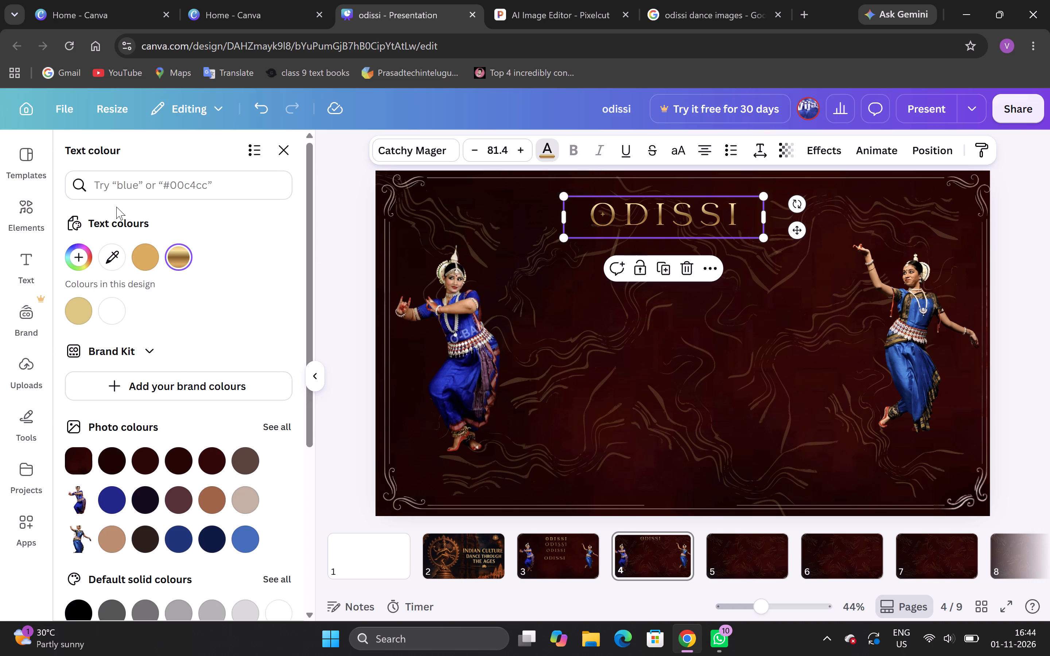
pyautogui.click(133, 181)
pyautogui.write('IV')
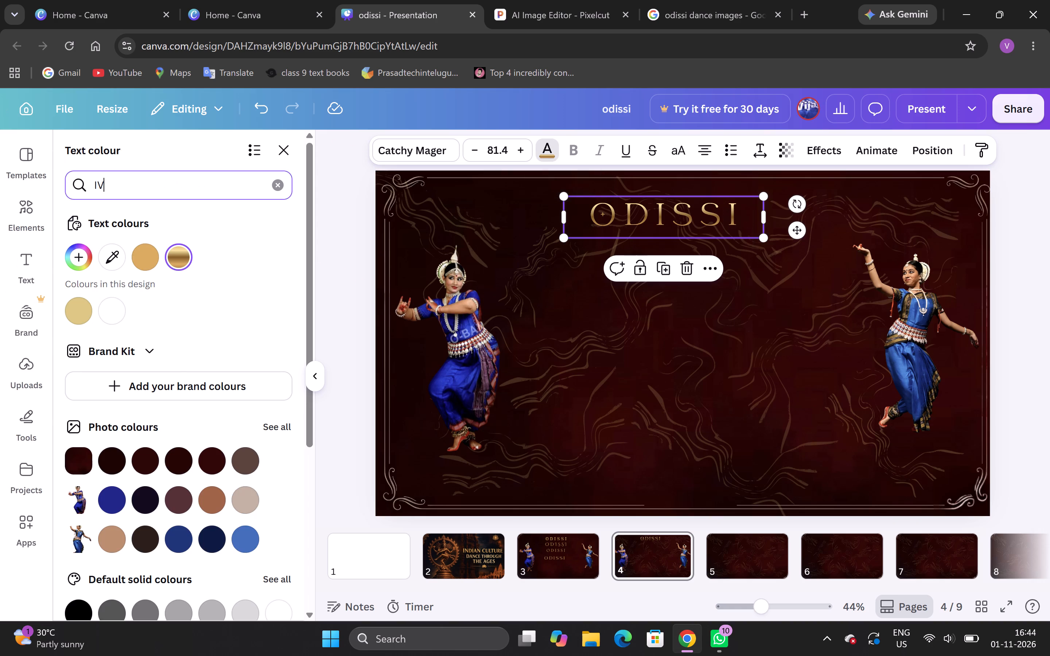
pyautogui.write('ORY')
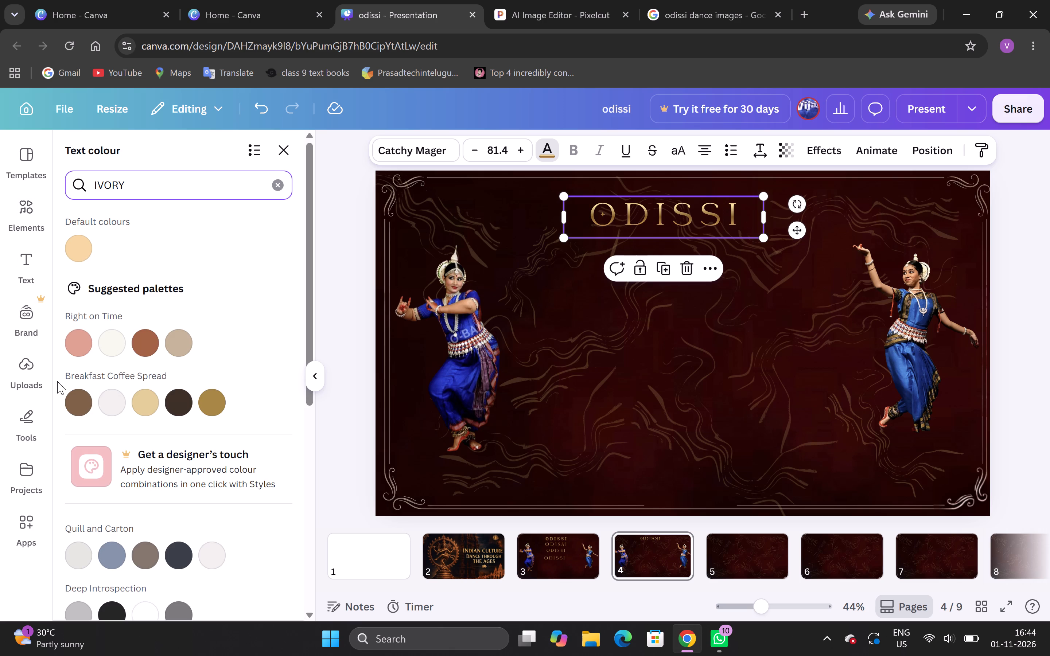
pyautogui.scroll(-5, 110, 398)
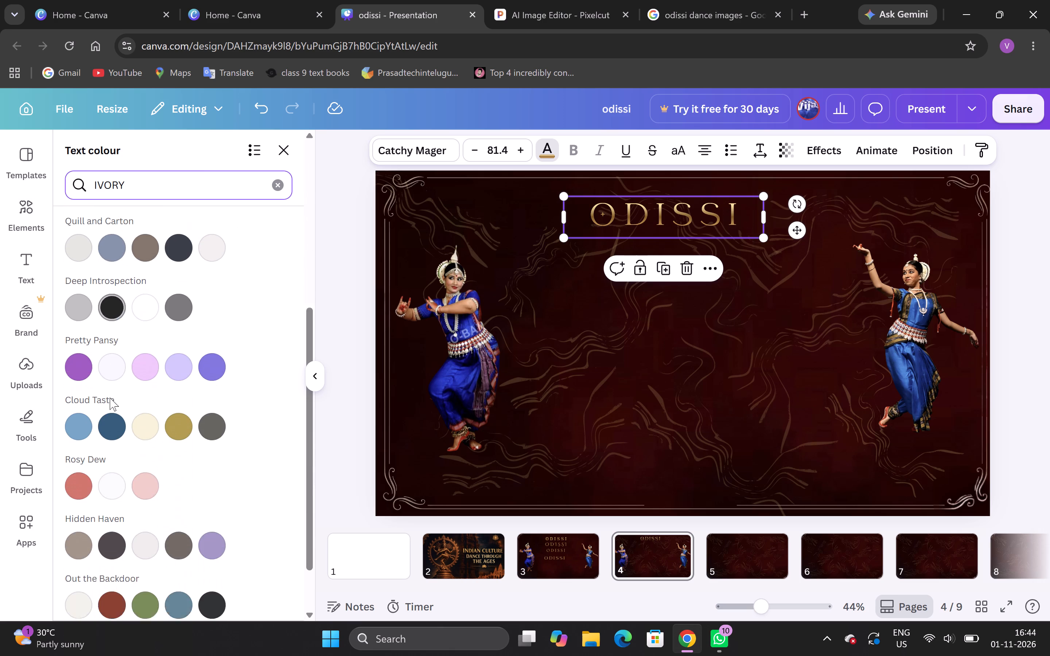
pyautogui.scroll(-4, 110, 398)
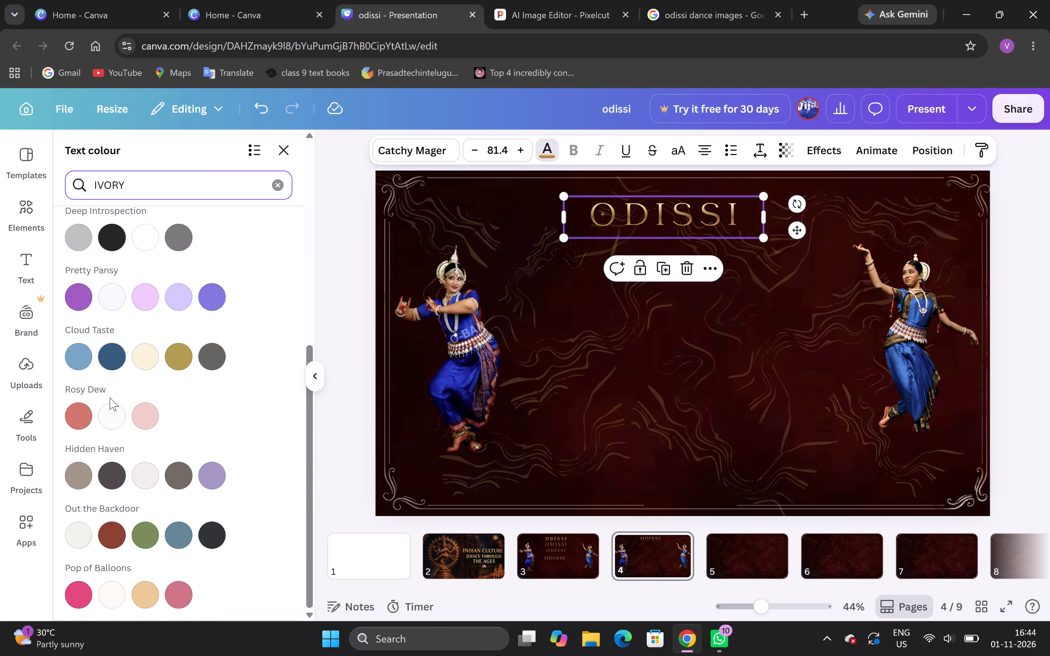
pyautogui.scroll(-1, 110, 398)
pyautogui.scroll(3, 110, 398)
pyautogui.click(75, 250)
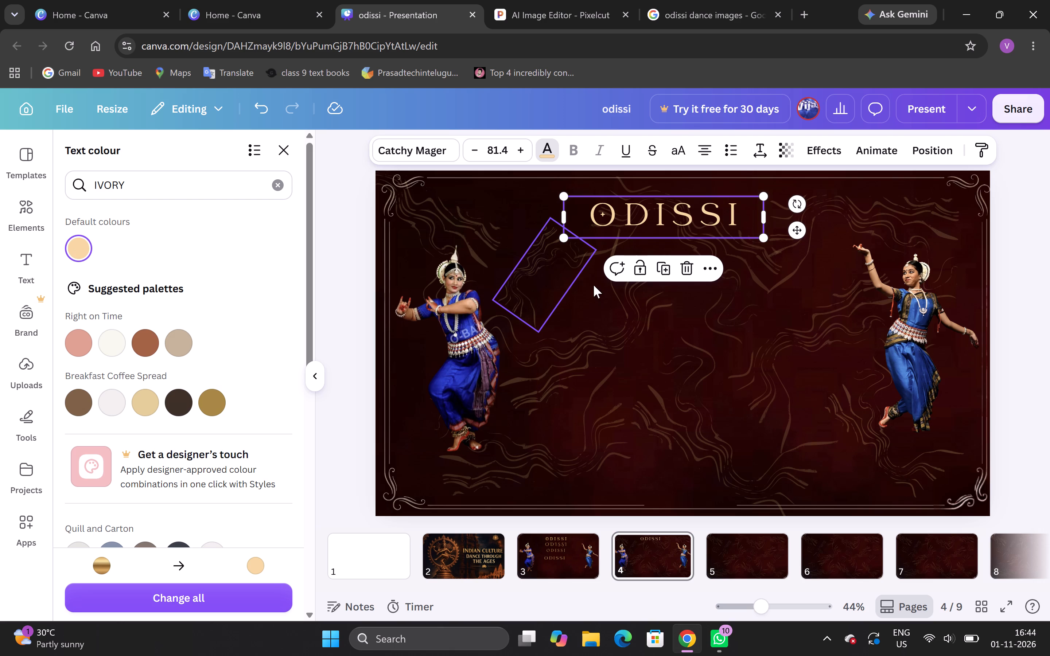
pyautogui.click(1032, 235)
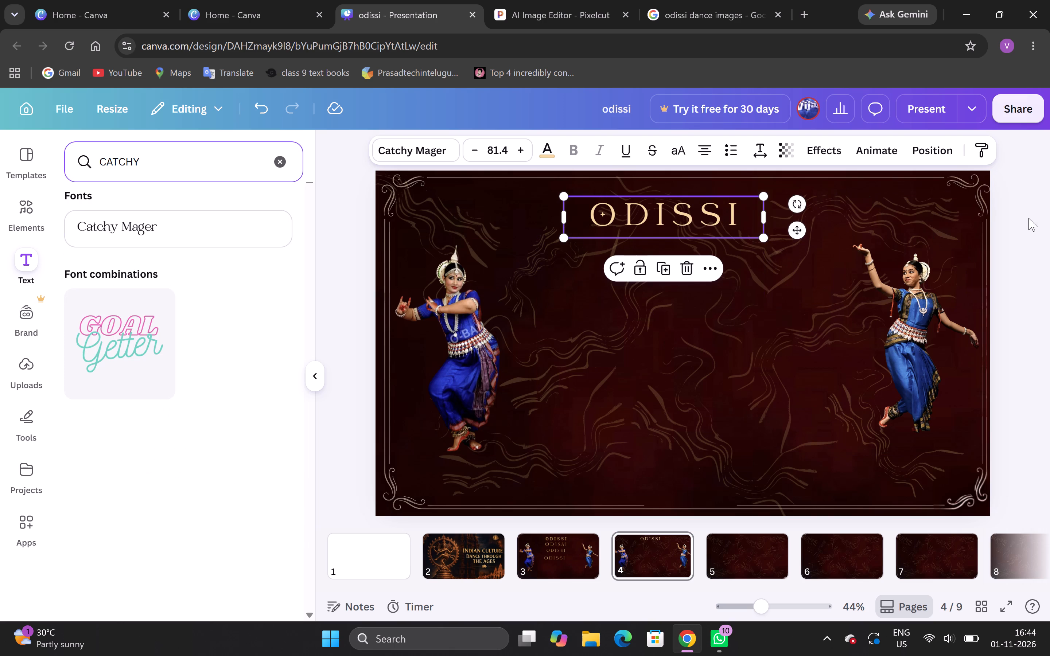
pyautogui.click(1011, 196)
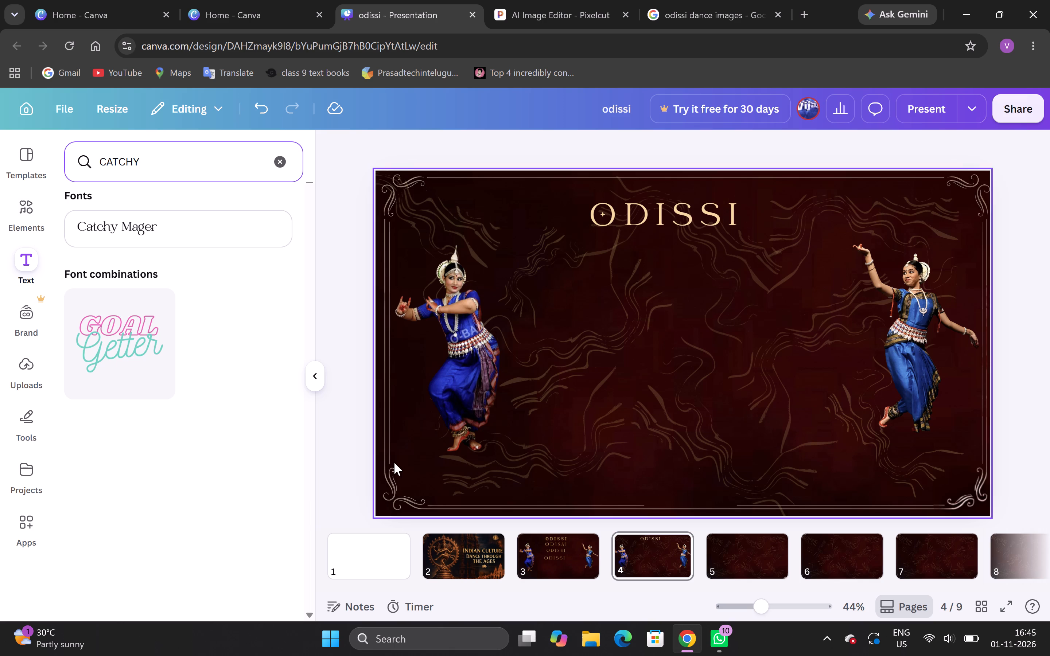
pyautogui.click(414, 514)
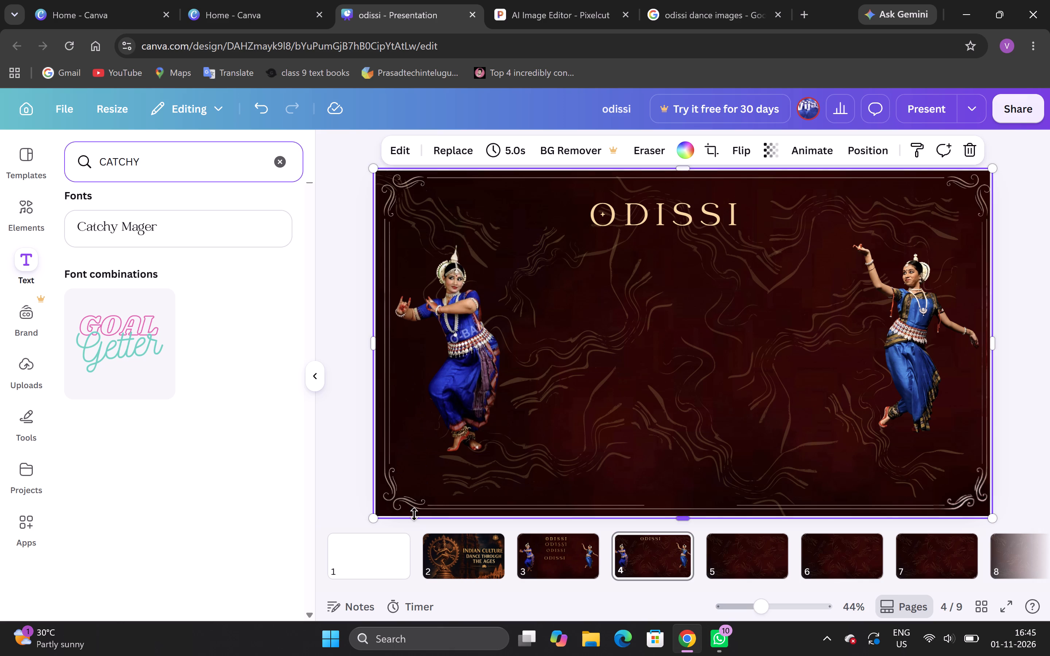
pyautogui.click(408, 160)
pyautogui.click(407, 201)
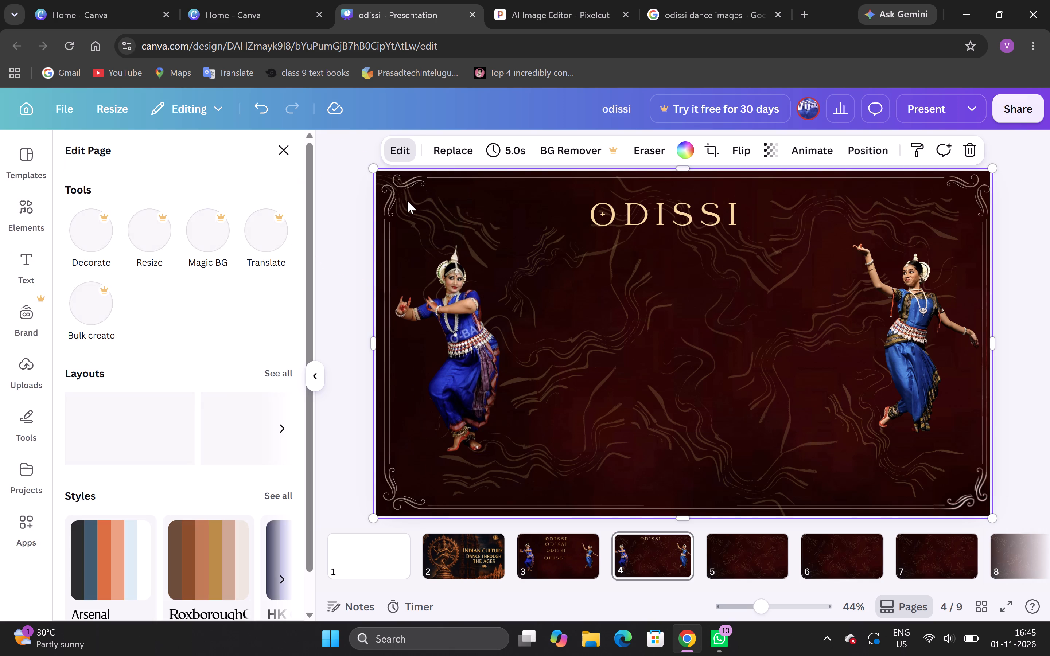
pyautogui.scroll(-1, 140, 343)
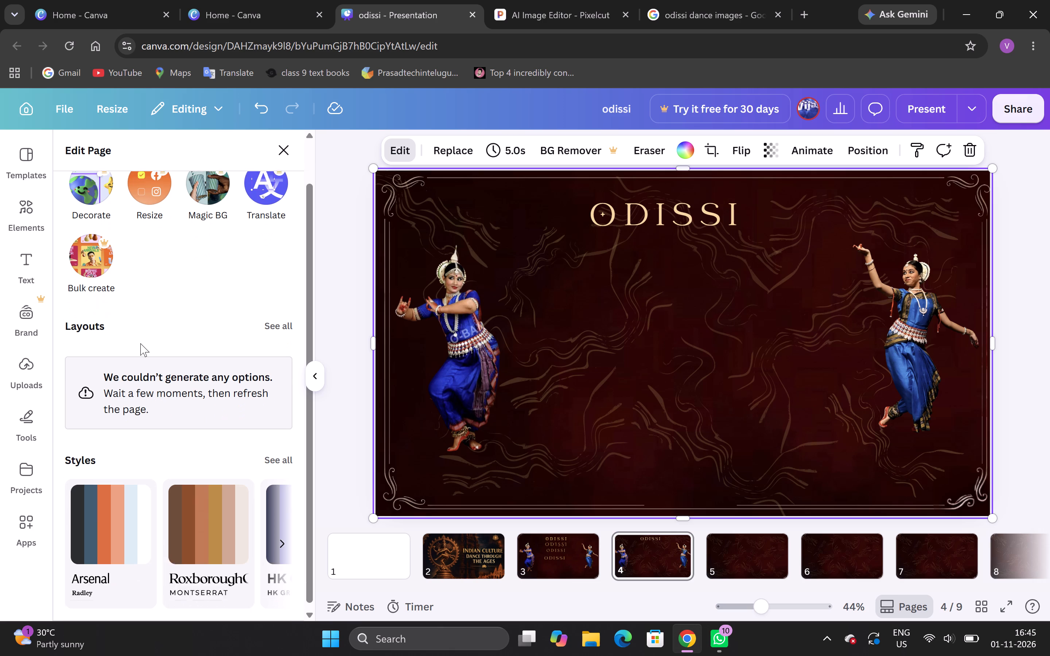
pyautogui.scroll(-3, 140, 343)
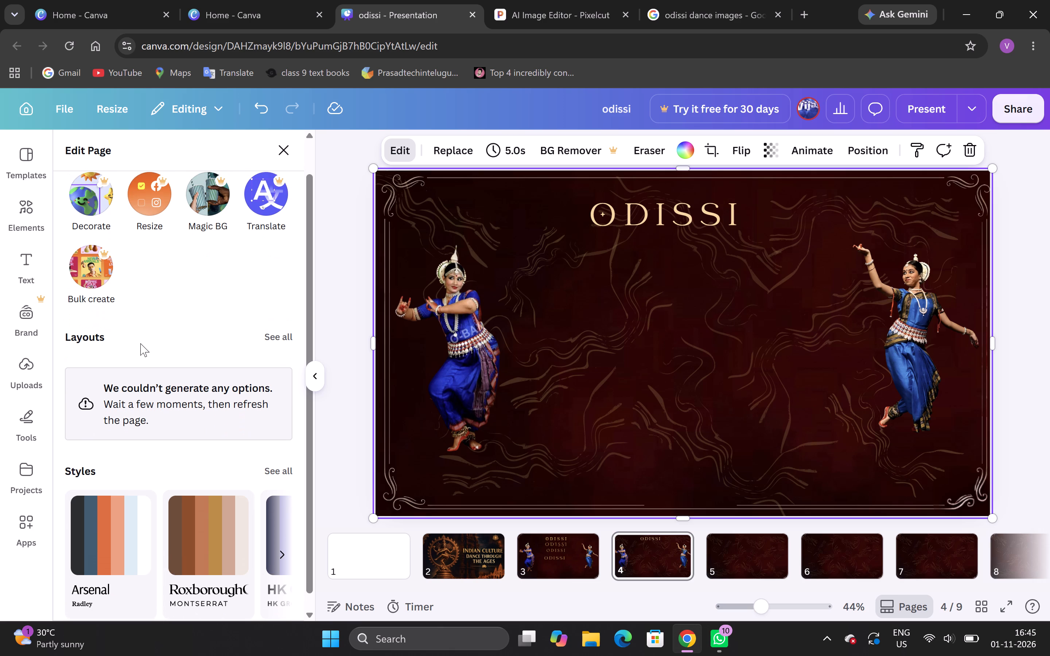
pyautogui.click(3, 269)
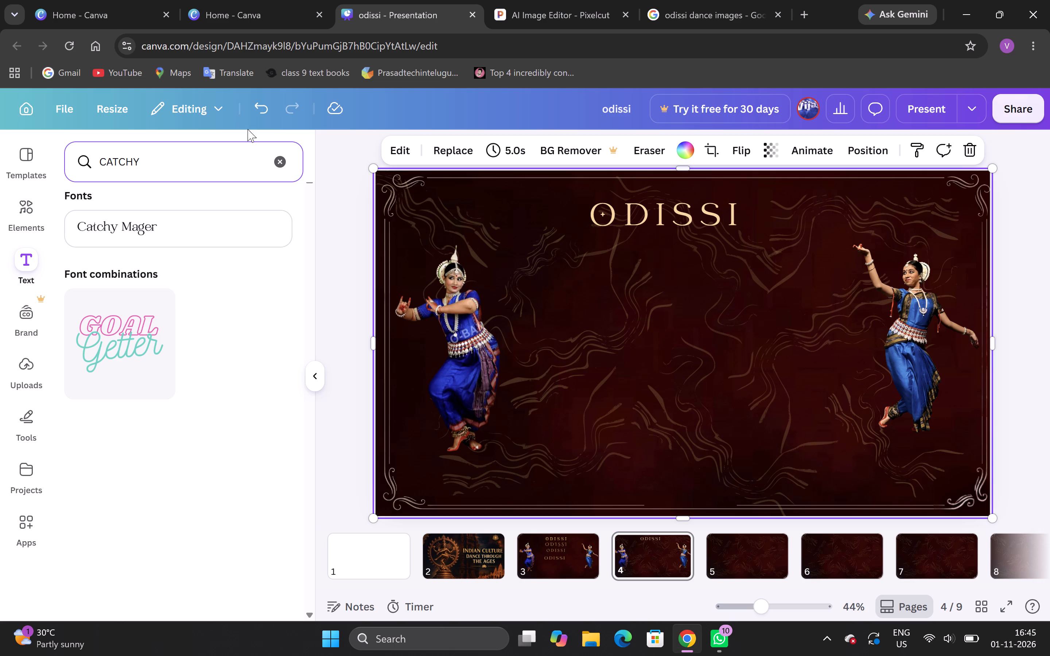
# Compare the fonts of the second and fourth "ODISSI" heading variants on page 3, and return to page 4.
pyautogui.click(567, 572)
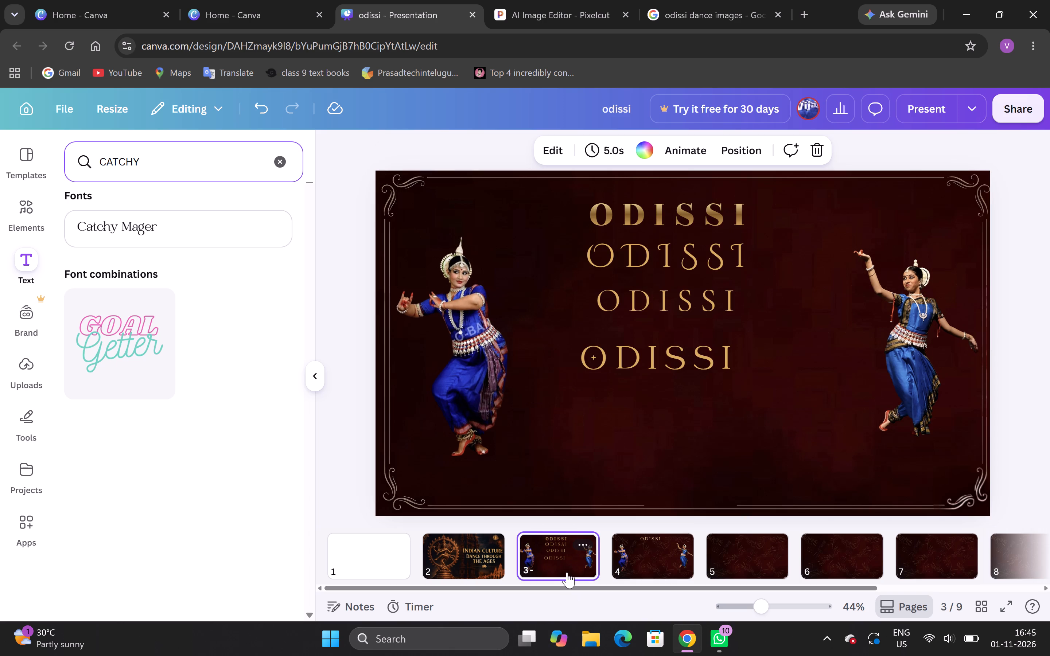
pyautogui.click(662, 355)
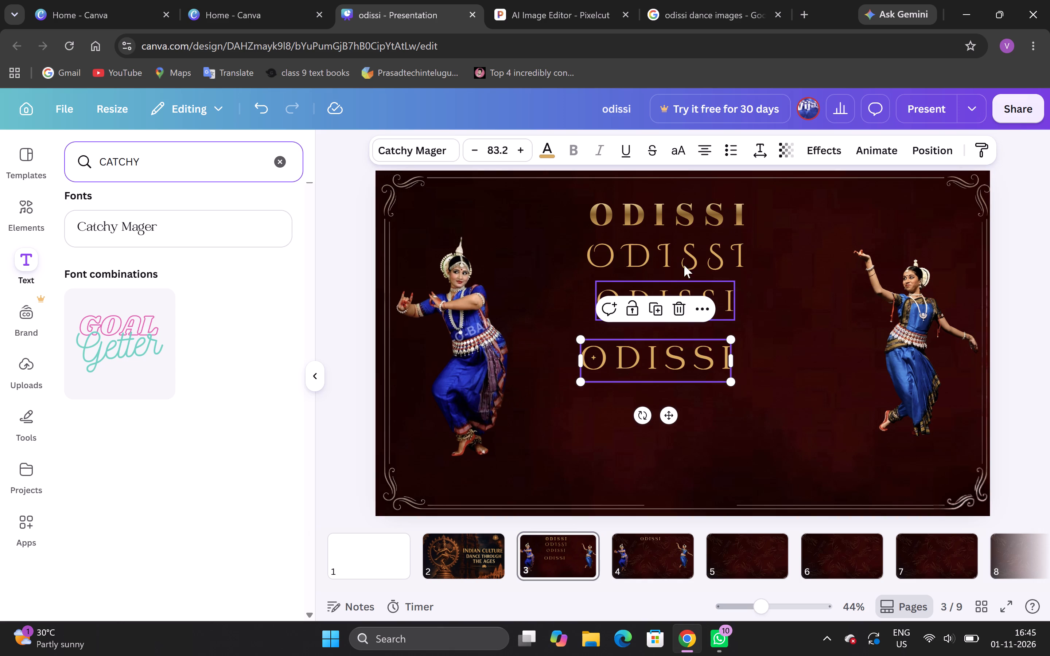
pyautogui.click(687, 257)
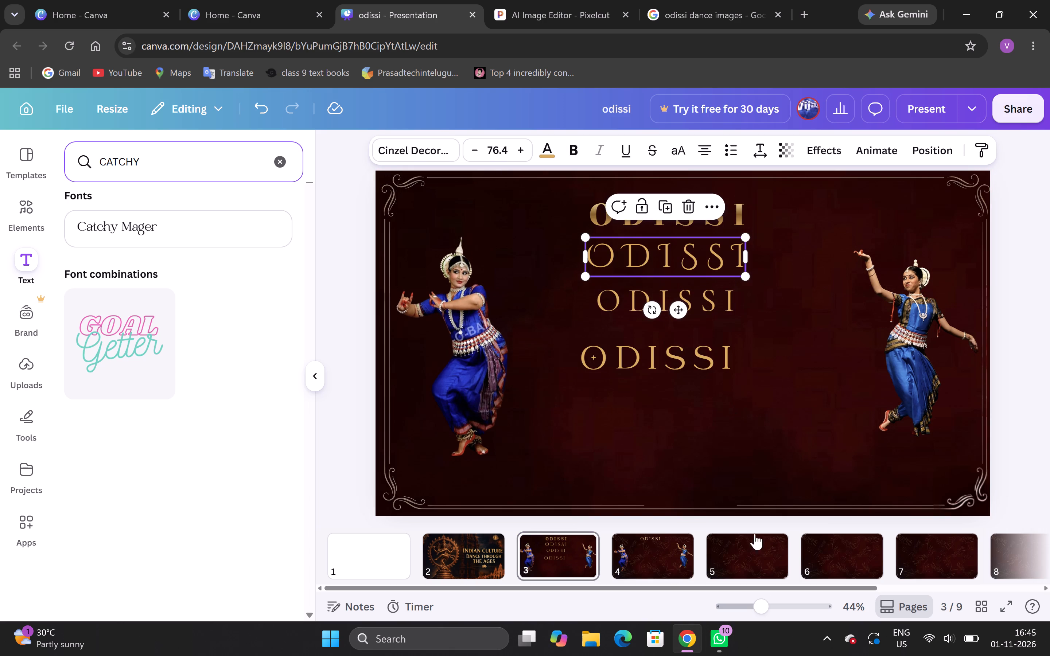
pyautogui.click(643, 560)
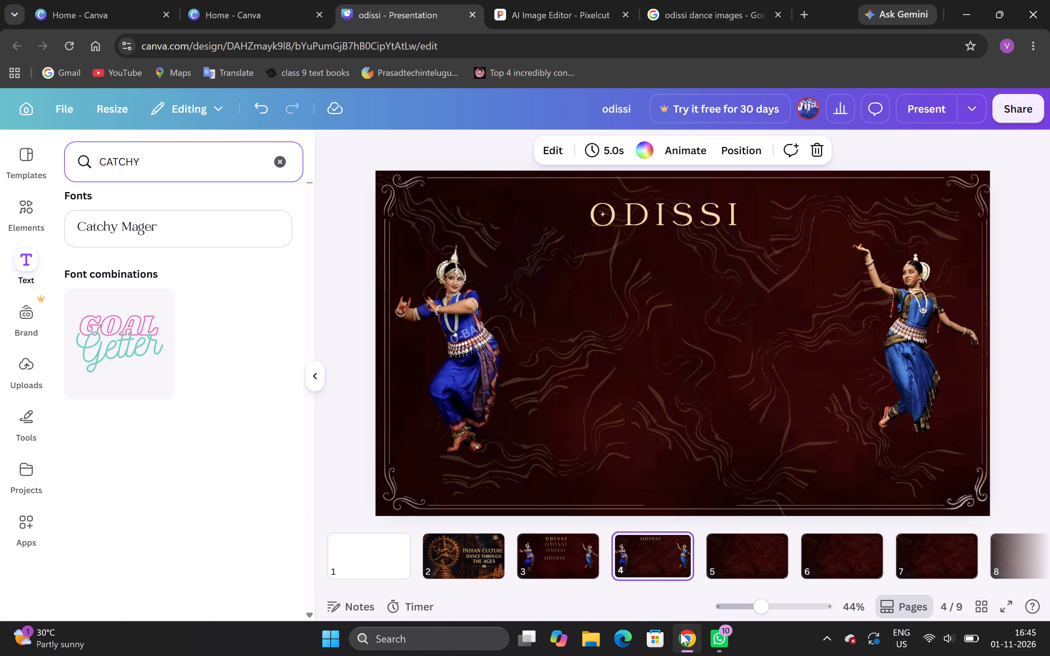
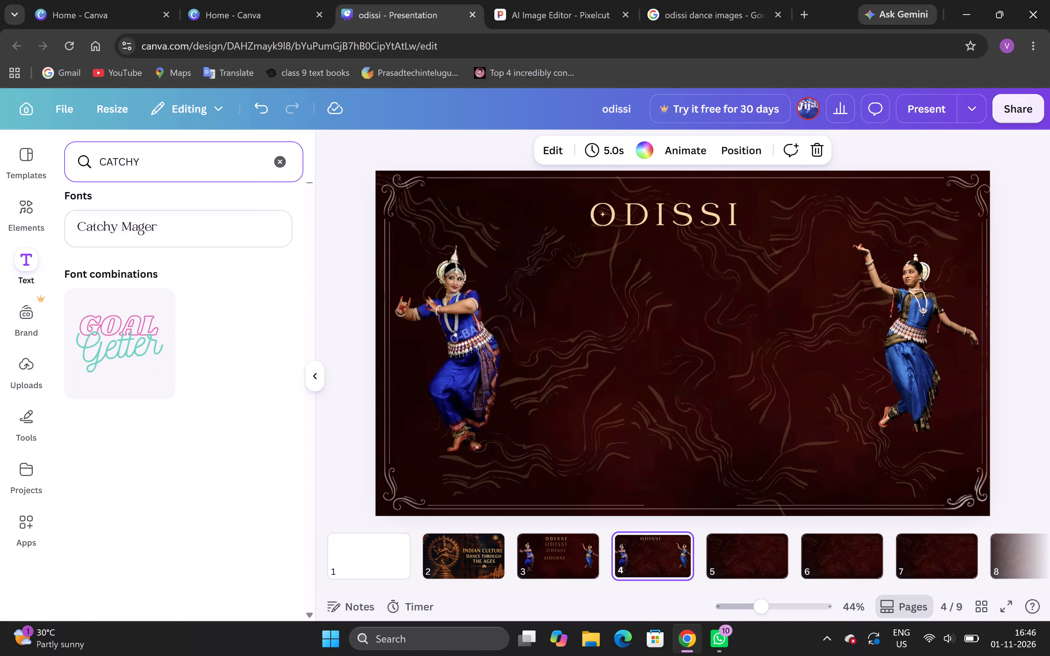
# Search the text fonts for "CINZEL" and add a Cinzel Decorative text box to page 4.
pyautogui.click(275, 169)
pyautogui.write('CIN')
pyautogui.write('ZE')
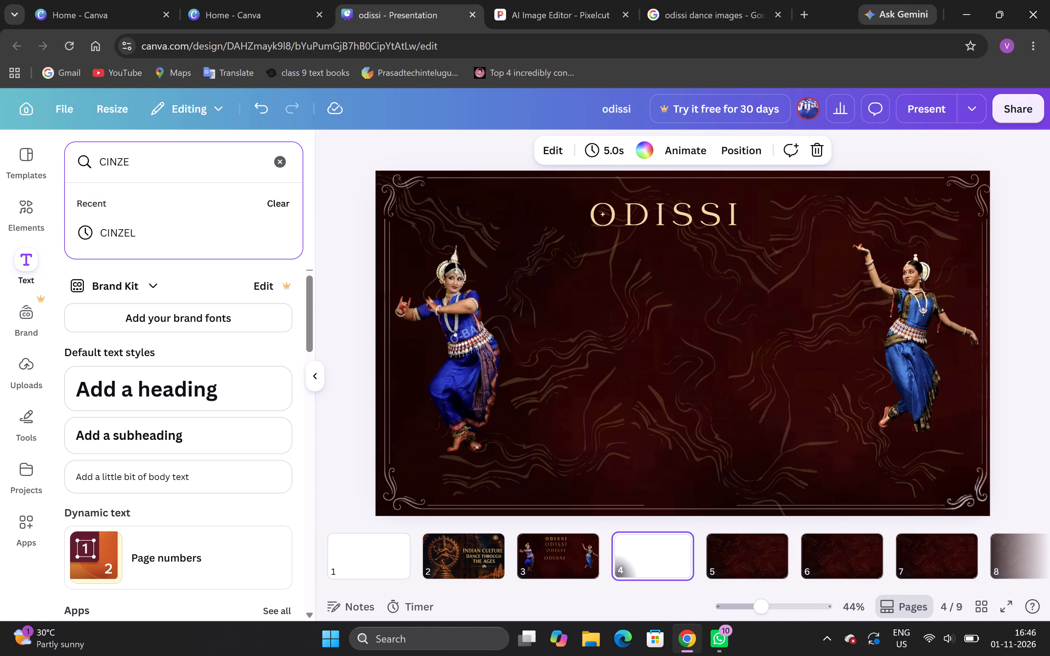
pyautogui.press('l')
pyautogui.press('Return')
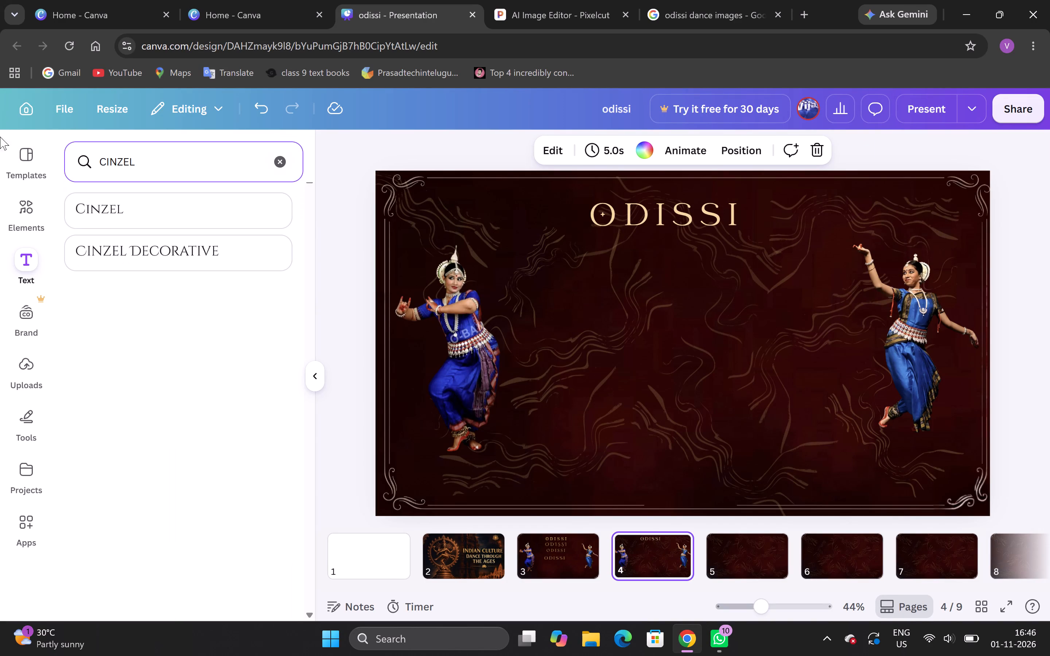
pyautogui.click(152, 254)
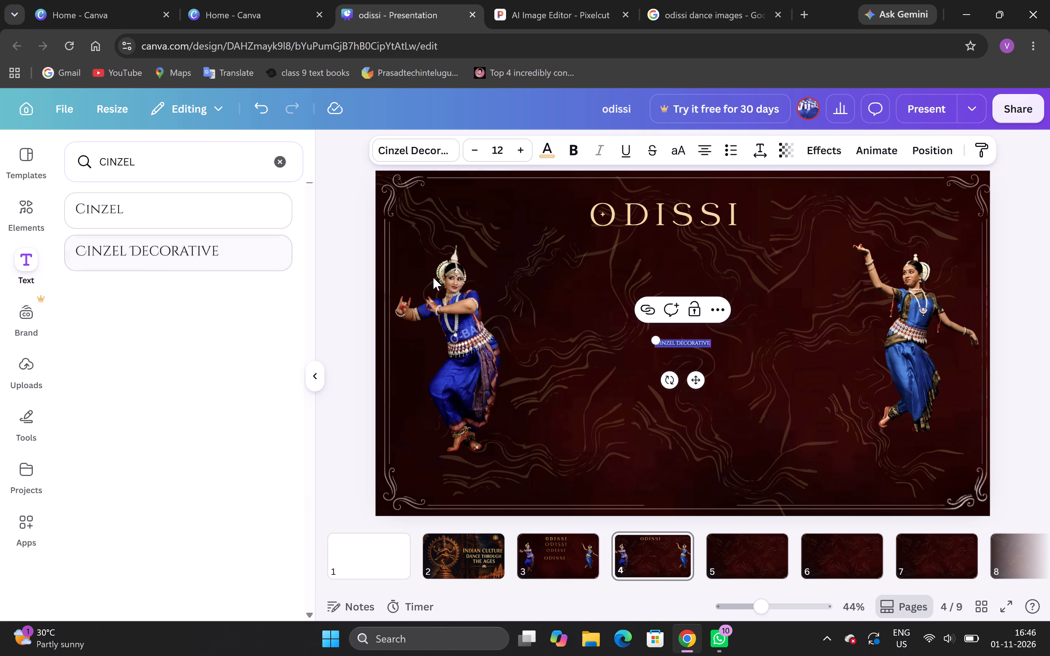
# Set the new text's size to 30 and replace its placeholder with the copied Odissi description.
pyautogui.click(505, 145)
pyautogui.press('BackSpace')
pyautogui.write('30')
pyautogui.press('Return')
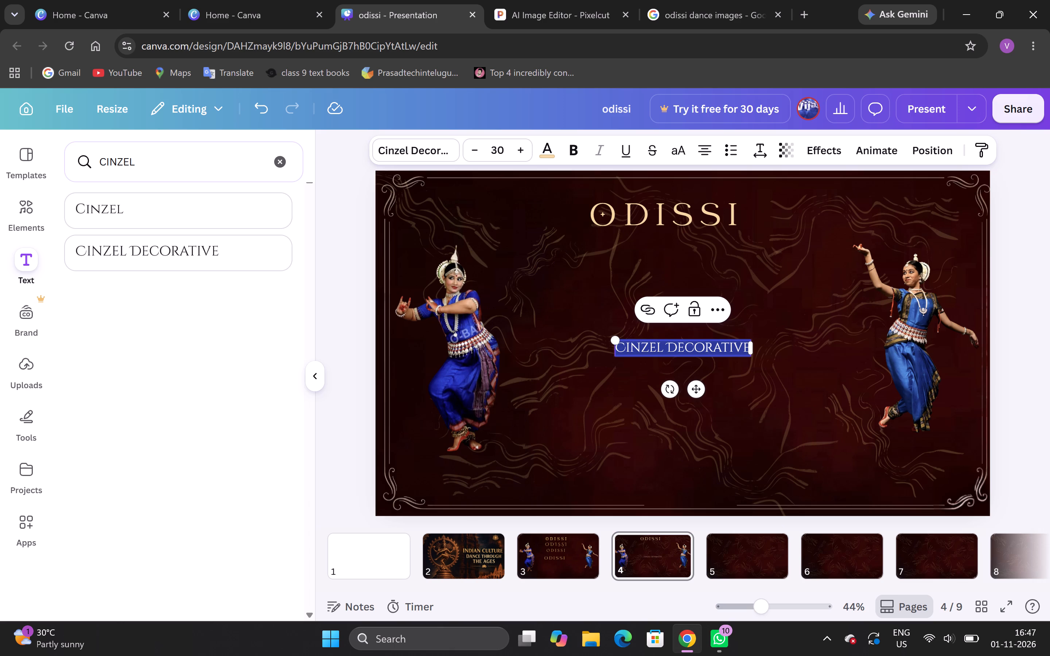
pyautogui.hotkey('ctrl', 'v')
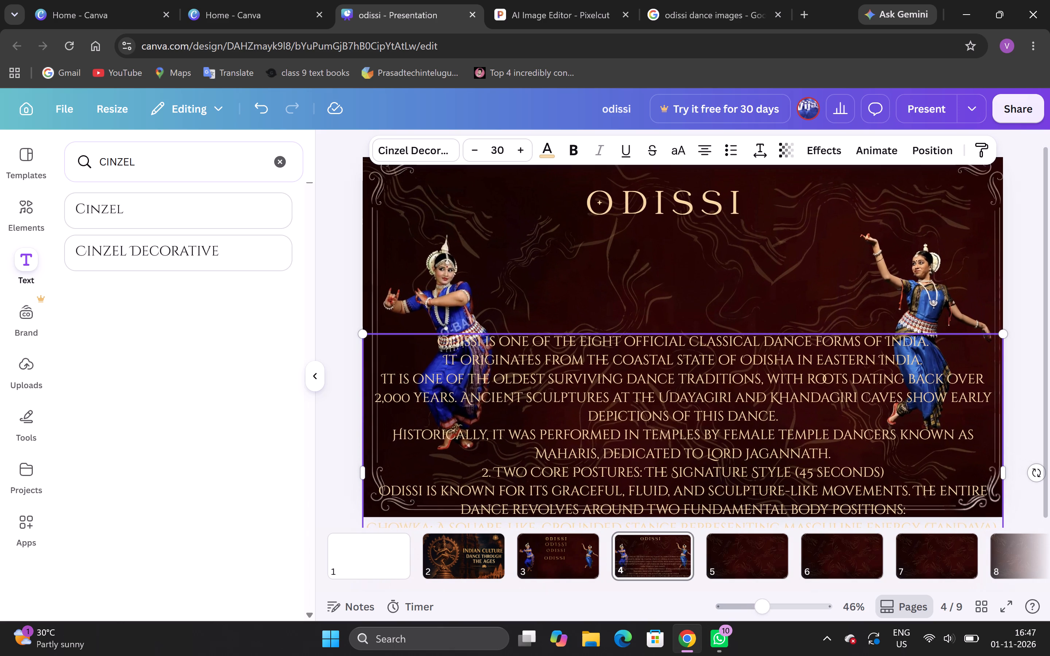
# Try to set the font size of the pasted Odissi description to 25.
pyautogui.click(505, 153)
pyautogui.press('BackSpace')
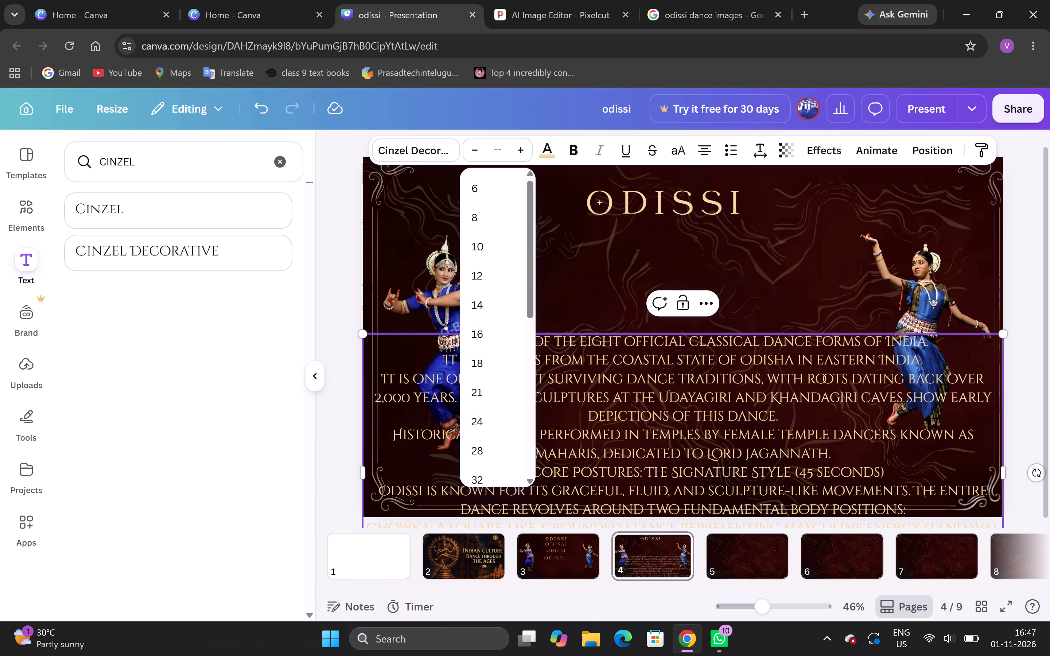
pyautogui.write('25')
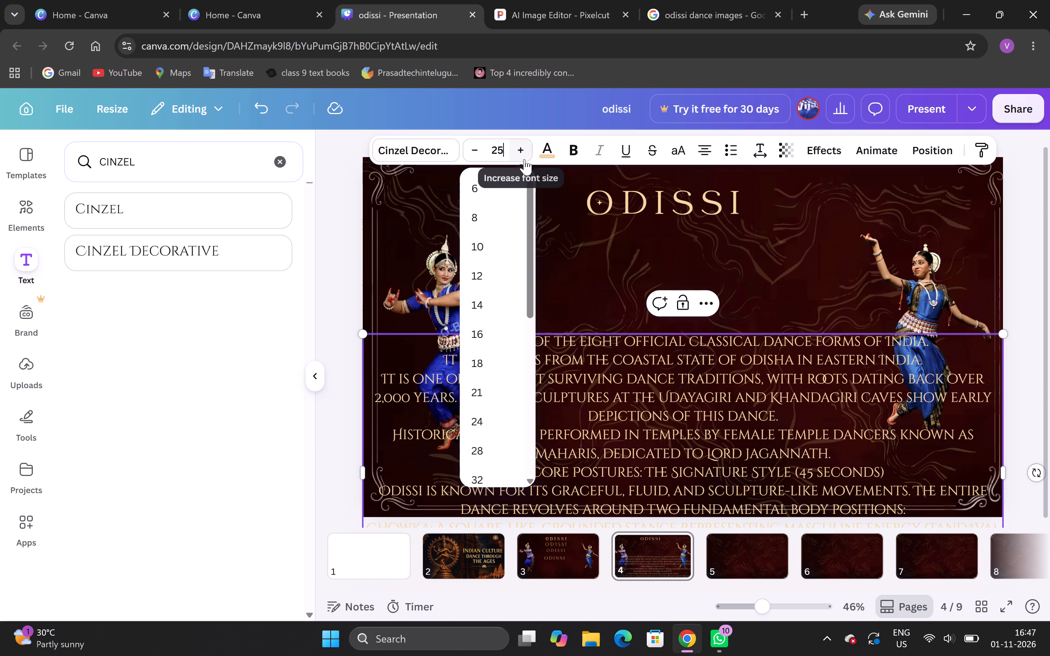
pyautogui.press('Return')
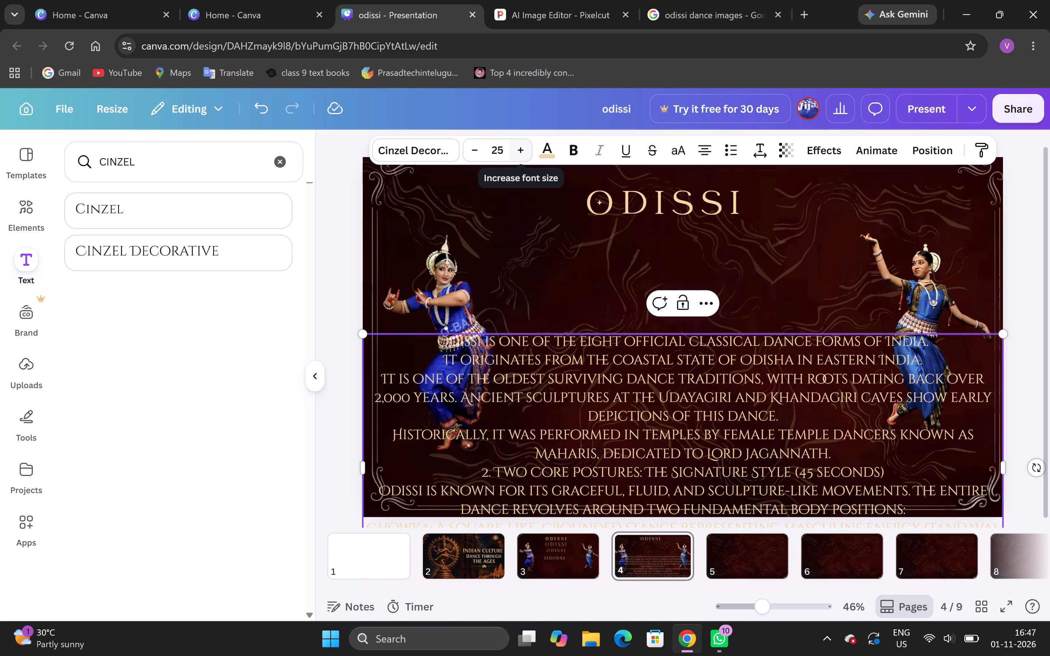
# Delete the passage from "2. Two Core Postures" into the Chowka description, stopping before "apart and holds the arms".
pyautogui.scroll(-1, 637, 398)
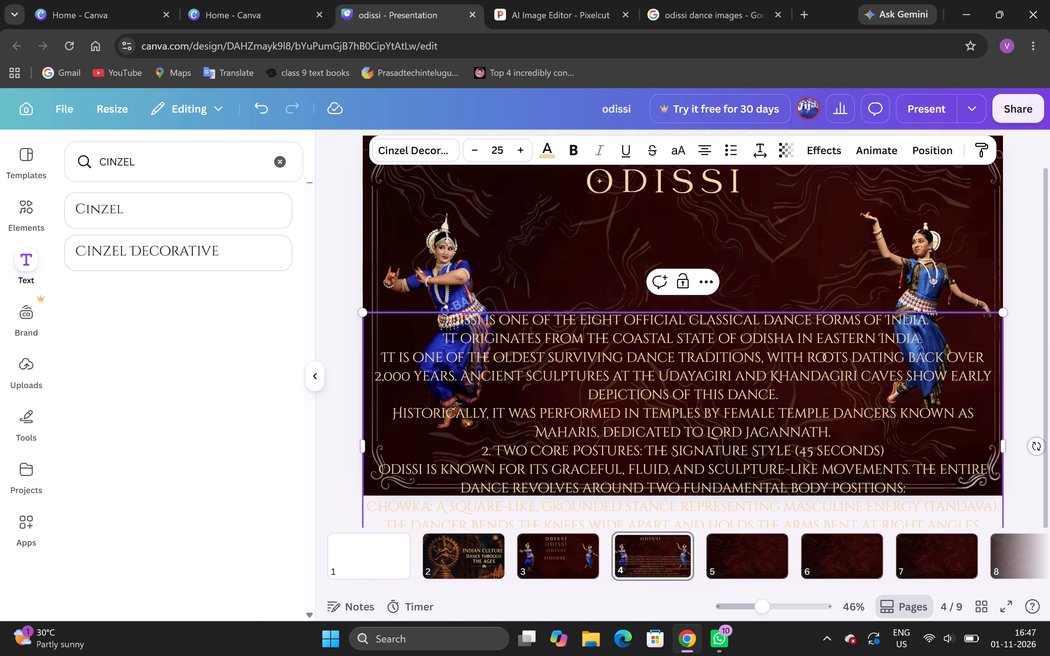
pyautogui.click(481, 454)
pyautogui.moveTo(482, 452); pyautogui.dragTo(684, 562)
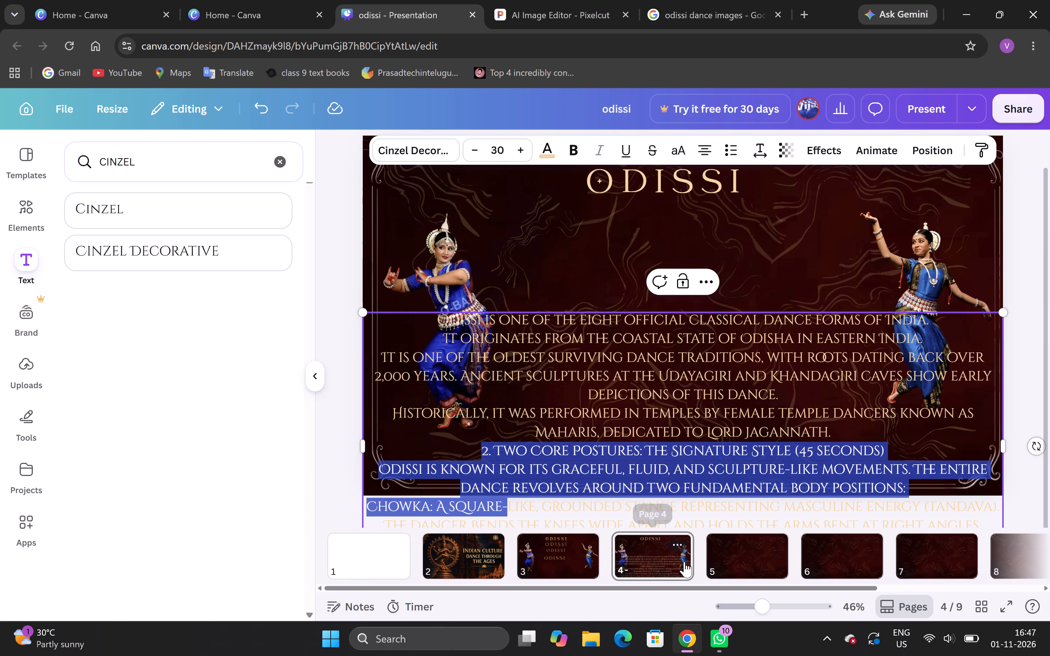
pyautogui.moveTo(684, 562); pyautogui.dragTo(788, 588)
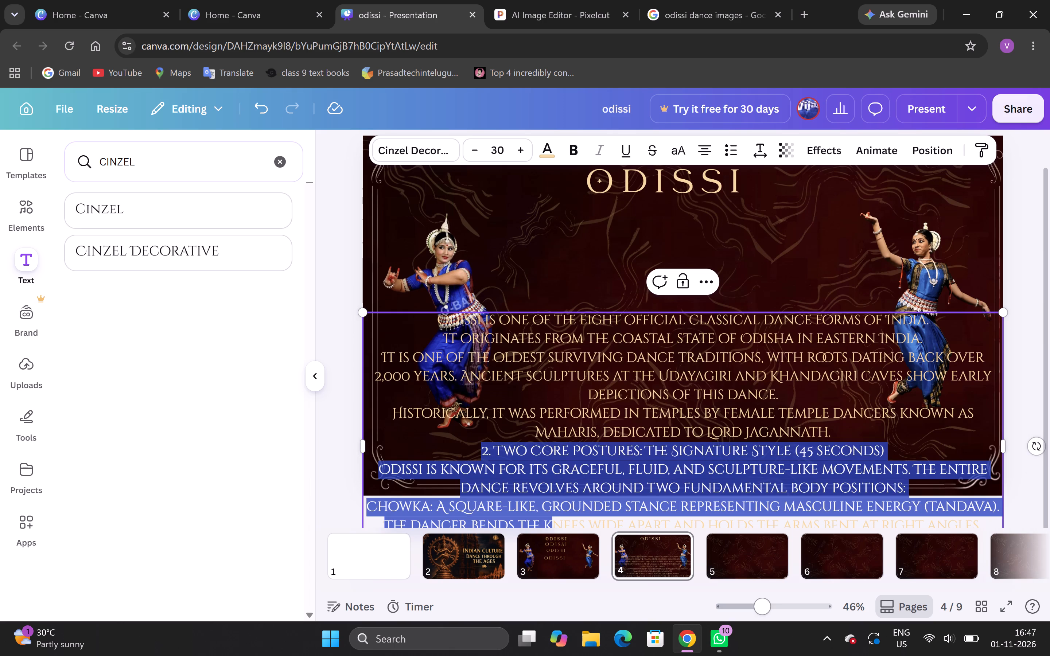
pyautogui.moveTo(788, 588); pyautogui.dragTo(945, 597)
pyautogui.press('BackSpace')
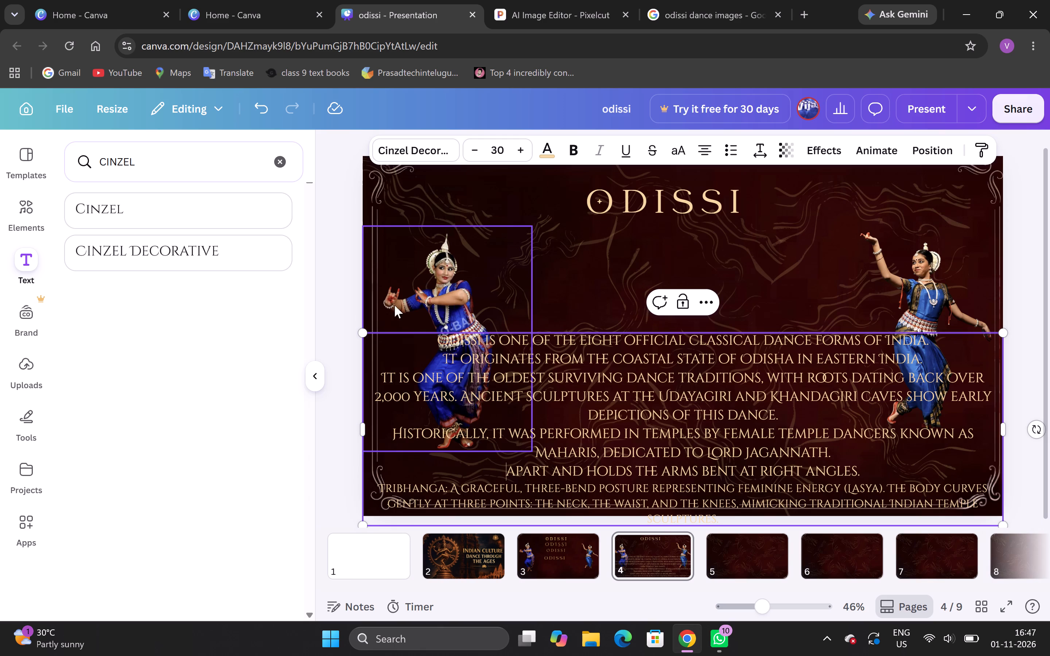
# Shrink the description's text box from both sides to about size 18.7 so it fits between the dancers.
pyautogui.moveTo(360, 333); pyautogui.dragTo(503, 312)
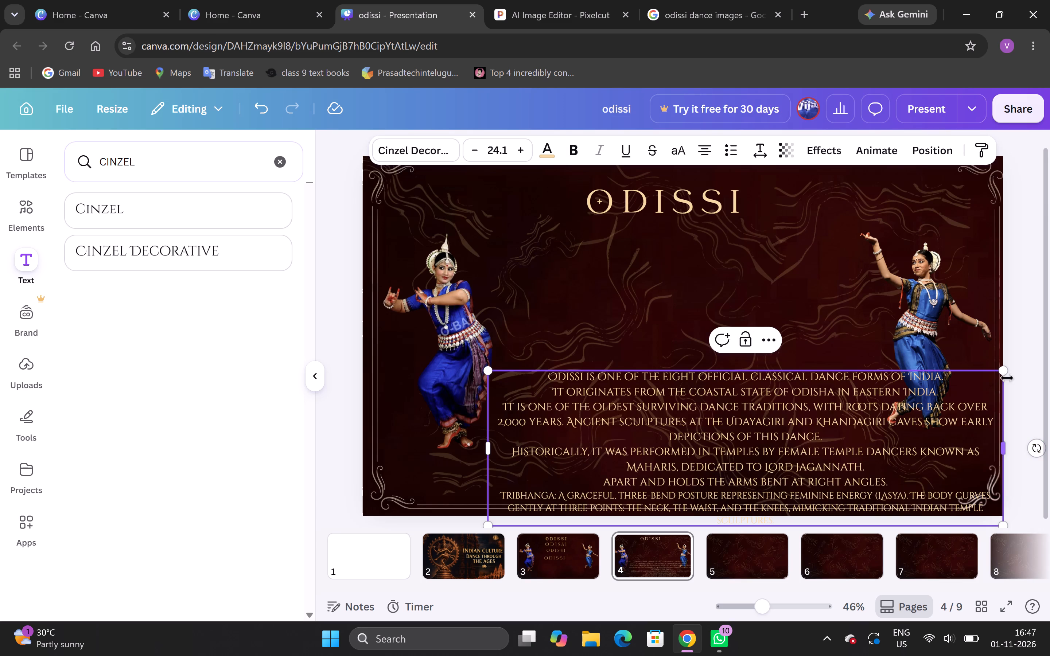
pyautogui.moveTo(999, 370); pyautogui.dragTo(873, 370)
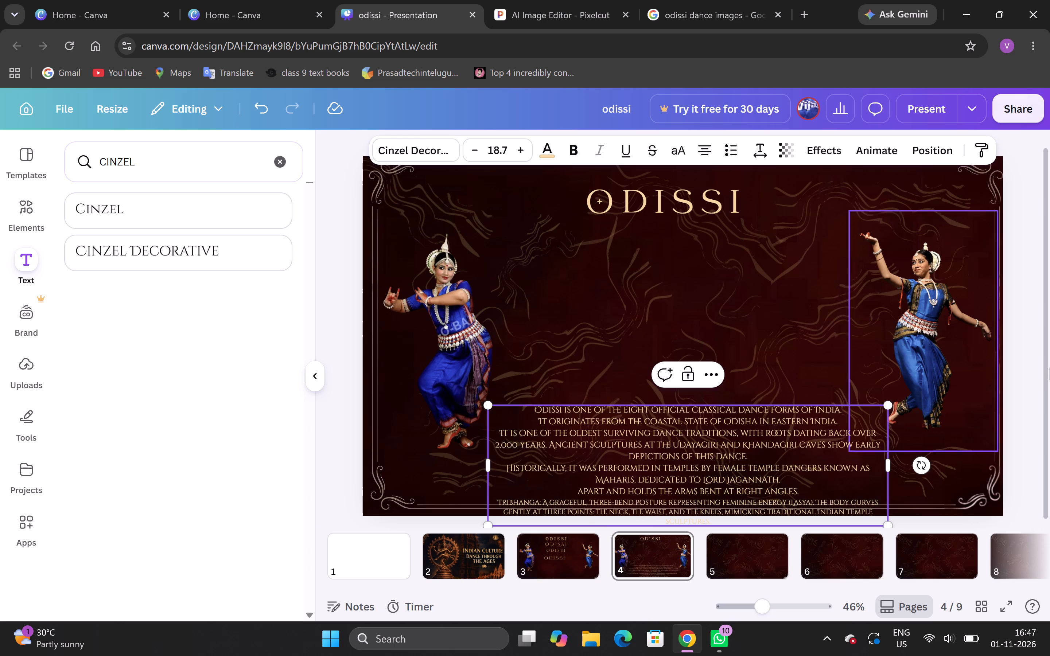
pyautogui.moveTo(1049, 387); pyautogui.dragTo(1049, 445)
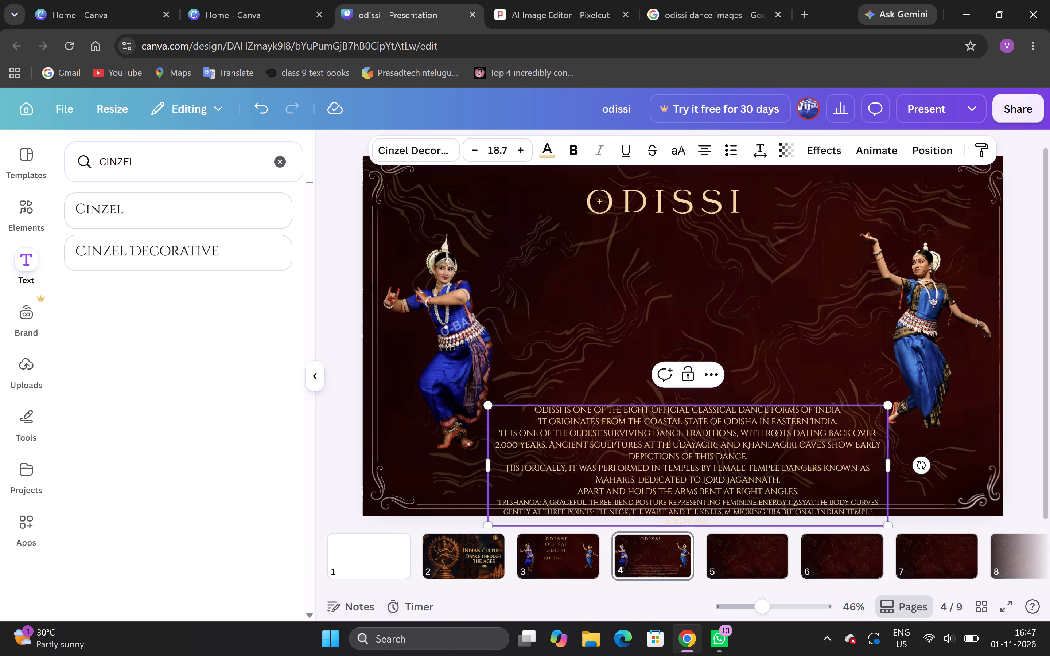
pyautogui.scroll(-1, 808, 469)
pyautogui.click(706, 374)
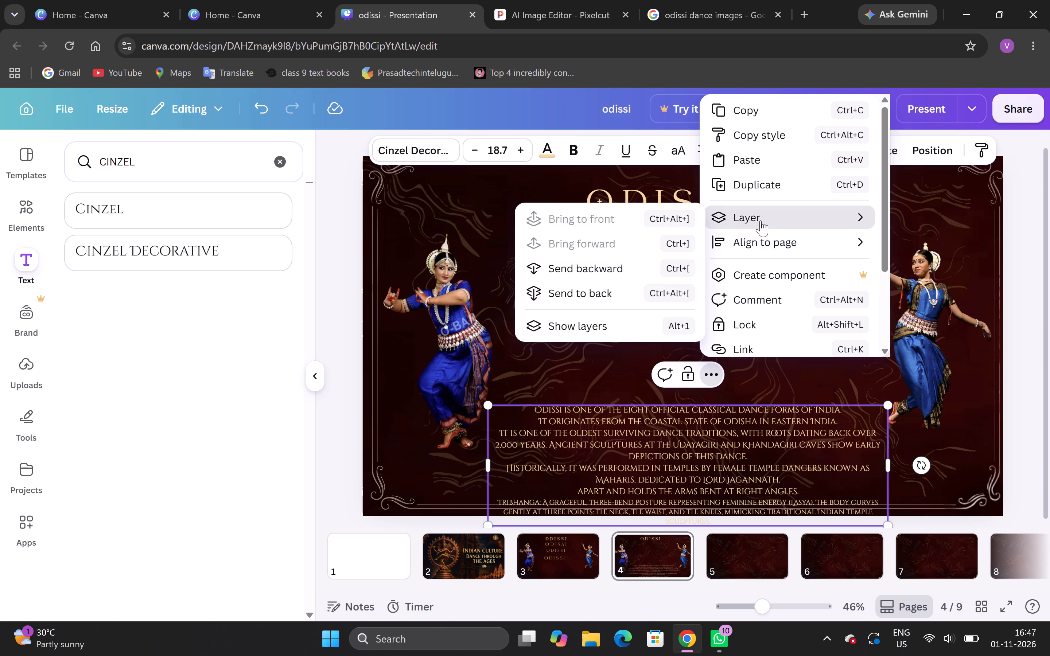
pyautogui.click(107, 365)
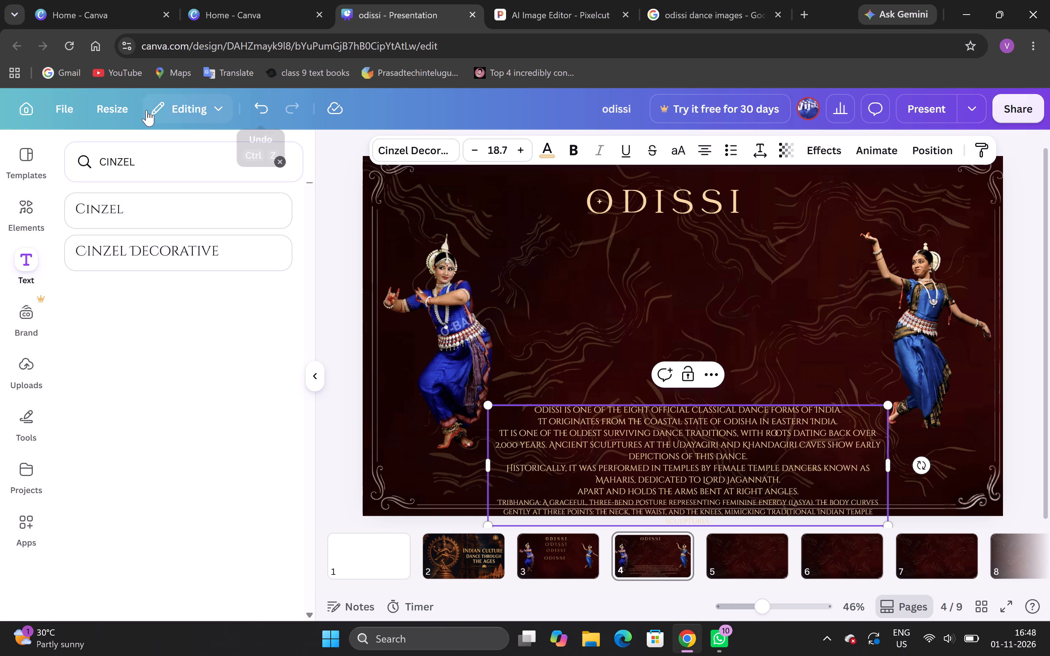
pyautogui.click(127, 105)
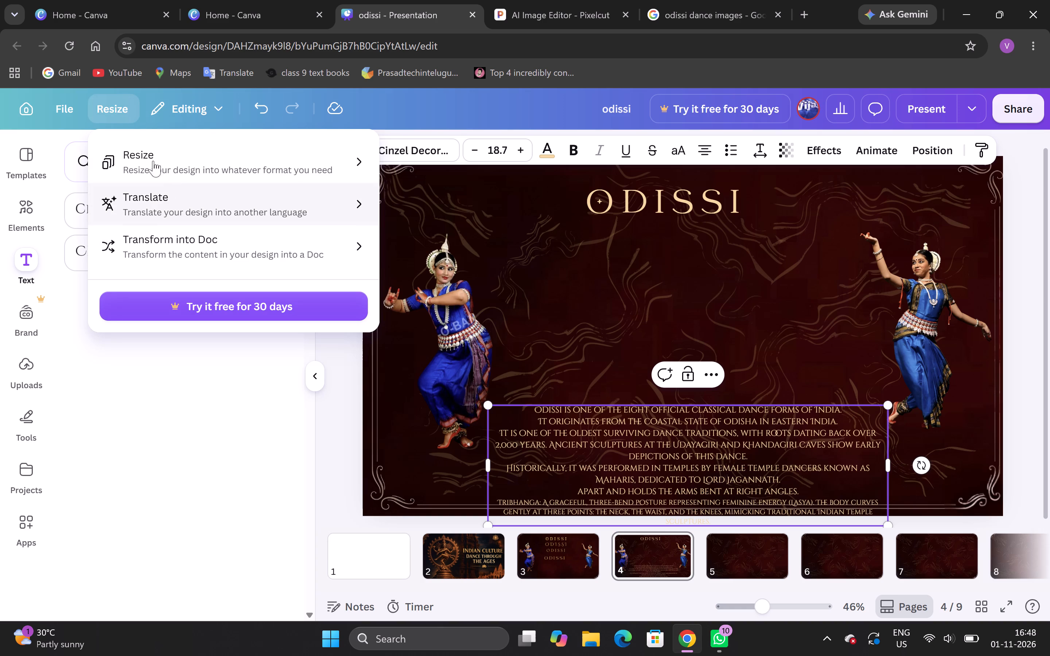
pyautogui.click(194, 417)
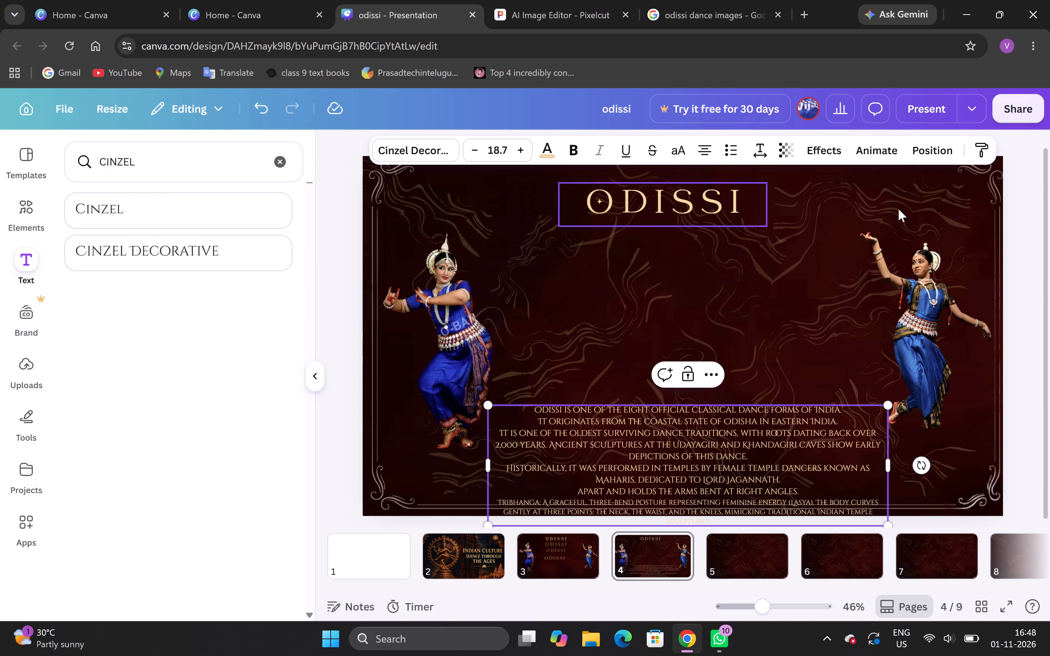
# Align the description's text box to the page's top edge, and finally to its vertical middle.
pyautogui.click(933, 144)
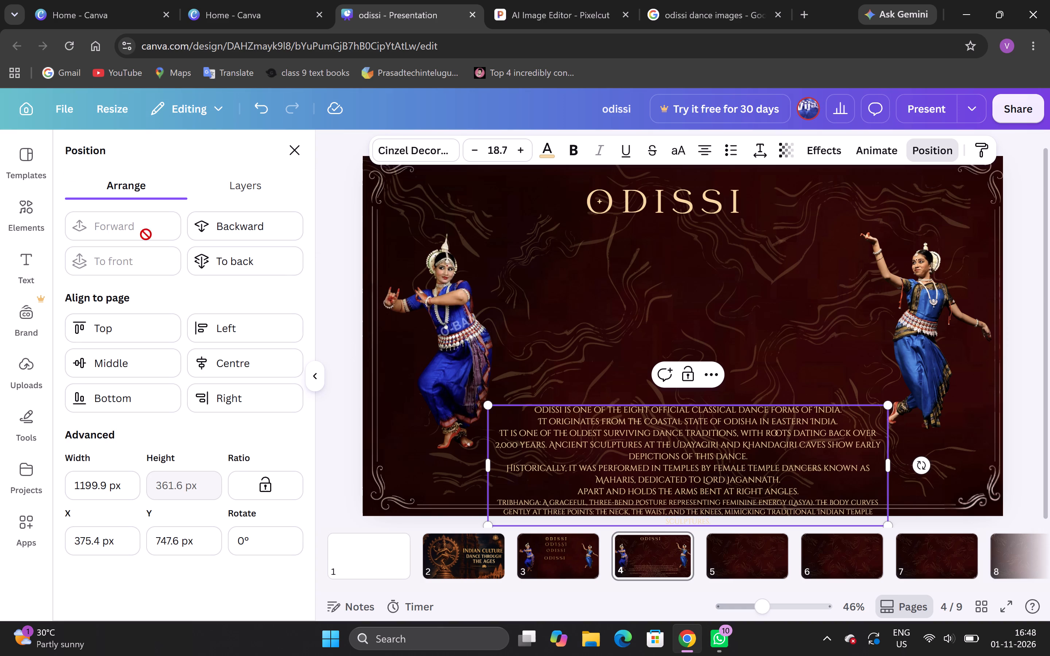
pyautogui.click(105, 333)
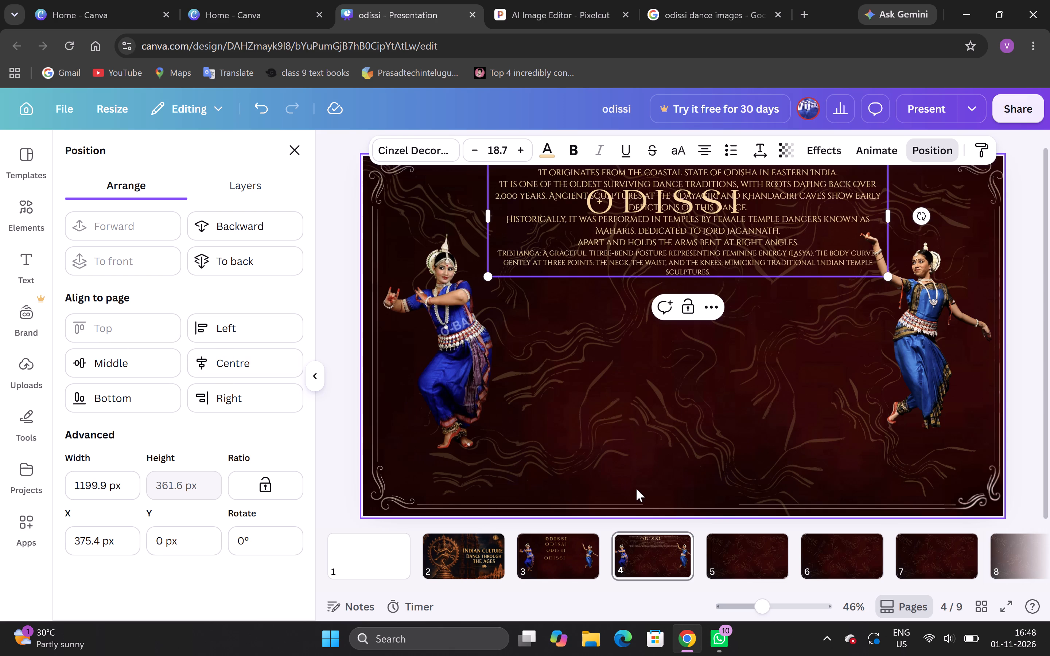
pyautogui.scroll(1, 619, 274)
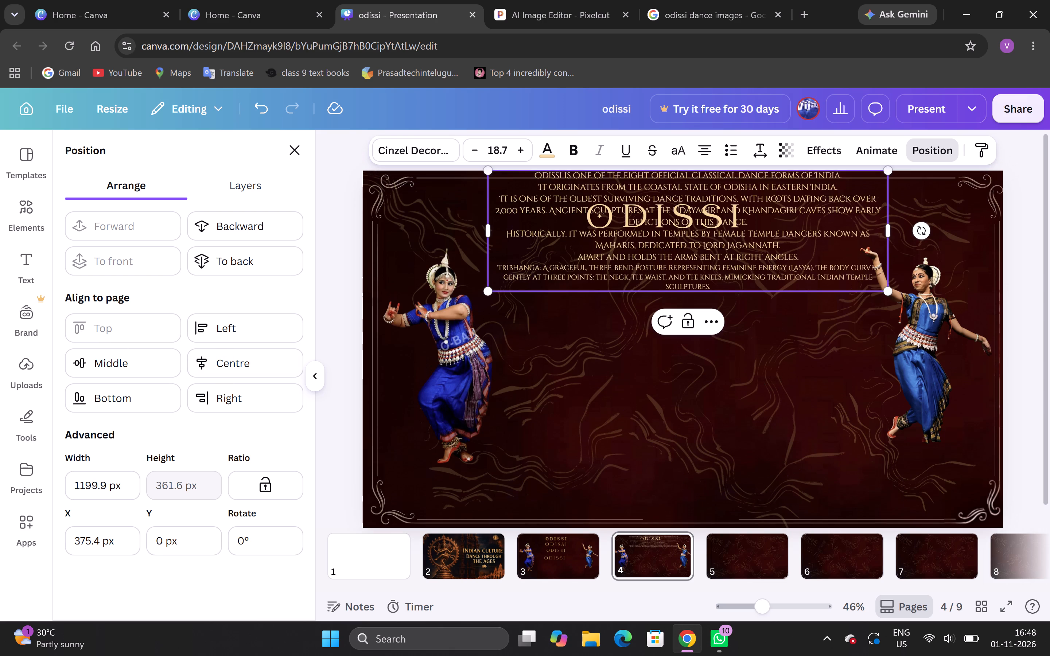
pyautogui.scroll(1, 619, 274)
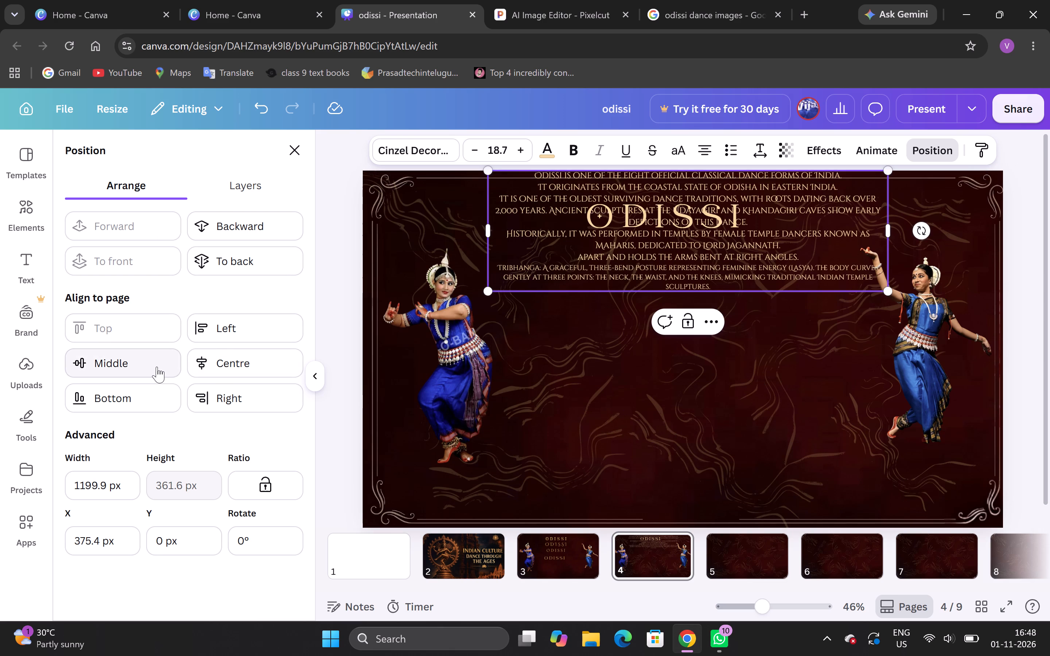
pyautogui.click(157, 367)
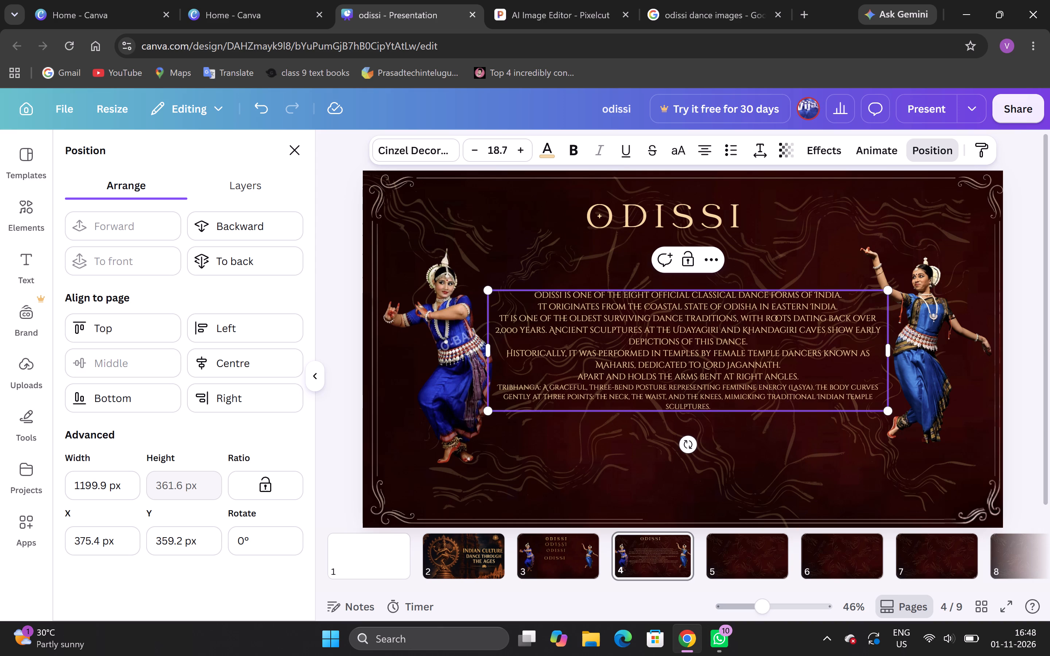
# Move the description up to sit just beneath the "ODISSI" heading, roughly centred between the two dancers.
pyautogui.moveTo(759, 290); pyautogui.dragTo(752, 265)
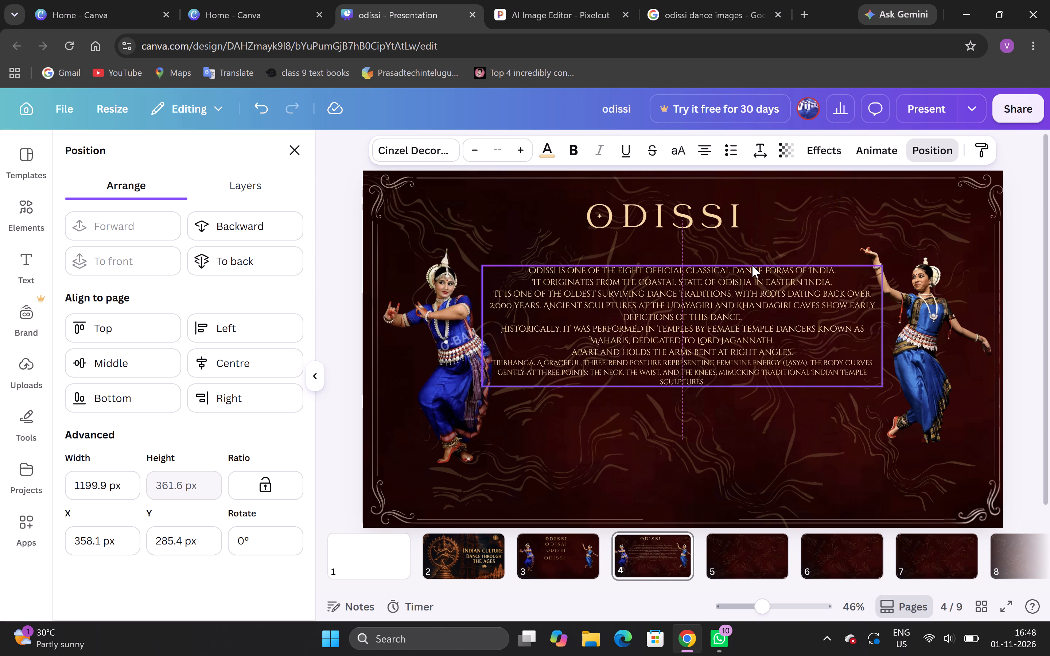
pyautogui.moveTo(752, 265); pyautogui.dragTo(757, 265)
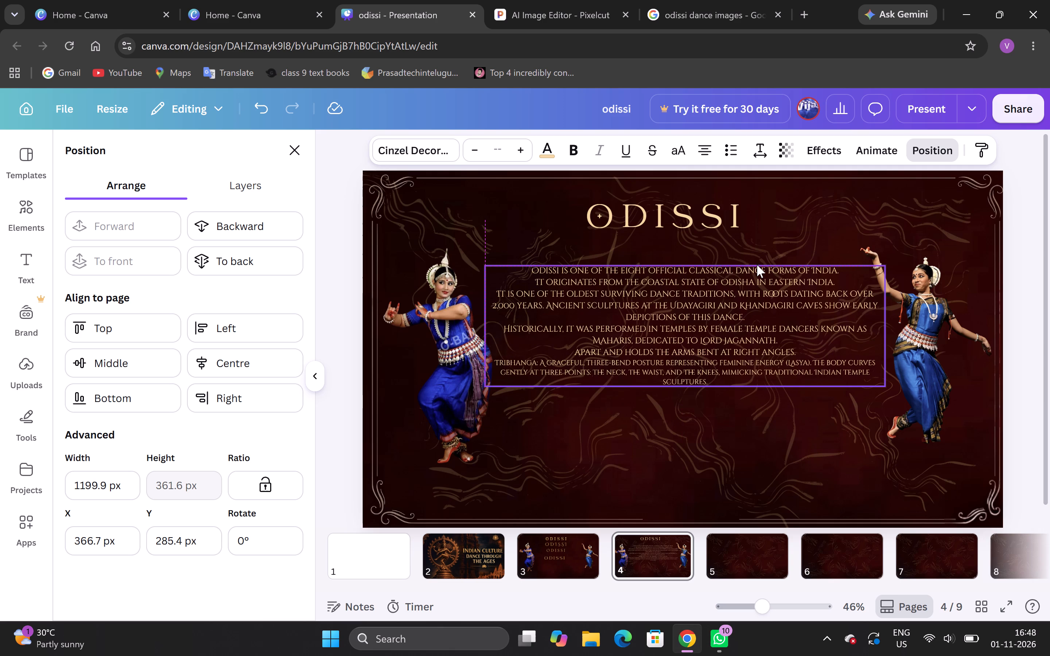
pyautogui.moveTo(757, 265); pyautogui.dragTo(757, 265)
pyautogui.doubleClick(1012, 245)
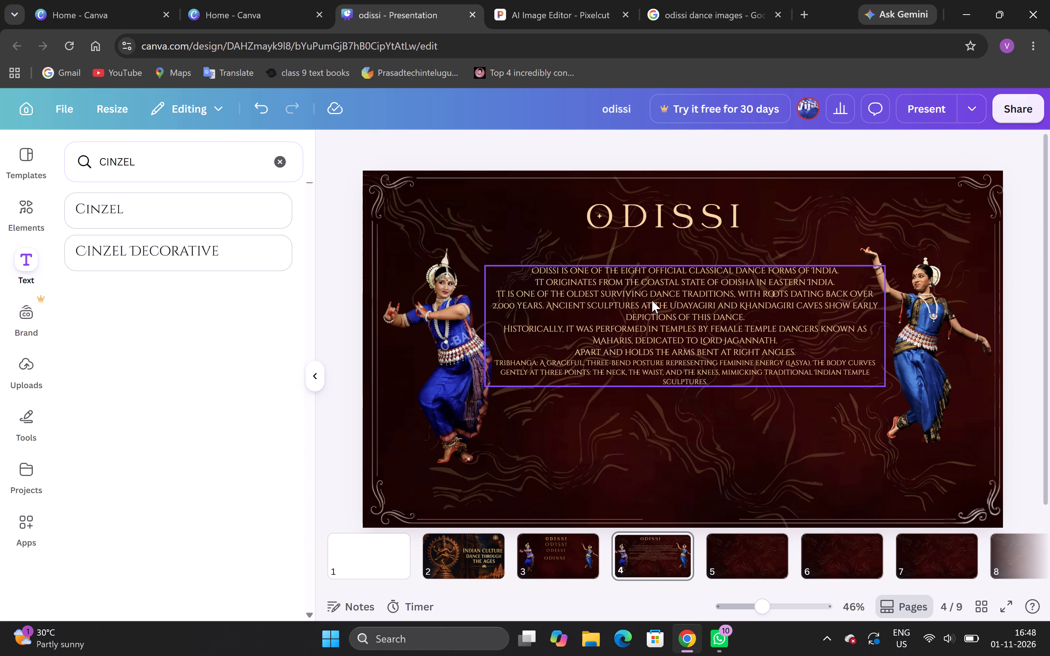
pyautogui.moveTo(652, 300); pyautogui.dragTo(650, 293)
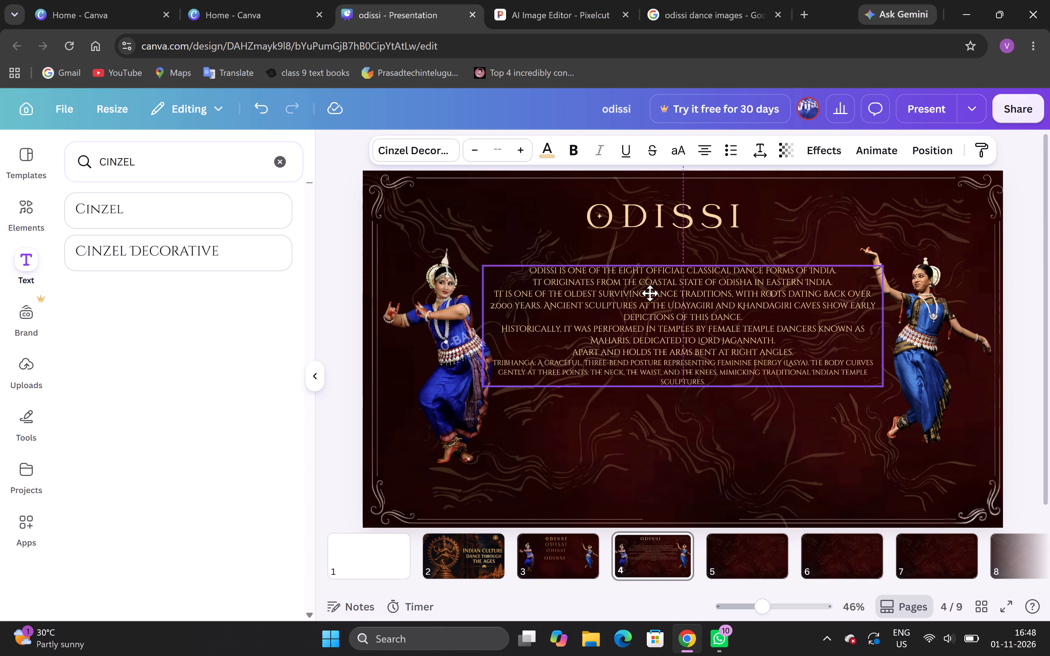
pyautogui.moveTo(650, 293); pyautogui.dragTo(652, 295)
pyautogui.click(1023, 237)
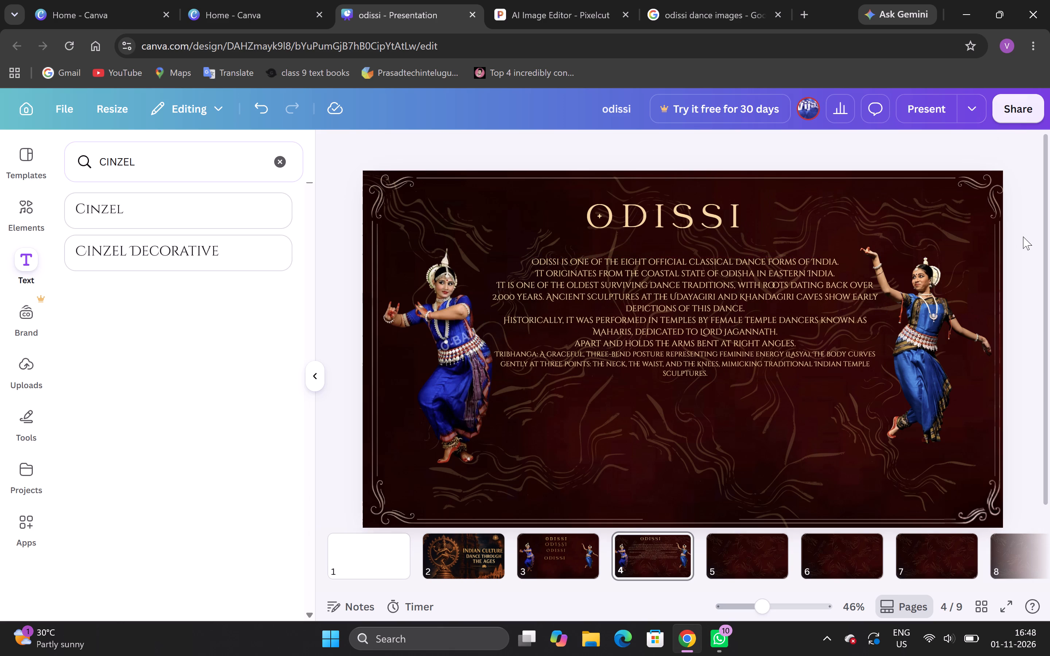
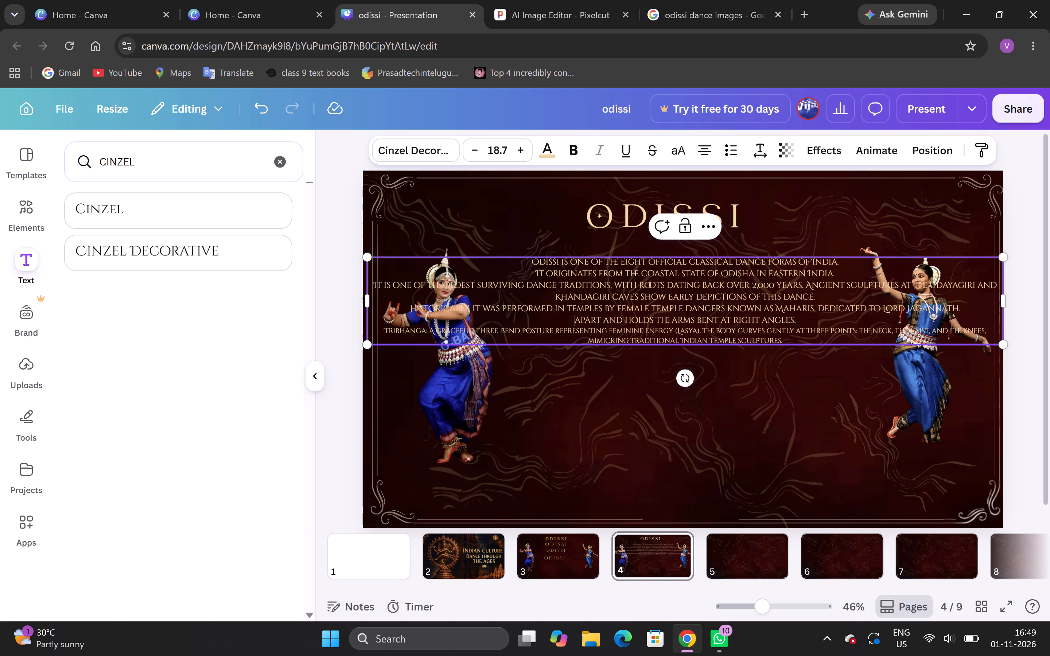
pyautogui.moveTo(571, 317); pyautogui.dragTo(786, 335)
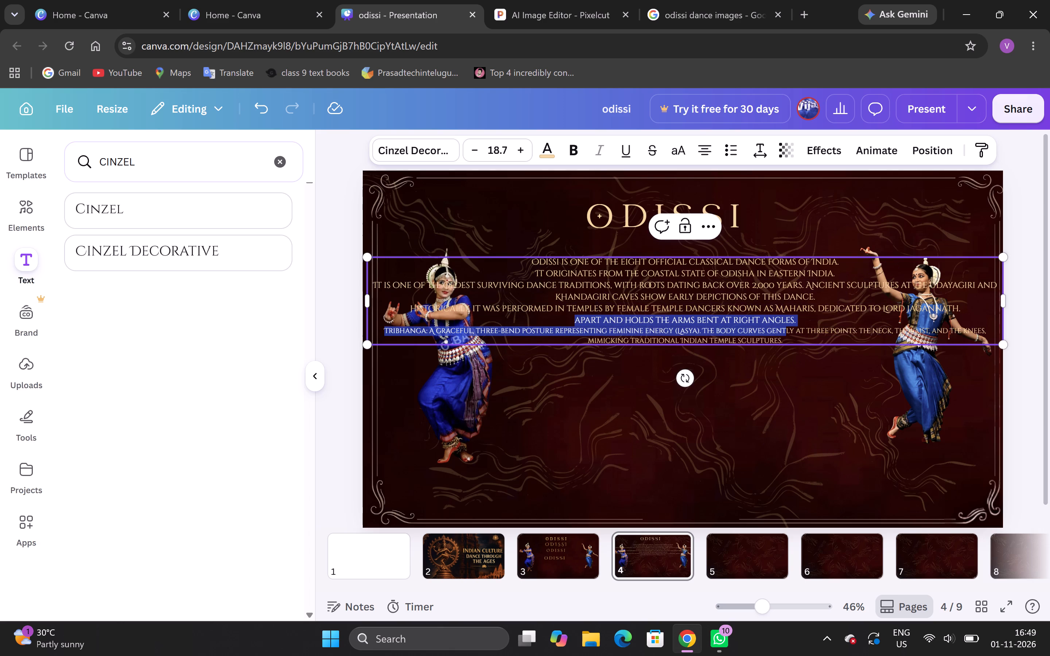
pyautogui.moveTo(786, 335); pyautogui.dragTo(785, 340)
pyautogui.press('BackSpace')
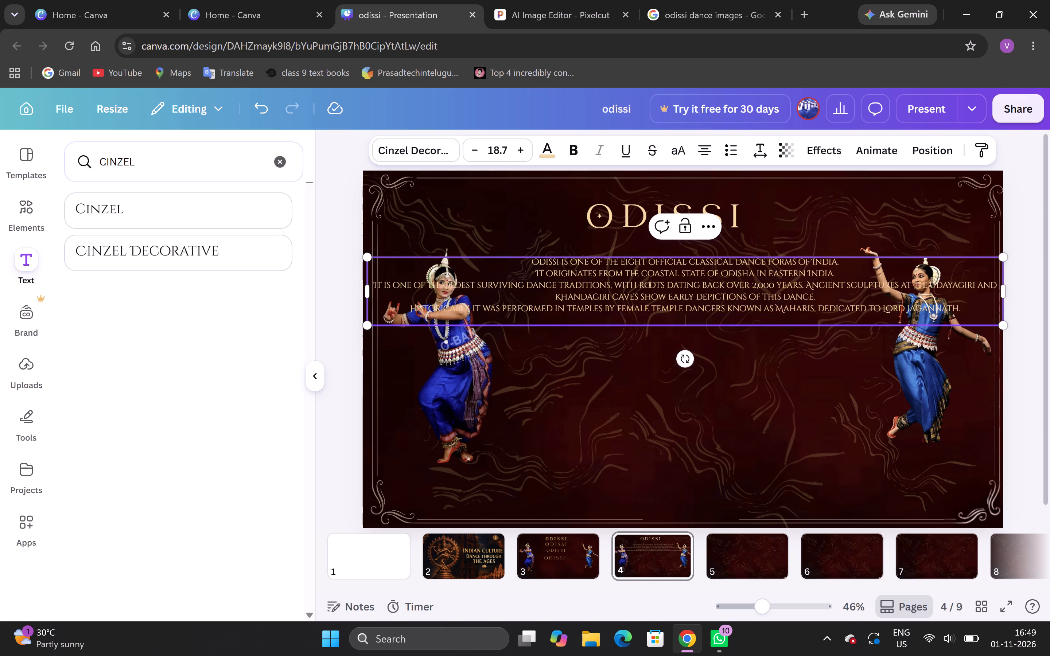
pyautogui.click(1029, 395)
# Select the description's text box beneath the "ODISSI" heading for resizing.
pyautogui.click(904, 300)
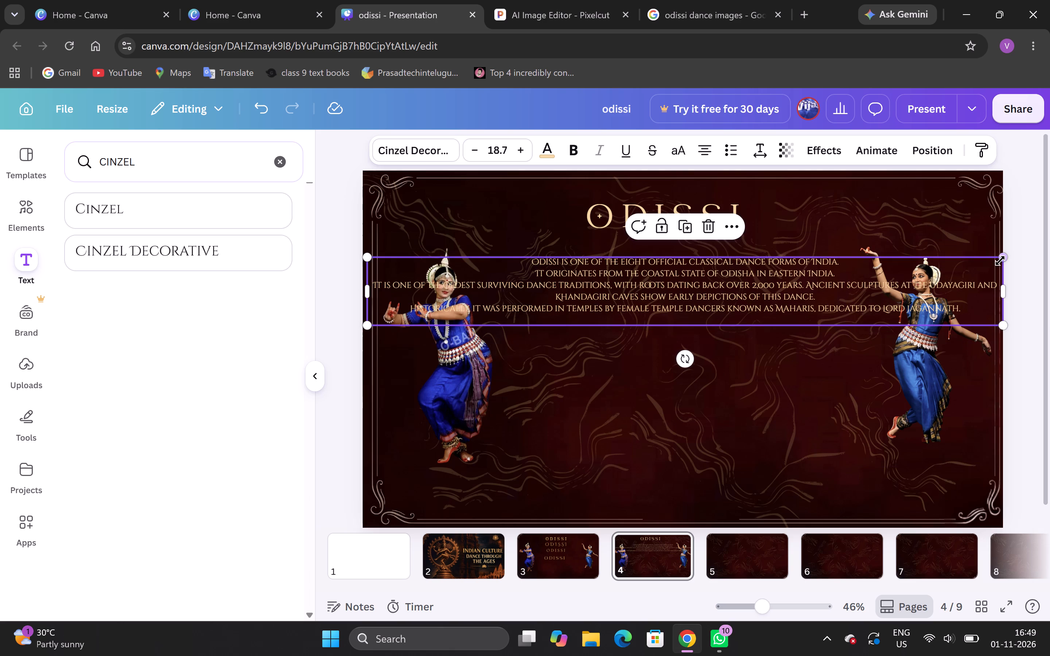
# Scale the description text box down to font size 14.8 and recentre it beneath the "ODISSI" heading, slightly lower between the two dancers.
pyautogui.moveTo(1000, 261); pyautogui.dragTo(911, 278)
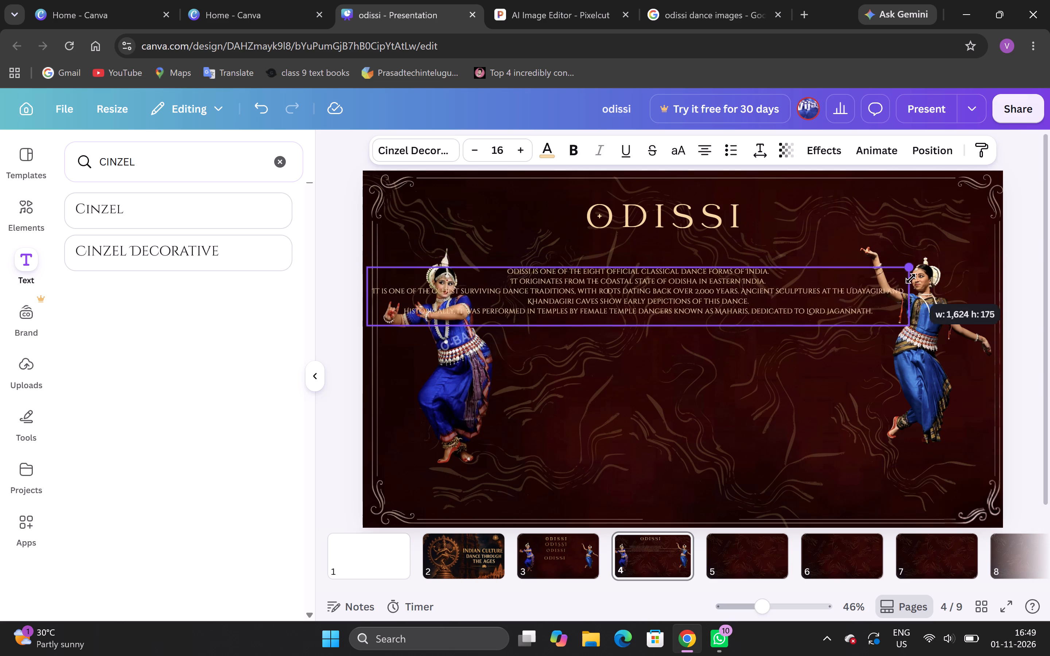
pyautogui.moveTo(911, 278); pyautogui.dragTo(871, 309)
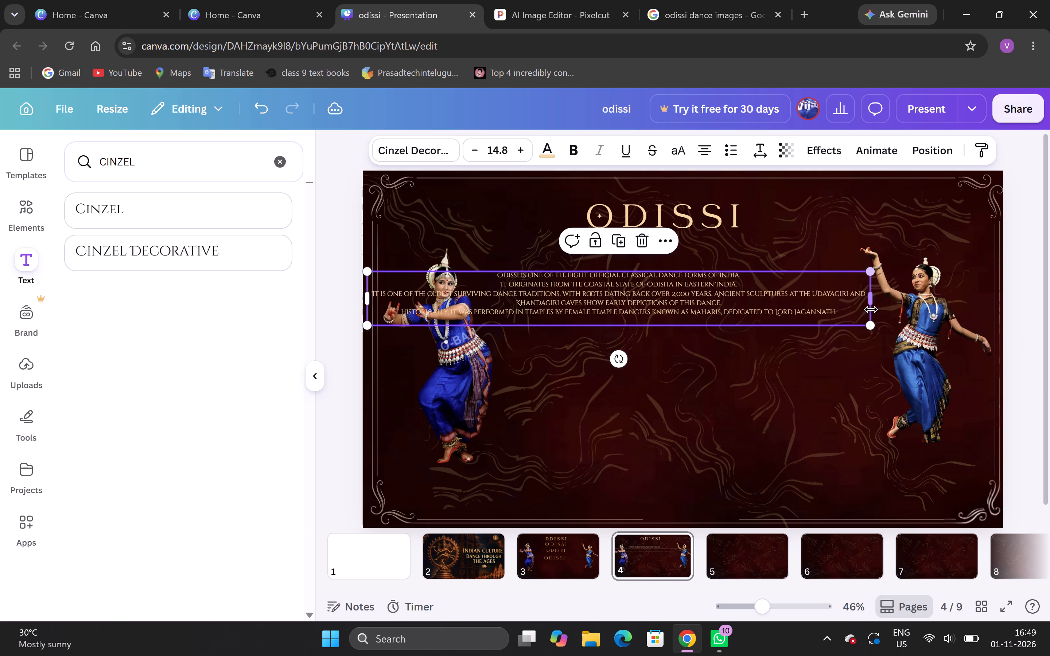
pyautogui.moveTo(645, 315); pyautogui.dragTo(672, 321)
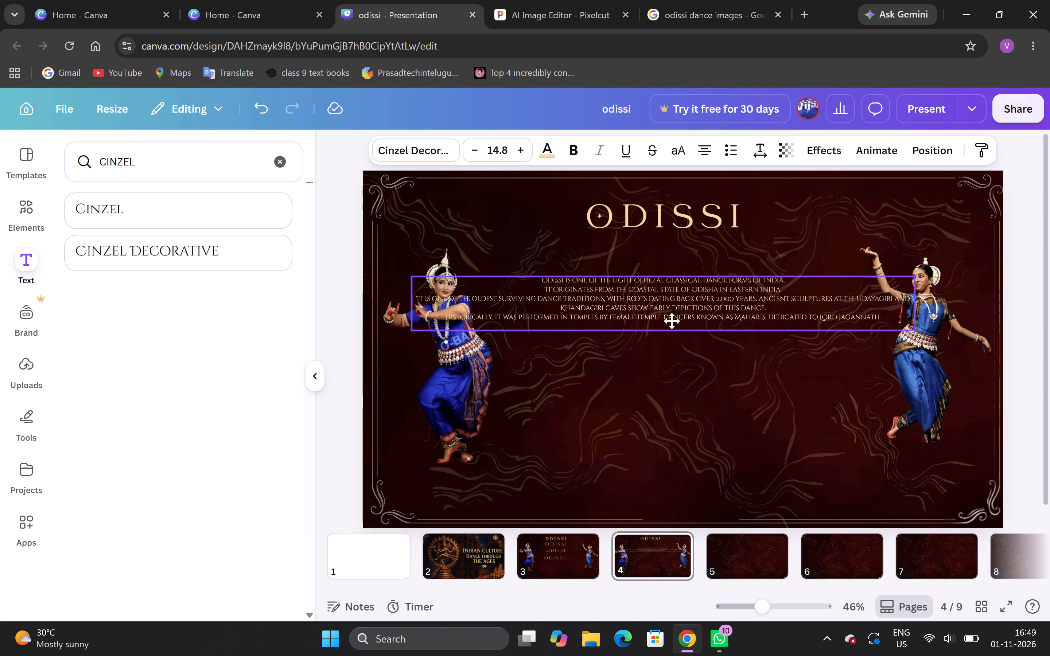
pyautogui.moveTo(672, 321); pyautogui.dragTo(670, 325)
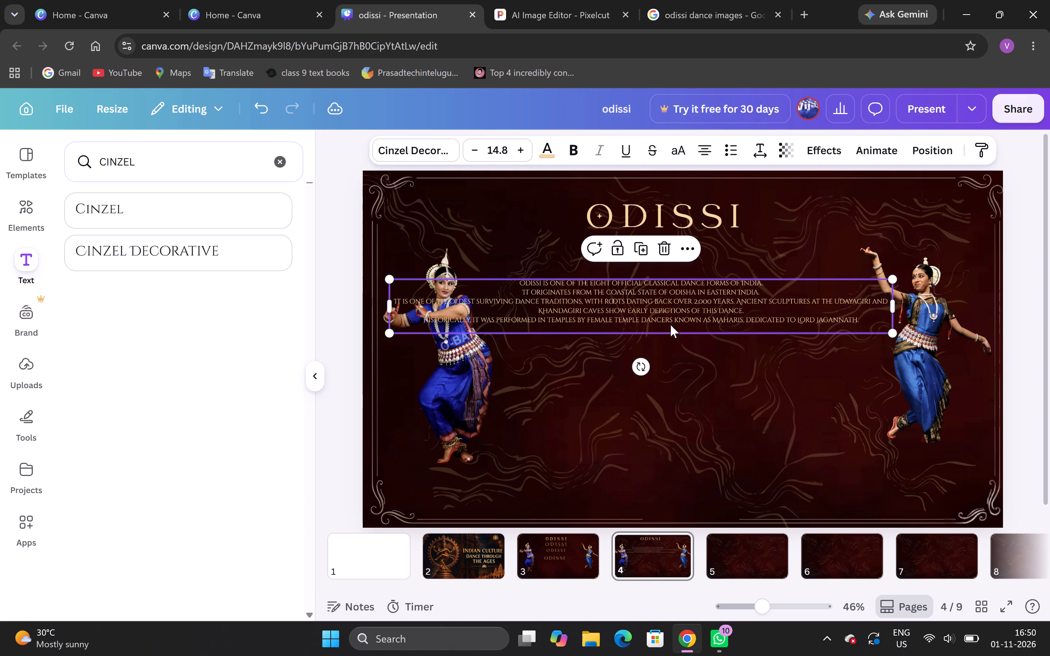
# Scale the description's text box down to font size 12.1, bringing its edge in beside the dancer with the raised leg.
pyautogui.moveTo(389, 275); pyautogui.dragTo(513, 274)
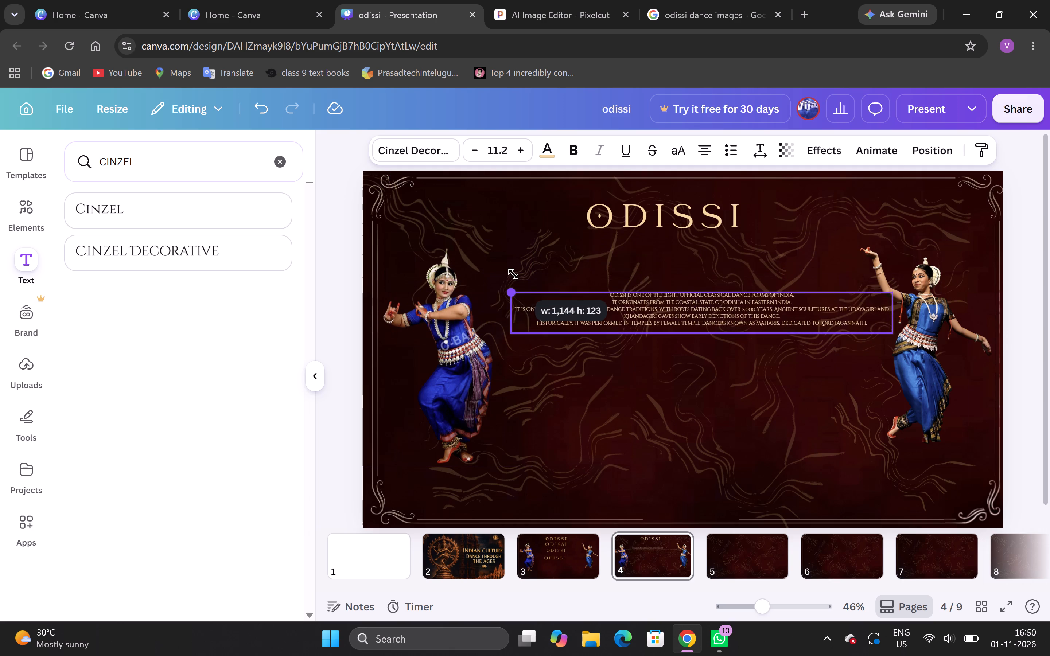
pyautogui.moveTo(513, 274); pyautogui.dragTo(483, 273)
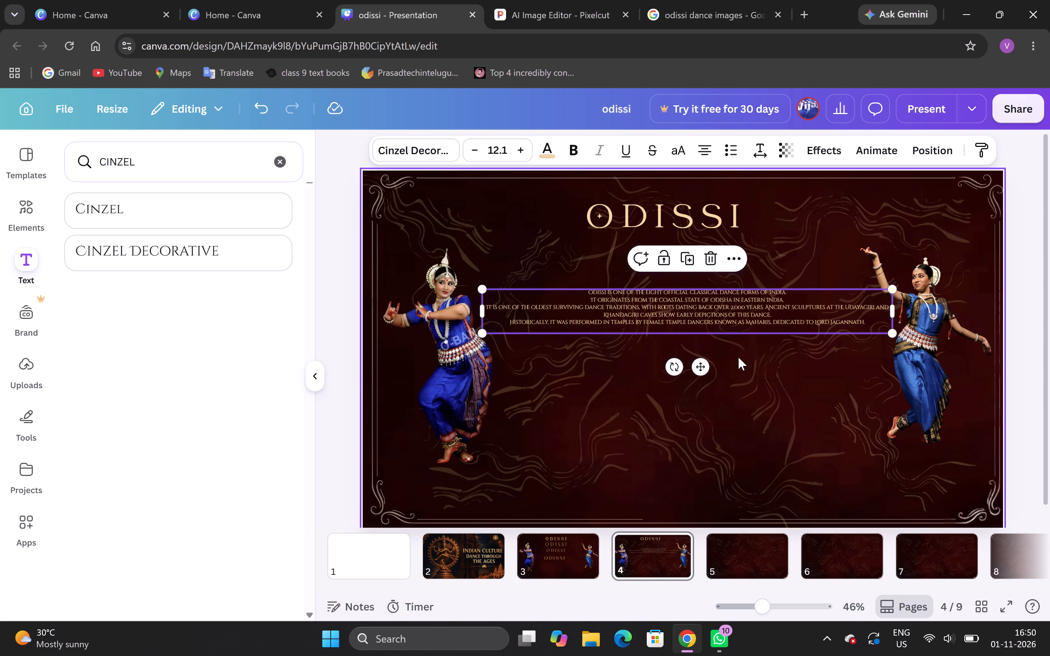
# Undo the recent scaling, moves and trimming of the Odissi description, back to the version that includes the Tribhanga passage.
pyautogui.click(251, 101)
pyautogui.click(251, 101)
pyautogui.click(251, 101)
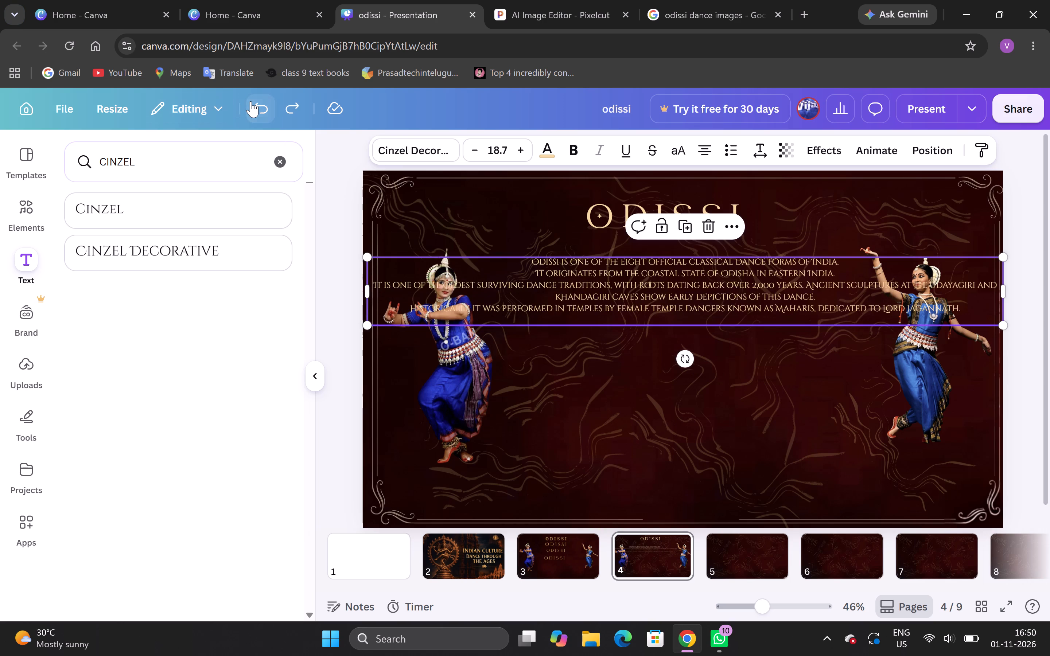
pyautogui.click(251, 101)
pyautogui.click(251, 101)
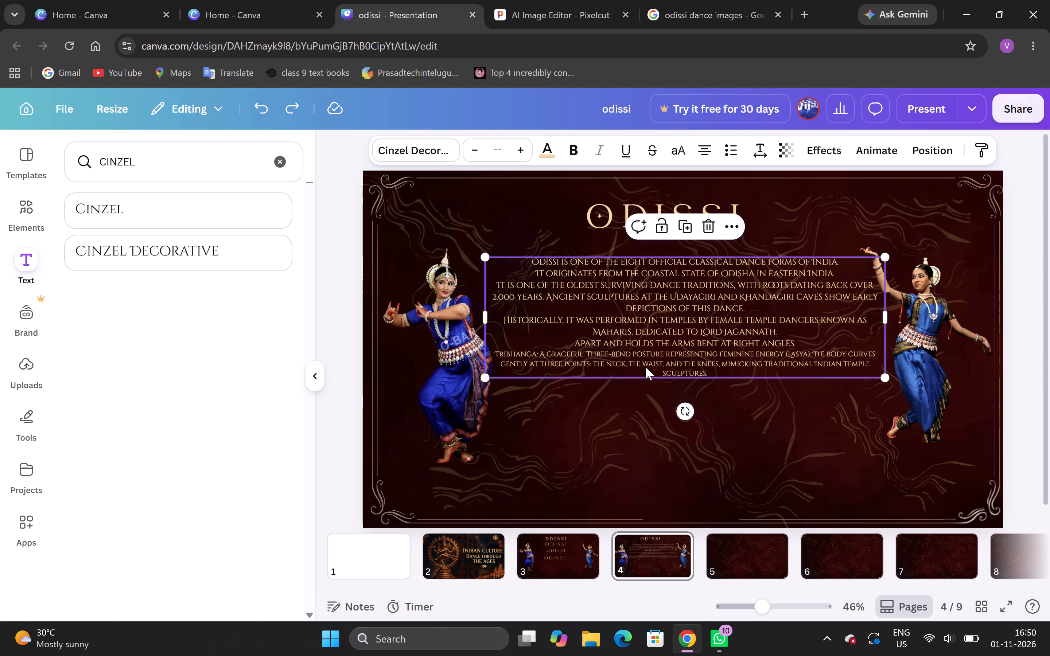
# Select the closing lines of the Odissi description, covering the bent-arms line and the Tribhanga passage.
pyautogui.click(625, 345)
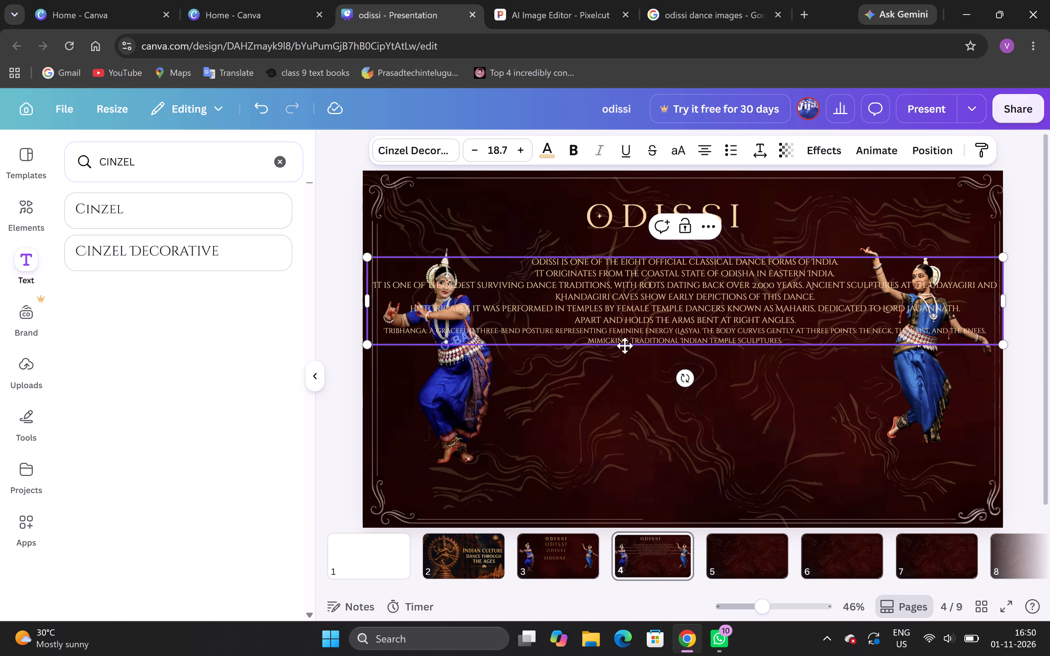
pyautogui.moveTo(618, 343); pyautogui.dragTo(586, 316)
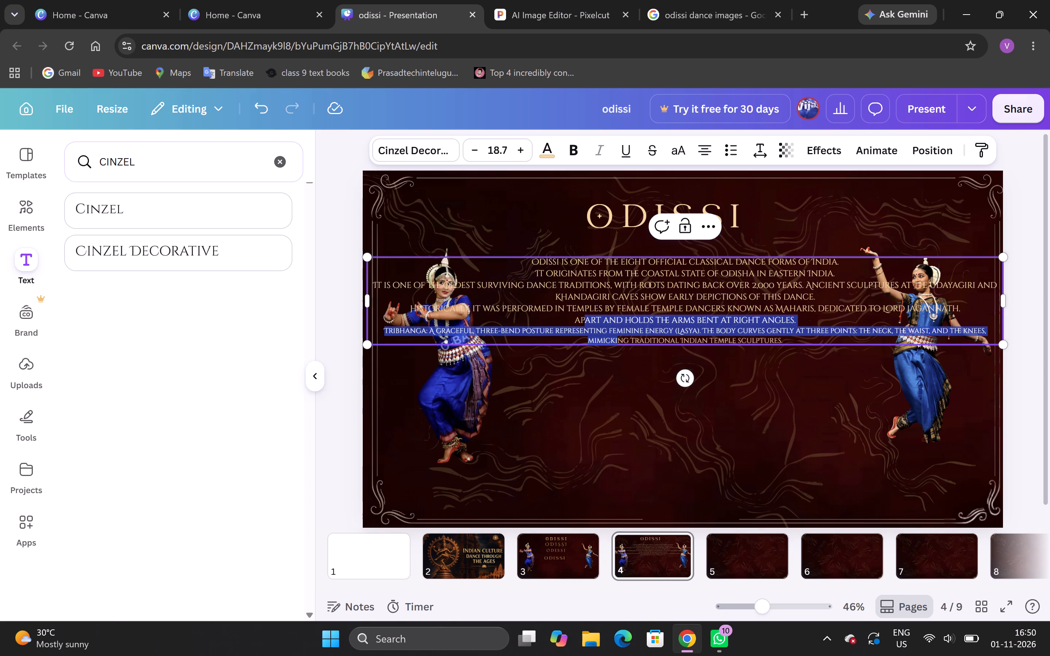
pyautogui.moveTo(586, 316); pyautogui.dragTo(693, 504)
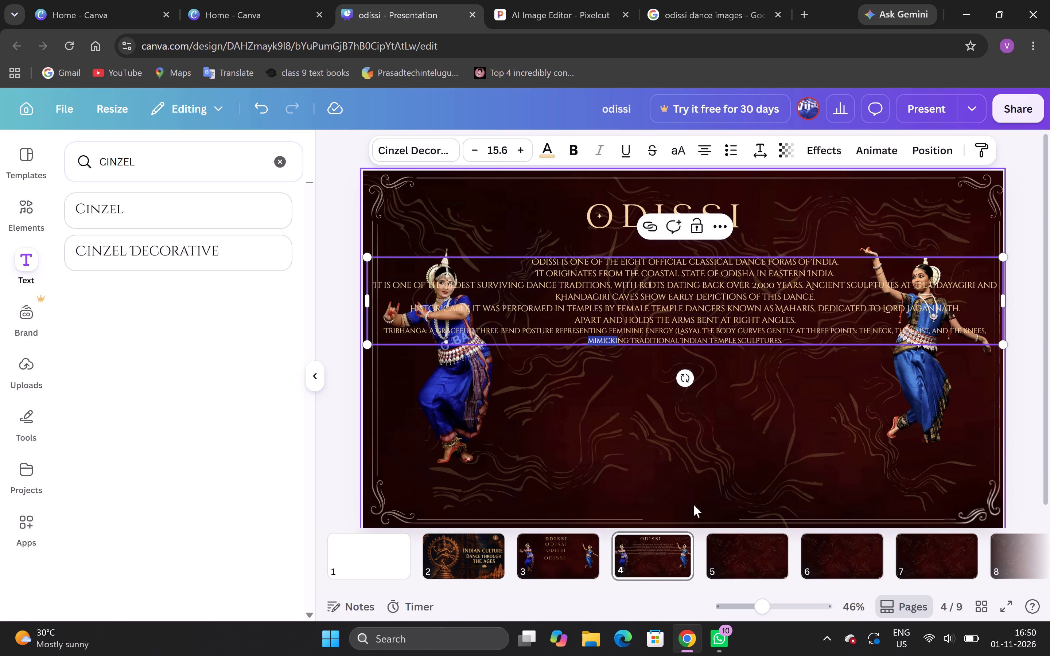
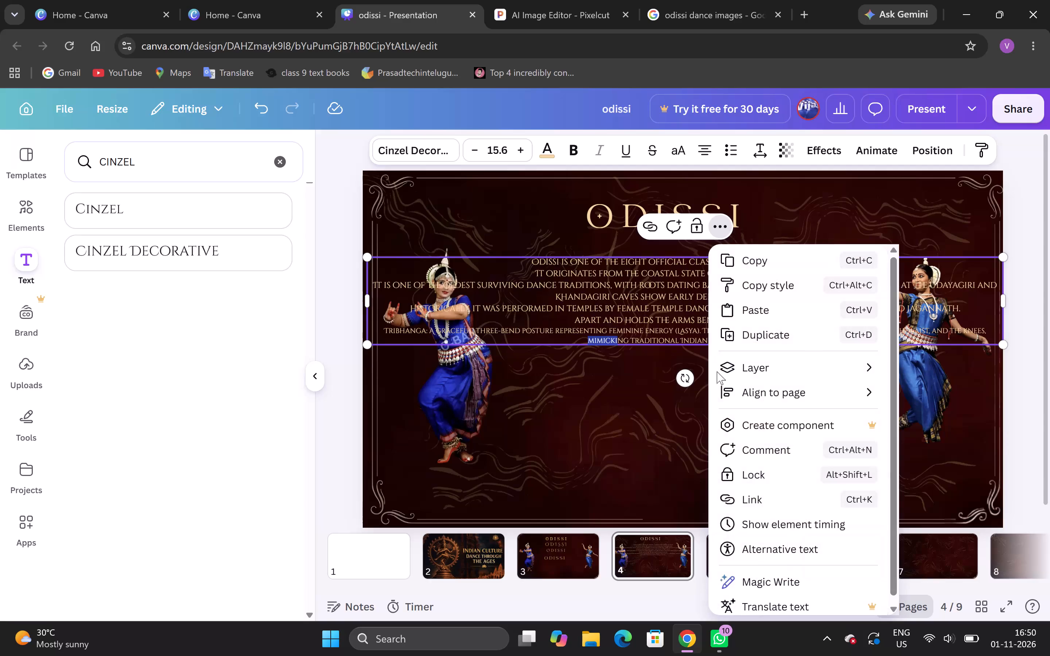
# Try to delete the description text beneath the "ODISSI" heading on page 4, starting from its first letter.
pyautogui.scroll(-2, 764, 475)
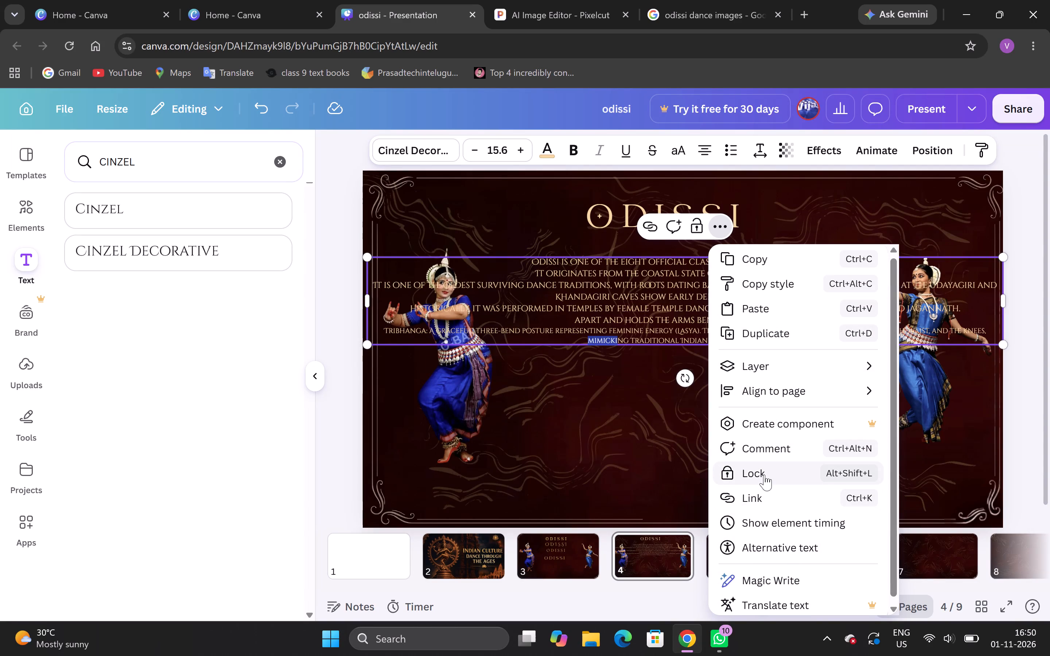
pyautogui.scroll(-1, 764, 475)
pyautogui.press('Delete')
pyautogui.press('BackSpace')
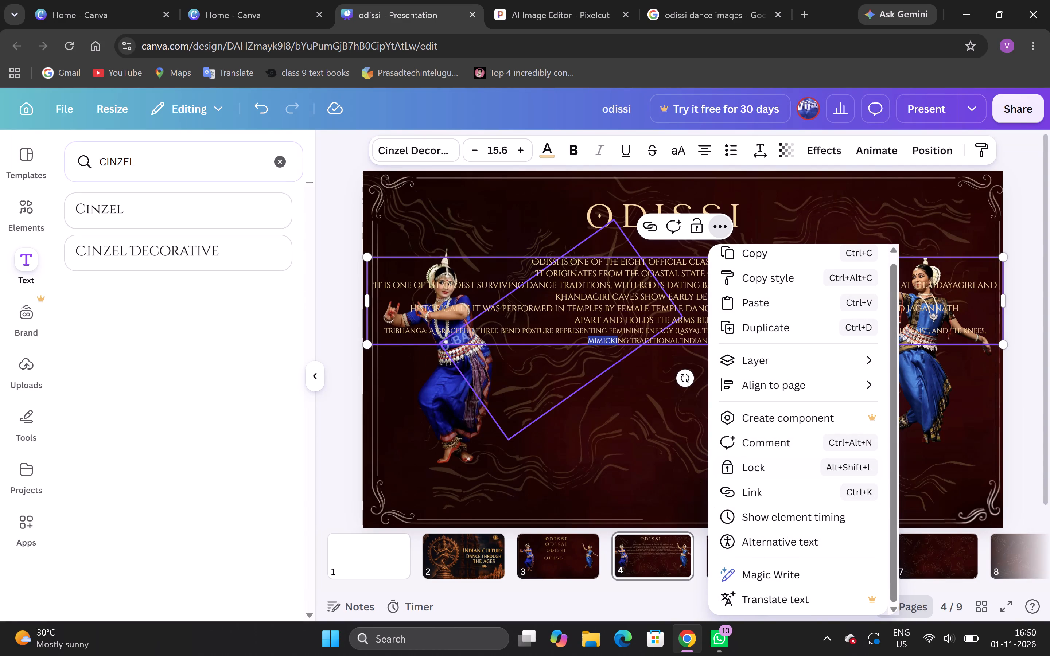
pyautogui.click(588, 280)
pyautogui.press('Delete')
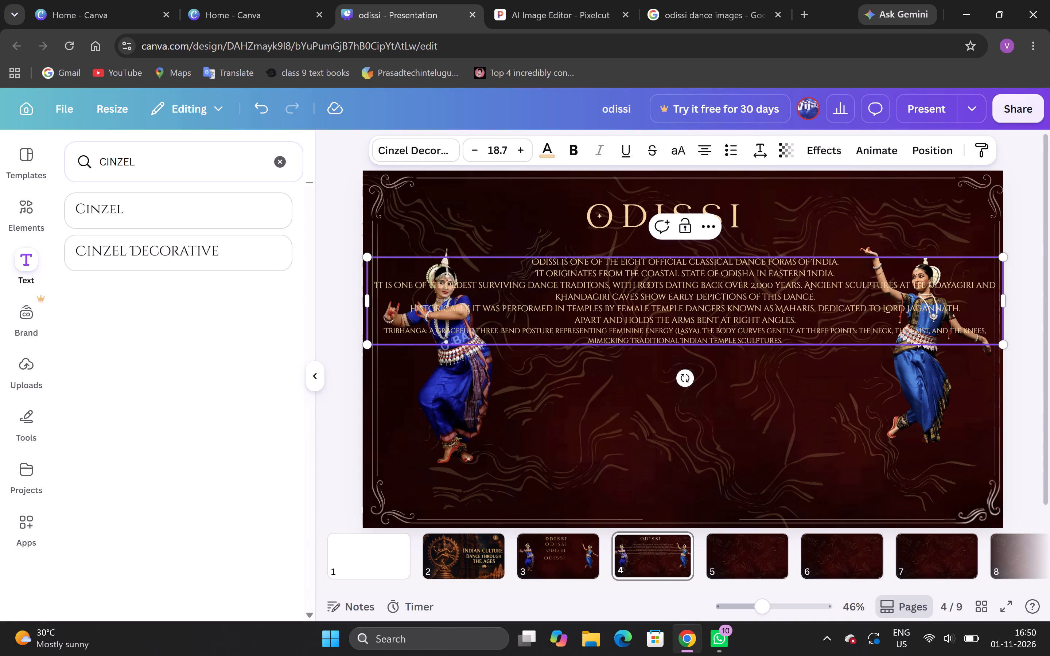
pyautogui.click(520, 267)
pyautogui.press('Delete')
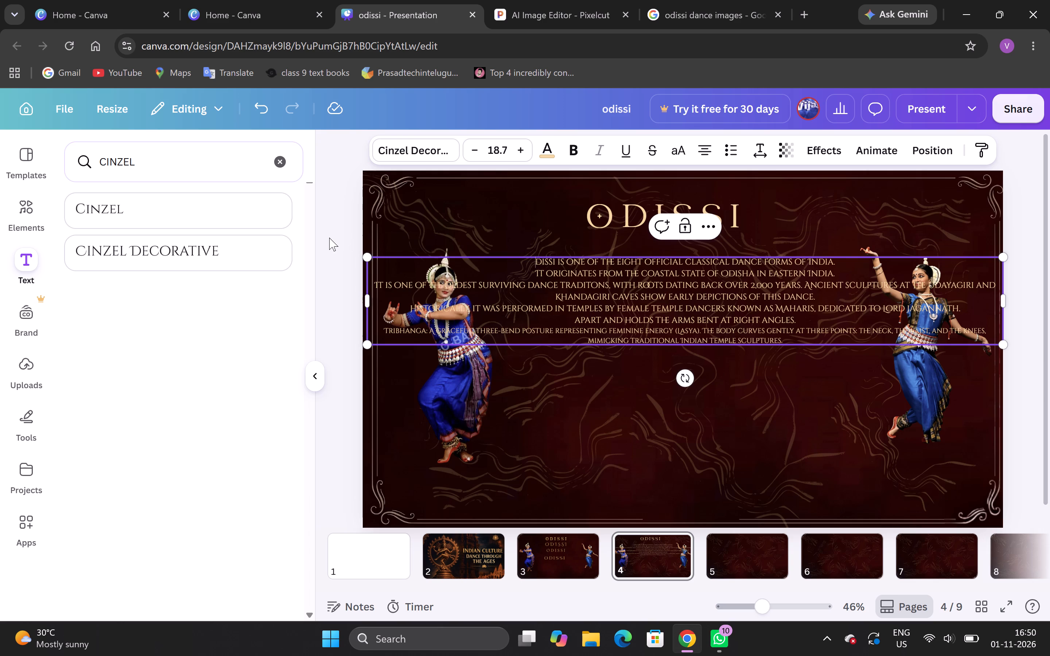
# Delete the description text box beneath the "ODISSI" heading.
pyautogui.click(329, 238)
pyautogui.click(466, 277)
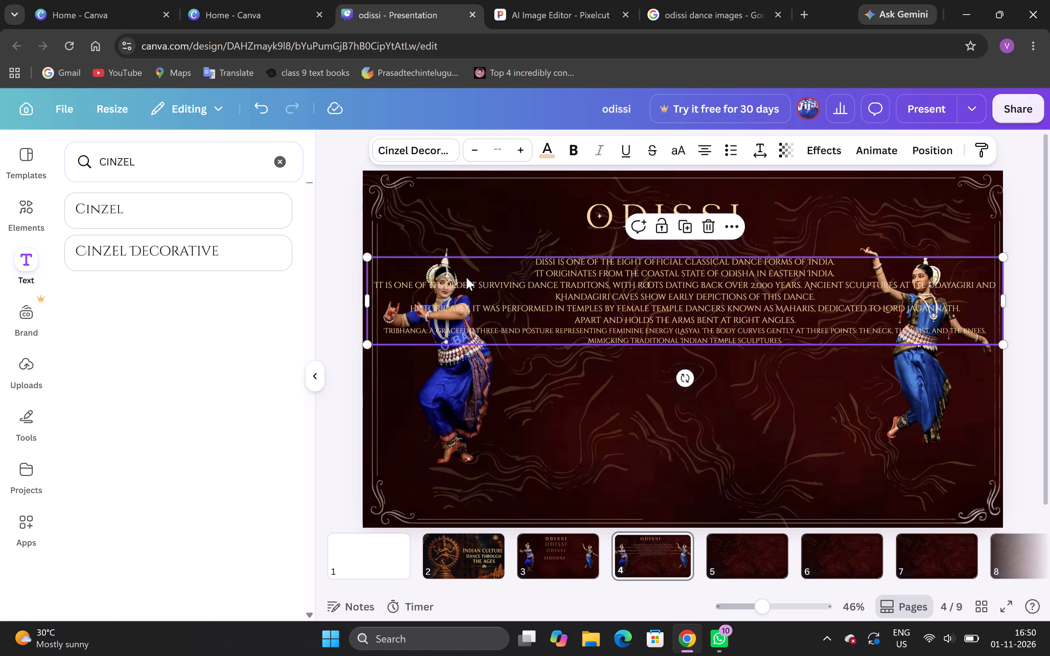
pyautogui.press('Delete')
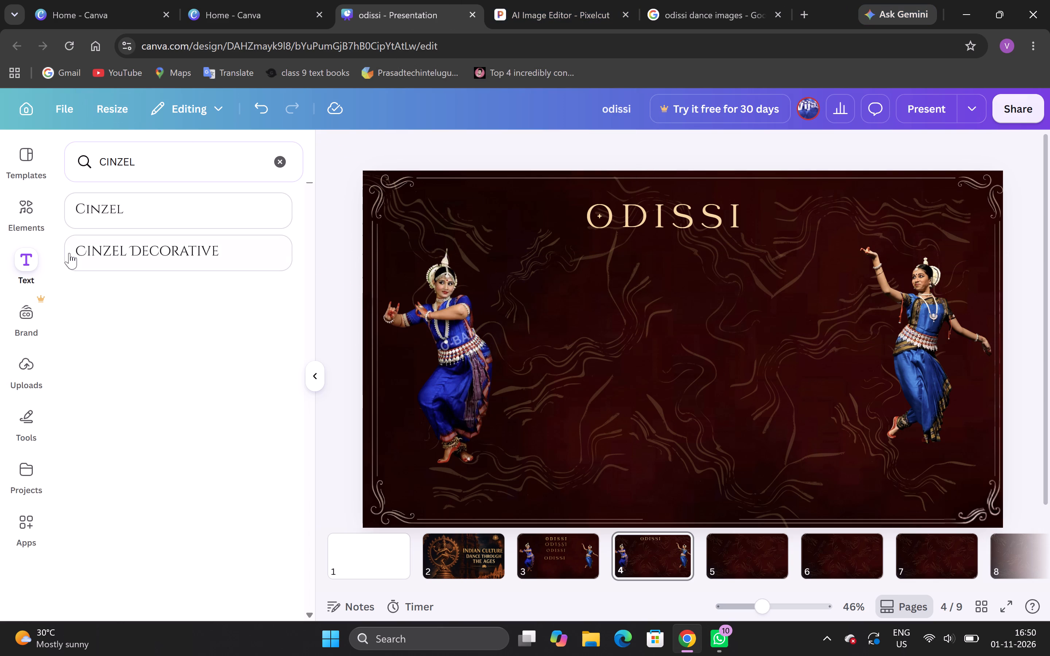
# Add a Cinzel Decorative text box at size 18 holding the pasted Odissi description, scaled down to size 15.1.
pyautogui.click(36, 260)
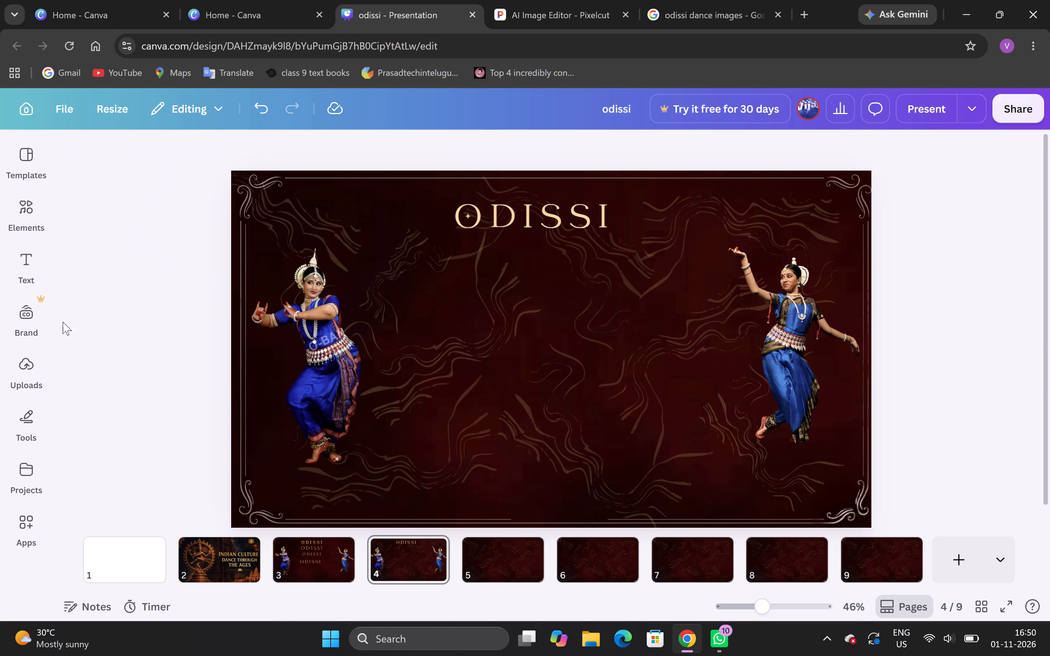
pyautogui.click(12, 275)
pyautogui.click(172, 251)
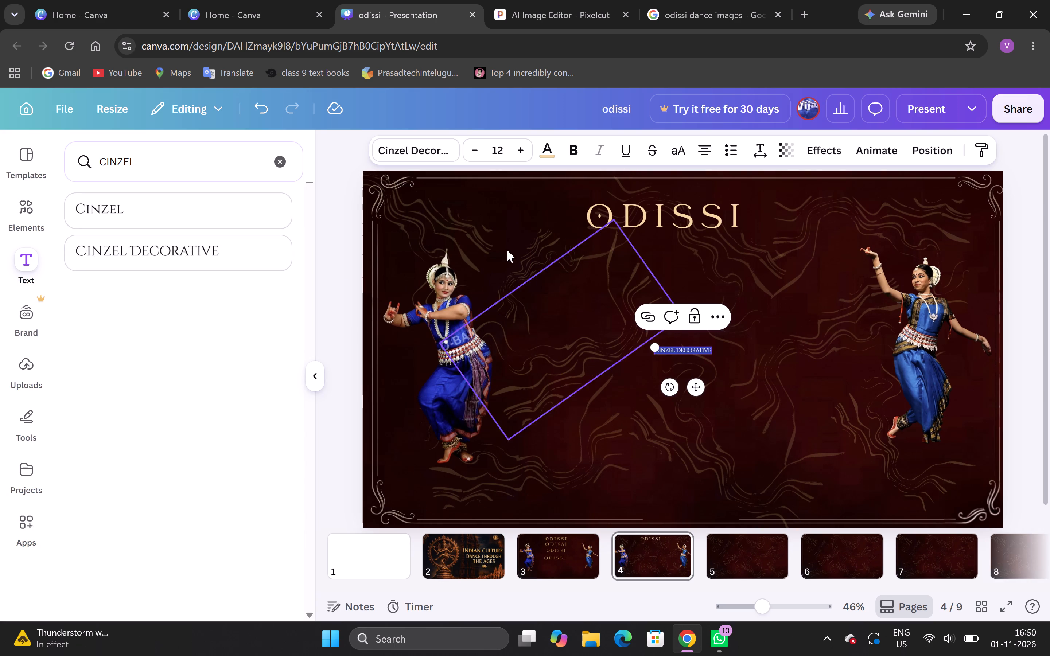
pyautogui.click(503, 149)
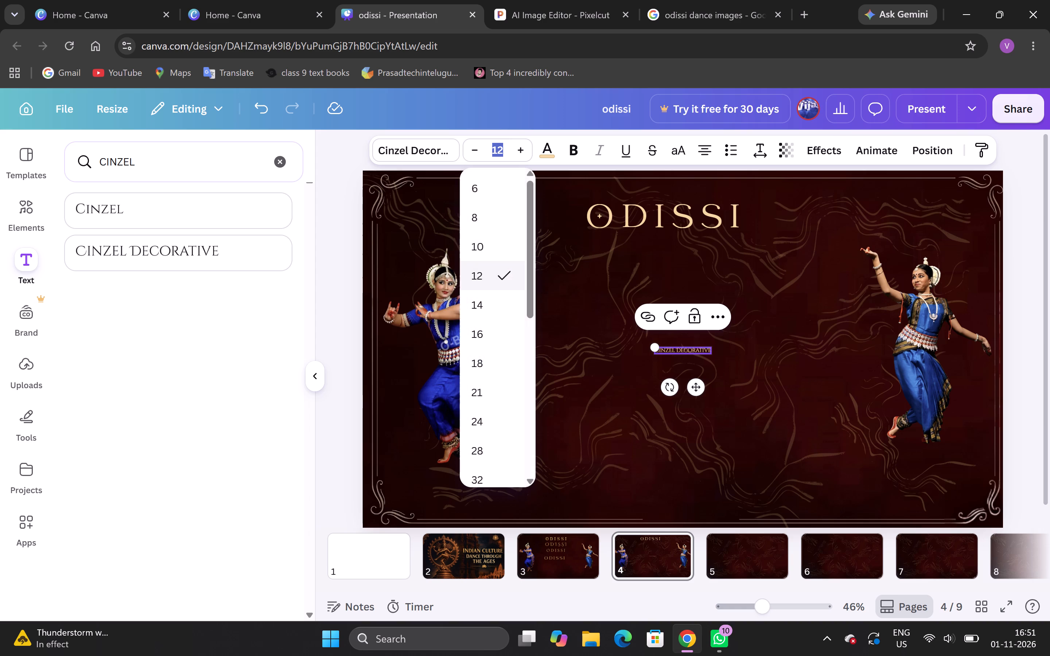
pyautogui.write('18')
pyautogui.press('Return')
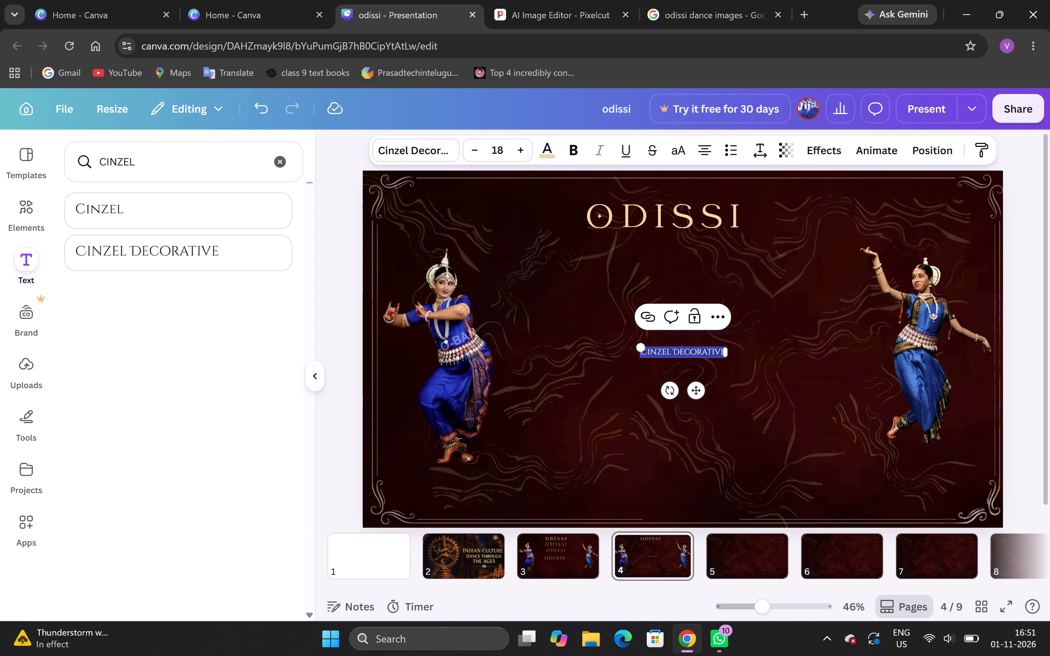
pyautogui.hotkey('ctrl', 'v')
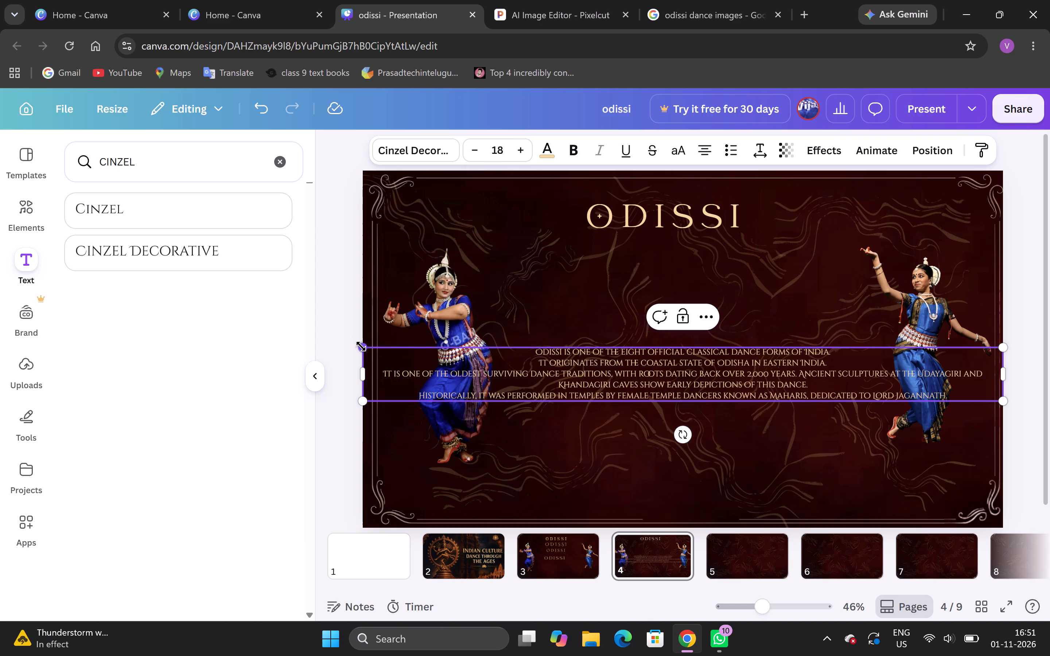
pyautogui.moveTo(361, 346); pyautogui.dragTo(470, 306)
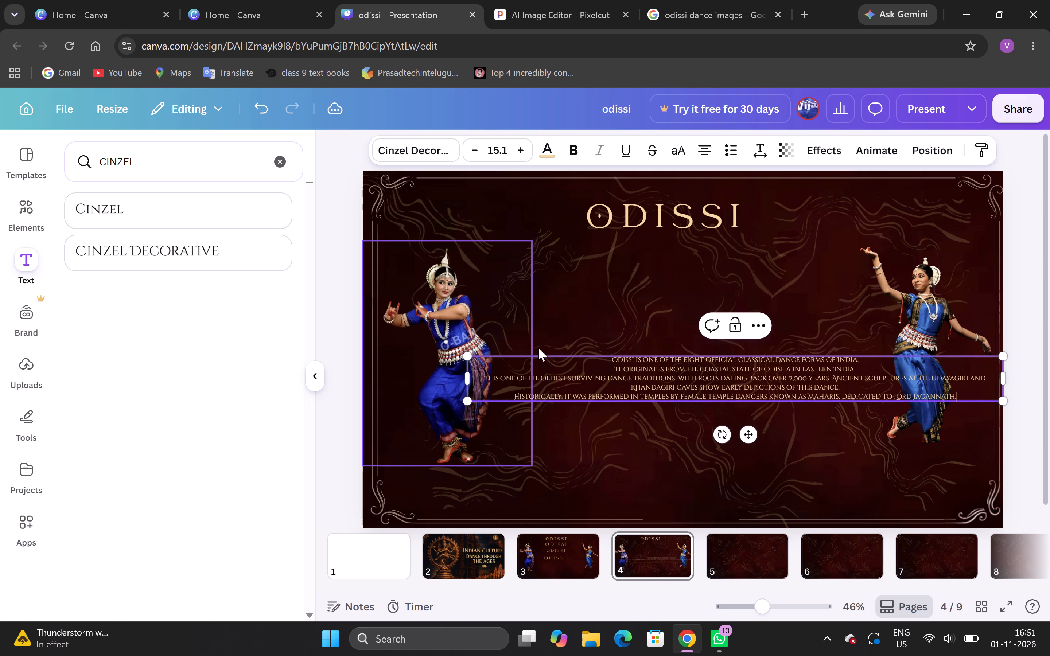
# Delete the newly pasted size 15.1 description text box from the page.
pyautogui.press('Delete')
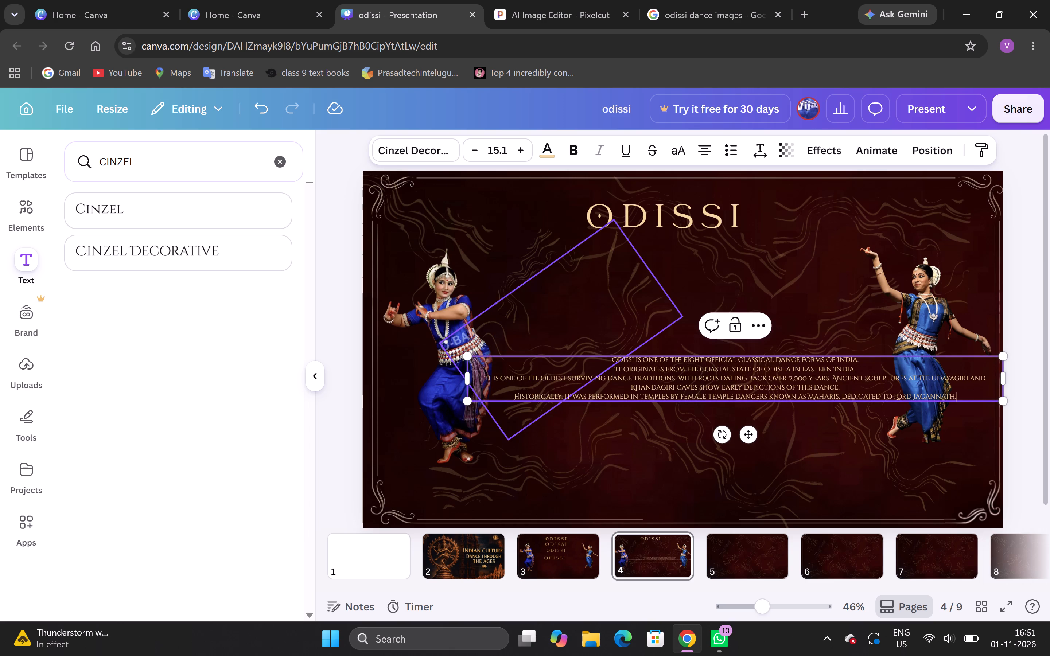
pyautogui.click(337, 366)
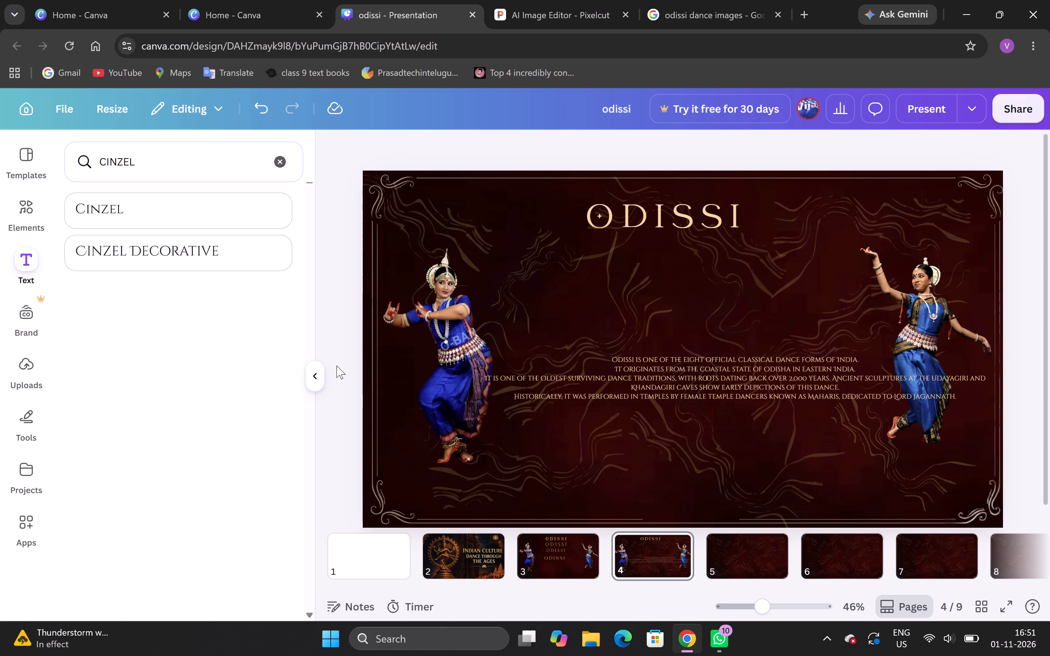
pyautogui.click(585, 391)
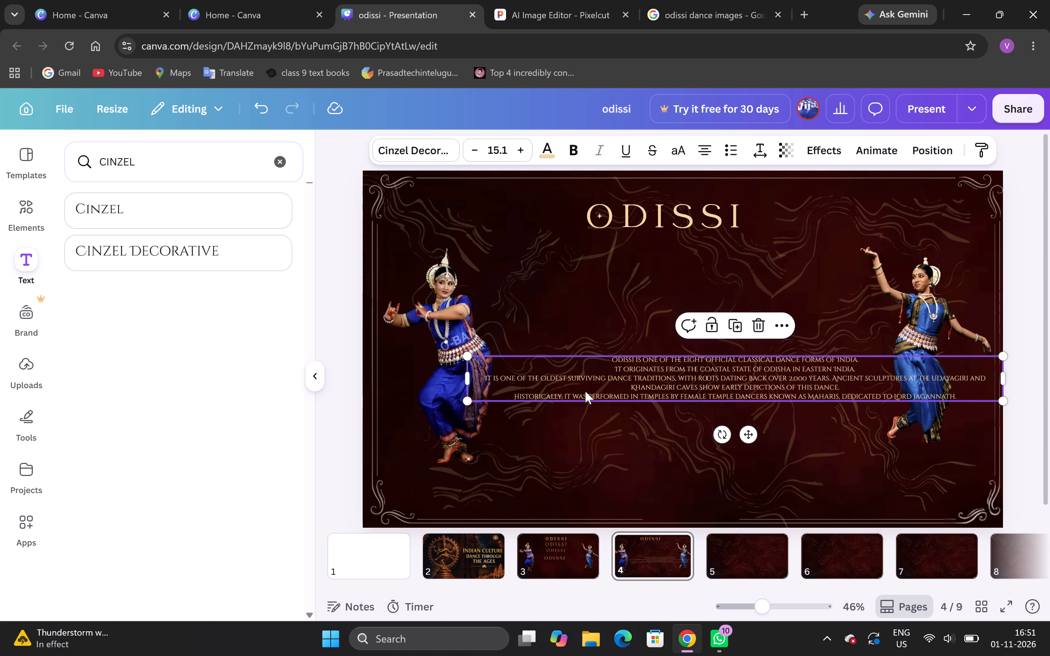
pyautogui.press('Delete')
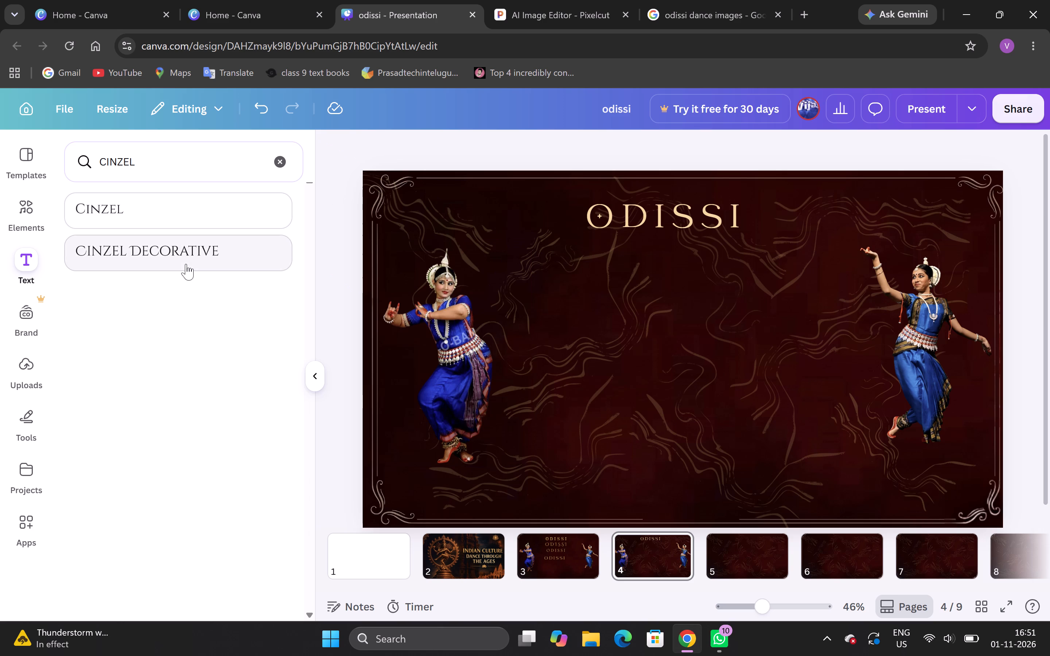
# Add a new Cinzel Decorative text box at font size 30 and replace its placeholder with the copied Odissi description.
pyautogui.click(186, 264)
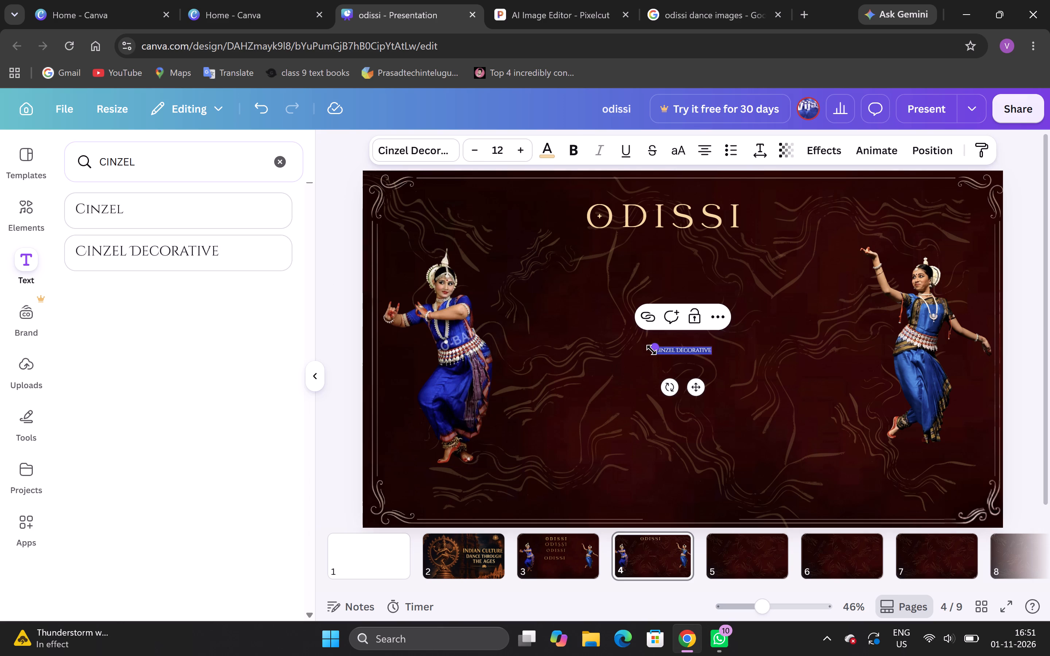
pyautogui.moveTo(652, 350); pyautogui.dragTo(592, 337)
pyautogui.doubleClick(507, 151)
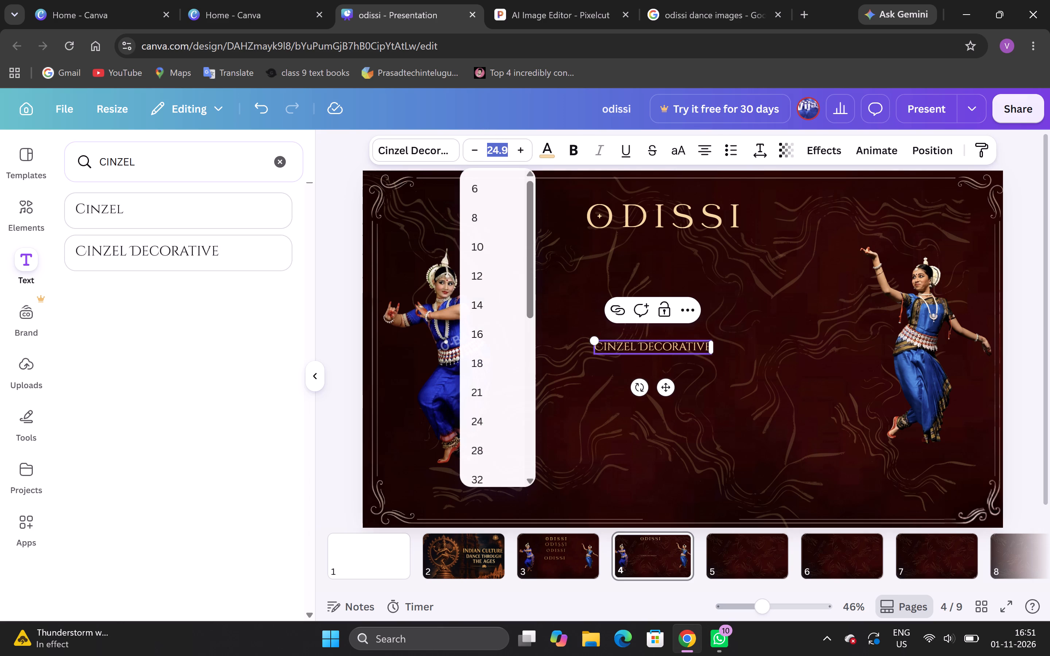
pyautogui.press('BackSpace')
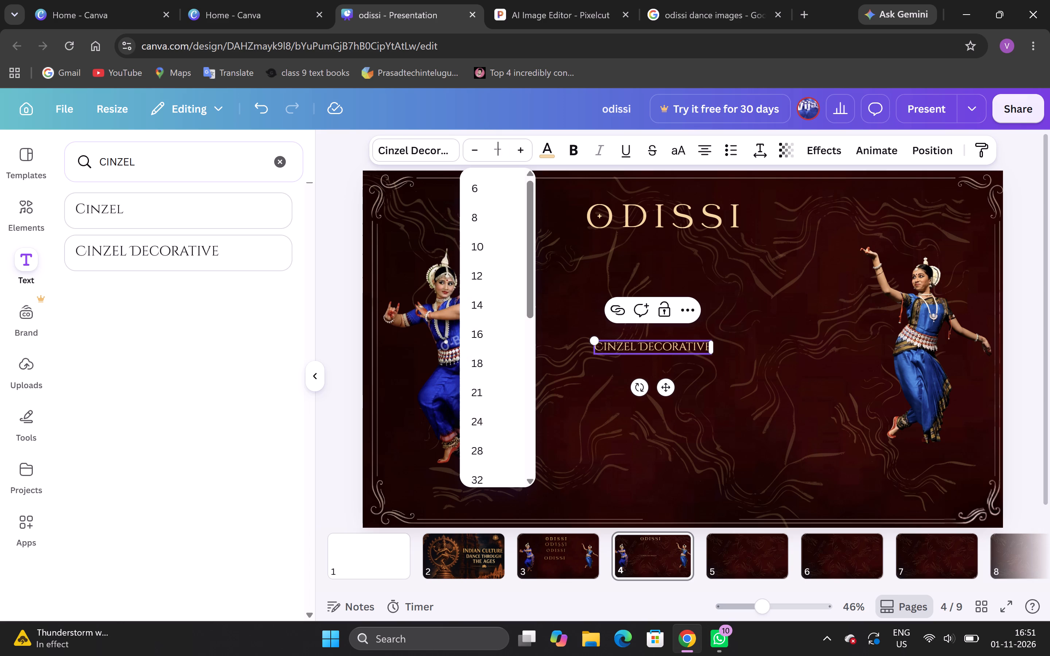
pyautogui.write('20')
pyautogui.press('BackSpace')
pyautogui.press('BackSpace')
pyautogui.write('30')
pyautogui.press('Return')
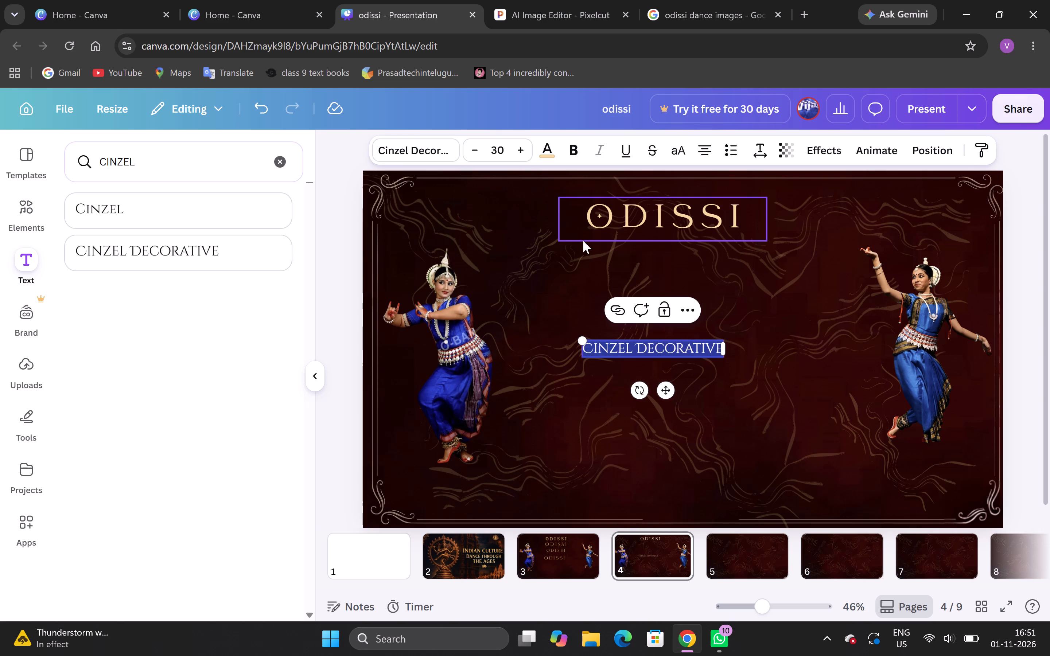
pyautogui.hotkey('ctrl', 'v')
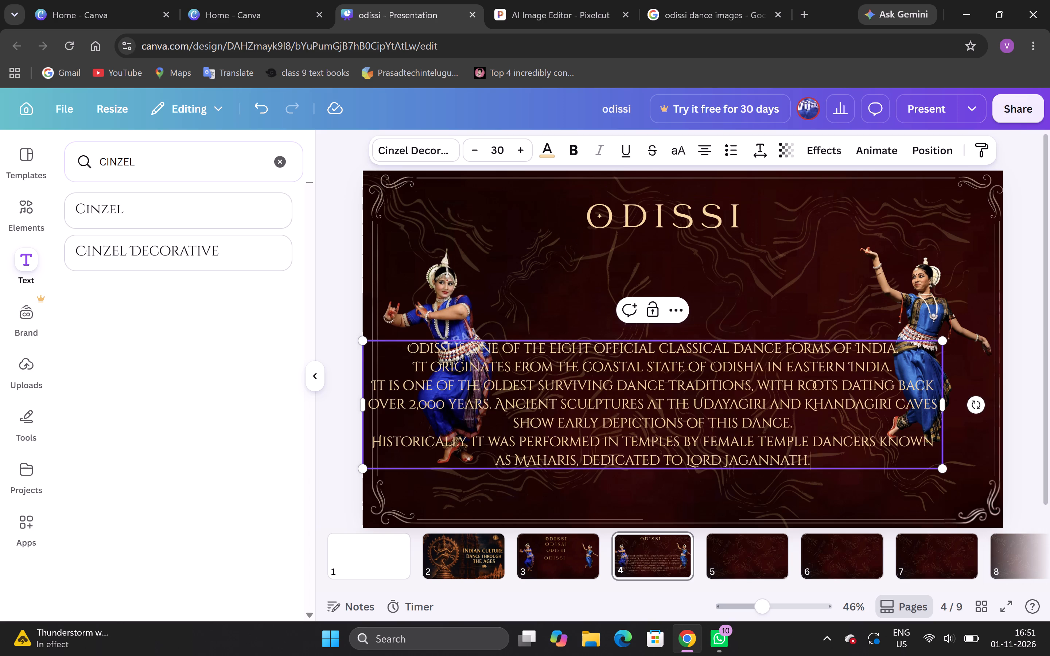
# Scale the description text box down to font size 23.7, moving its left edge clear of the left dancer.
pyautogui.moveTo(359, 343); pyautogui.dragTo(454, 355)
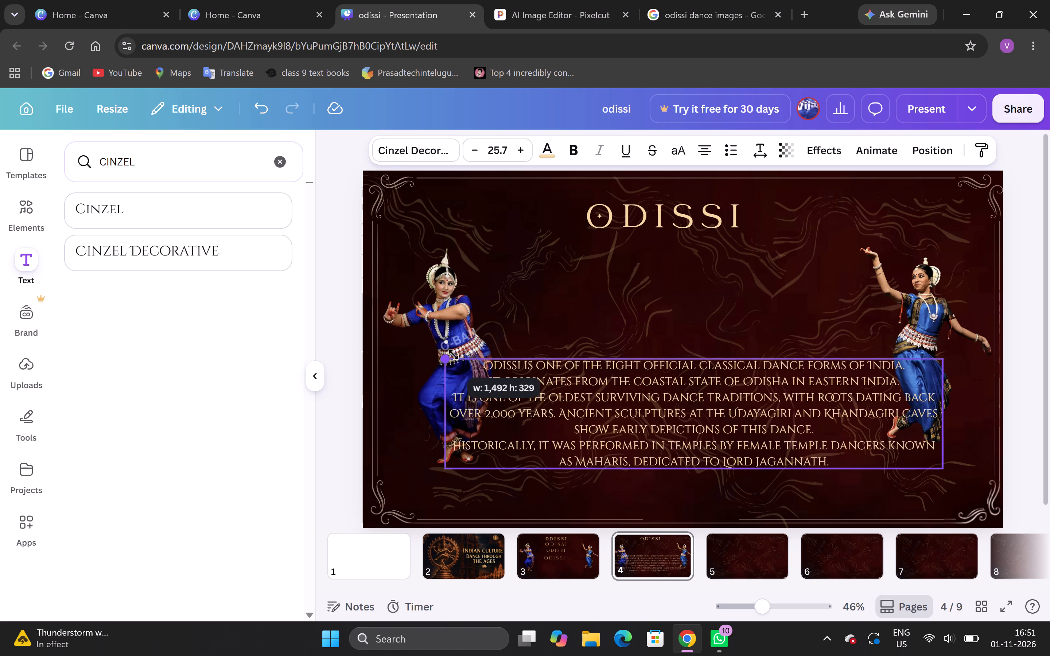
pyautogui.moveTo(454, 355); pyautogui.dragTo(481, 368)
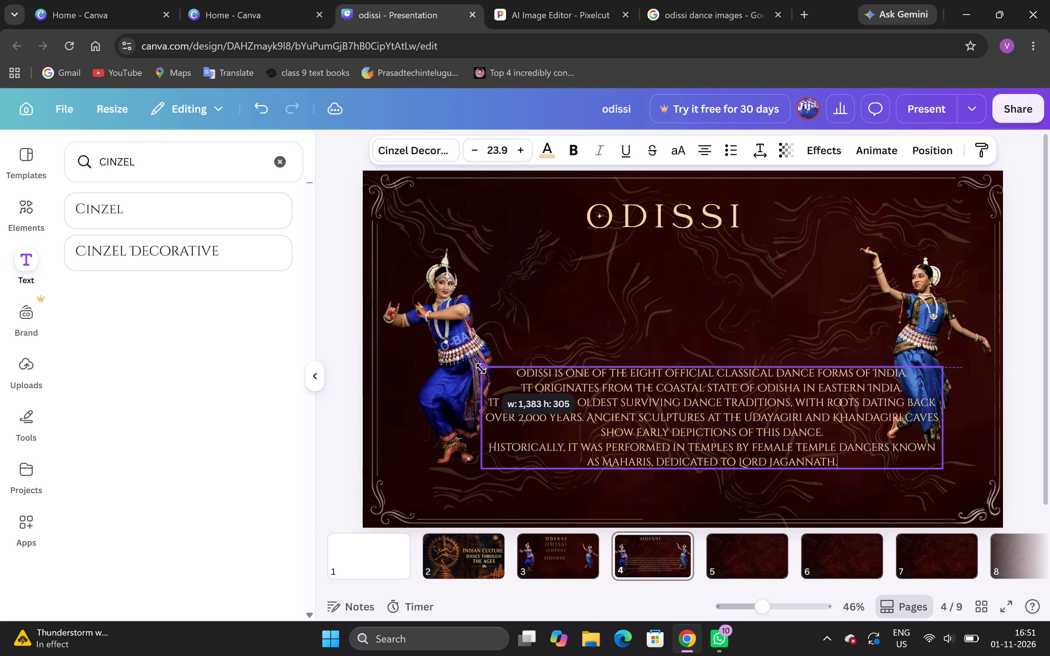
pyautogui.moveTo(481, 368); pyautogui.dragTo(484, 370)
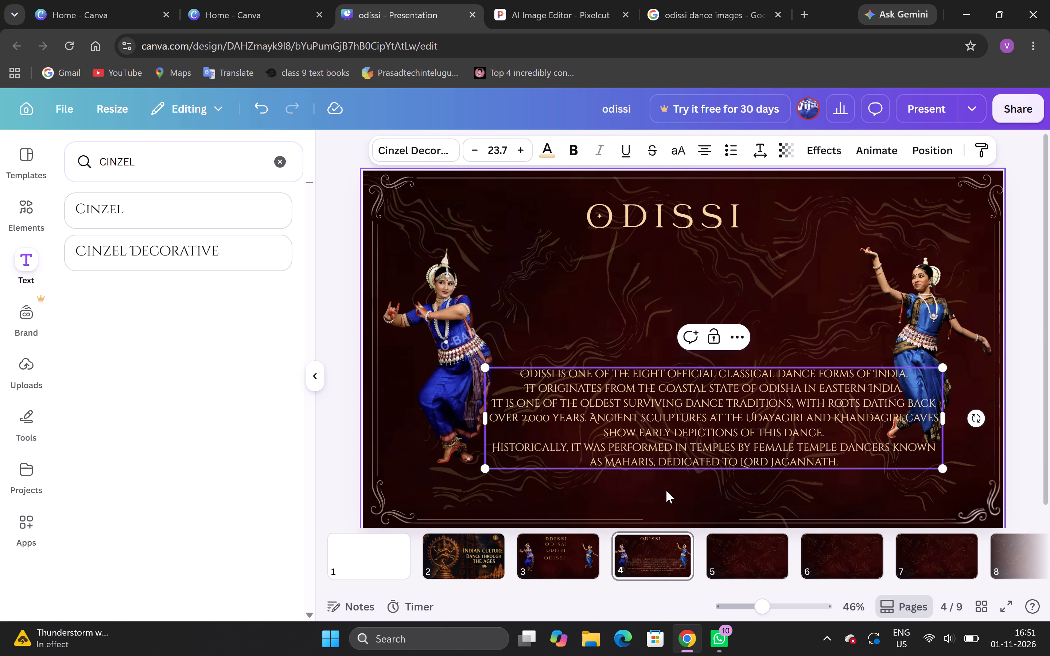
# Align the description text box to the vertical middle of the page.
pyautogui.click(666, 490)
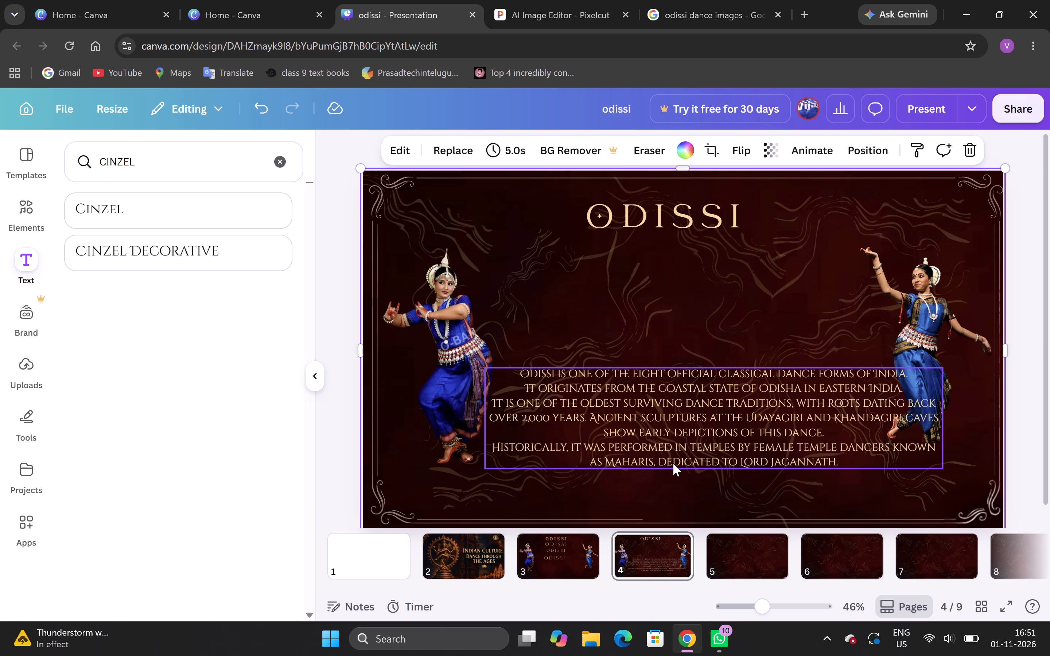
pyautogui.click(673, 466)
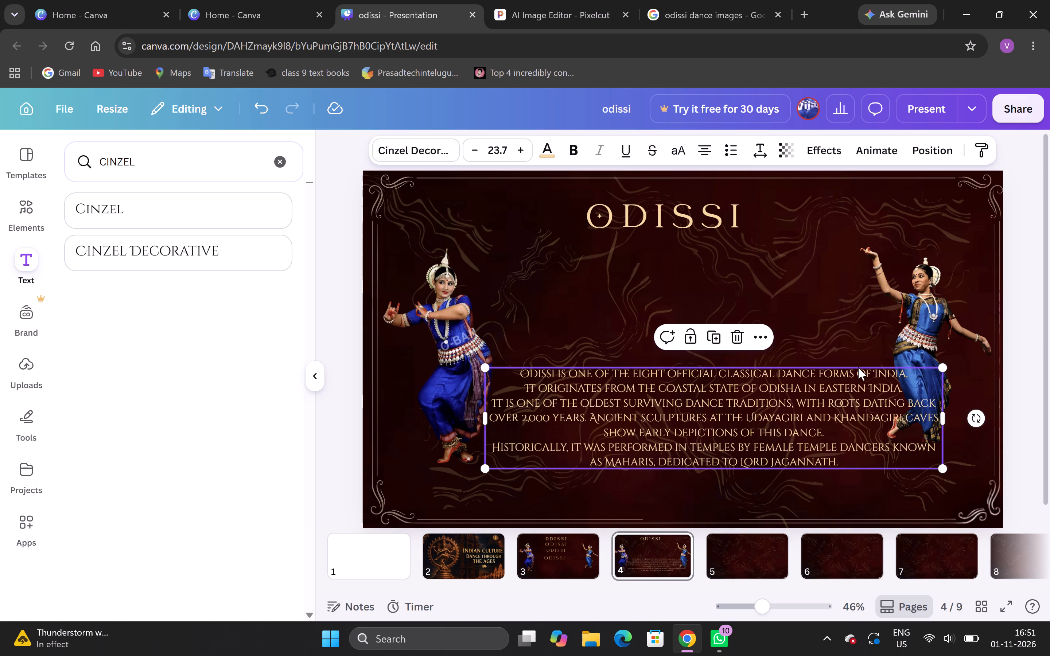
pyautogui.click(757, 334)
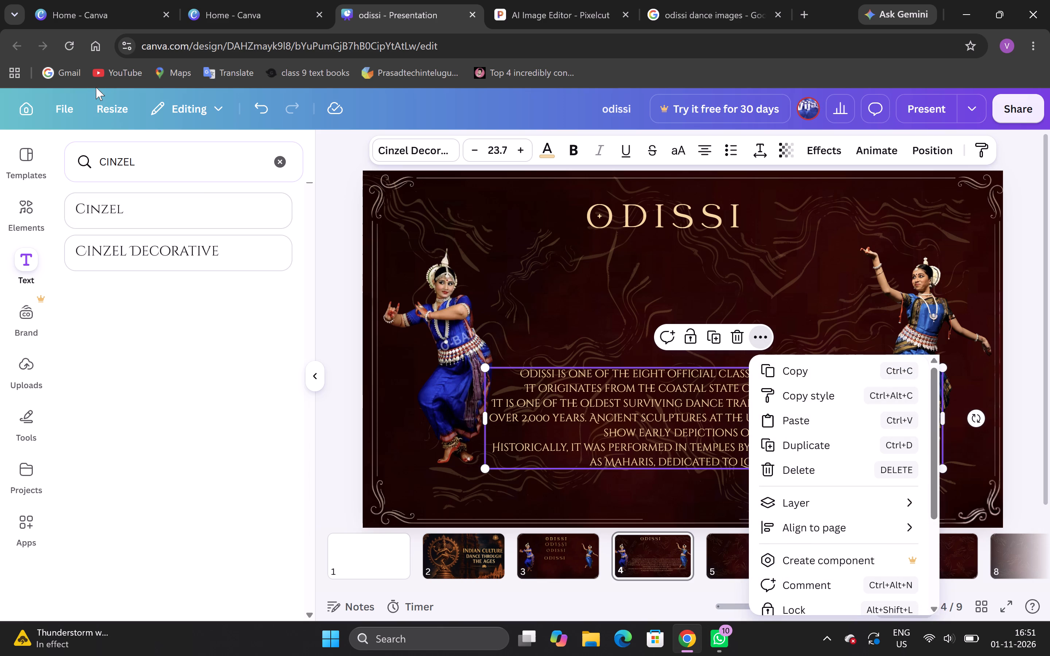
pyautogui.click(111, 106)
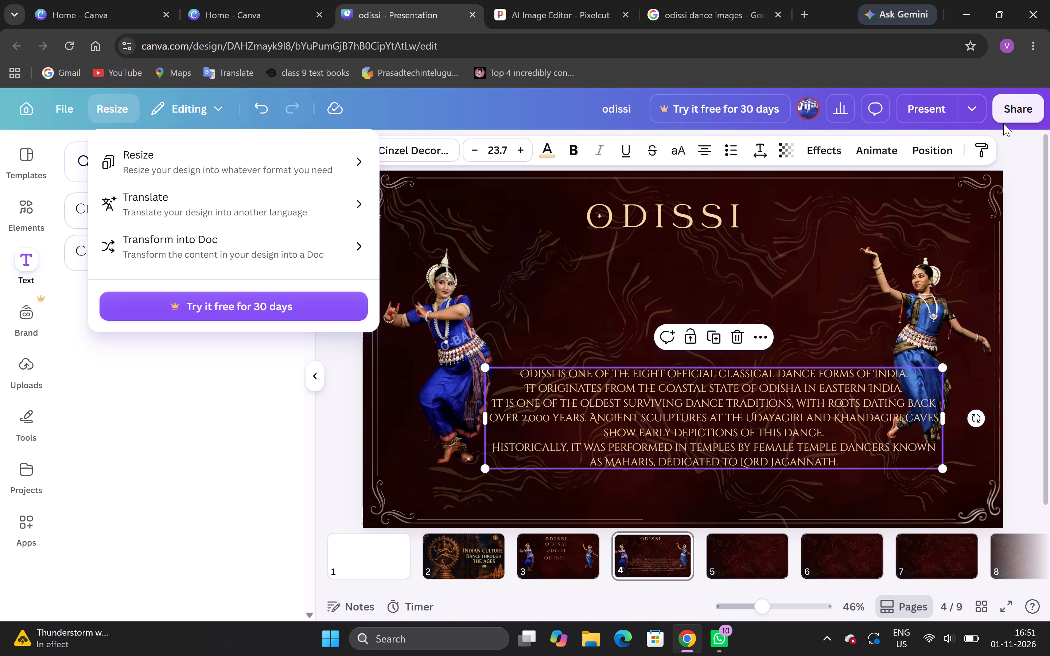
pyautogui.click(940, 144)
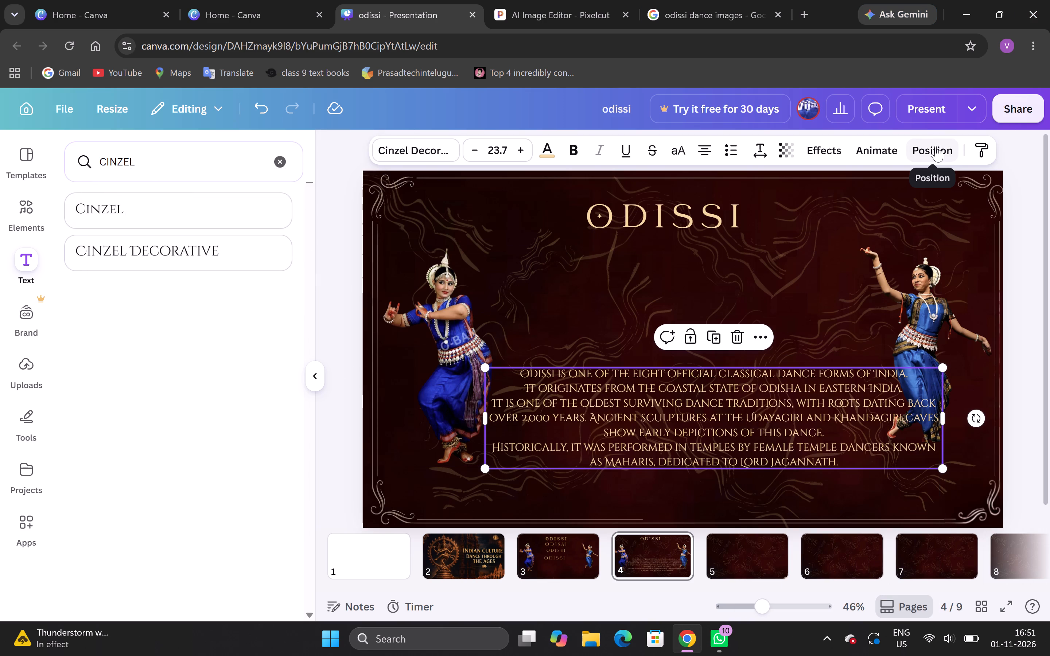
pyautogui.click(936, 146)
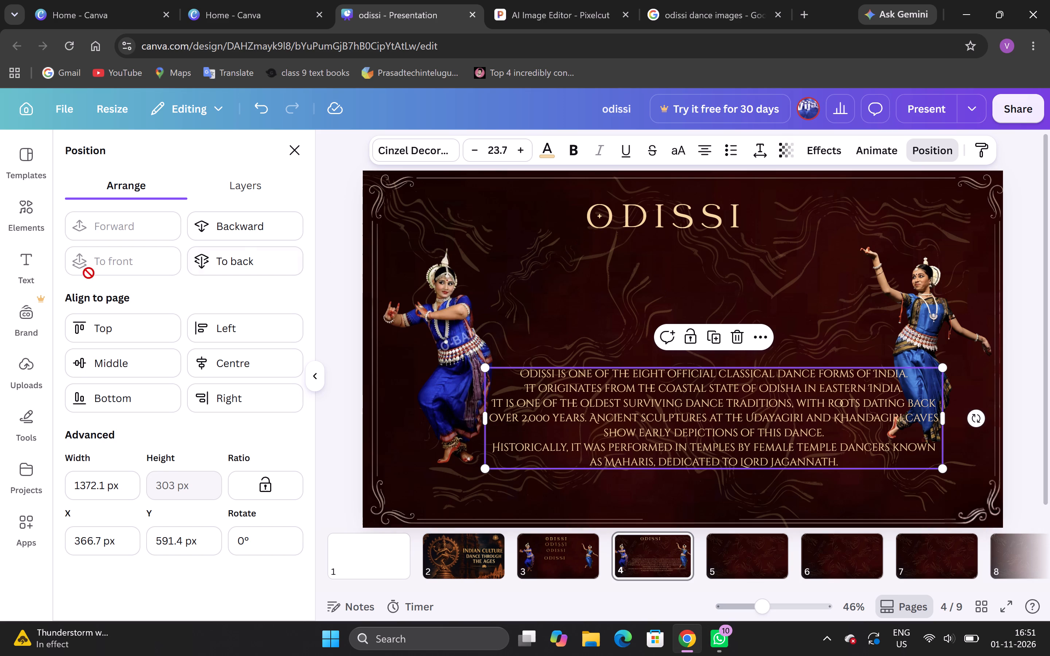
pyautogui.click(139, 374)
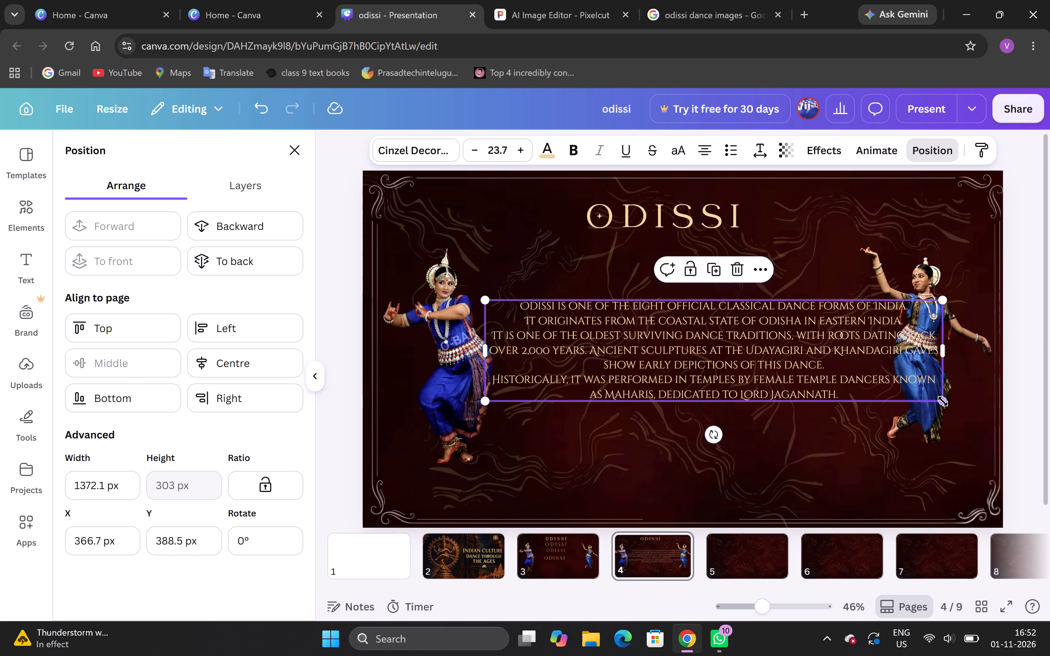
# Scale the description down to font size 21.6, about 1249 px wide, so it fits between the two dancers.
pyautogui.moveTo(943, 401); pyautogui.dragTo(901, 391)
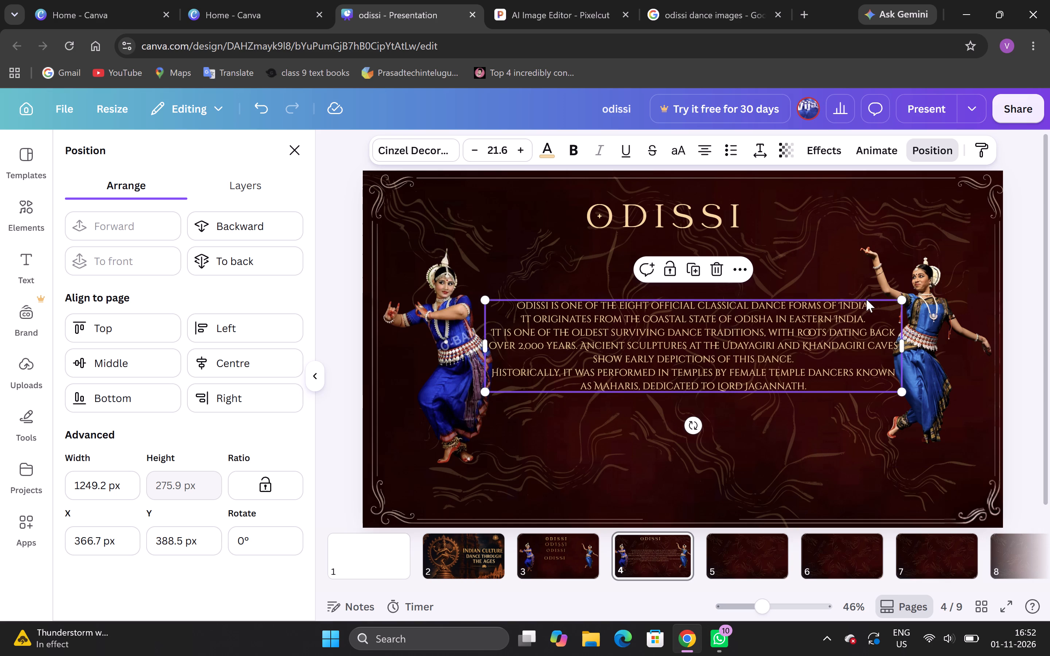
pyautogui.click(1032, 302)
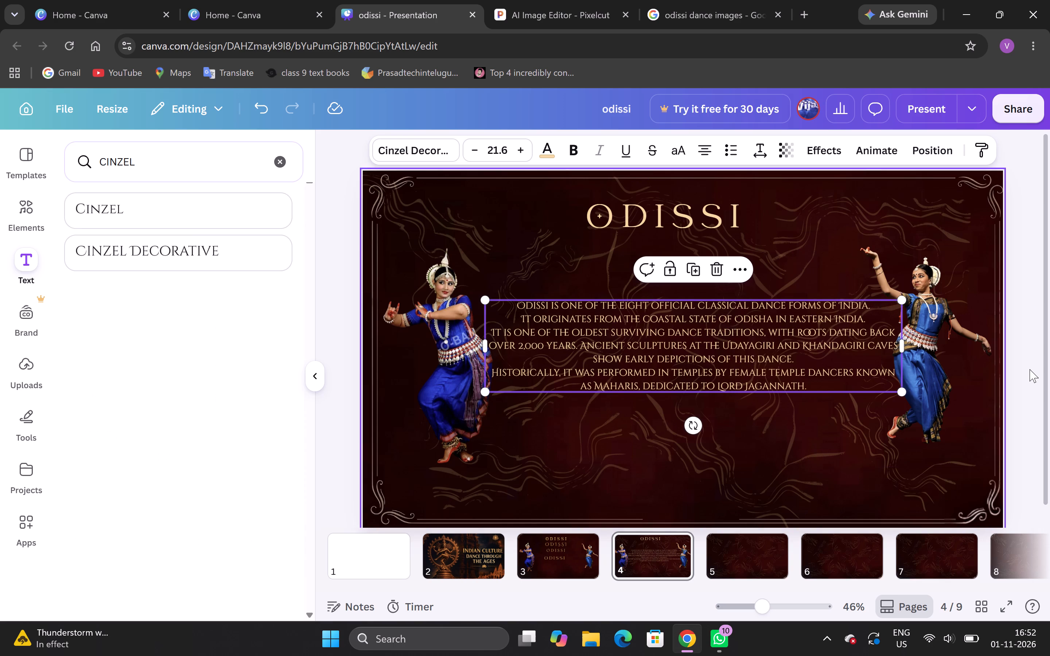
pyautogui.click(1030, 369)
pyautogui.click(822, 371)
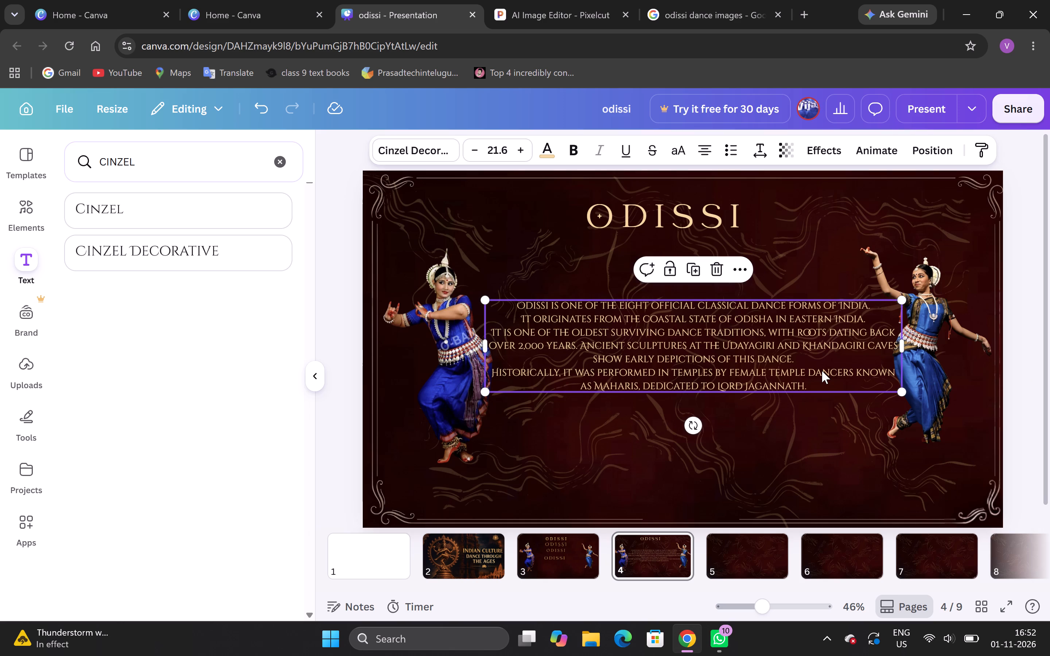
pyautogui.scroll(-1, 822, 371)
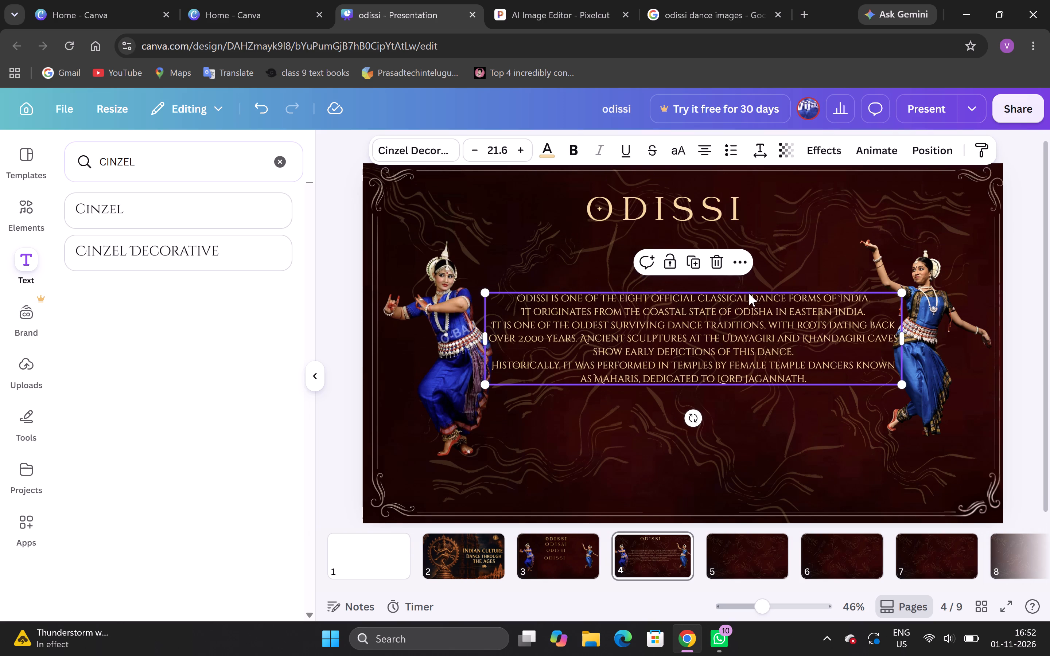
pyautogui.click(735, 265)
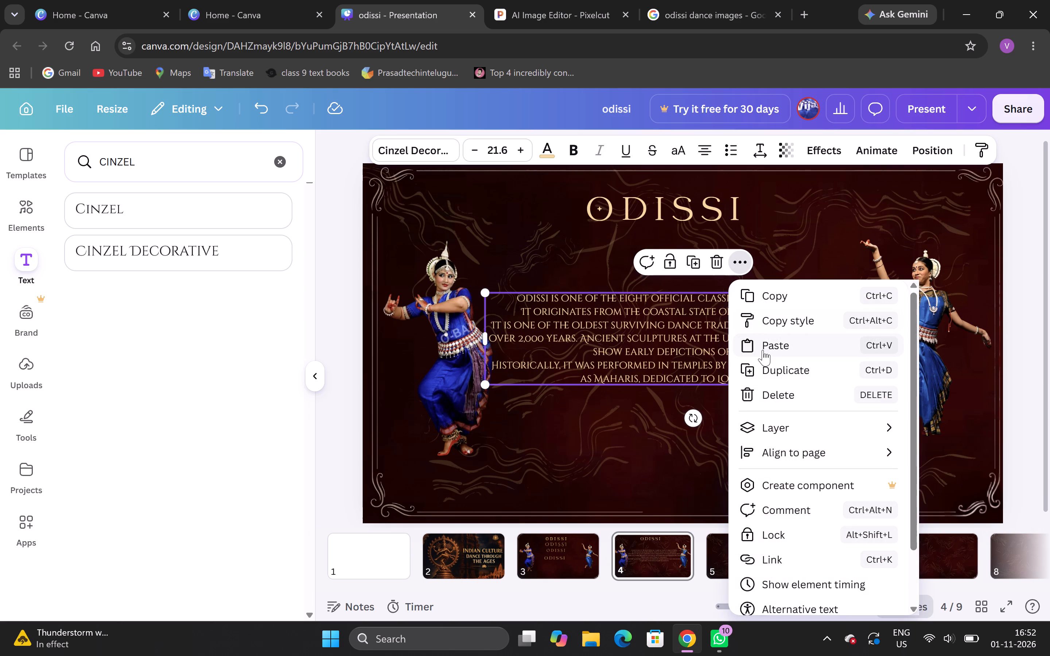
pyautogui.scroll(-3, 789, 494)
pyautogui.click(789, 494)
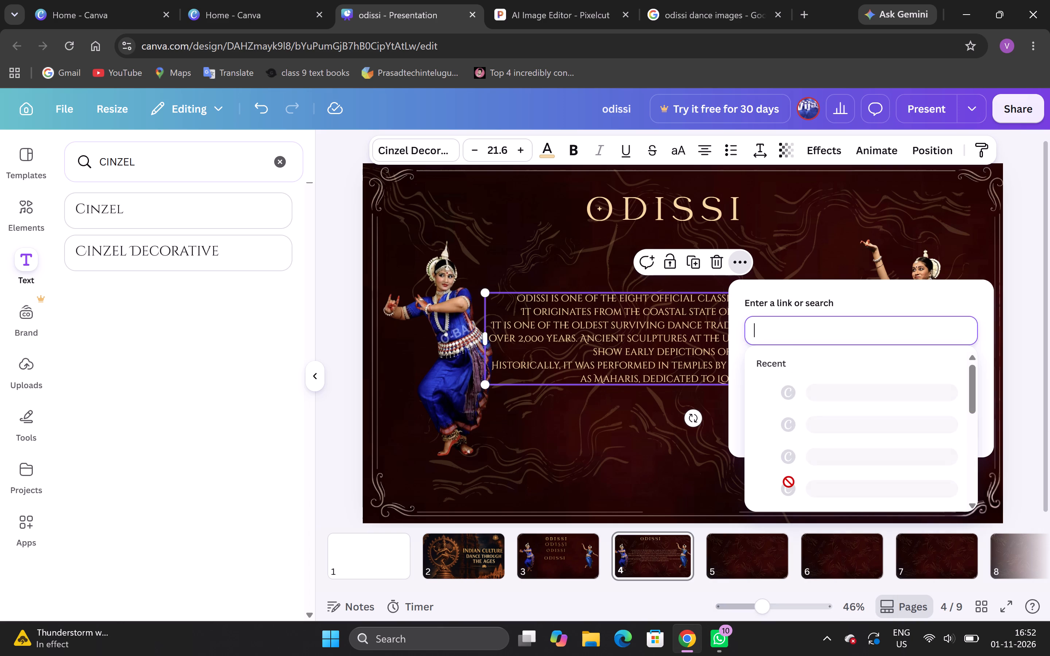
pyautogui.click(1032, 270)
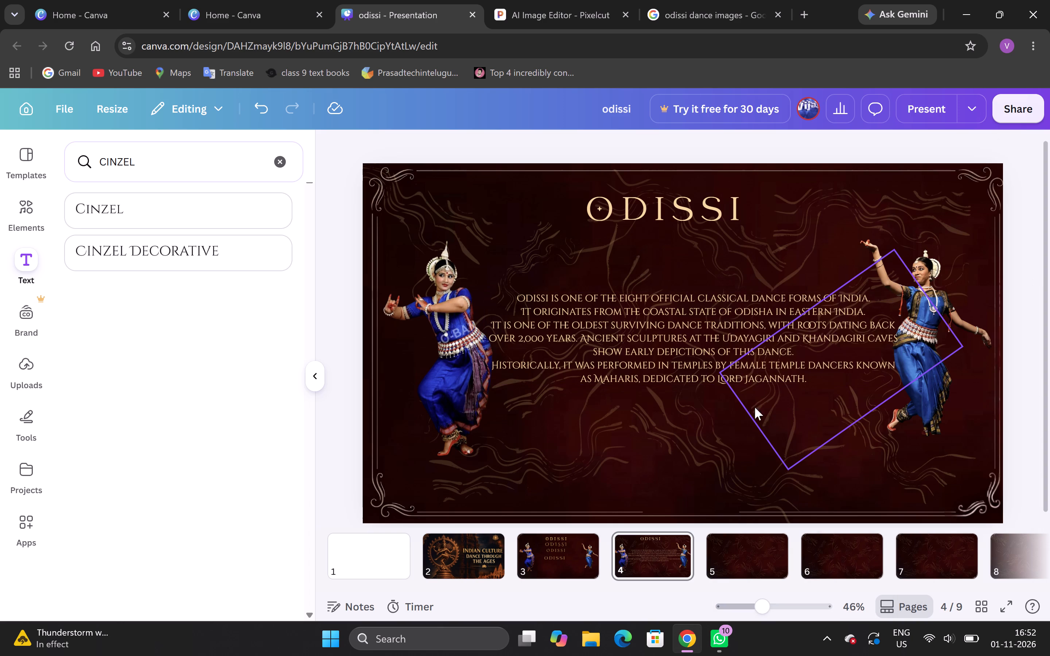
# Narrow the description text box from both sides to about 1192 px wide so it clears both dancers.
pyautogui.click(749, 353)
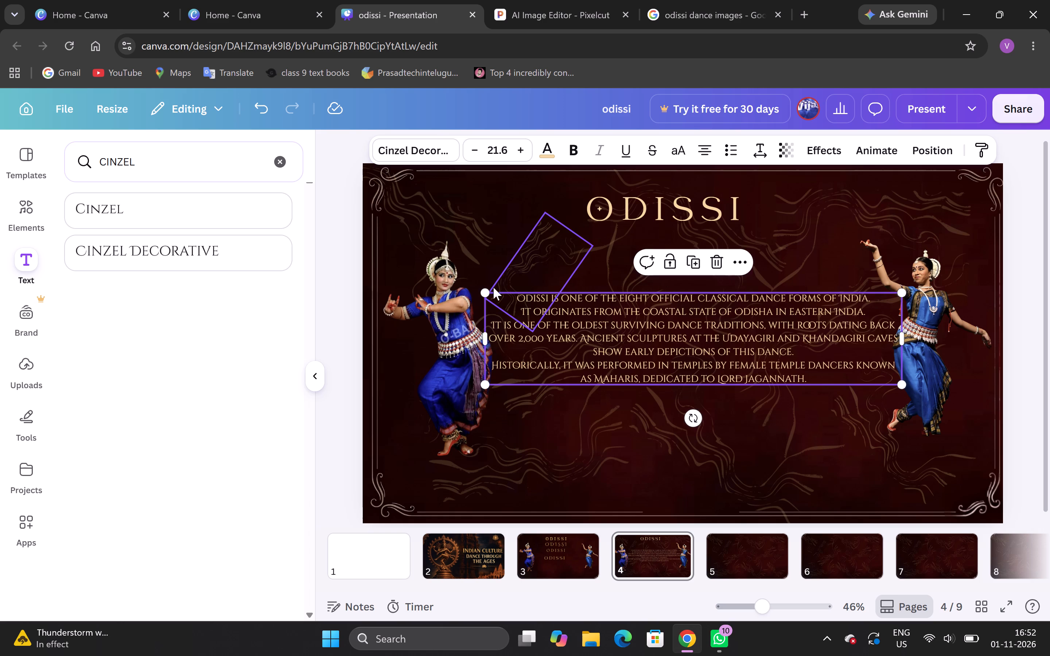
pyautogui.moveTo(484, 343); pyautogui.dragTo(491, 343)
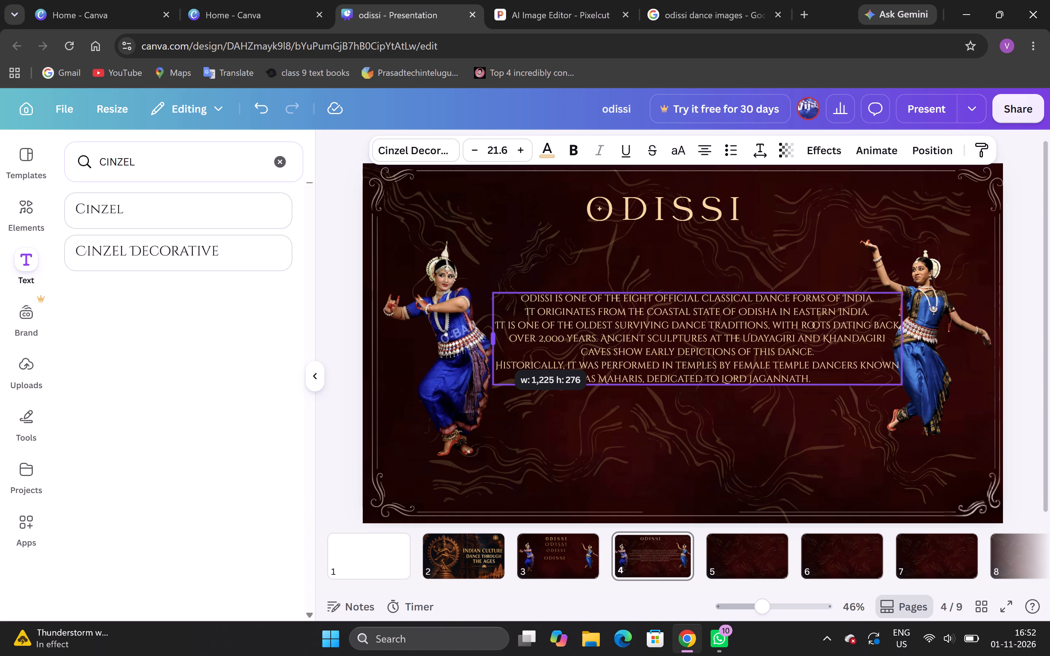
pyautogui.moveTo(491, 343); pyautogui.dragTo(493, 343)
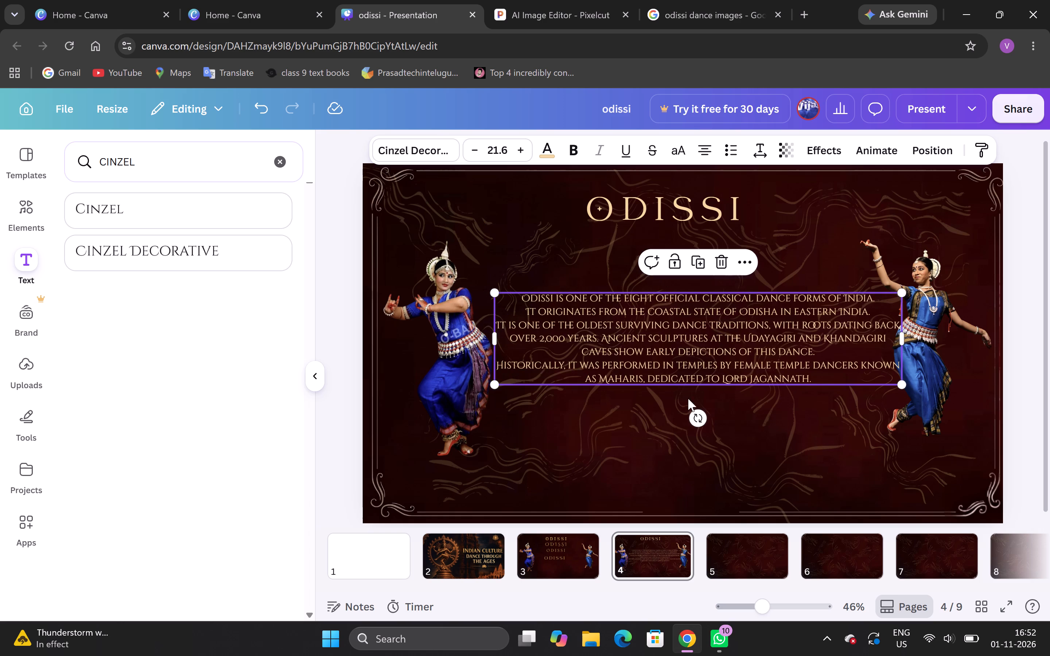
pyautogui.moveTo(903, 339); pyautogui.dragTo(894, 339)
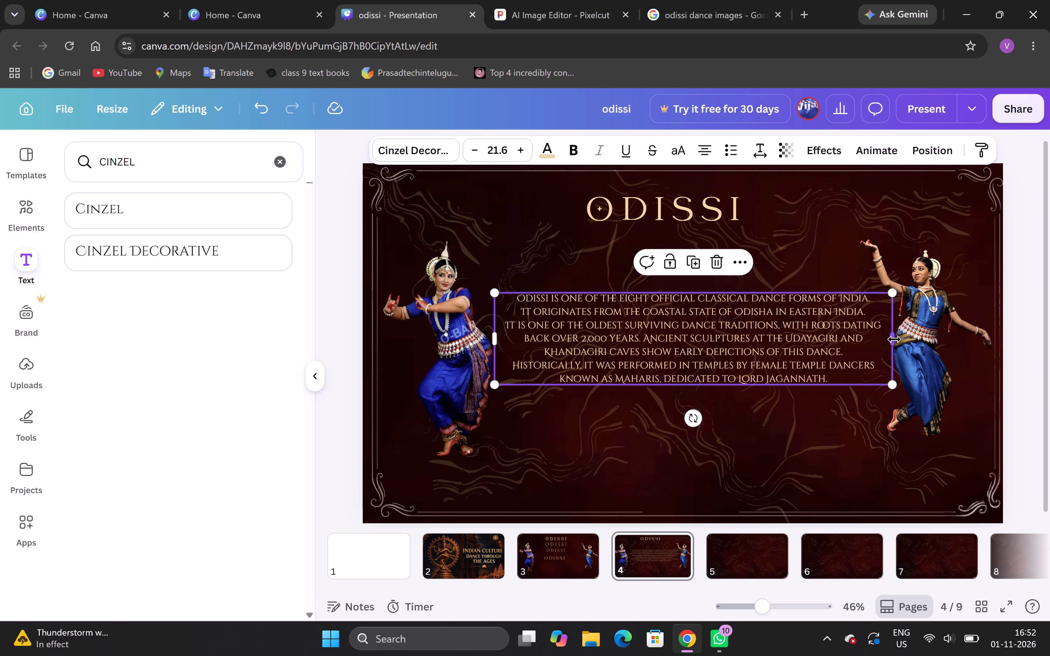
pyautogui.click(1036, 287)
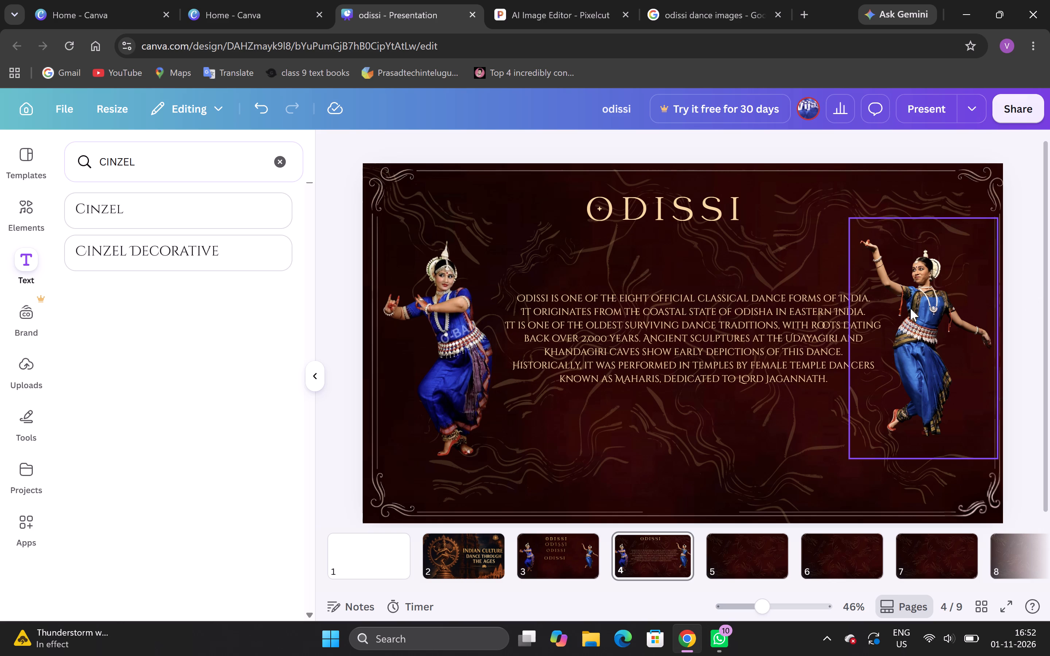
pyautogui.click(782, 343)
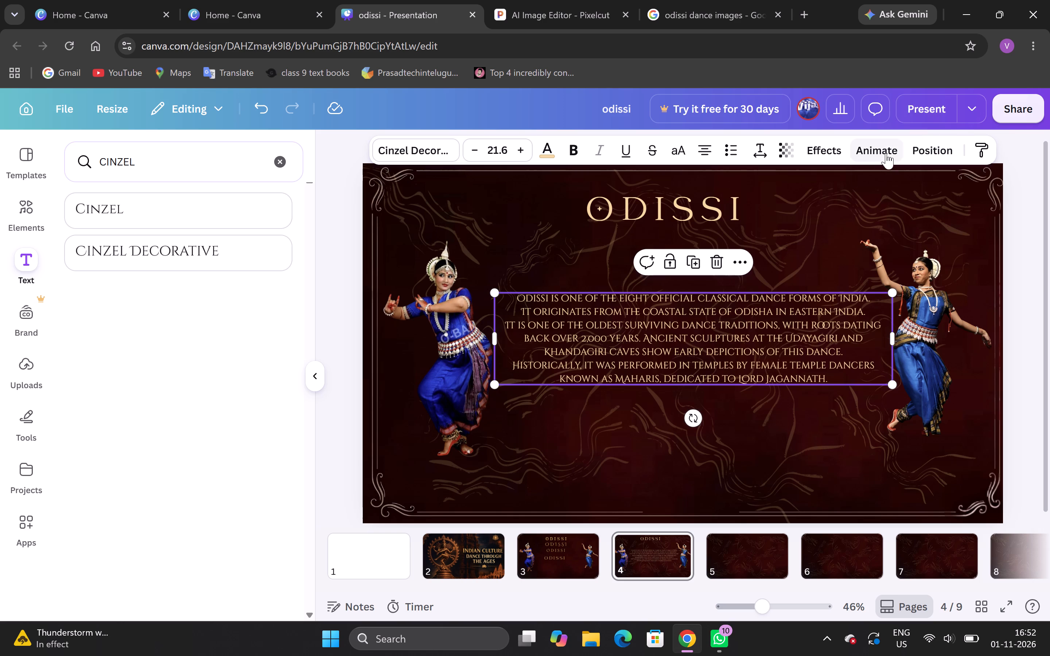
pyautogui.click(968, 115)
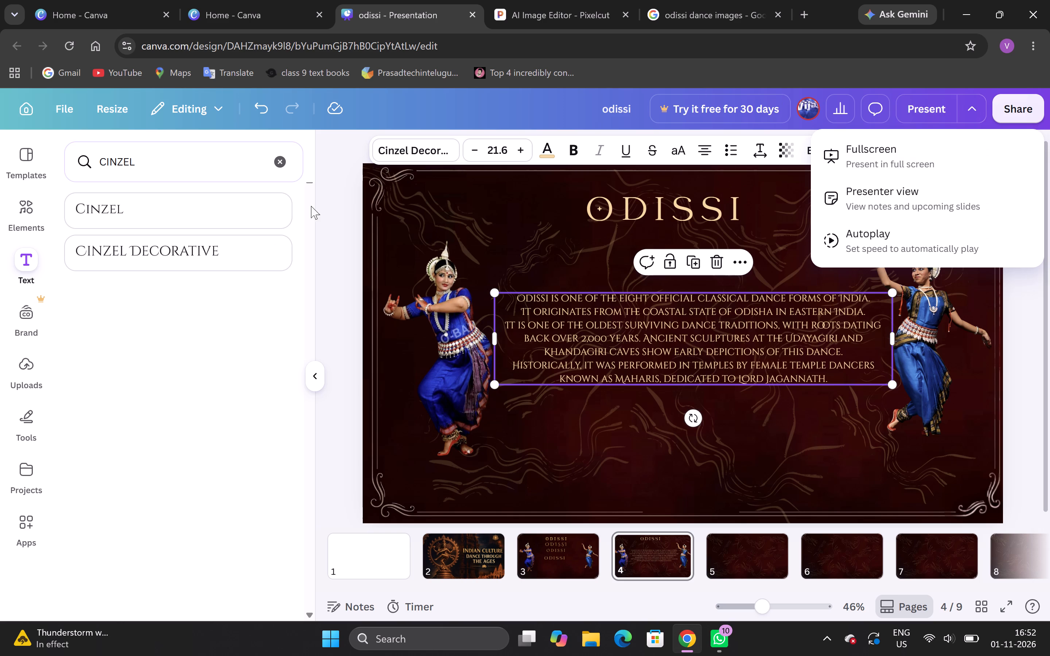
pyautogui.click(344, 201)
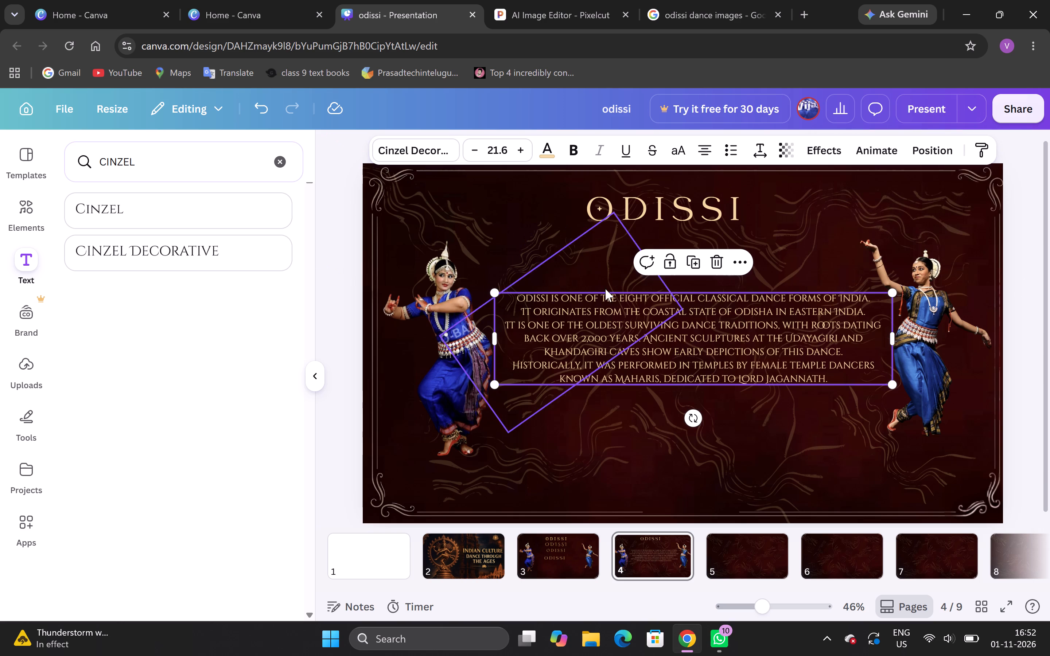
# Move the description text box up beneath the heading, to about X 389 px and Y 297 px.
pyautogui.click(619, 301)
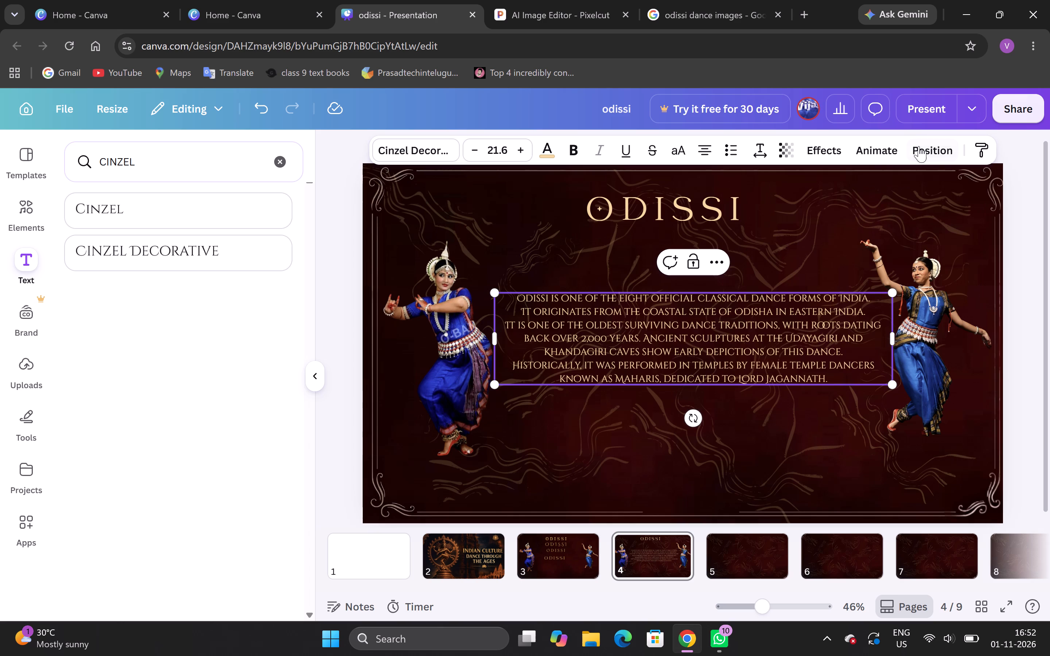
pyautogui.click(919, 146)
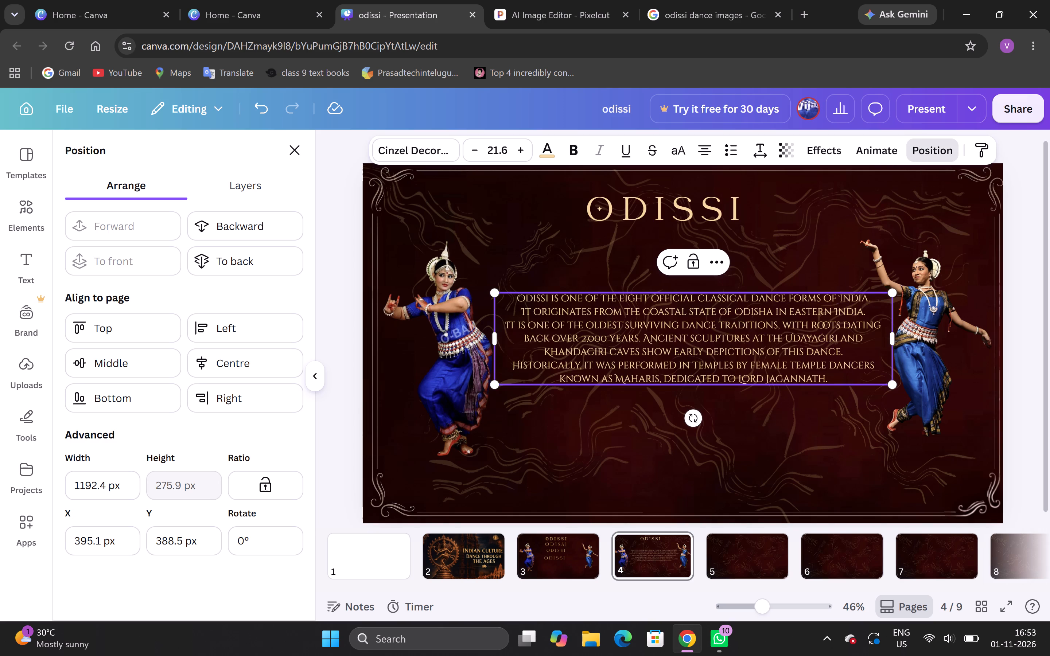
pyautogui.moveTo(882, 293); pyautogui.dragTo(876, 264)
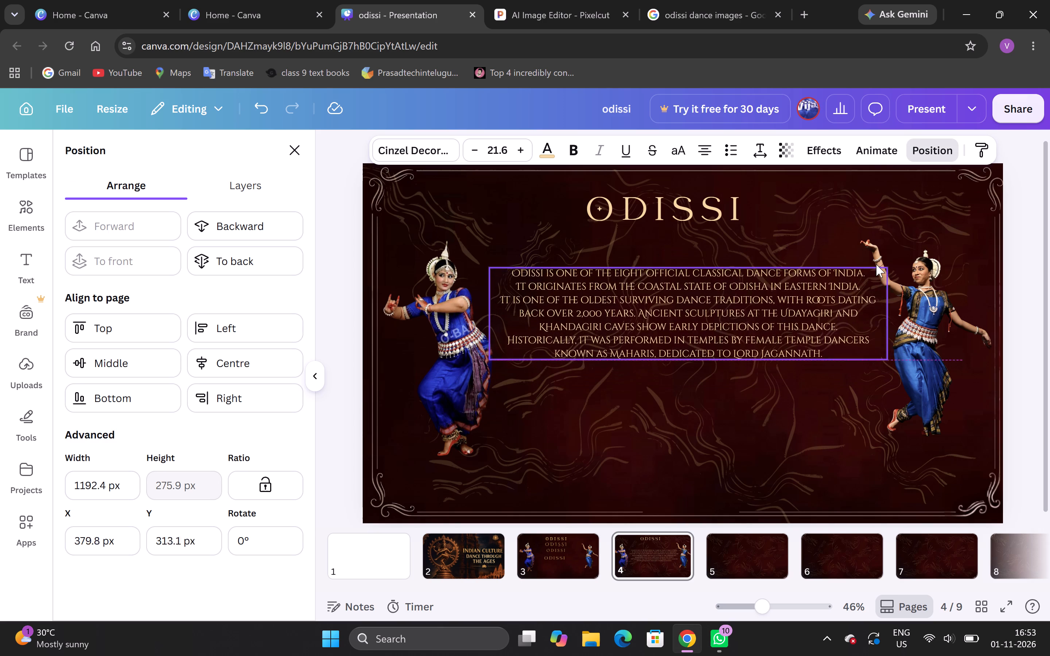
pyautogui.moveTo(876, 264); pyautogui.dragTo(881, 257)
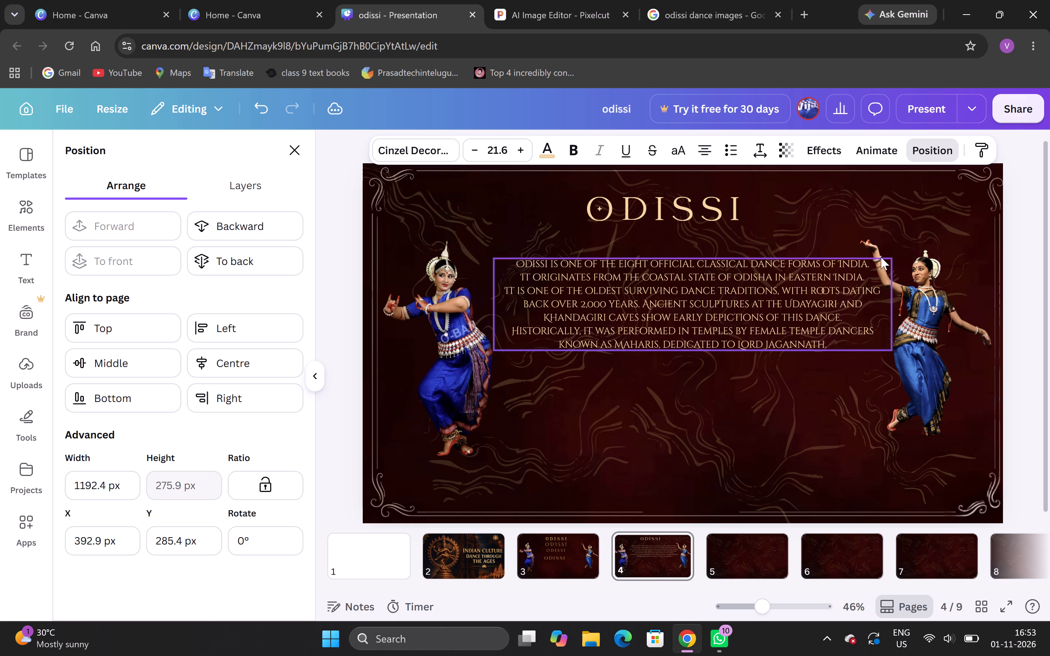
pyautogui.moveTo(881, 257); pyautogui.dragTo(879, 260)
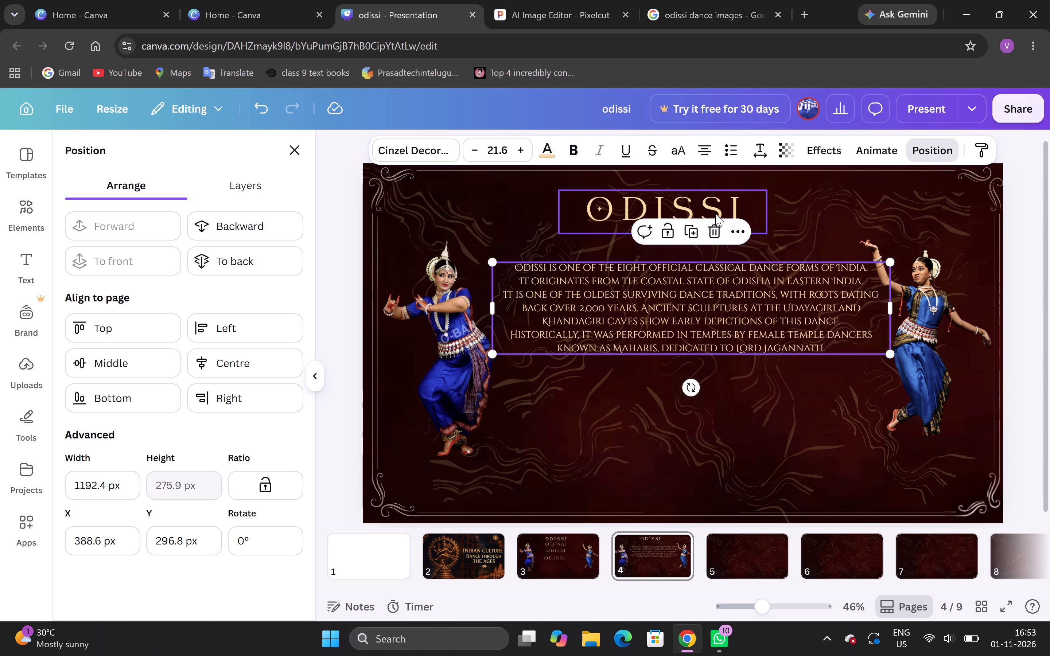
# Shift the "ODISSI" heading right to about X 646 px and Y 83 px, near the page's horizontal centre.
pyautogui.moveTo(715, 213); pyautogui.dragTo(734, 214)
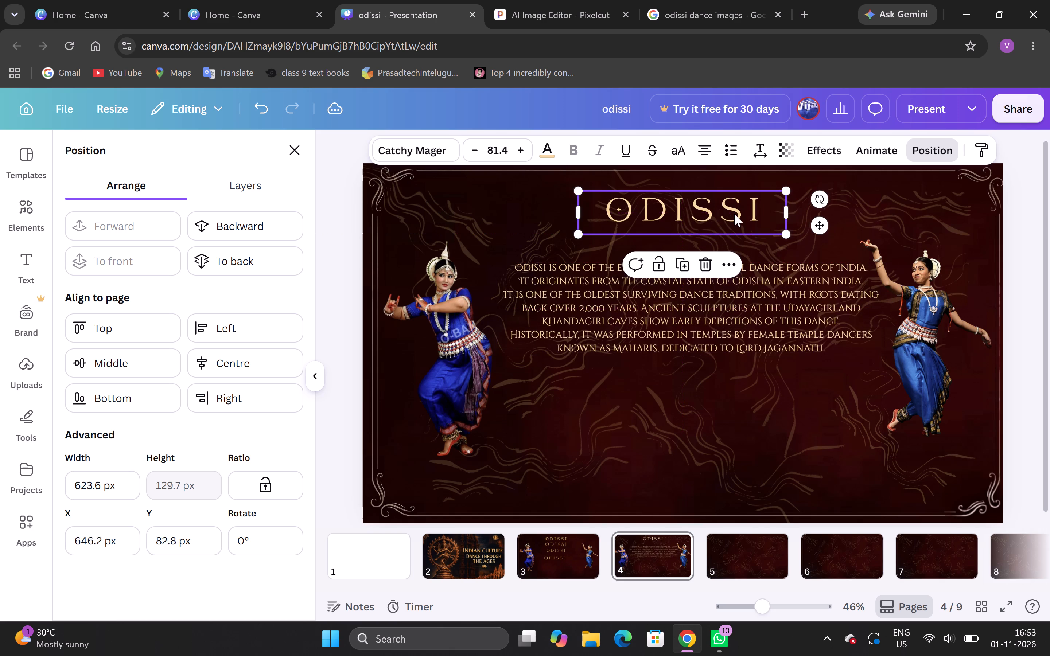
pyautogui.click(1016, 208)
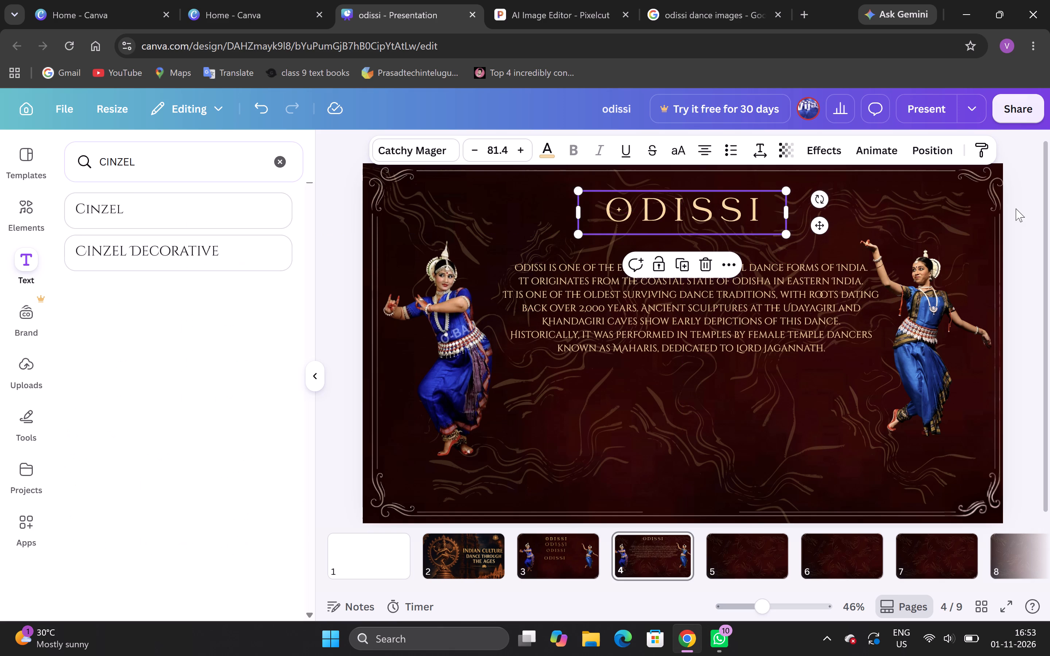
pyautogui.click(1016, 208)
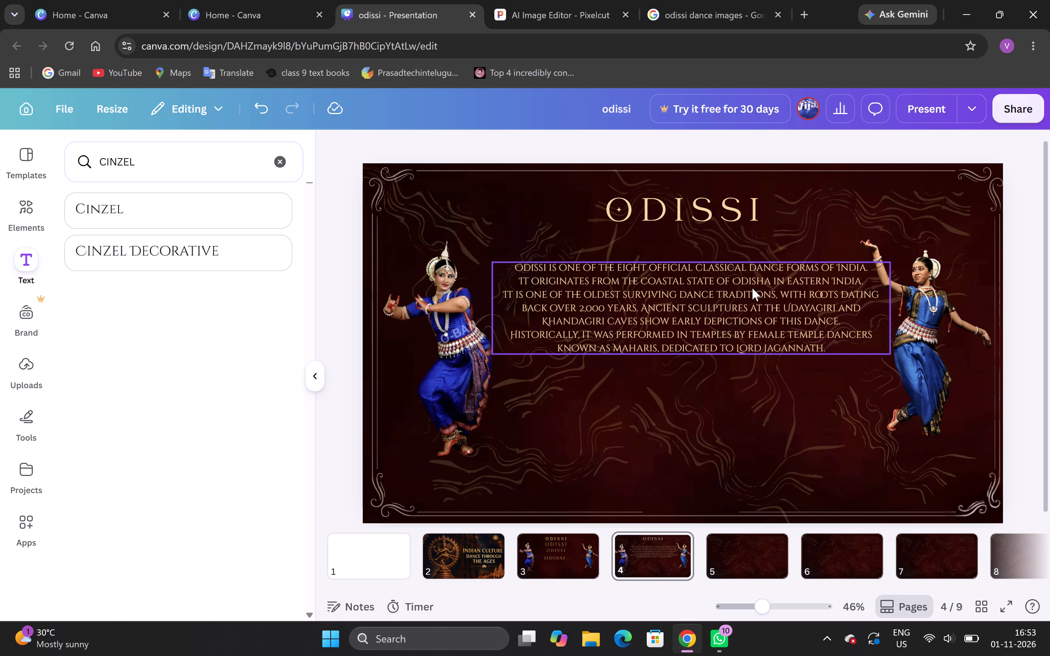
# Nudge the description text box slightly left so it sits centred beneath the "ODISSI" heading.
pyautogui.moveTo(752, 288); pyautogui.dragTo(745, 288)
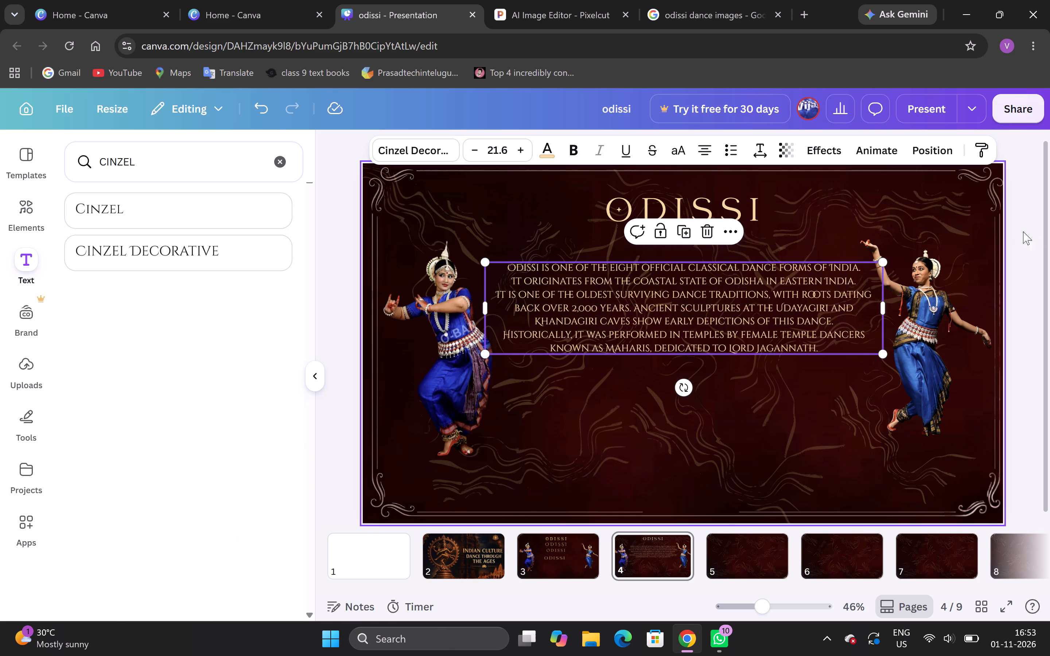
pyautogui.click(1029, 231)
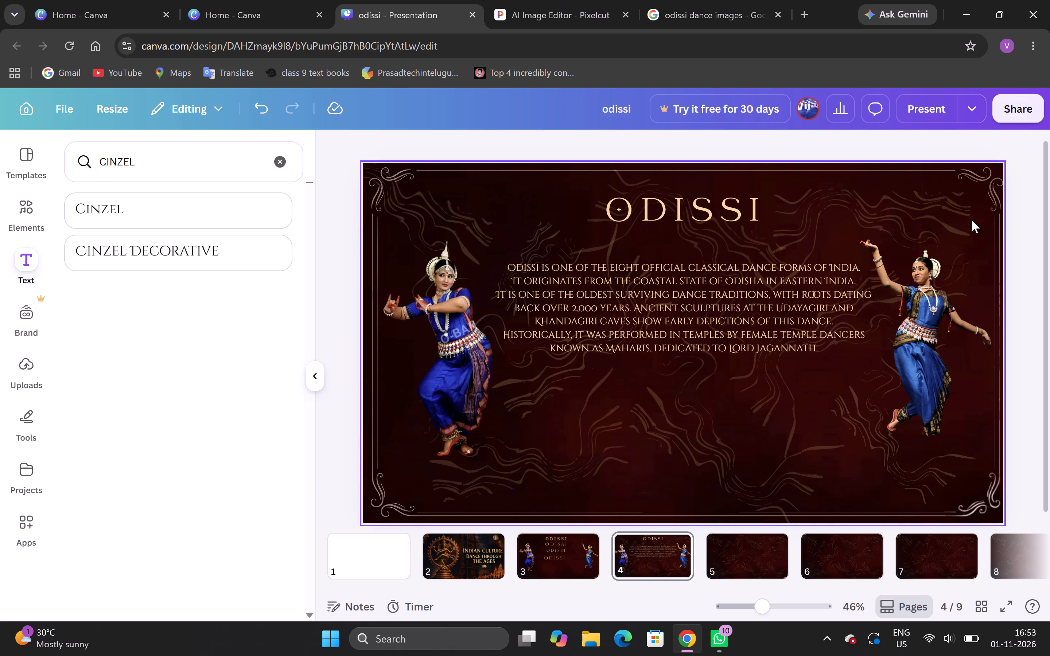
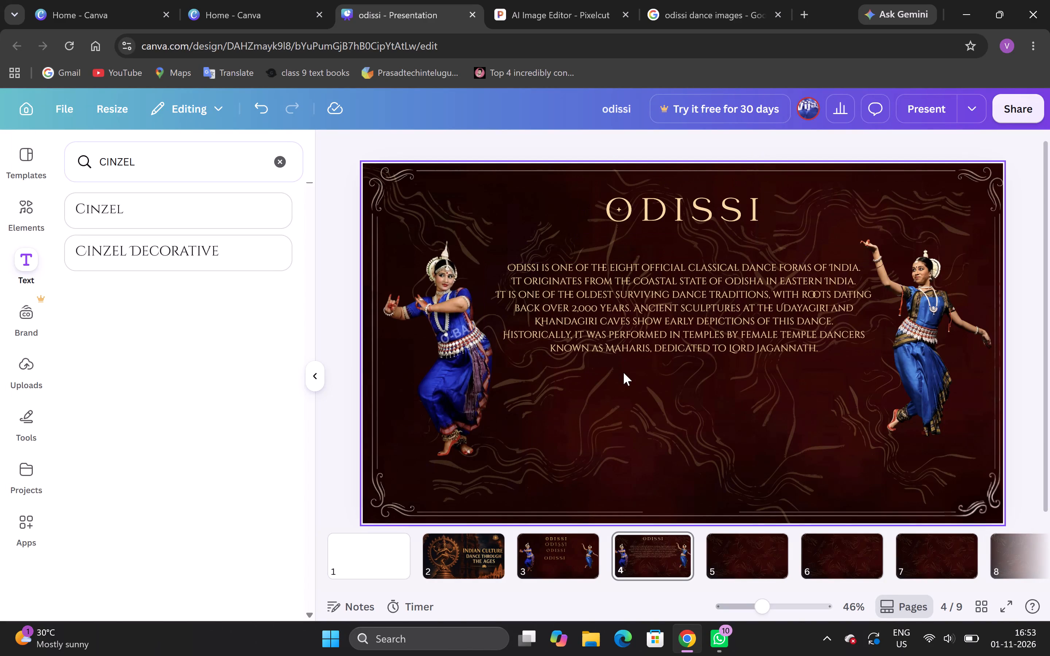
# Add a new Cinzel Decorative text box to page 4 and move it just below the Odissi description paragraph.
pyautogui.click(204, 250)
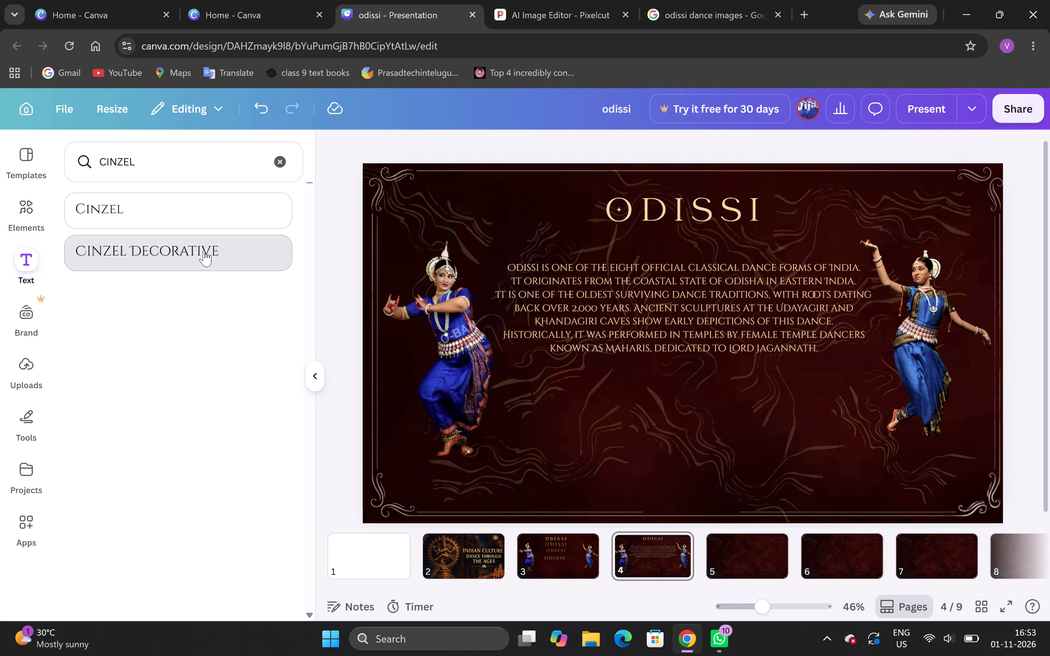
pyautogui.click(565, 317)
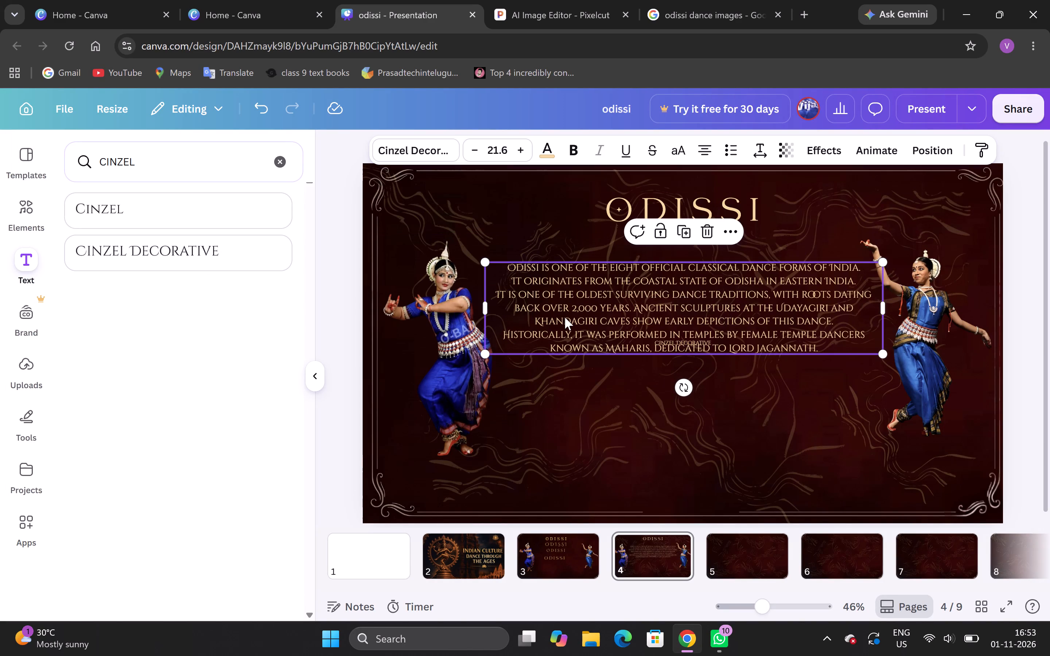
pyautogui.click(687, 390)
pyautogui.click(220, 289)
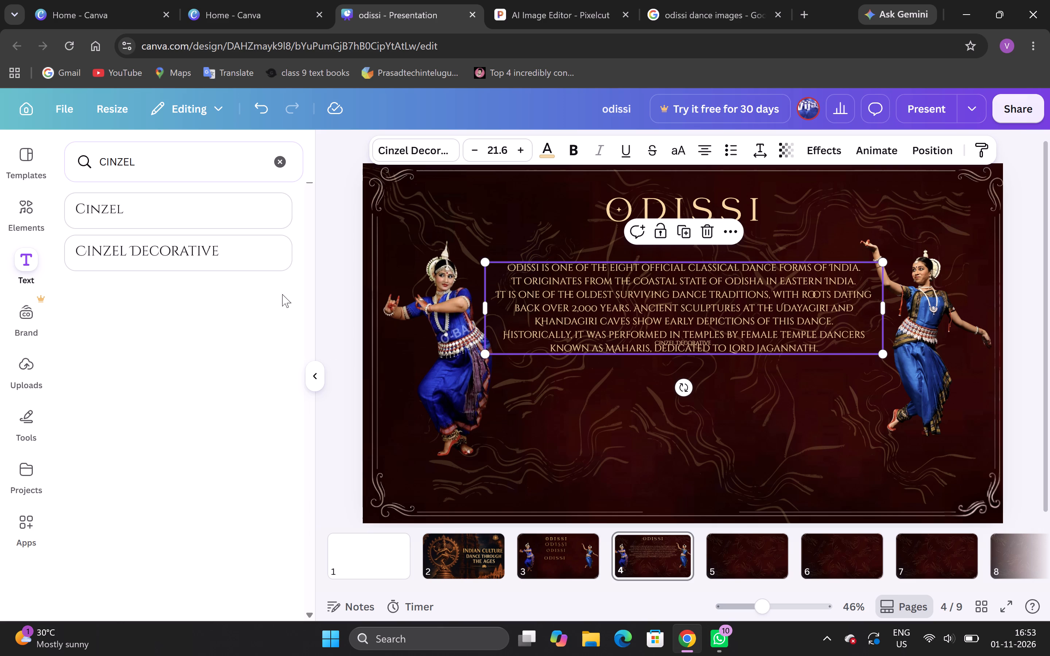
pyautogui.click(662, 341)
pyautogui.moveTo(662, 341); pyautogui.dragTo(664, 374)
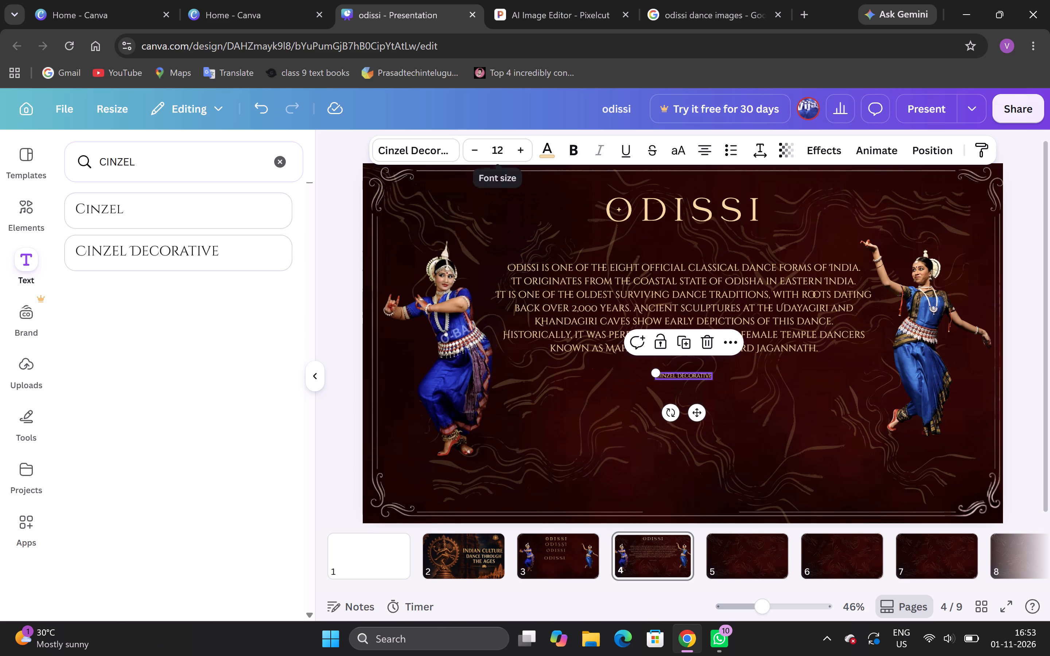
# Set the font size of the new Cinzel Decorative text below the description to 30.
pyautogui.click(508, 156)
pyautogui.write('30')
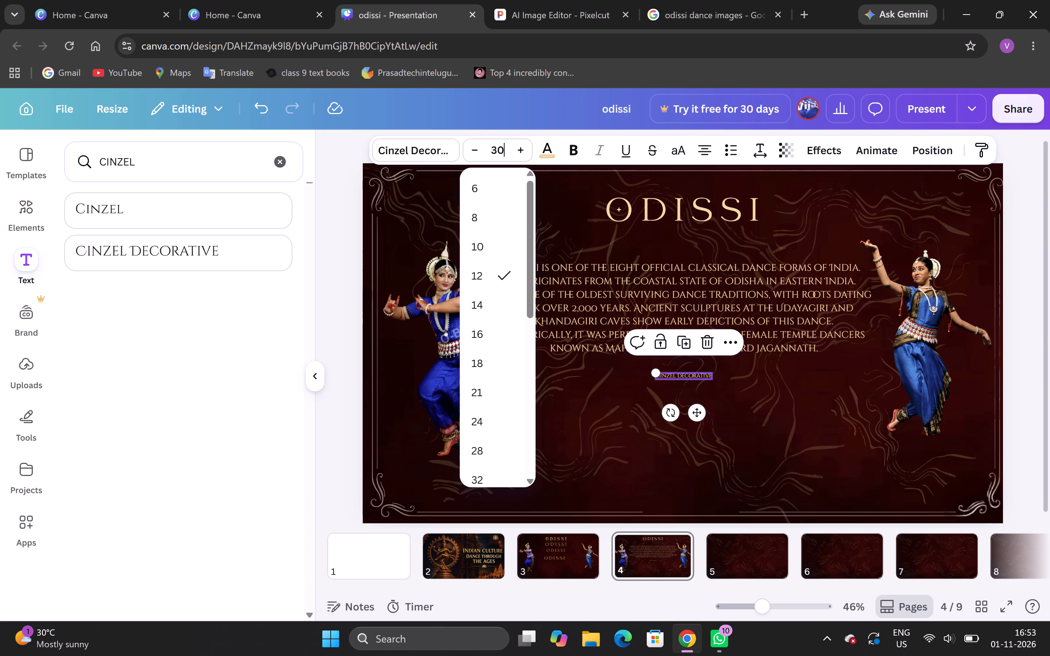
pyautogui.press('Return')
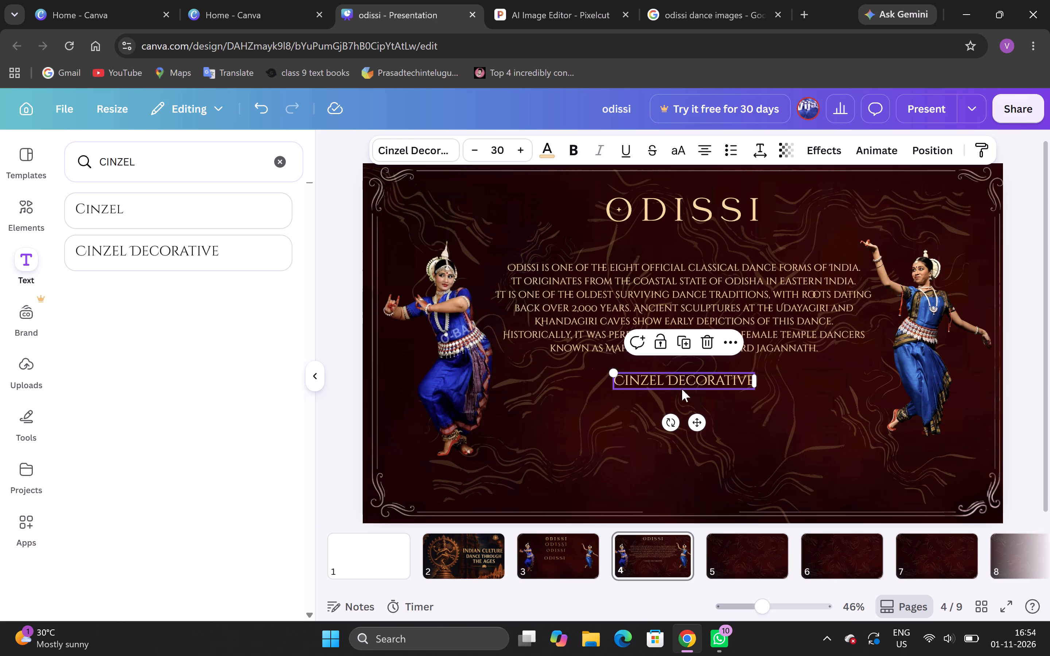
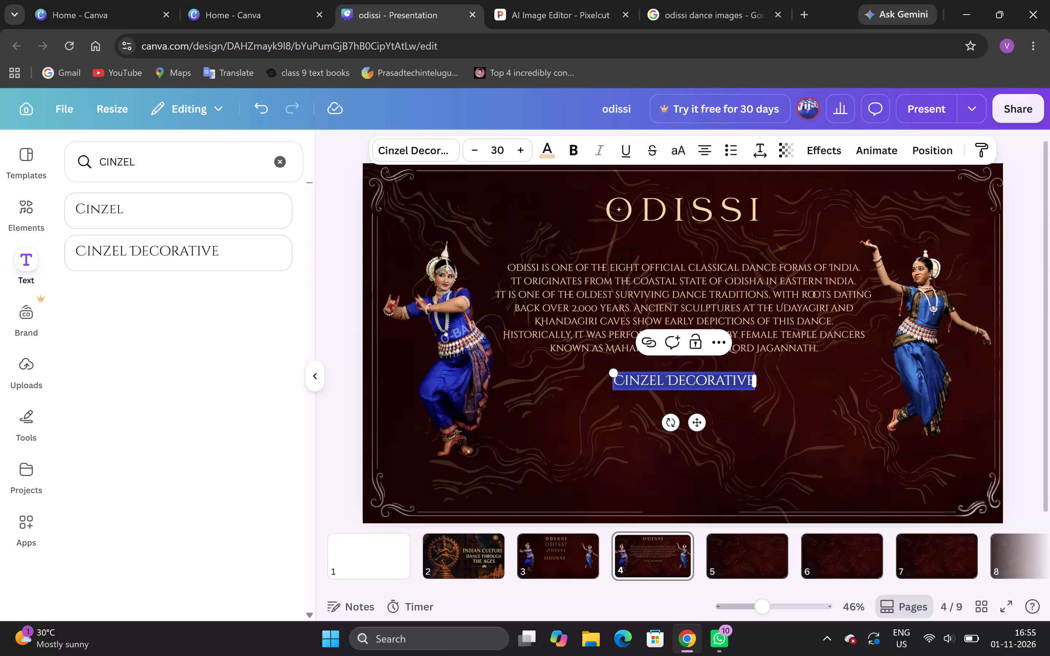
# Replace the placeholder text below the description with the copied paragraph on Odissi's movements and the Chowka and Tribhanga positions.
pyautogui.hotkey('ctrl', 'v')
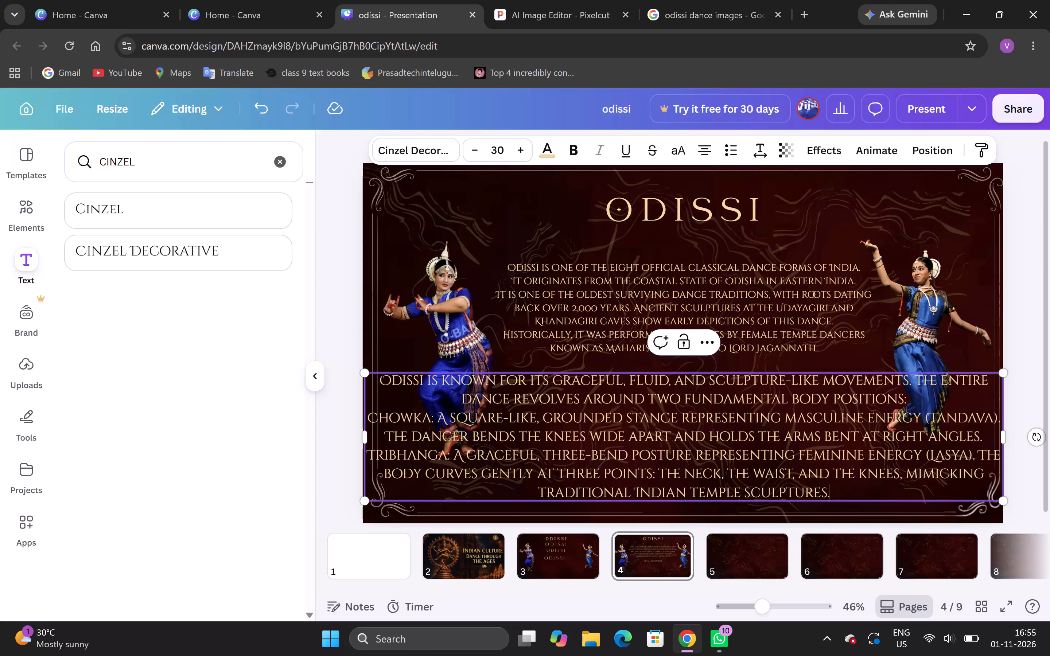
# Scale down the Chowka and Tribhanga paragraph and place it between the dancers, beneath the Odissi description.
pyautogui.moveTo(365, 376); pyautogui.dragTo(419, 362)
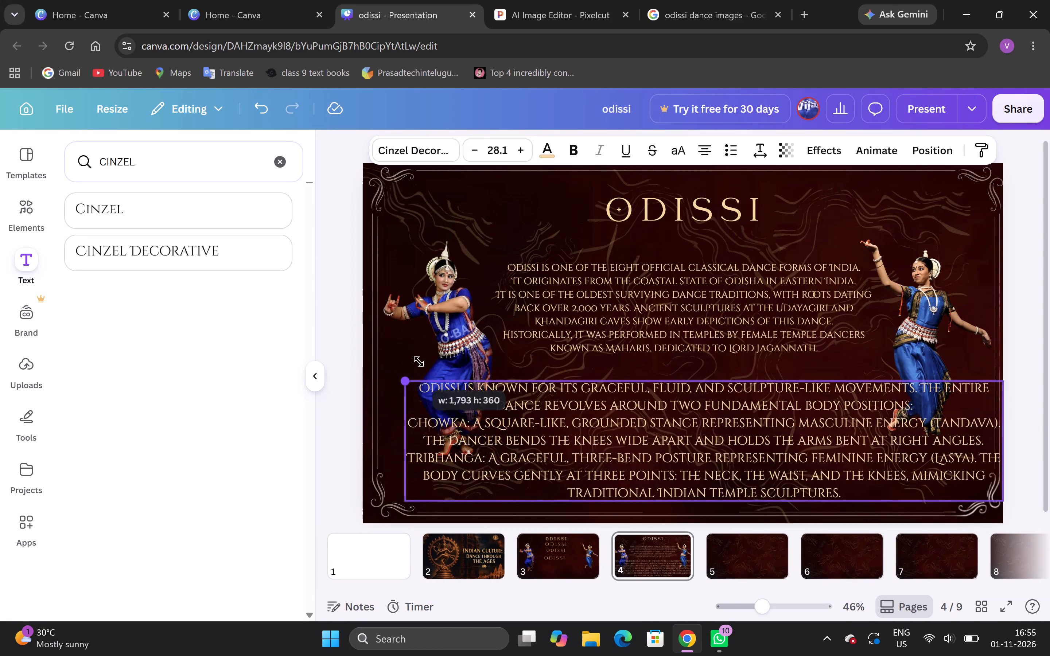
pyautogui.moveTo(419, 362); pyautogui.dragTo(491, 364)
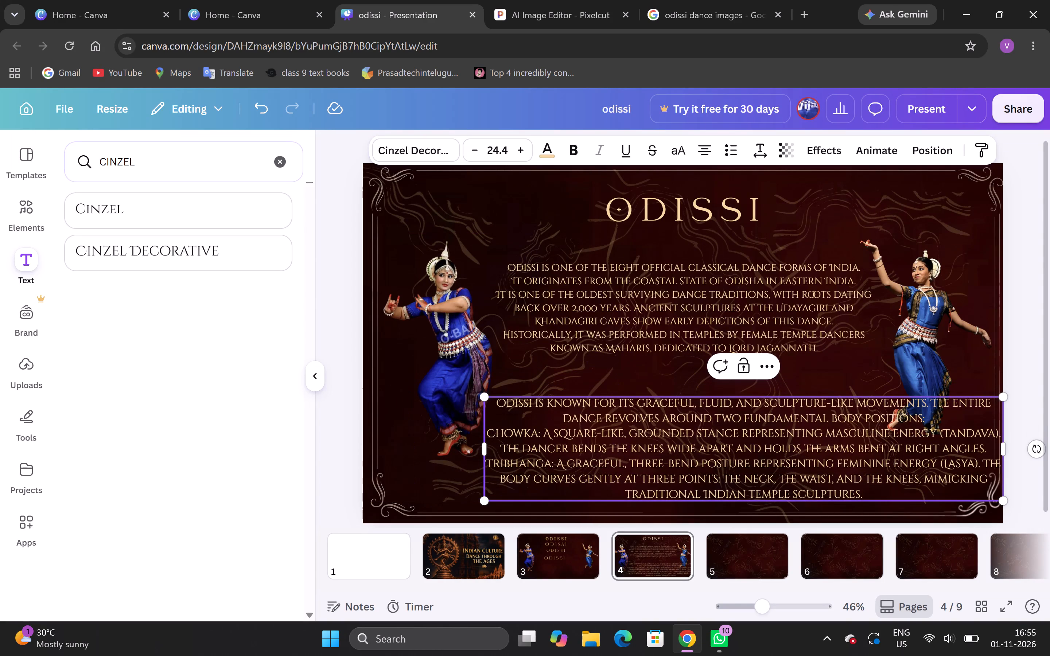
pyautogui.moveTo(1000, 397); pyautogui.dragTo(965, 390)
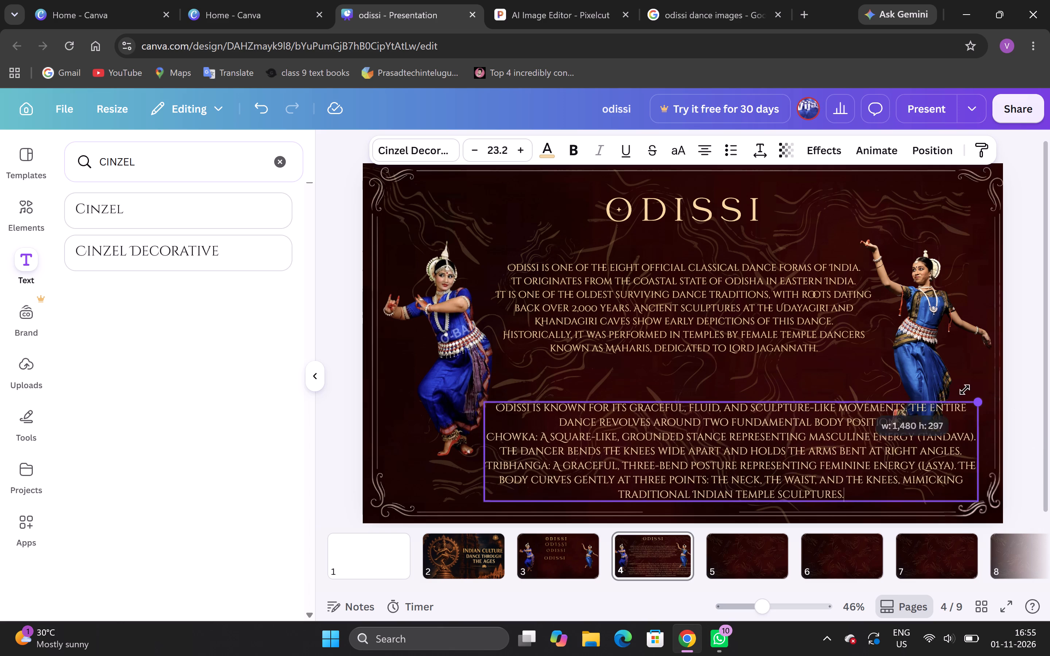
pyautogui.moveTo(965, 390); pyautogui.dragTo(995, 399)
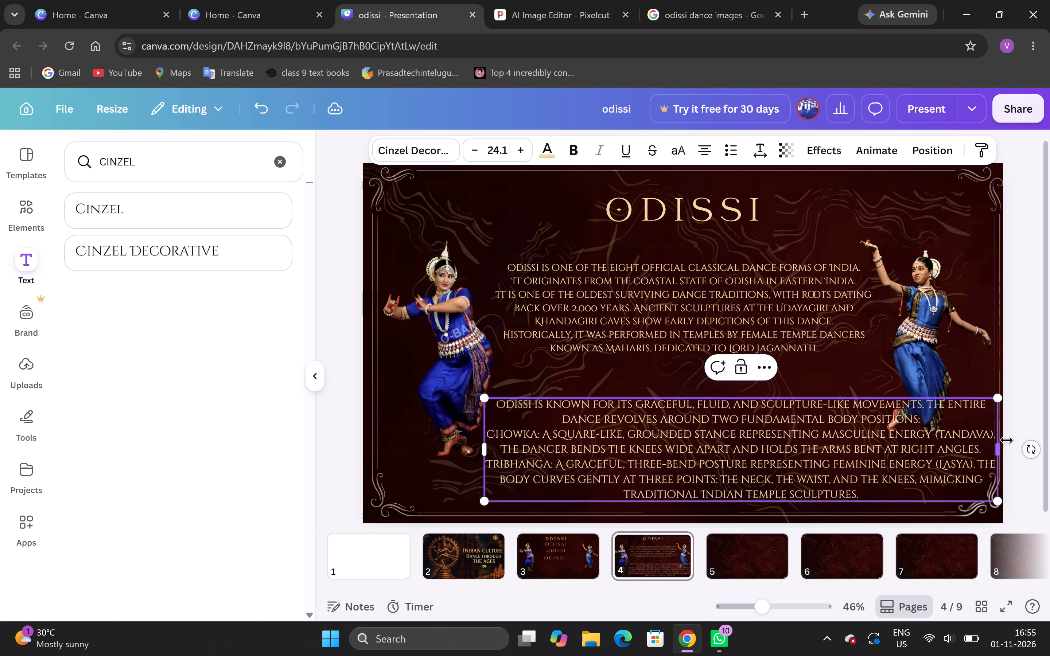
pyautogui.moveTo(1003, 449); pyautogui.dragTo(915, 438)
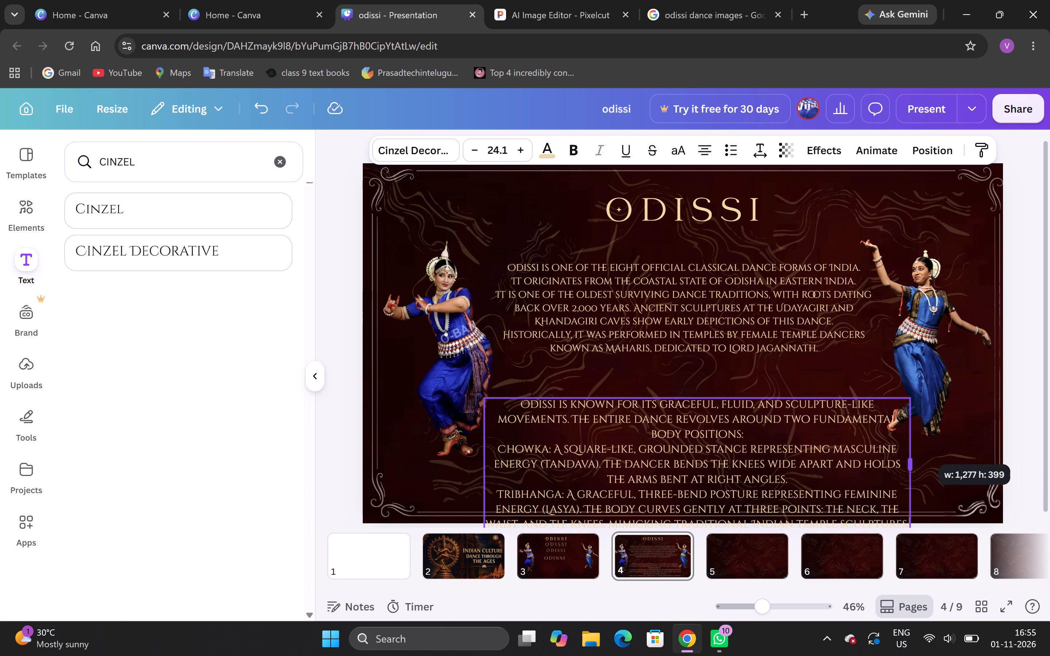
pyautogui.moveTo(915, 438); pyautogui.dragTo(1005, 437)
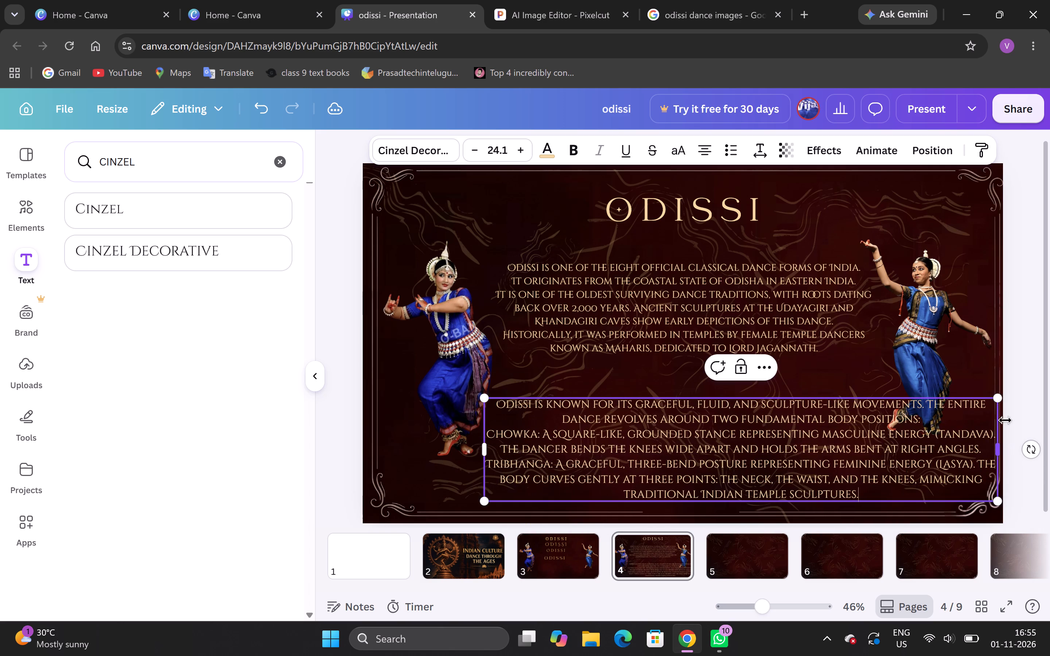
pyautogui.click(1002, 403)
pyautogui.moveTo(997, 401); pyautogui.dragTo(967, 399)
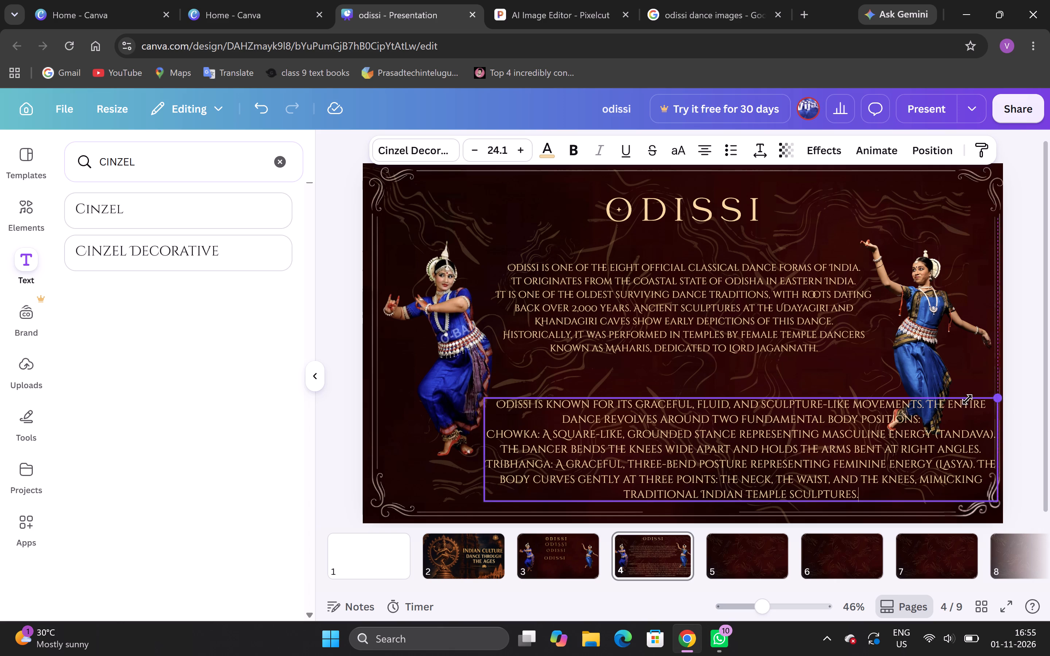
pyautogui.moveTo(967, 399); pyautogui.dragTo(923, 403)
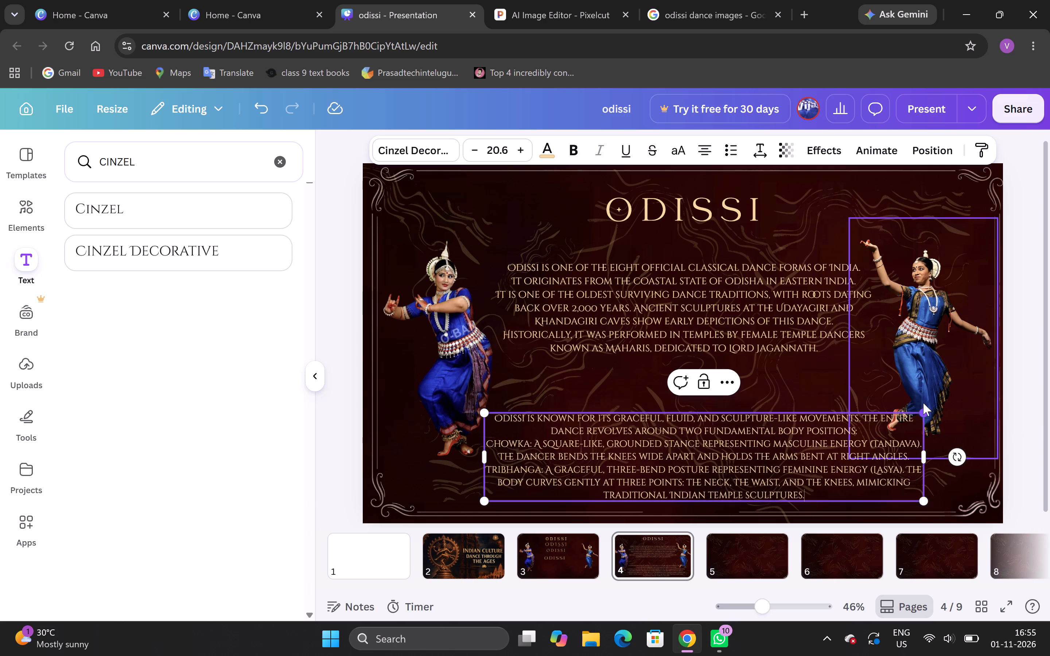
pyautogui.moveTo(917, 411); pyautogui.dragTo(911, 391)
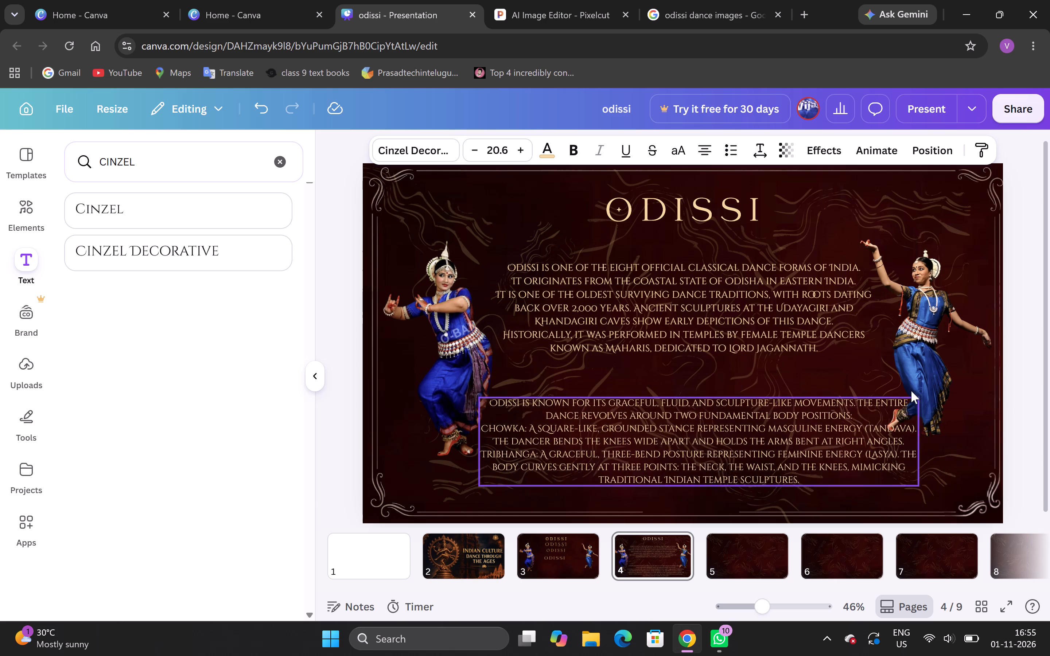
pyautogui.moveTo(911, 391); pyautogui.dragTo(910, 375)
pyautogui.moveTo(914, 379); pyautogui.dragTo(893, 379)
# Set the Chowka and Tribhanga paragraph's font size to 21.6, matching the description above it.
pyautogui.click(760, 332)
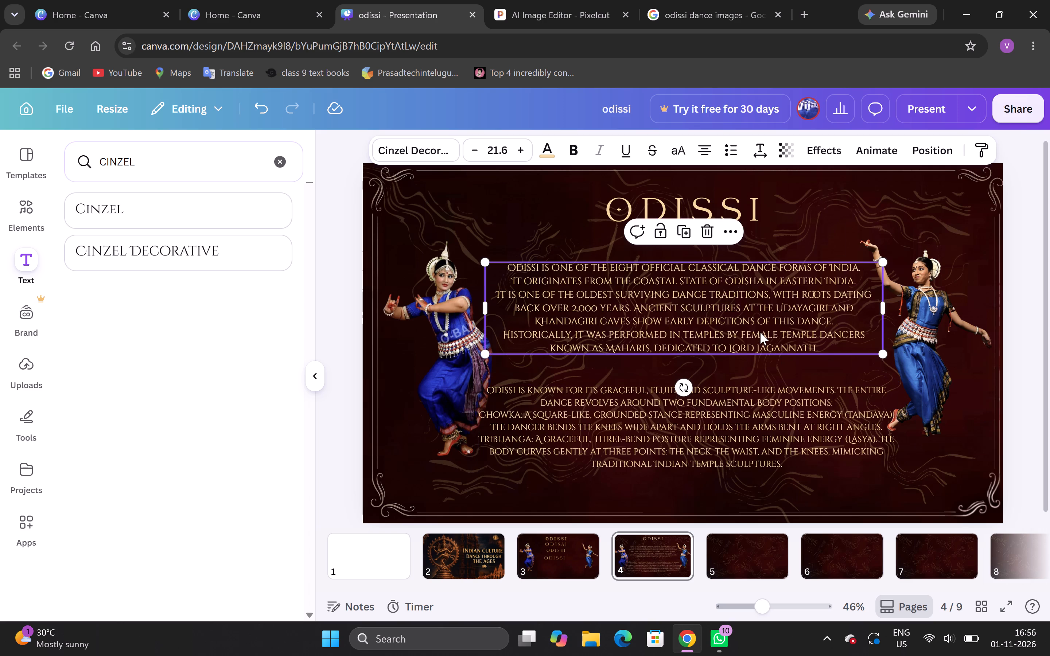
pyautogui.click(743, 418)
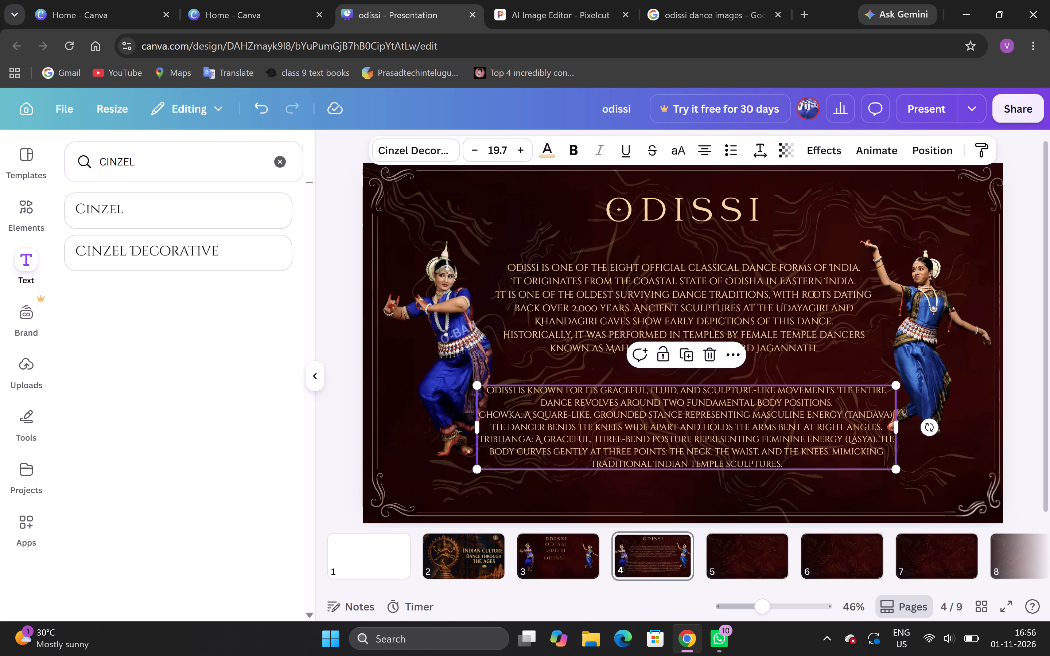
pyautogui.click(504, 155)
pyautogui.write('21.')
pyautogui.press('6')
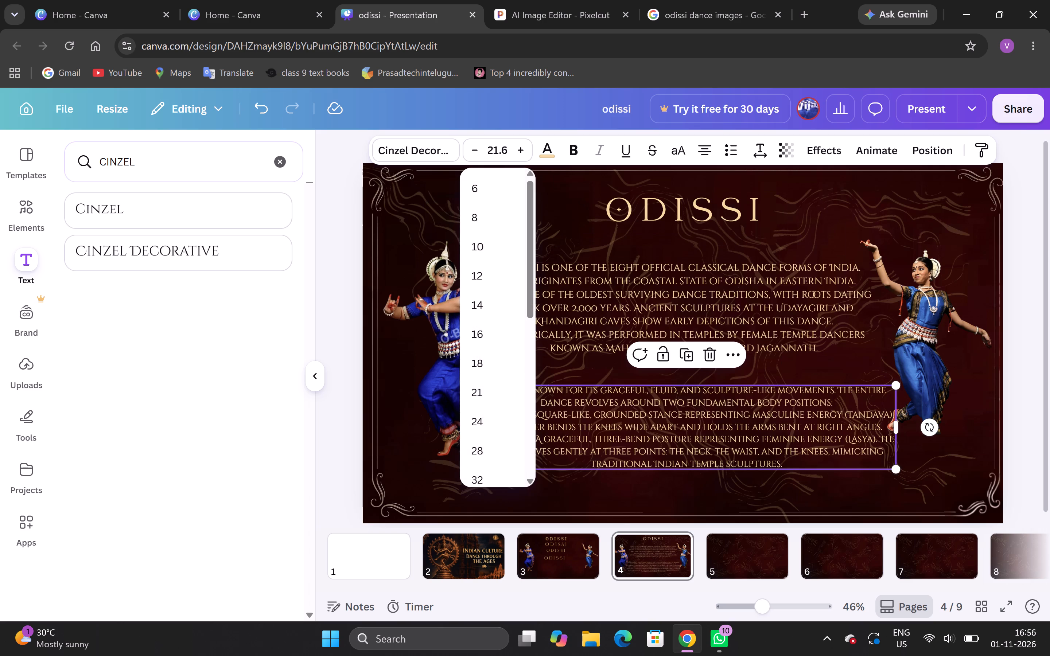
pyautogui.press('Return')
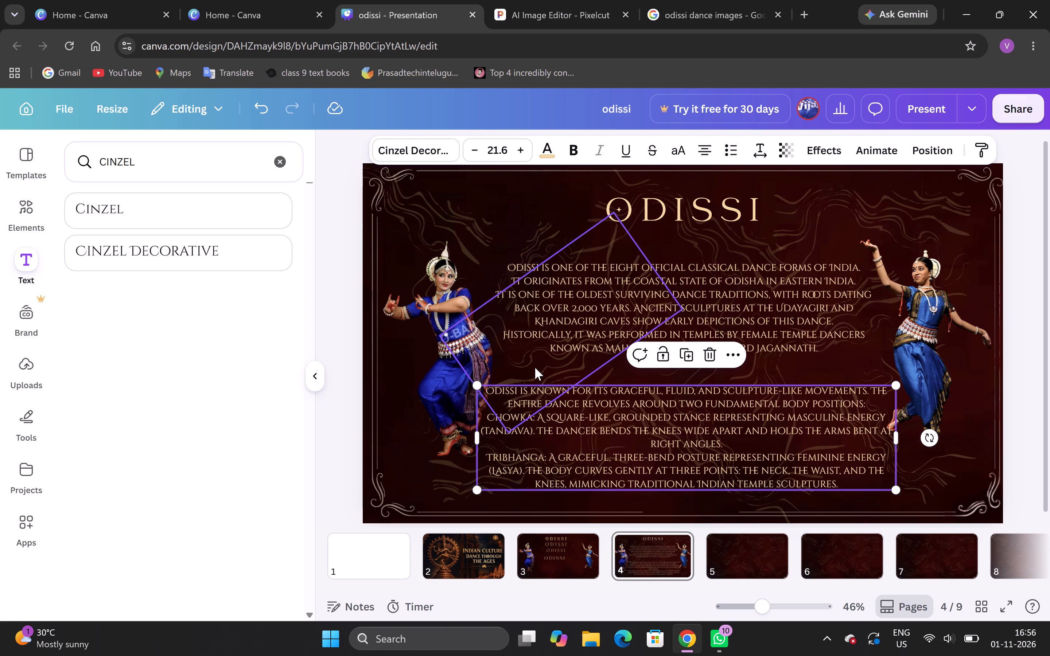
pyautogui.doubleClick(826, 421)
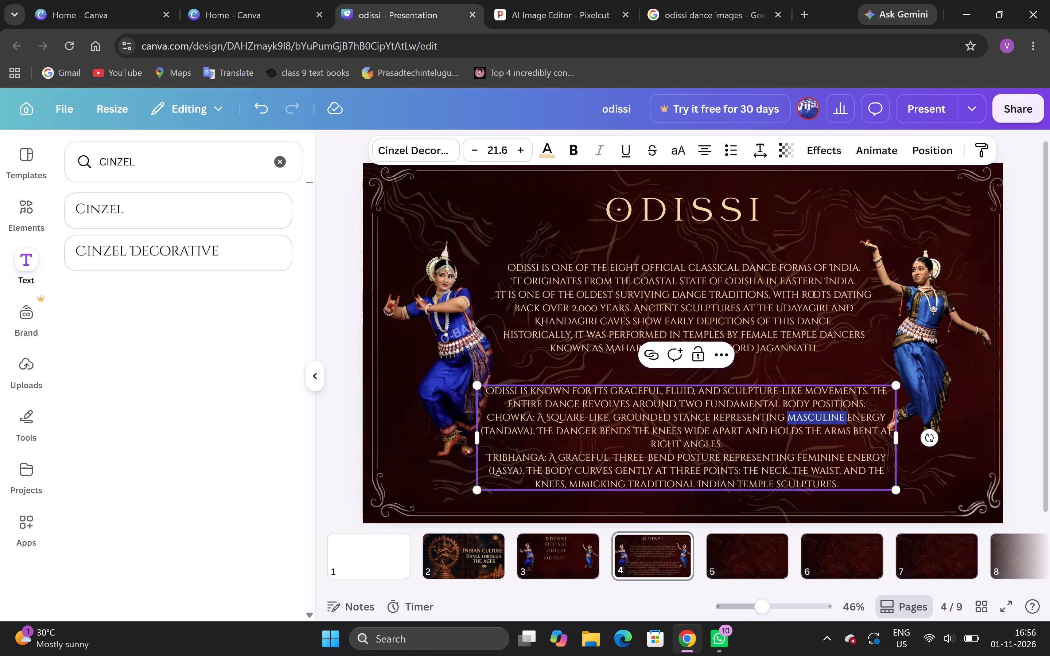
pyautogui.click(883, 398)
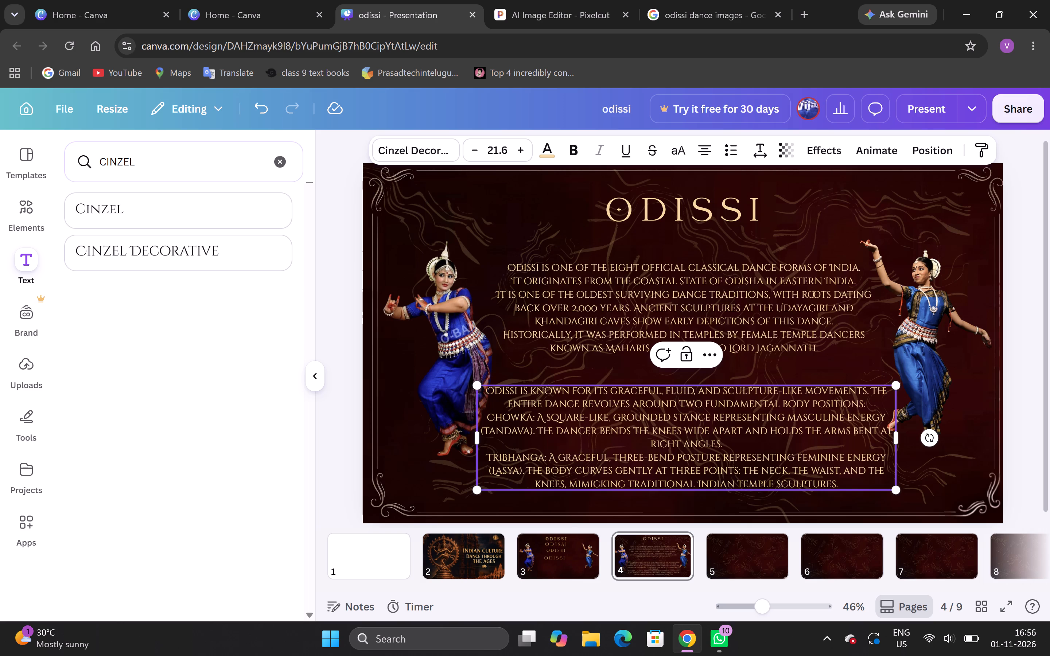
# Move the Chowka and Tribhanga paragraph up close beneath the description and narrow its text box from both sides to clear the dancers.
pyautogui.moveTo(887, 383); pyautogui.dragTo(887, 377)
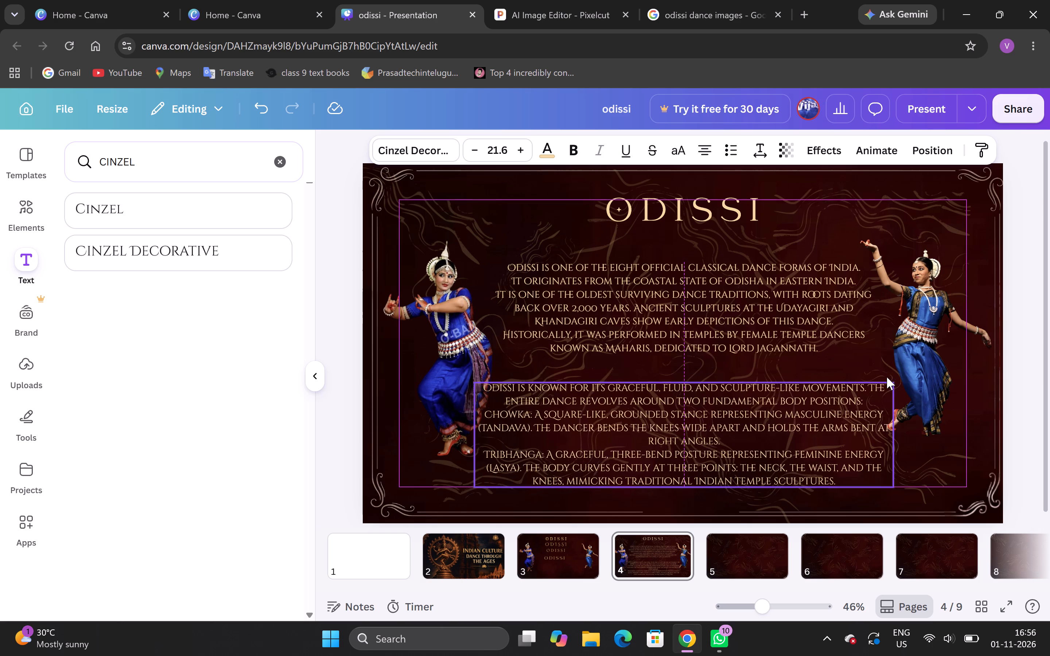
pyautogui.moveTo(887, 377); pyautogui.dragTo(888, 363)
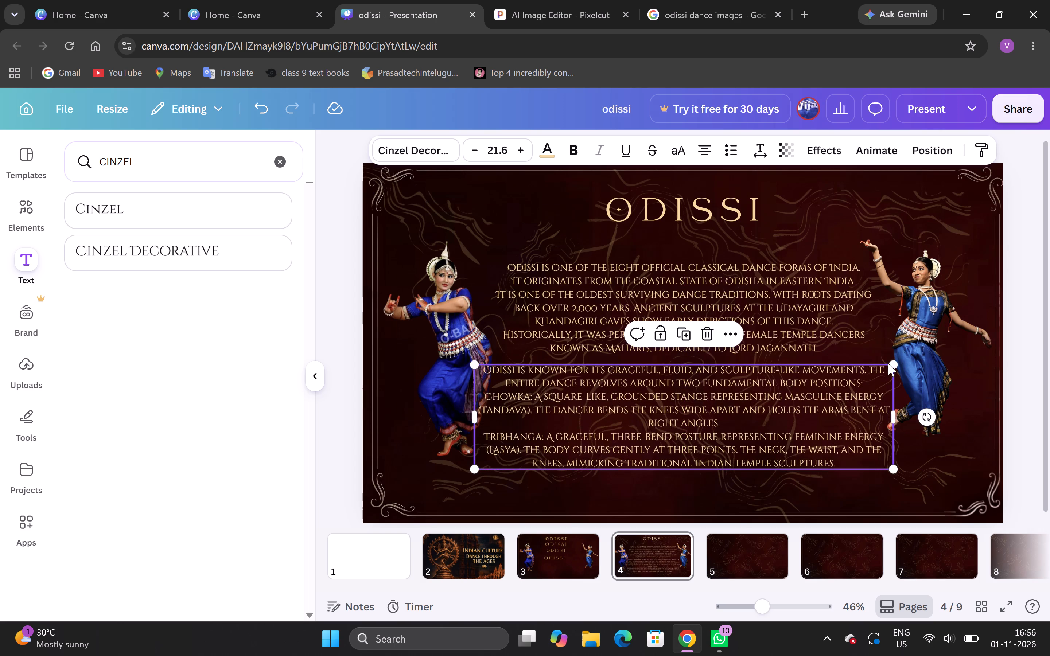
pyautogui.moveTo(466, 417); pyautogui.dragTo(481, 417)
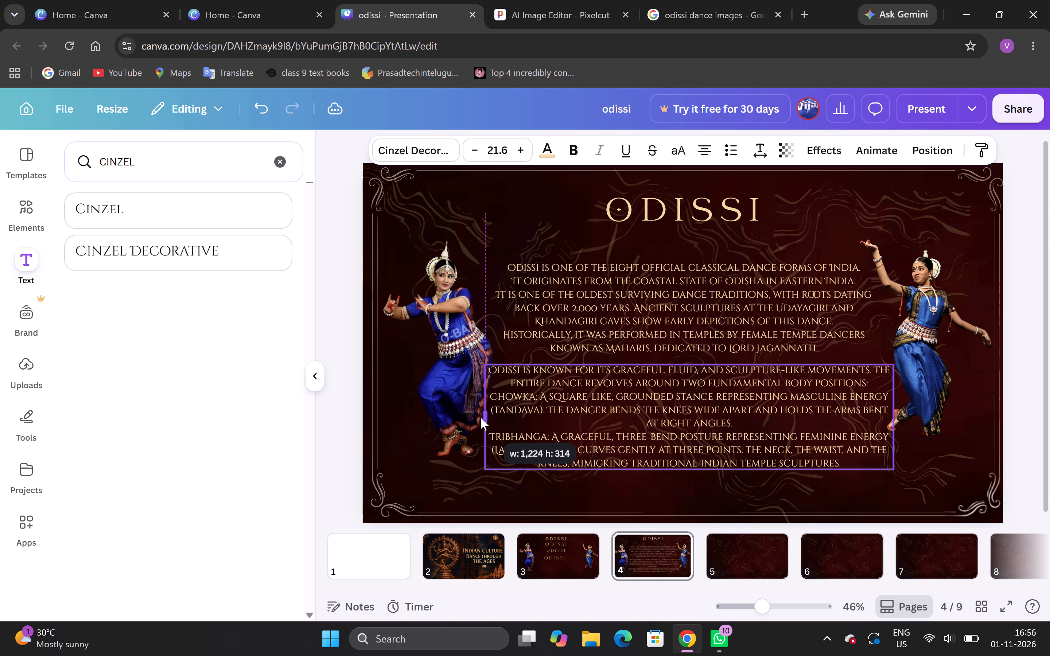
pyautogui.moveTo(481, 417); pyautogui.dragTo(483, 417)
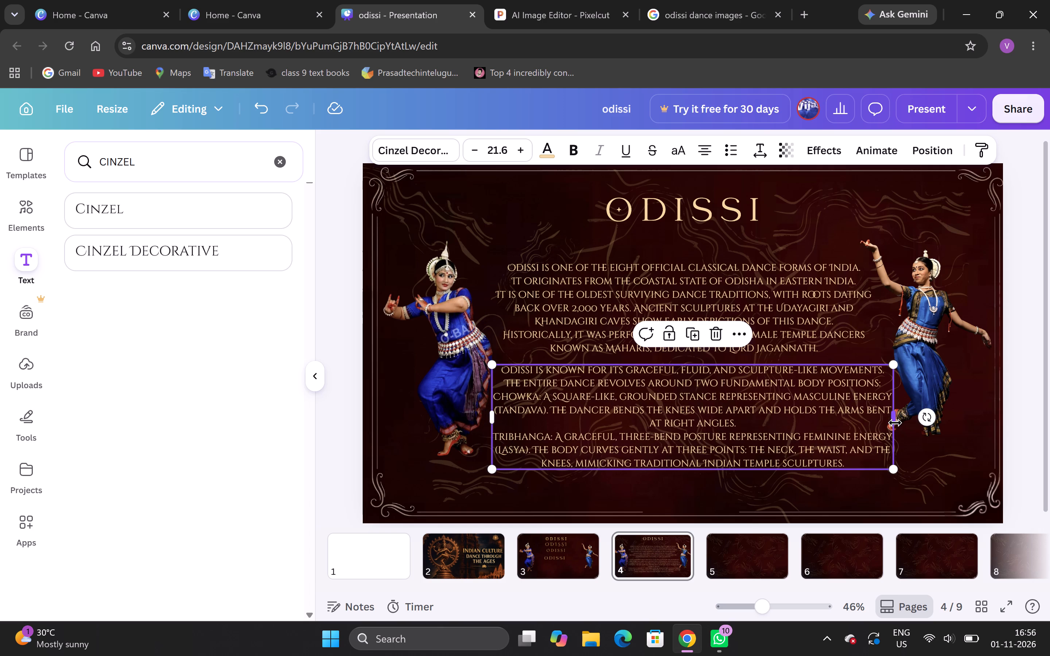
pyautogui.moveTo(895, 423); pyautogui.dragTo(891, 423)
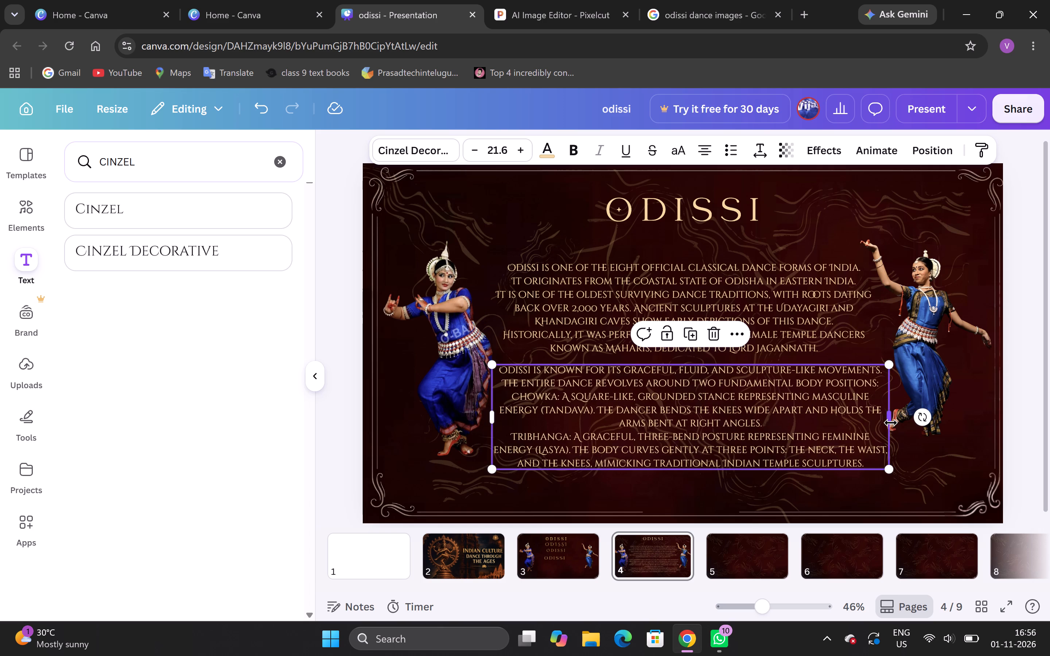
pyautogui.click(1012, 373)
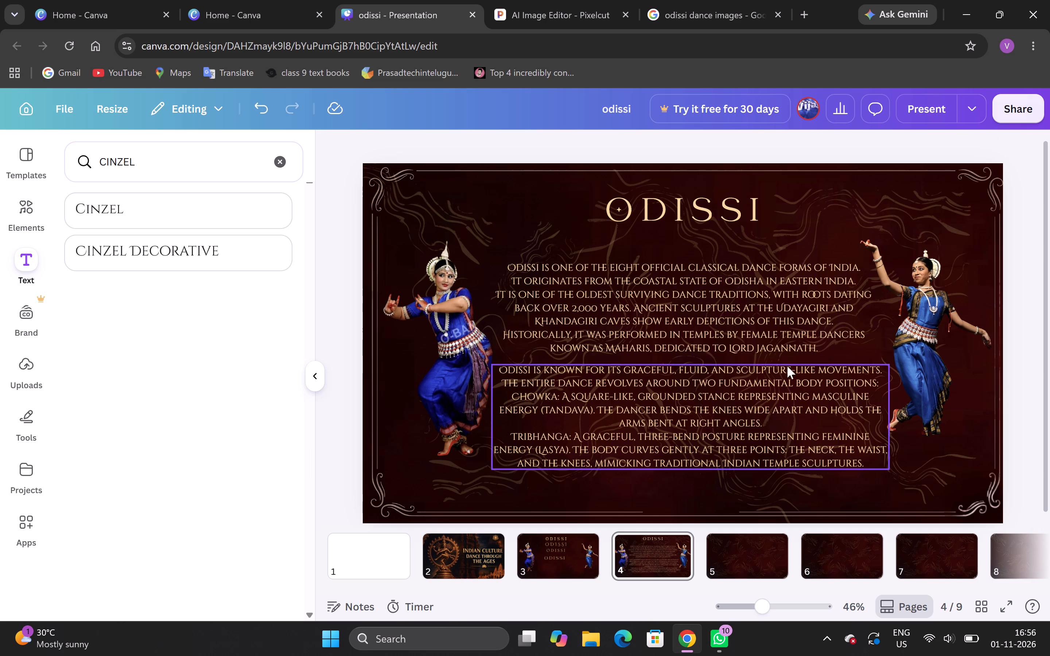
pyautogui.click(715, 313)
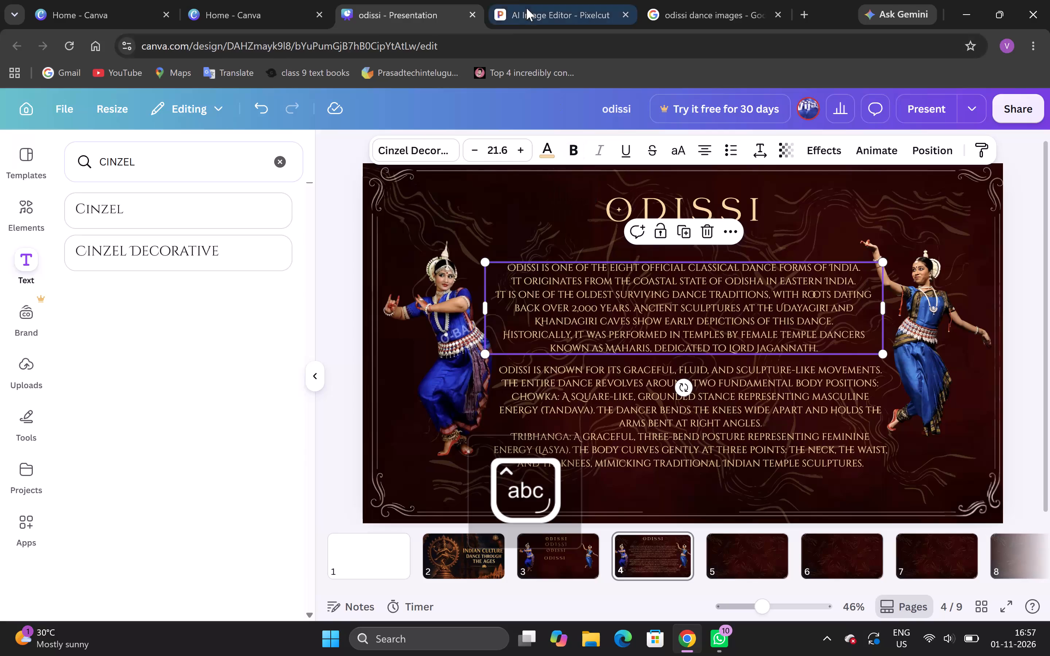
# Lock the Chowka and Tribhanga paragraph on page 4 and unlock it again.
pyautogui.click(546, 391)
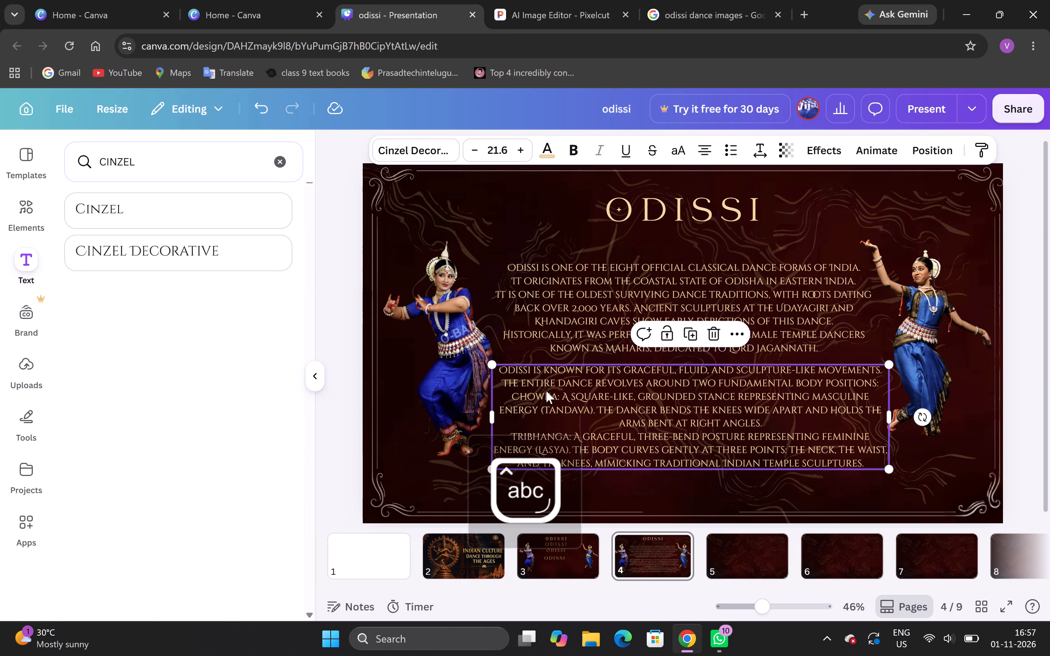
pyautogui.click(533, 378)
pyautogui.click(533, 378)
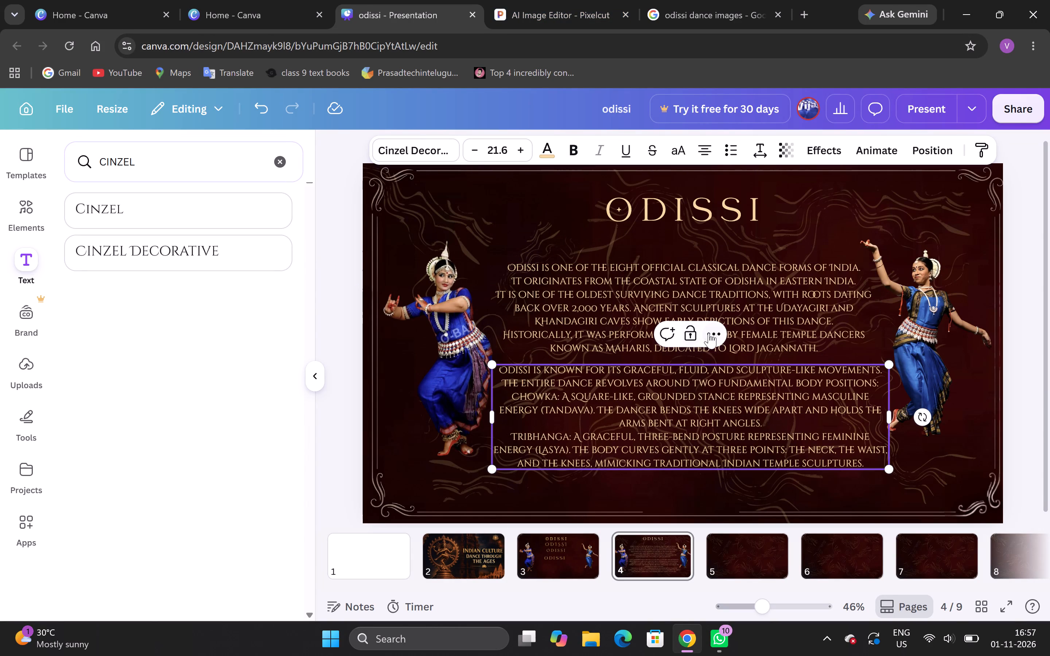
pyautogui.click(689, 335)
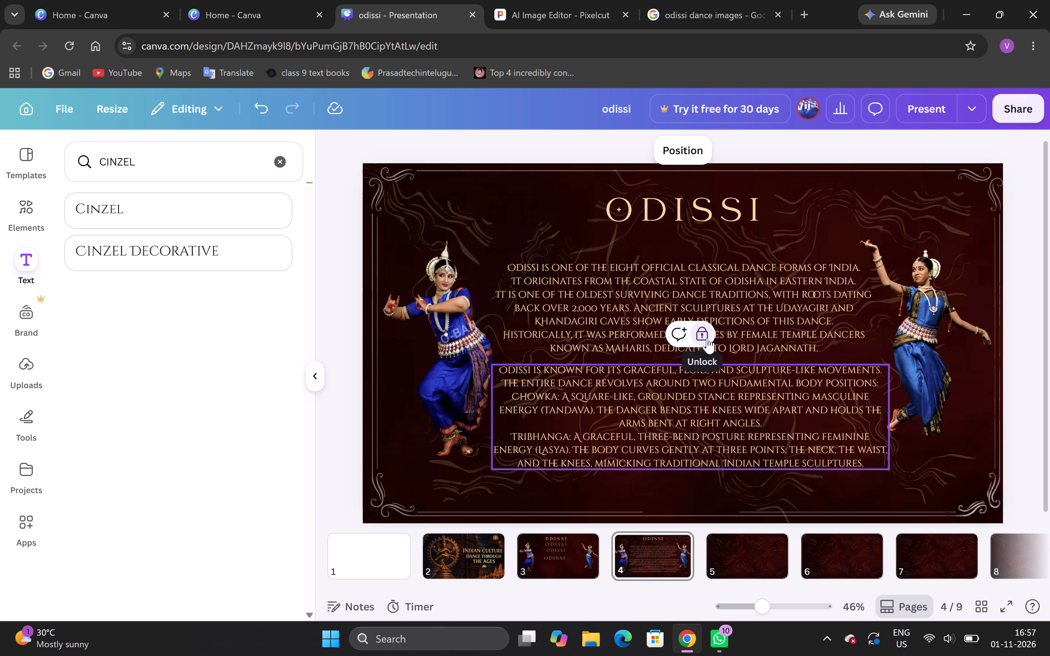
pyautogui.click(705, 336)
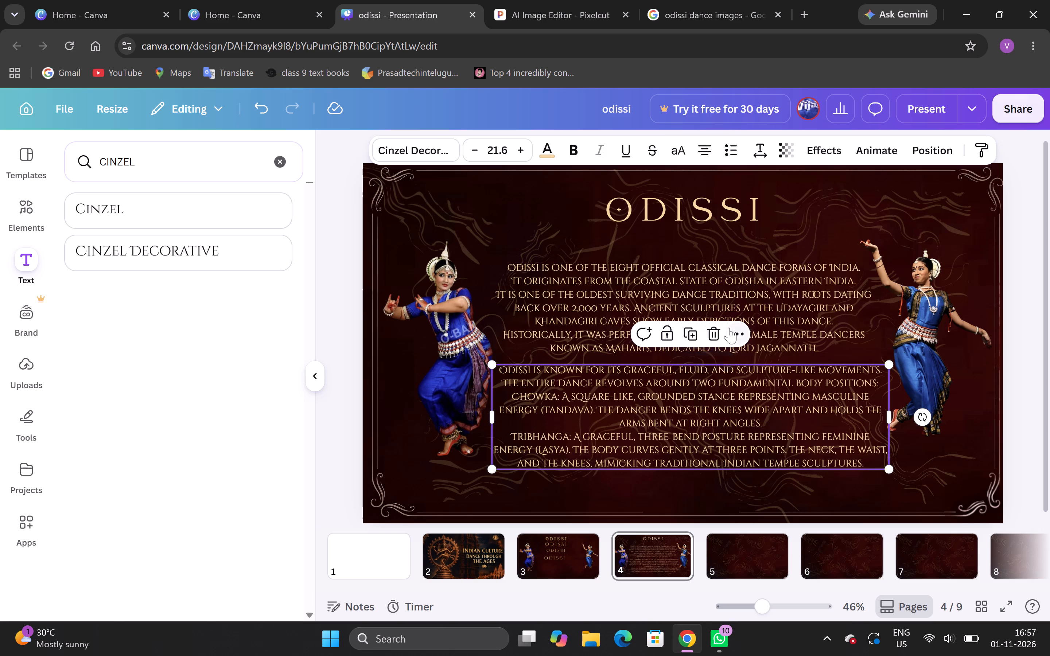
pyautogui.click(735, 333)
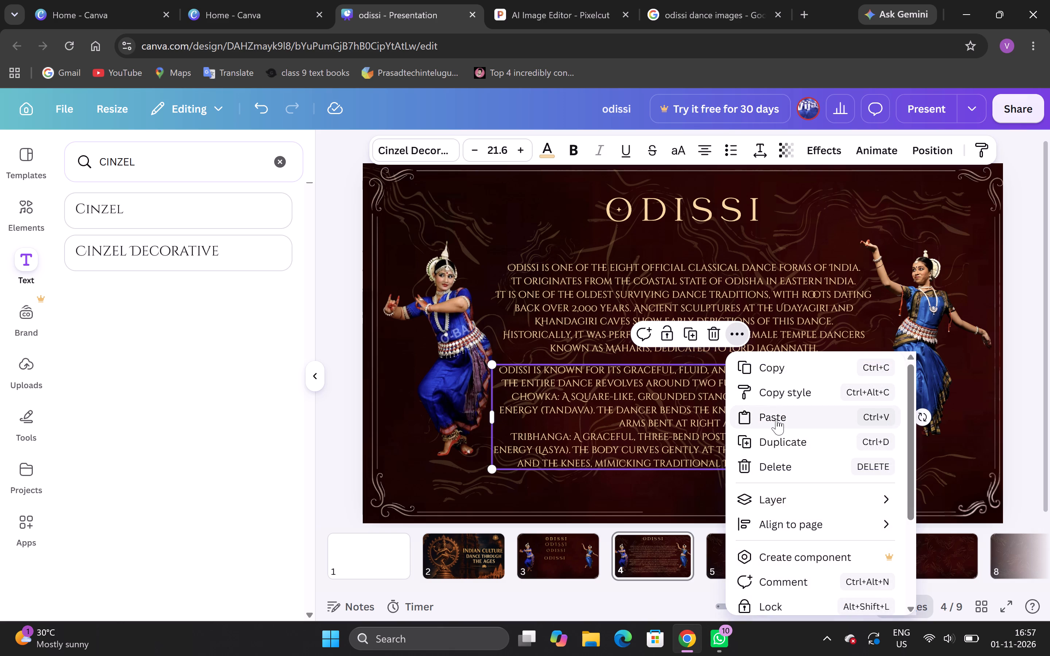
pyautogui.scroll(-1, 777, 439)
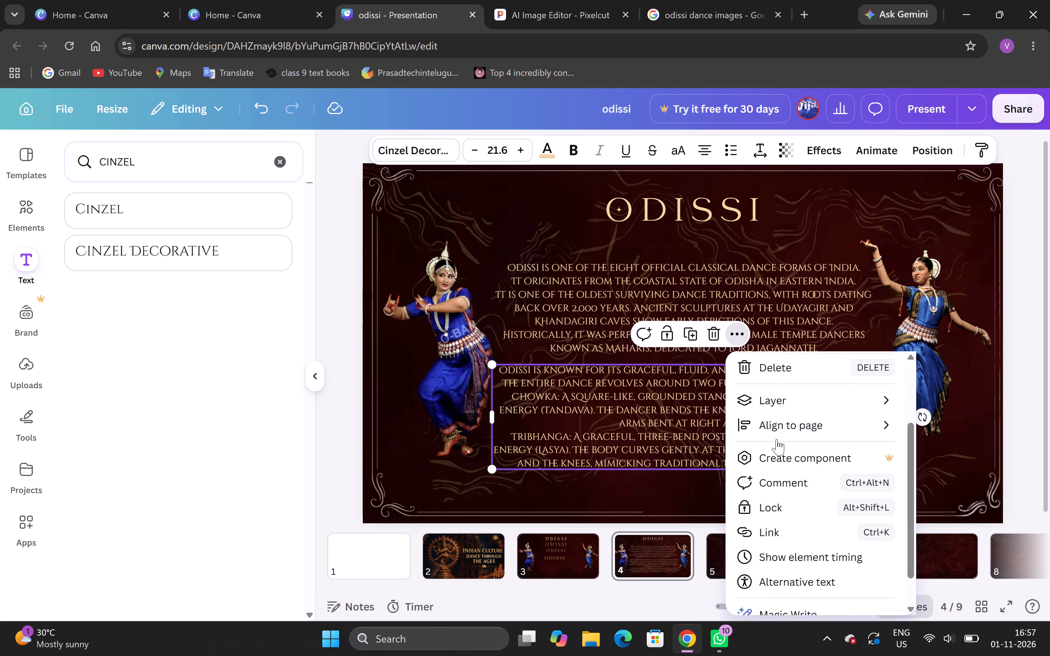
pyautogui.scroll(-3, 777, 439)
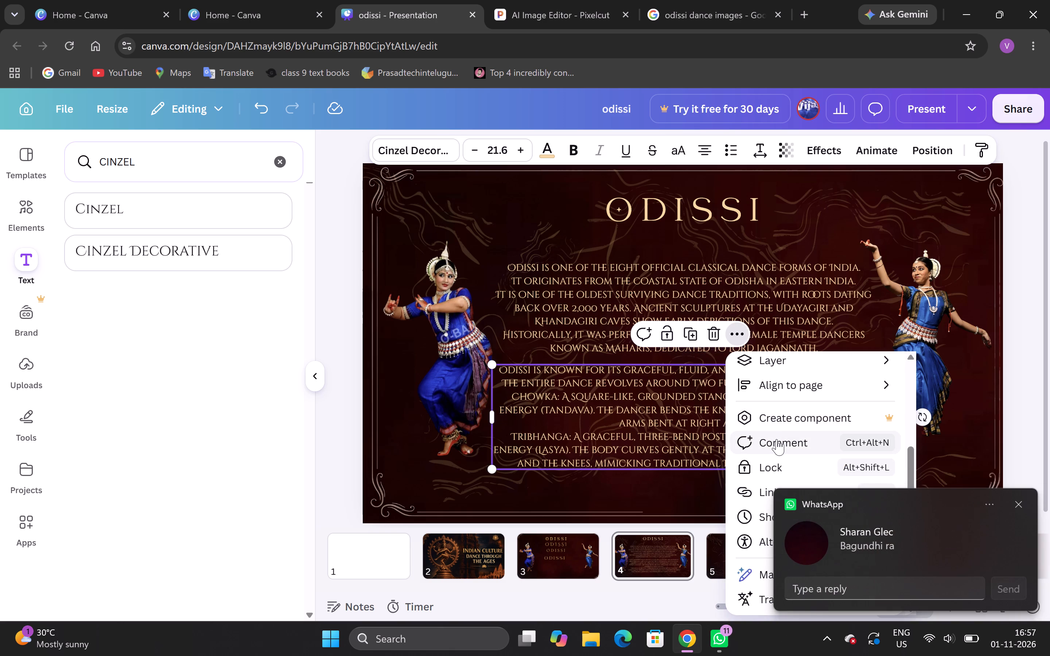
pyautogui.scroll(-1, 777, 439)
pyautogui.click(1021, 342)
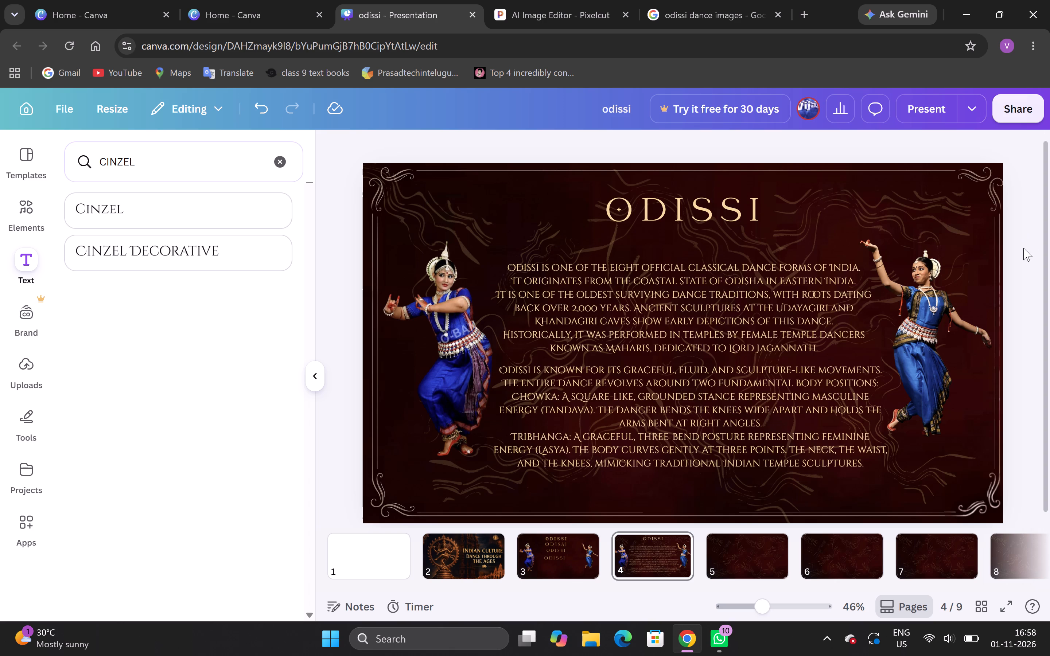
# Move the right-hand dancer image slightly down and outward, bringing her feet about level with the left-hand dancer's.
pyautogui.moveTo(947, 364); pyautogui.dragTo(948, 367)
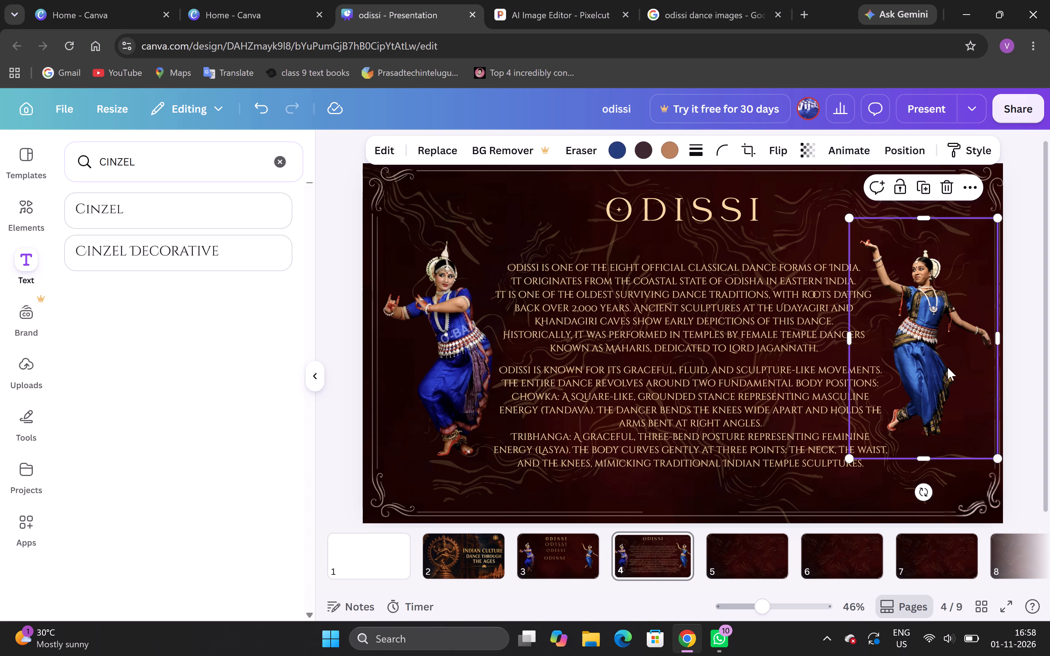
pyautogui.moveTo(948, 367); pyautogui.dragTo(959, 372)
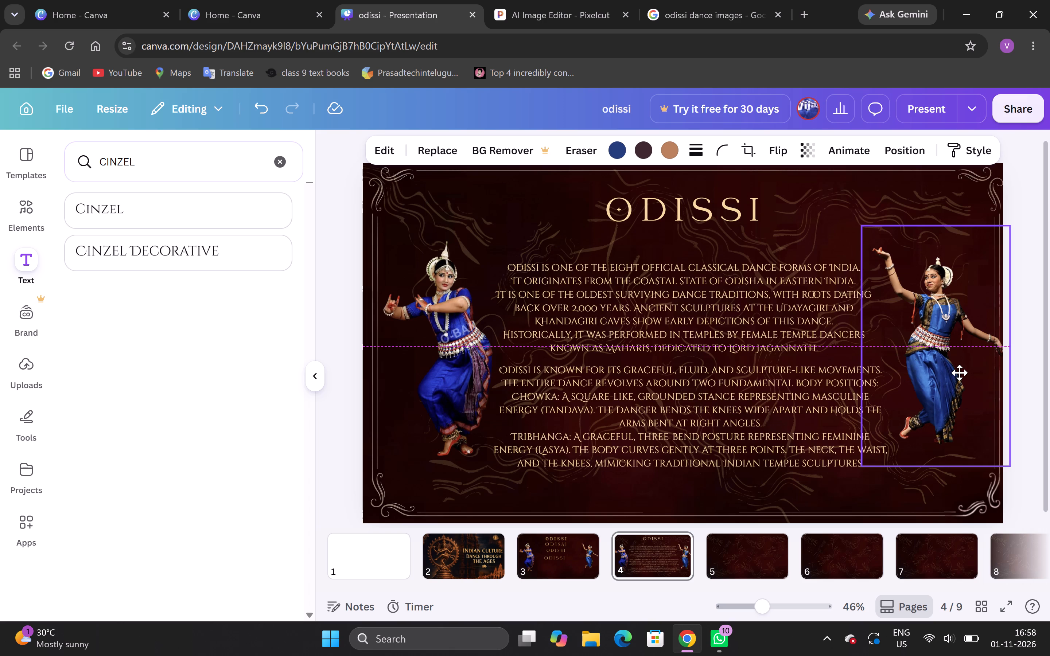
pyautogui.moveTo(959, 372); pyautogui.dragTo(948, 371)
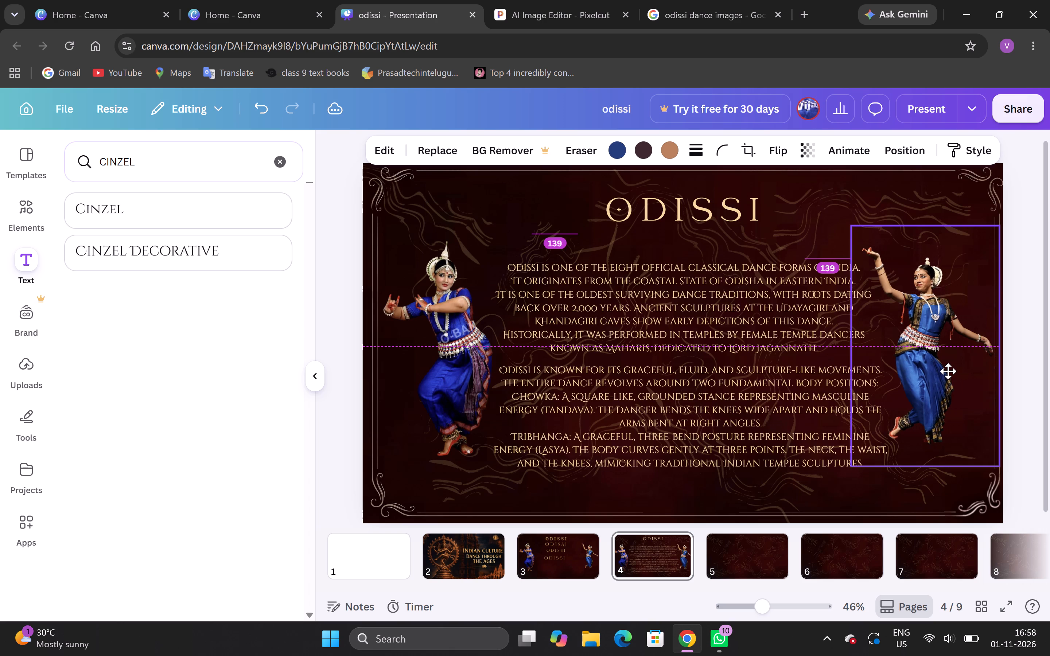
pyautogui.moveTo(948, 371); pyautogui.dragTo(948, 363)
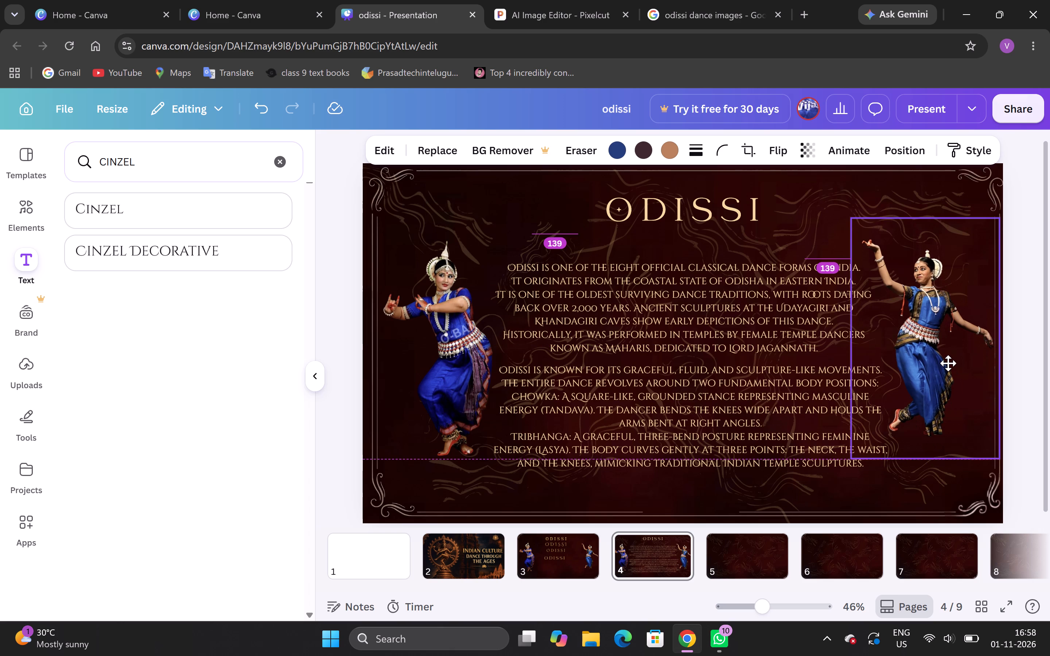
pyautogui.moveTo(948, 363); pyautogui.dragTo(949, 366)
pyautogui.moveTo(949, 366); pyautogui.dragTo(949, 368)
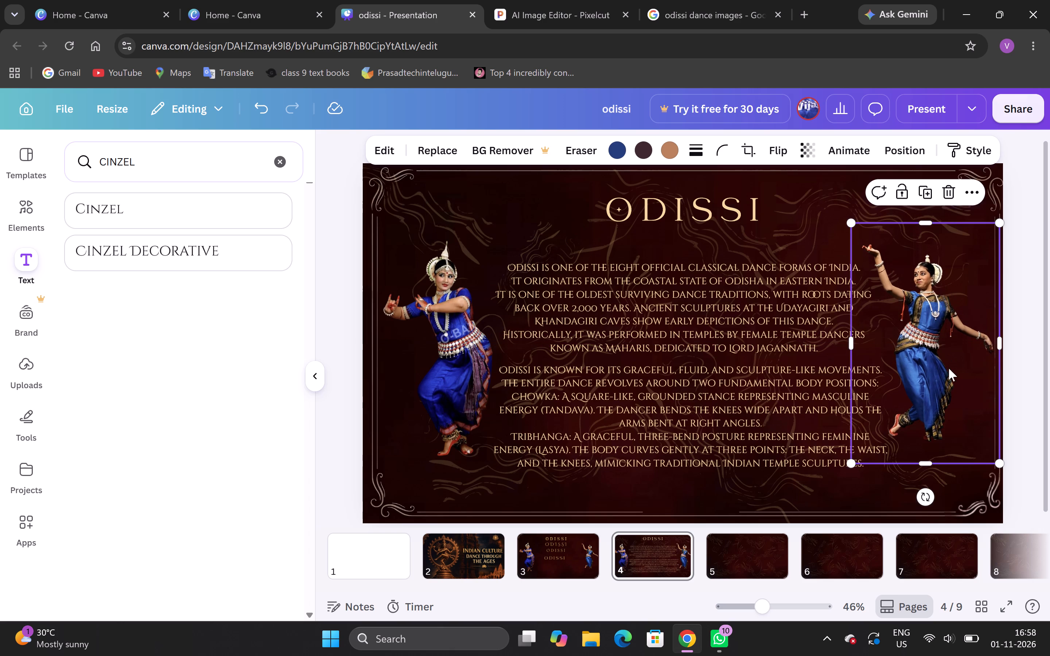
pyautogui.click(1023, 317)
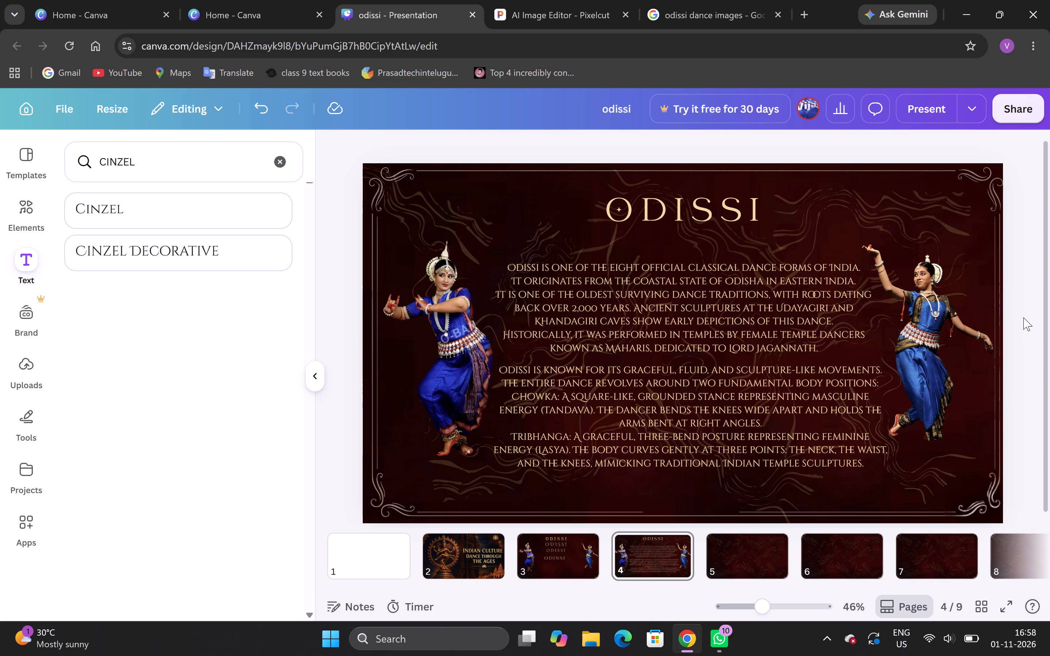
pyautogui.click(920, 318)
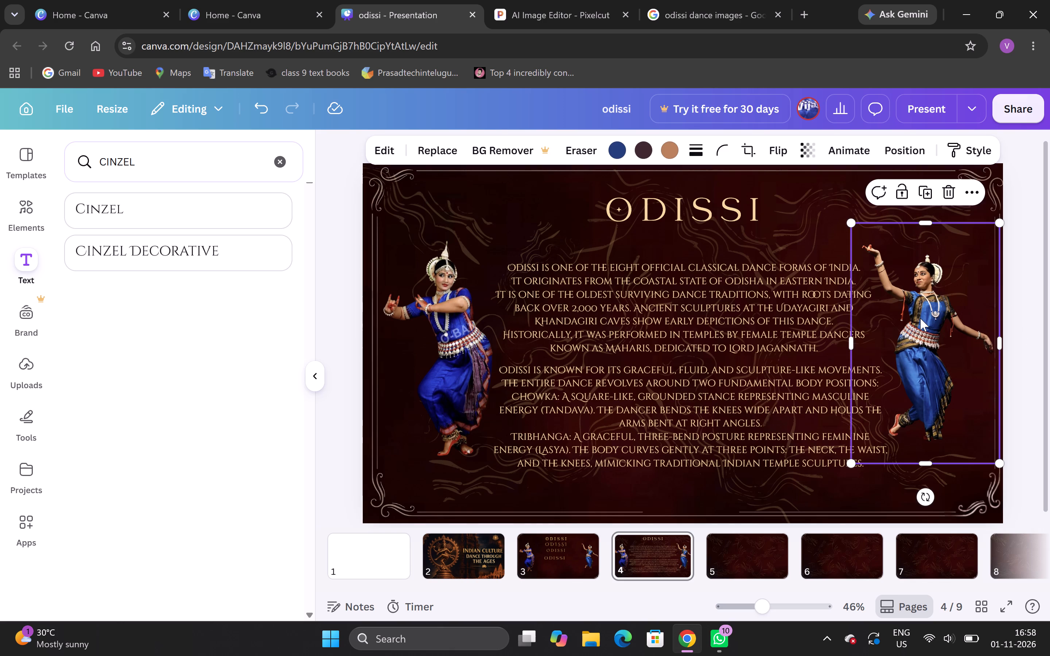
pyautogui.moveTo(920, 318); pyautogui.dragTo(925, 333)
pyautogui.click(1011, 306)
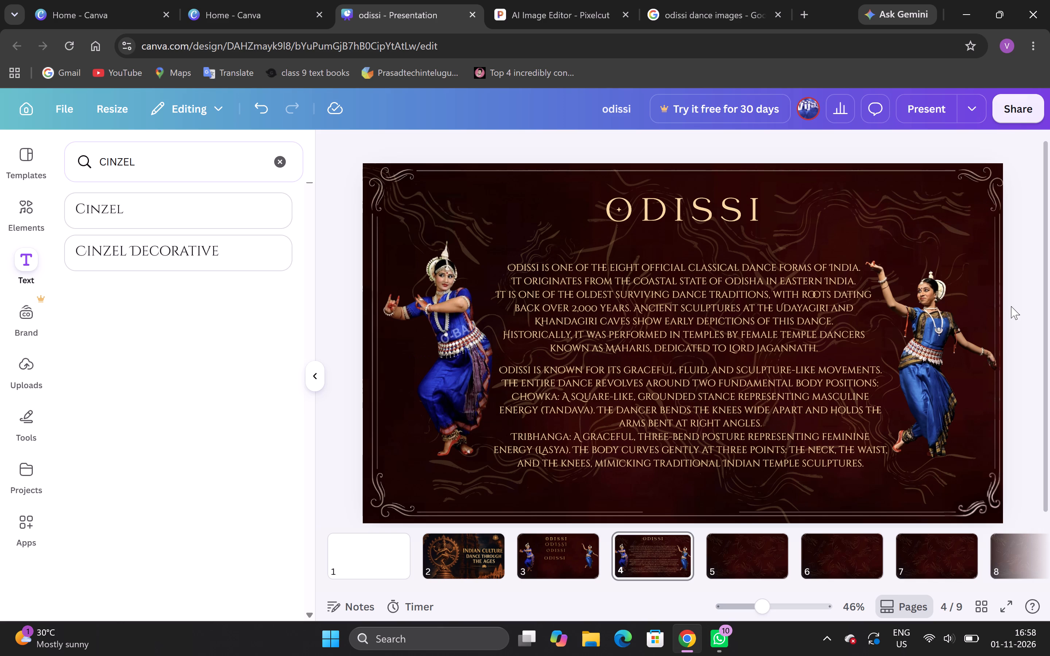
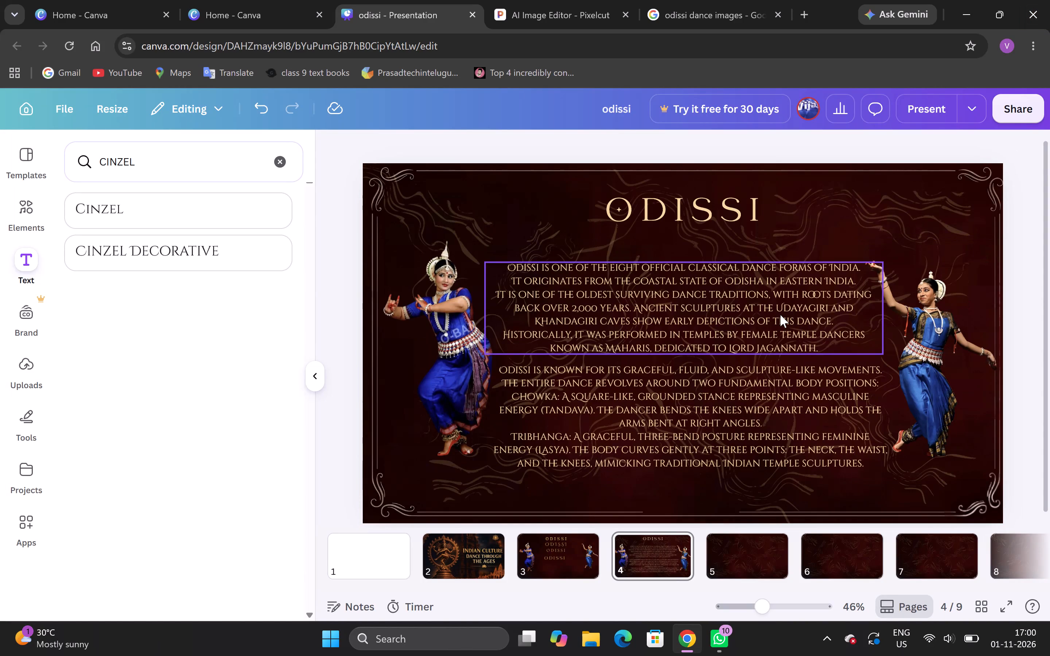
# Select page 4, the finished Odissi description page, as a whole page.
pyautogui.click(1018, 220)
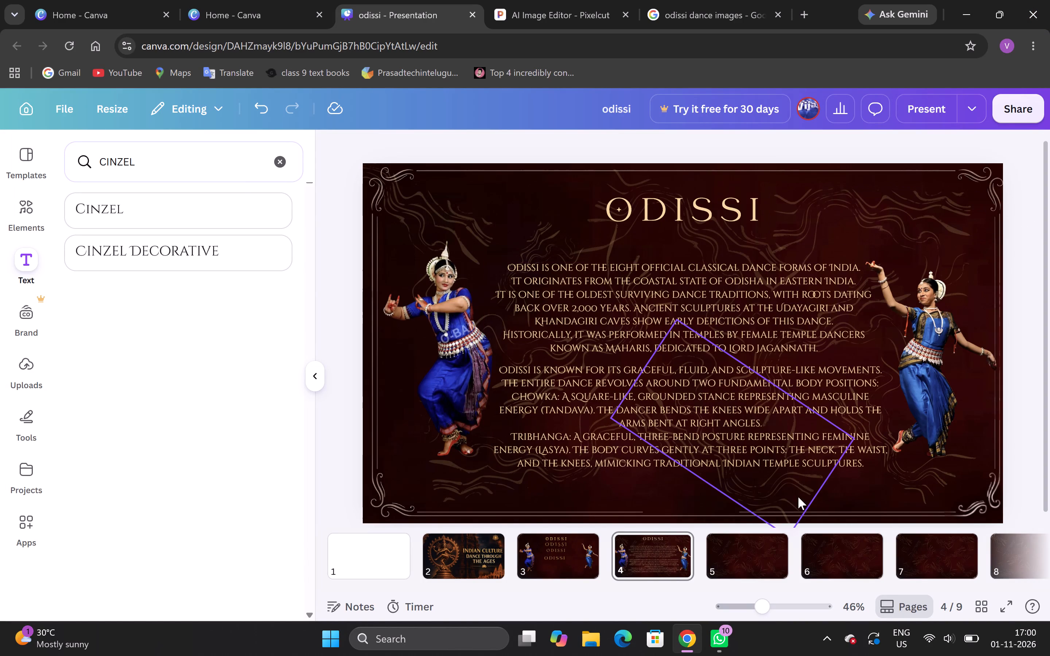
pyautogui.click(656, 564)
pyautogui.click(656, 564)
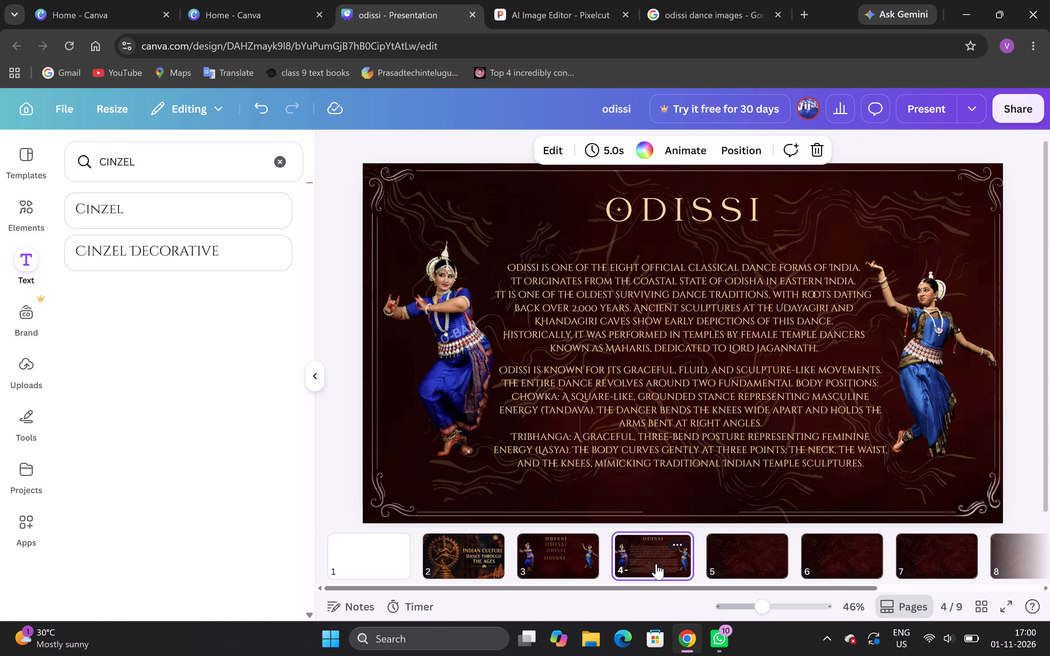
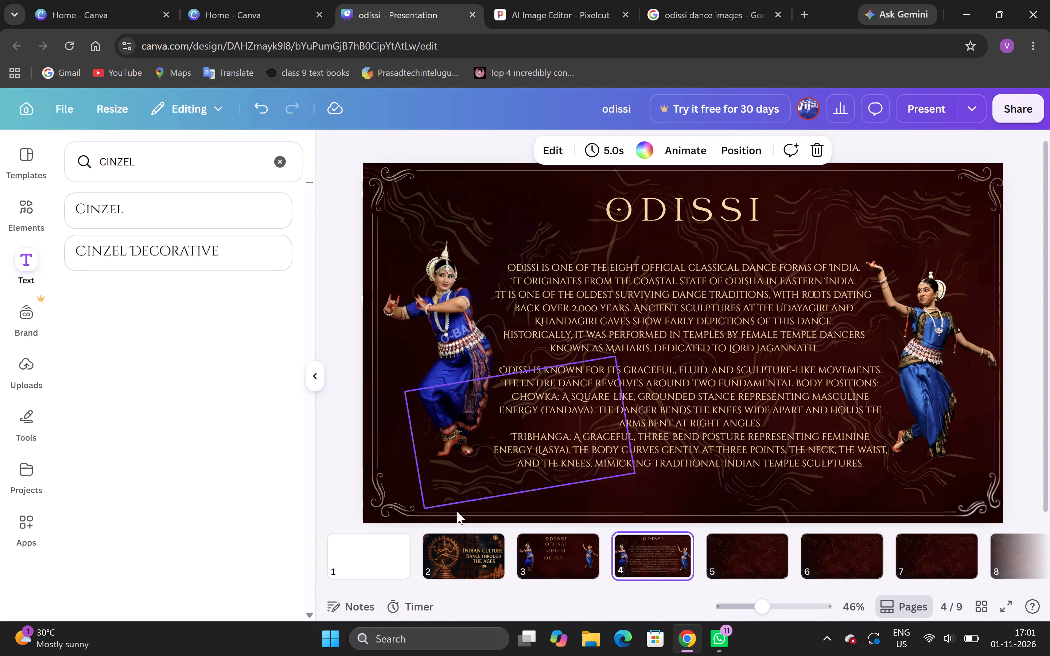
# Duplicate page 4 with the Odissi description and open the copy as page 5.
pyautogui.hotkey('ctrl', 'd')
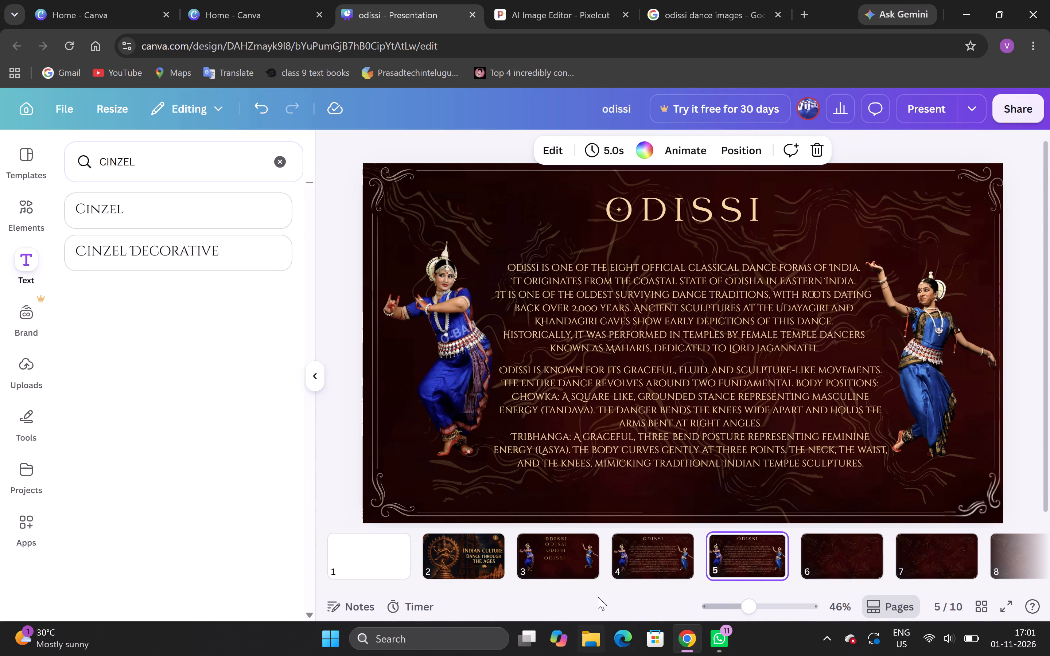
pyautogui.click(739, 559)
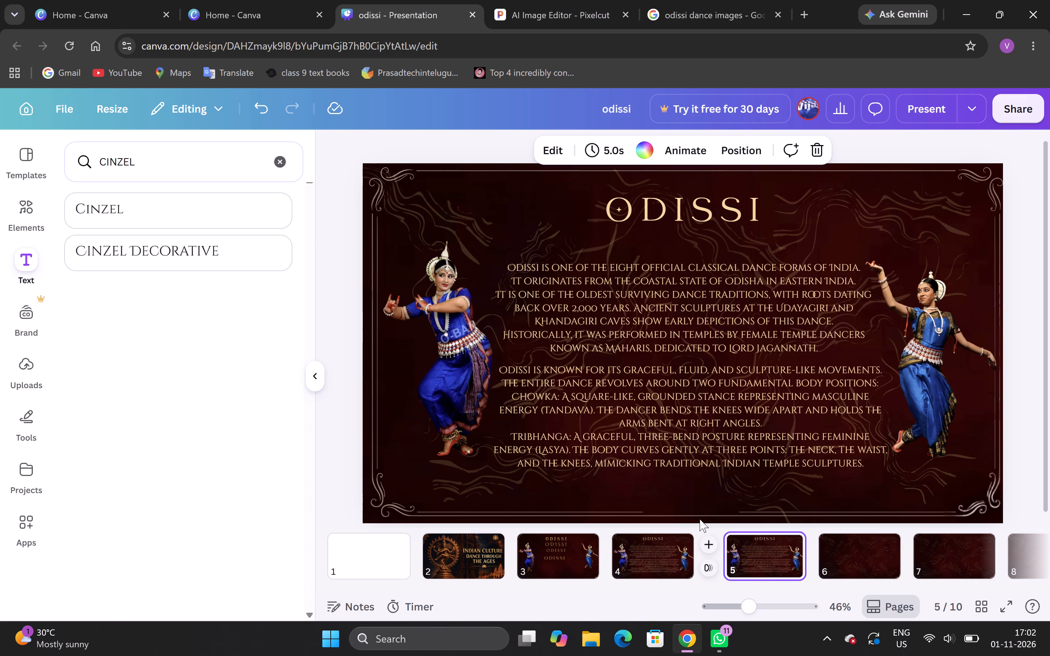
# Delete the ODISSI title from the duplicated page 5.
pyautogui.click(695, 219)
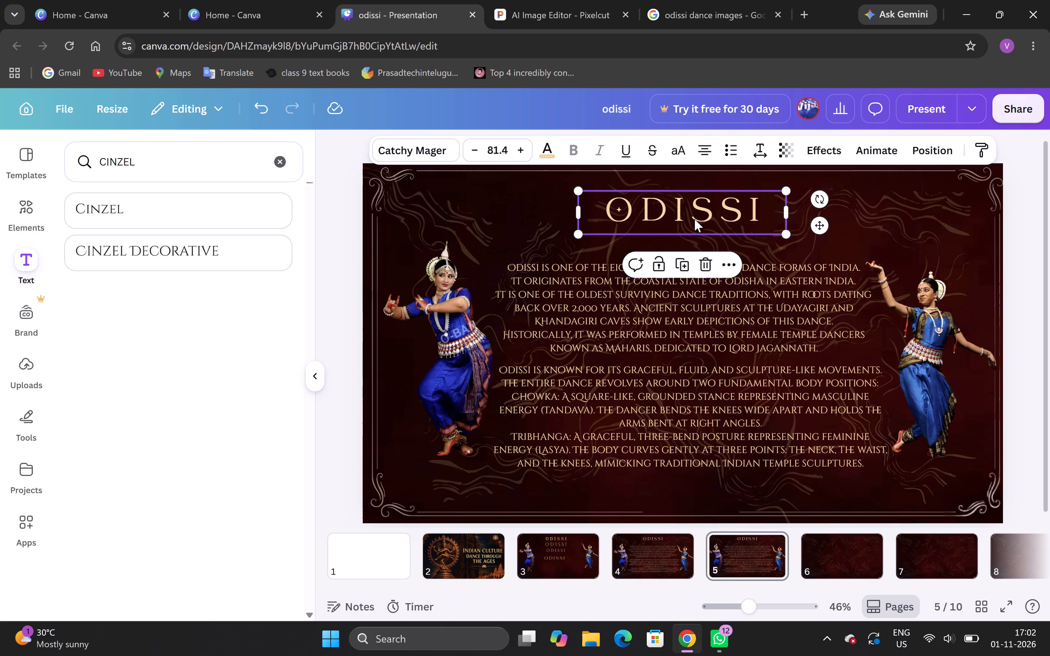
pyautogui.press('Delete')
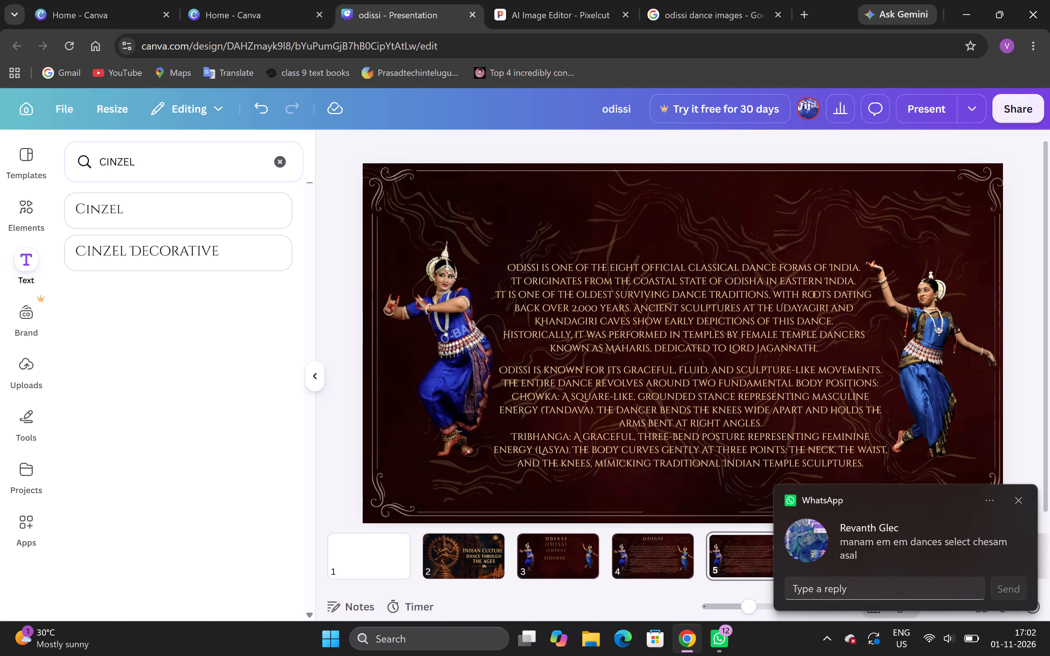
# Select the upper Odissi description paragraph on page 5.
pyautogui.click(789, 333)
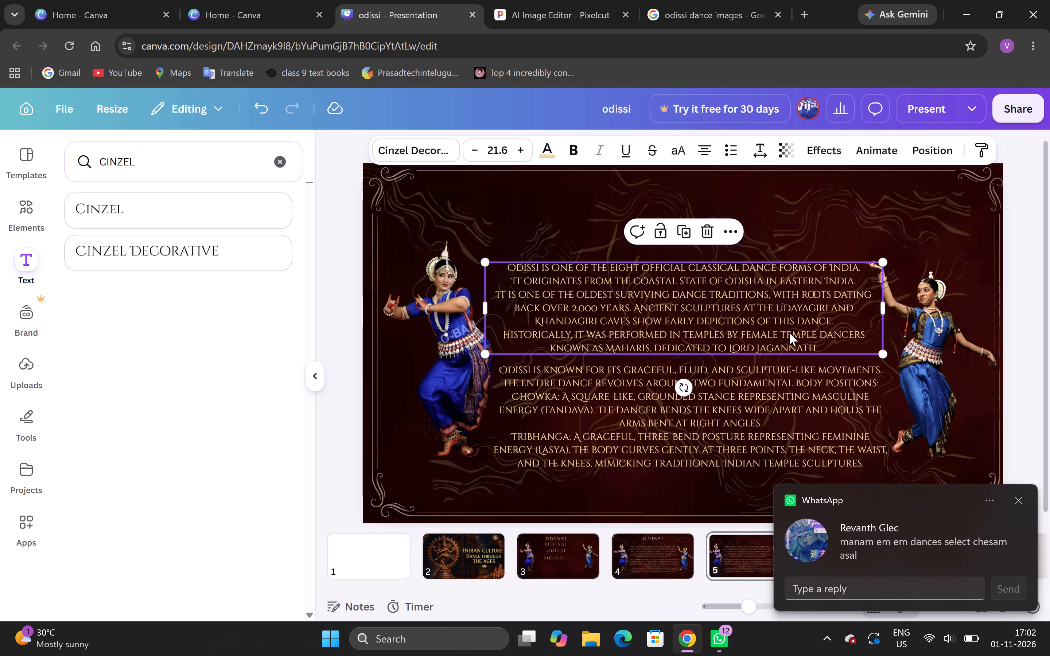
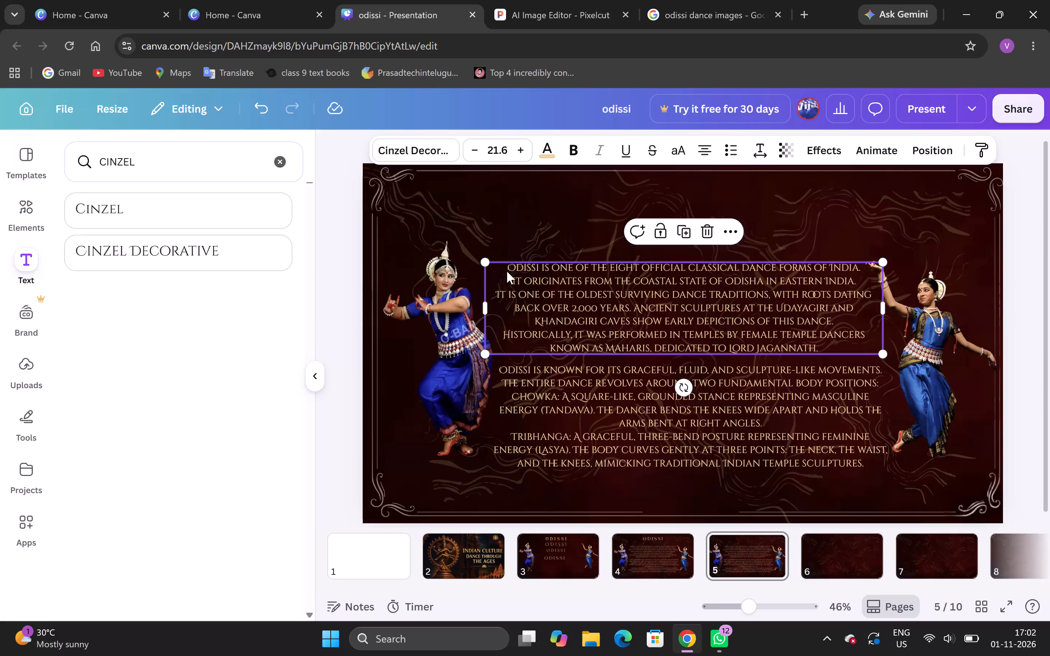
# Move the upper Odissi description slightly upward on page 5, leaving a small gap above the Chowka and Tribhanga paragraph.
pyautogui.moveTo(506, 265); pyautogui.dragTo(503, 265)
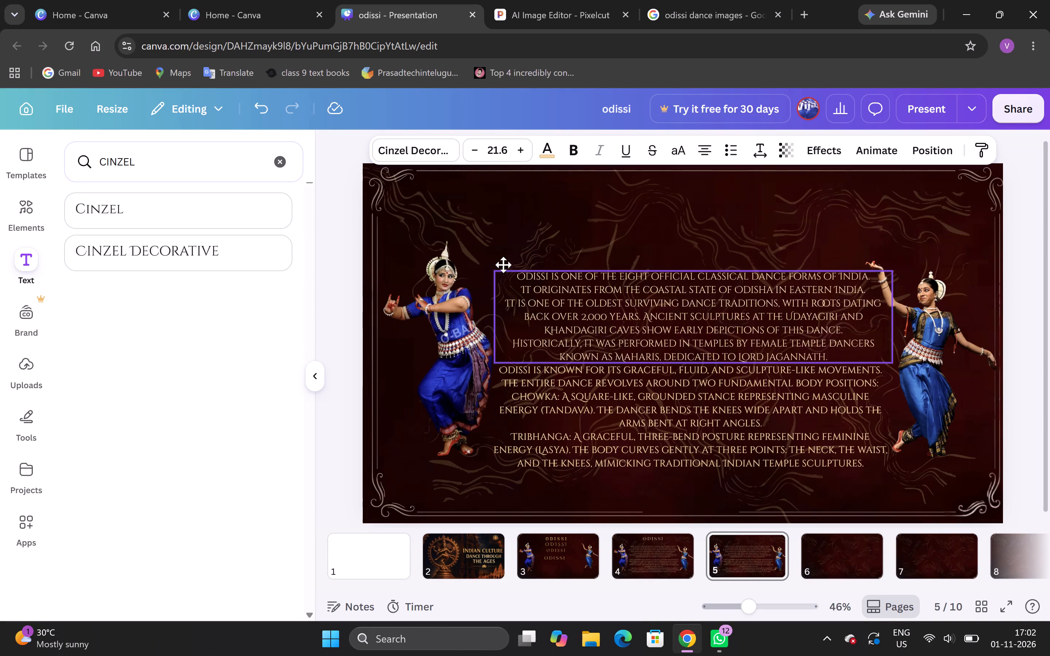
pyautogui.moveTo(503, 265); pyautogui.dragTo(505, 254)
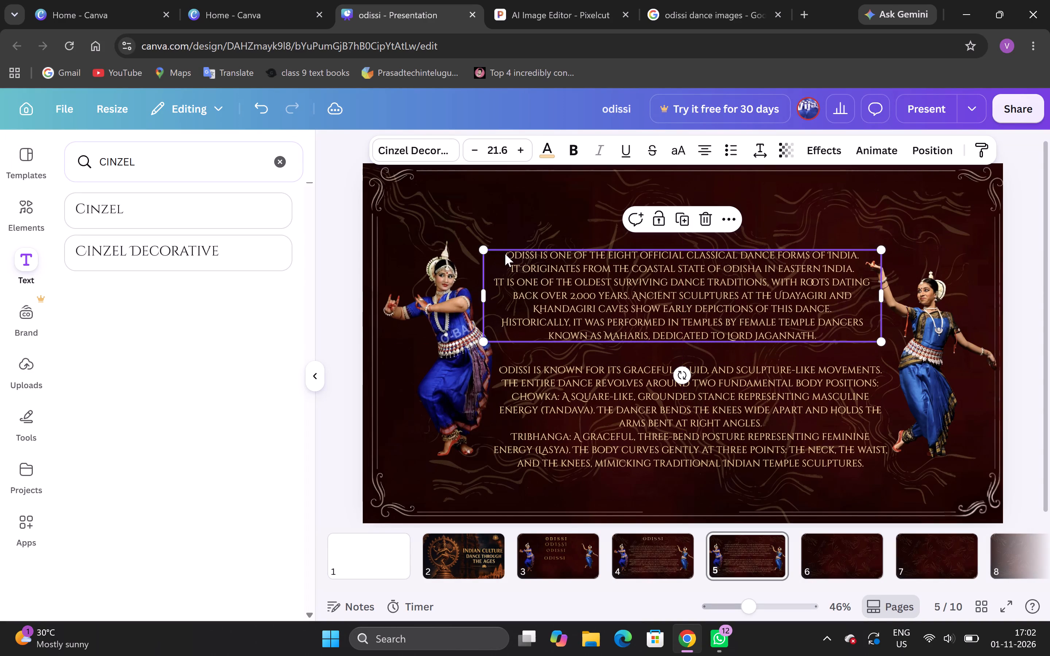
# Replace the upper Odissi description on page 5 with the copied passage on devotional stories, Gita Govinda, and Odissi music and instruments.
pyautogui.click(530, 269)
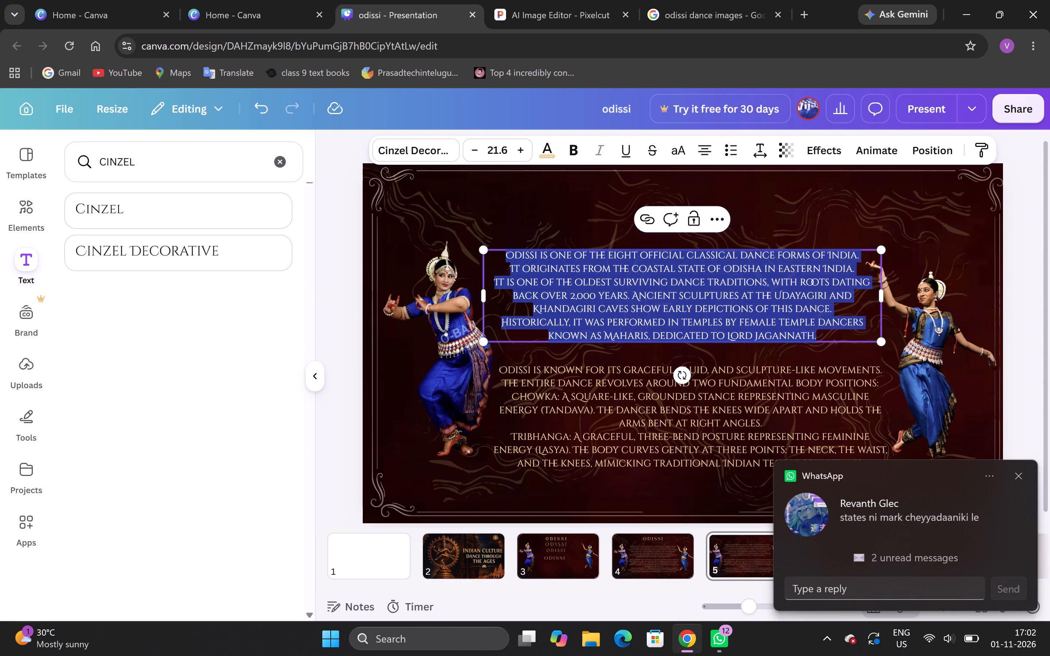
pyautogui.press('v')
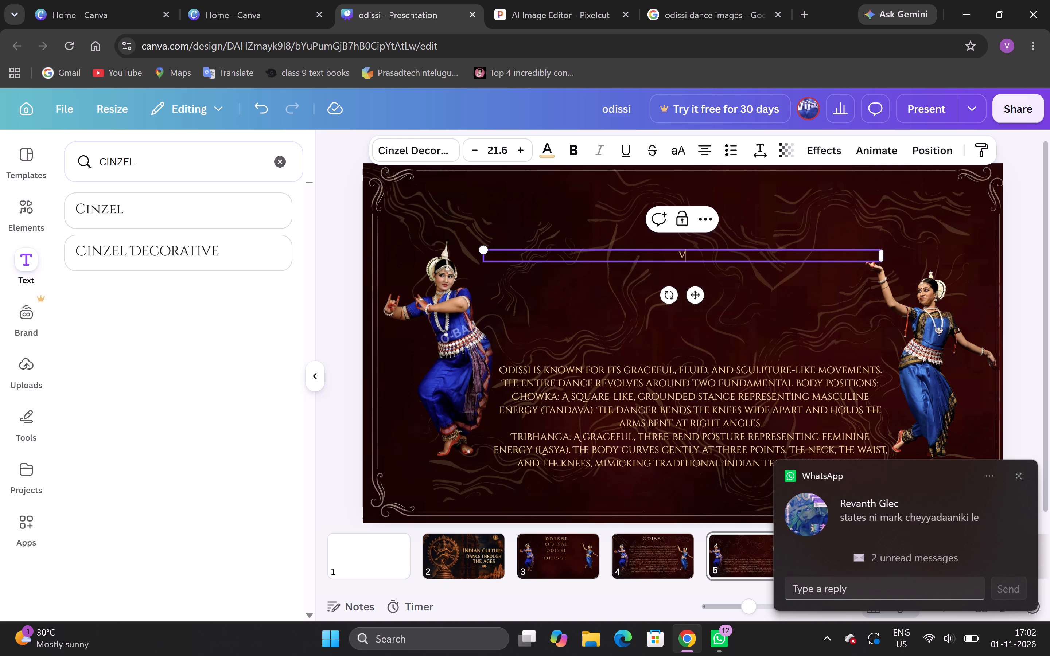
pyautogui.press('BackSpace')
pyautogui.hotkey('ctrl', 'v')
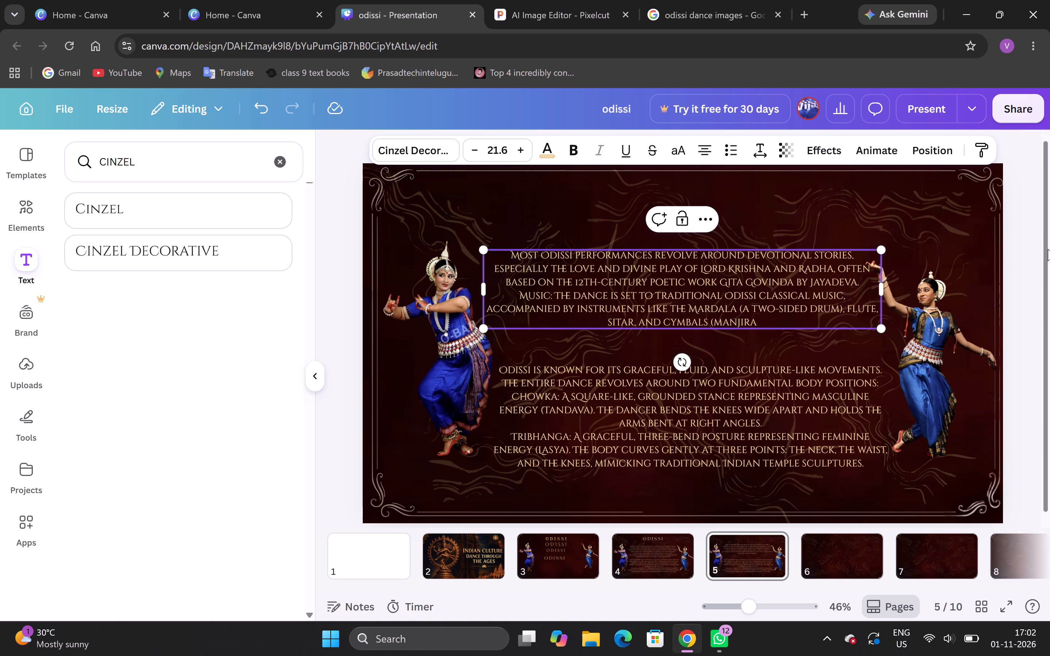
# Narrow the devotional stories and music text box slightly on the side facing the right-hand dancer's raised hand, then deselect it.
pyautogui.moveTo(884, 288); pyautogui.dragTo(881, 289)
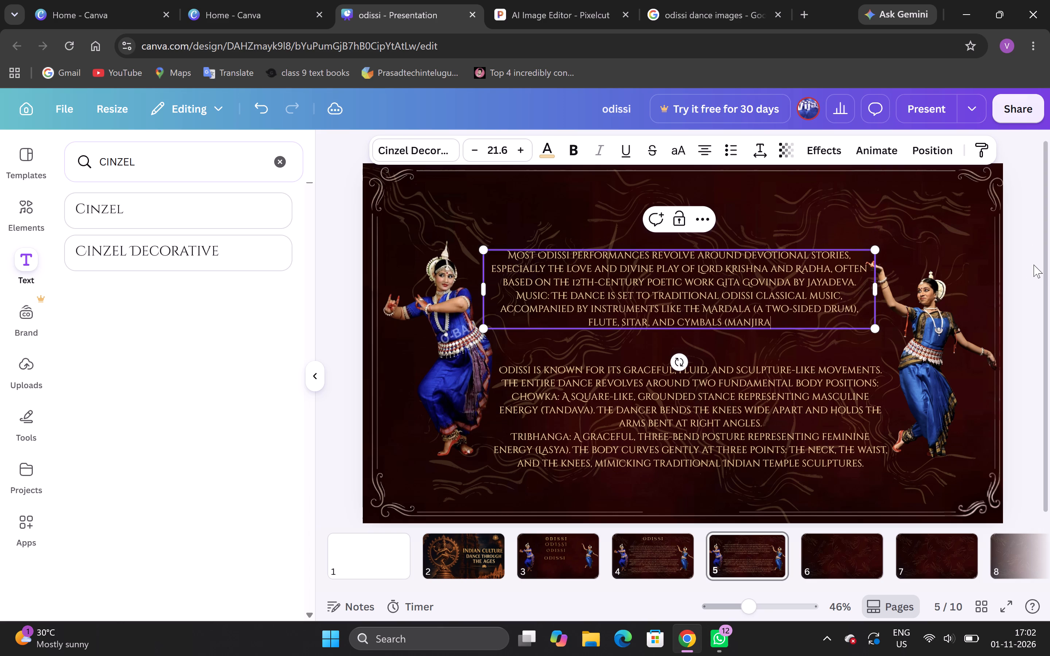
pyautogui.click(1034, 264)
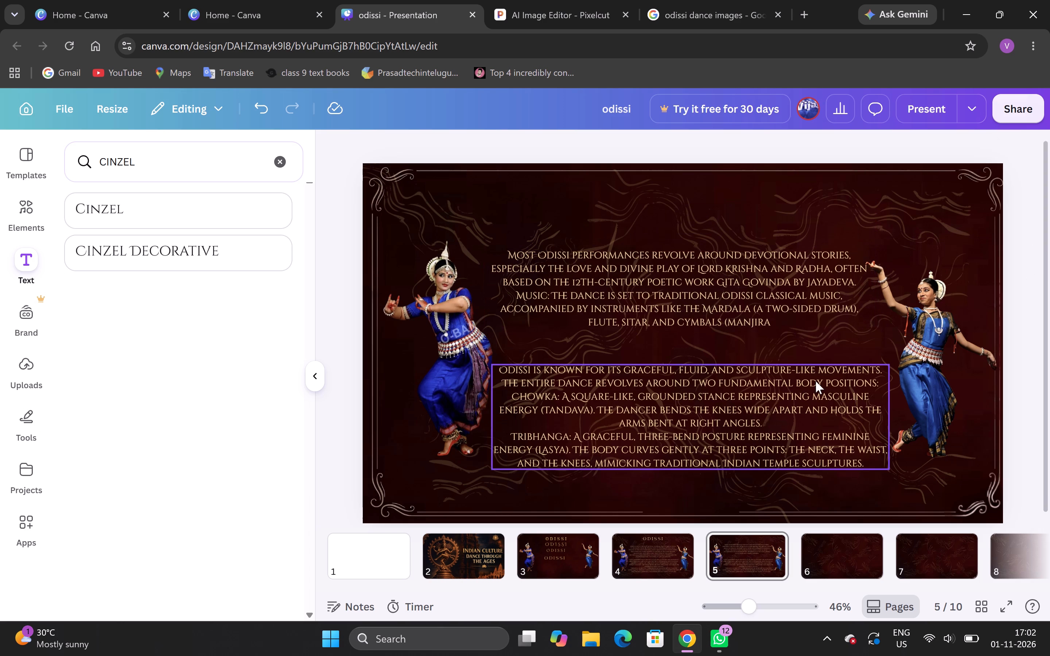
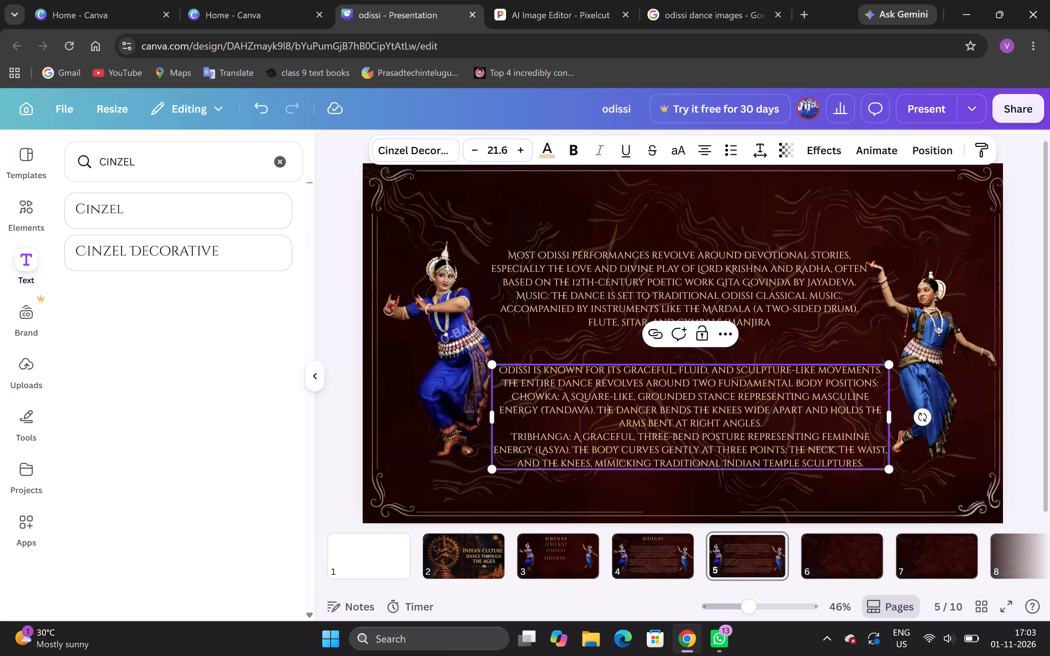
# Replace all the text in page 5's lower Chowka and Tribhanga paragraph with the copied passage on silk sarees, filigree jewelry and the Mukoot headpiece.
pyautogui.click(608, 406)
pyautogui.click(608, 406)
pyautogui.tripleClick(608, 406)
pyautogui.tripleClick(608, 406)
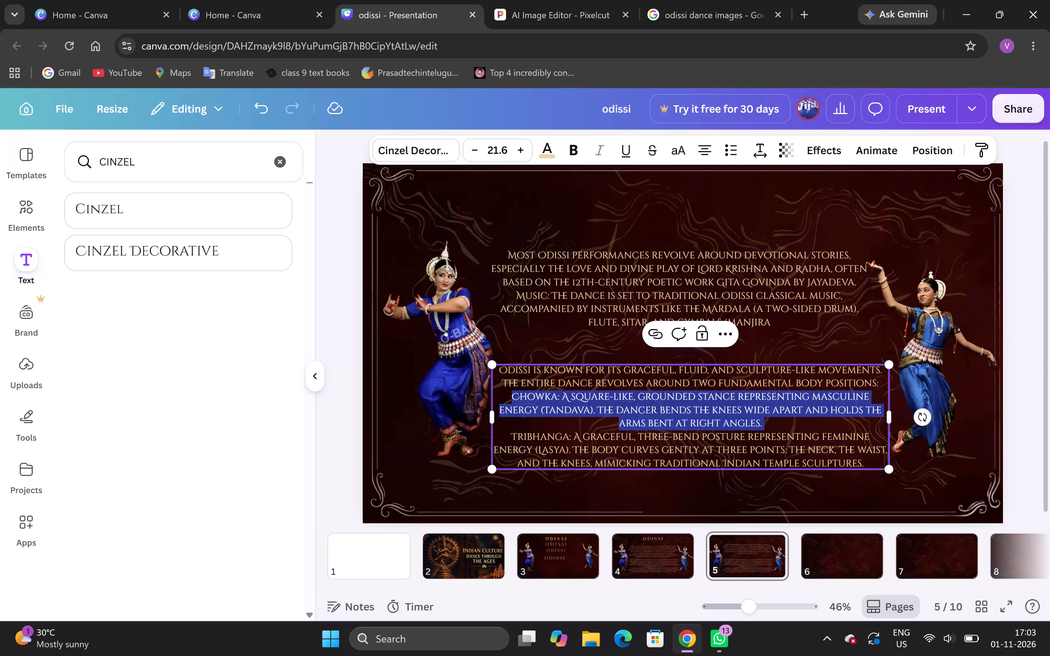
pyautogui.click(608, 406)
pyautogui.click(1041, 431)
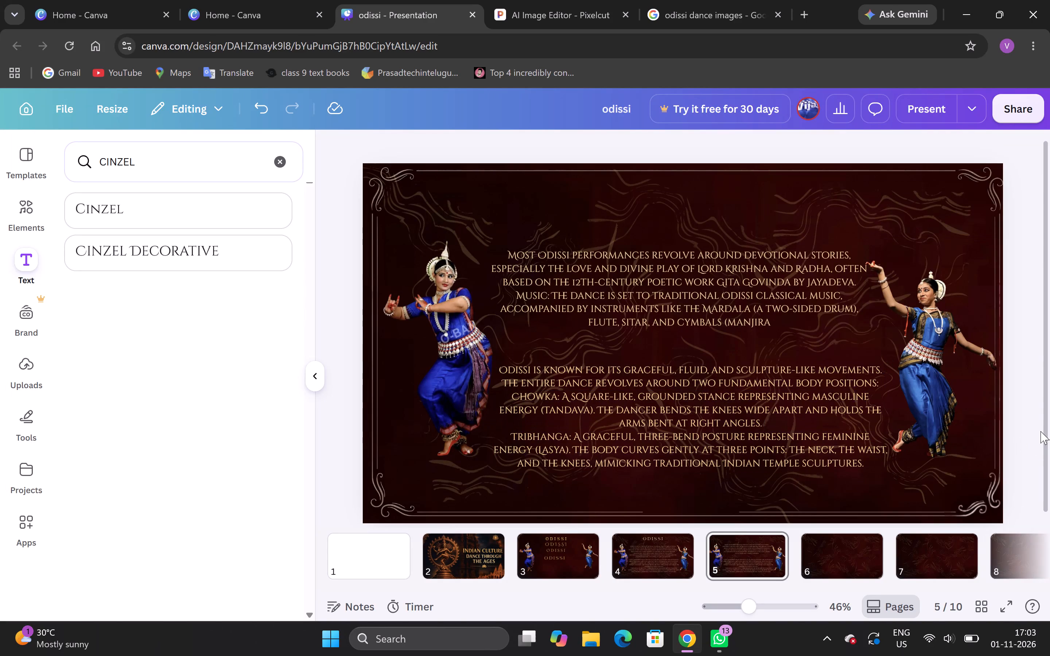
pyautogui.click(835, 412)
pyautogui.click(835, 412)
pyautogui.click(835, 412)
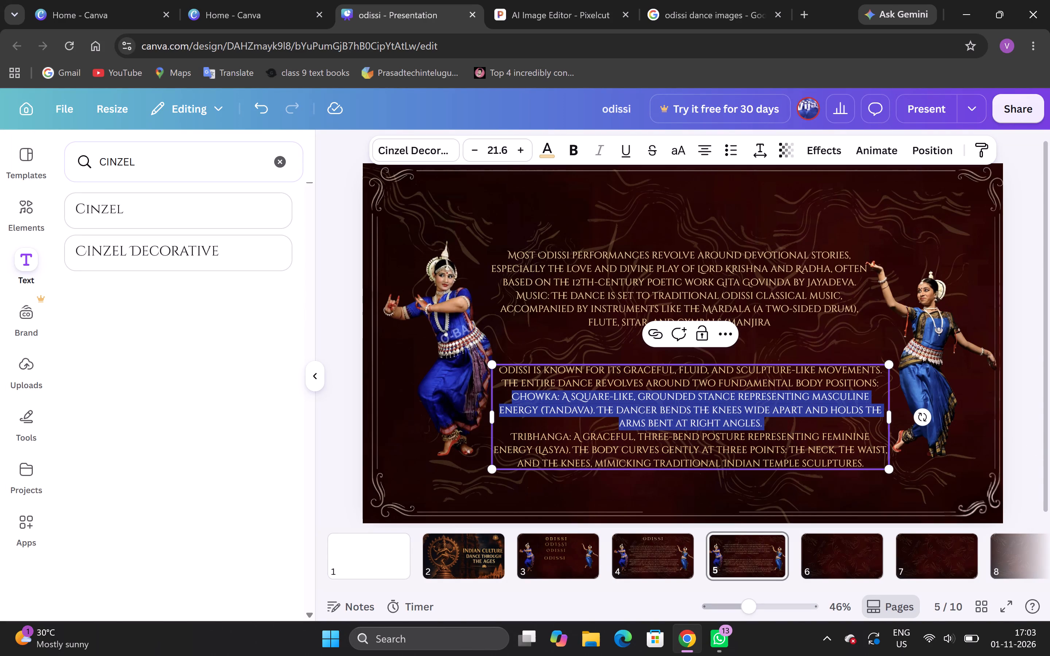
pyautogui.click(1006, 405)
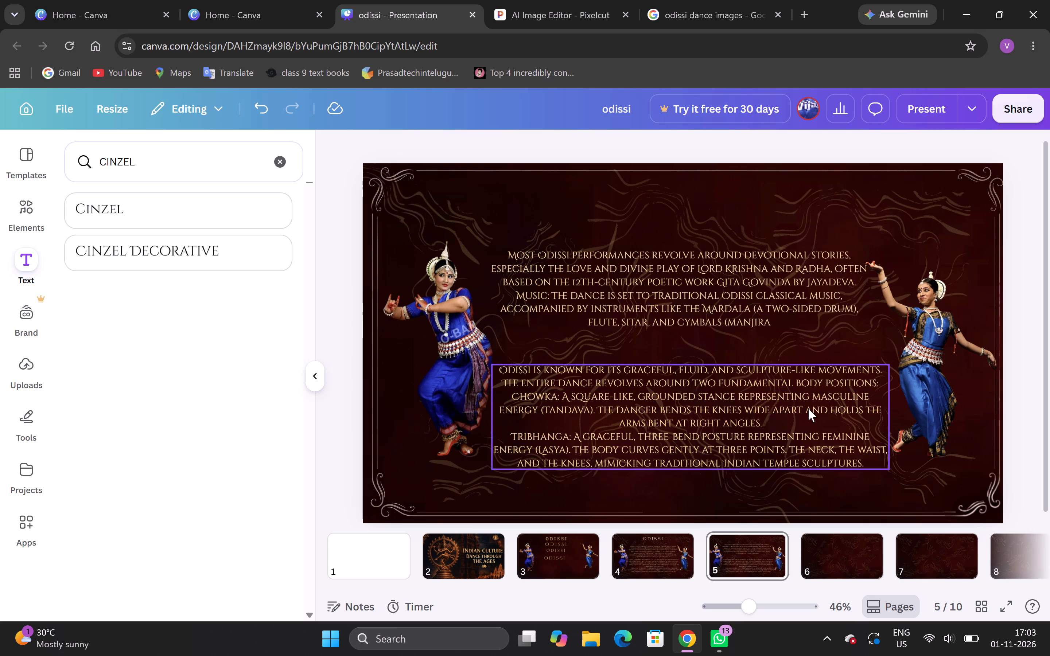
pyautogui.click(808, 409)
pyautogui.click(808, 409)
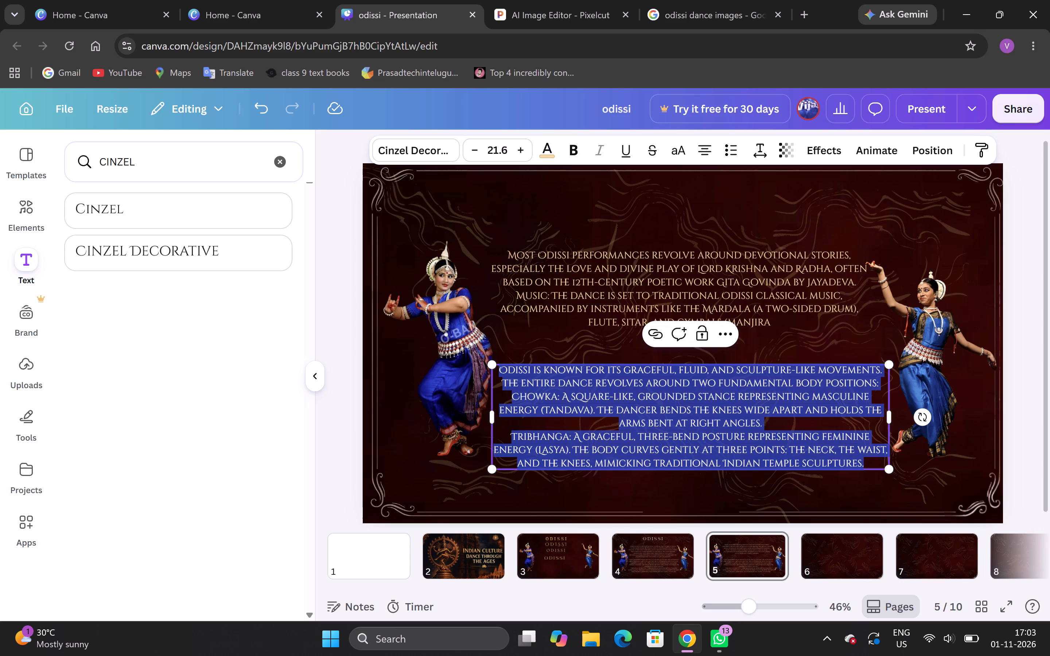
pyautogui.hotkey('ctrl', 'v')
# Move the costume and jewelry paragraph slightly up, closer to the devotional stories paragraph above it.
pyautogui.moveTo(777, 397); pyautogui.dragTo(778, 386)
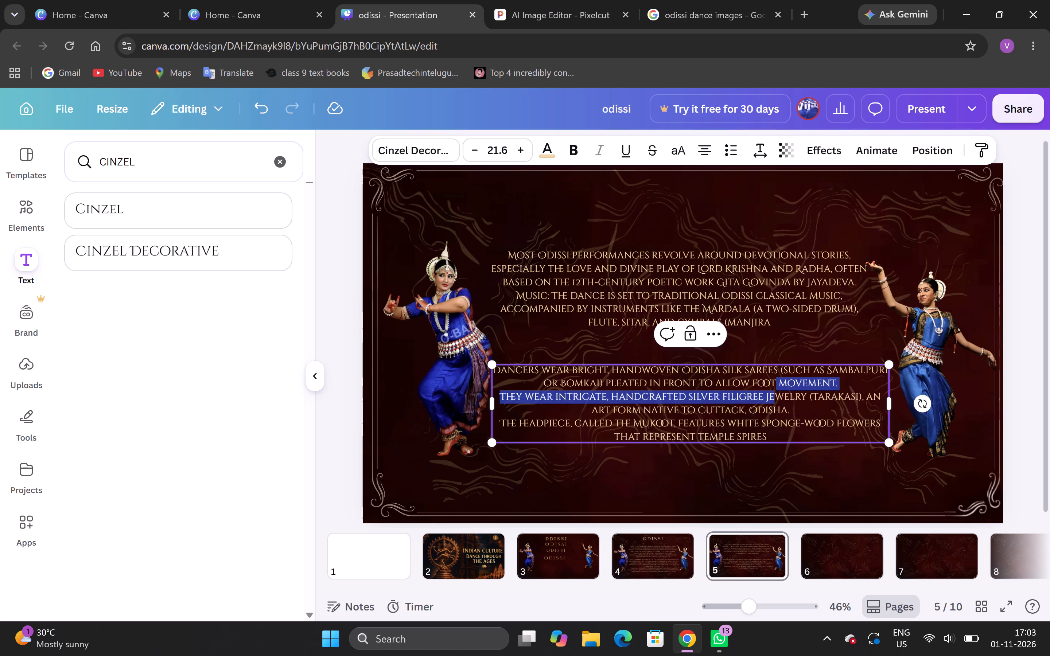
pyautogui.moveTo(778, 386); pyautogui.dragTo(781, 379)
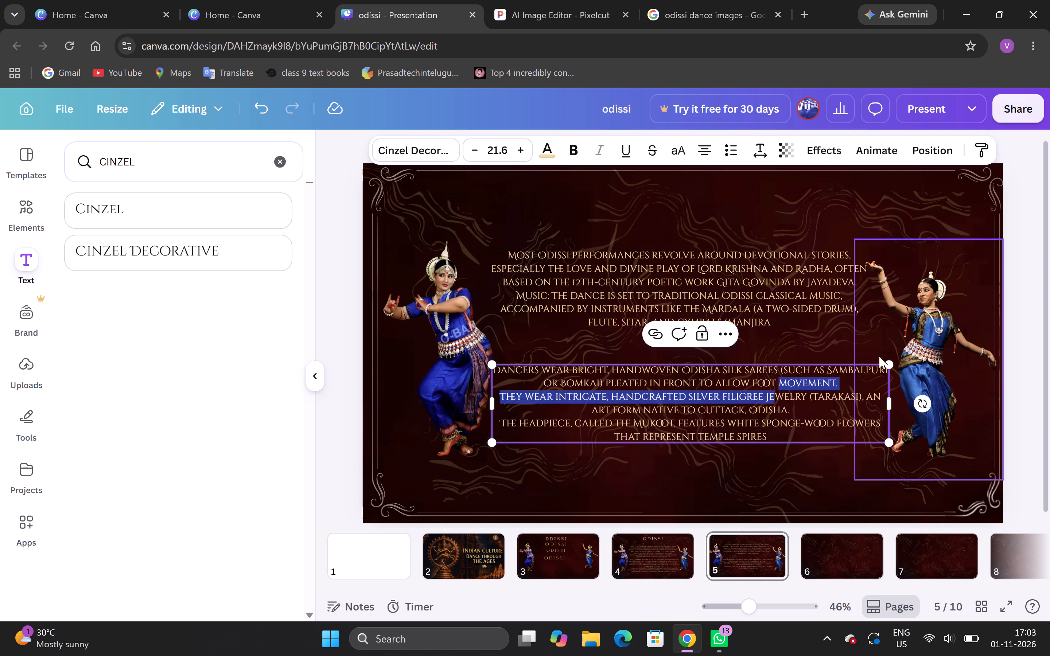
pyautogui.moveTo(880, 359); pyautogui.dragTo(883, 352)
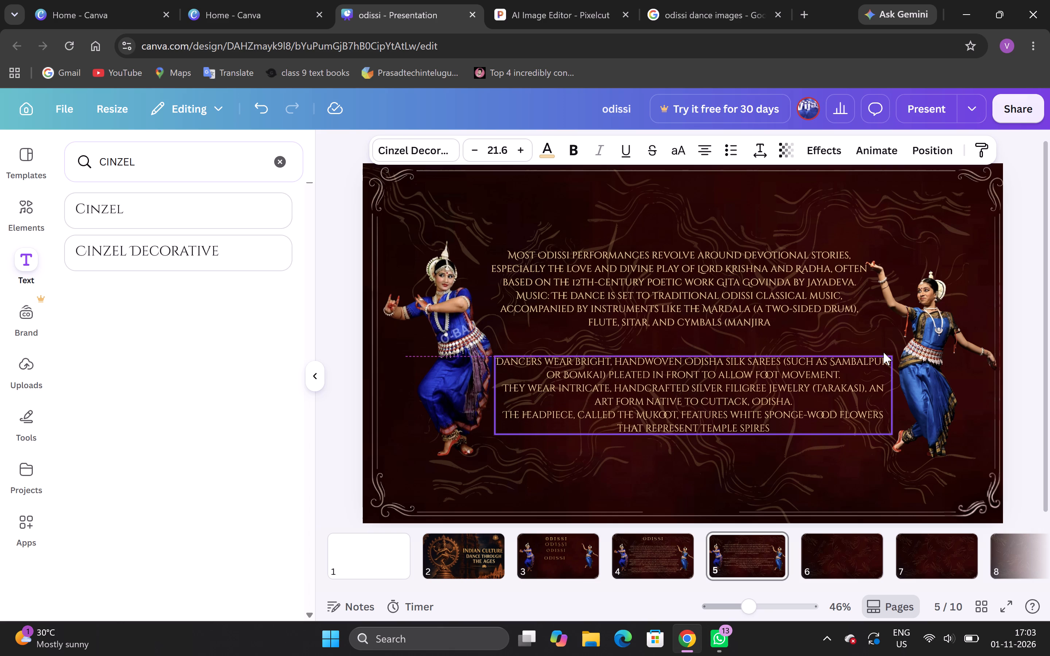
pyautogui.moveTo(883, 352); pyautogui.dragTo(885, 353)
# Centre the devotional stories and music paragraph horizontally on page 5.
pyautogui.click(805, 303)
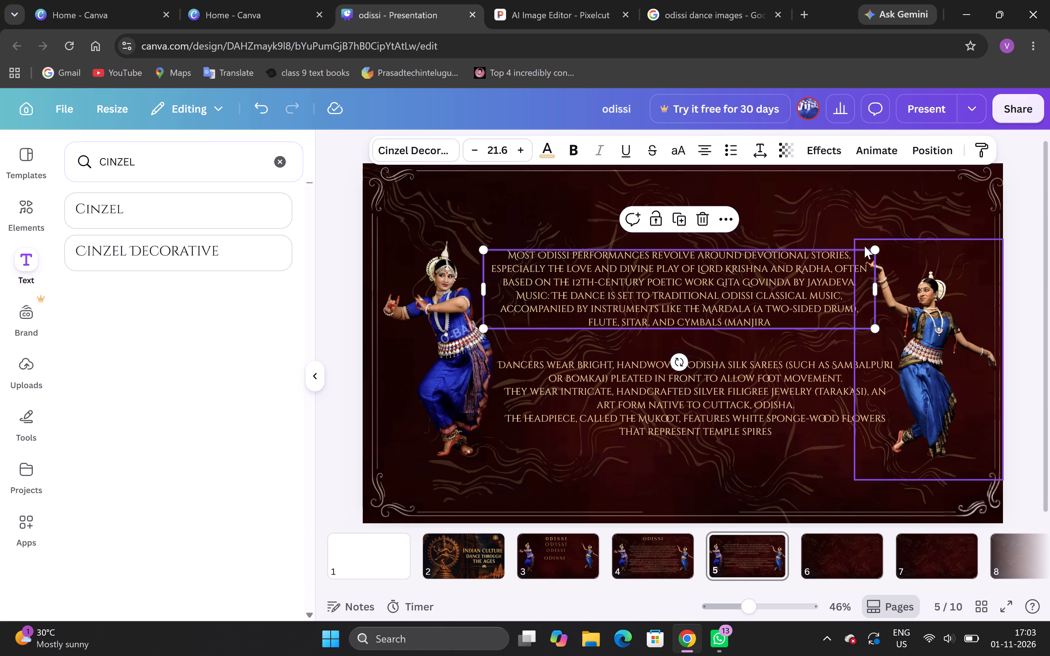
pyautogui.click(1021, 257)
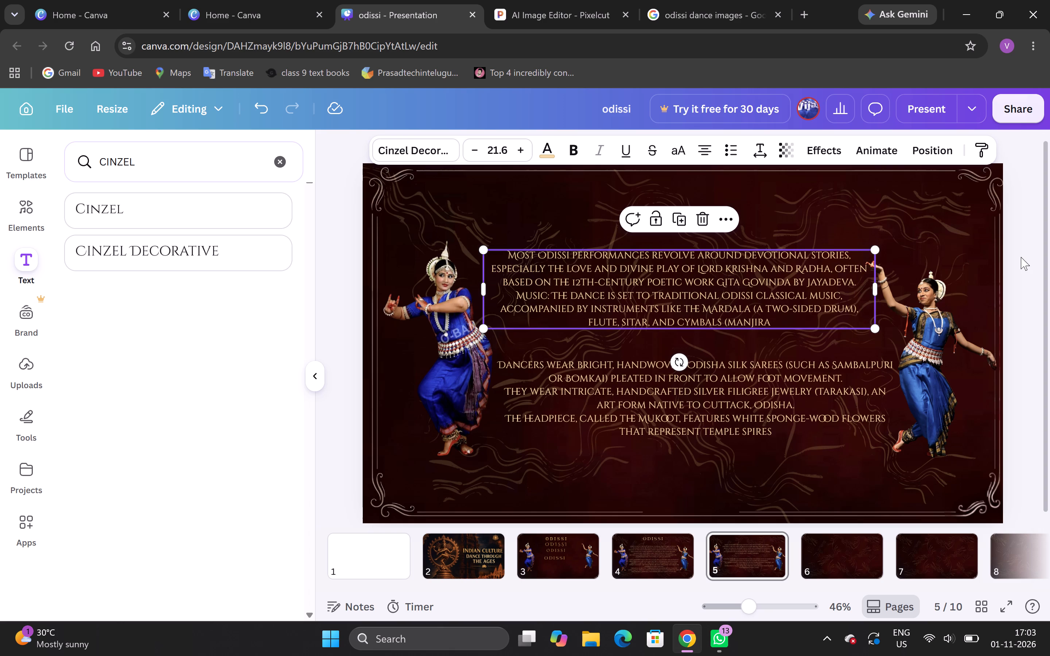
pyautogui.click(776, 314)
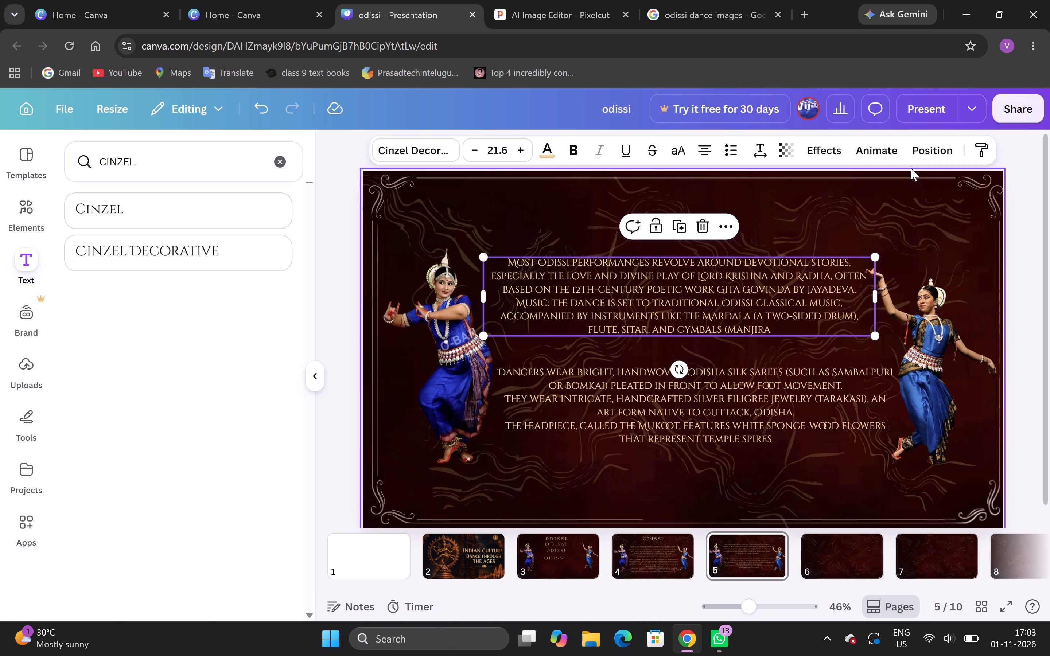
pyautogui.click(929, 149)
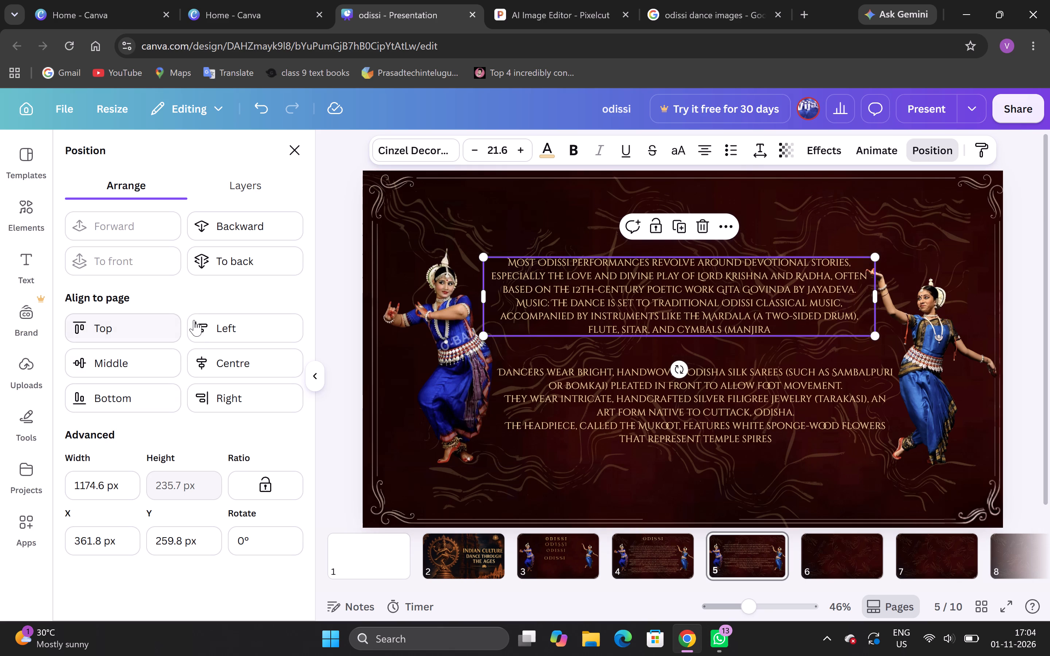
pyautogui.click(205, 370)
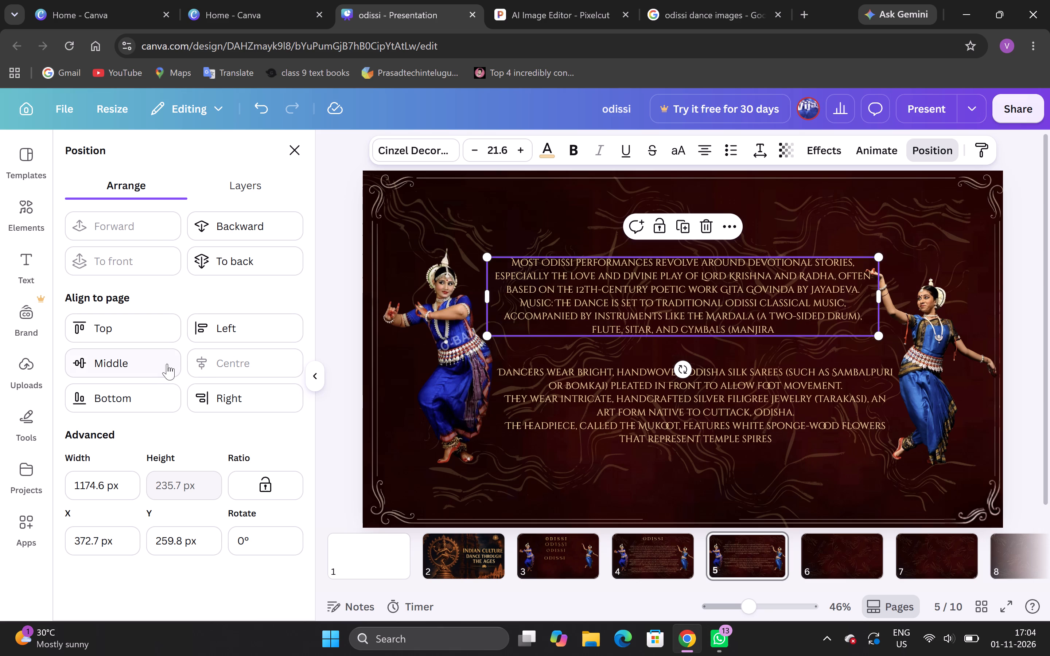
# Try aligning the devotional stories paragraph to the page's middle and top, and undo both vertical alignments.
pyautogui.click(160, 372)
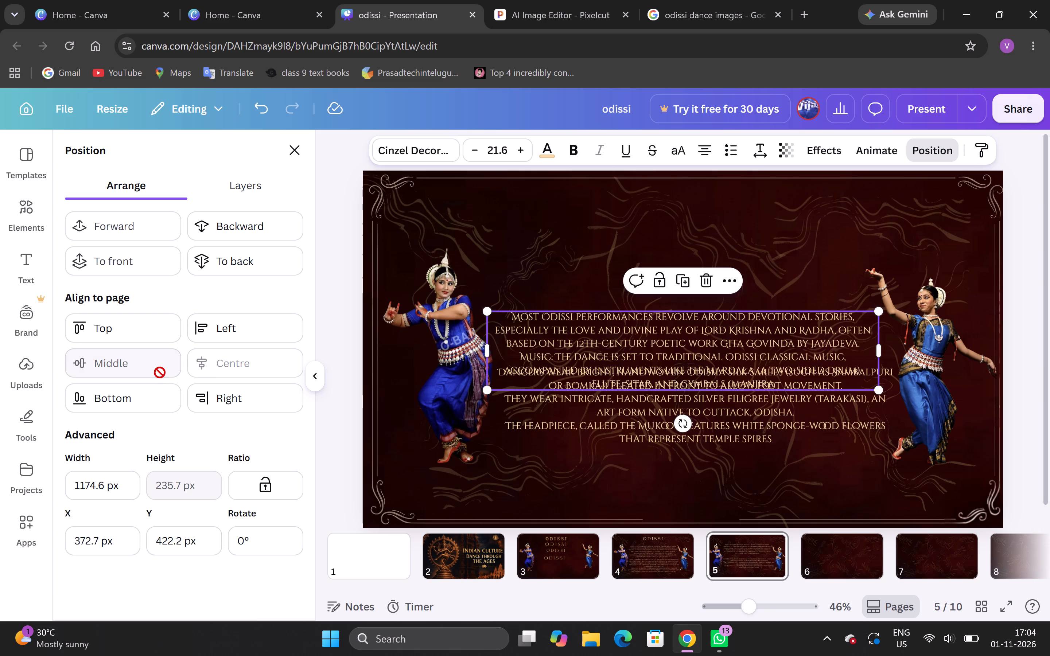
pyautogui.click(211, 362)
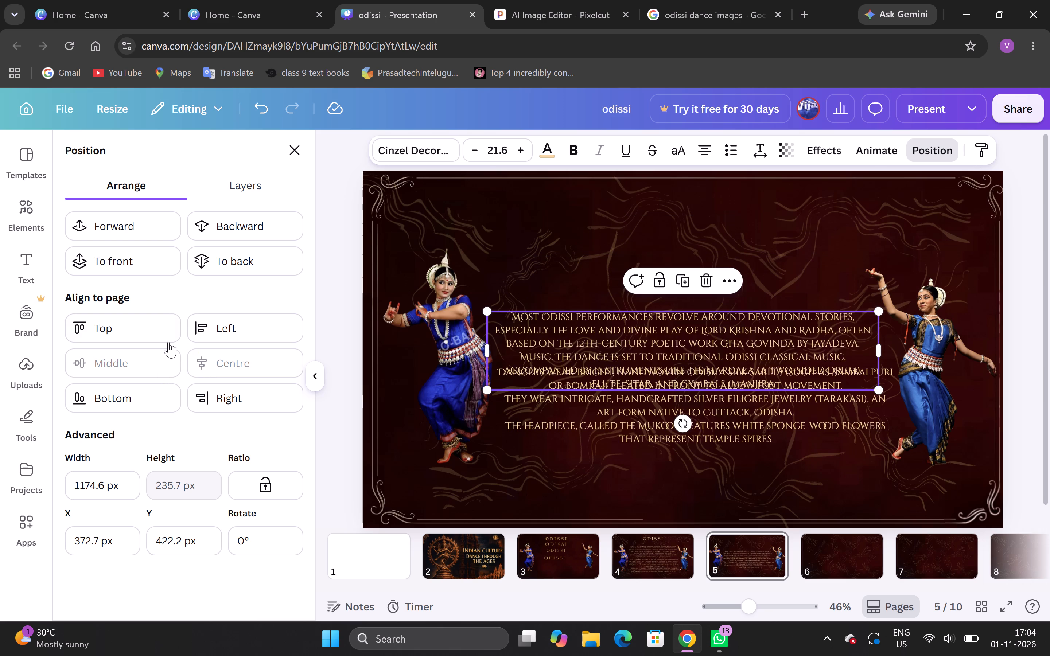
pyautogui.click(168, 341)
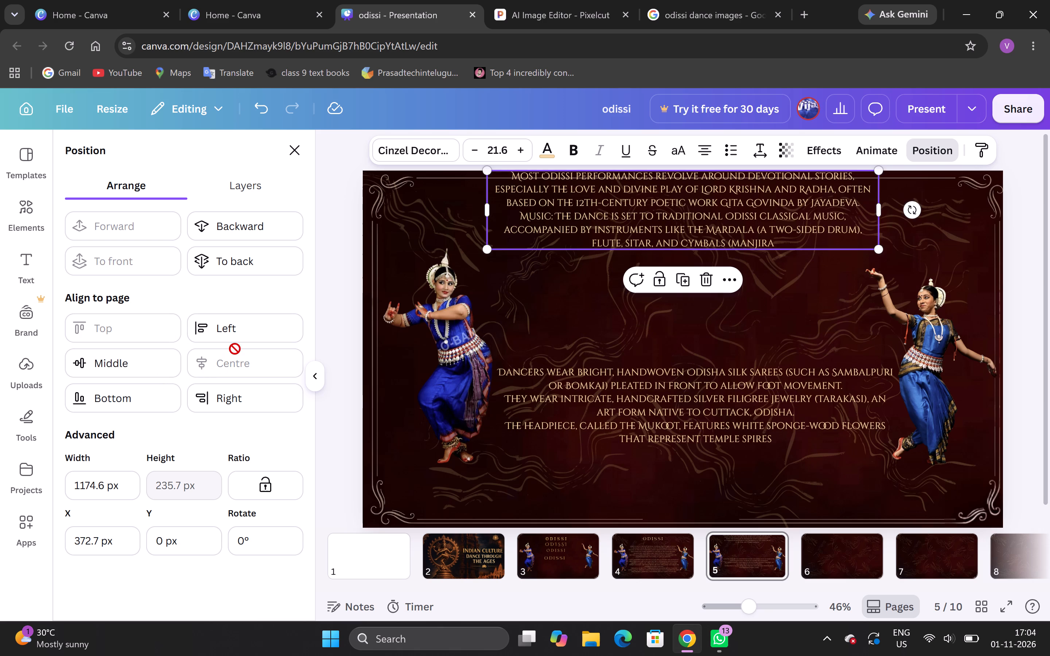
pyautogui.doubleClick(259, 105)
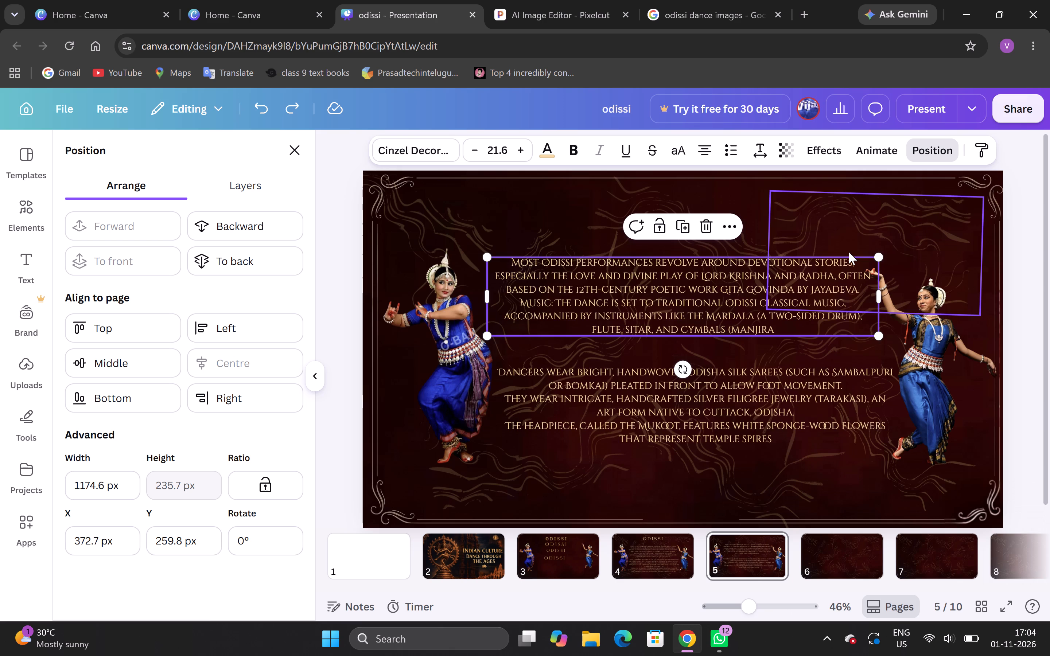
# Compare page 4's text layout with page 5's, returning to page 5 and selecting its devotional stories paragraph.
pyautogui.click(1019, 272)
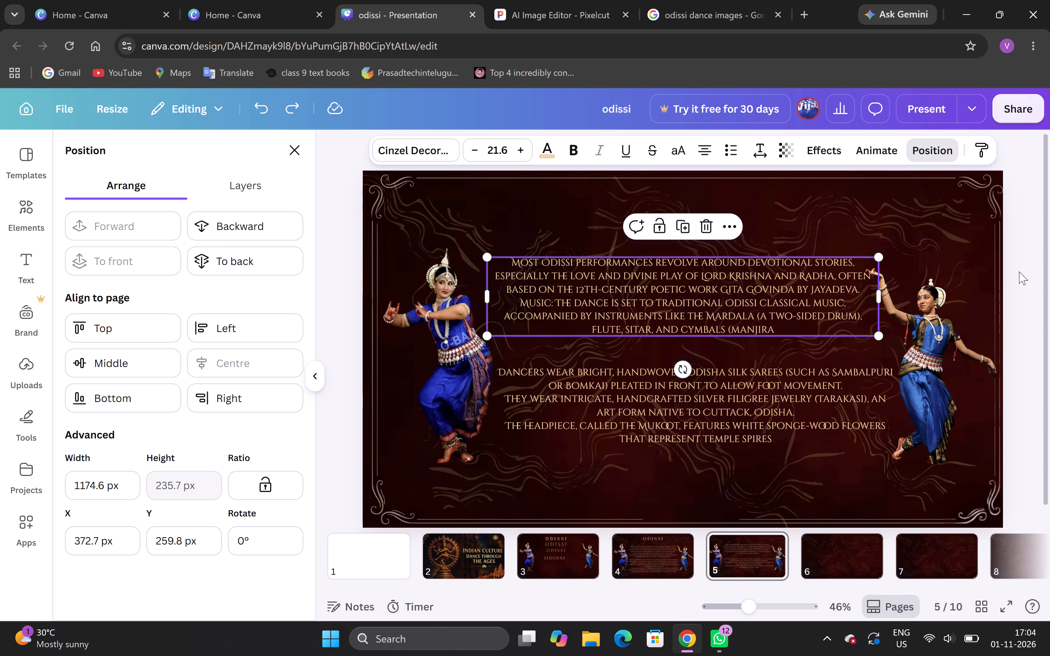
pyautogui.click(1013, 258)
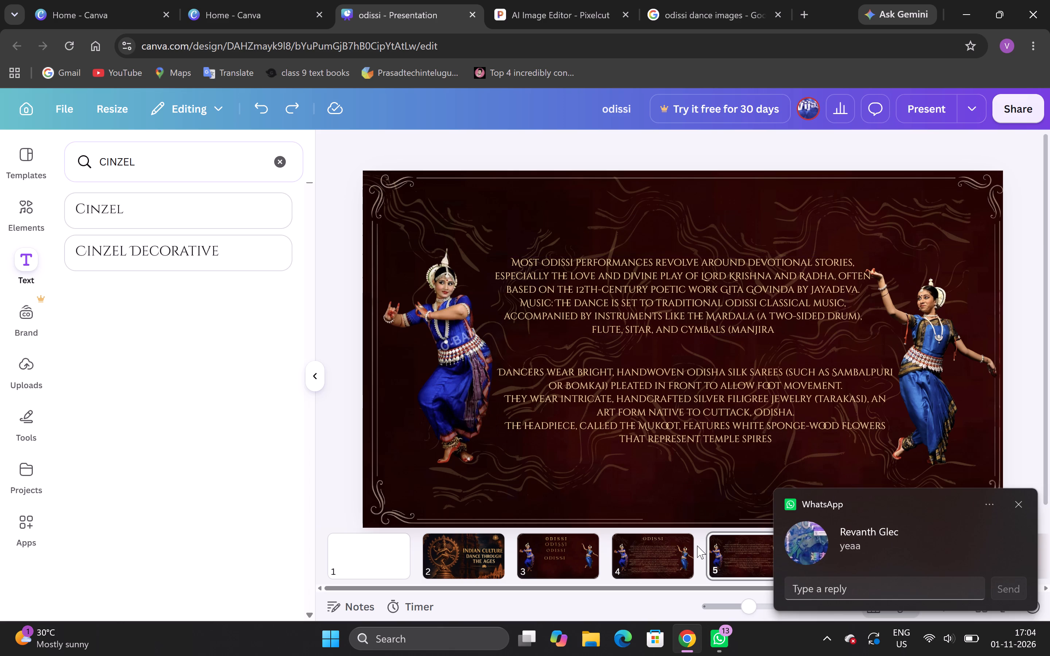
pyautogui.click(640, 544)
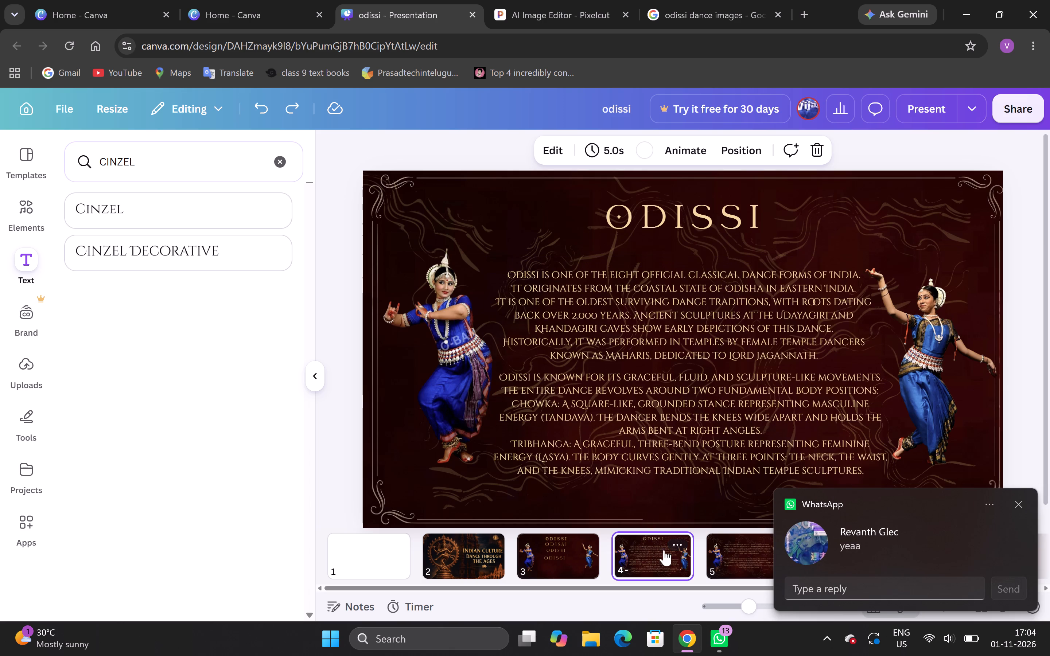
pyautogui.click(738, 562)
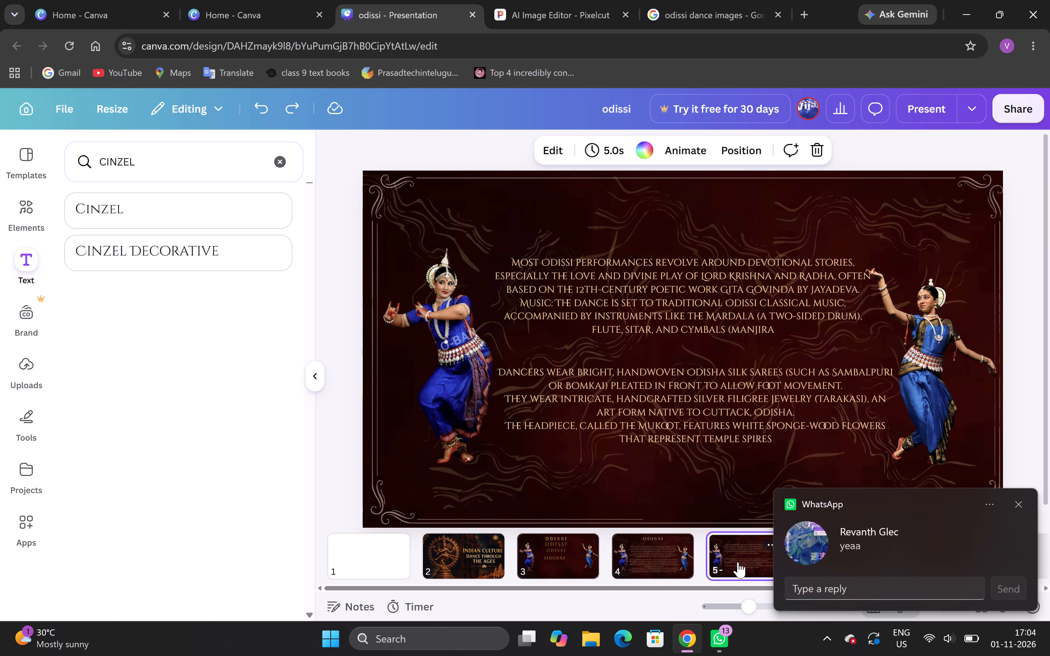
pyautogui.click(739, 318)
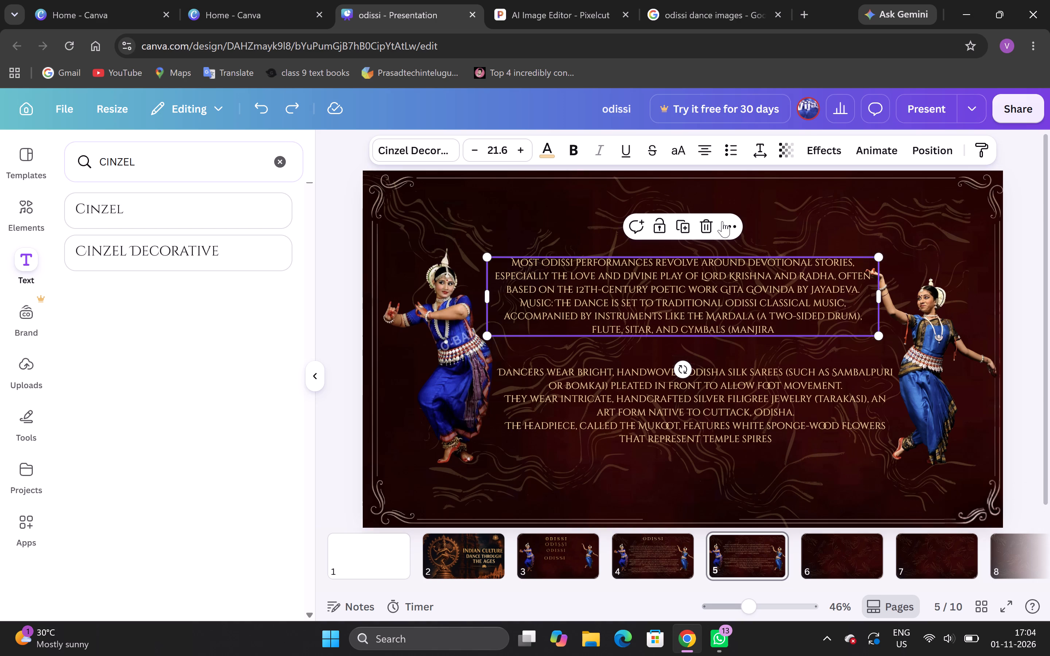
# Scale the upper paragraph on page 5, about devotional stories and music, down slightly to a font size of about 21.4.
pyautogui.click(1013, 266)
pyautogui.click(758, 323)
pyautogui.moveTo(876, 333); pyautogui.dragTo(883, 367)
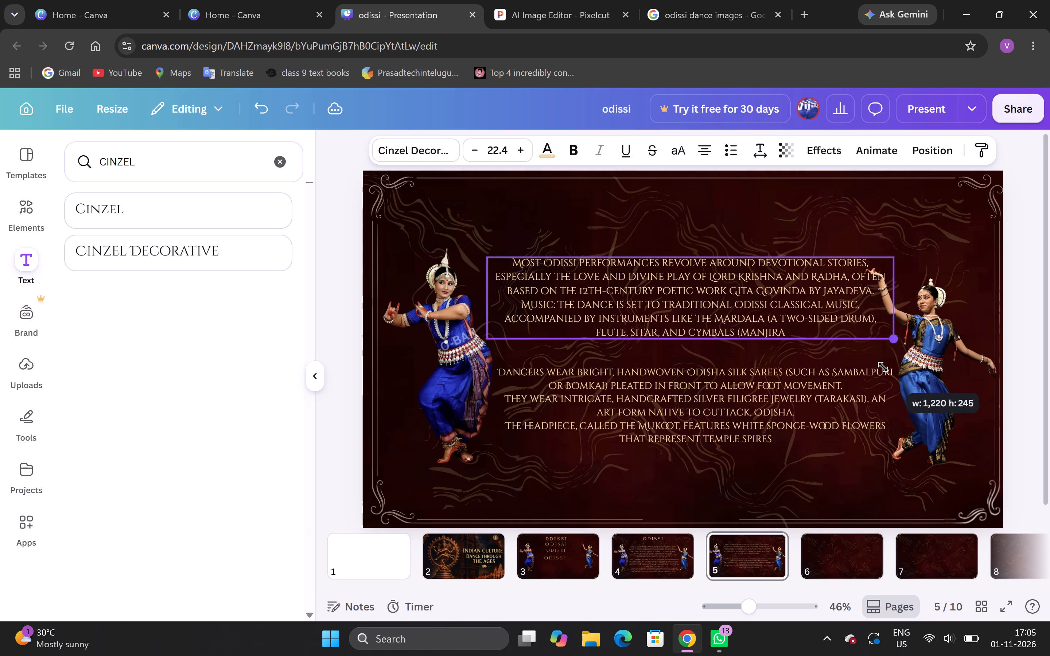
pyautogui.moveTo(883, 367); pyautogui.dragTo(886, 370)
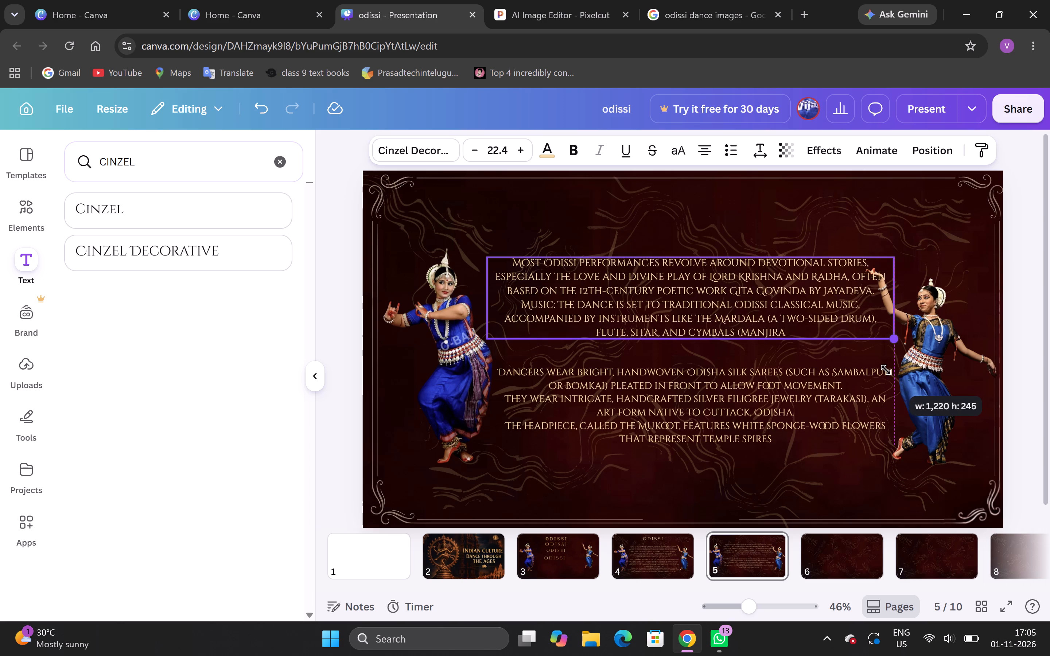
pyautogui.moveTo(886, 370); pyautogui.dragTo(866, 366)
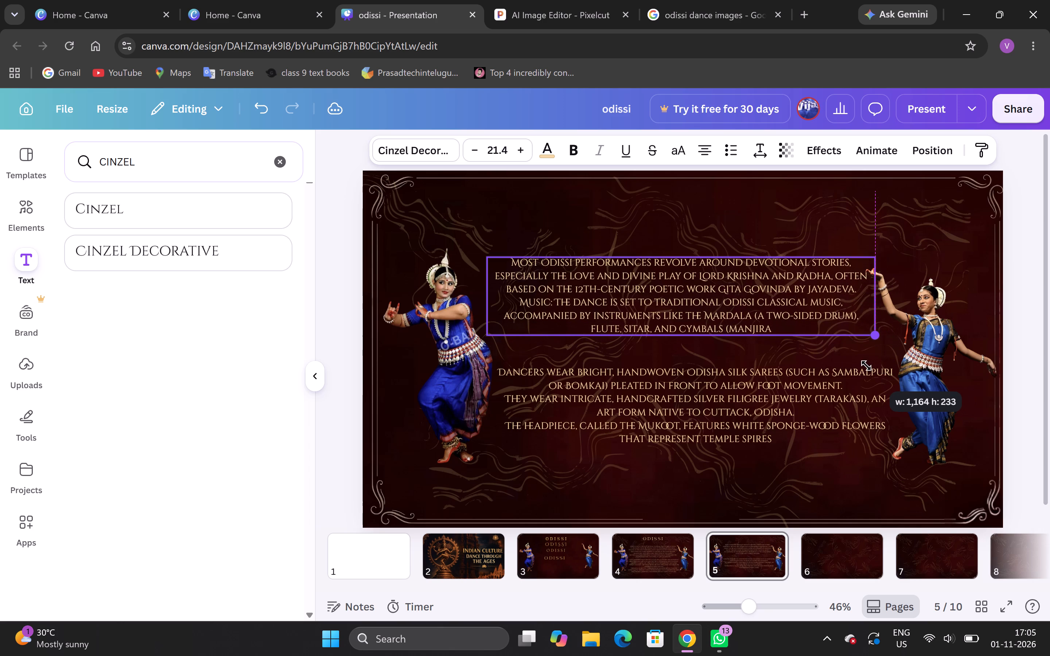
pyautogui.moveTo(866, 366); pyautogui.dragTo(866, 367)
pyautogui.click(1021, 261)
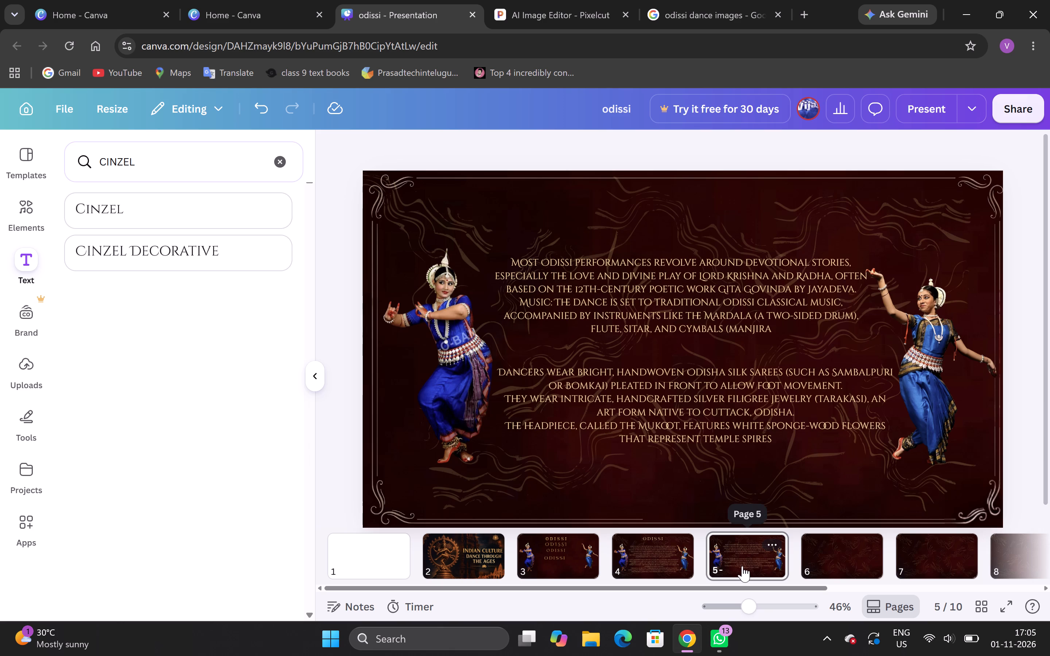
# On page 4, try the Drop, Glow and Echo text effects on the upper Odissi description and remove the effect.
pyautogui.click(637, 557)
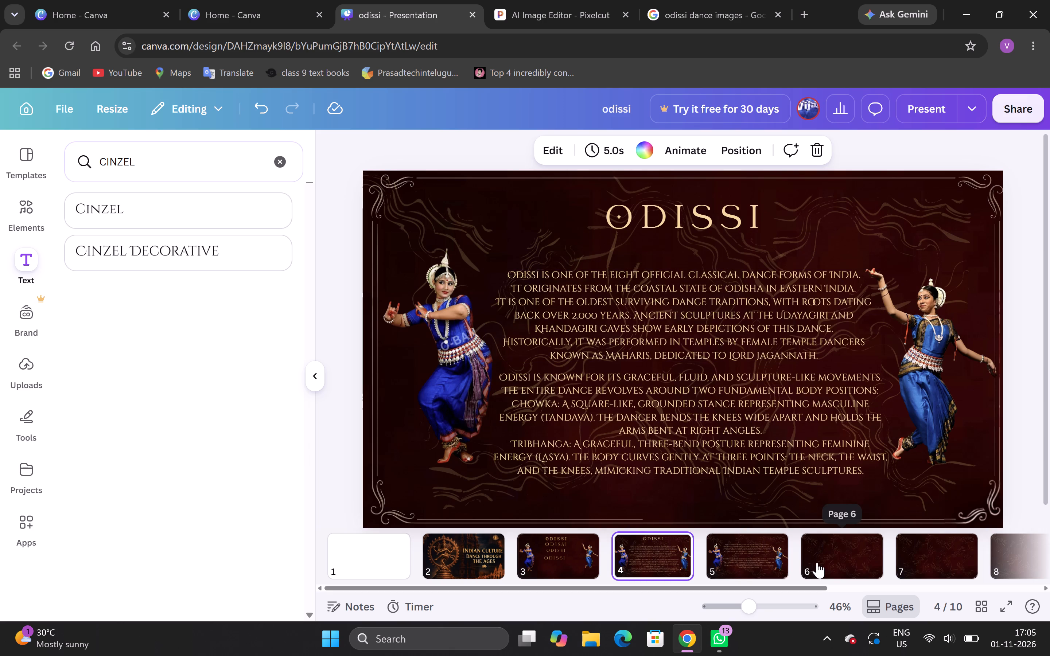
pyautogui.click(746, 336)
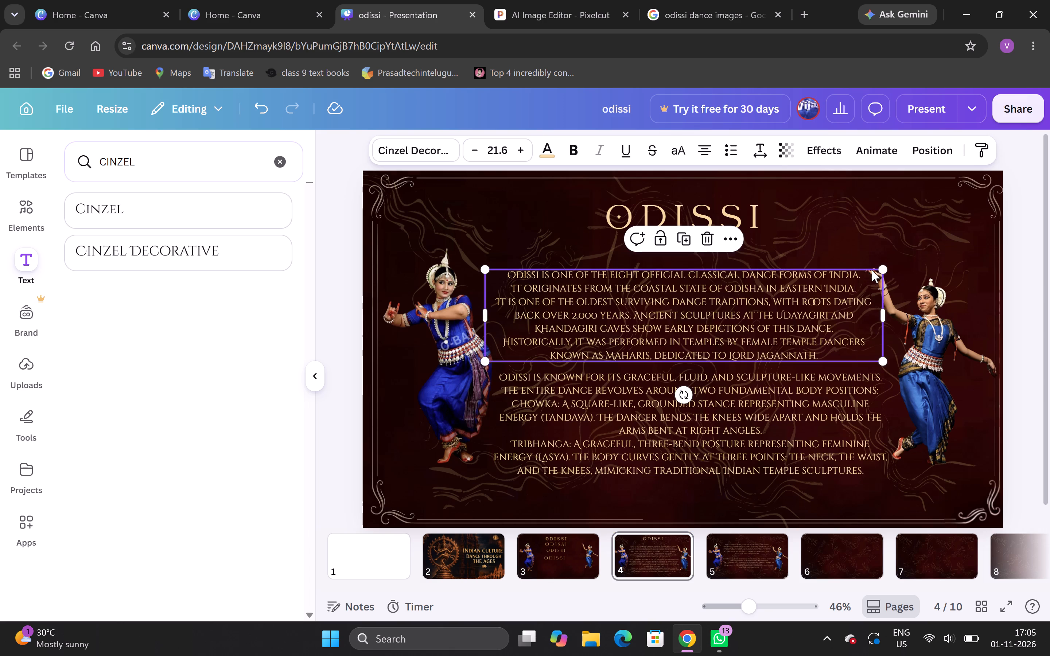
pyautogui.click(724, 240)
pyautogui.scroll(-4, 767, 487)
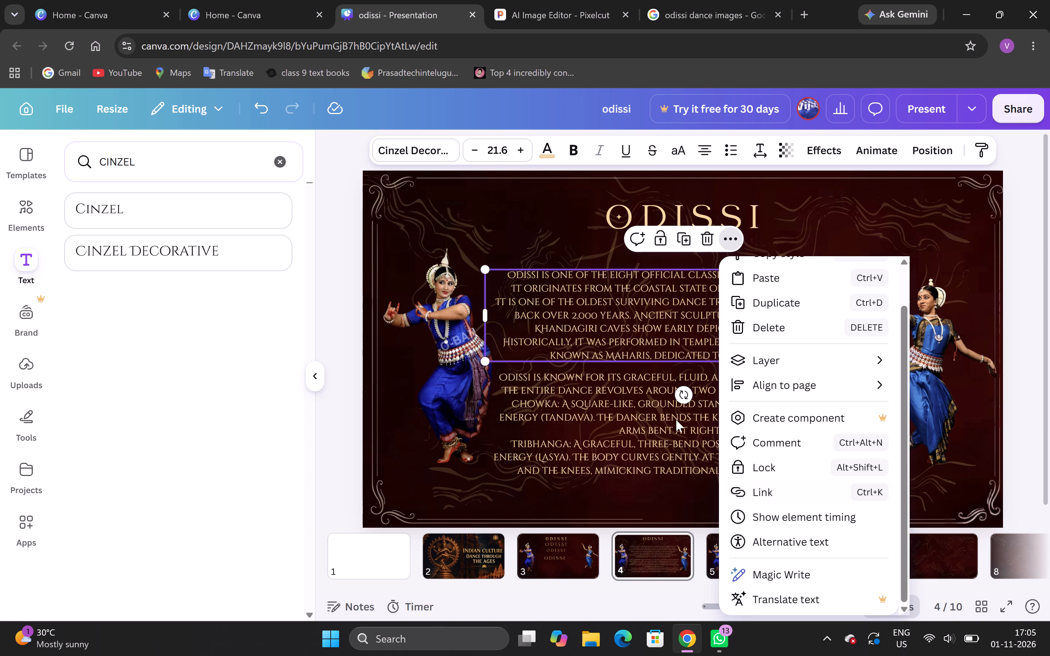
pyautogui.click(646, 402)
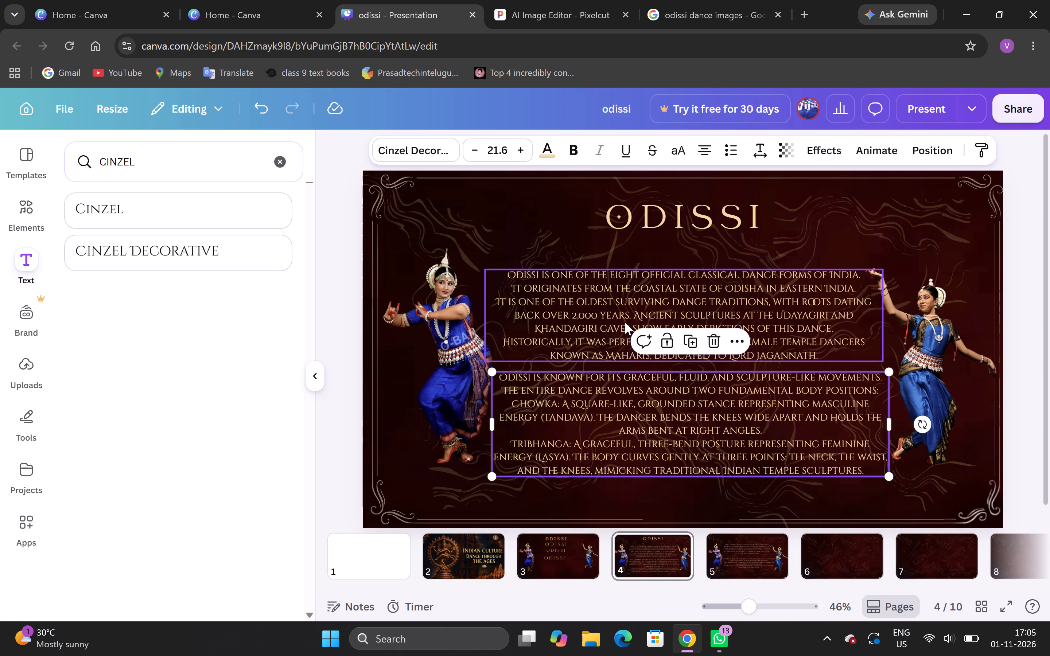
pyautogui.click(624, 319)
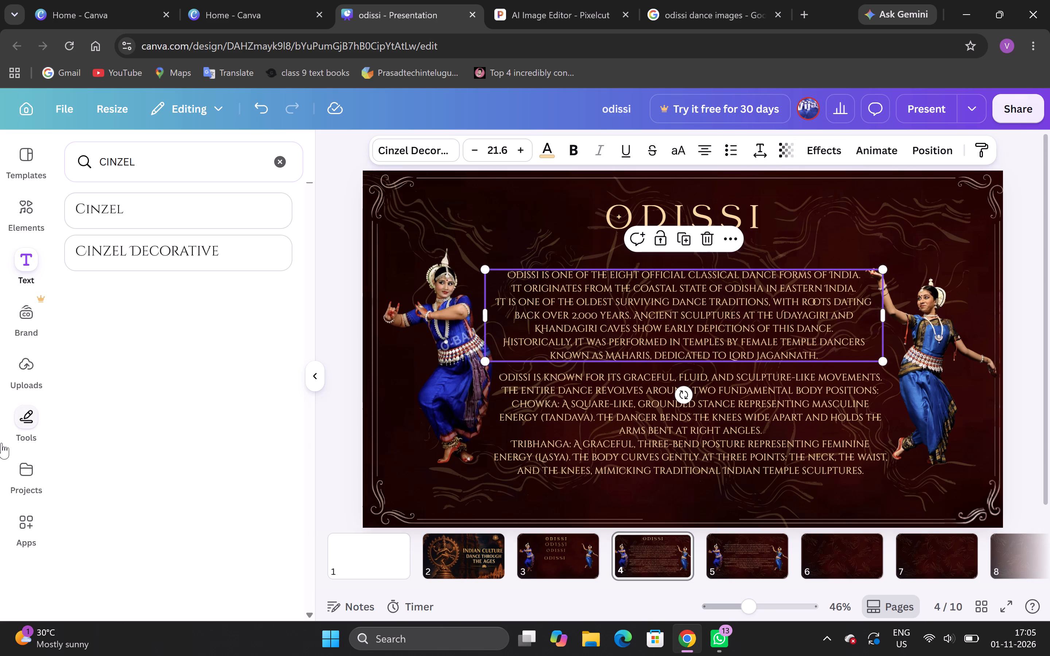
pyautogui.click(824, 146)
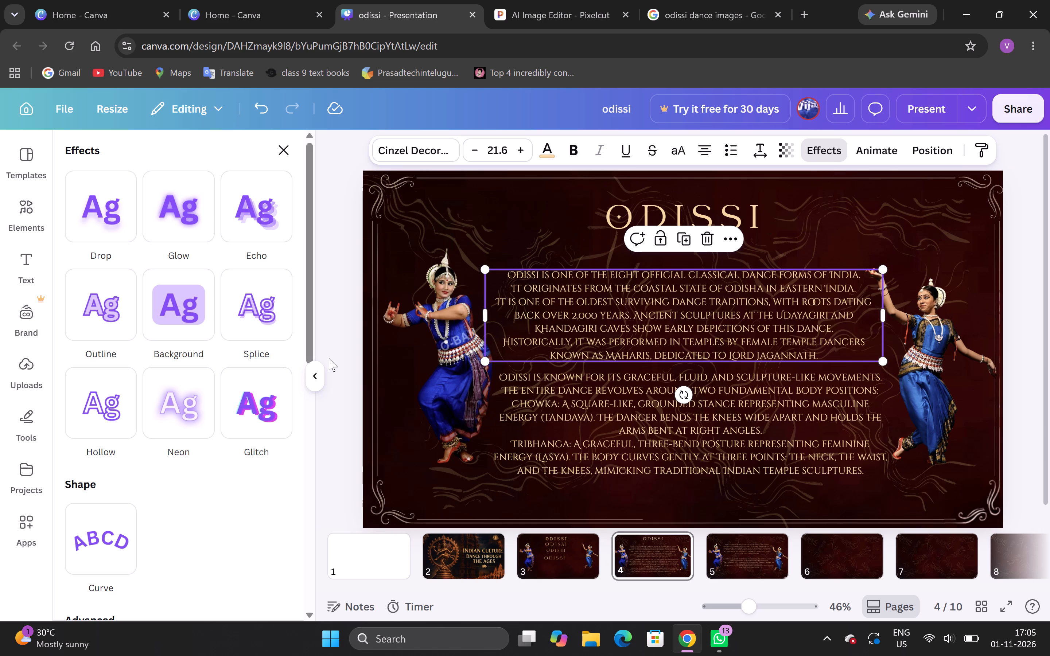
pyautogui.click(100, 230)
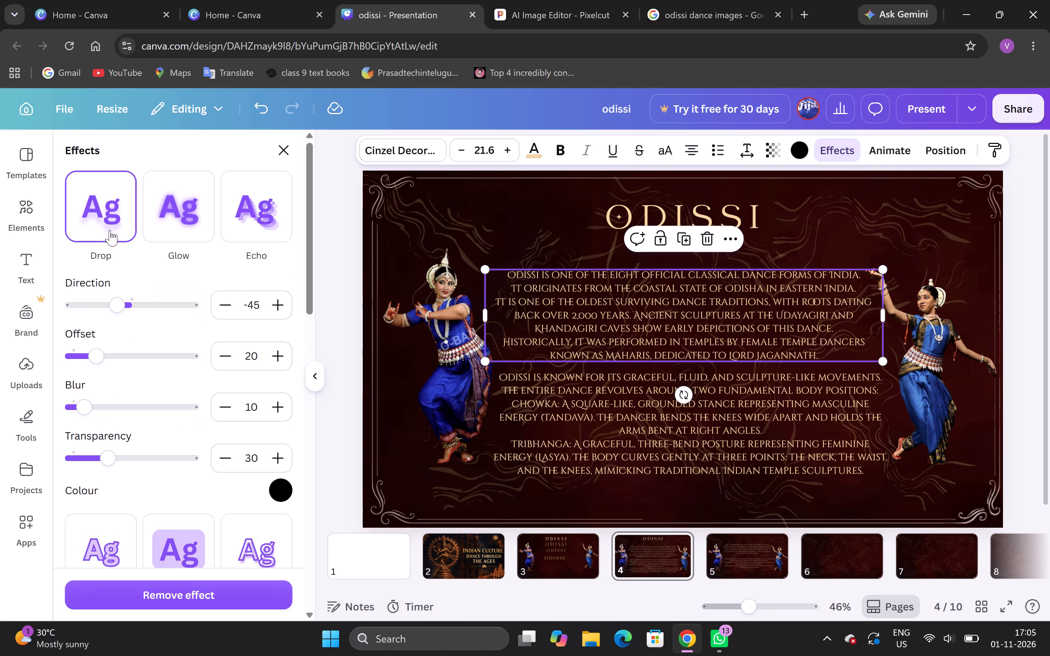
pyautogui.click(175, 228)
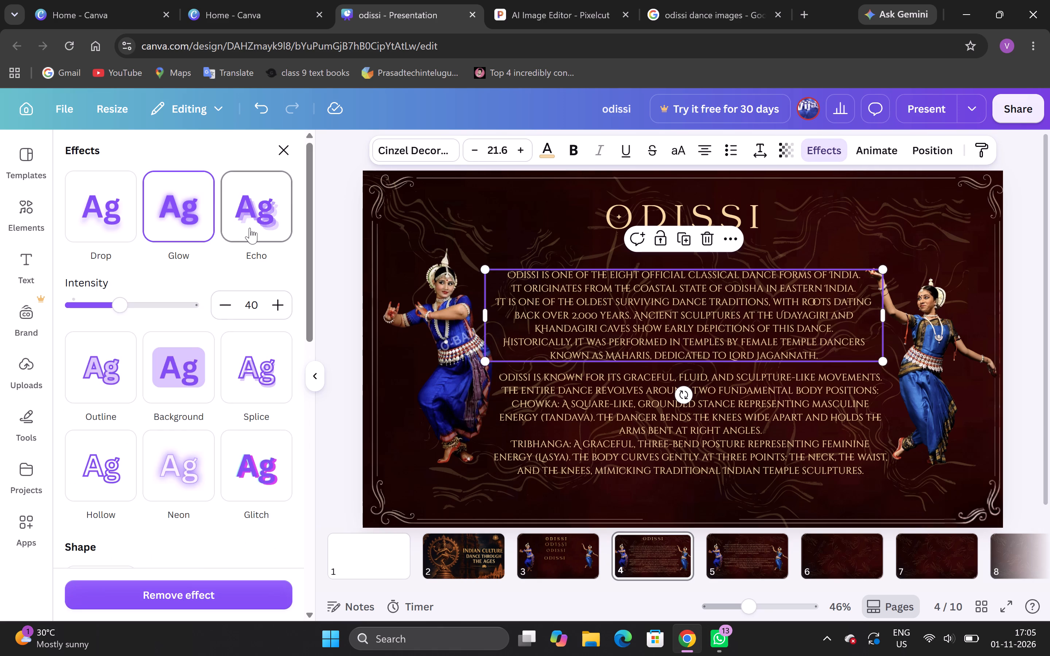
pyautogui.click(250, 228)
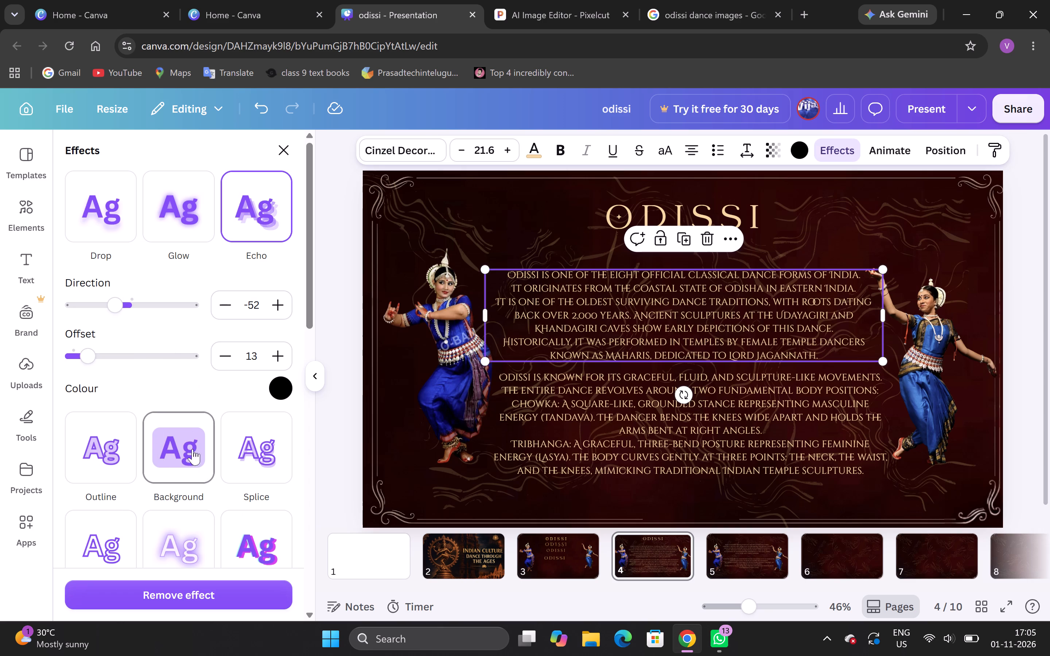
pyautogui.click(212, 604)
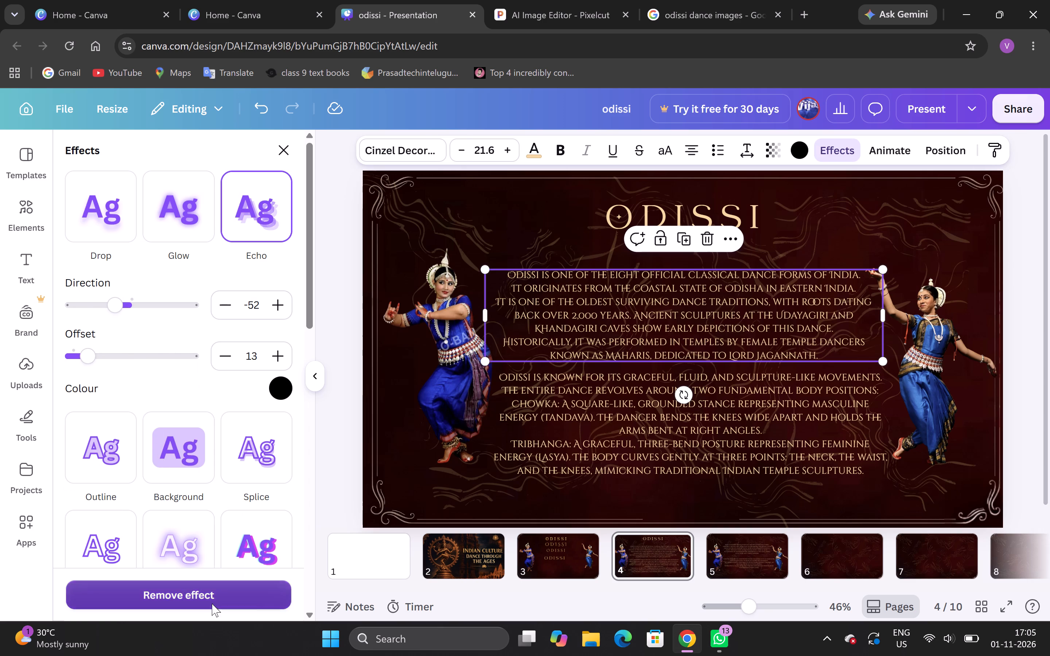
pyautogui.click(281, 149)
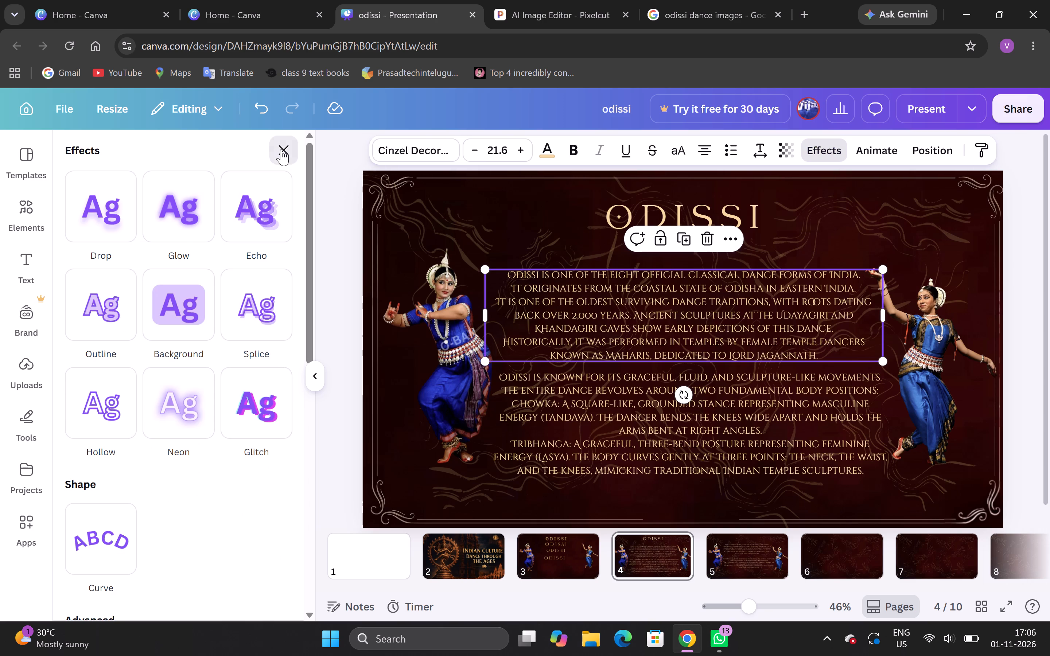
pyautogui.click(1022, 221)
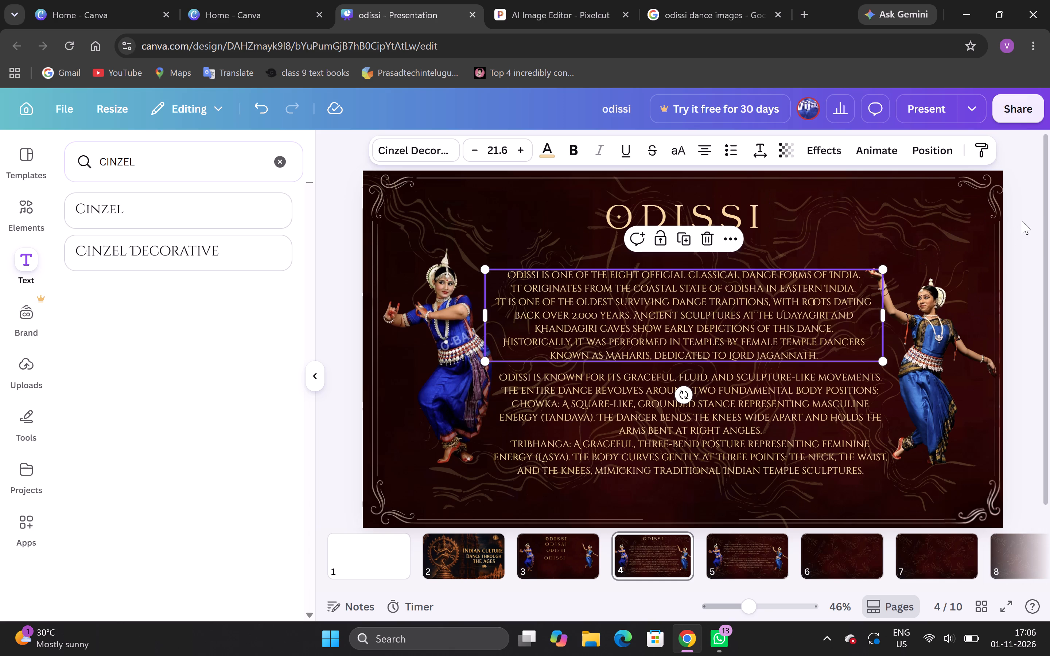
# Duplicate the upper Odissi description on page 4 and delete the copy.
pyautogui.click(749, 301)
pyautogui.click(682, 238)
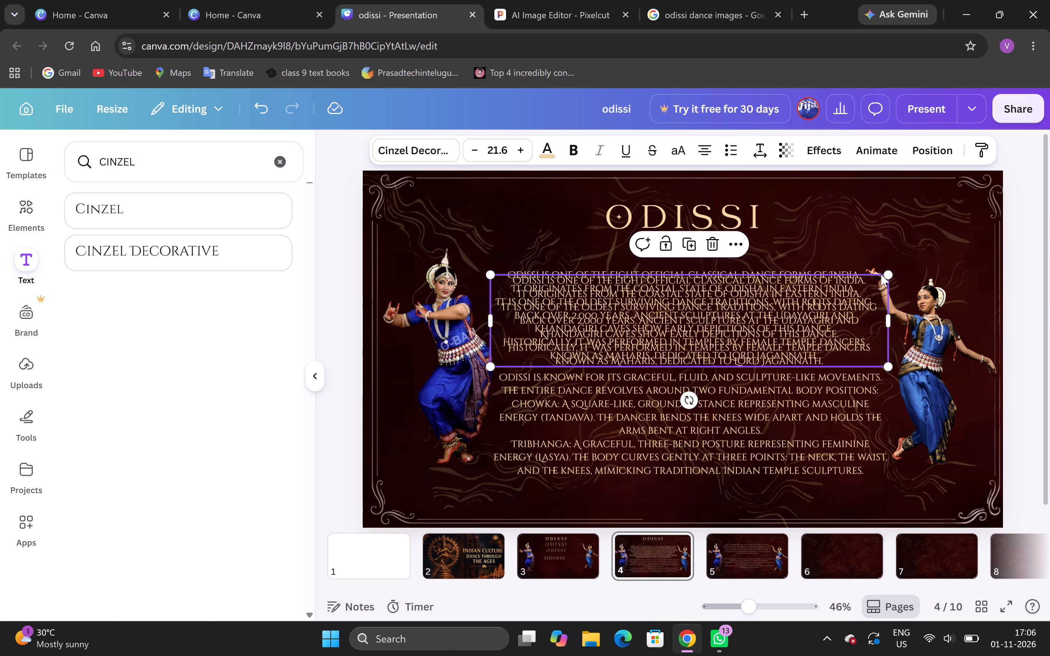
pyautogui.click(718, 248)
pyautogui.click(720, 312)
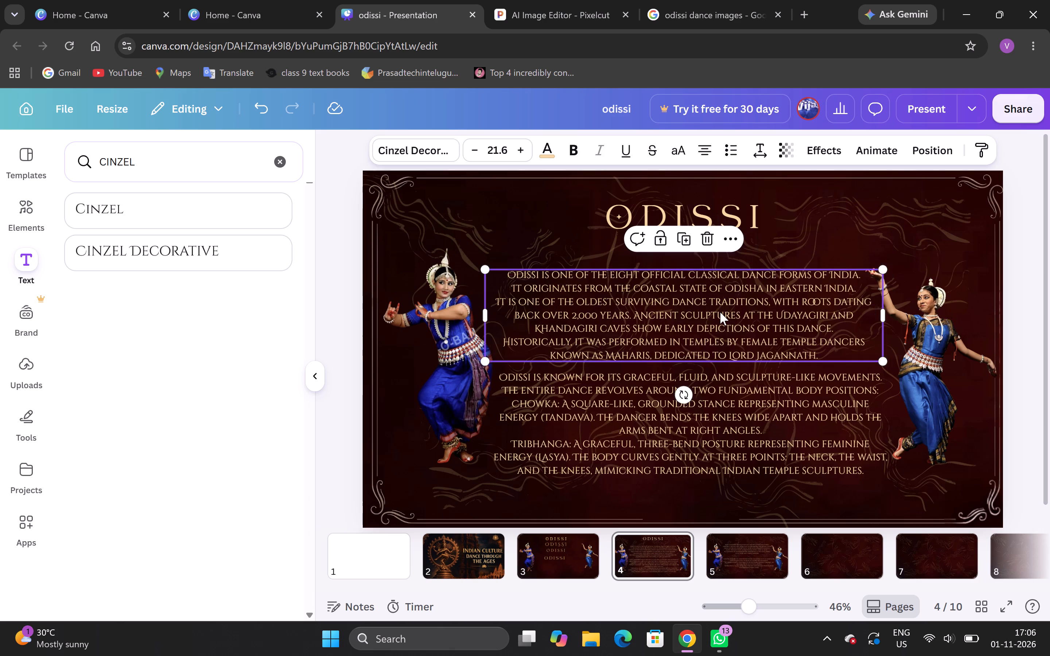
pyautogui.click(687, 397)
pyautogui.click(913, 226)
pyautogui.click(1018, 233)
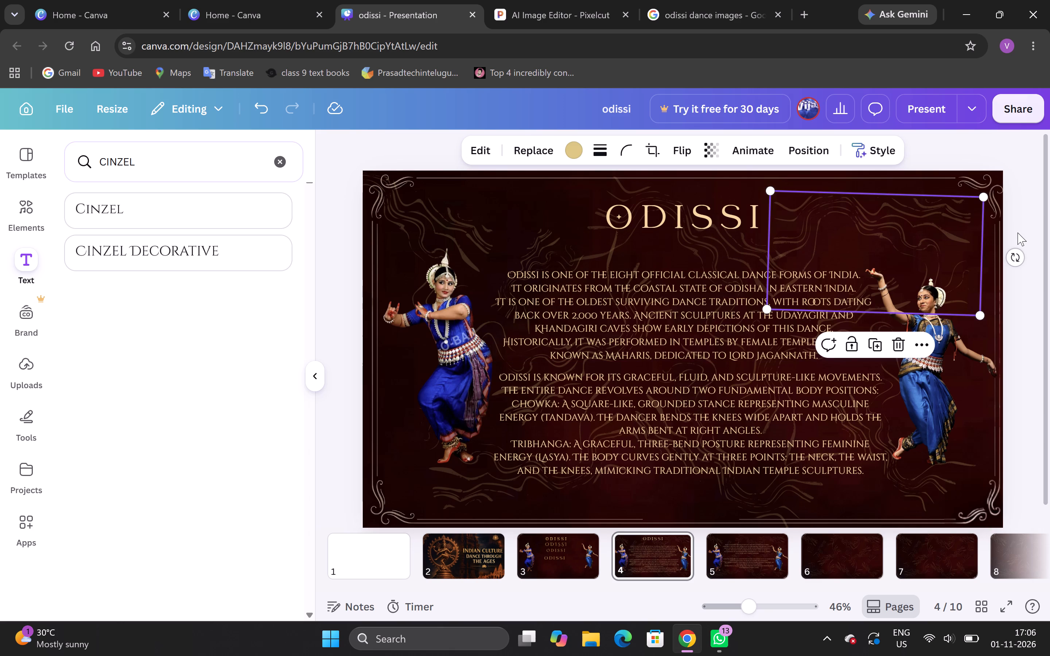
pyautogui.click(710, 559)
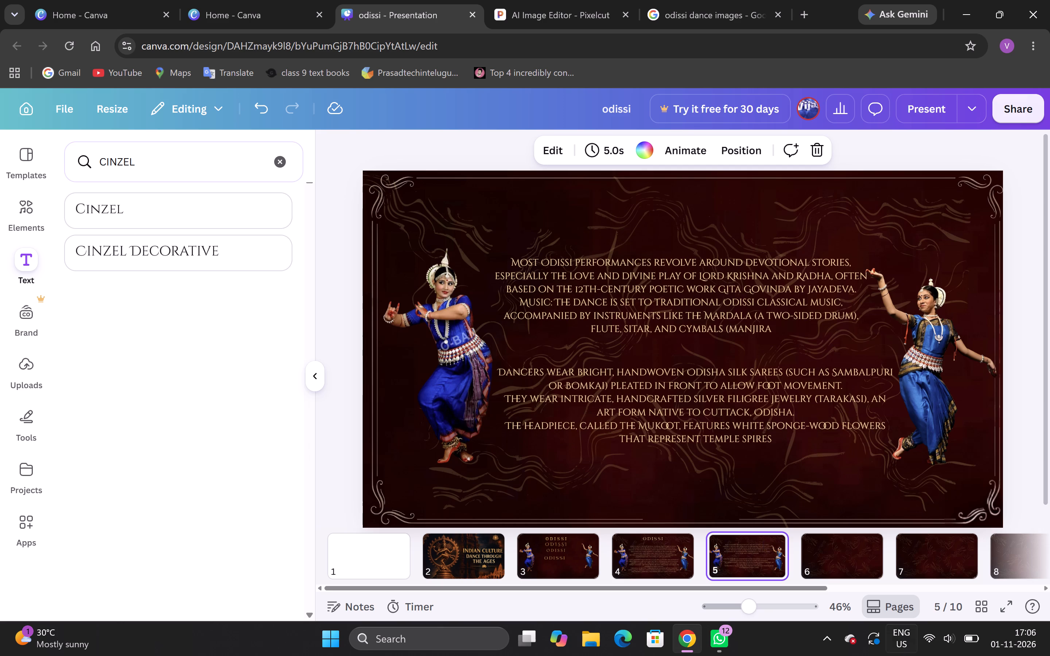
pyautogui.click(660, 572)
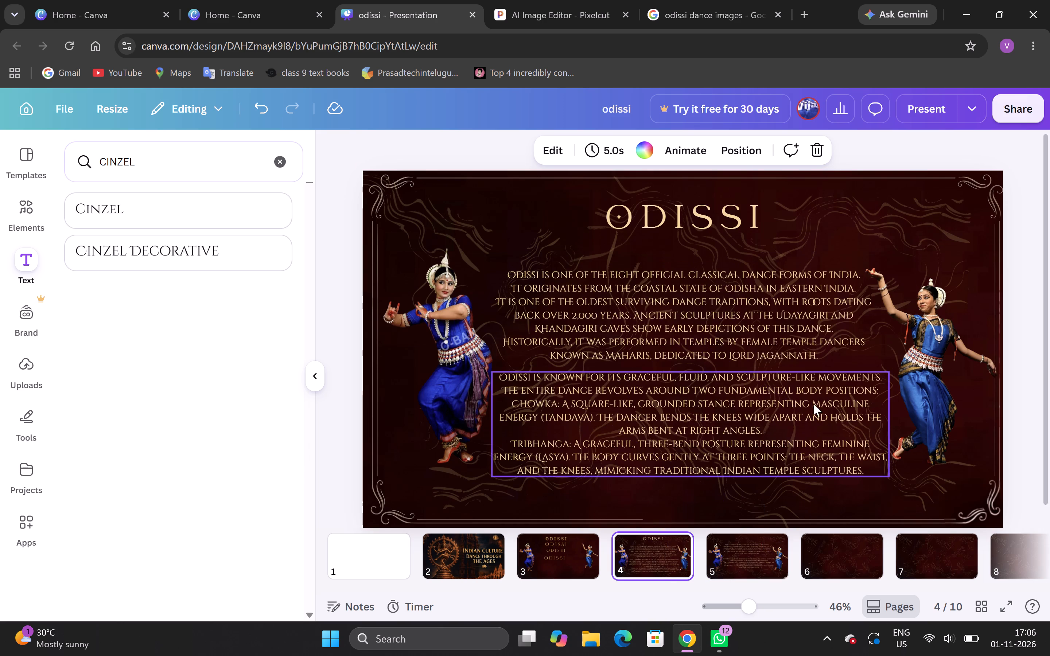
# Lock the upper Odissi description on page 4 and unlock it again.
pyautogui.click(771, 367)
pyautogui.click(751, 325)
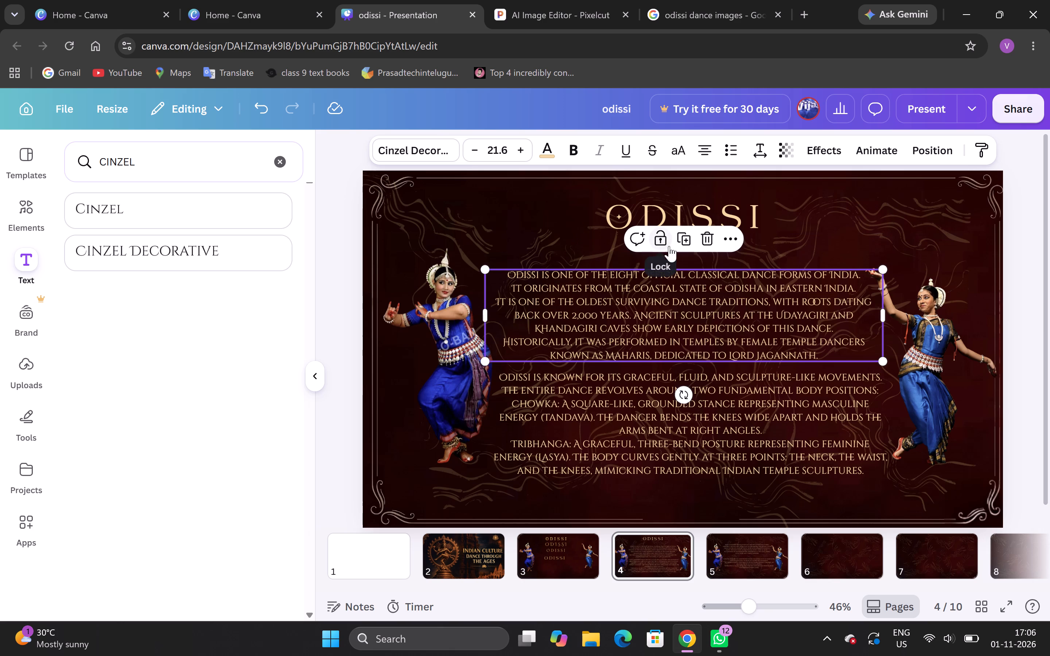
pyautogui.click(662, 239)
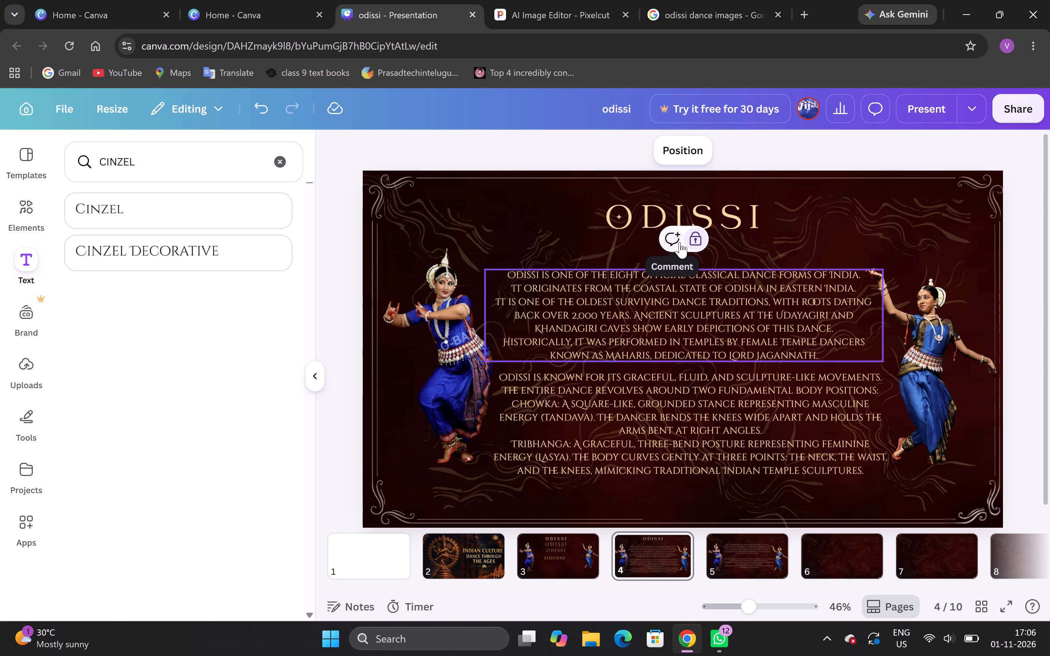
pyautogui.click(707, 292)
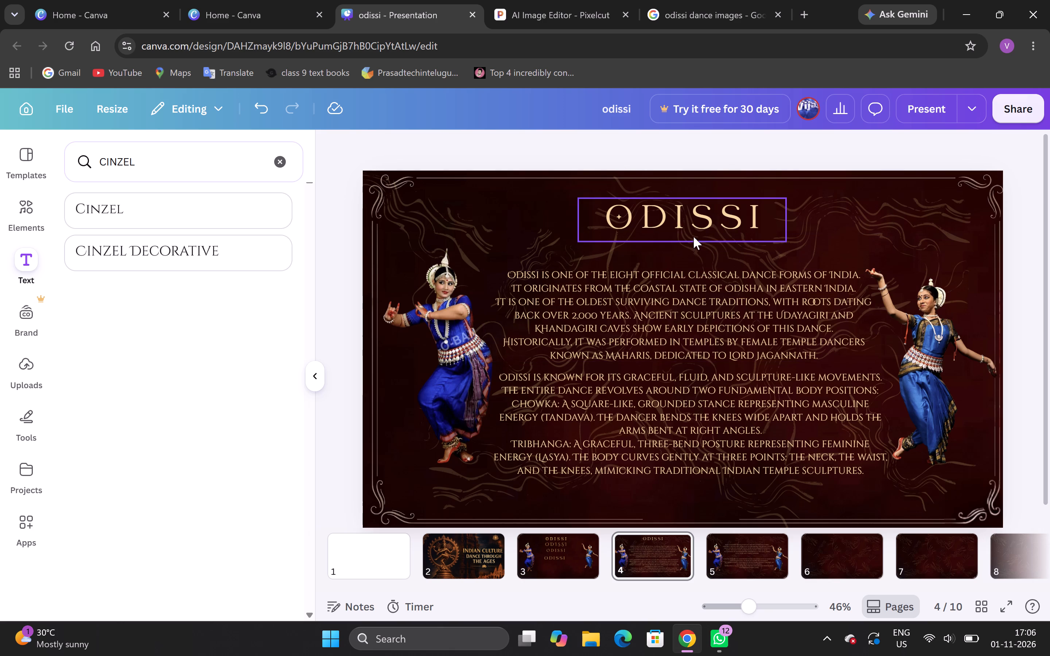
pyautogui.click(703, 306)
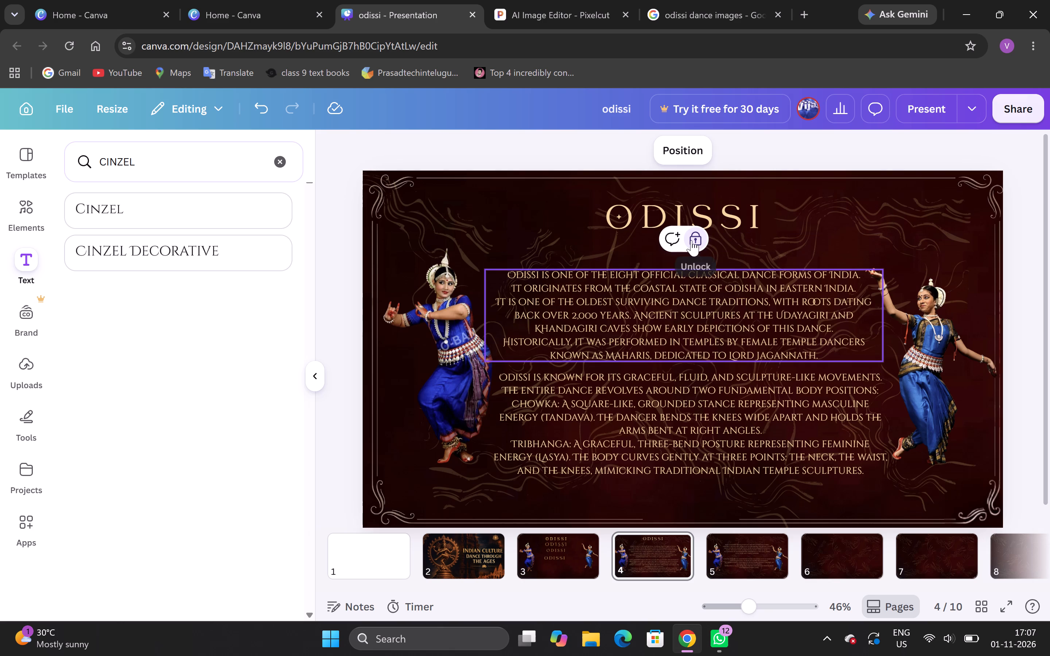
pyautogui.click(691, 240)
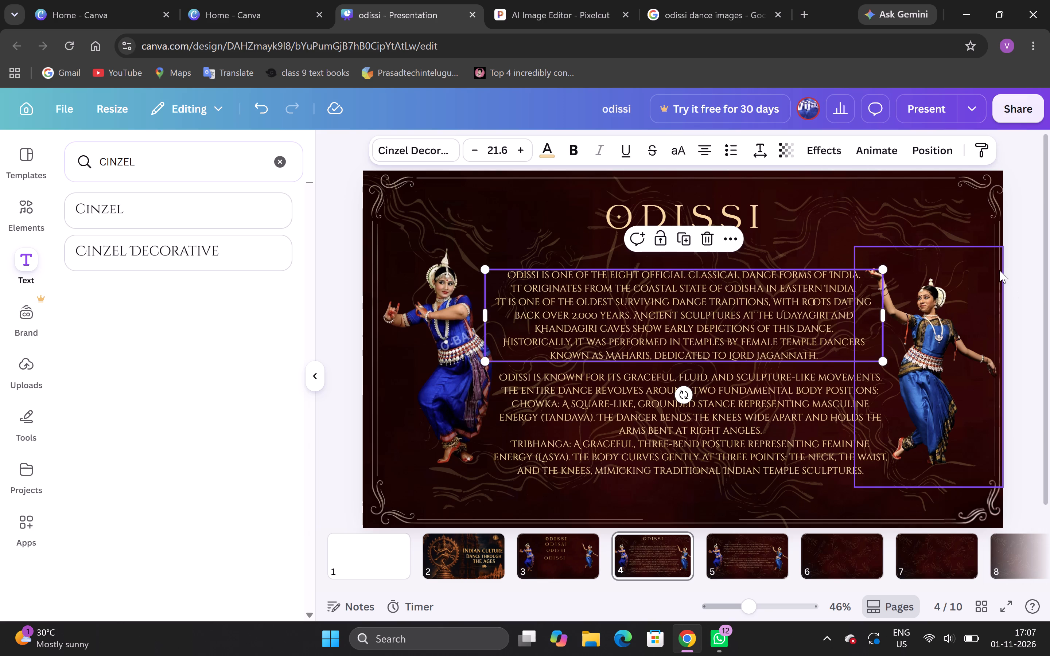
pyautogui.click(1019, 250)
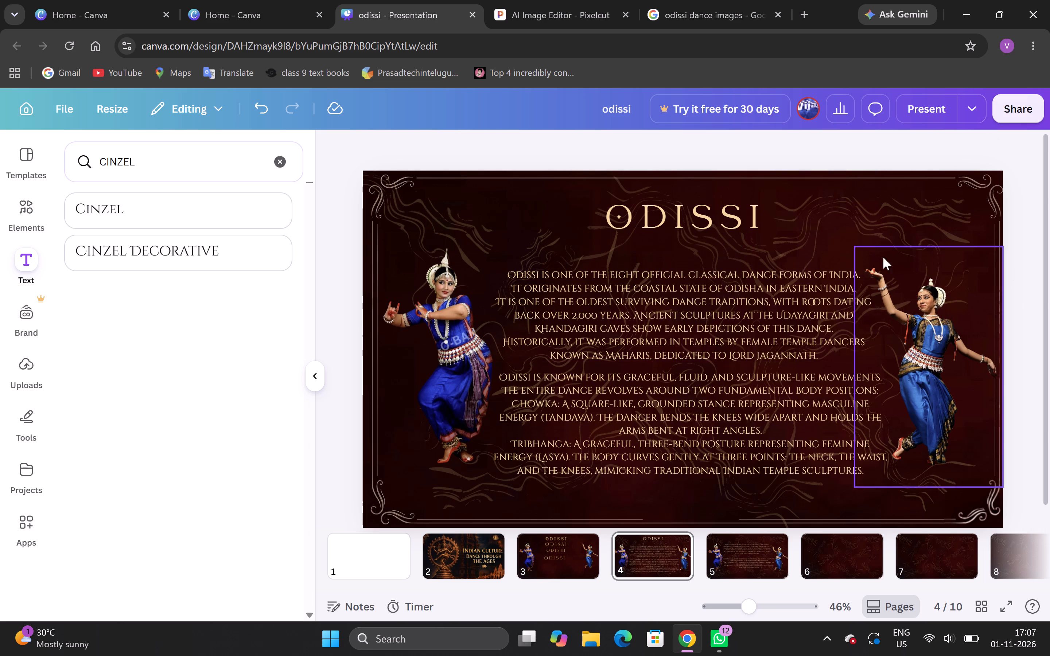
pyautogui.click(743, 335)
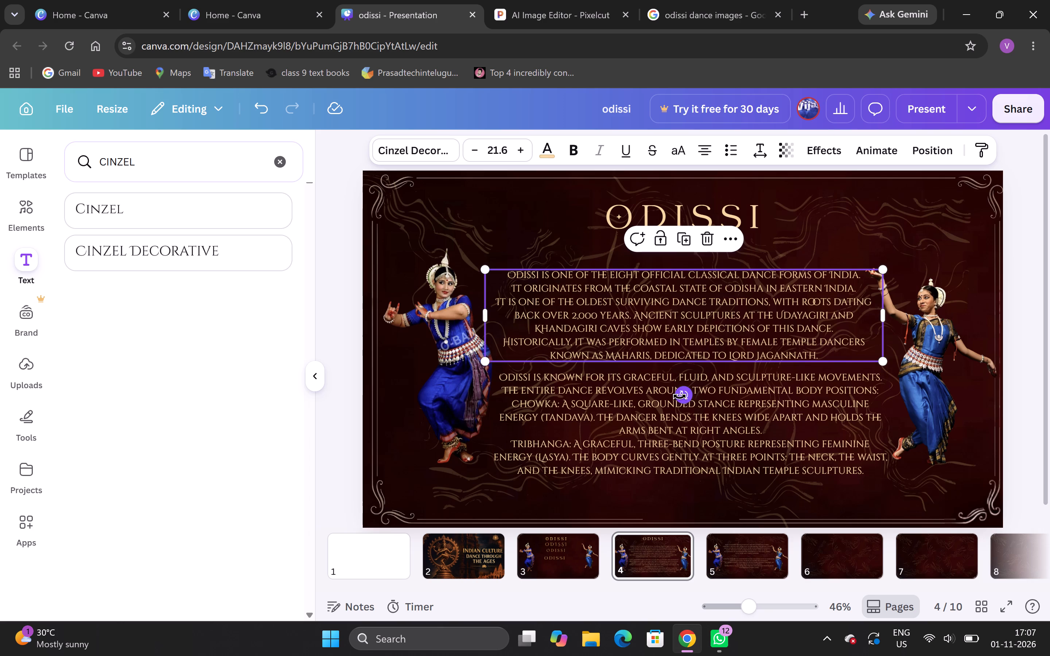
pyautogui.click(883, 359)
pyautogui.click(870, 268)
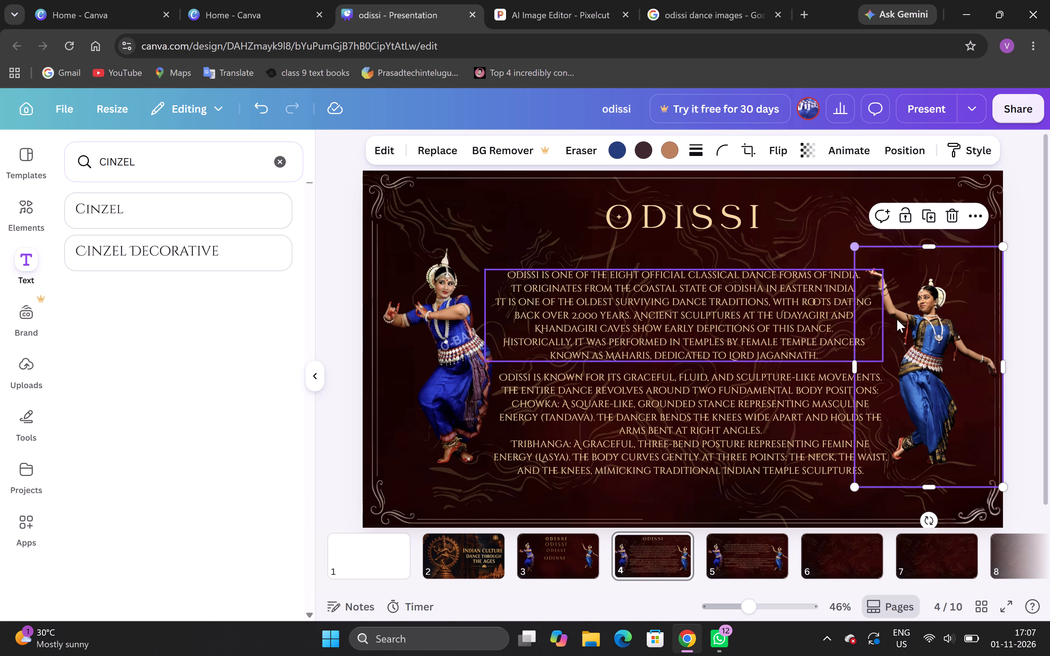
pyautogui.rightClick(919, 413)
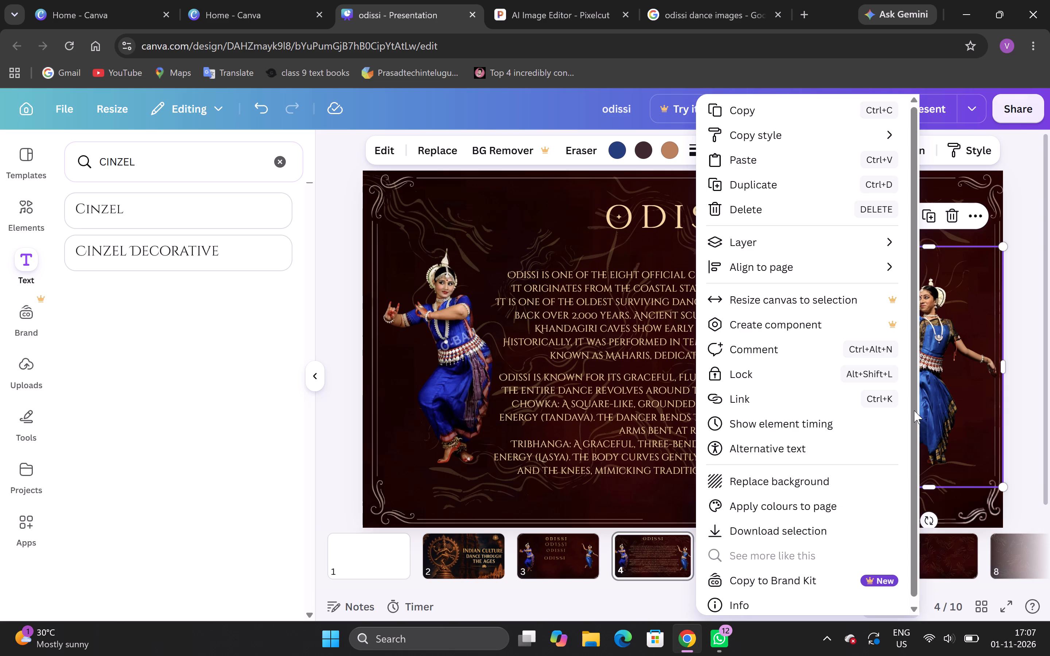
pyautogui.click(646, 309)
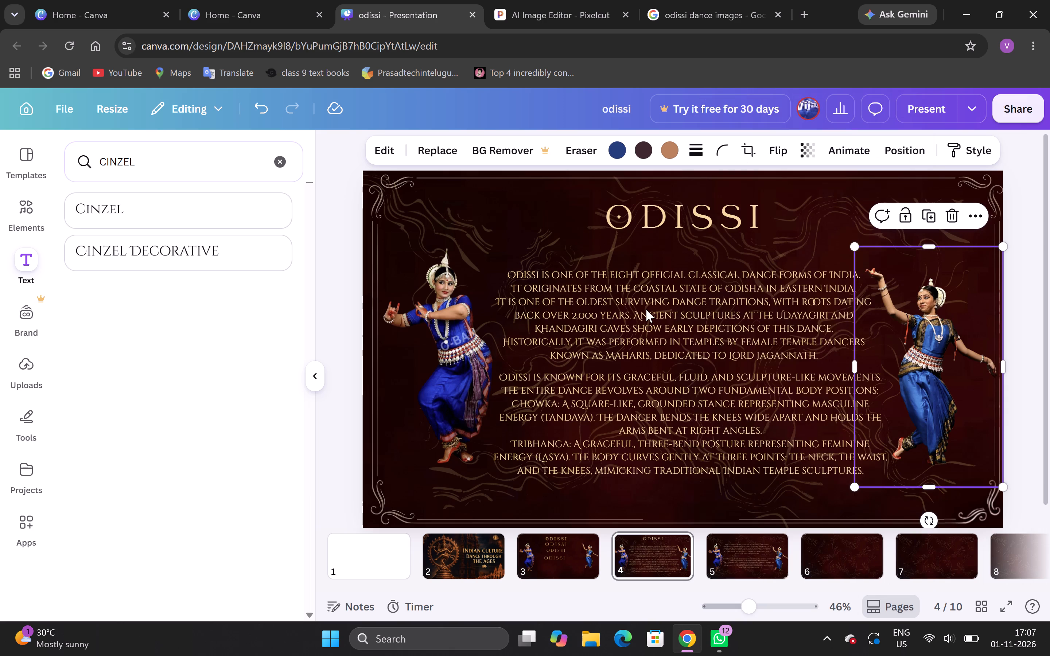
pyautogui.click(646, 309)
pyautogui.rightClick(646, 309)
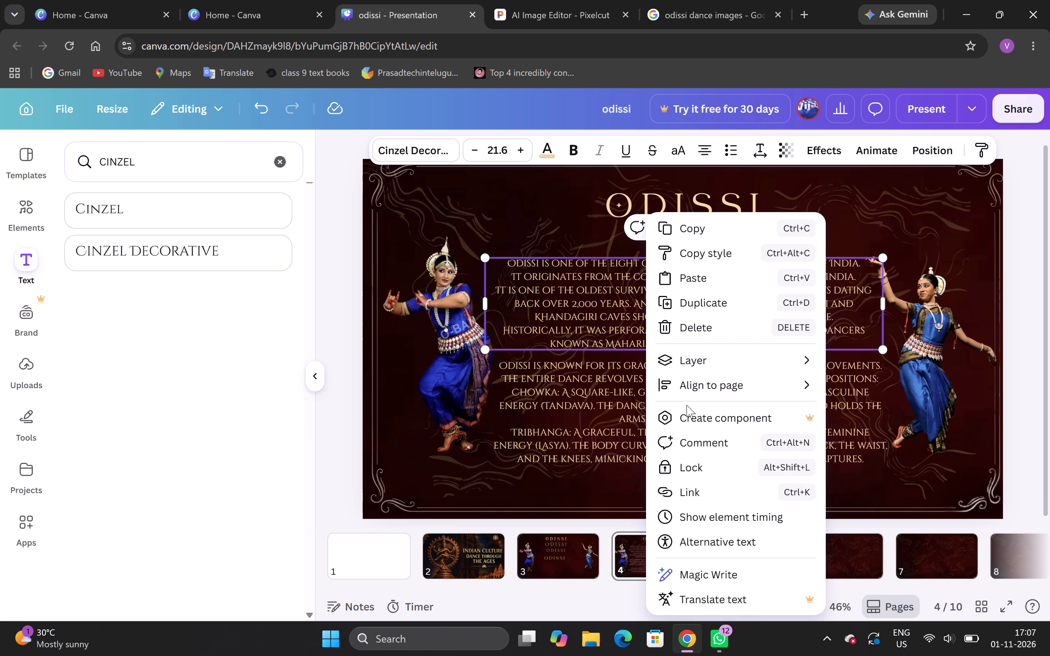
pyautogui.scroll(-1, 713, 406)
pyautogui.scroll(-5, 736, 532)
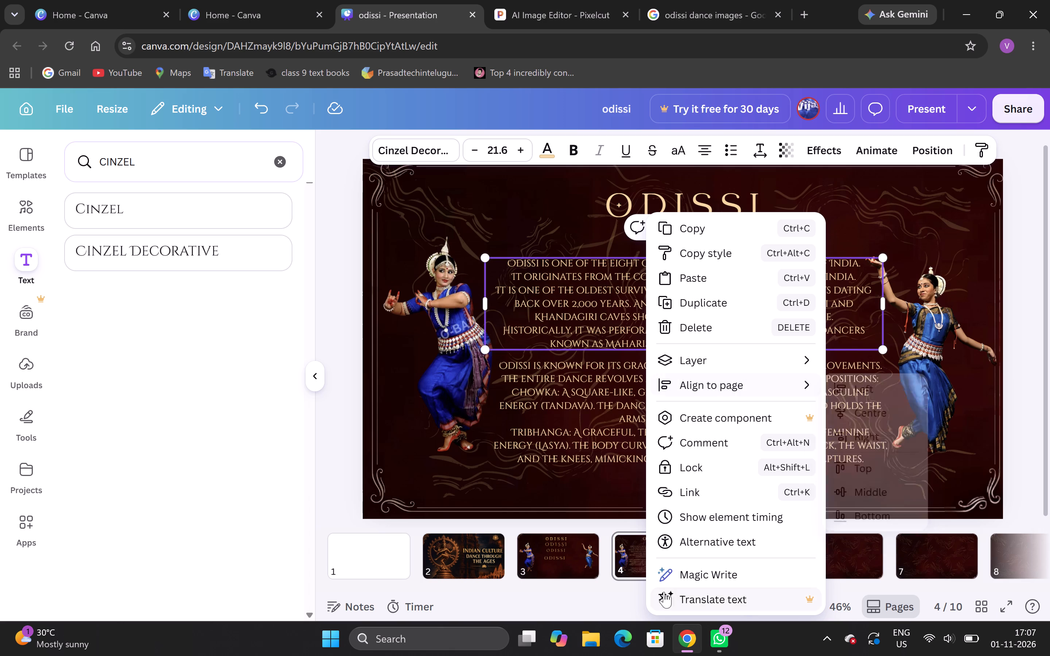
# Review all the presentation's pages in the grid overview and open page 6.
pyautogui.click(625, 602)
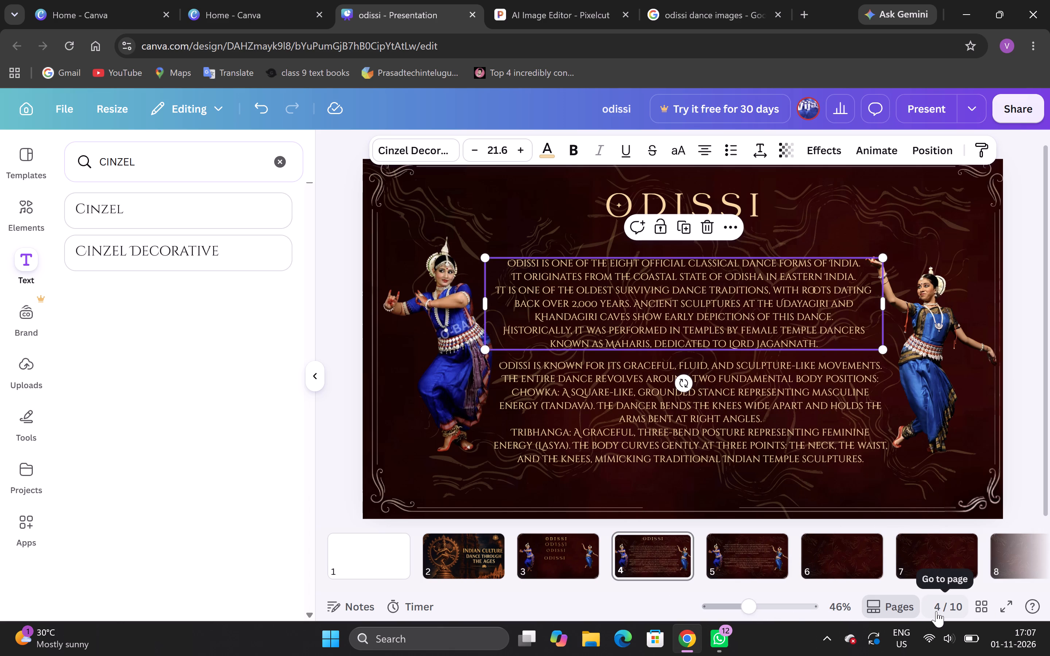
pyautogui.click(977, 609)
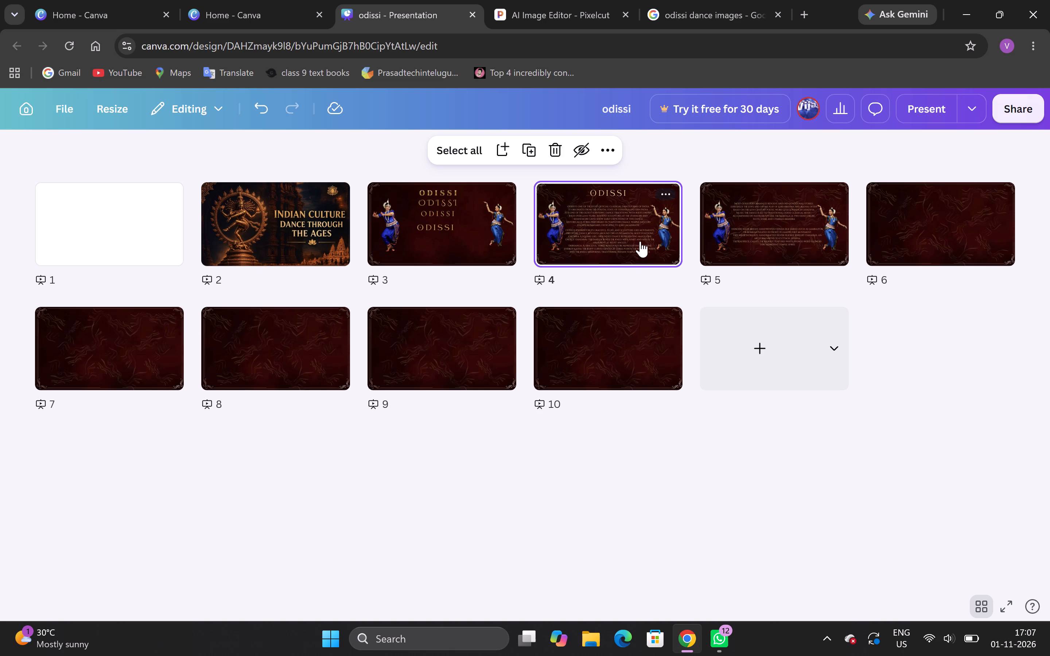
pyautogui.click(913, 229)
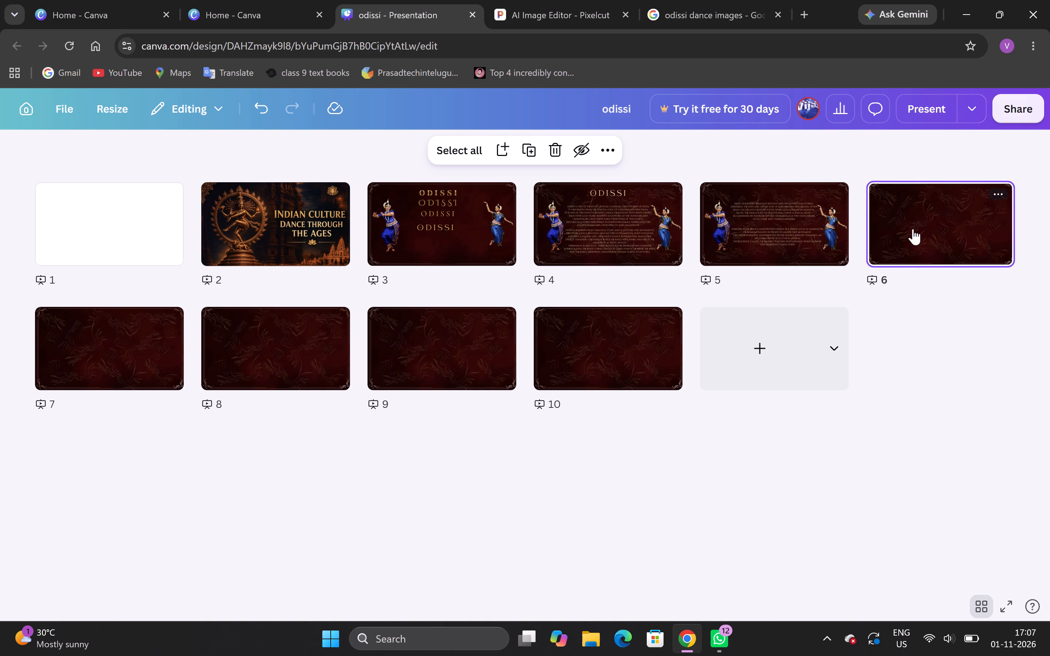
pyautogui.click(913, 229)
pyautogui.click(981, 606)
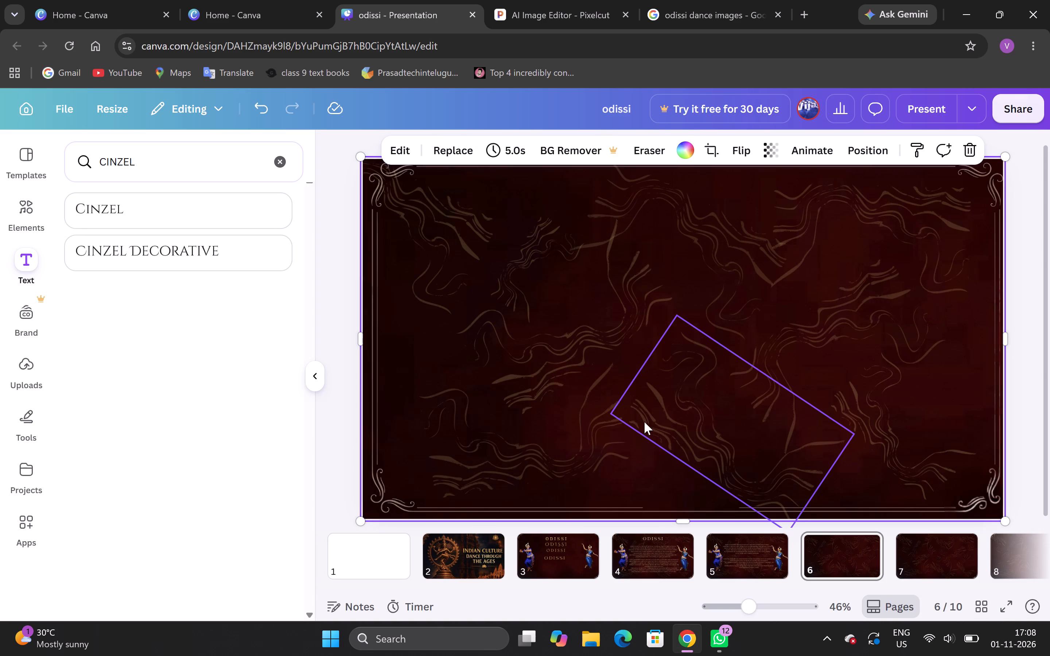
# Delete page 3, the draft page with the four trial ODISSI title styles.
pyautogui.click(576, 565)
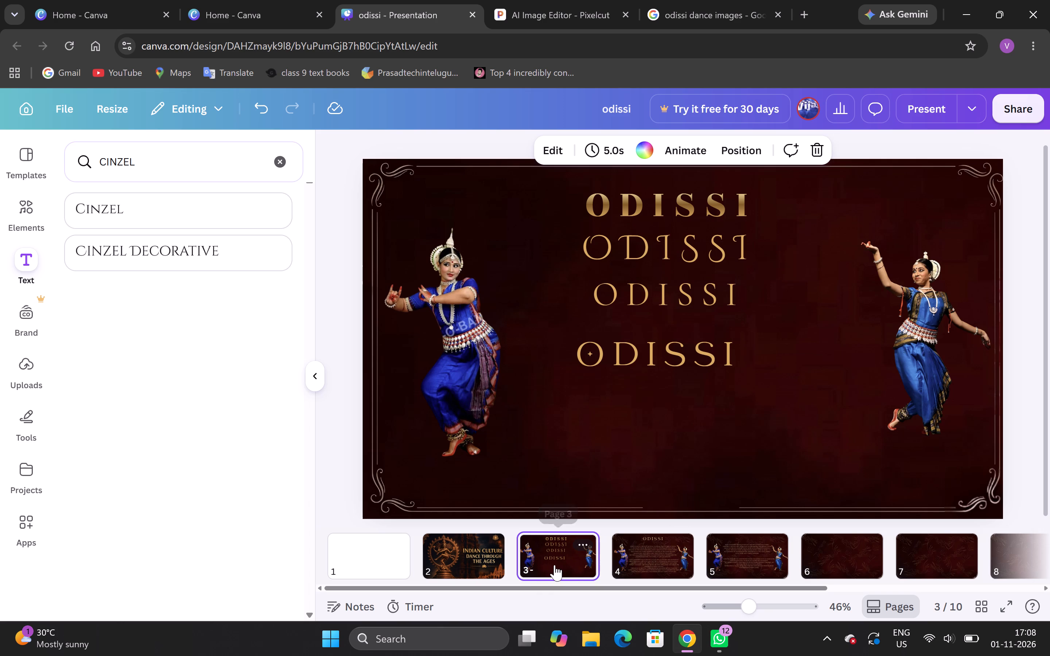
pyautogui.press('Delete')
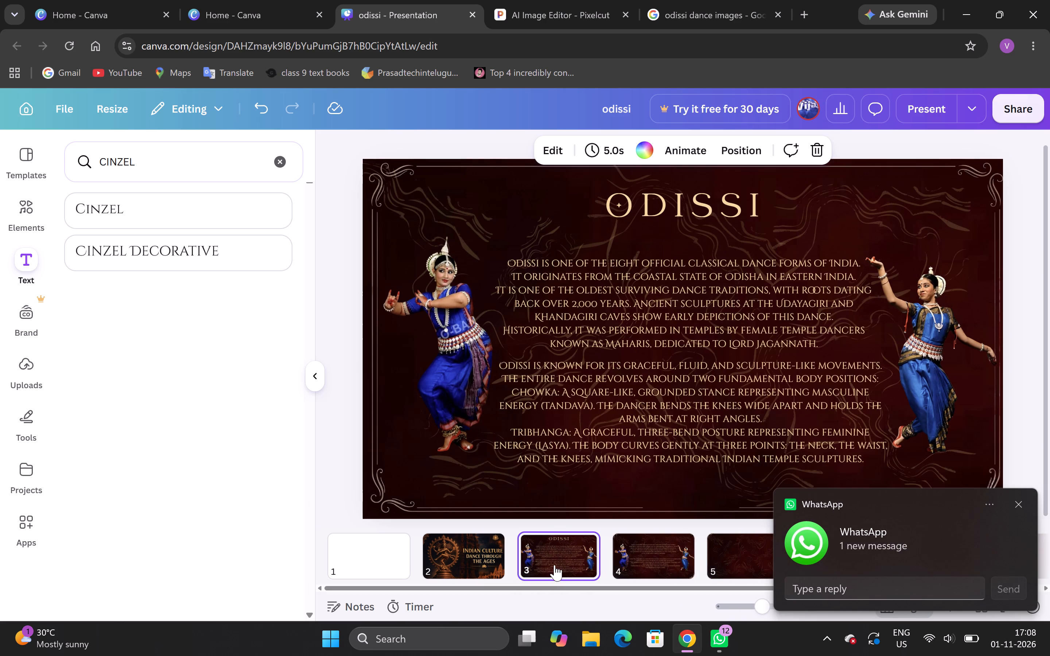
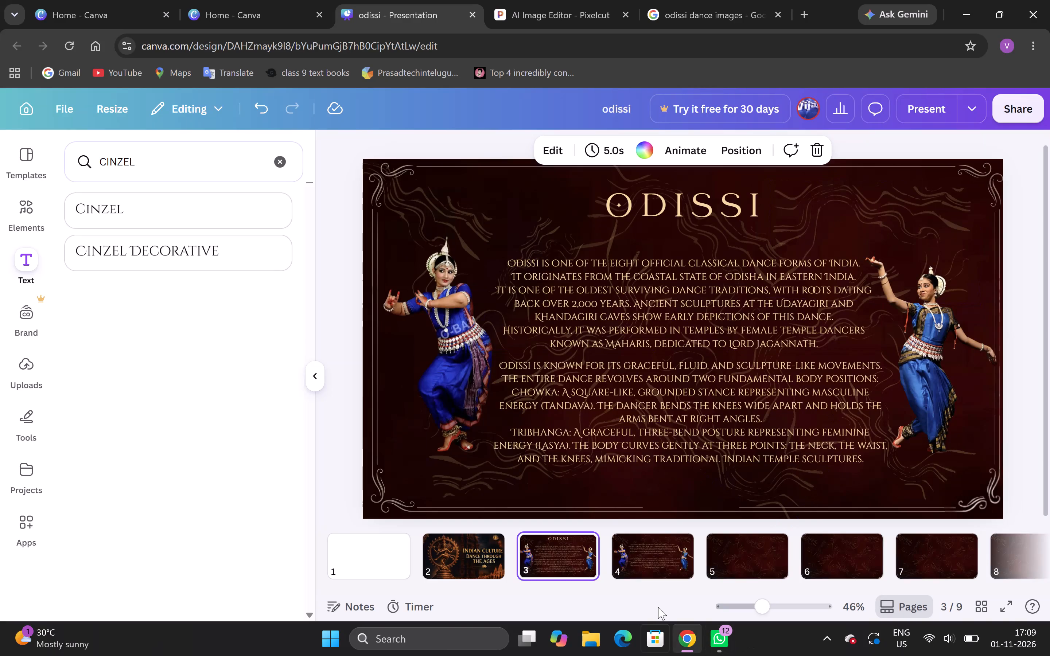
# On page 5, lock the gold wavy-line graphics in the background one by one, starting with the upper-centre one.
pyautogui.click(747, 557)
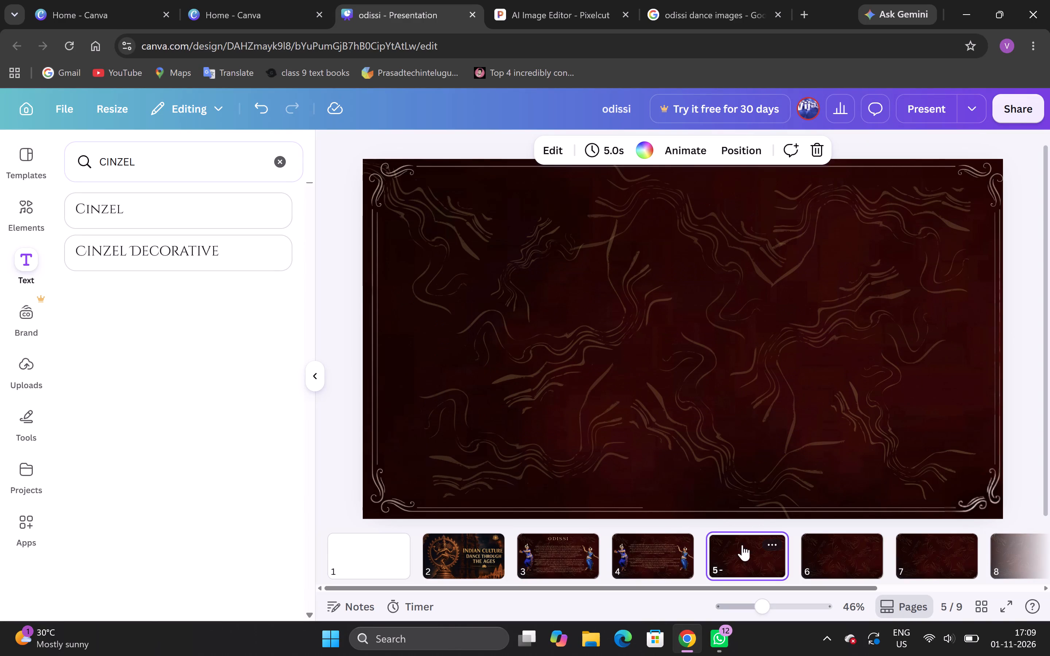
pyautogui.click(707, 243)
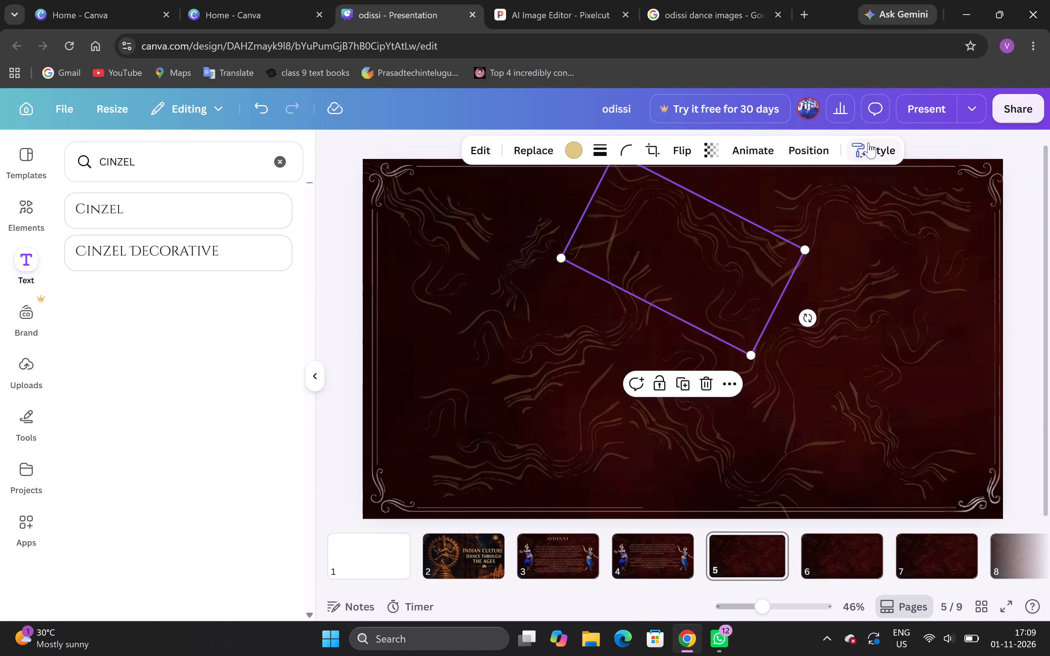
pyautogui.click(660, 386)
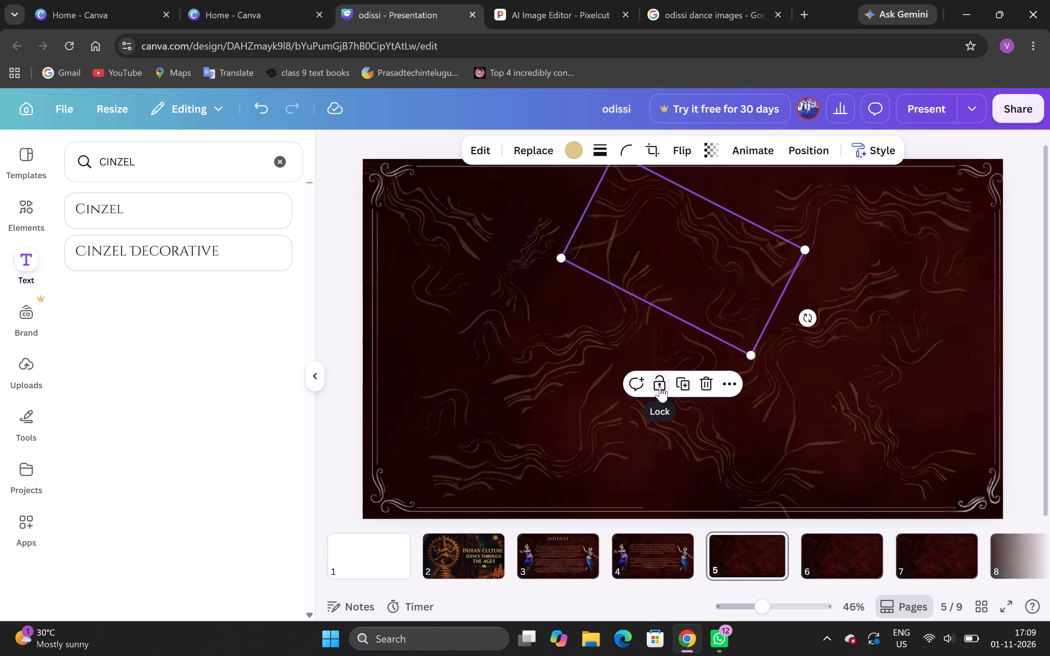
pyautogui.click(823, 272)
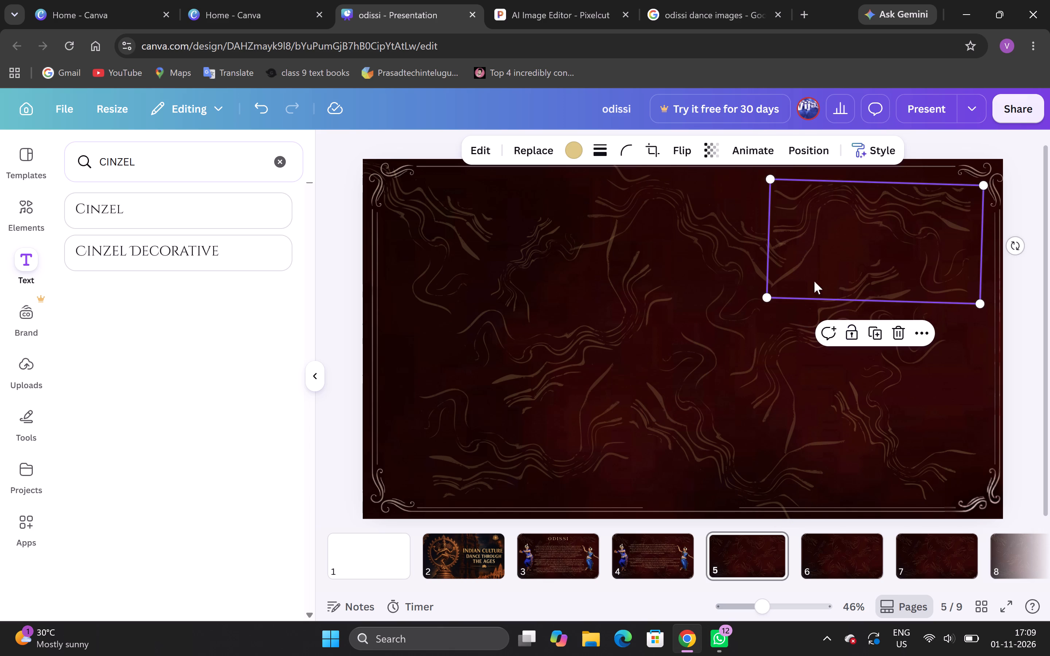
# Lock four decorative wavy-line graphics in place on page 5: the upper-right, middle-left, lower-left and lower-middle ones.
pyautogui.click(845, 336)
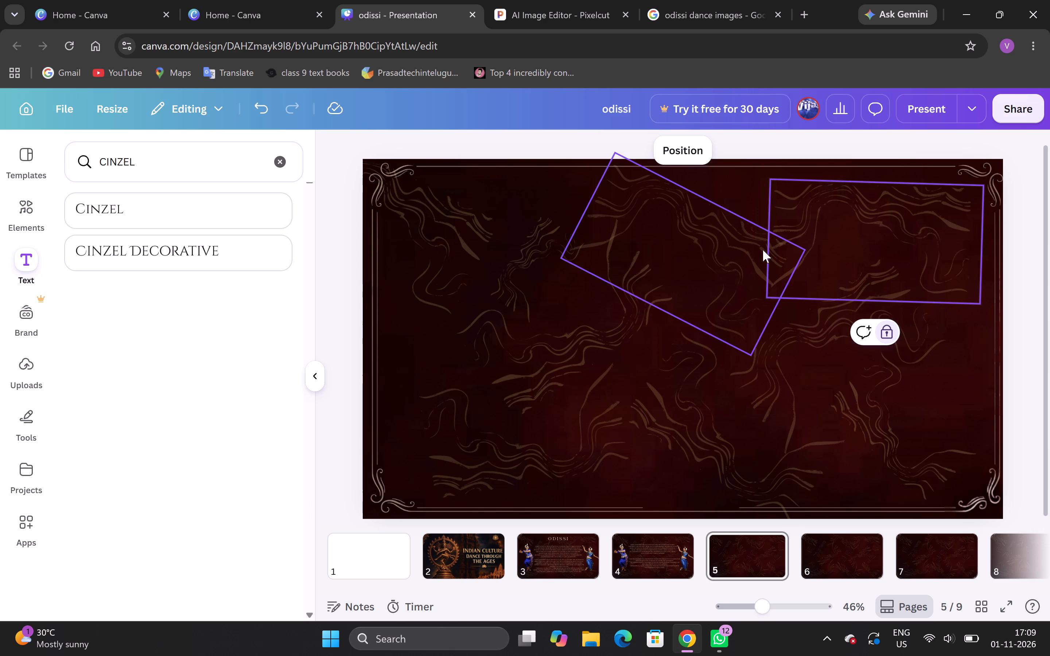
pyautogui.click(781, 323)
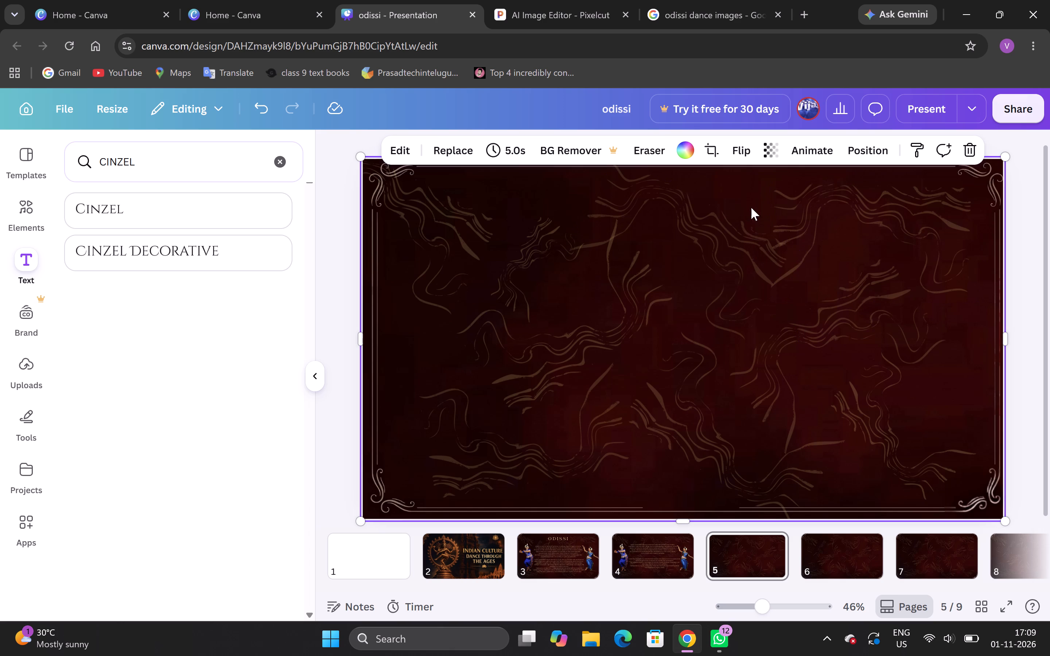
pyautogui.click(631, 318)
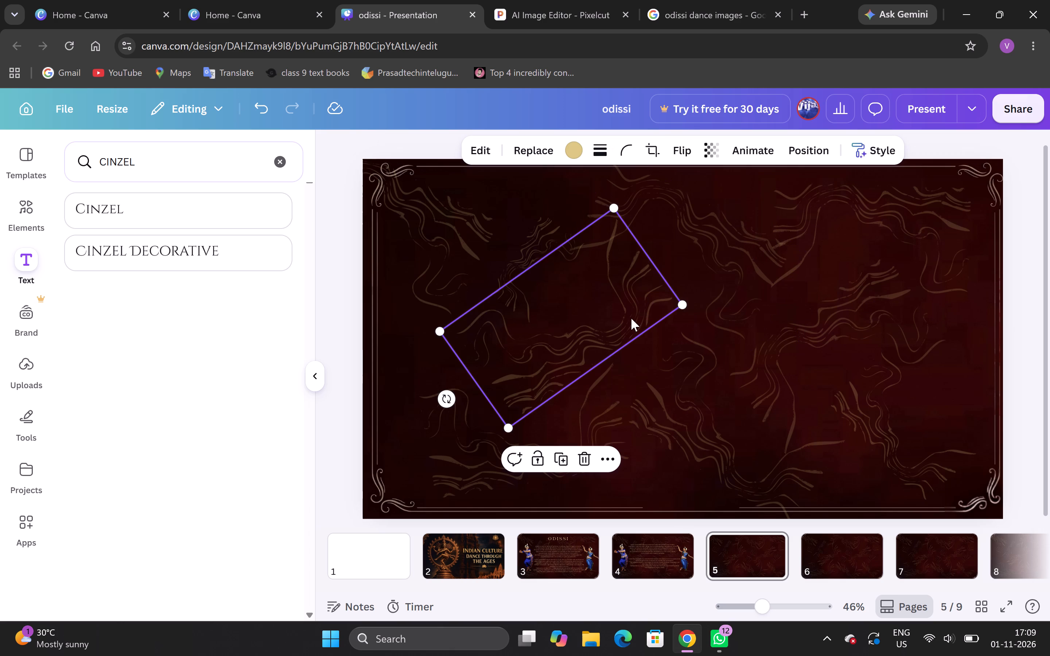
pyautogui.click(532, 460)
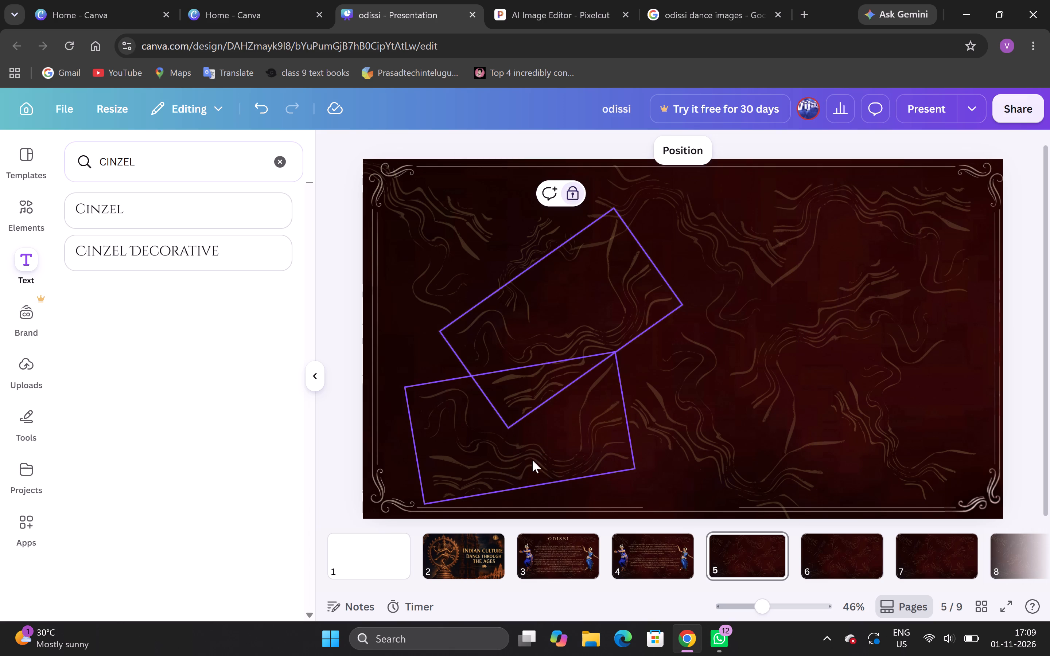
pyautogui.click(600, 413)
pyautogui.click(493, 335)
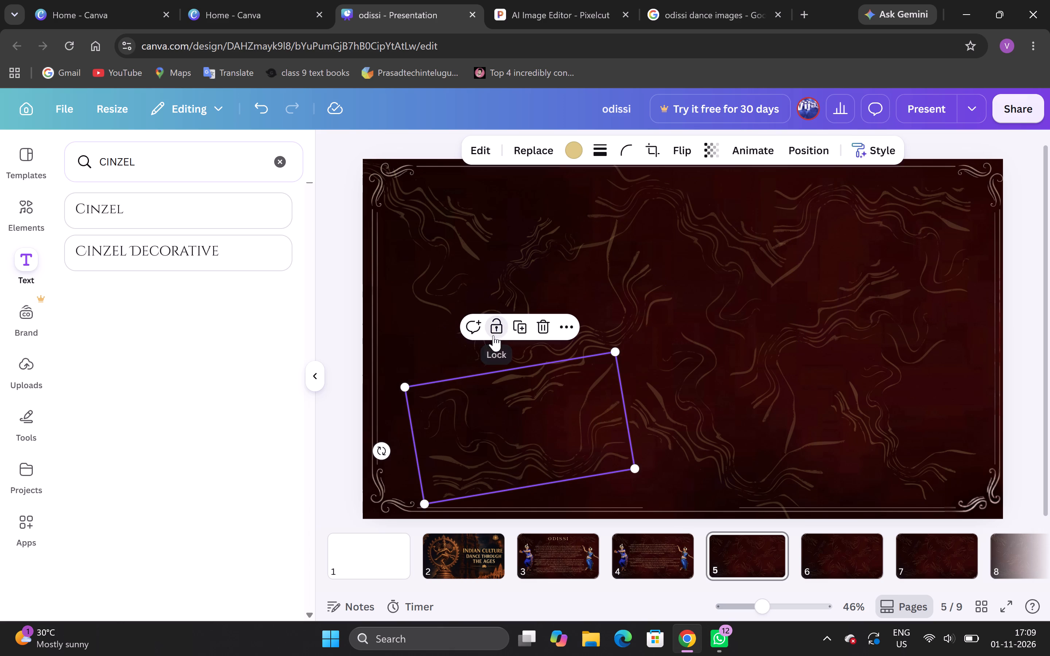
pyautogui.click(636, 418)
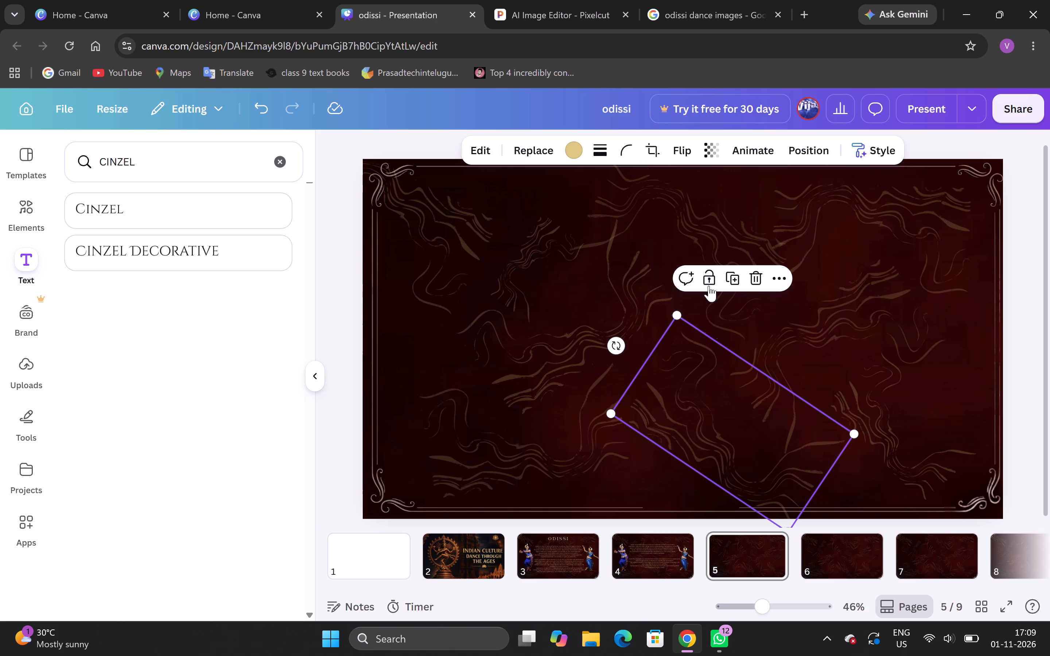
pyautogui.click(709, 285)
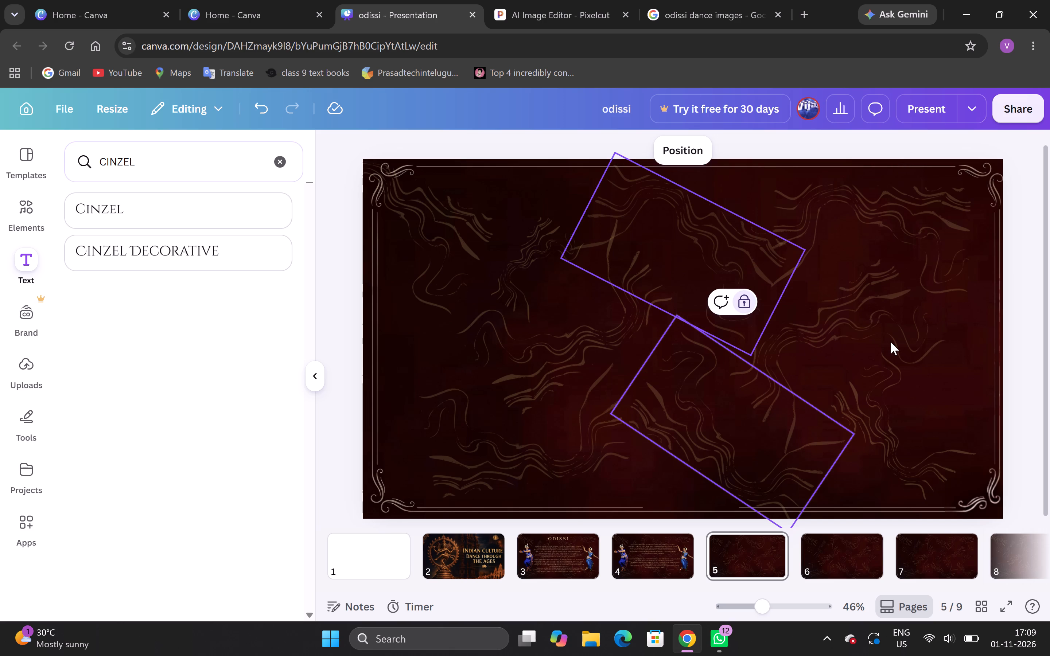
# Compare the Odissi text layout on pages 3 and 4, and check the upper paragraph on page 3.
pyautogui.click(528, 558)
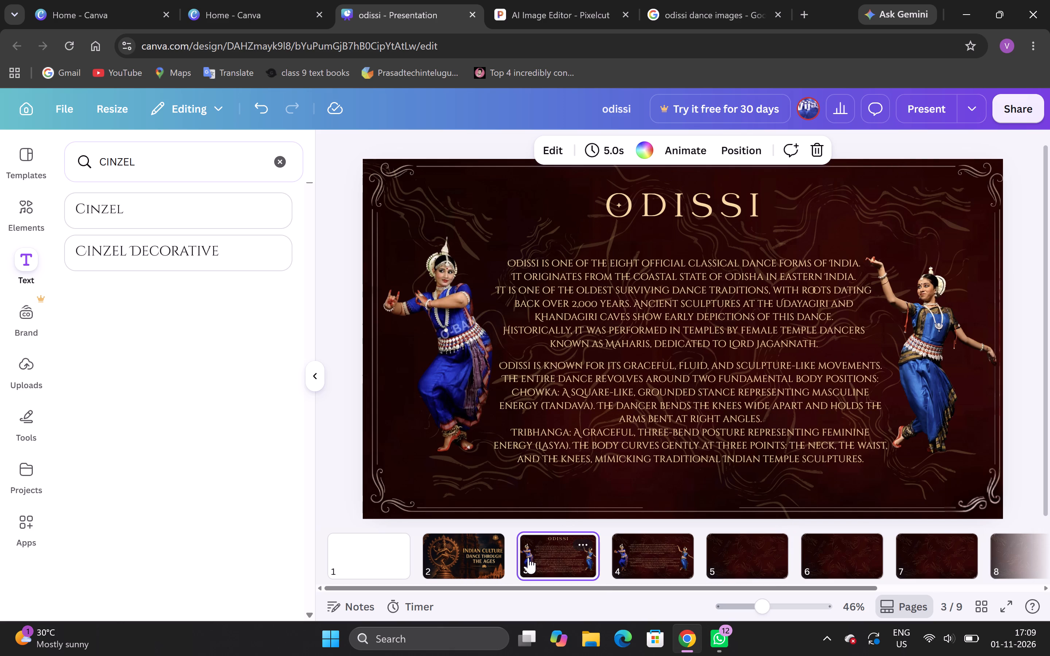
pyautogui.click(647, 560)
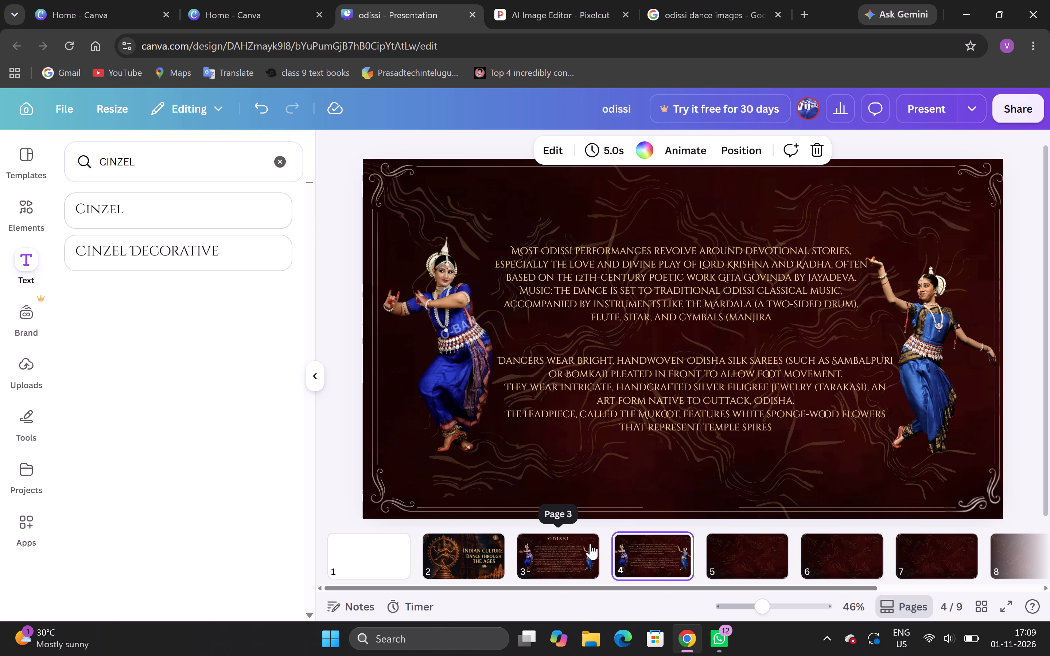
pyautogui.click(576, 554)
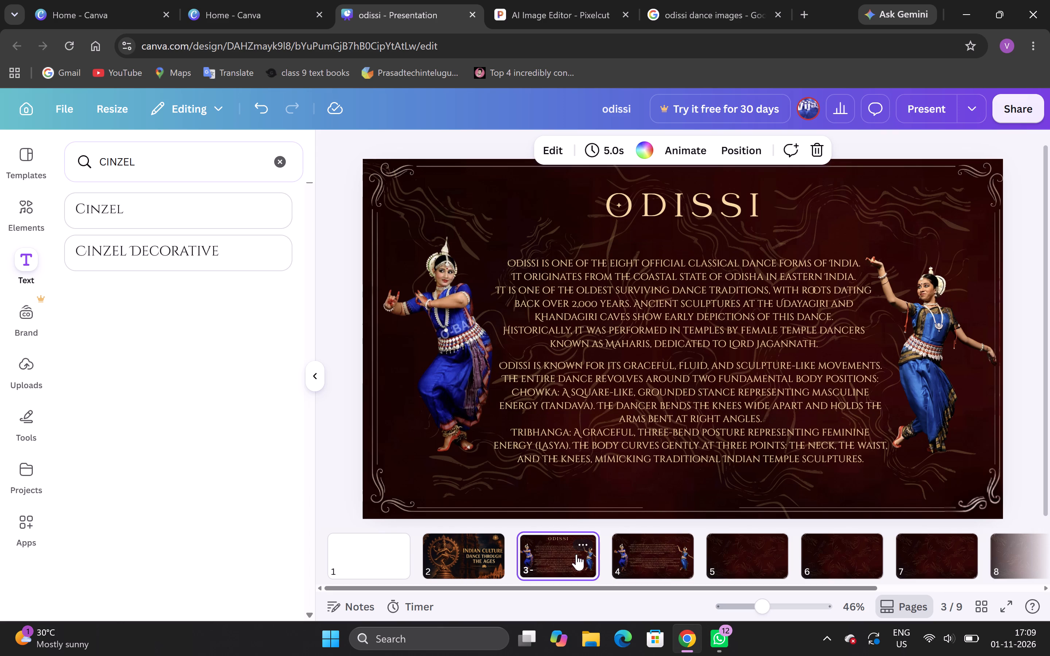
pyautogui.click(623, 561)
pyautogui.click(570, 559)
pyautogui.click(662, 346)
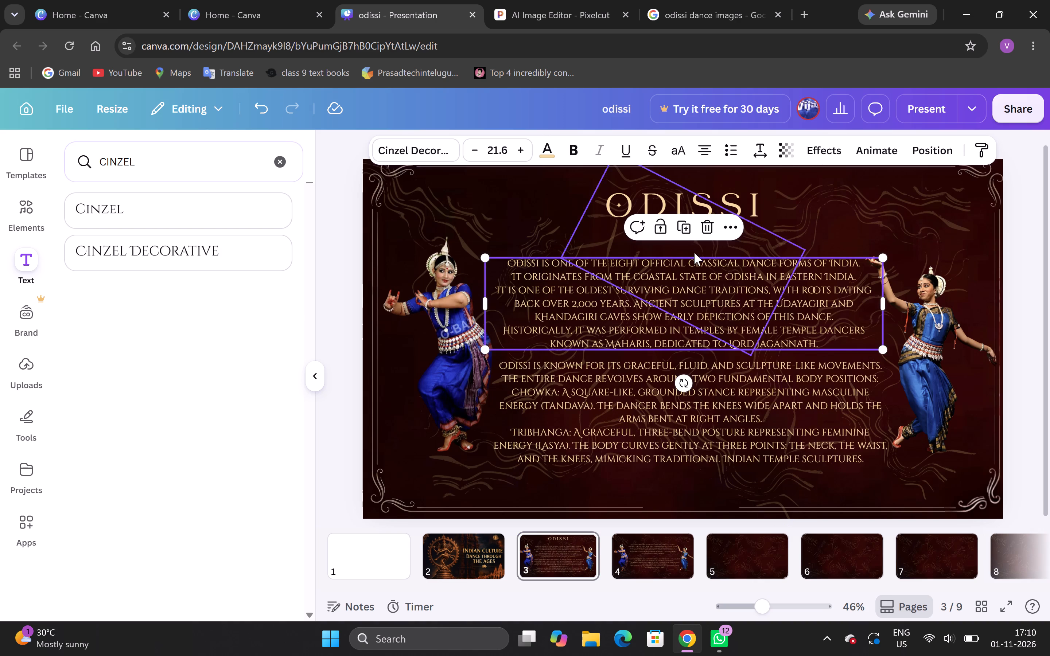
pyautogui.scroll(-1, 595, 333)
pyautogui.rightClick(595, 333)
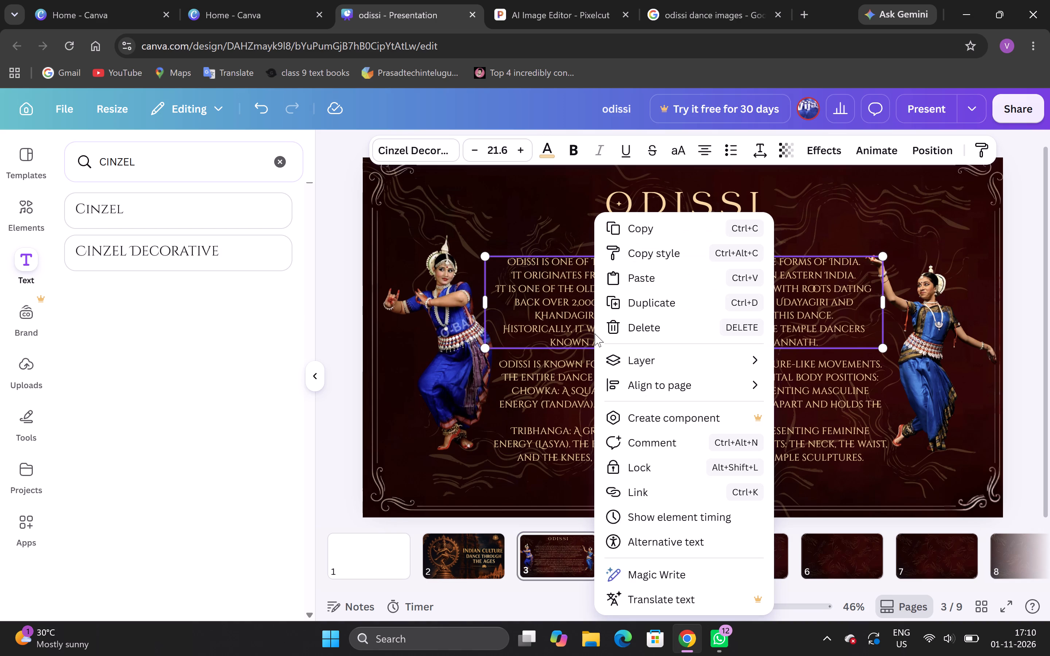
pyautogui.click(547, 308)
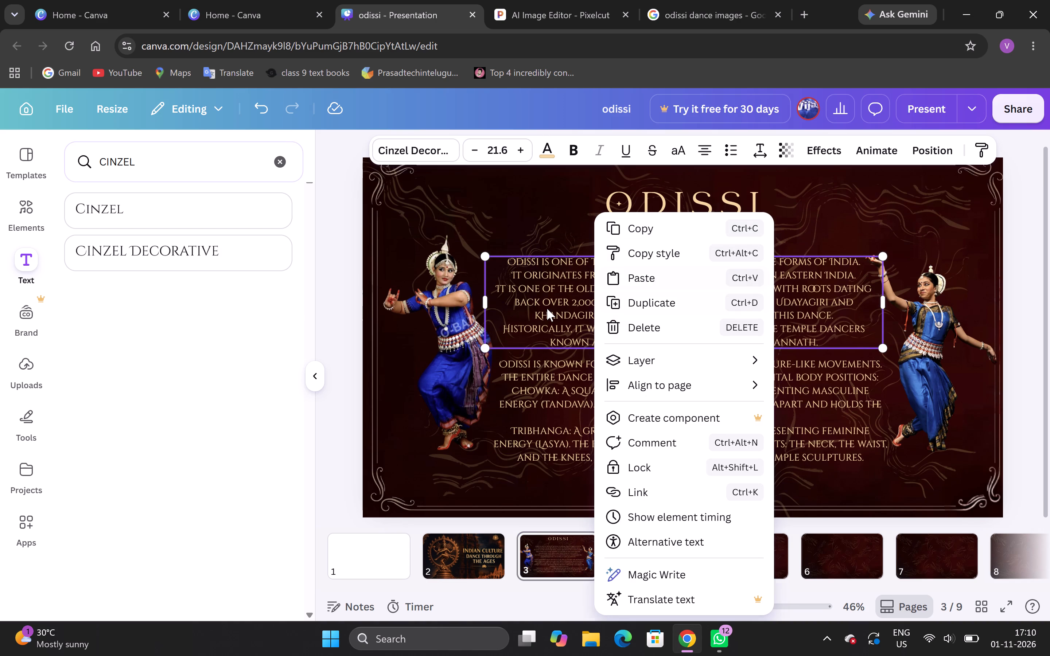
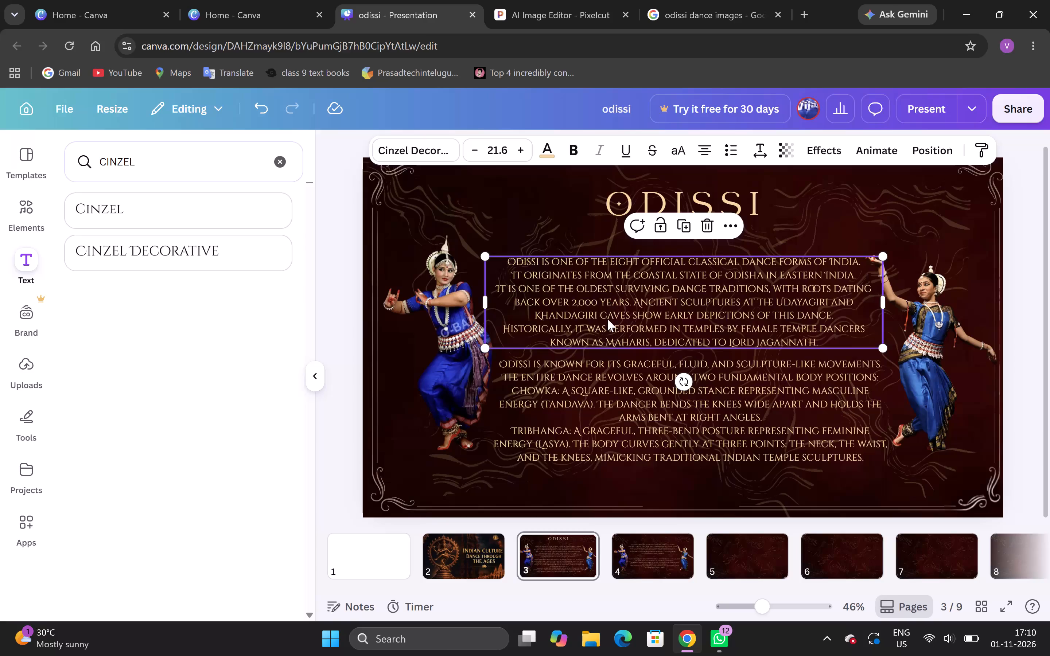
# Nudge the upper Odissi paragraph on page 3 slightly upward, closer to the title.
pyautogui.press('Up')
pyautogui.press('Up')
pyautogui.press('Up')
pyautogui.press('Up')
pyautogui.press('Down')
pyautogui.hotkey('shift', 'Up')
pyautogui.hotkey('shift', 'Up')
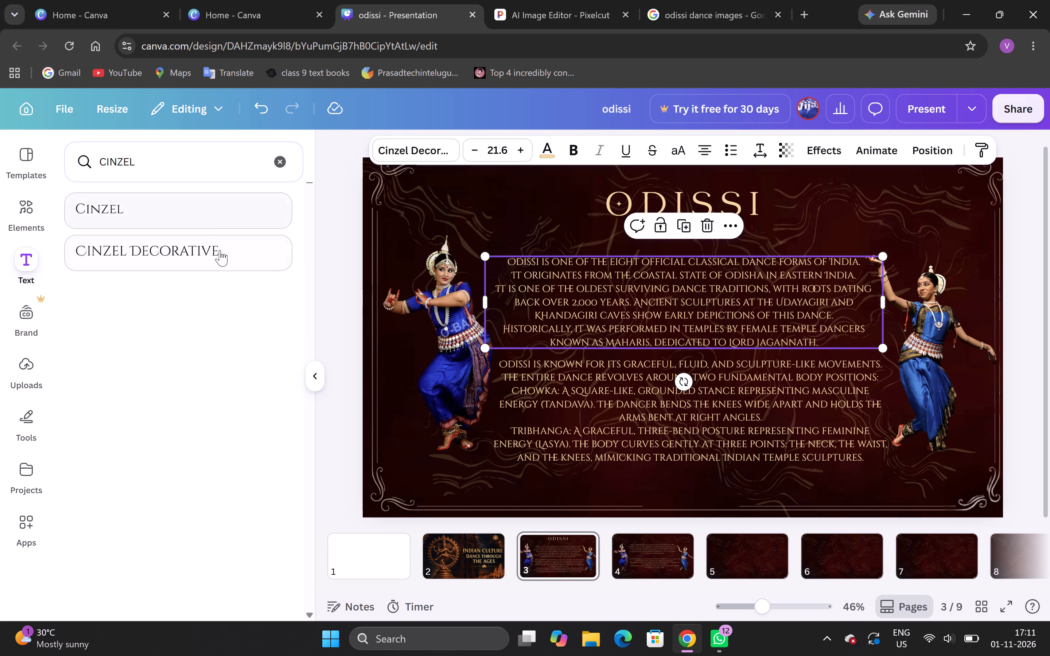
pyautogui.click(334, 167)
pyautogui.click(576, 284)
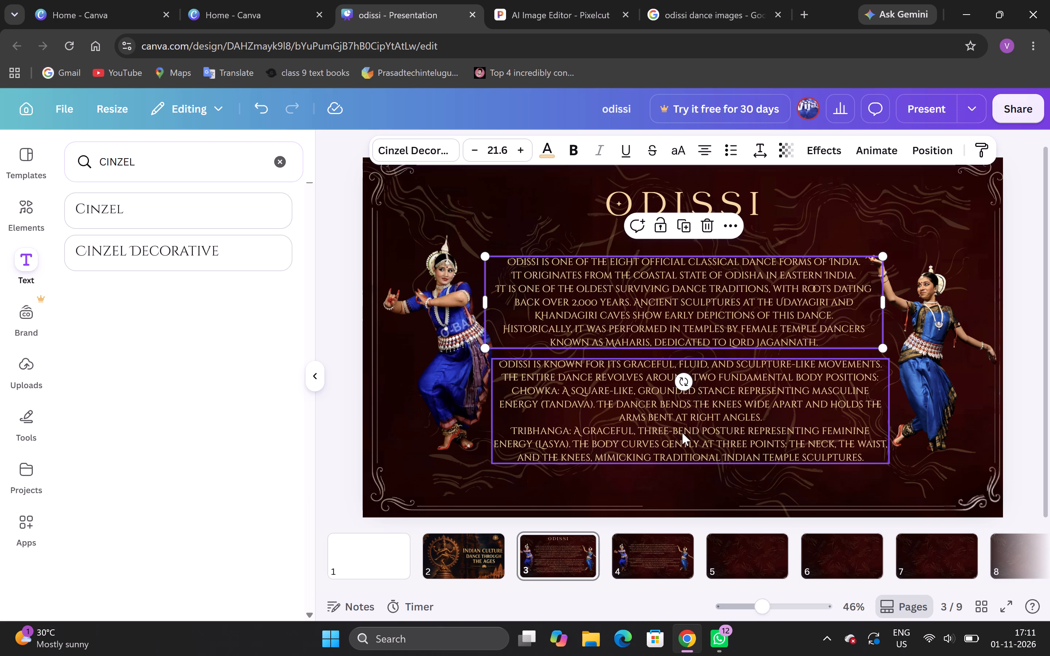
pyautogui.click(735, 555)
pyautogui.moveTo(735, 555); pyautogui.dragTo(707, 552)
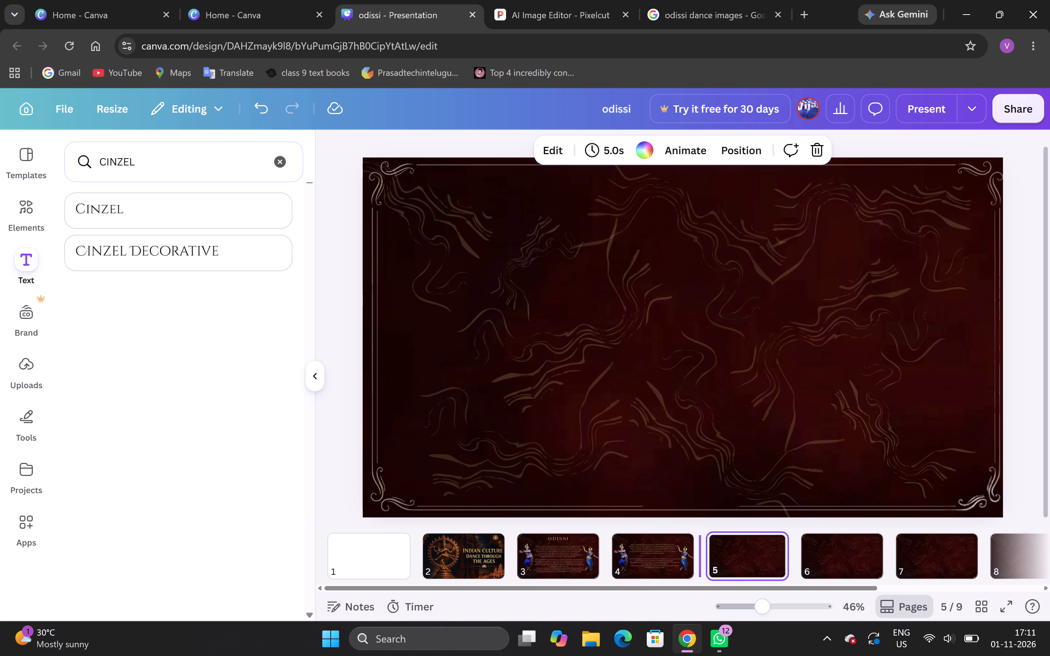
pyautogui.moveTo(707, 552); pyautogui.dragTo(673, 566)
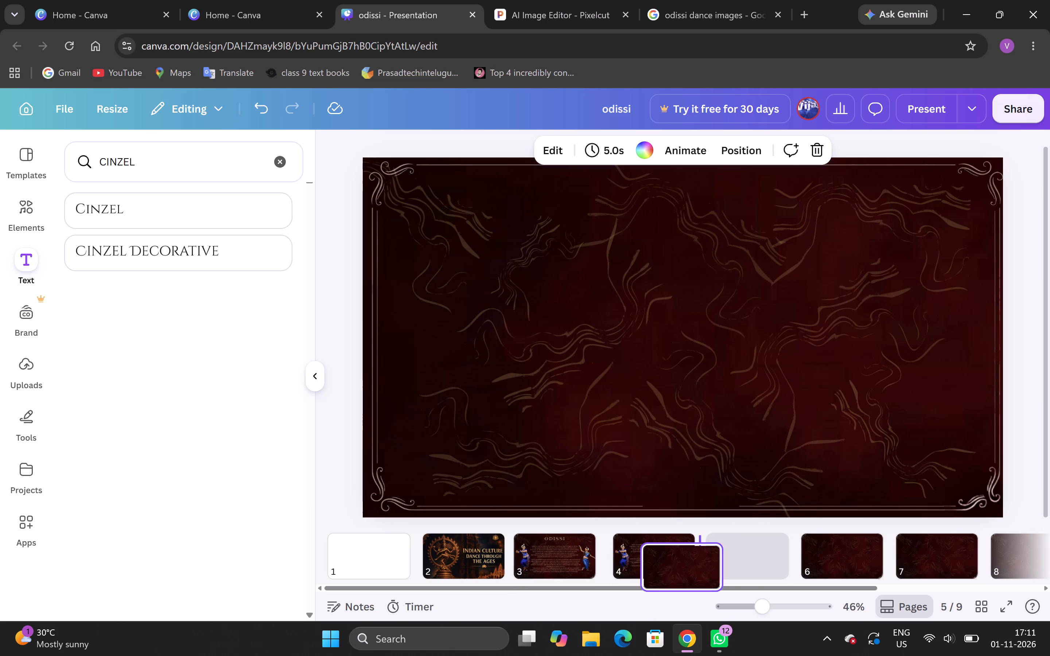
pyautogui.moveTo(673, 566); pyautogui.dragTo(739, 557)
# Duplicate page 3, the titled Odissi page with both dancers and the two introductory paragraphs.
pyautogui.click(557, 562)
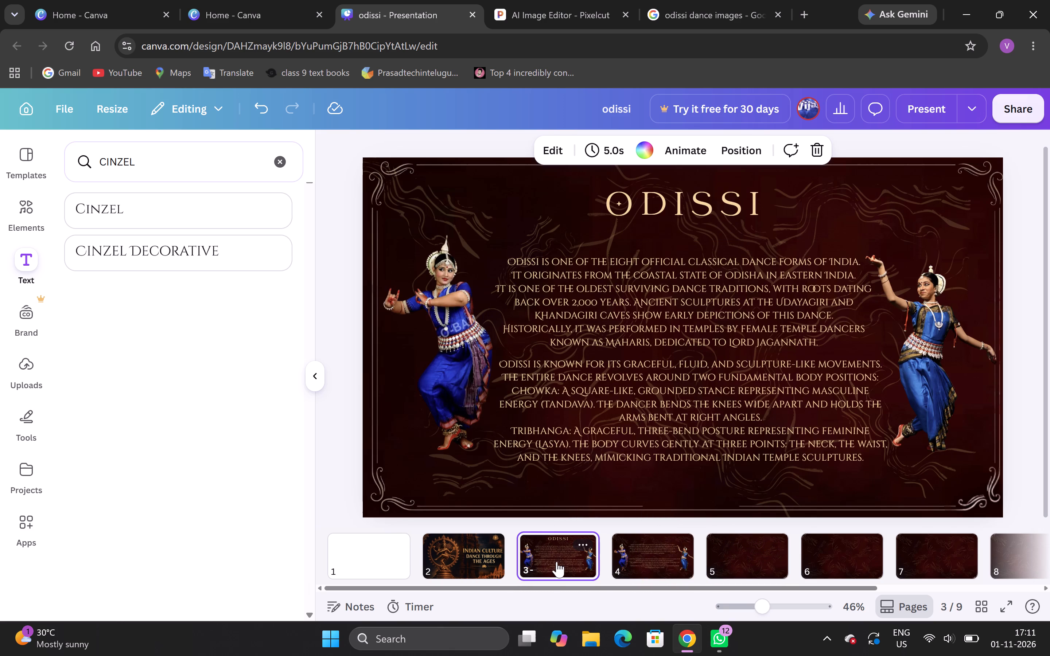
pyautogui.hotkey('ctrl', 'd')
# Open page 5, the untitled Odissi page about devotional stories, music and costume.
pyautogui.click(732, 568)
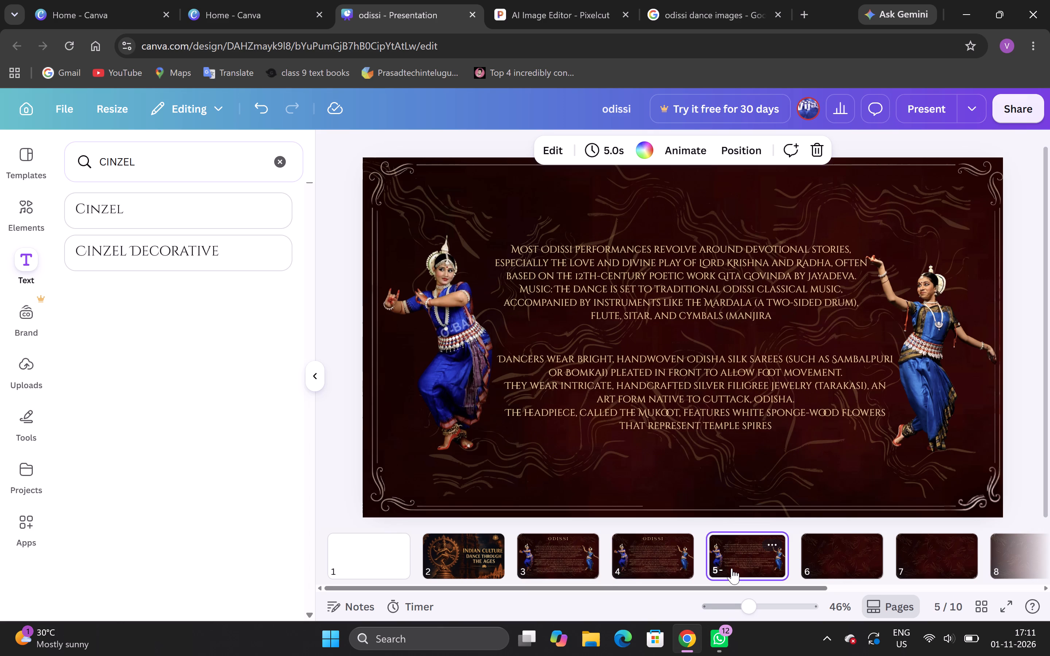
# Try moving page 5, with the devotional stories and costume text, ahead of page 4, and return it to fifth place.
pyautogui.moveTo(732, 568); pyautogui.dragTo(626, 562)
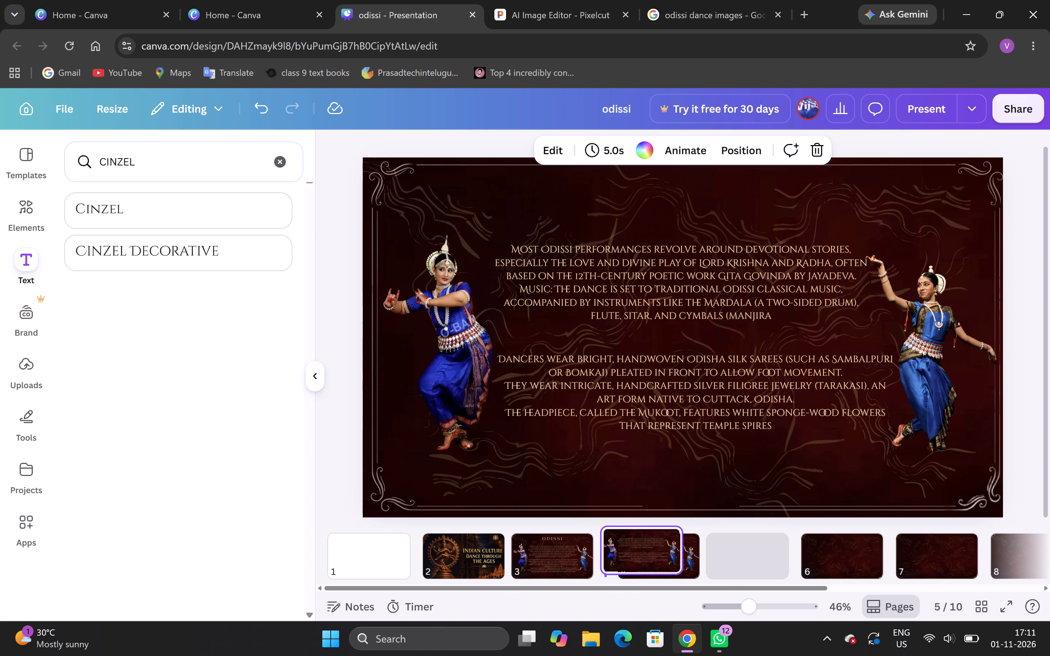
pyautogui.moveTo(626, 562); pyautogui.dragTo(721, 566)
# Open page 4, the titled Odissi page just before the devotional stories page.
pyautogui.click(662, 548)
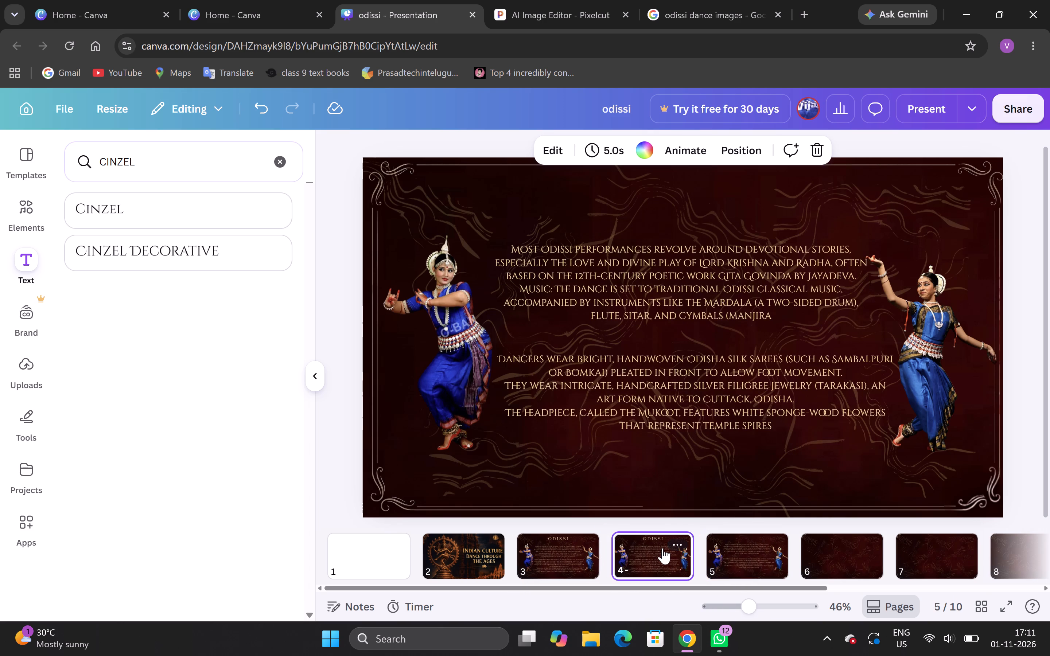
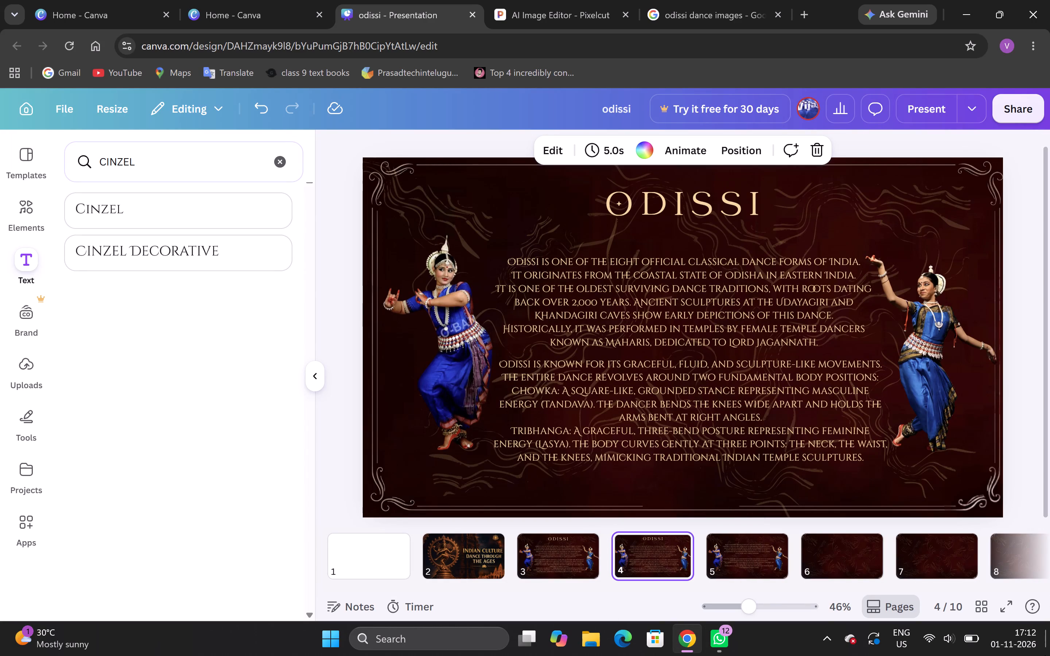
# Nudge the dancer image beside the text's line endings on page 4 slightly upward.
pyautogui.click(950, 354)
pyautogui.moveTo(950, 354); pyautogui.dragTo(950, 347)
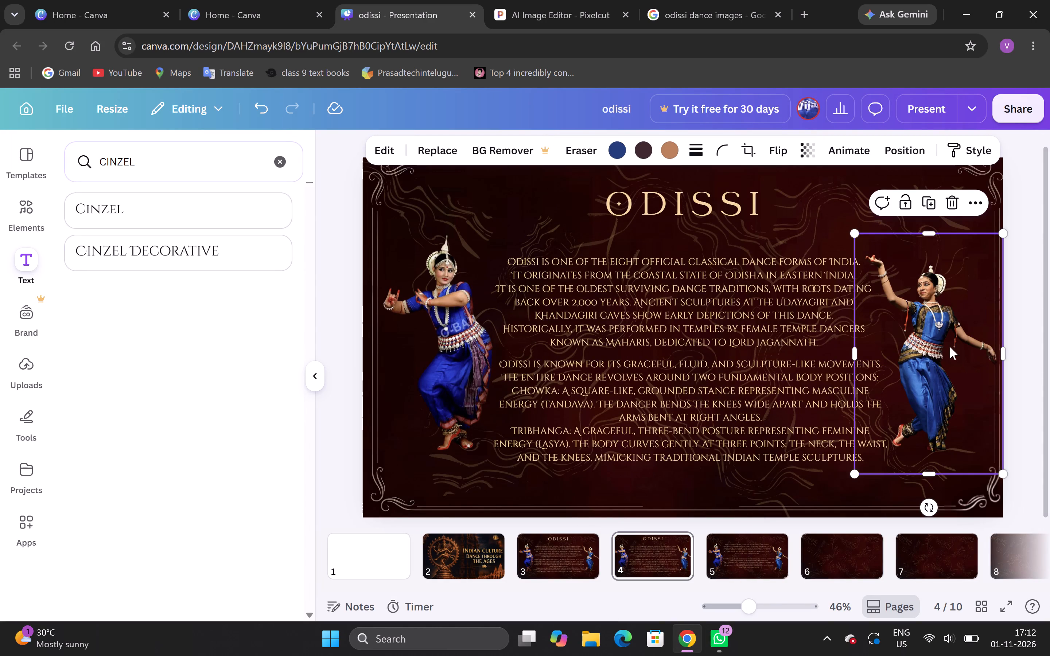
pyautogui.moveTo(950, 347); pyautogui.dragTo(948, 345)
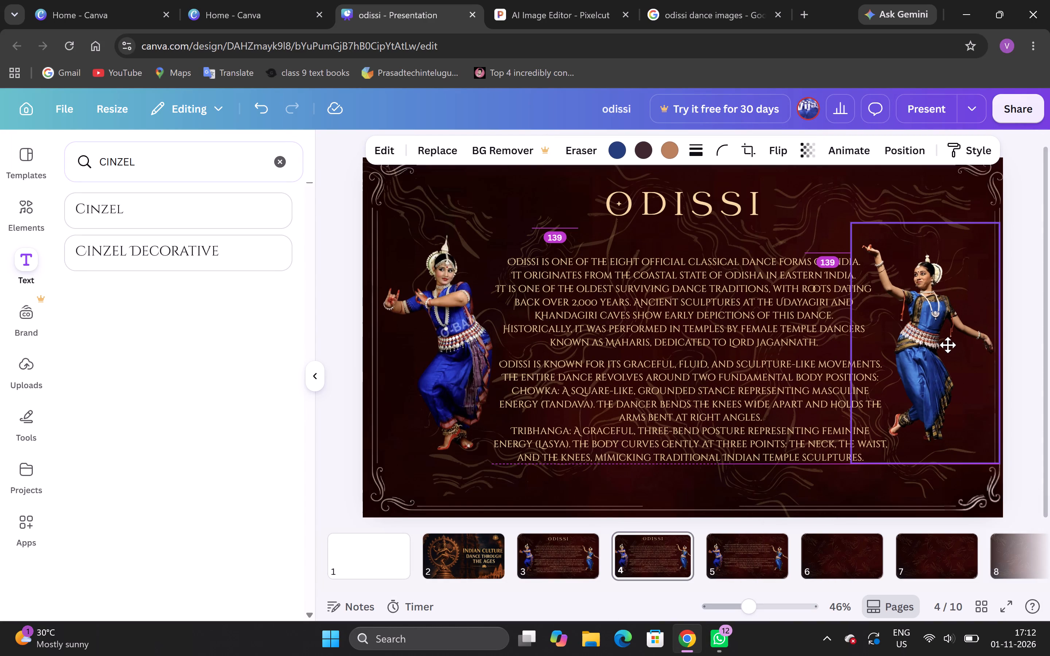
pyautogui.moveTo(948, 345); pyautogui.dragTo(949, 348)
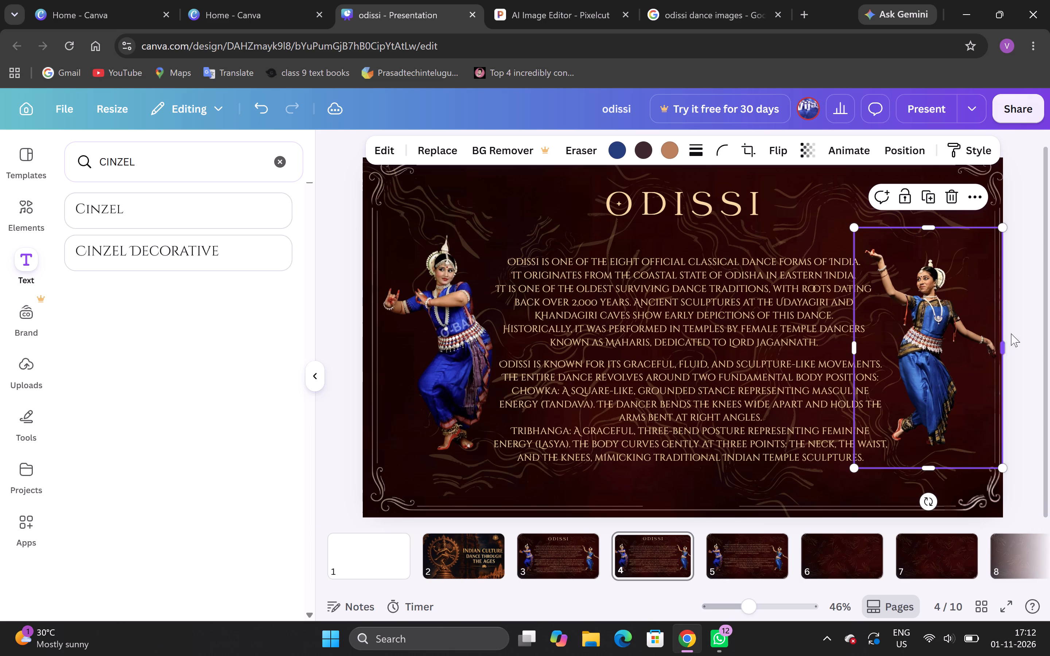
pyautogui.click(1018, 320)
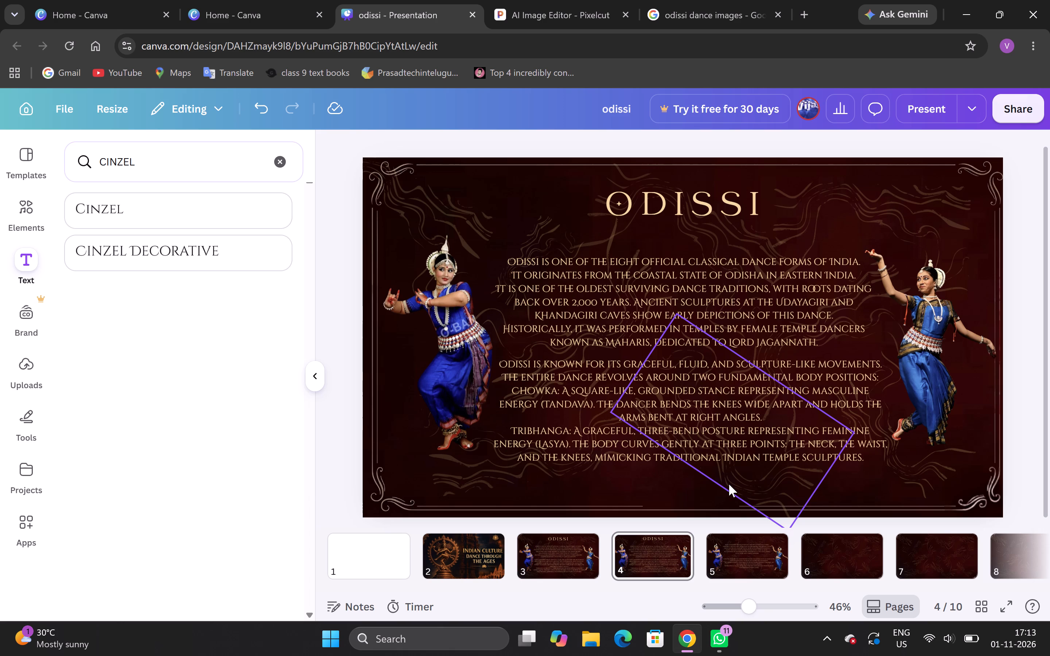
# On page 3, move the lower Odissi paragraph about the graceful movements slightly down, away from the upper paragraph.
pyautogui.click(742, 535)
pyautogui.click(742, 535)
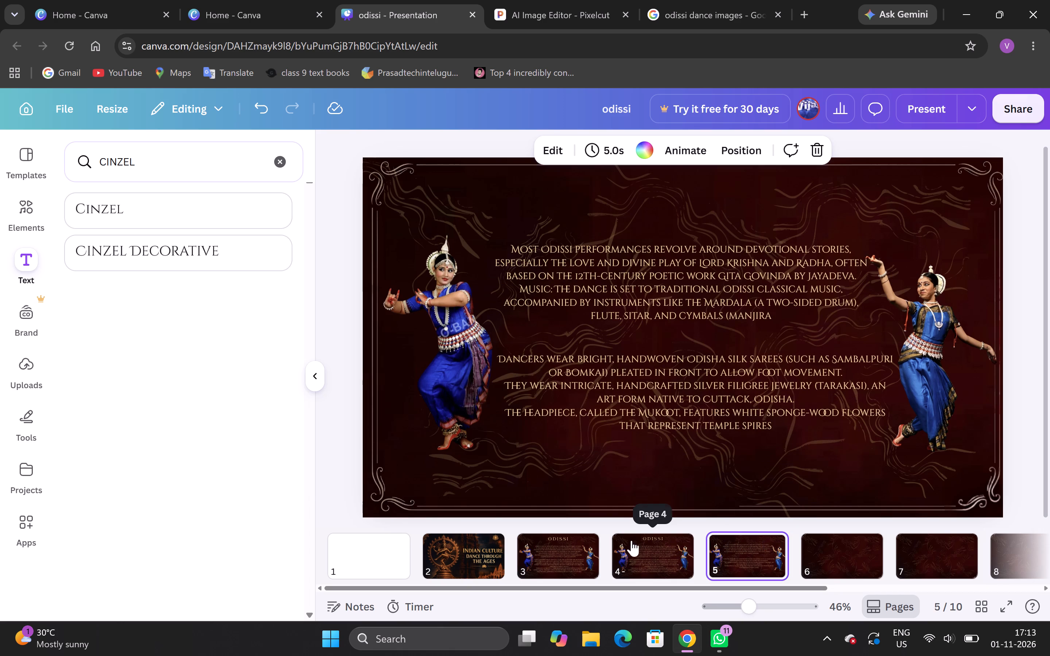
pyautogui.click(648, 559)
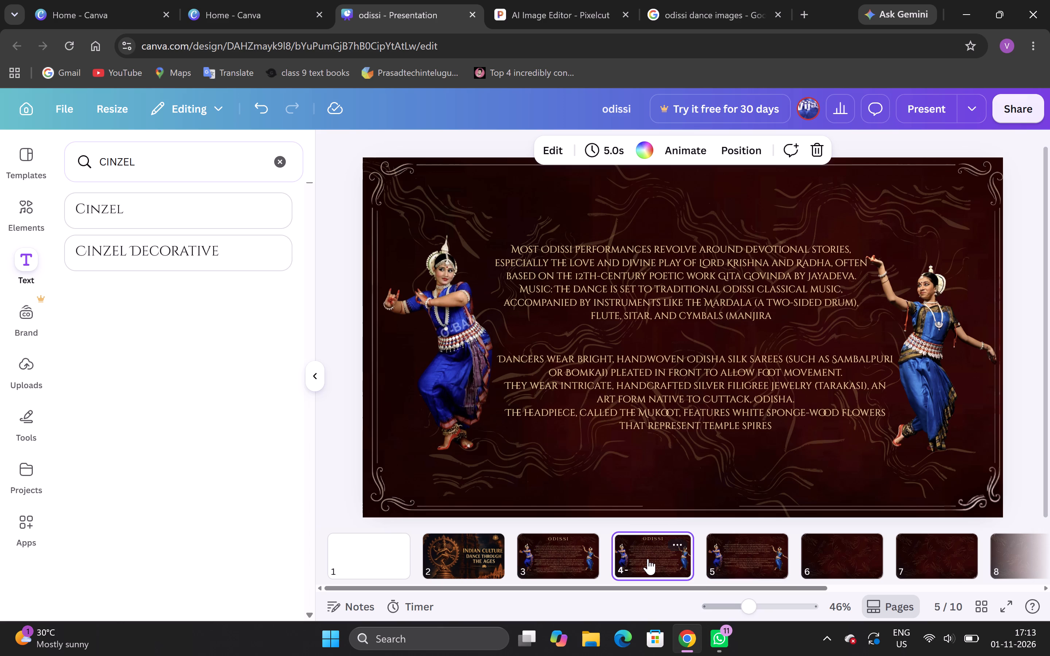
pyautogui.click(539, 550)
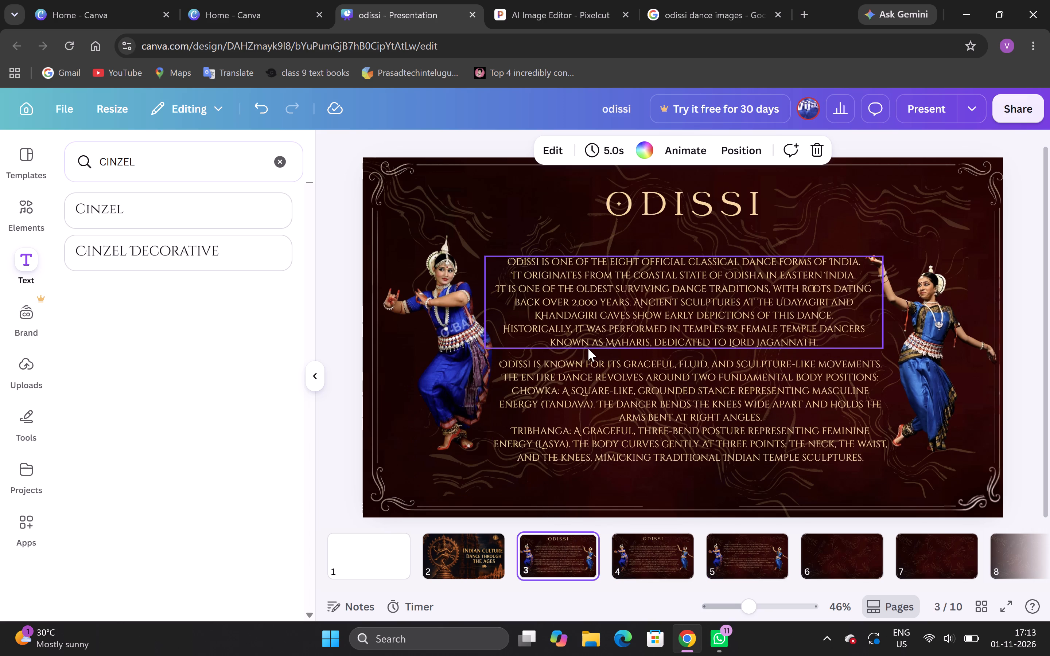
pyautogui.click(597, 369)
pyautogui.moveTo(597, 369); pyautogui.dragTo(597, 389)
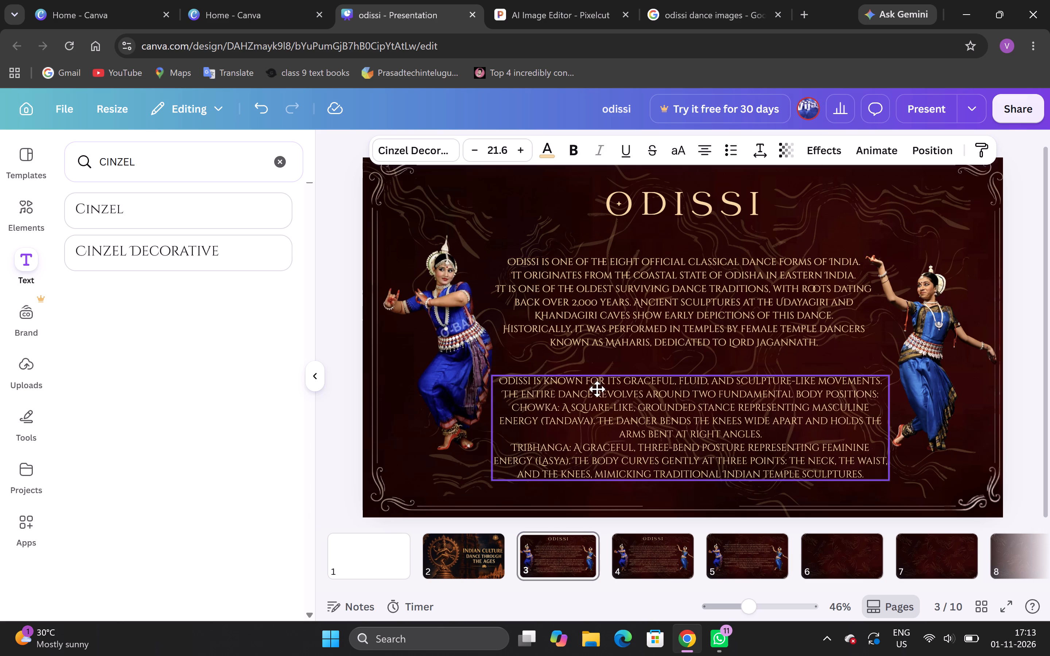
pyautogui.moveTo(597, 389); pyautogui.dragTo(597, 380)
# Shift the upper Odissi paragraph on page 3 slightly up and to the left, closer to the title.
pyautogui.click(598, 317)
pyautogui.moveTo(598, 317); pyautogui.dragTo(598, 325)
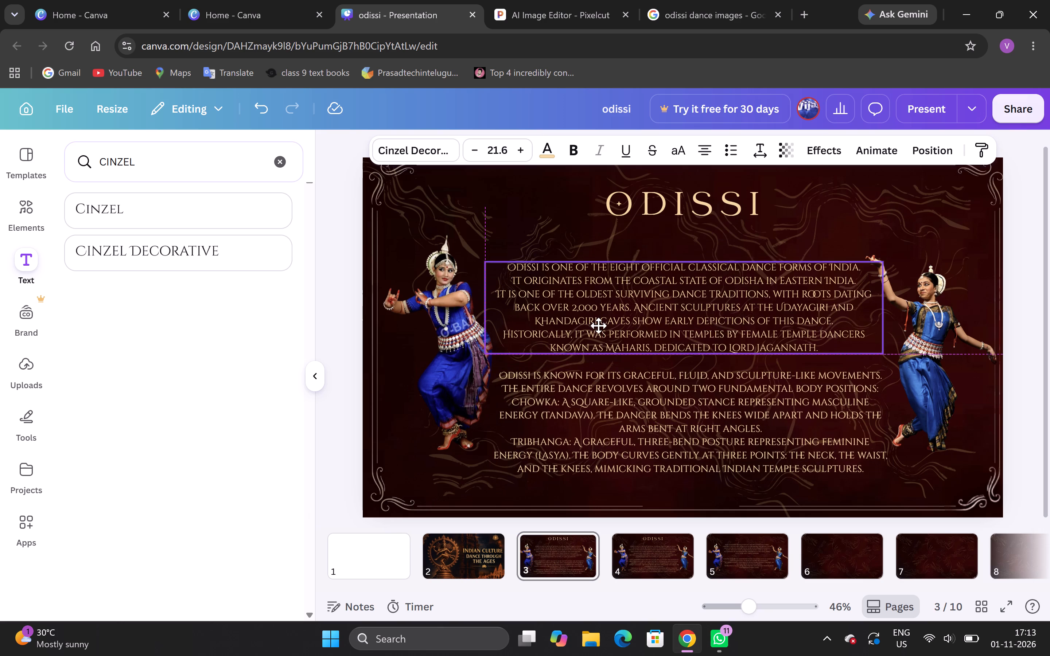
pyautogui.moveTo(598, 325); pyautogui.dragTo(591, 316)
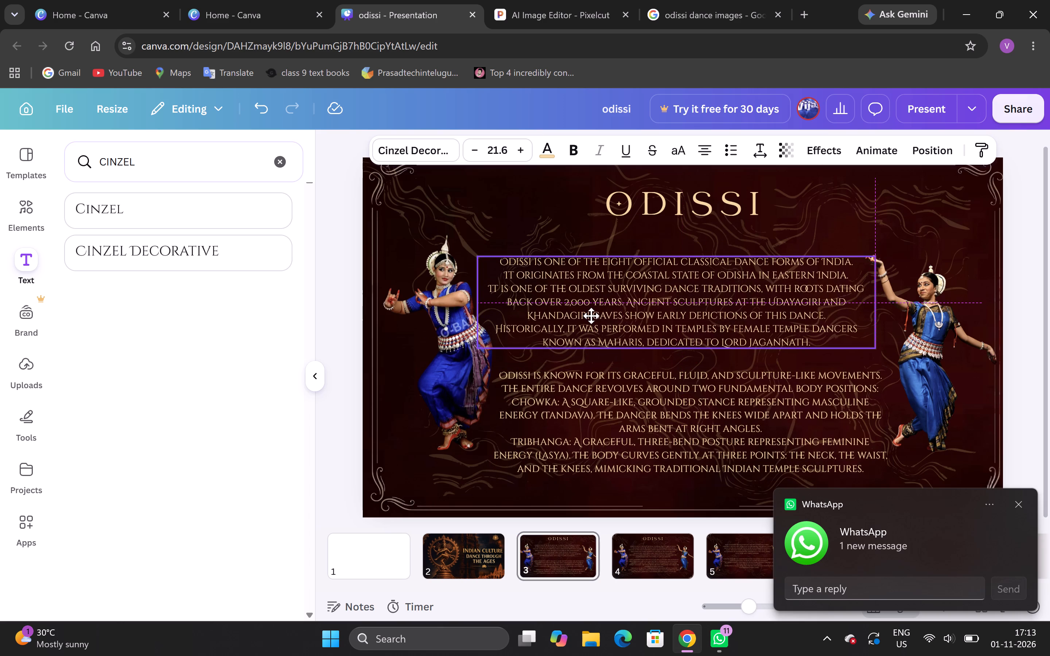
pyautogui.moveTo(591, 316); pyautogui.dragTo(592, 319)
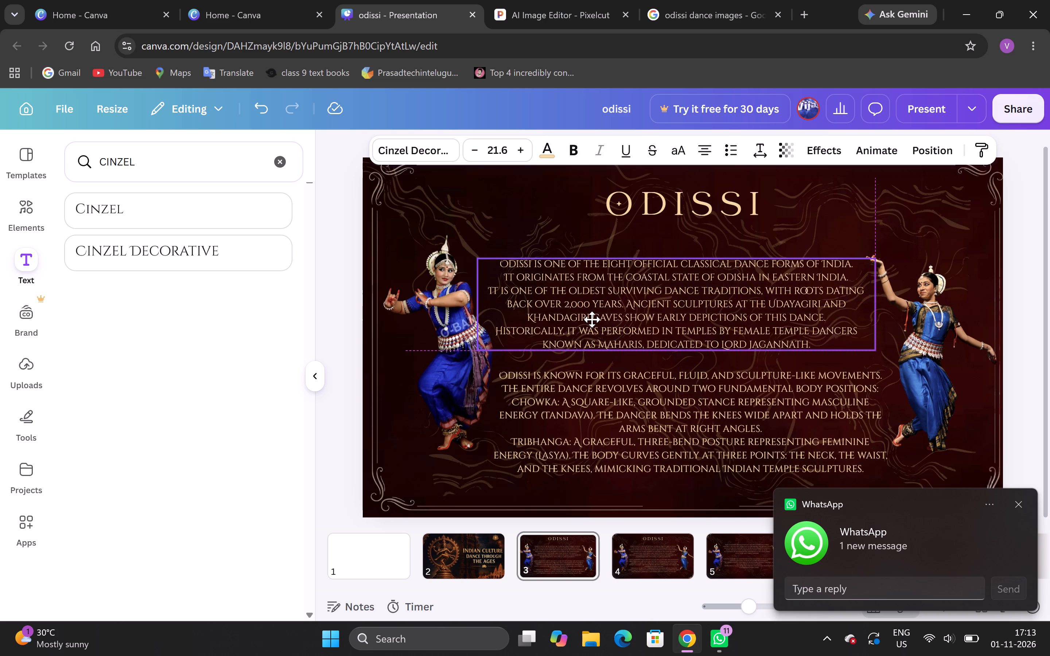
pyautogui.moveTo(592, 319); pyautogui.dragTo(592, 321)
pyautogui.moveTo(592, 321); pyautogui.dragTo(592, 311)
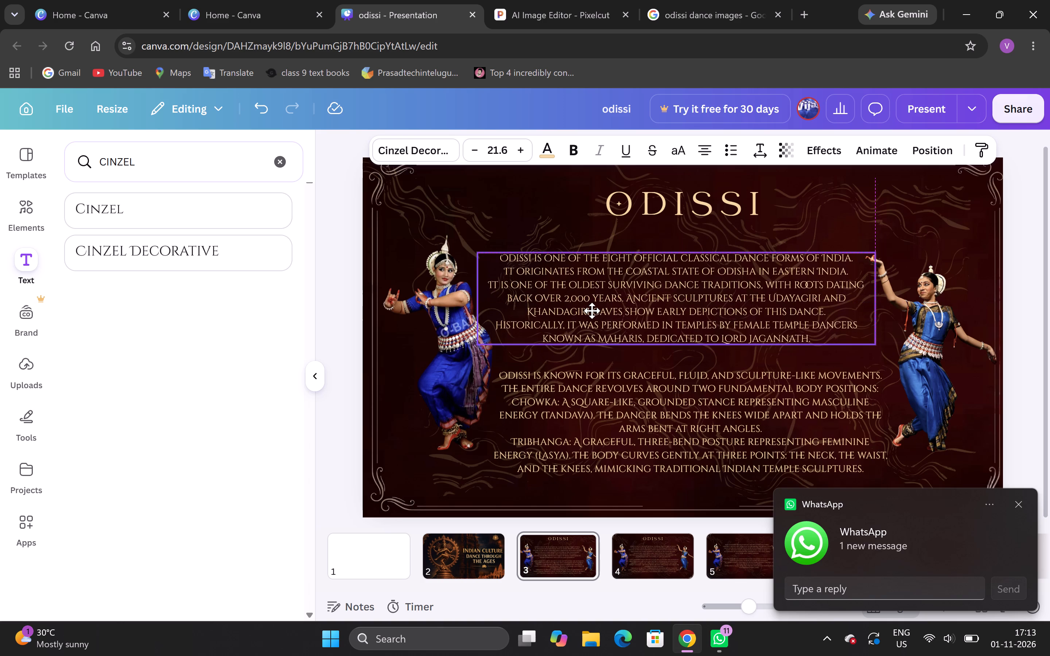
pyautogui.moveTo(592, 311); pyautogui.dragTo(590, 309)
# Raise the lower Odissi paragraph slightly, keeping a small gap beneath the upper paragraph.
pyautogui.moveTo(615, 402); pyautogui.dragTo(614, 396)
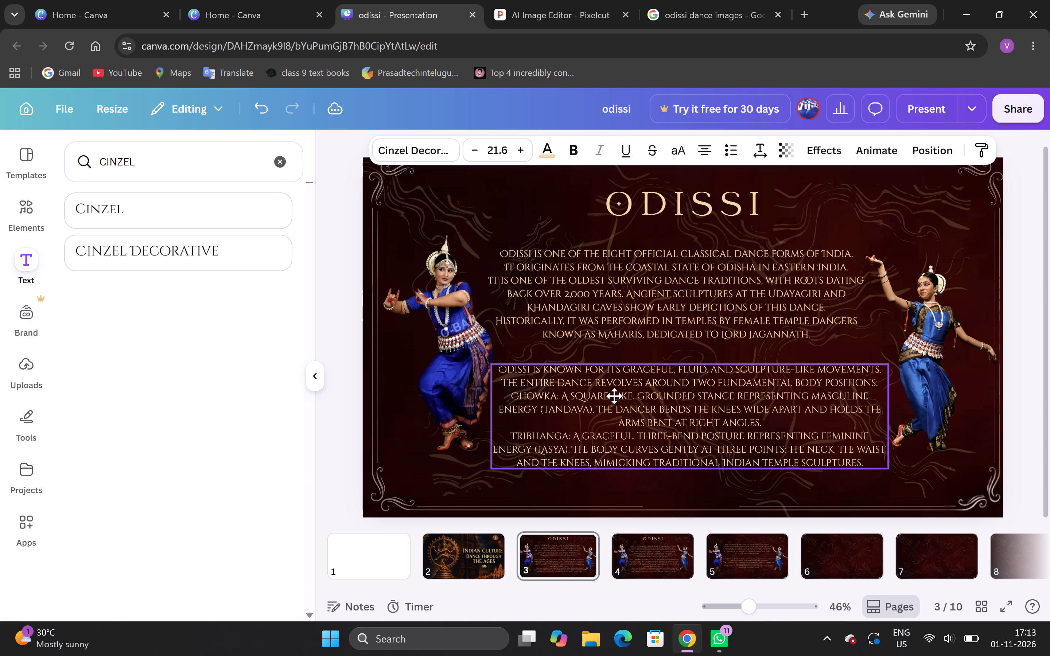
pyautogui.moveTo(614, 396); pyautogui.dragTo(617, 393)
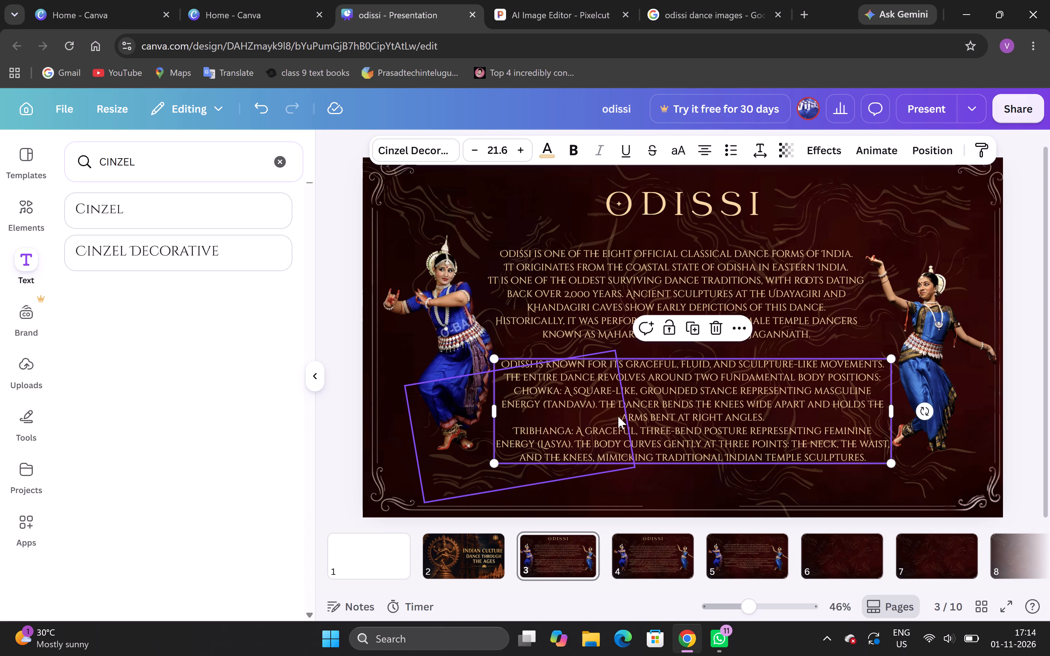
# Copy the Tribhanga passage at the end of page 3's lower paragraph and remove it from that text box.
pyautogui.click(507, 429)
pyautogui.moveTo(507, 429); pyautogui.dragTo(792, 457)
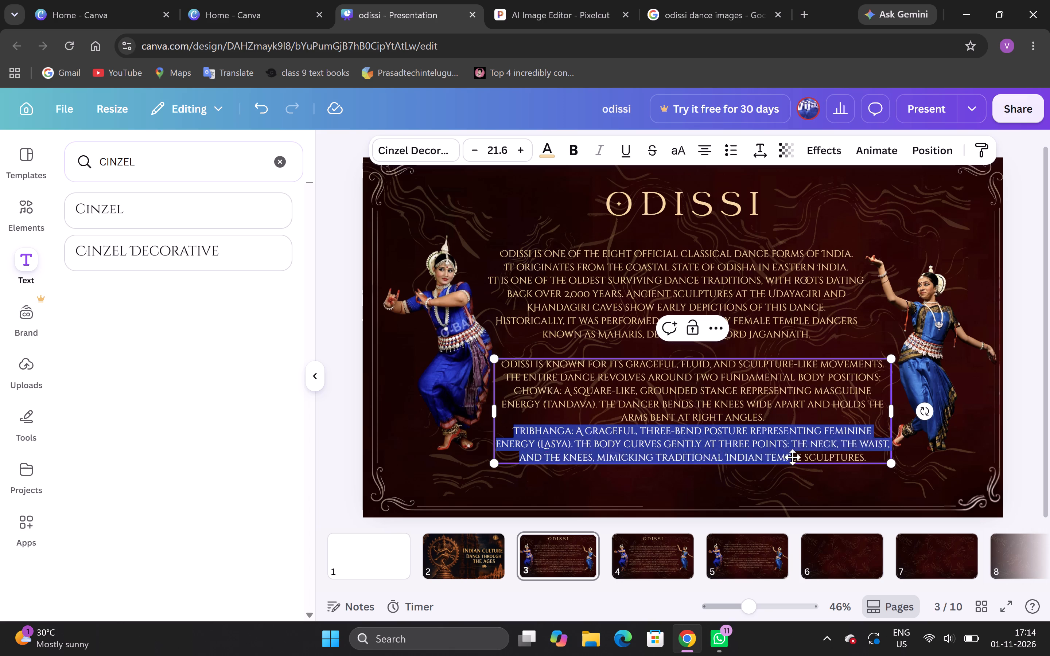
pyautogui.moveTo(792, 457); pyautogui.dragTo(870, 460)
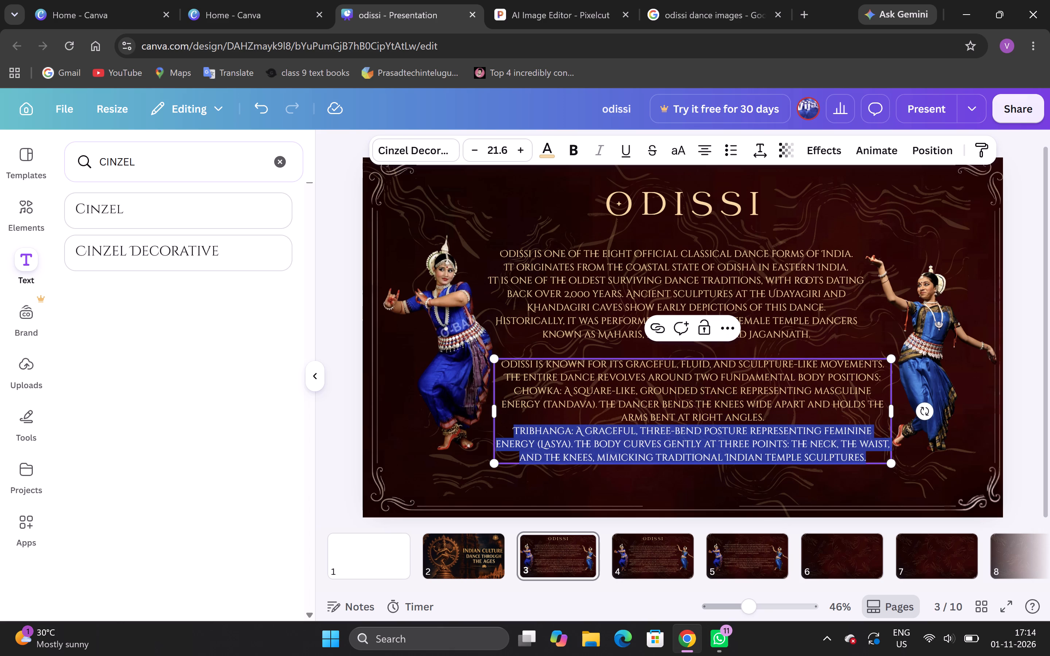
pyautogui.hotkey('ctrl', 'c')
pyautogui.press('BackSpace')
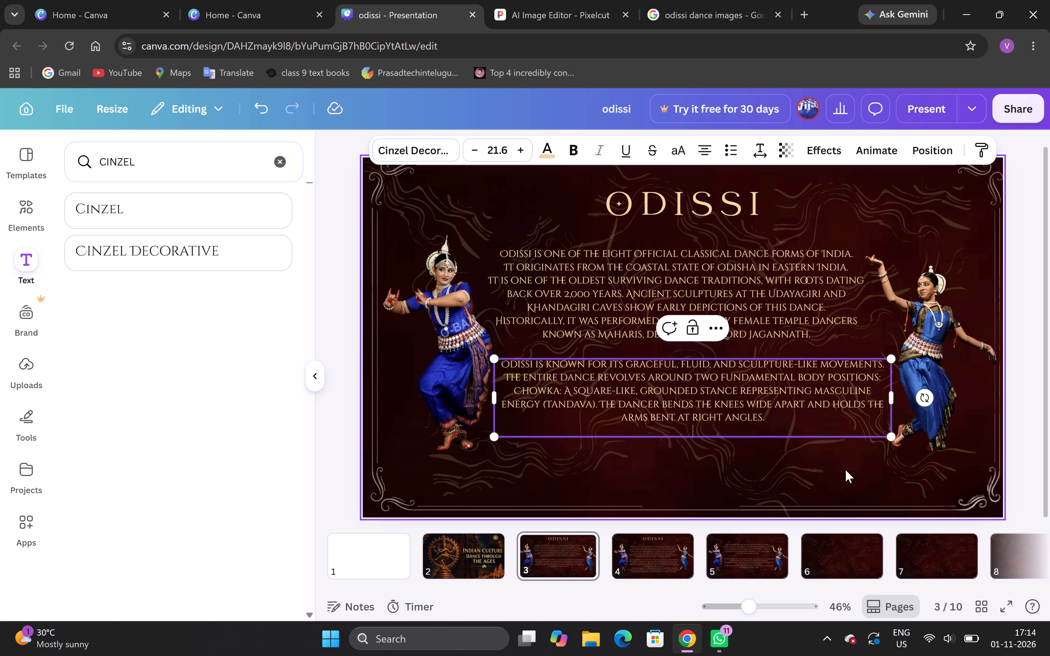
# Shift both paragraphs on page 3 slightly downward, keeping a clear gap between them beneath the Odissi title.
pyautogui.click(845, 470)
pyautogui.moveTo(818, 399); pyautogui.dragTo(821, 423)
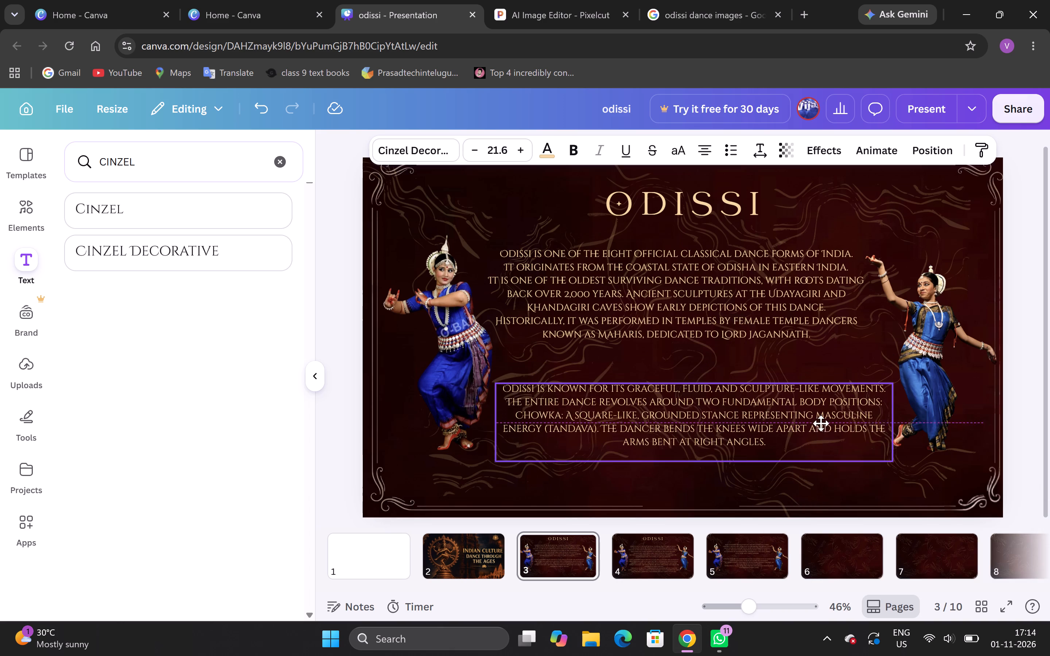
pyautogui.moveTo(821, 423); pyautogui.dragTo(818, 416)
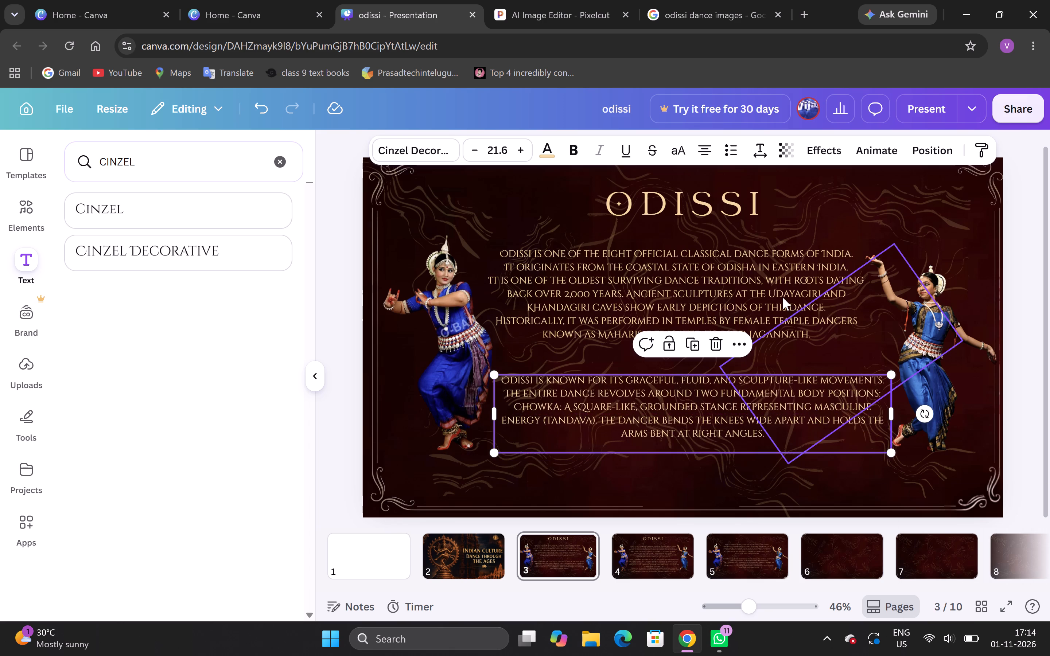
pyautogui.moveTo(783, 297); pyautogui.dragTo(784, 305)
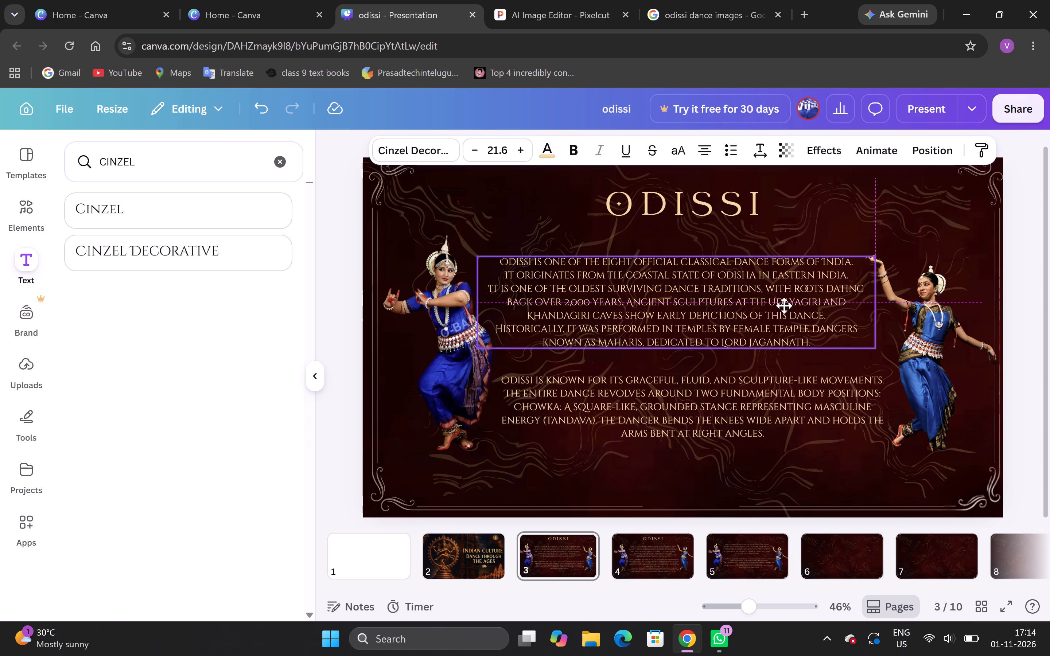
pyautogui.moveTo(784, 305); pyautogui.dragTo(784, 311)
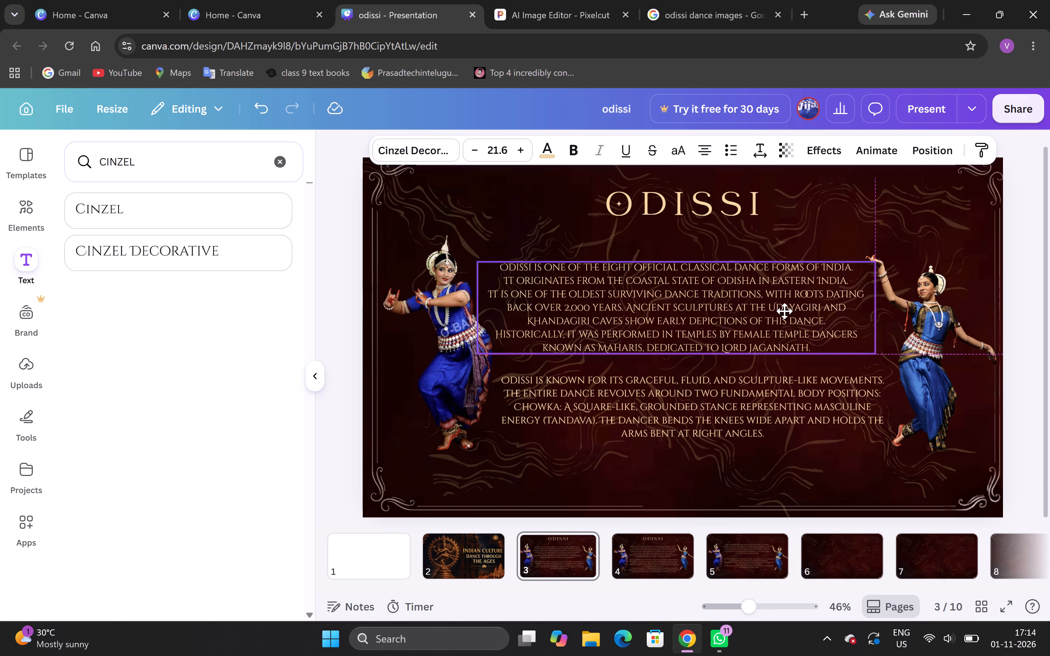
pyautogui.moveTo(784, 311); pyautogui.dragTo(784, 310)
pyautogui.click(1023, 262)
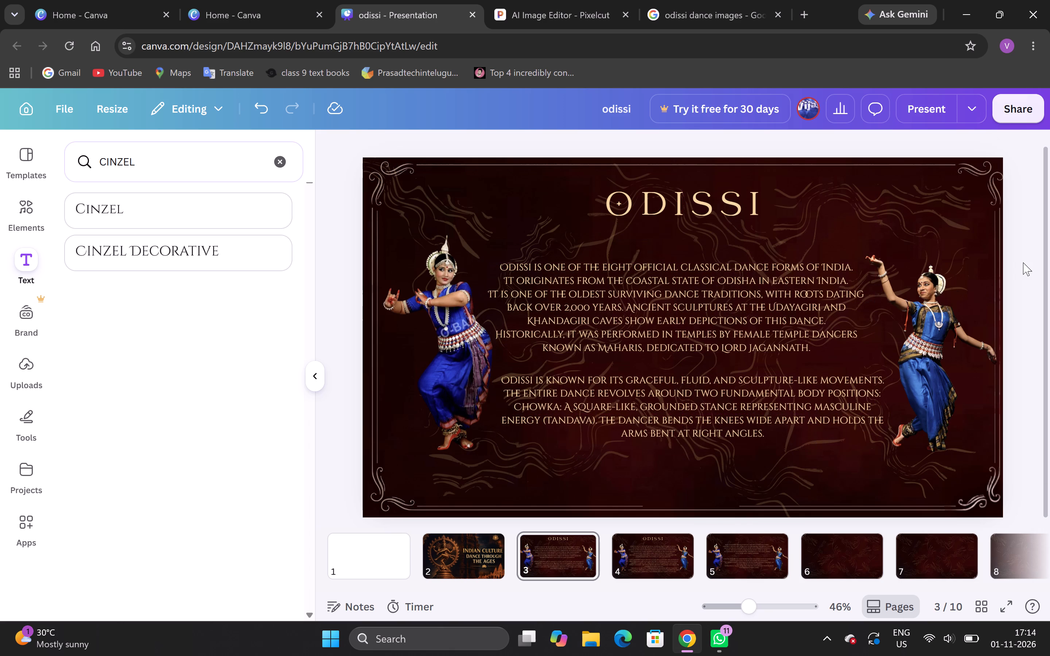
pyautogui.click(757, 393)
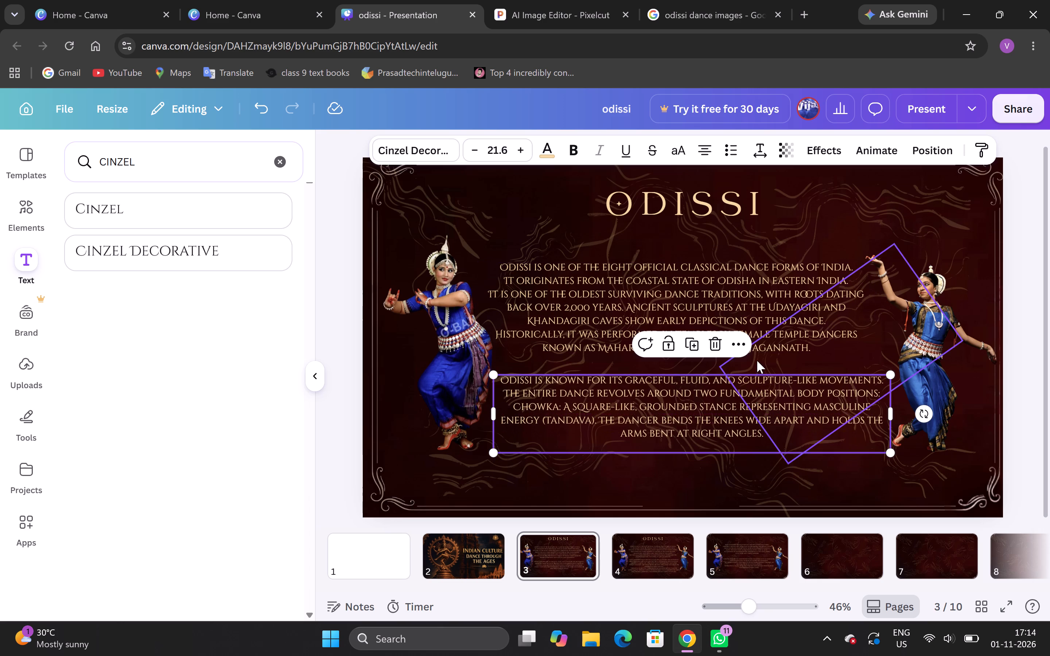
pyautogui.click(1021, 287)
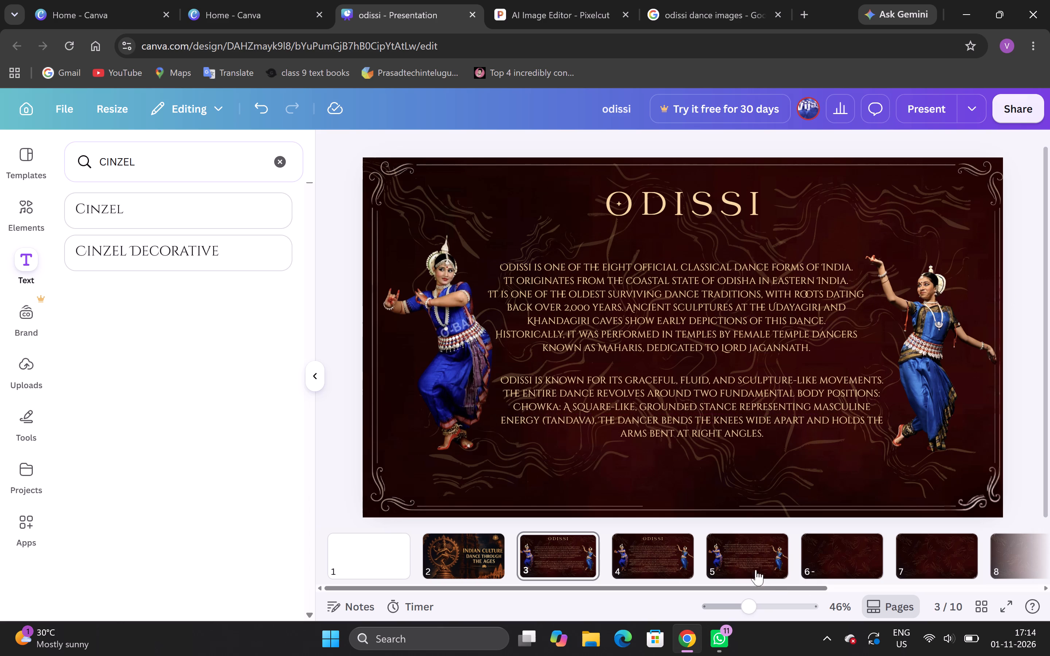
# Delete page 4, the duplicate titled Odissi page that still contains the full text.
pyautogui.click(664, 563)
pyautogui.press('Delete')
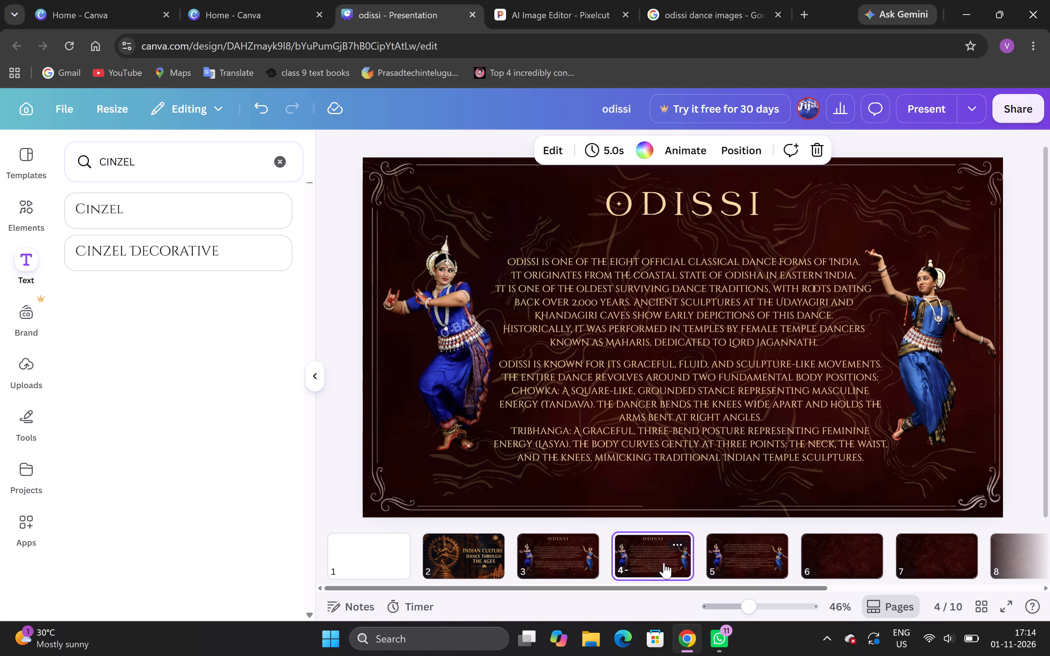
# Insert the copied Tribhanga passage on a new line above the devotional stories text in page 4's upper paragraph.
pyautogui.click(654, 561)
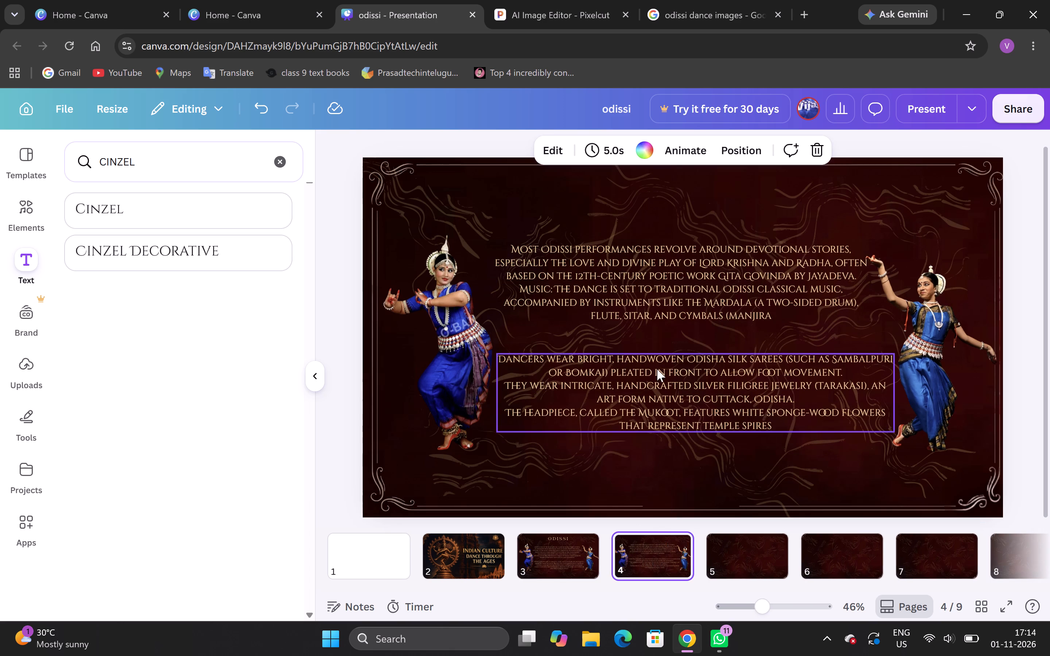
pyautogui.click(655, 252)
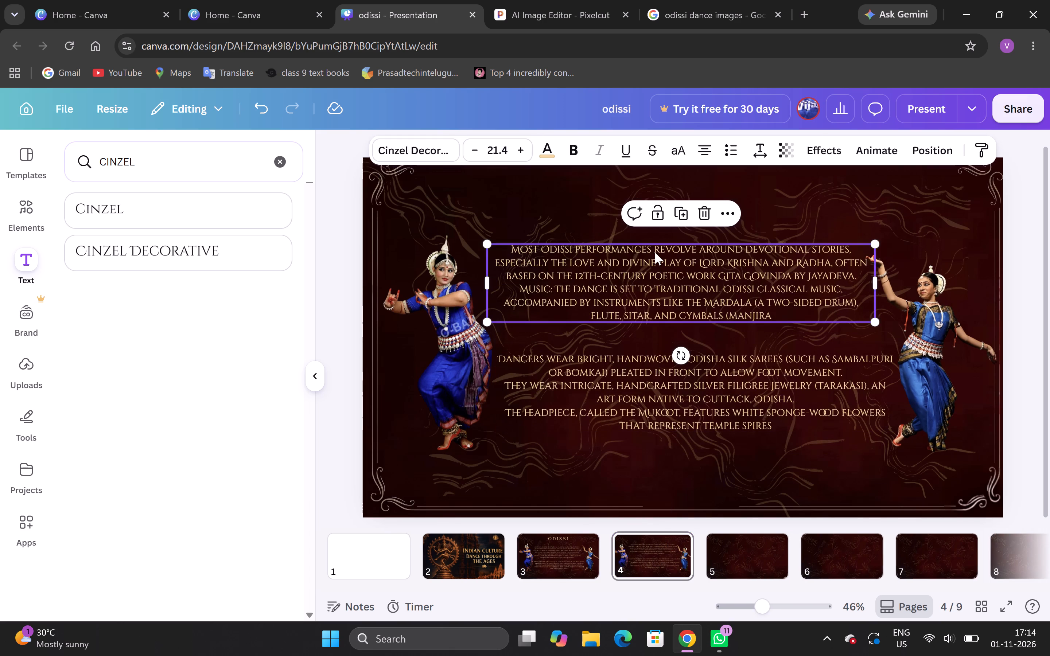
pyautogui.click(508, 247)
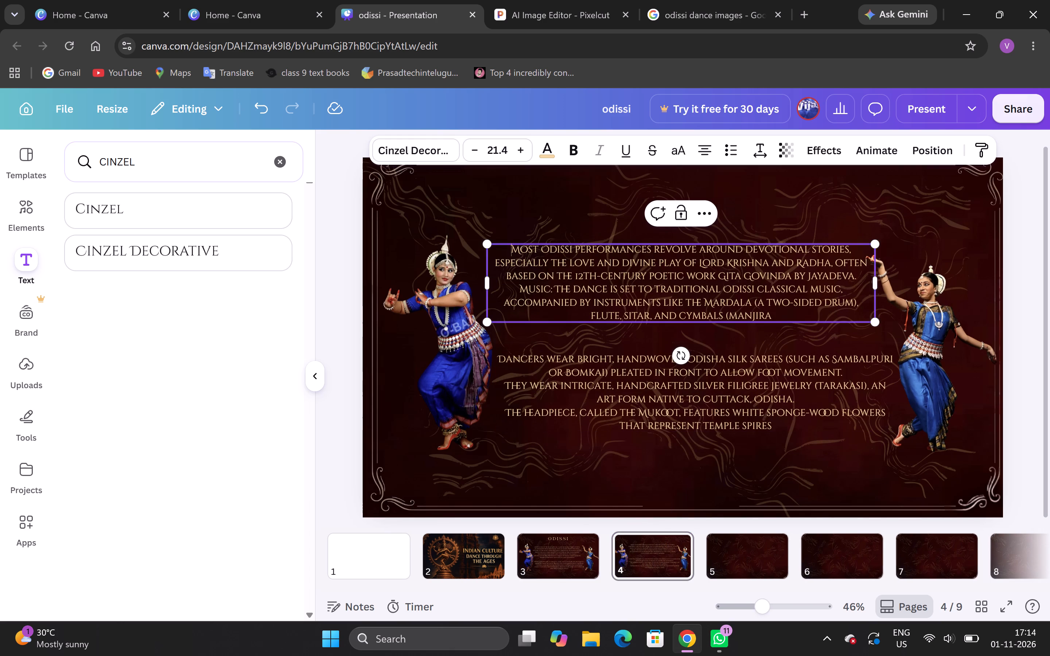
pyautogui.click(508, 247)
pyautogui.press('Return')
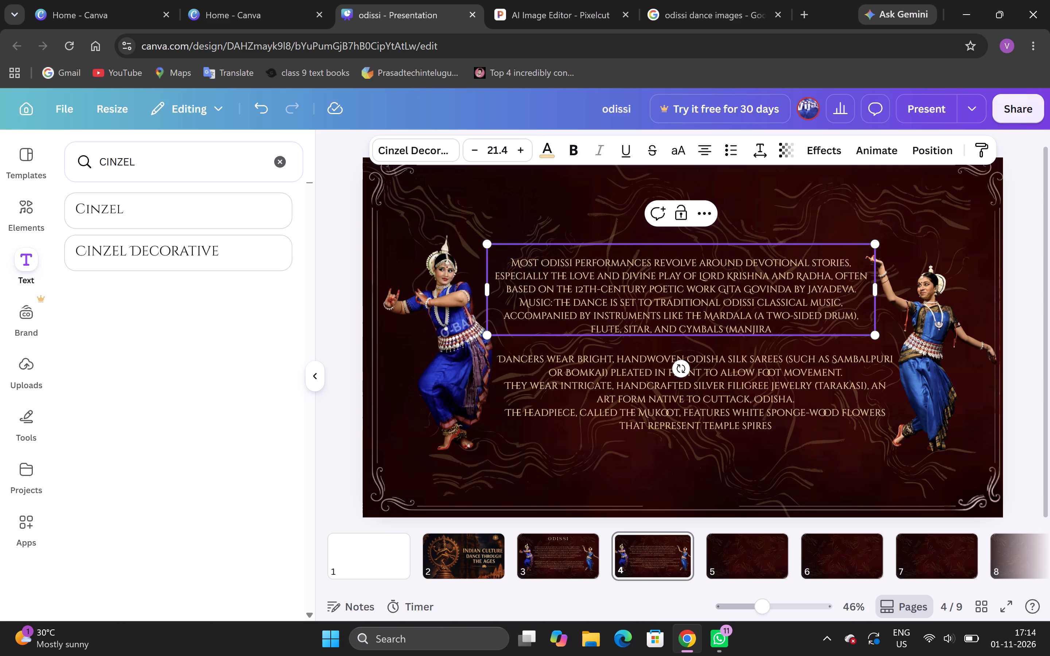
pyautogui.click(529, 247)
pyautogui.click(529, 247)
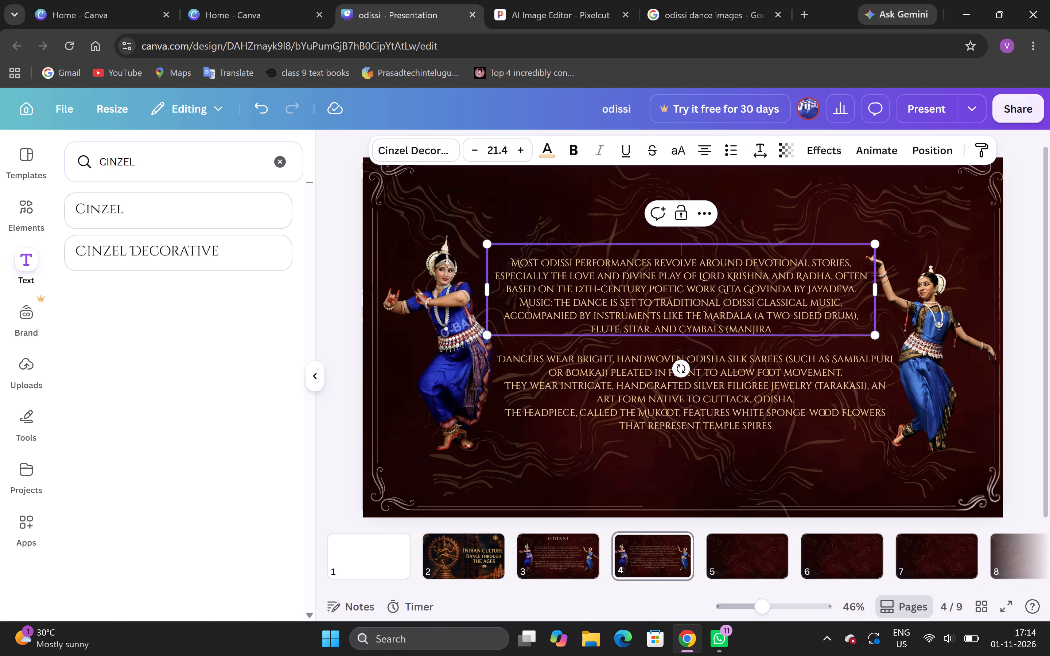
pyautogui.click(522, 247)
pyautogui.click(541, 253)
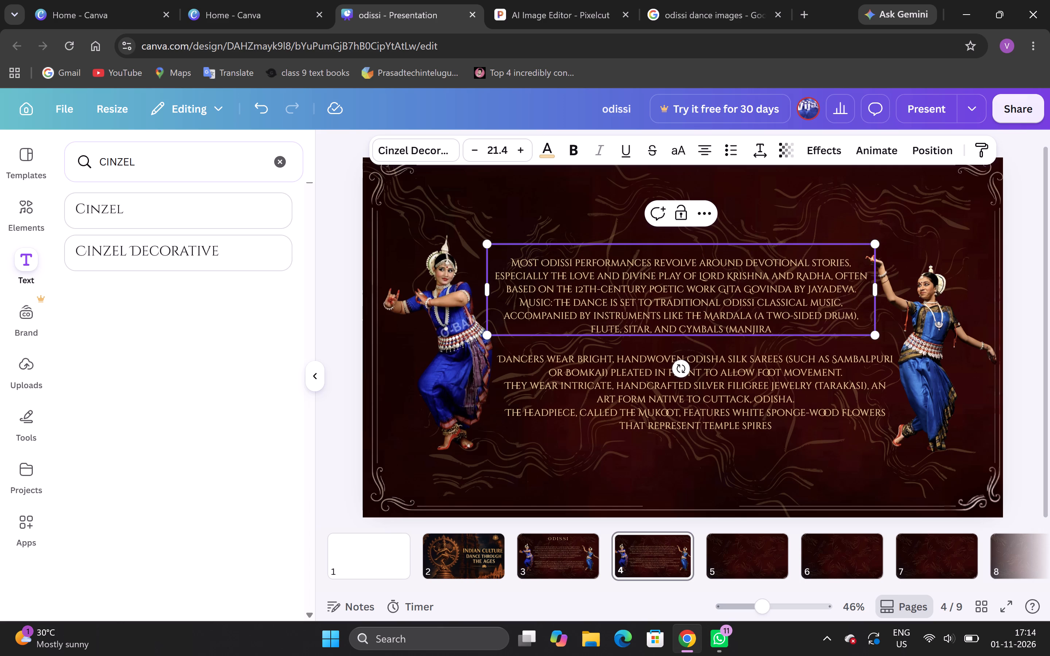
pyautogui.click(541, 253)
pyautogui.click(505, 254)
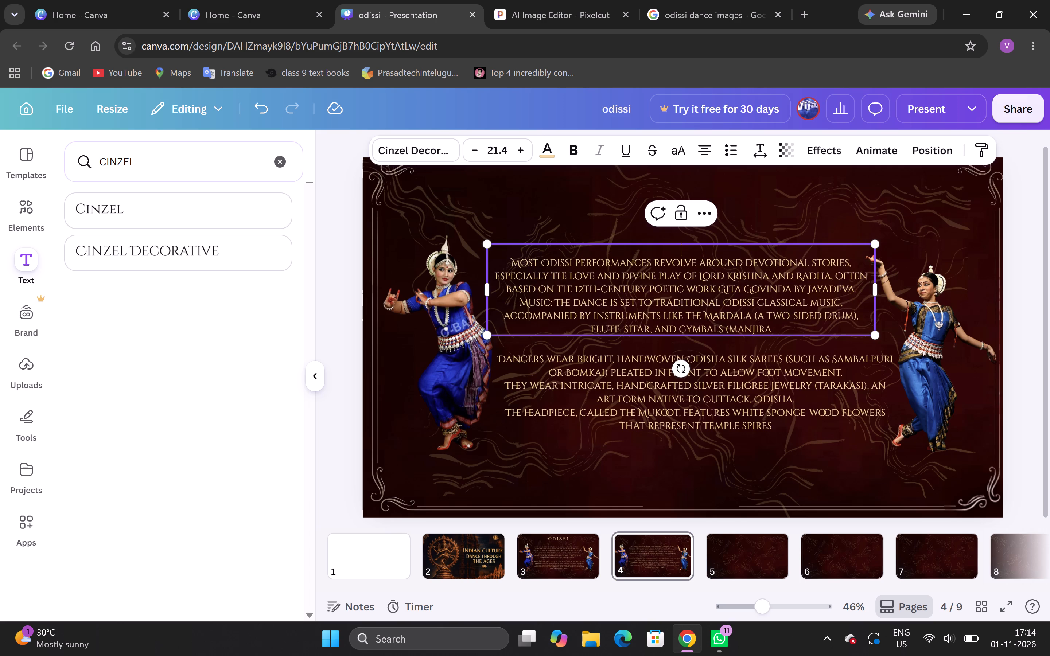
pyautogui.click(522, 271)
pyautogui.press('Up')
pyautogui.press('Up')
pyautogui.press('Left')
pyautogui.press('Left')
pyautogui.hotkey('ctrl', 'v')
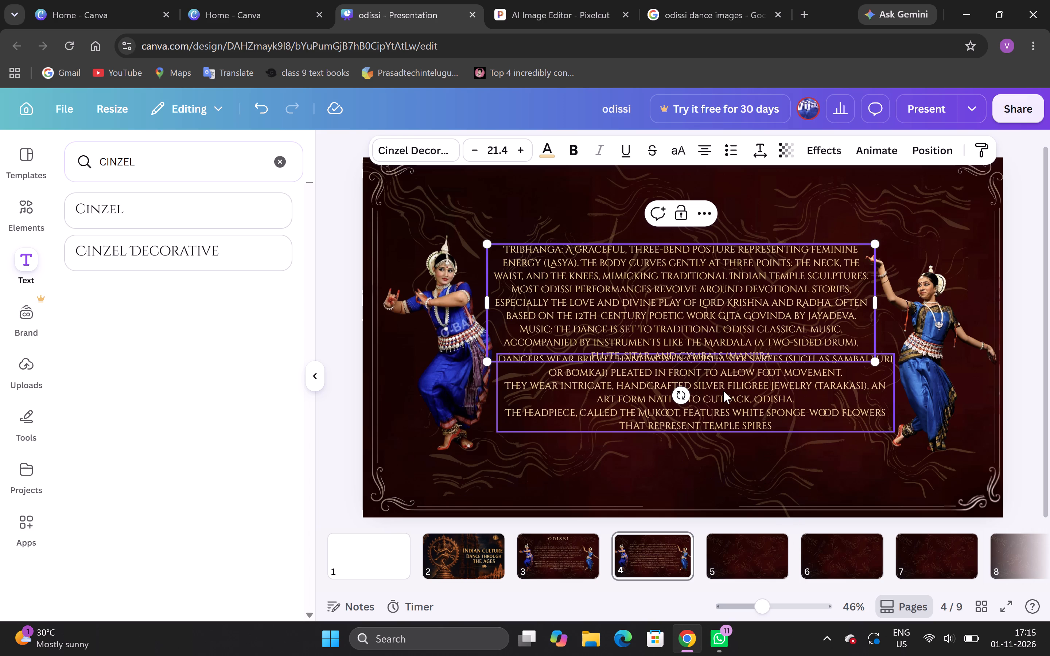
# Move the dancers' costume paragraph on page 4 down, clear of the lengthened upper paragraph.
pyautogui.moveTo(723, 390); pyautogui.dragTo(719, 417)
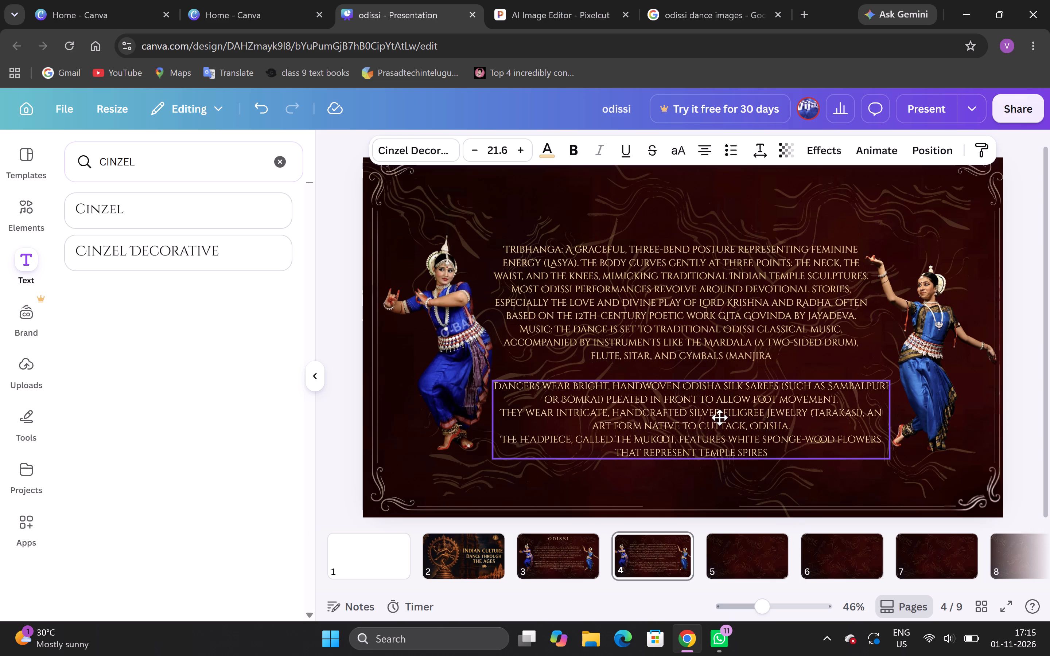
pyautogui.moveTo(719, 417); pyautogui.dragTo(723, 417)
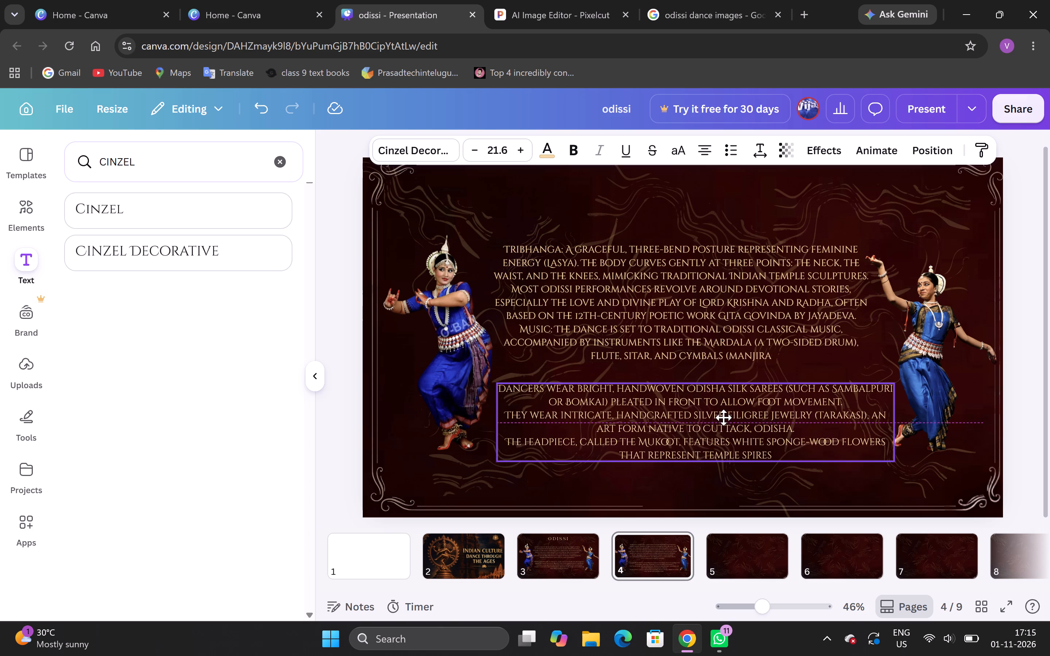
pyautogui.moveTo(723, 417); pyautogui.dragTo(720, 419)
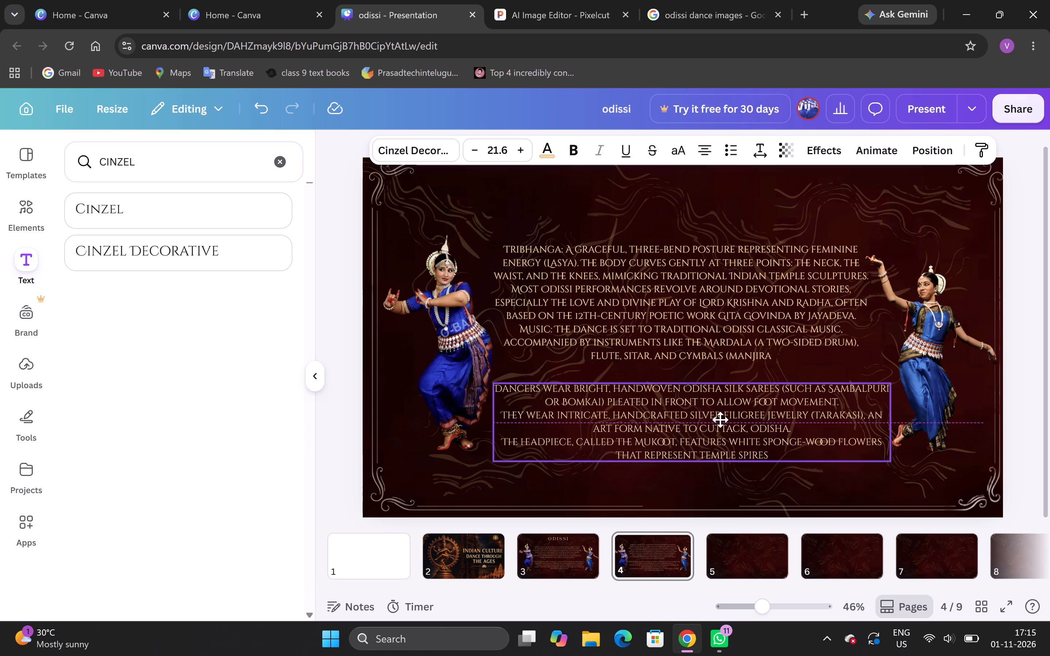
pyautogui.moveTo(720, 419); pyautogui.dragTo(720, 419)
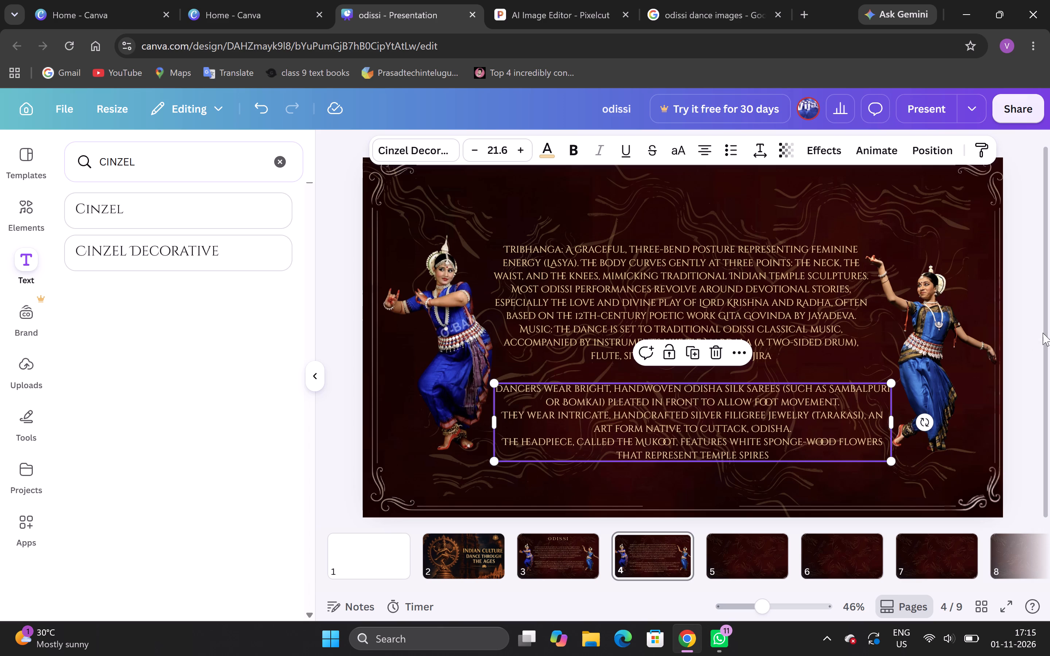
pyautogui.click(1027, 323)
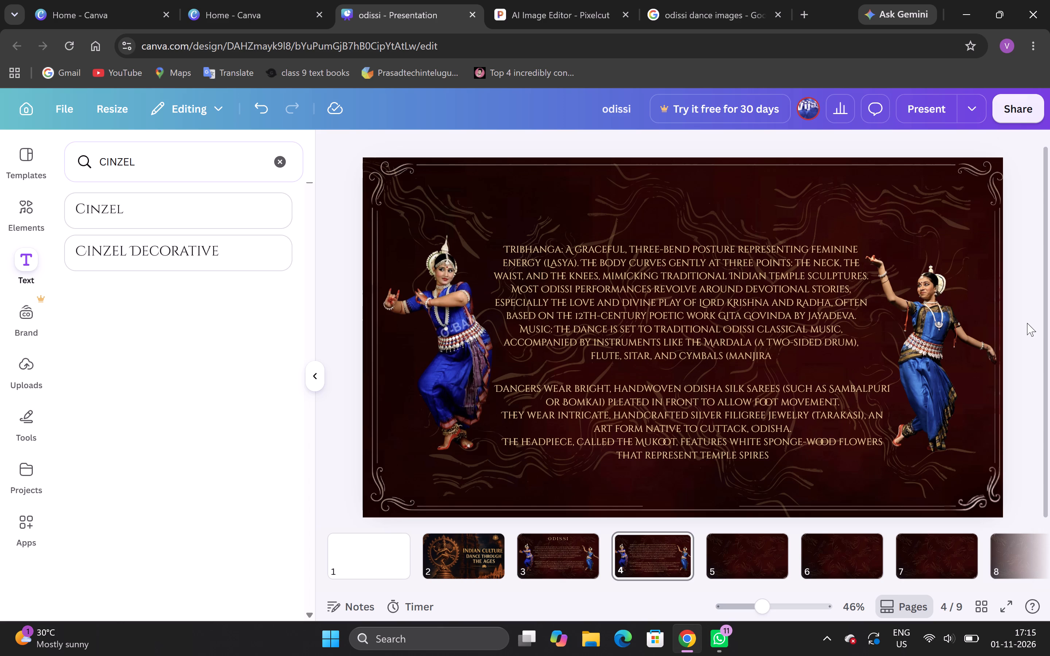
# Raise the Tribhanga paragraph and nudge the costume paragraph upward on page 4, leaving a clear gap between them.
pyautogui.click(811, 296)
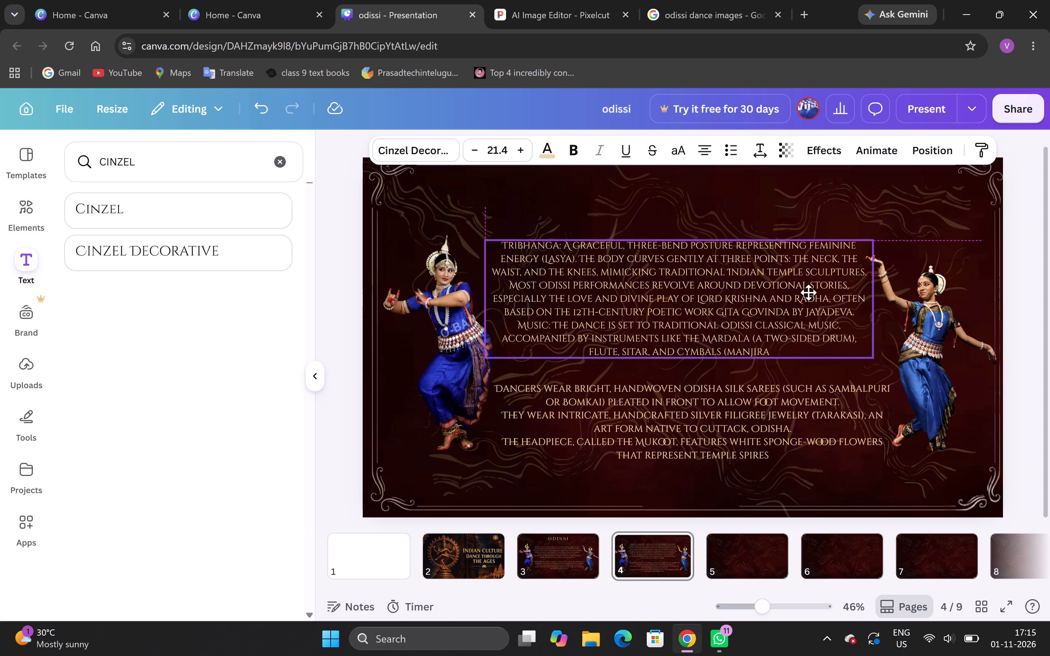
pyautogui.moveTo(824, 313); pyautogui.dragTo(824, 312)
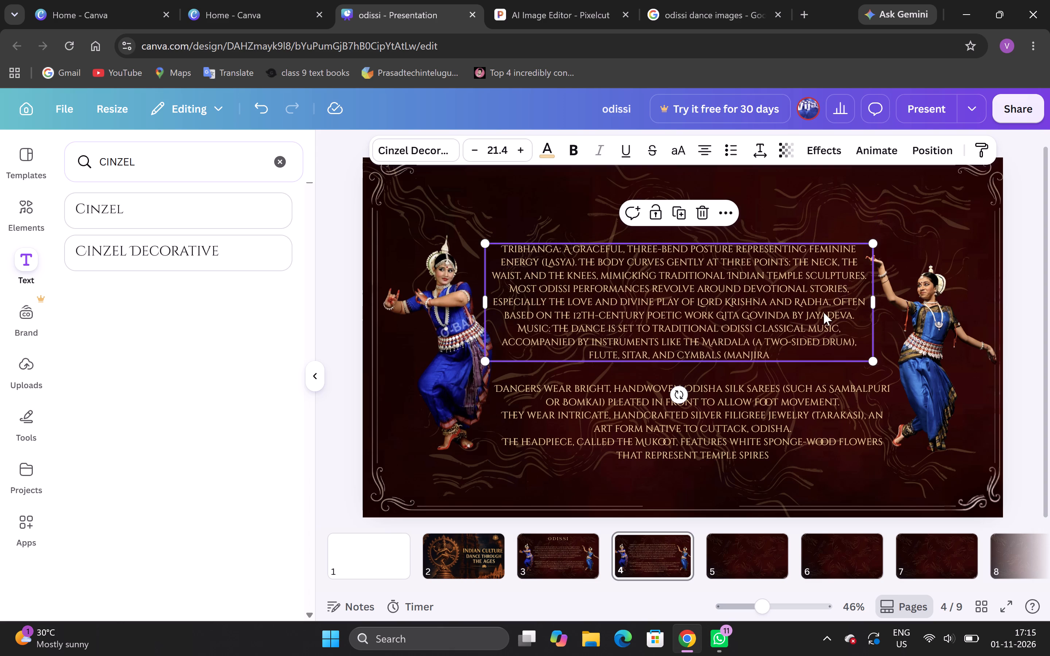
pyautogui.moveTo(824, 312); pyautogui.dragTo(821, 305)
pyautogui.click(1019, 275)
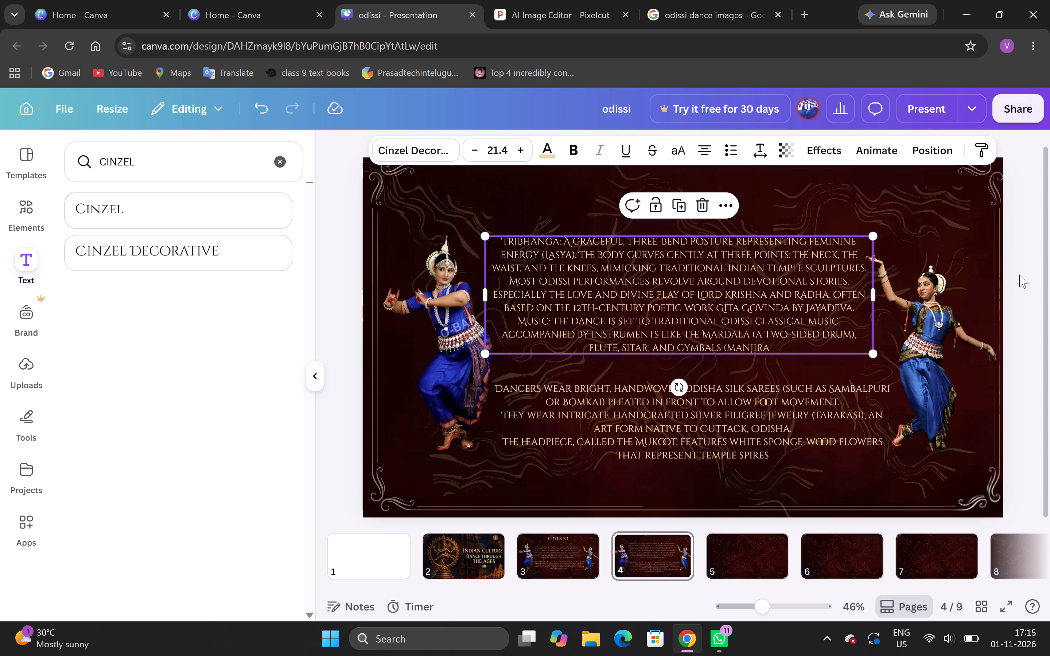
pyautogui.moveTo(831, 395); pyautogui.dragTo(829, 390)
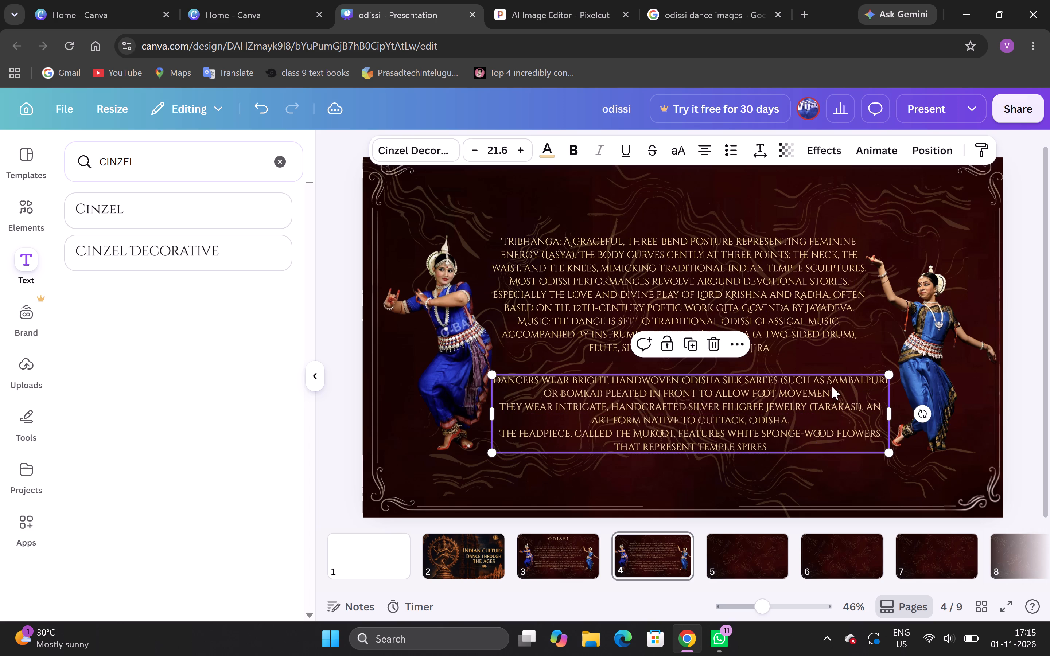
pyautogui.click(1015, 233)
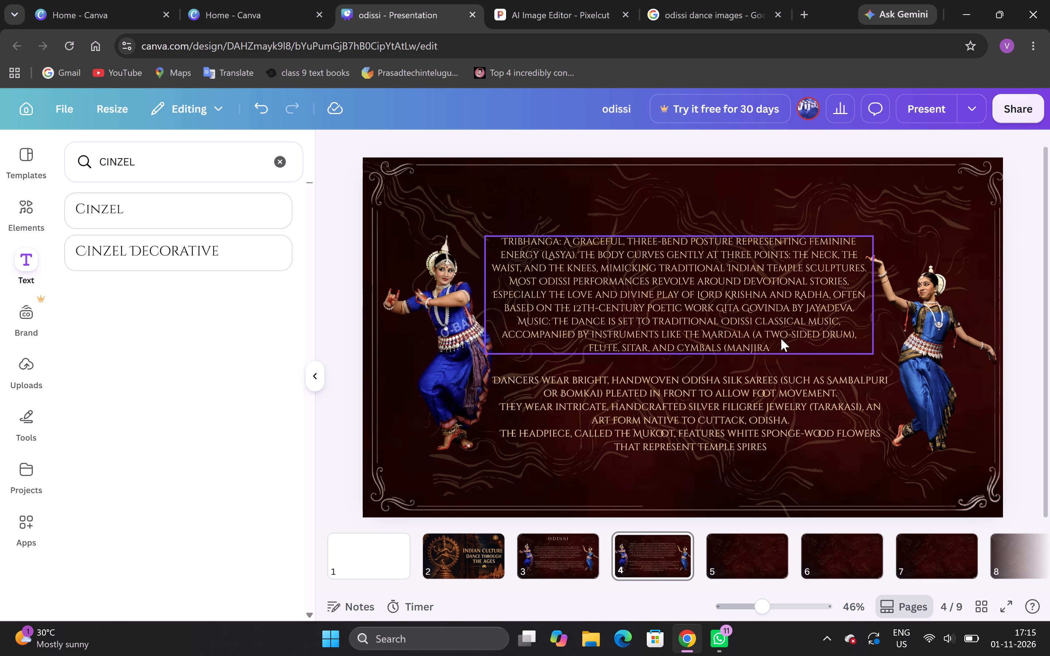
pyautogui.moveTo(779, 338); pyautogui.dragTo(771, 326)
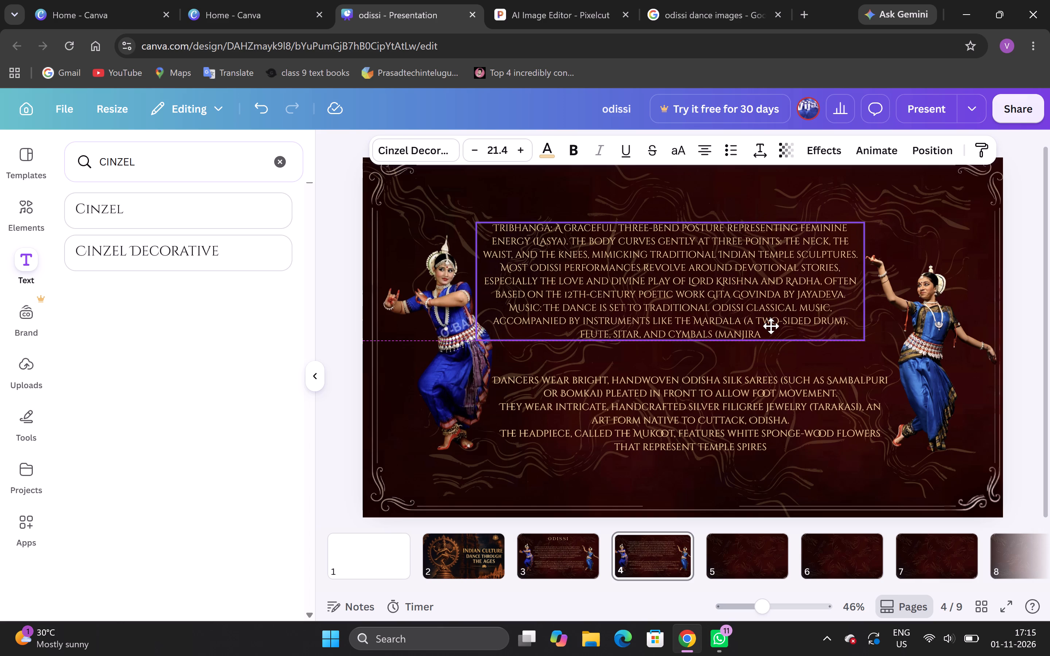
pyautogui.moveTo(771, 326); pyautogui.dragTo(774, 327)
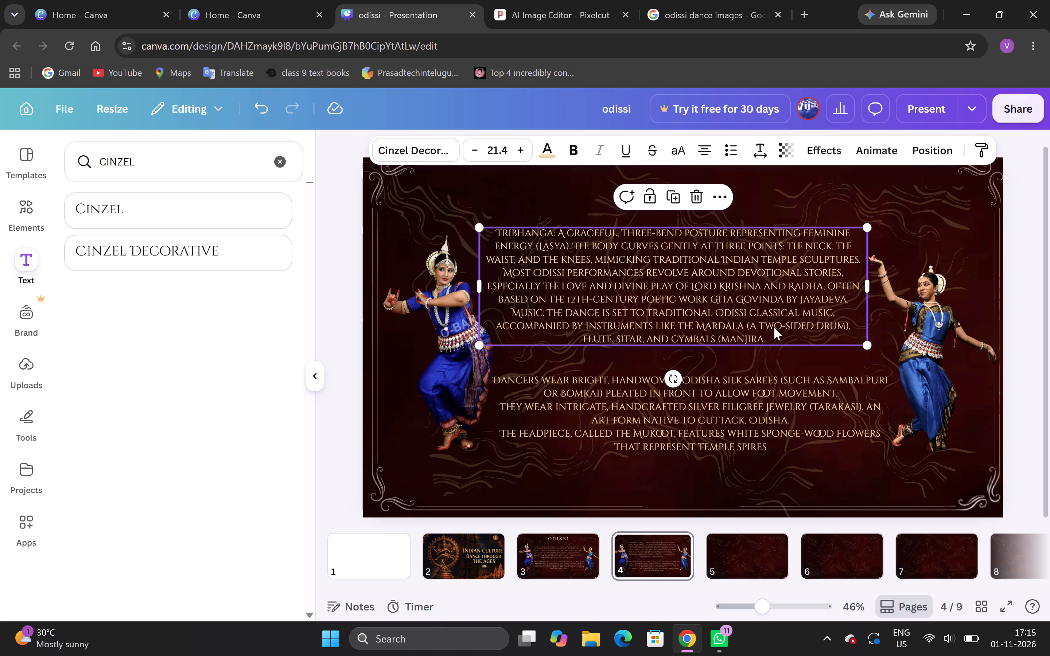
pyautogui.click(1009, 257)
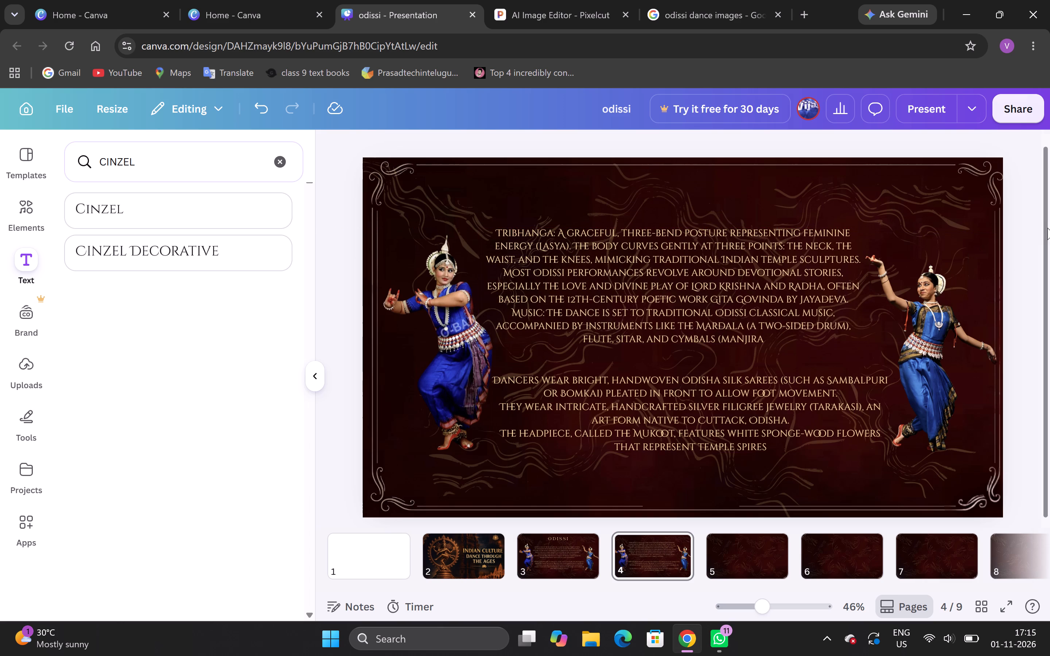
# Review the revised paragraph layout on page 3, and return to page 4.
pyautogui.click(566, 561)
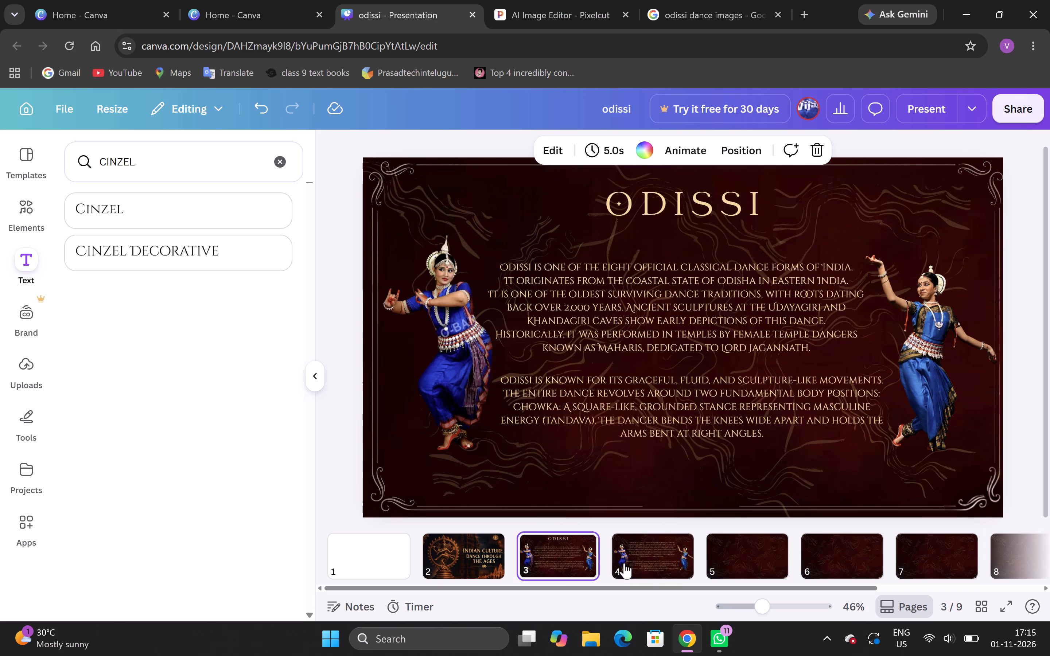
pyautogui.click(668, 570)
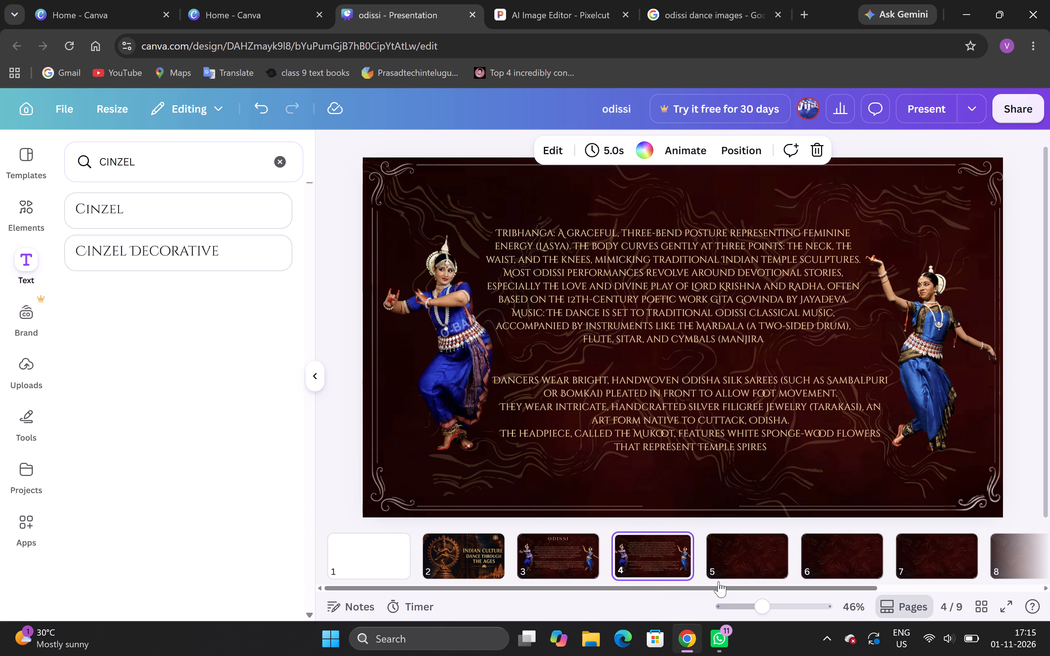
# Open page 5, the empty bordered page after the Odissi text pages.
pyautogui.click(727, 555)
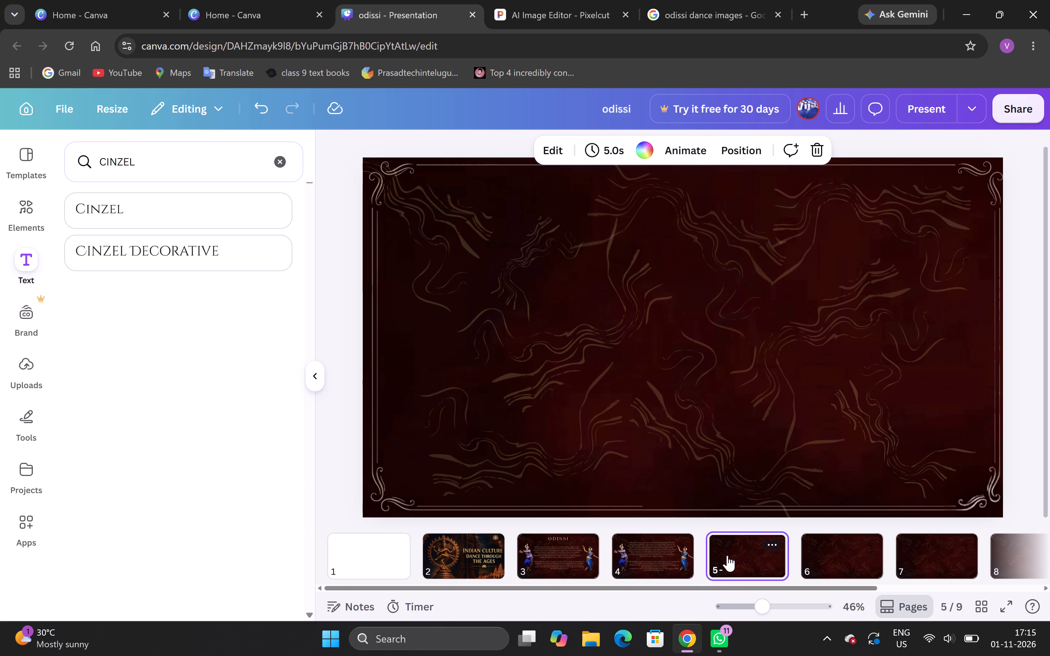
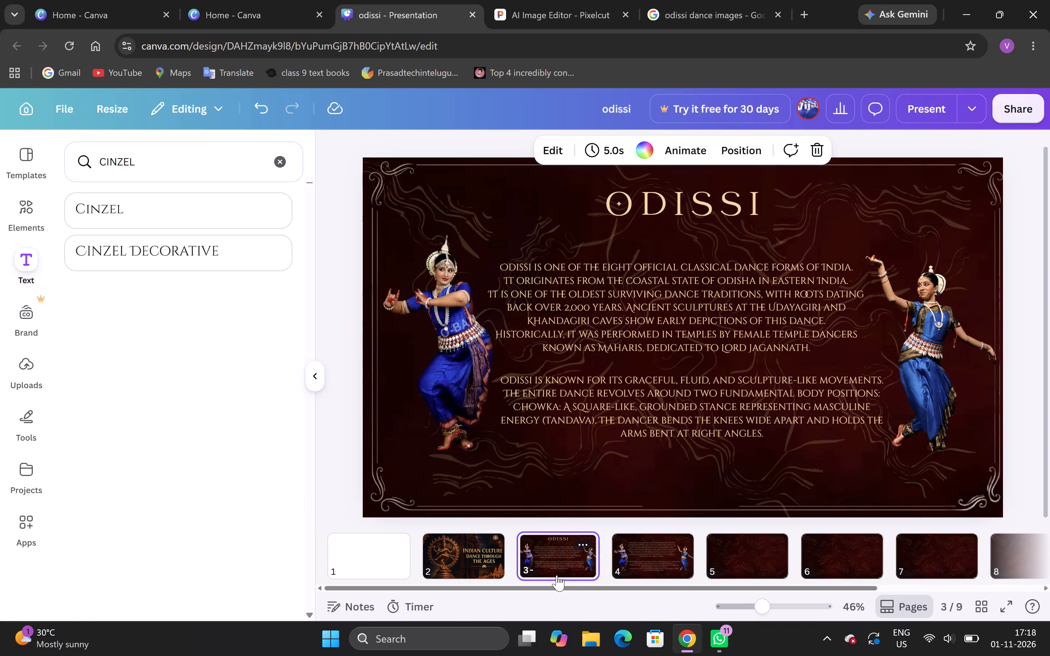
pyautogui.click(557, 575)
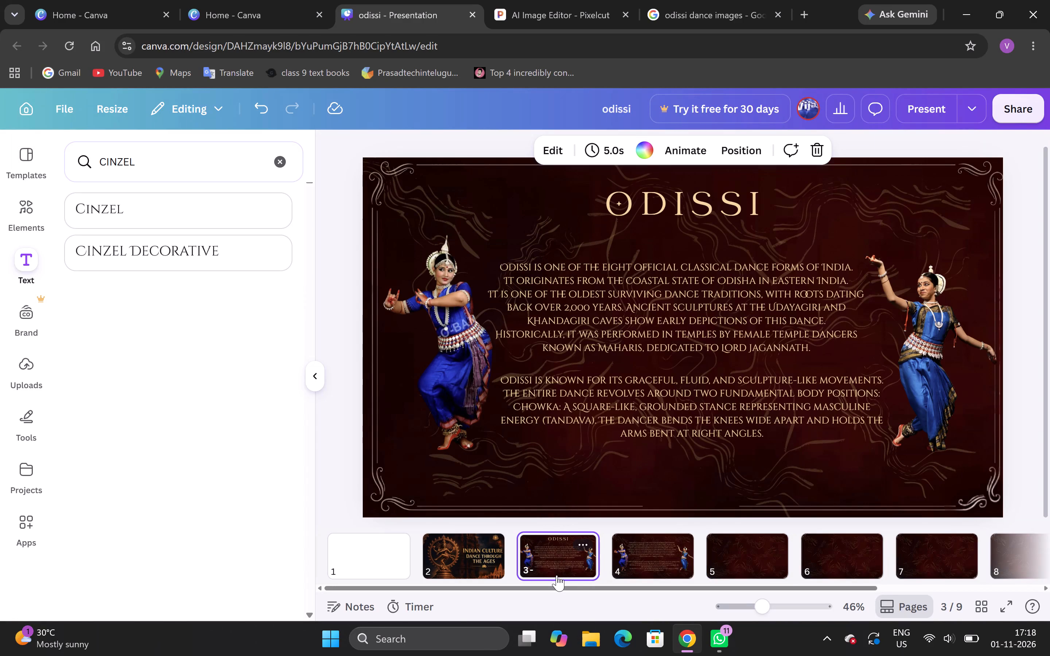
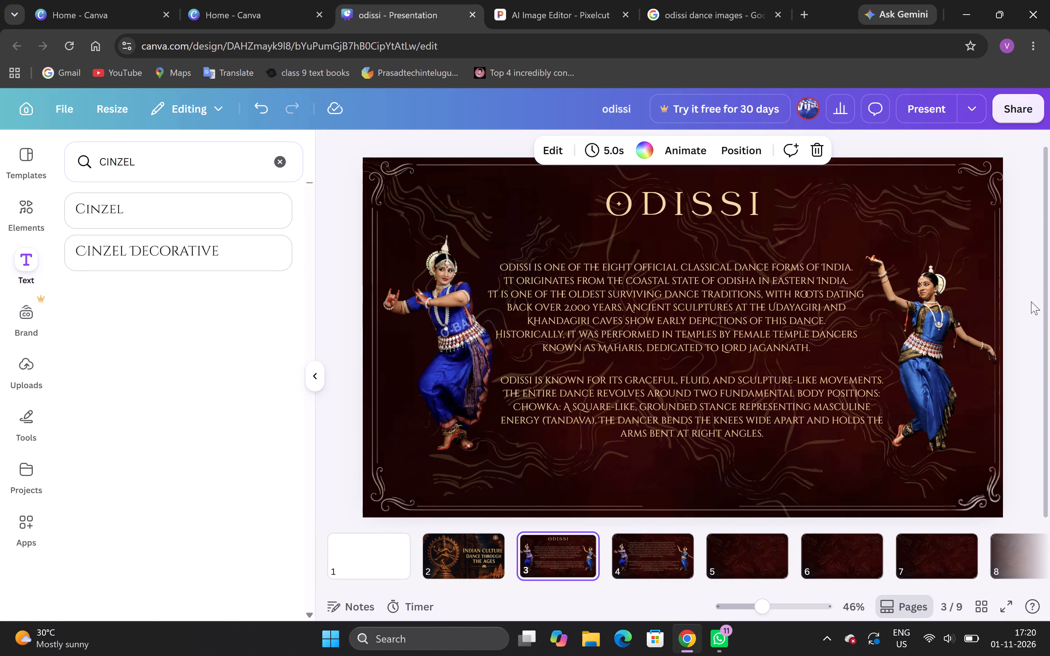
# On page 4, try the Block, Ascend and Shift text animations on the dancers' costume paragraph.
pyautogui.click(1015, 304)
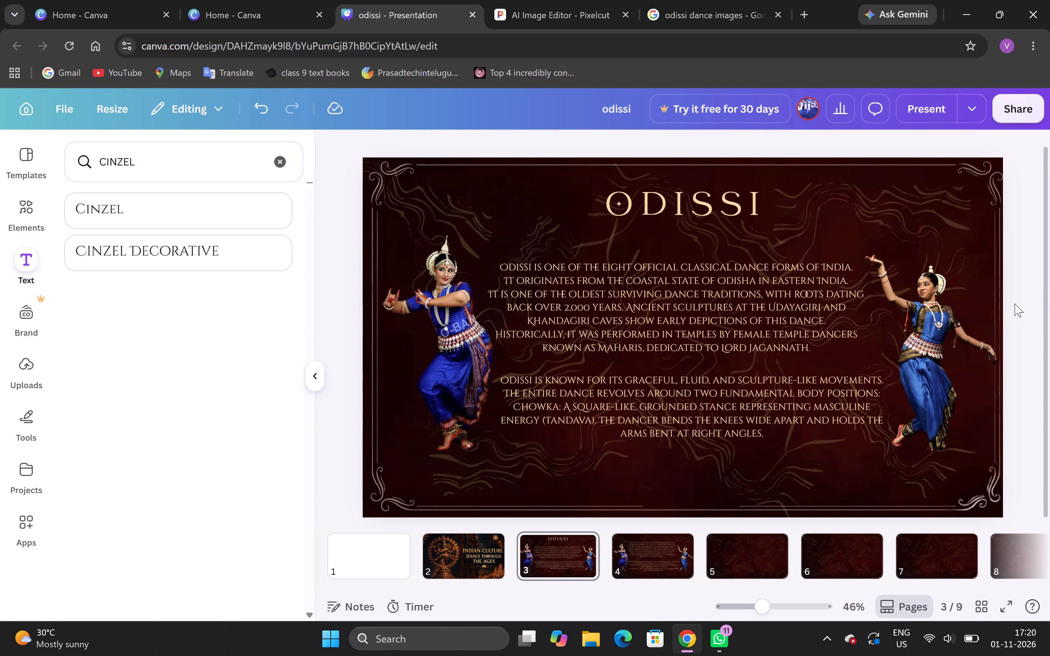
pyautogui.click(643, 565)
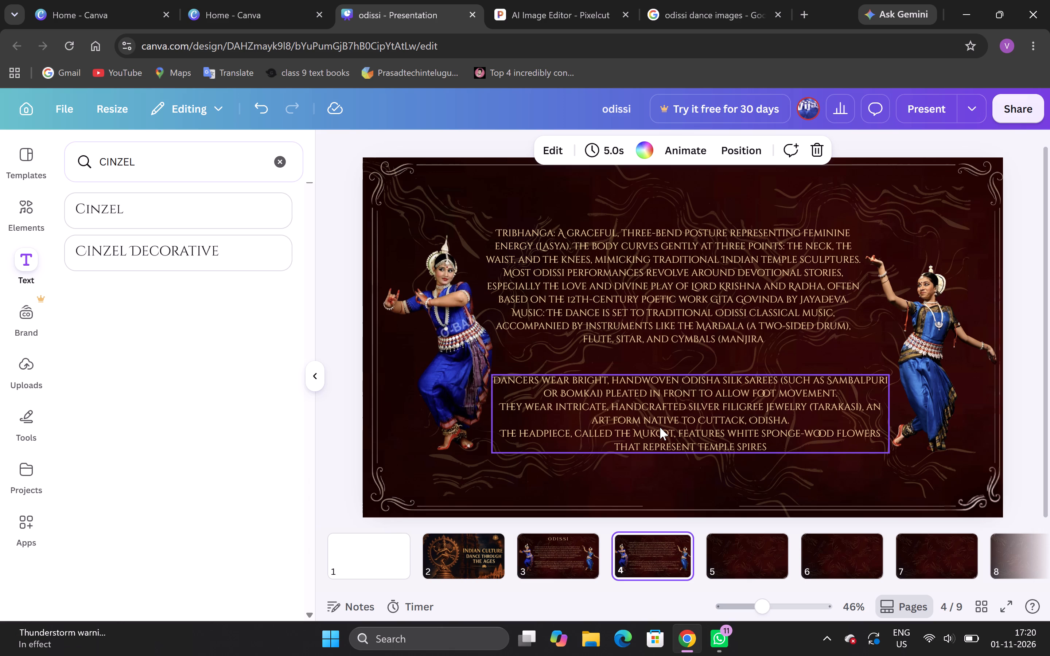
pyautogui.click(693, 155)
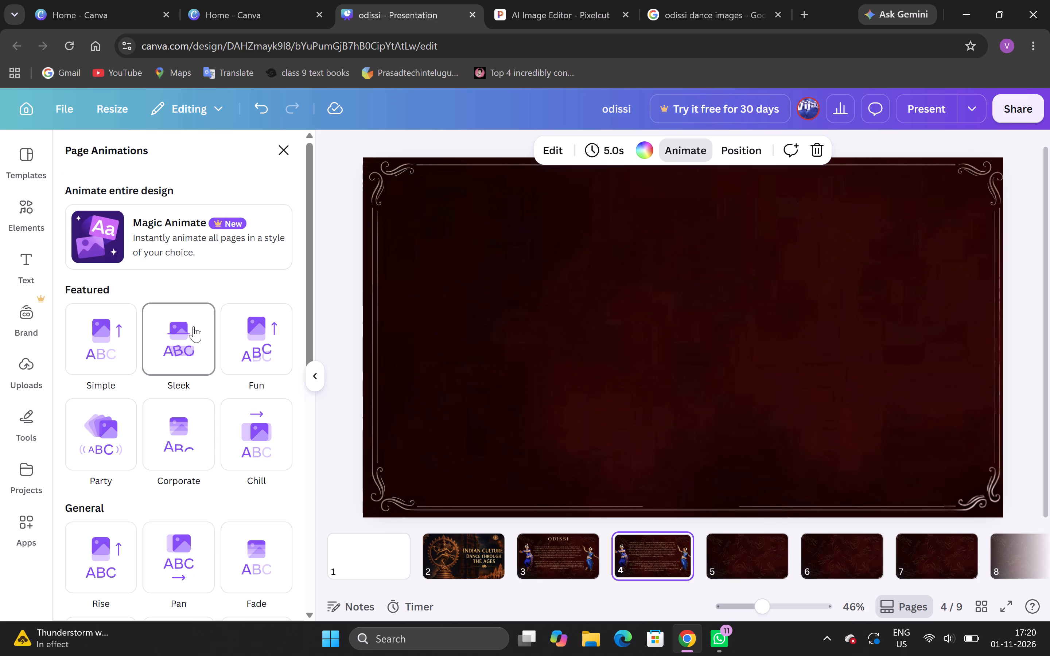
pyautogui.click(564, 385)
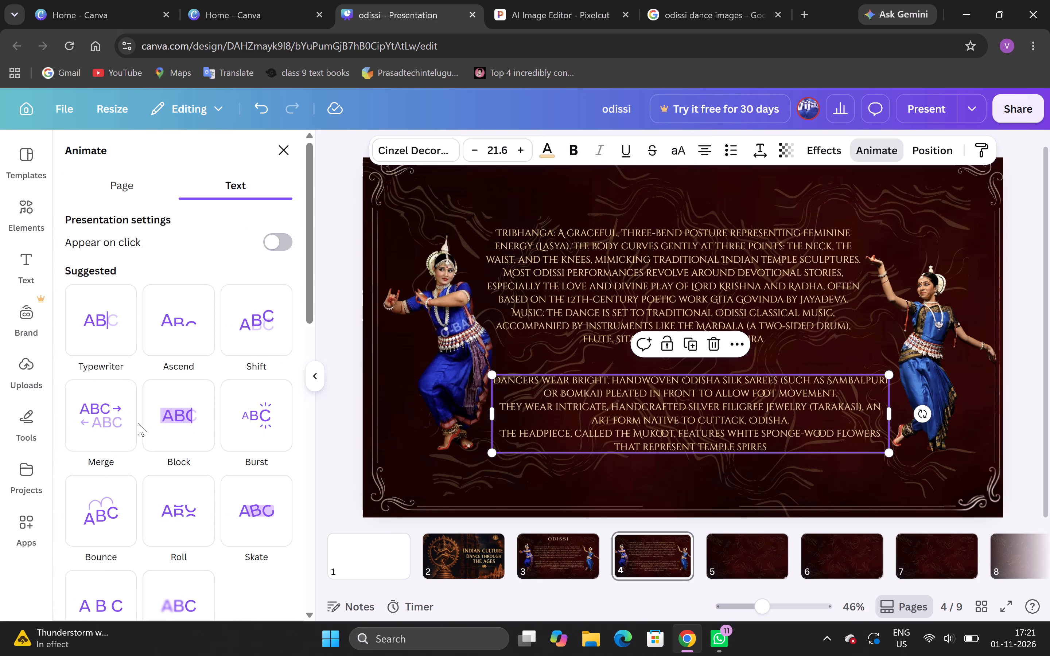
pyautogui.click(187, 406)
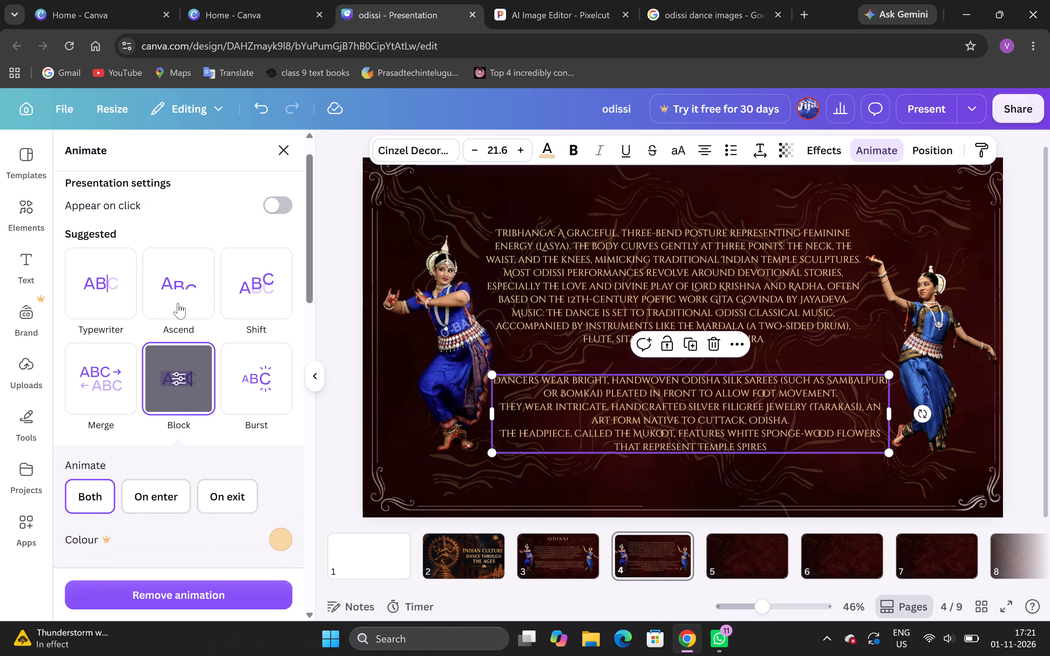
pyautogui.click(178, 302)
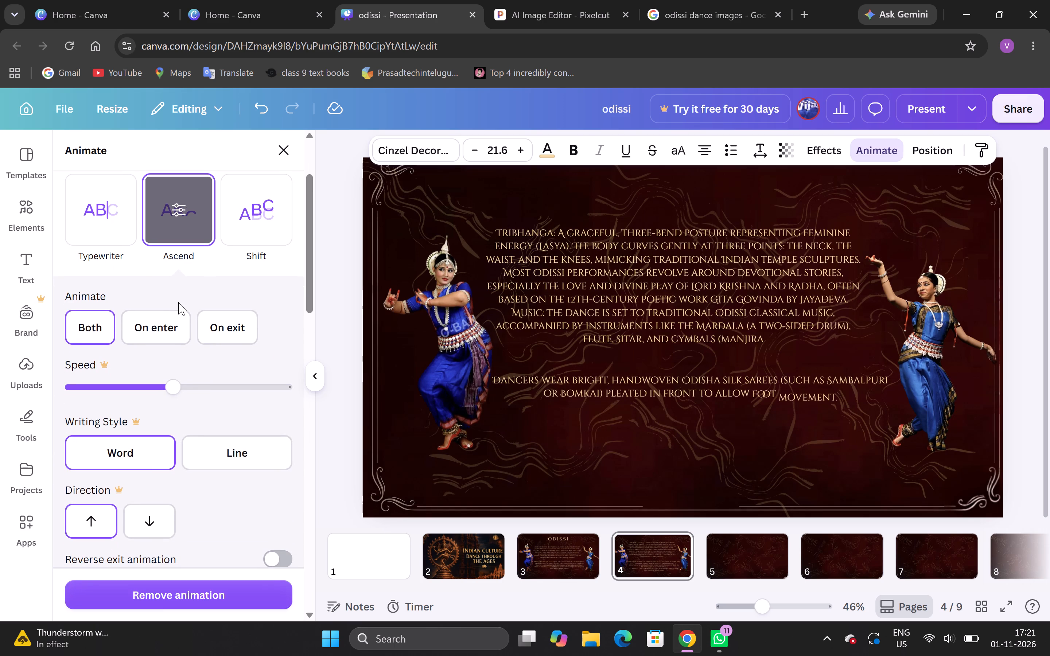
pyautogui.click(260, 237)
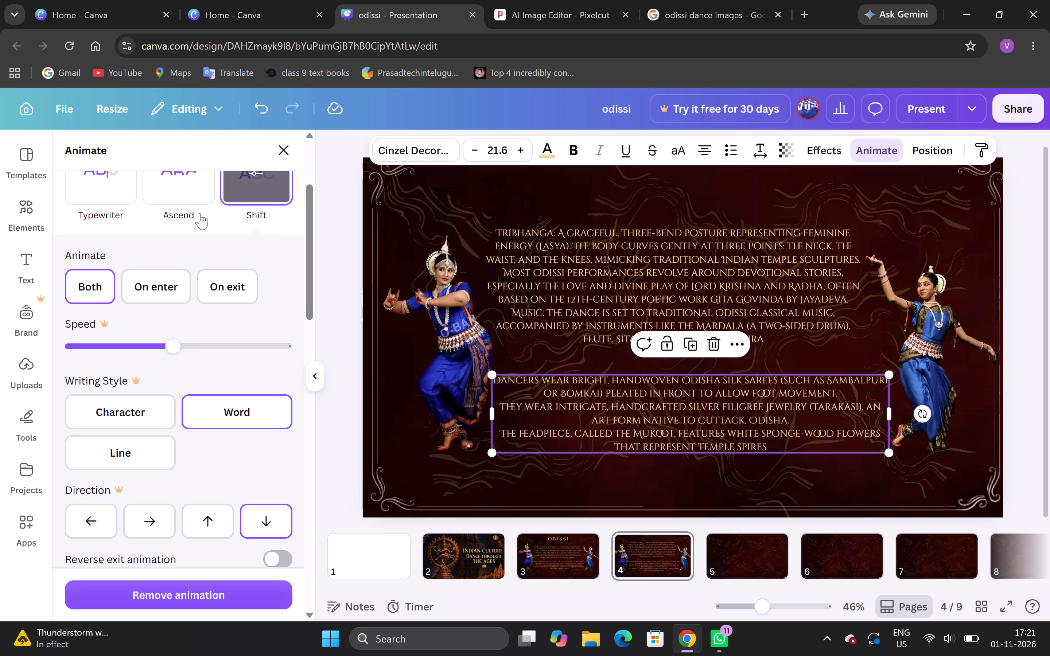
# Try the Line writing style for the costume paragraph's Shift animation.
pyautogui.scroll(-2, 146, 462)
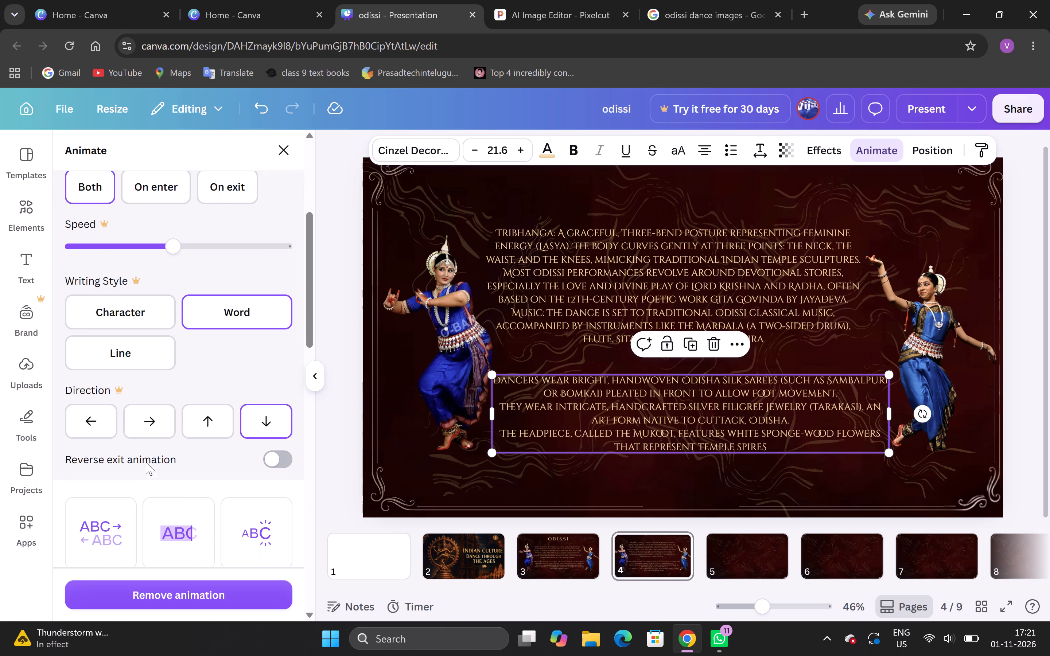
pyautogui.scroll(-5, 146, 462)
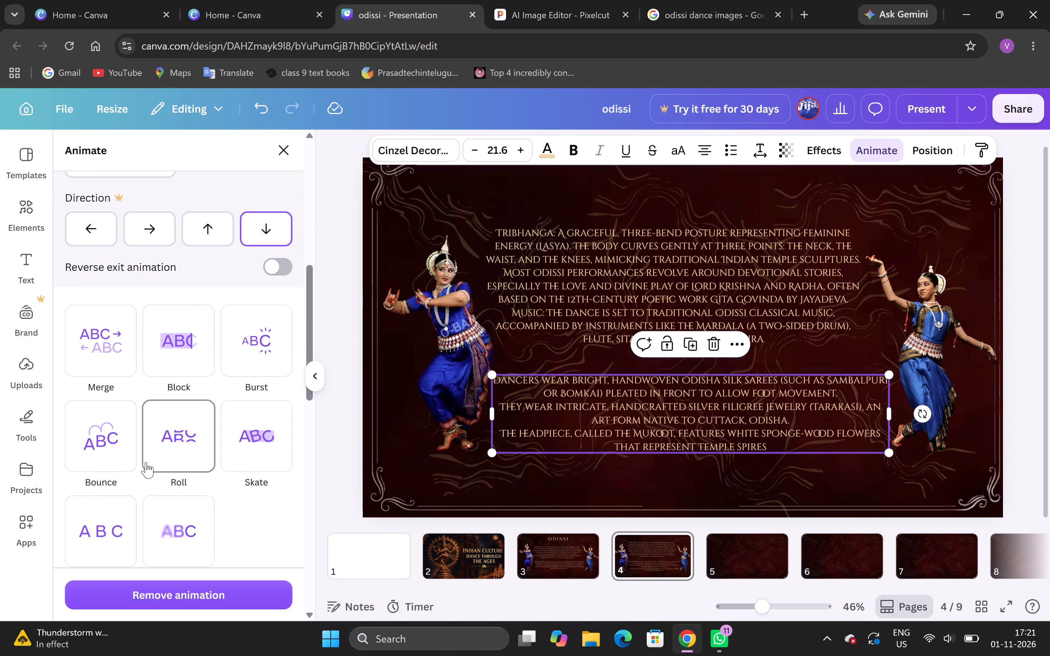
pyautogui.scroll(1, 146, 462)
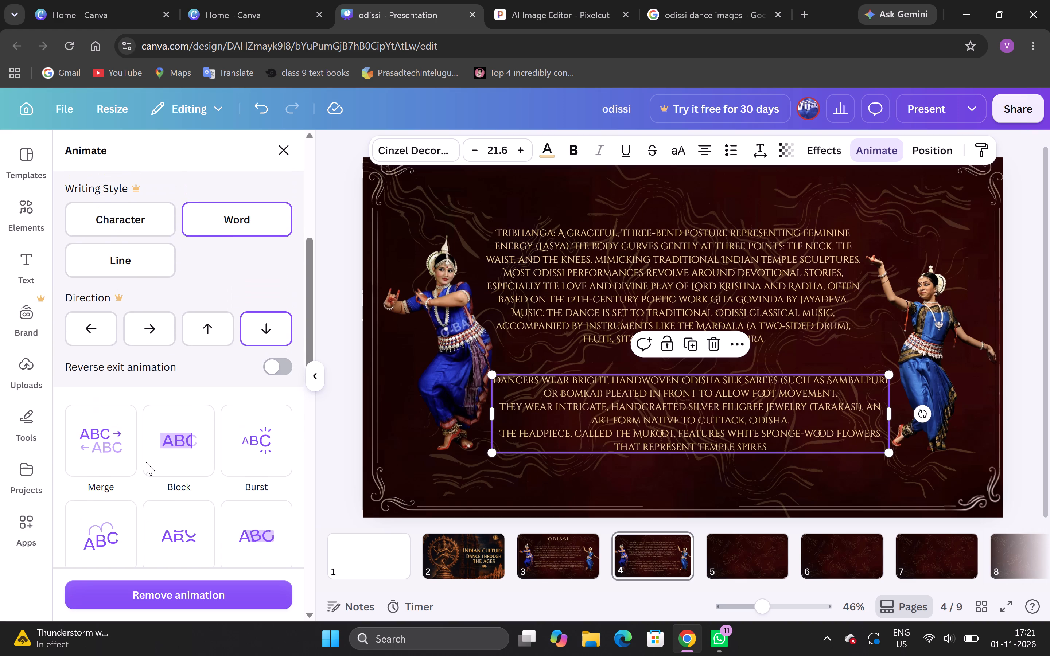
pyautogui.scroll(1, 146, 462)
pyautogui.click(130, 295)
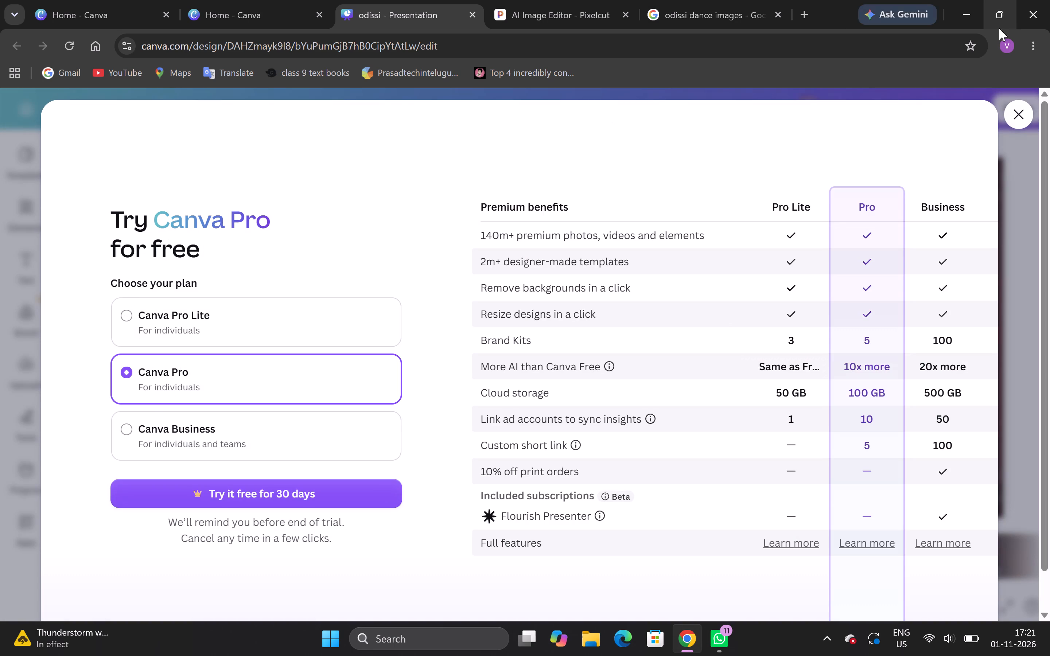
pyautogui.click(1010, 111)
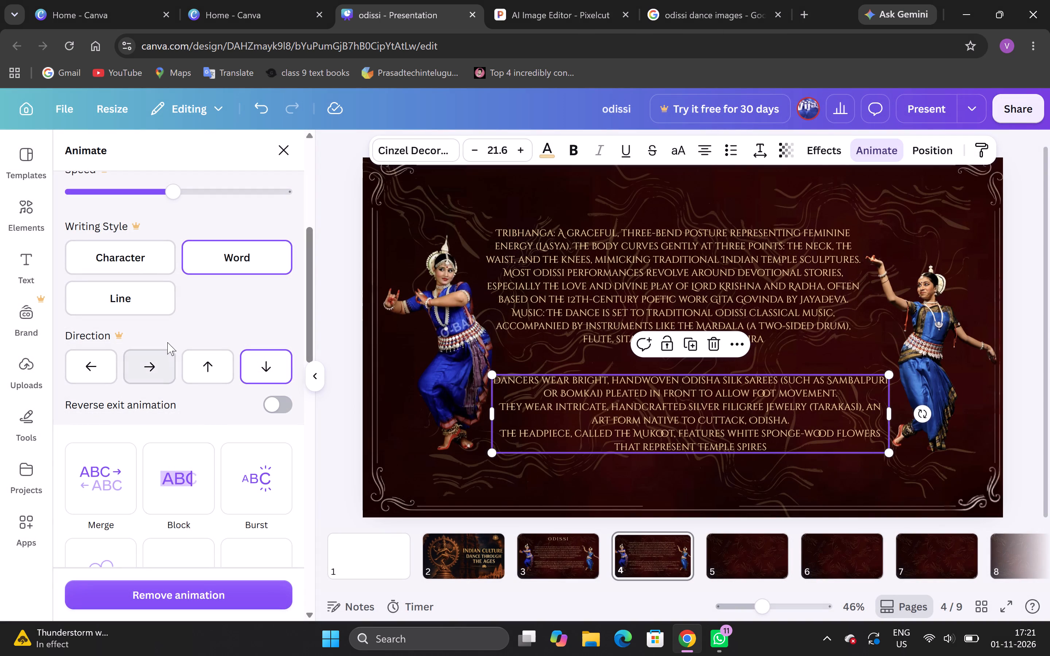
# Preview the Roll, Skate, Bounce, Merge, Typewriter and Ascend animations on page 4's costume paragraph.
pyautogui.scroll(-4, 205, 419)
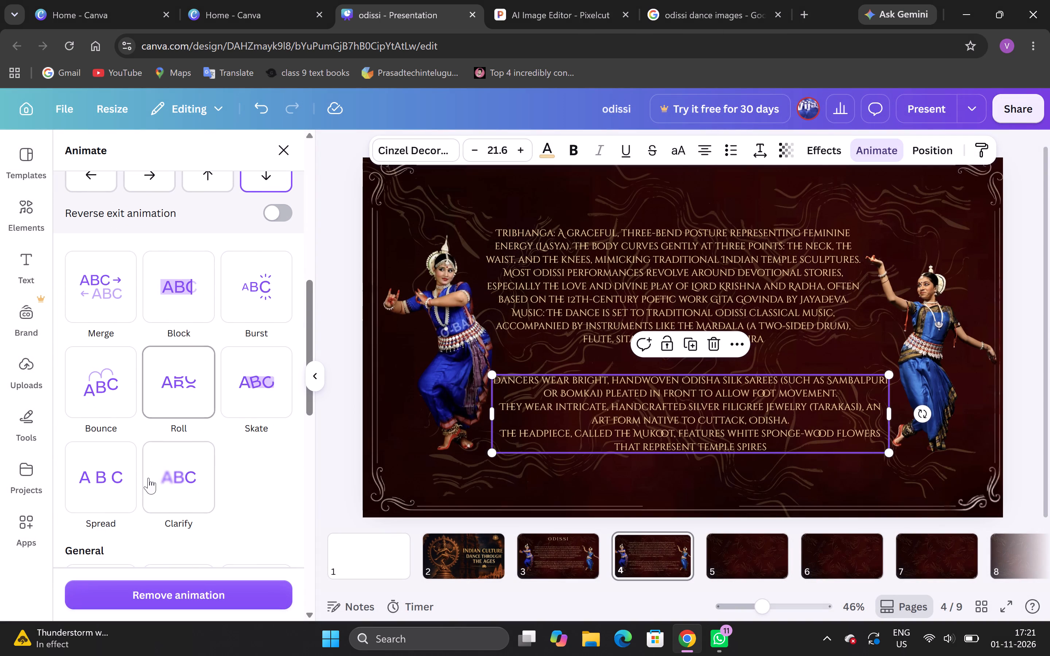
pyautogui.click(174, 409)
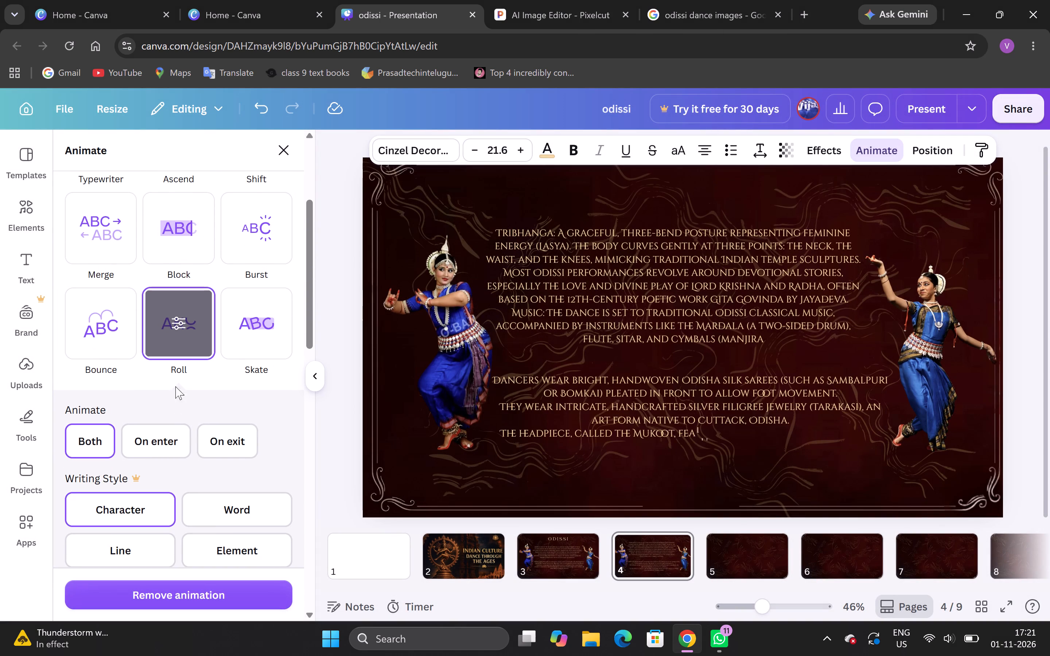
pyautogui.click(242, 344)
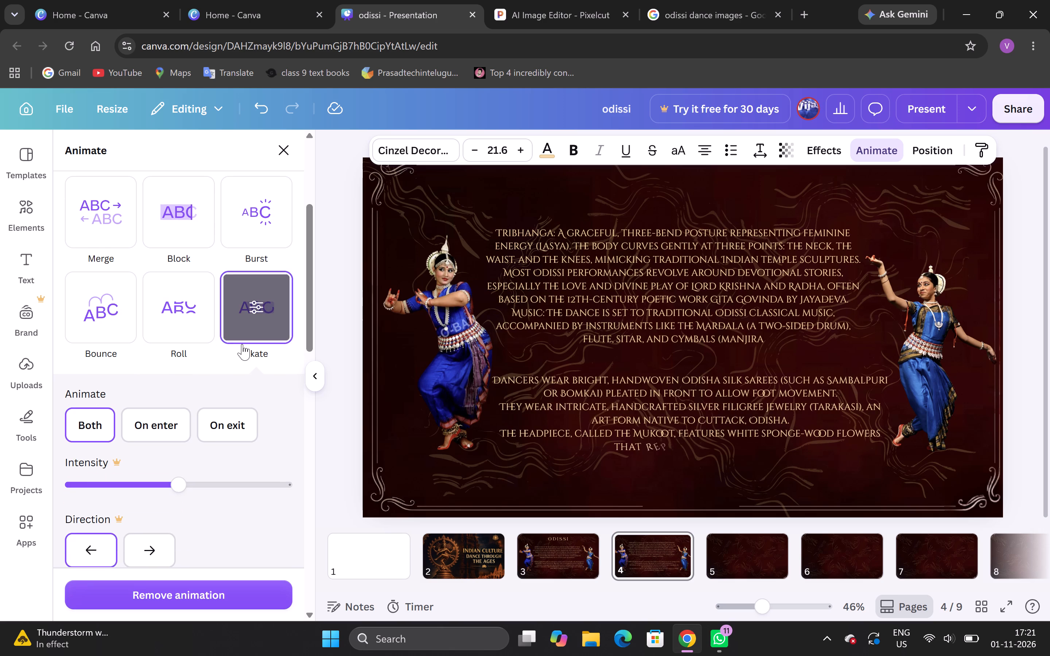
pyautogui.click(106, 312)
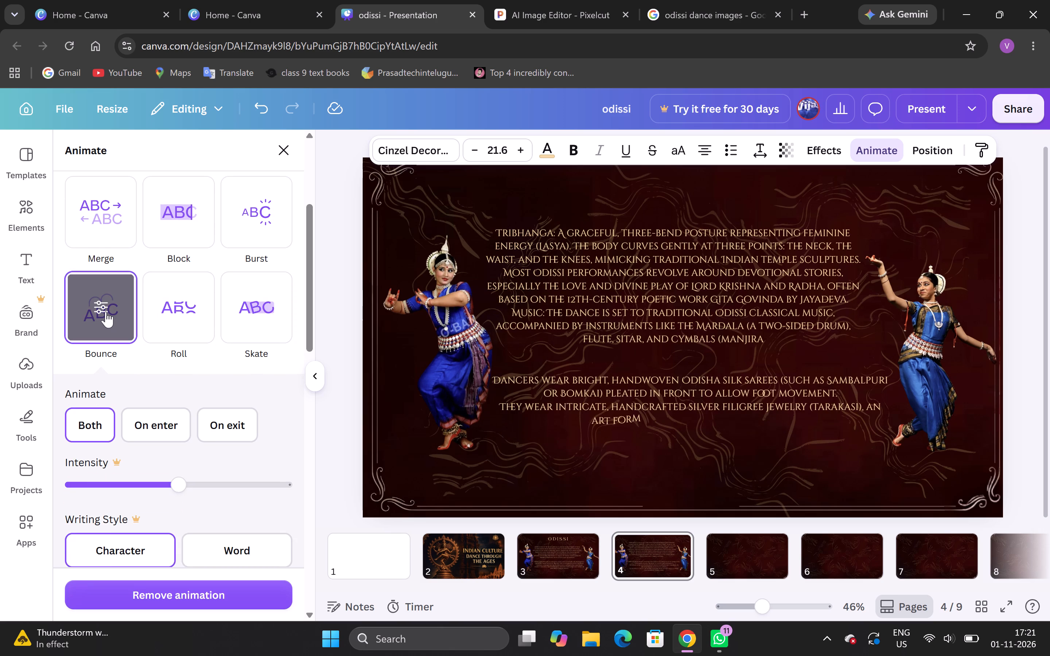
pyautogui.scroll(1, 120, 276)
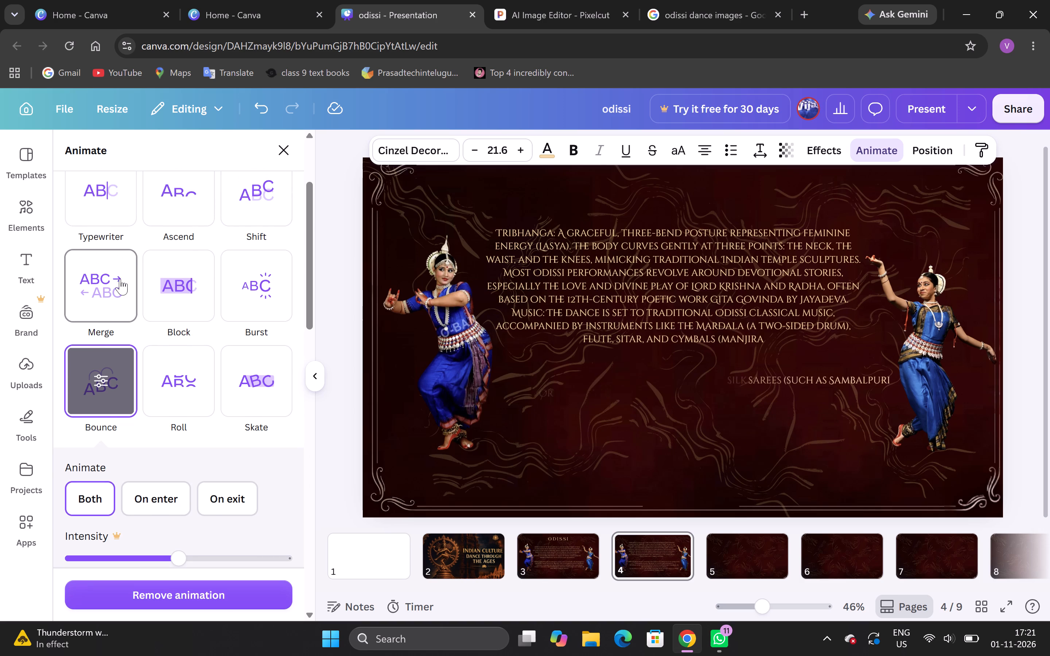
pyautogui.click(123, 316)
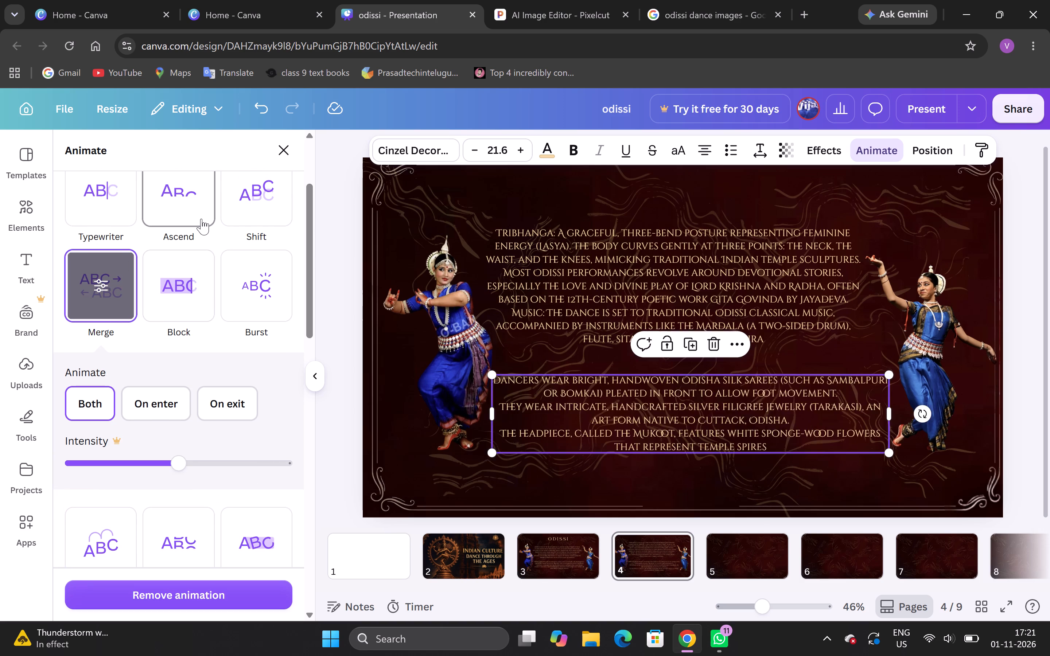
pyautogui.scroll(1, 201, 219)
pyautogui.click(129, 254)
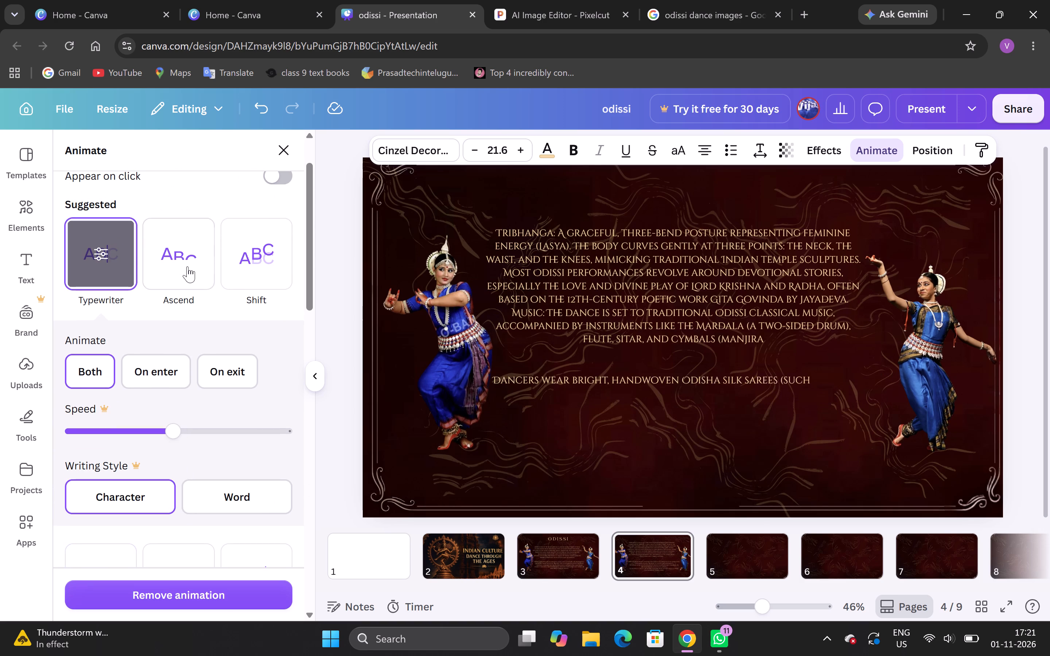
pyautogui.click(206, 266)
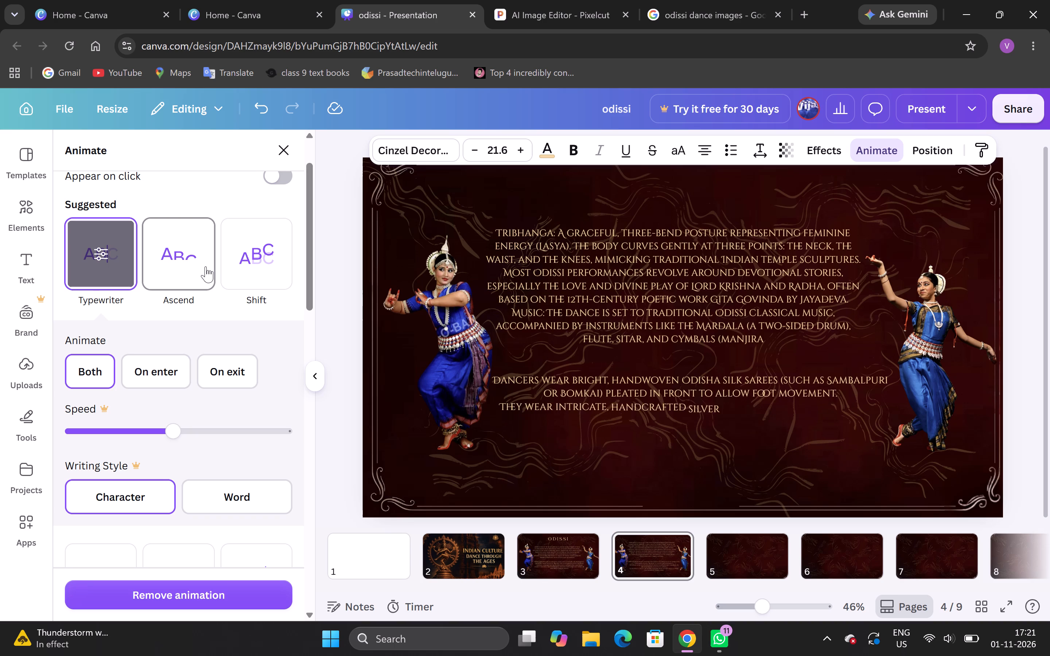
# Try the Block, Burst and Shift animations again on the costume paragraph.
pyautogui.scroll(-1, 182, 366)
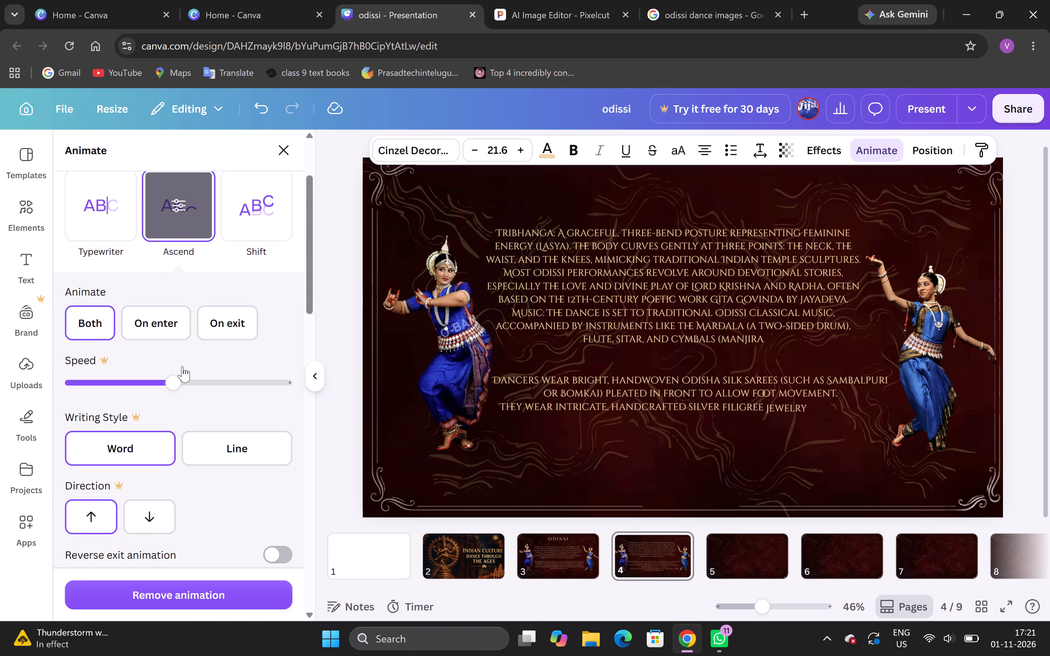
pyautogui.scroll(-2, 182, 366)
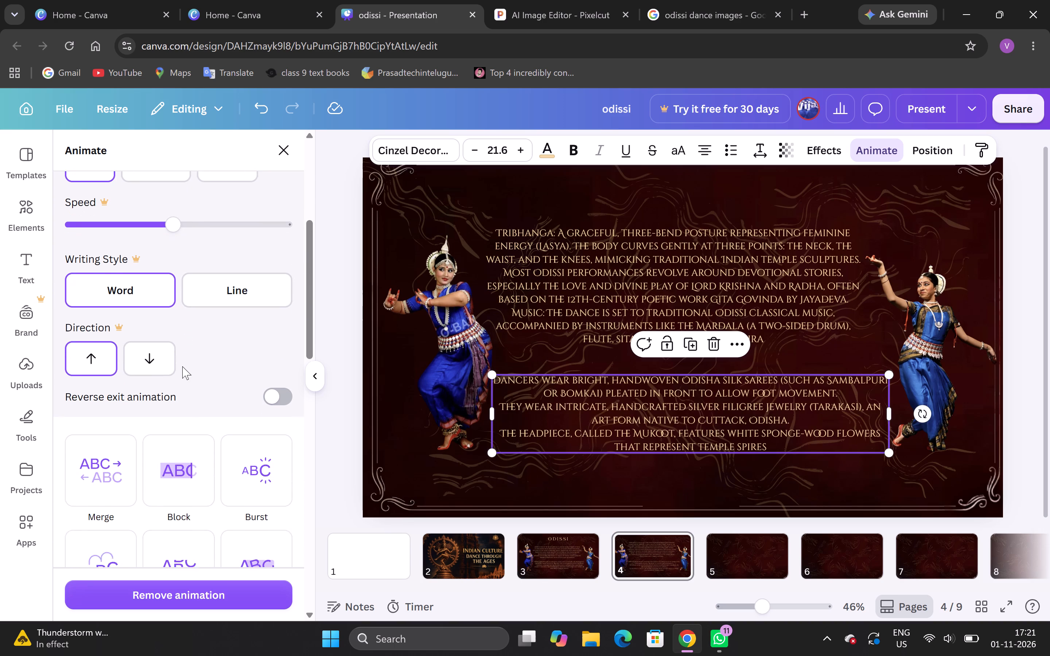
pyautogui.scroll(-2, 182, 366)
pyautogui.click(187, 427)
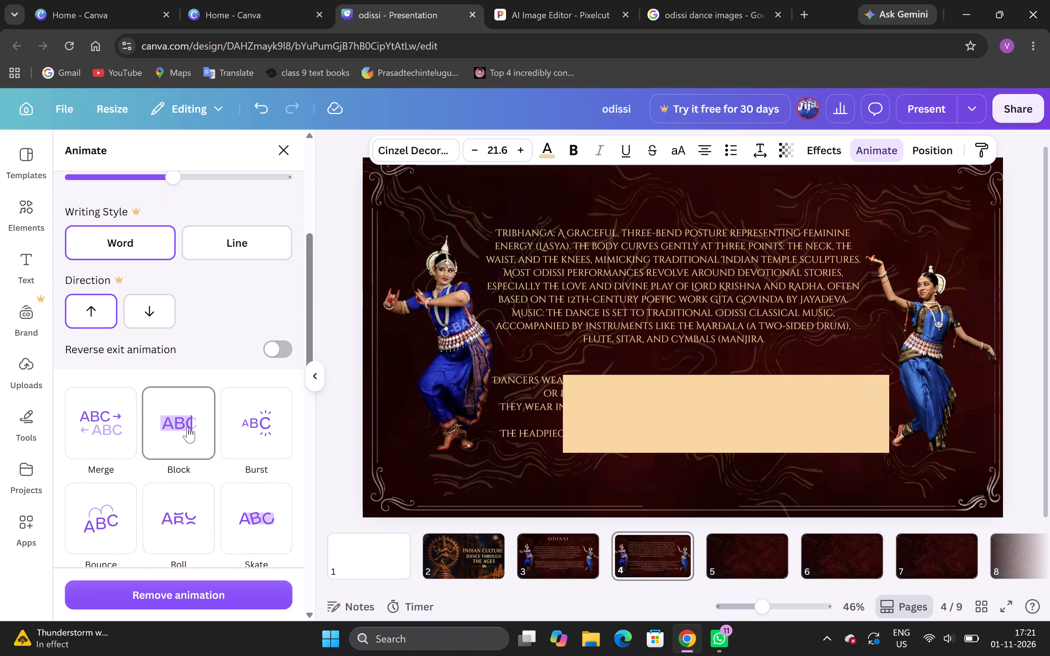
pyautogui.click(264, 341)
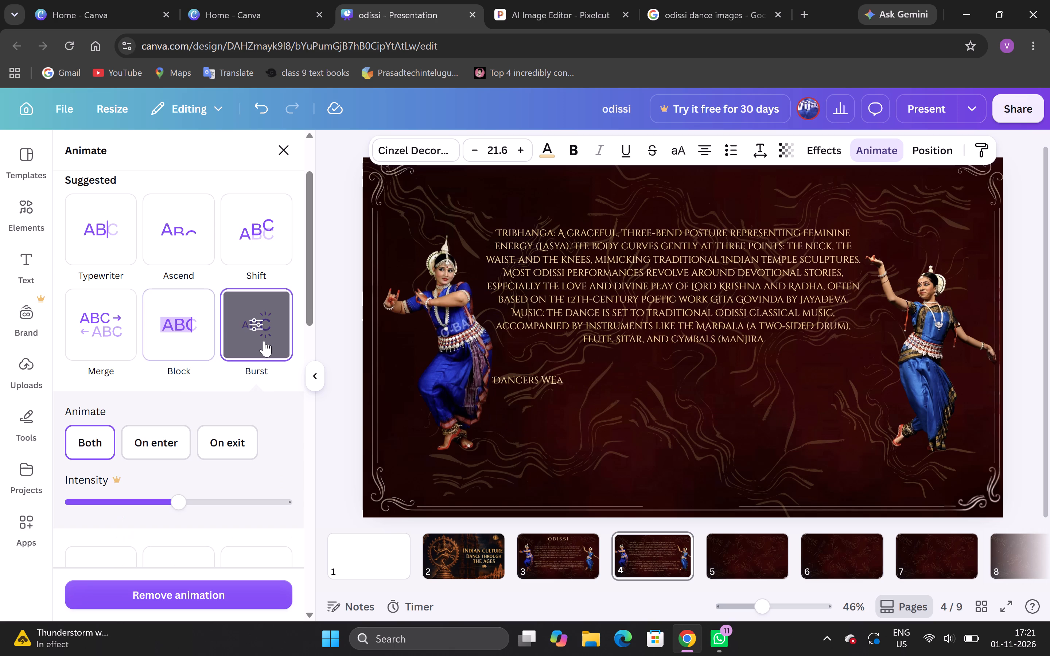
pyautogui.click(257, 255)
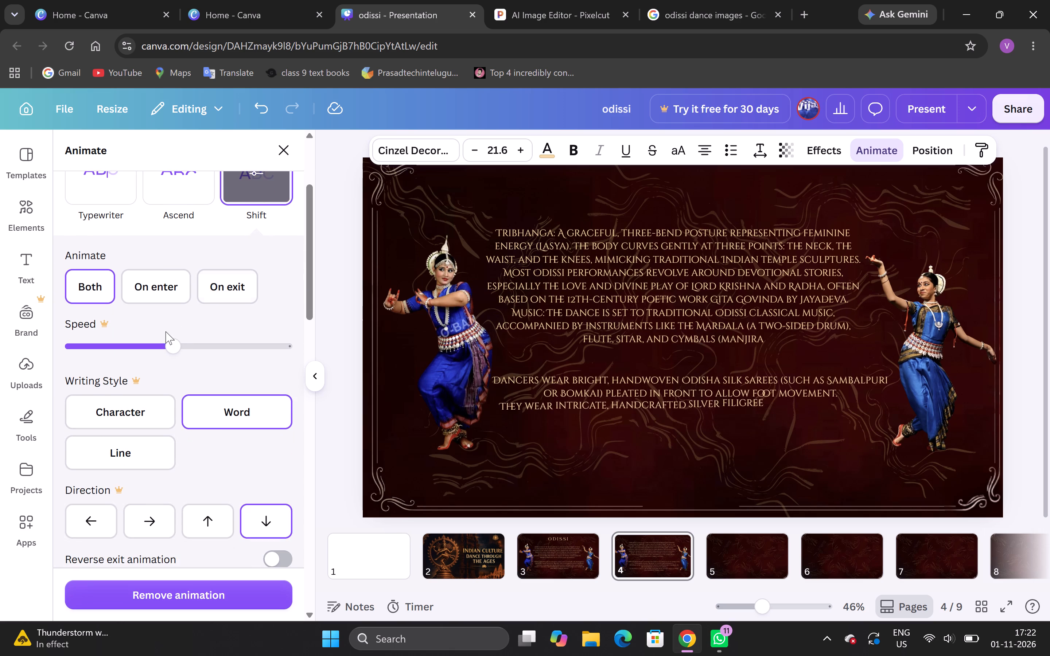
# Apply the Spread text animation to the costume paragraph on page 4, for both enter and exit.
pyautogui.scroll(-4, 190, 470)
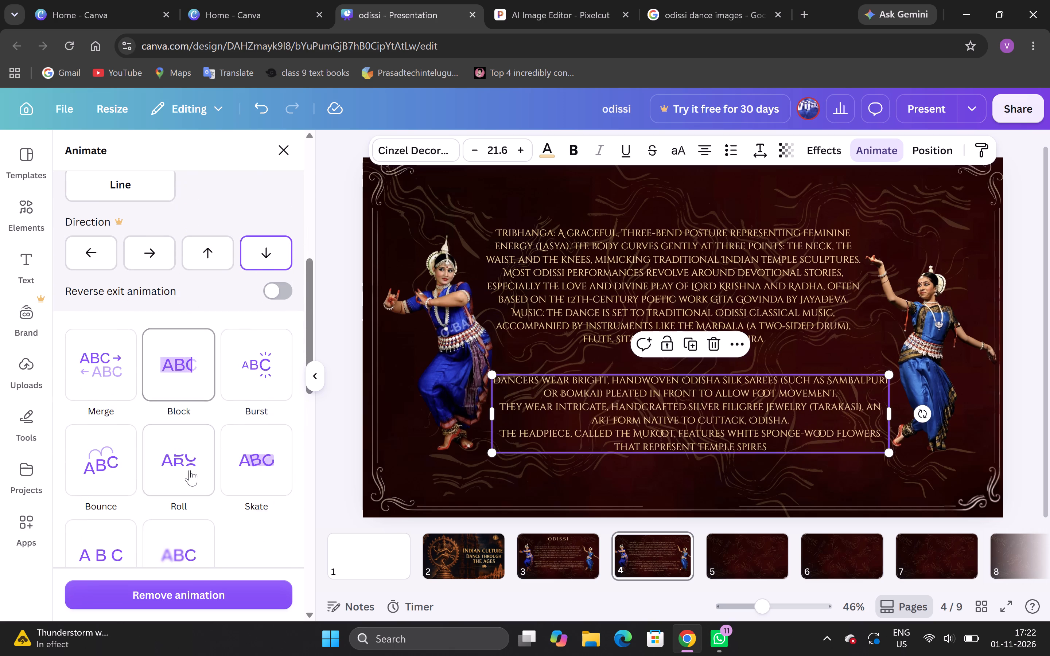
pyautogui.scroll(-2, 190, 470)
pyautogui.click(122, 450)
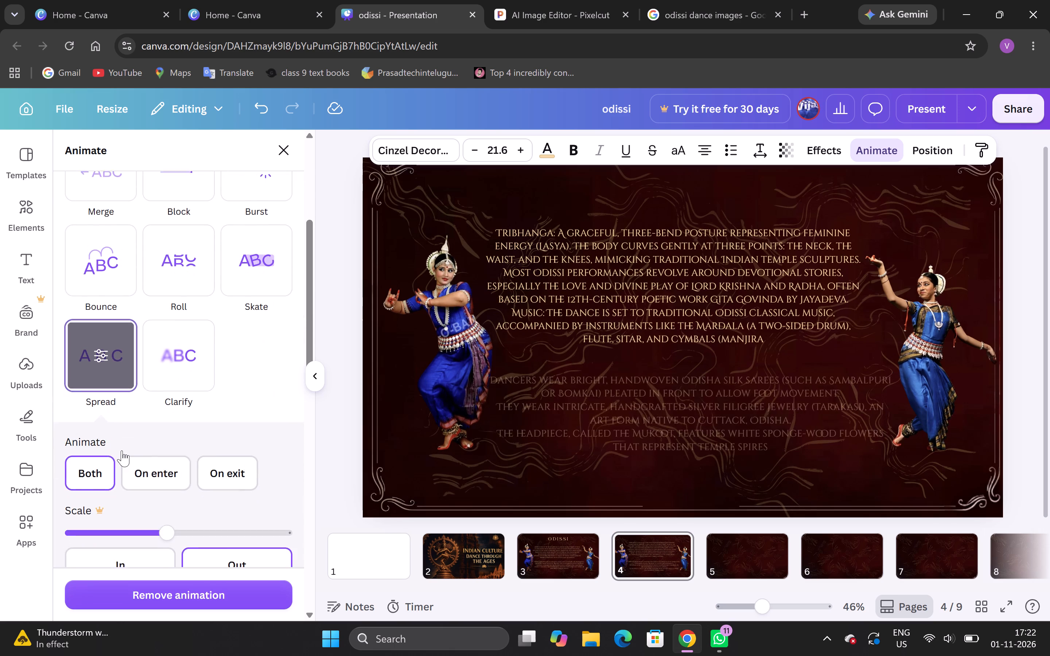
# Examine the General animation styles available for the costume paragraph.
pyautogui.scroll(-1, 122, 450)
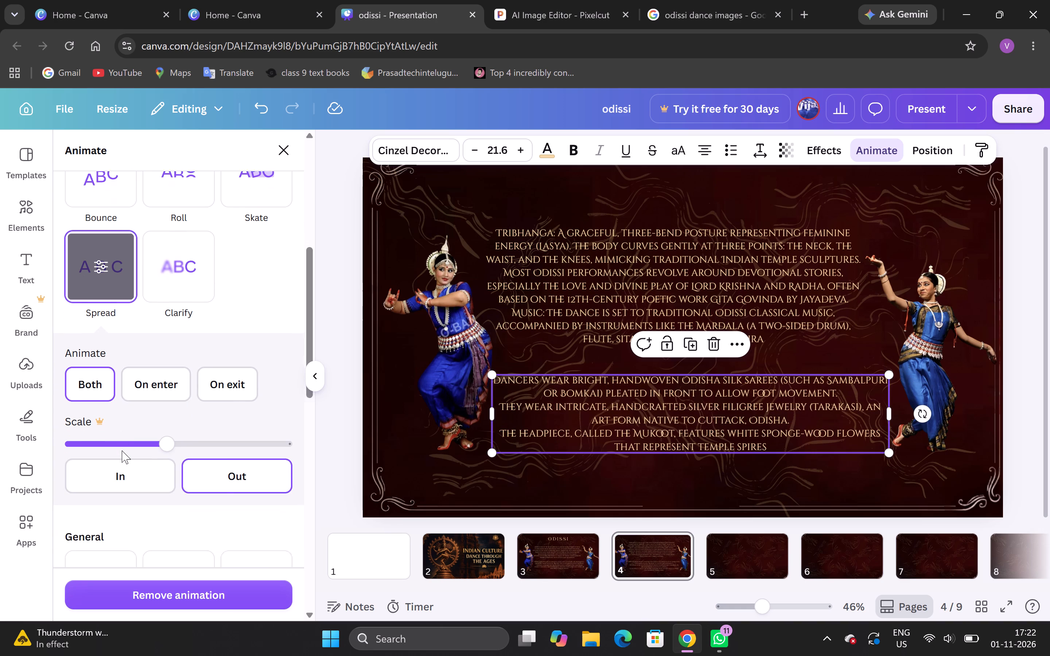
pyautogui.scroll(-1, 122, 450)
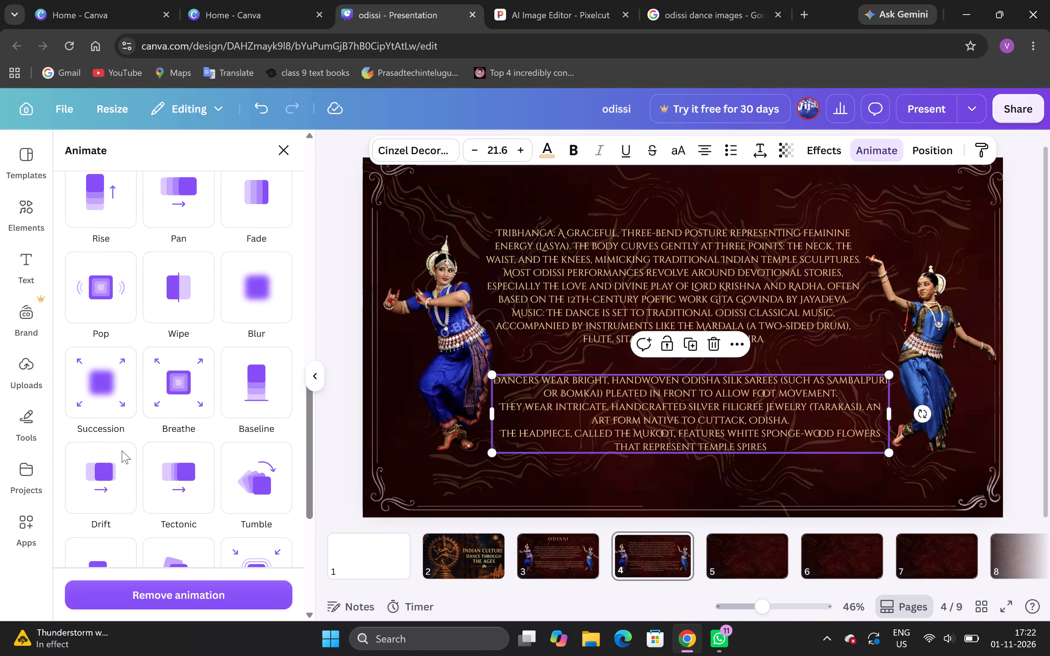
pyautogui.scroll(-1, 122, 450)
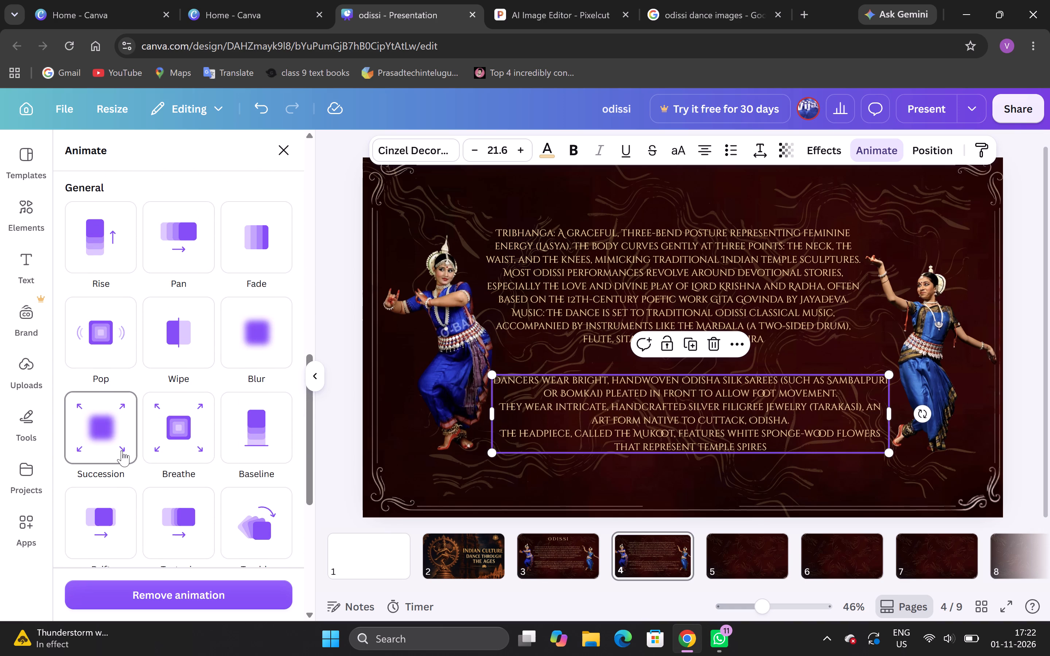
pyautogui.scroll(-1, 122, 450)
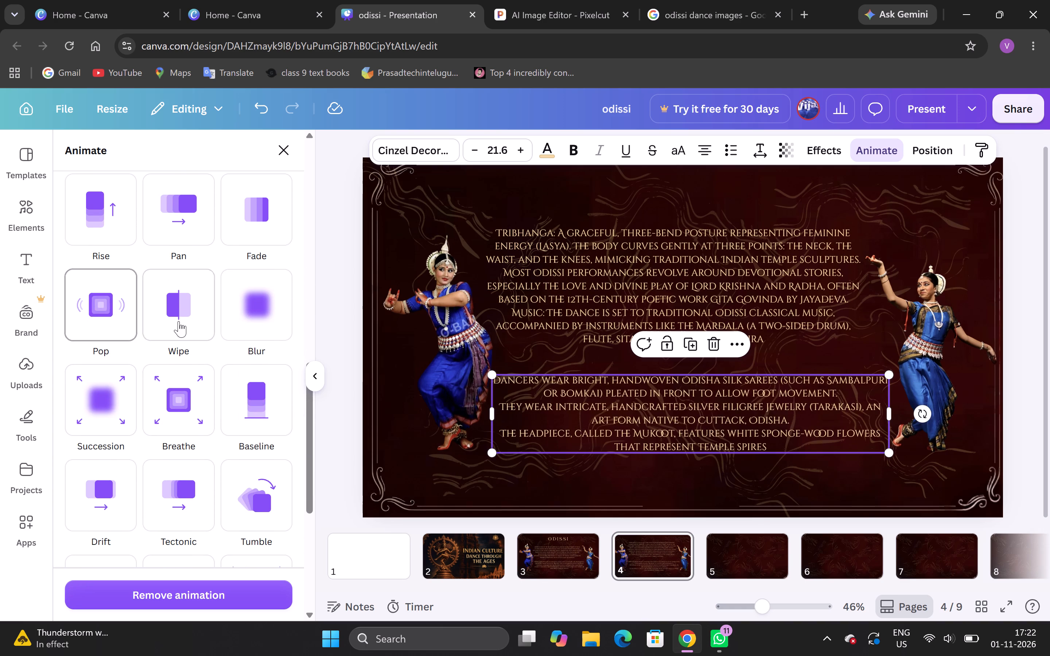
# Try the Pop animation against Wipe on page 4's costume paragraph, and apply Wipe for both enter and exit.
pyautogui.click(179, 321)
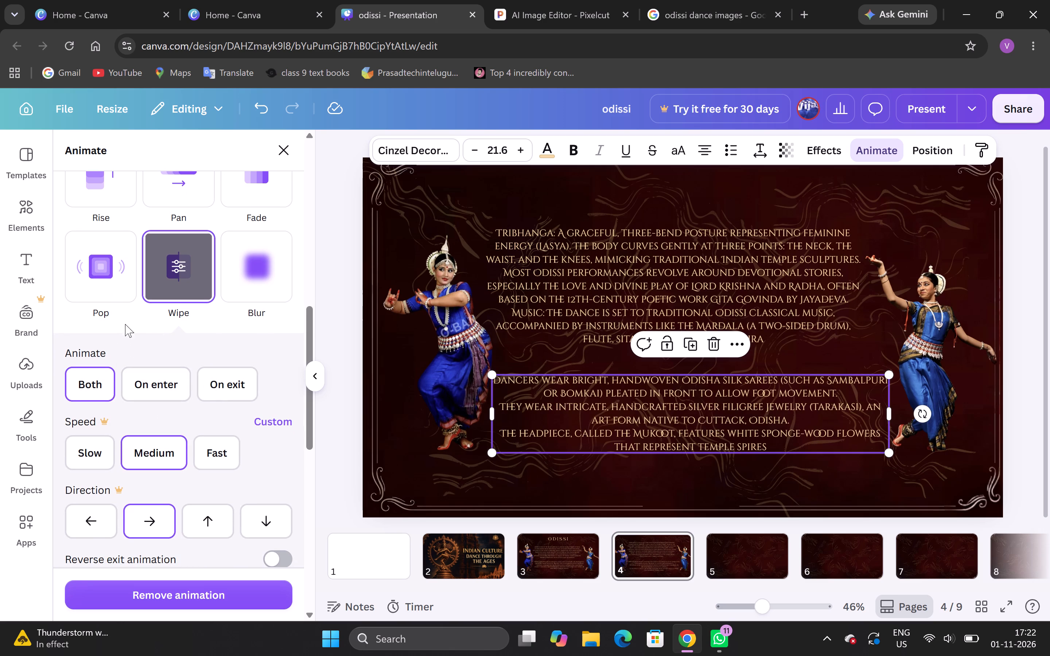
pyautogui.click(106, 297)
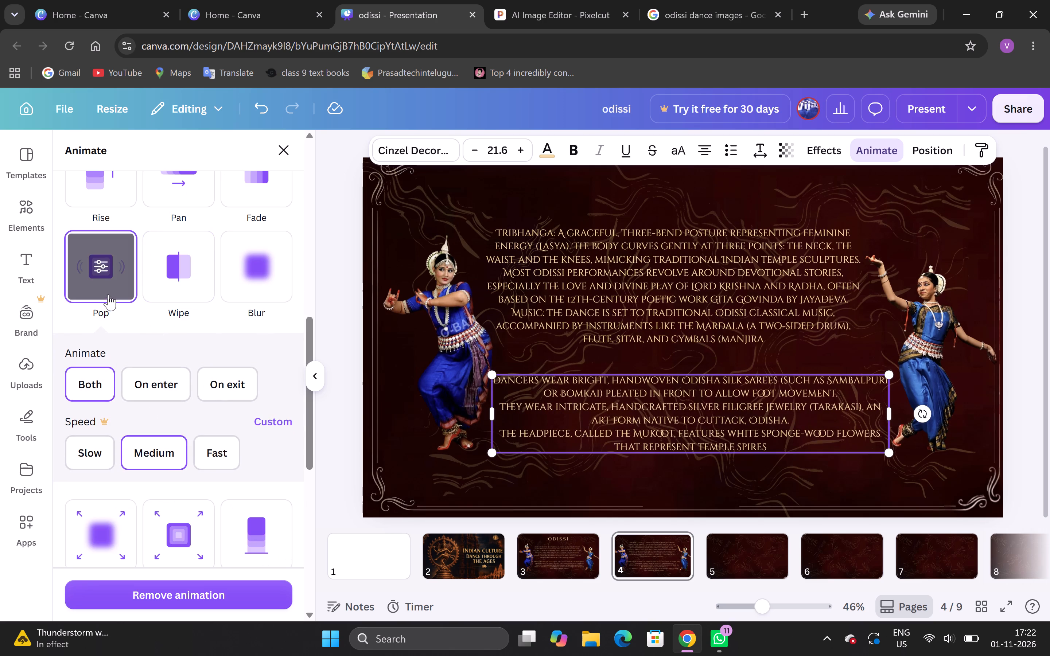
pyautogui.click(162, 275)
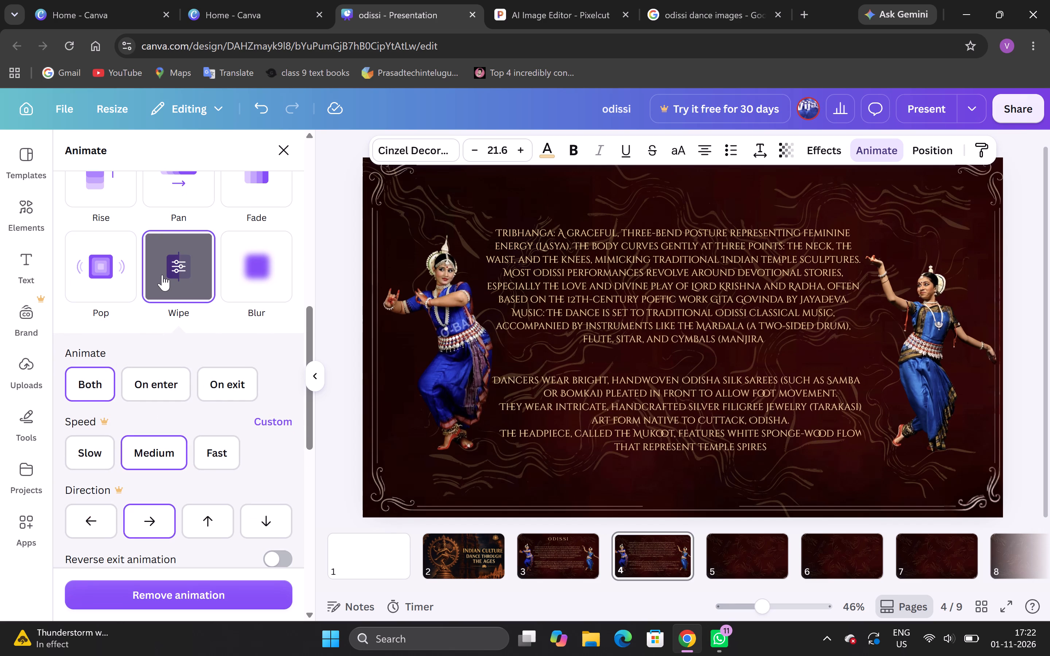
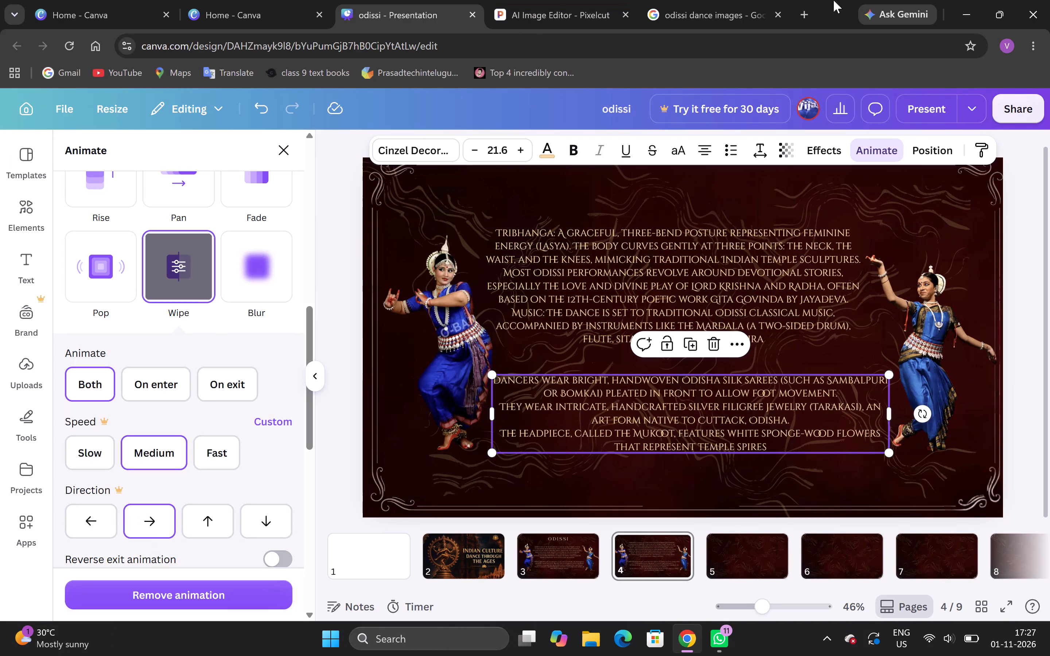
# Deselect the costume paragraph on page 4 to leave its Wipe animation settings.
pyautogui.click(1015, 298)
pyautogui.click(1035, 292)
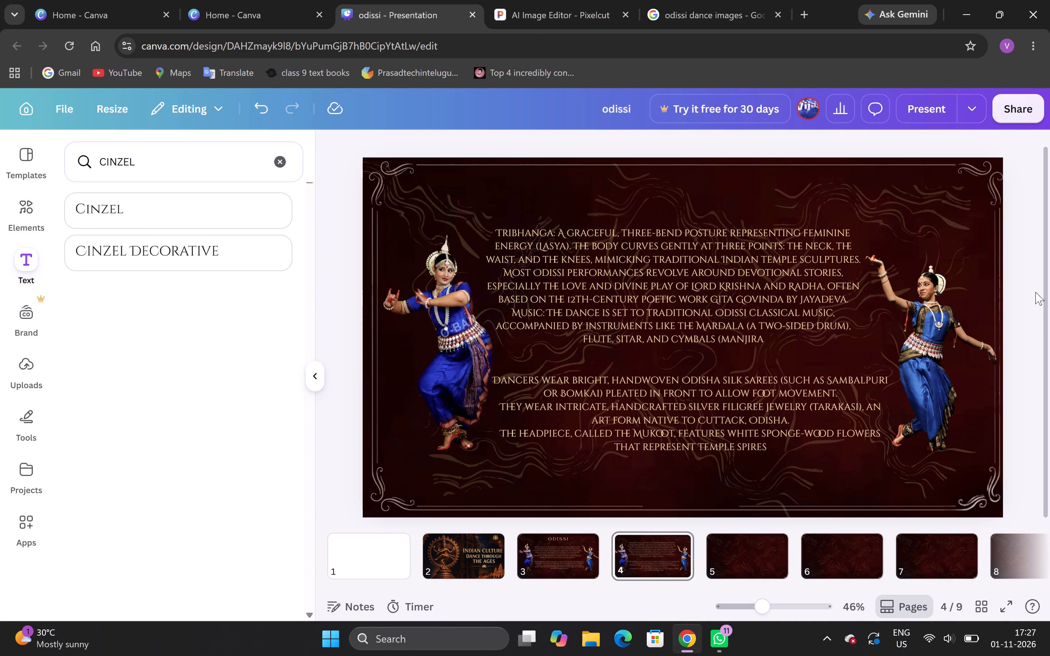
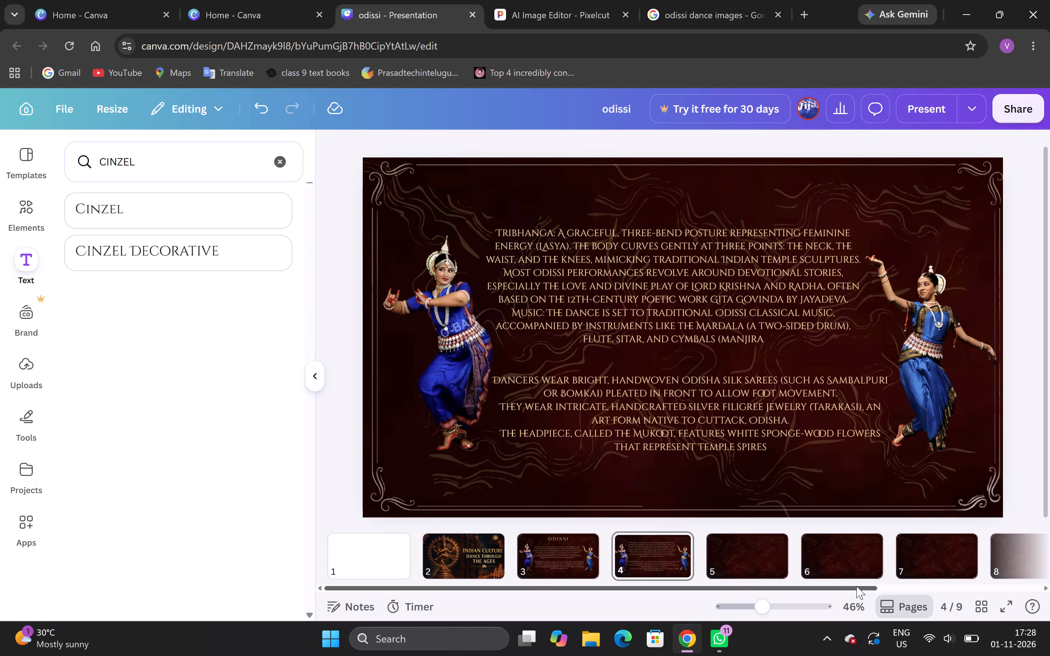
# Open the empty page 5 of the presentation, and switch to the Pixelcut image editor showing the dancer cutout.
pyautogui.click(778, 556)
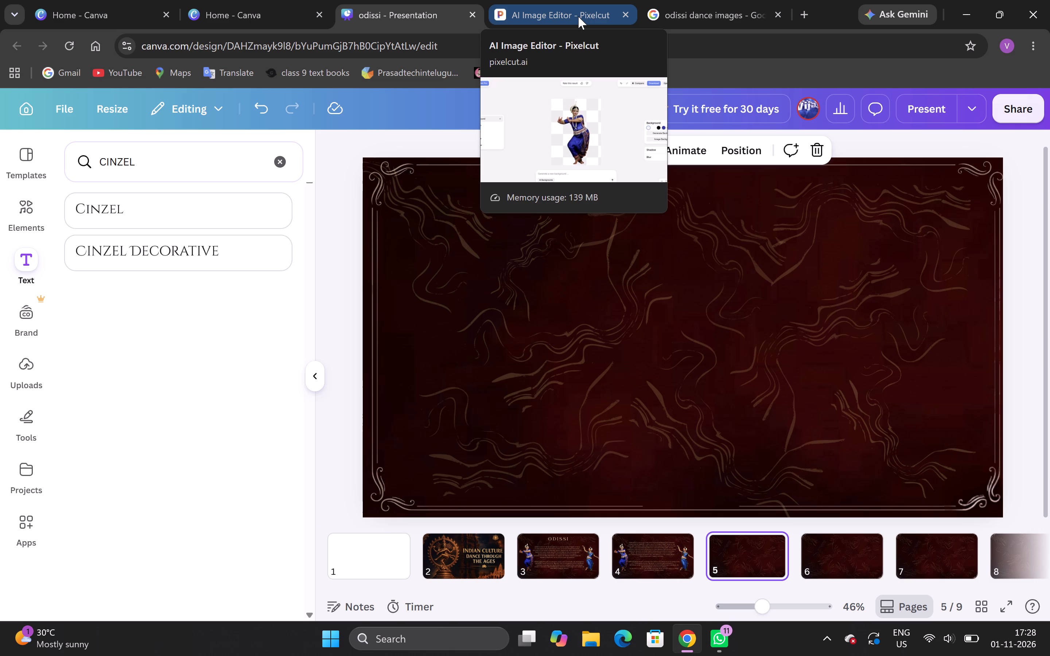
pyautogui.click(578, 16)
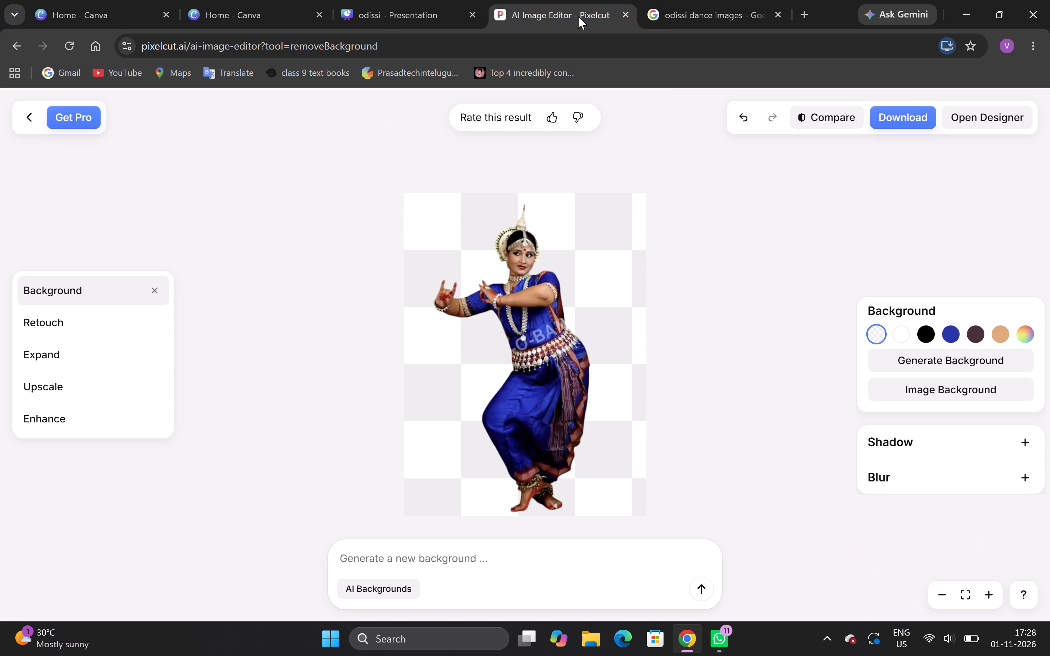
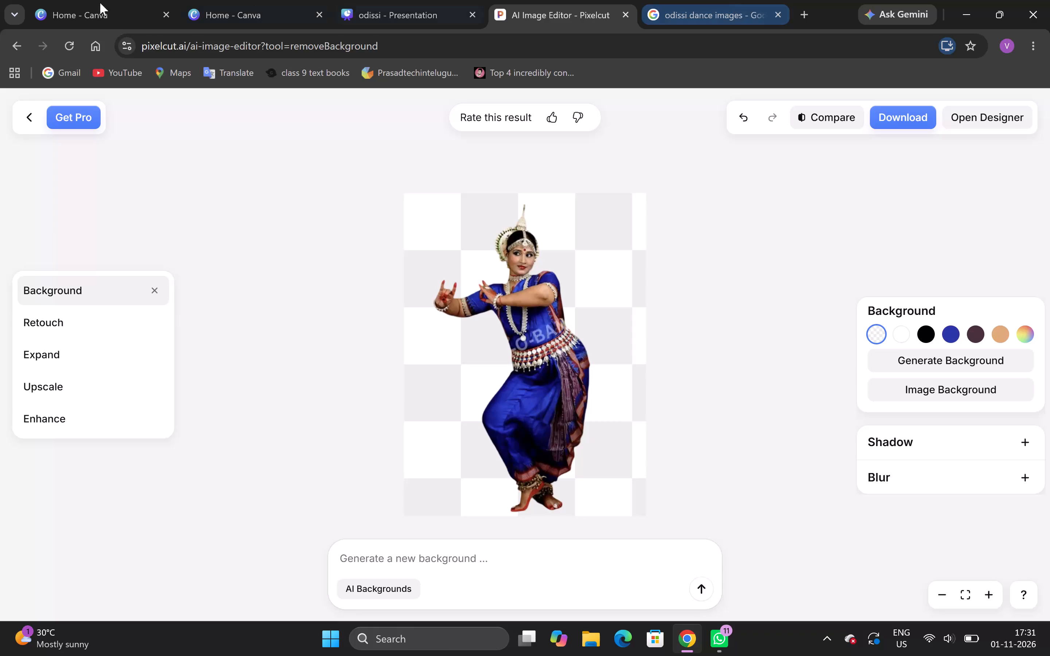
# Switch back to the odissi presentation in Canva and open page 4 to review its text and dancer layout.
pyautogui.click(385, 1)
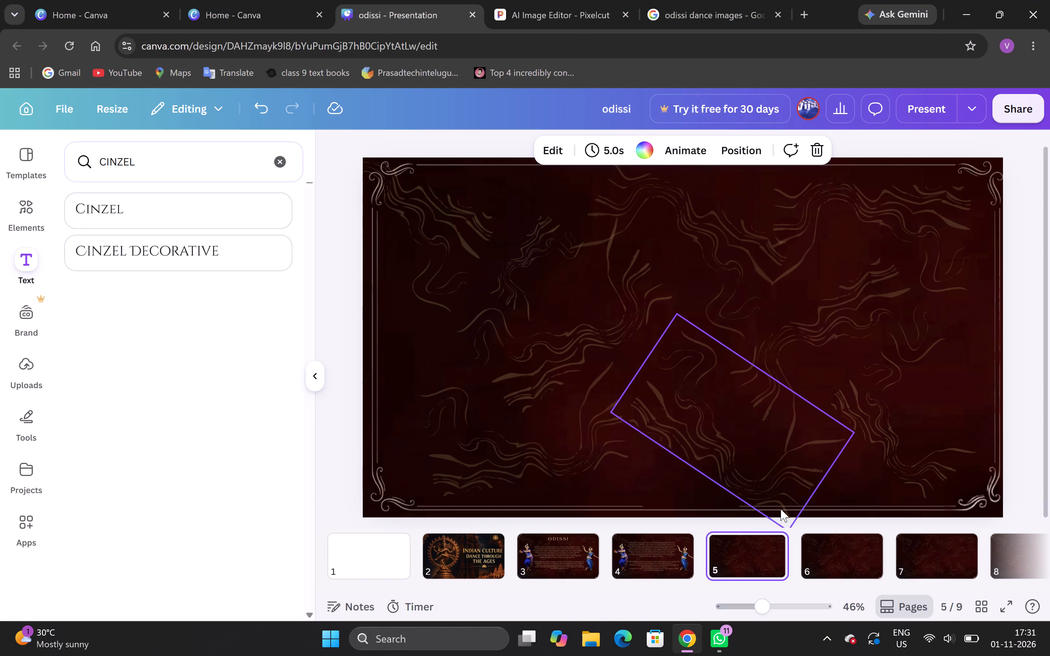
pyautogui.click(658, 547)
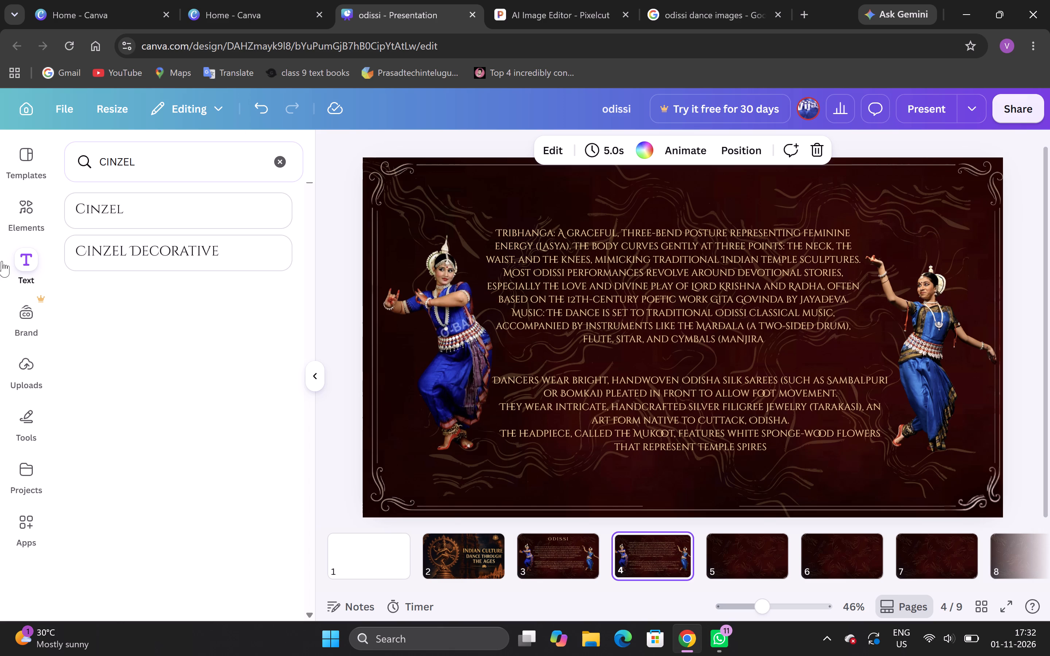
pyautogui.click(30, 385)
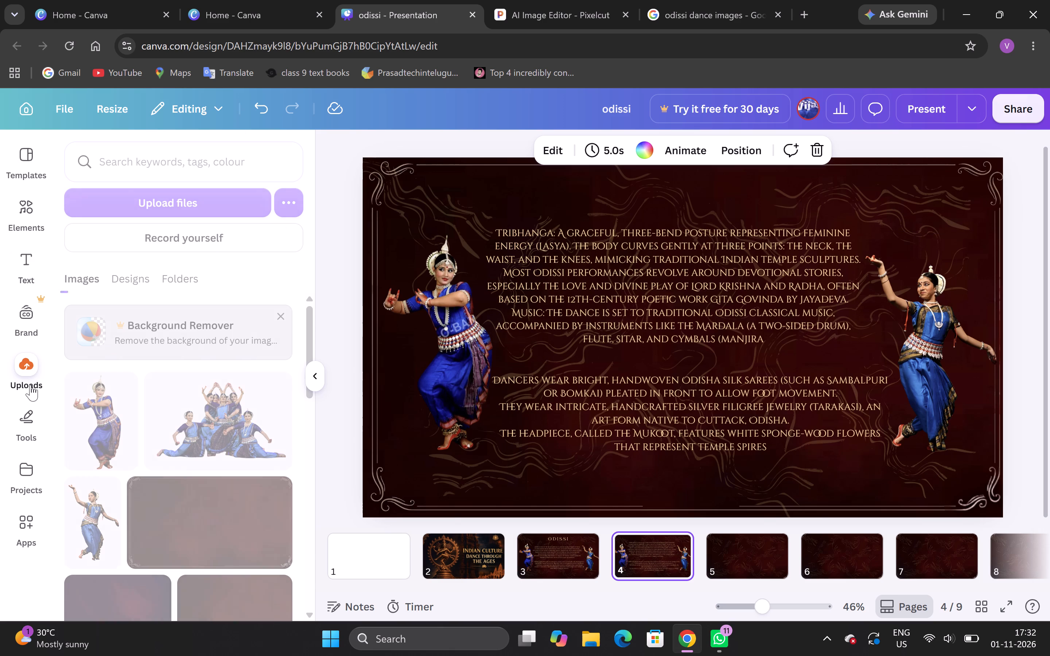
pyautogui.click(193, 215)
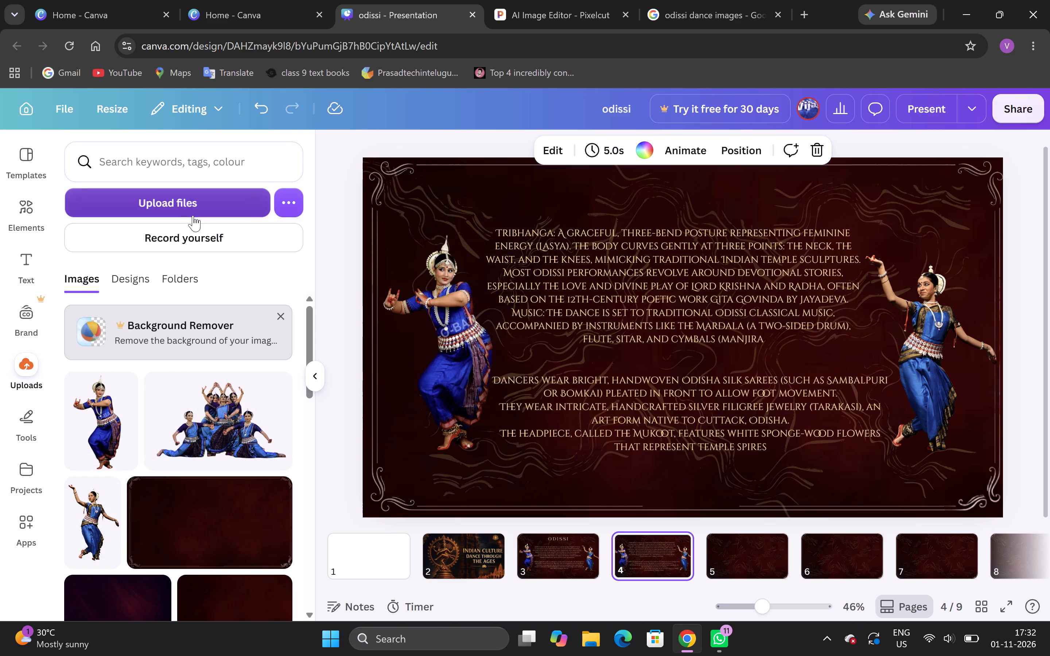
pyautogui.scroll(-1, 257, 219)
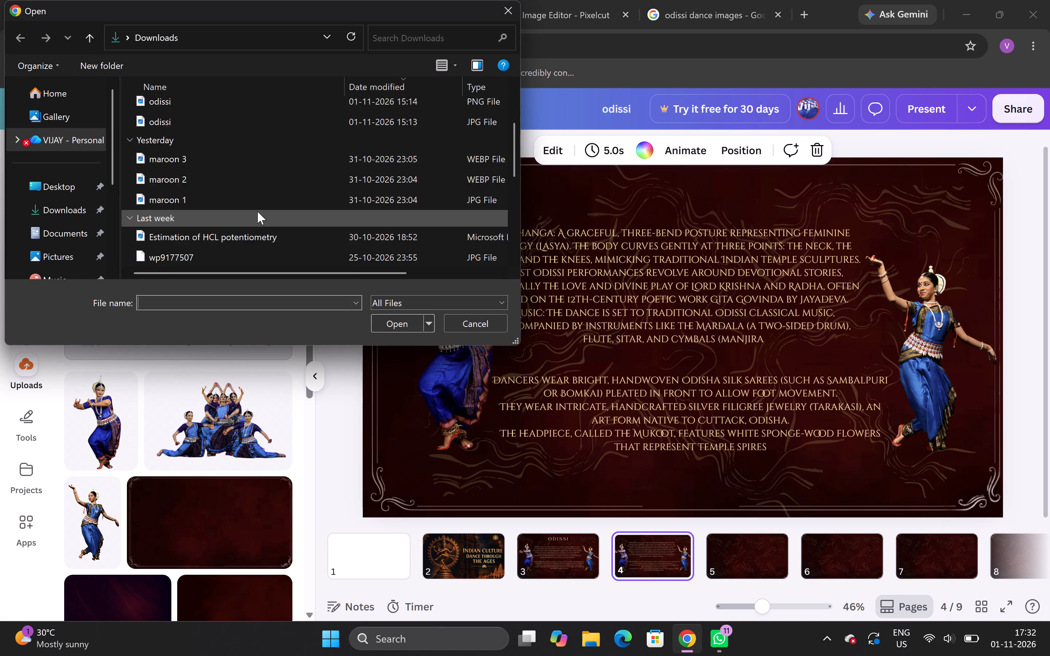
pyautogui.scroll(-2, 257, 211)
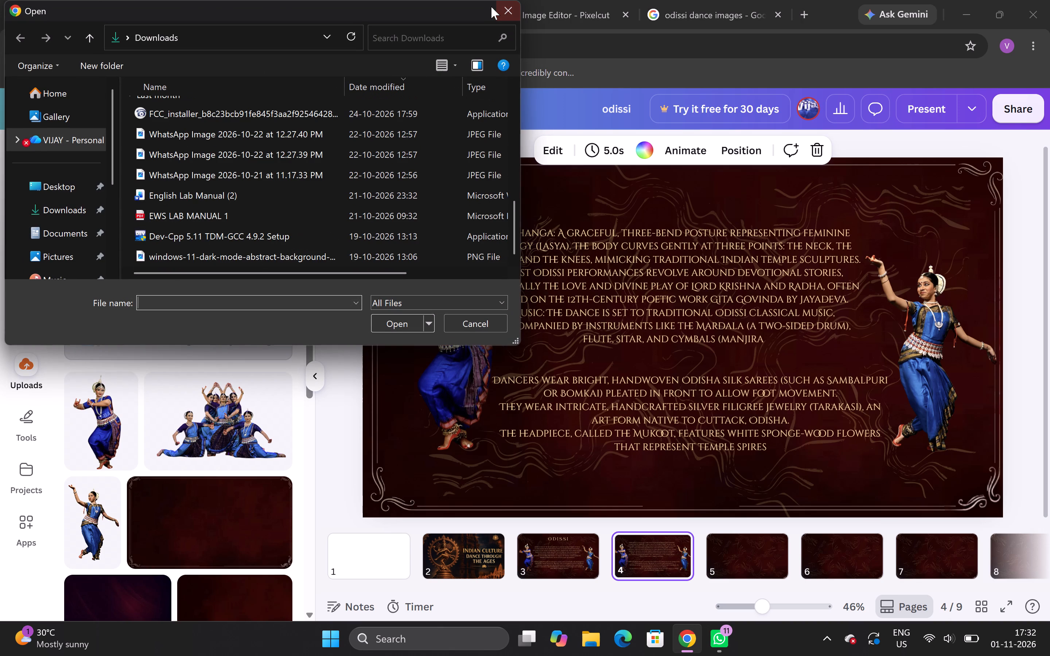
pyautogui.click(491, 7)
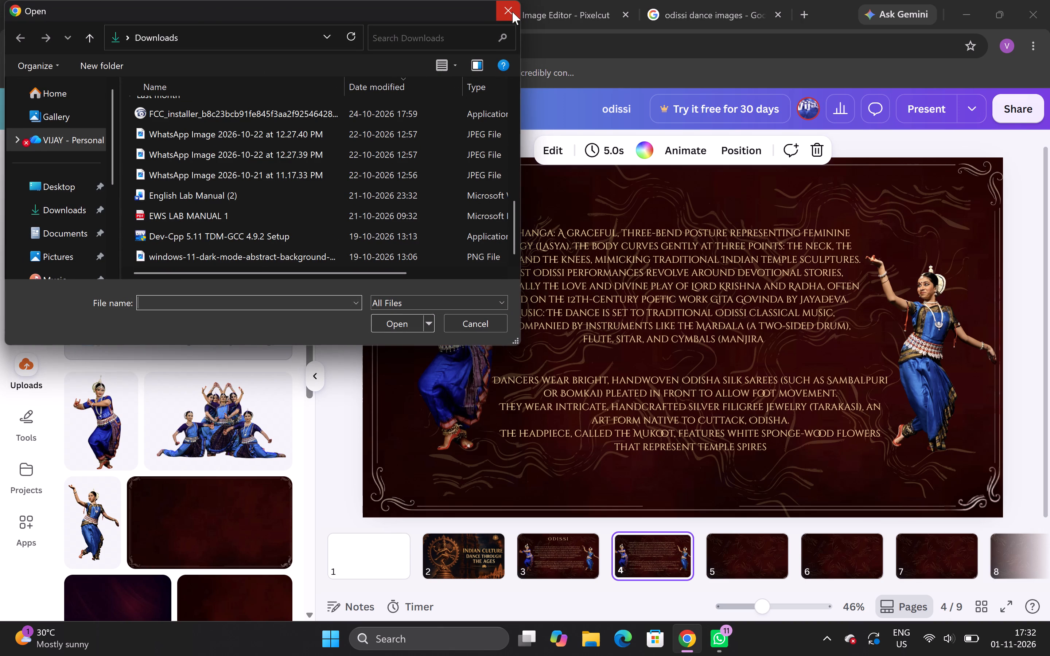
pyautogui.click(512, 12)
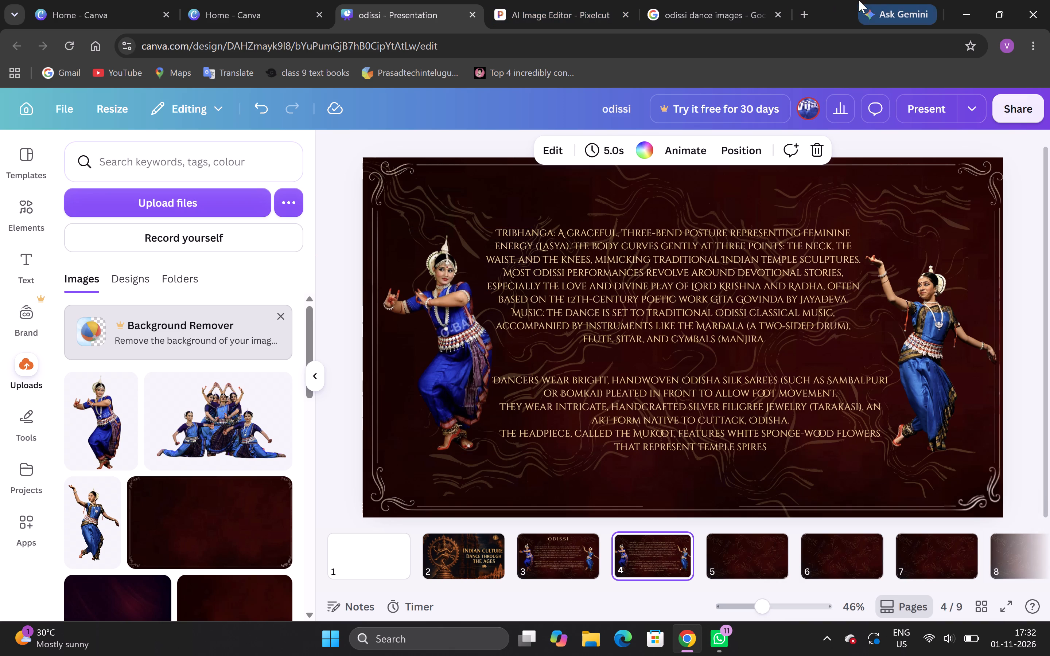
# Open YouTube in a new browser tab and activate its video search.
pyautogui.click(799, 8)
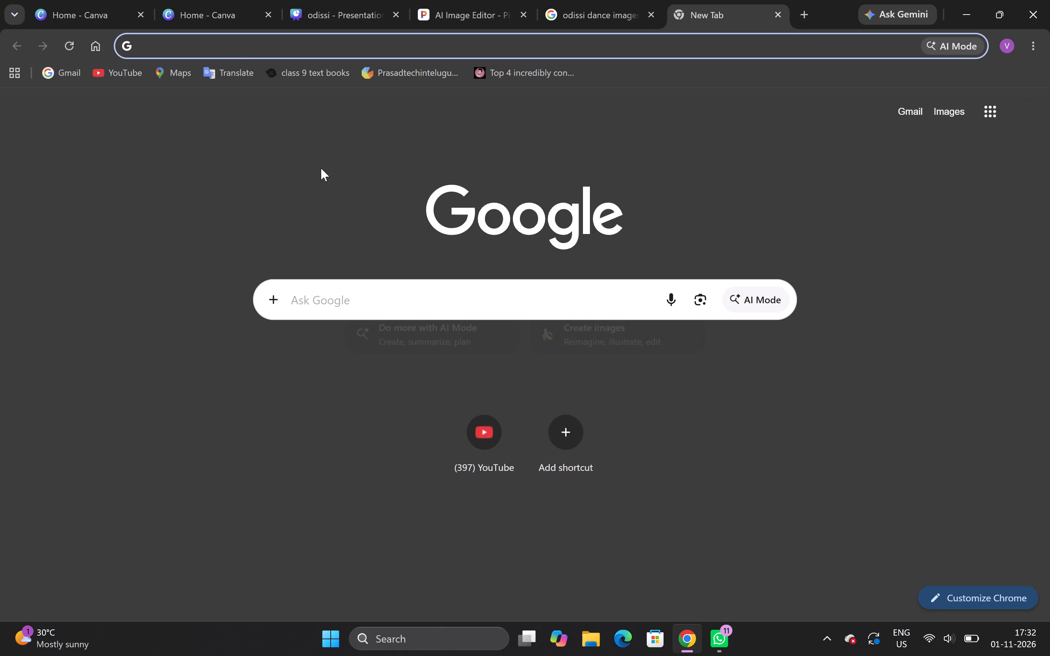
pyautogui.click(140, 64)
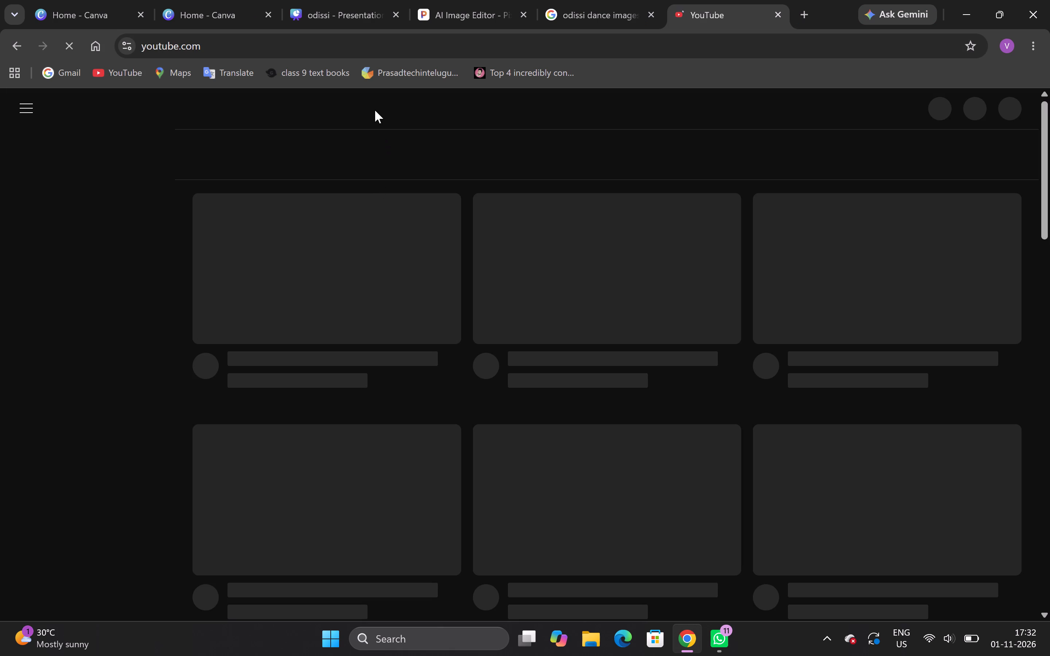
pyautogui.click(375, 110)
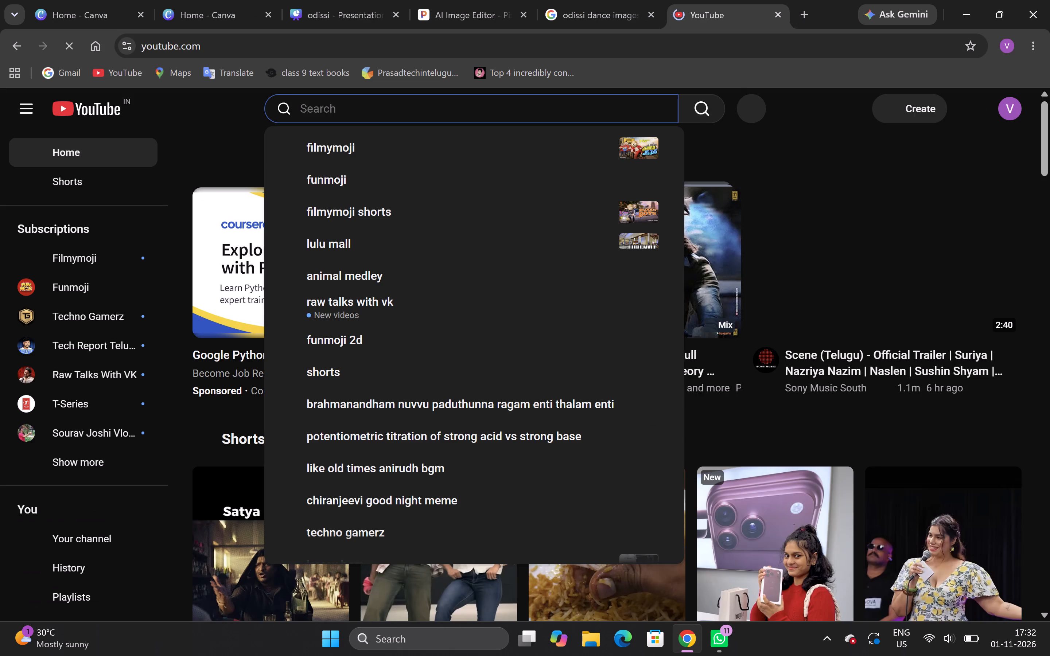
# Search YouTube for "odissi dance" and look through the results for a suitable dance video.
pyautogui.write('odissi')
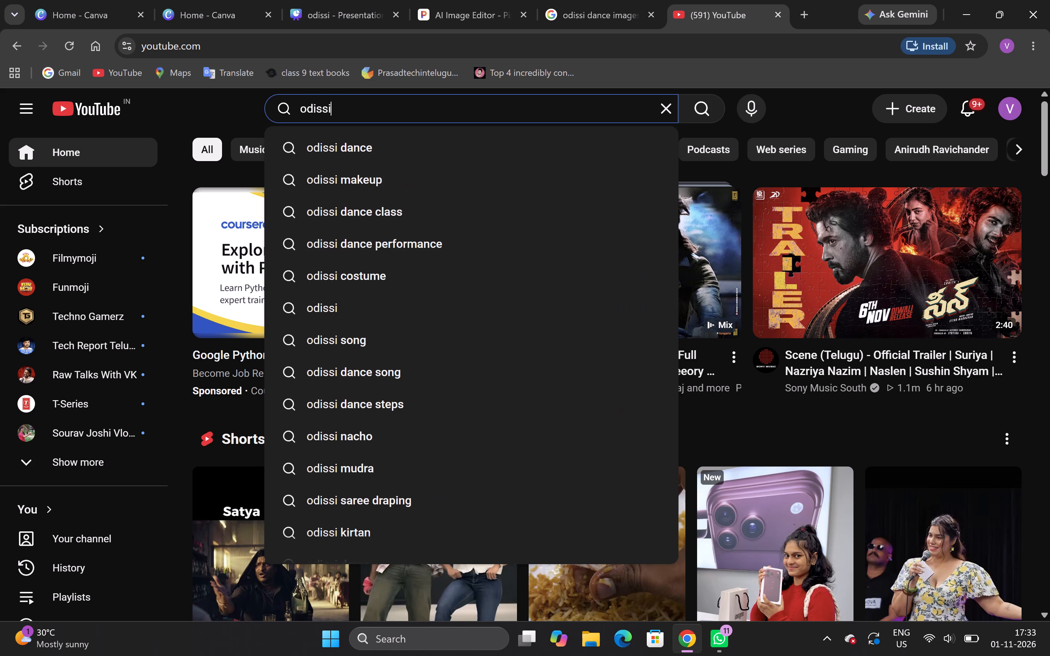
pyautogui.click(299, 159)
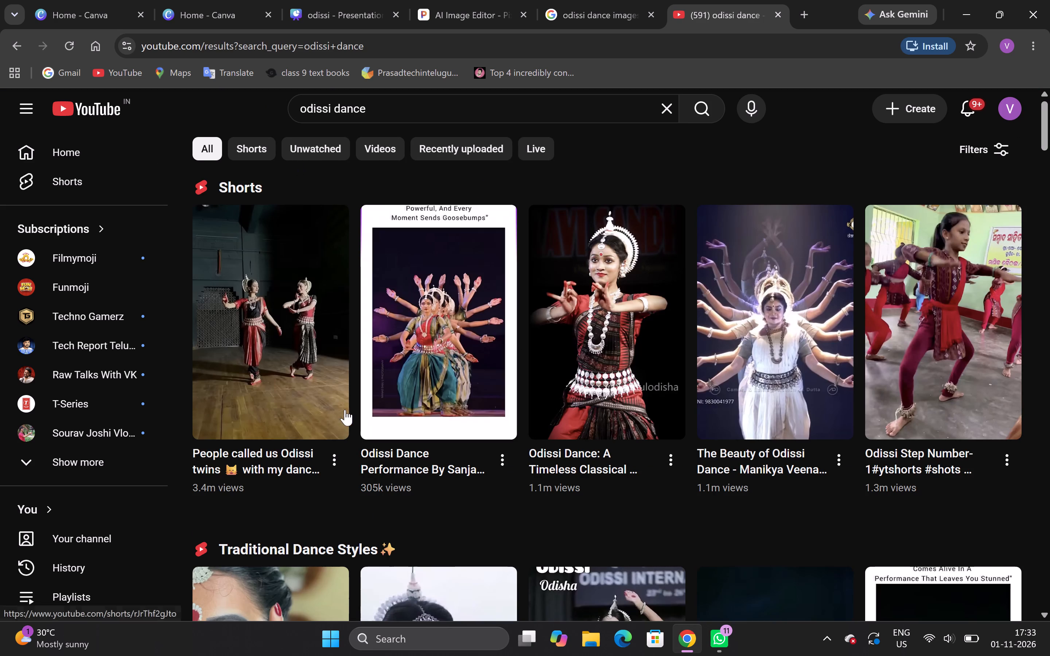
pyautogui.scroll(-5, 345, 410)
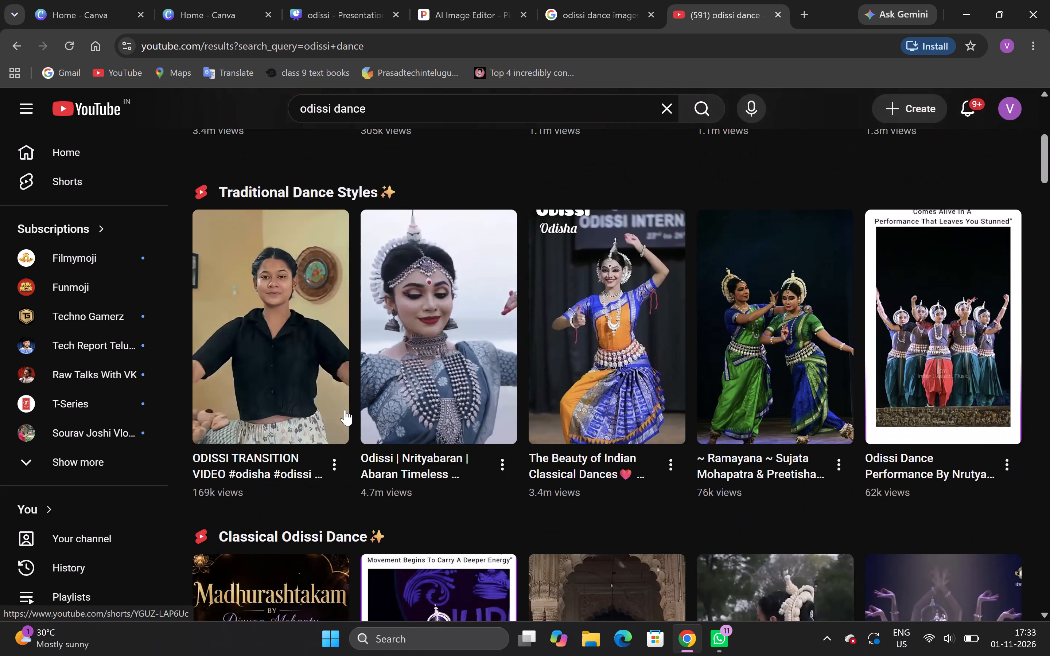
pyautogui.scroll(-1, 345, 410)
pyautogui.hscroll(2, 345, 410)
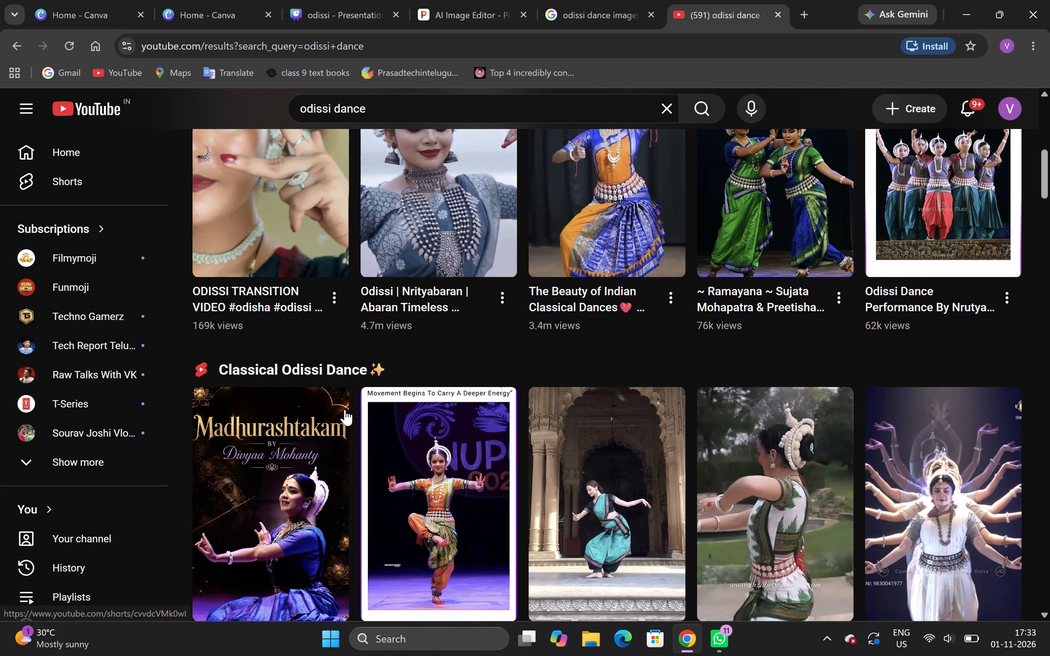
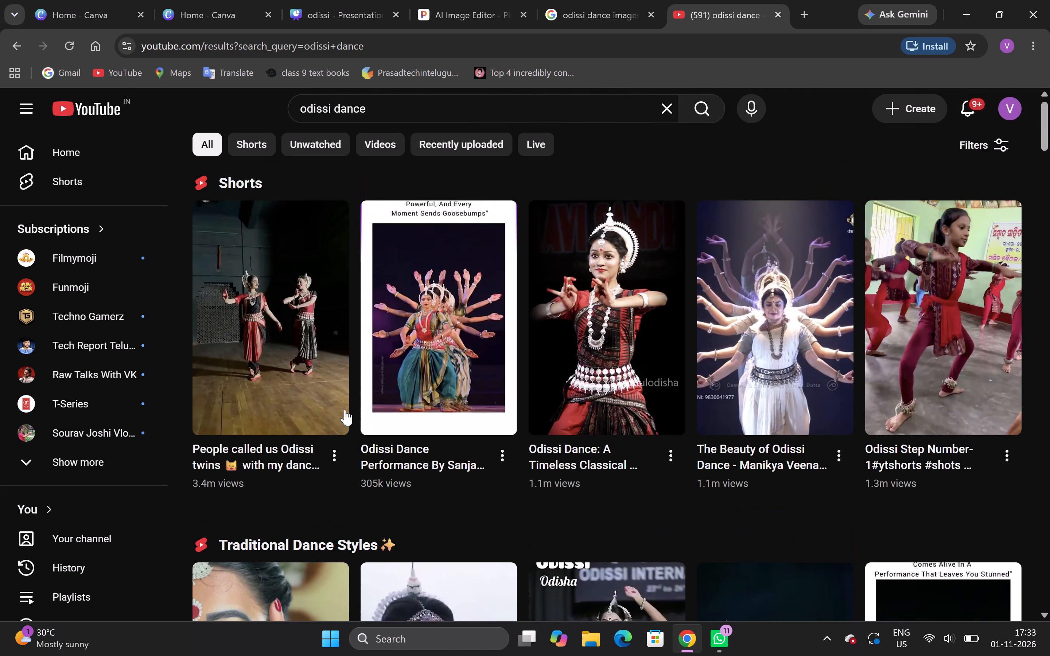
pyautogui.click(402, 529)
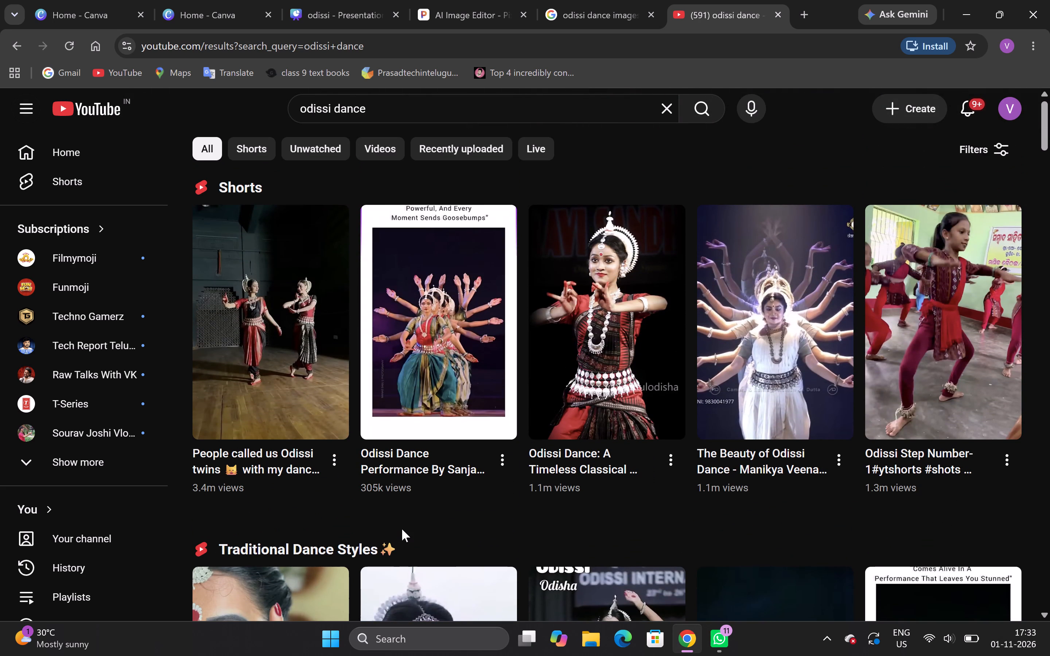
pyautogui.moveTo(402, 529); pyautogui.dragTo(473, 522)
pyautogui.click(473, 522)
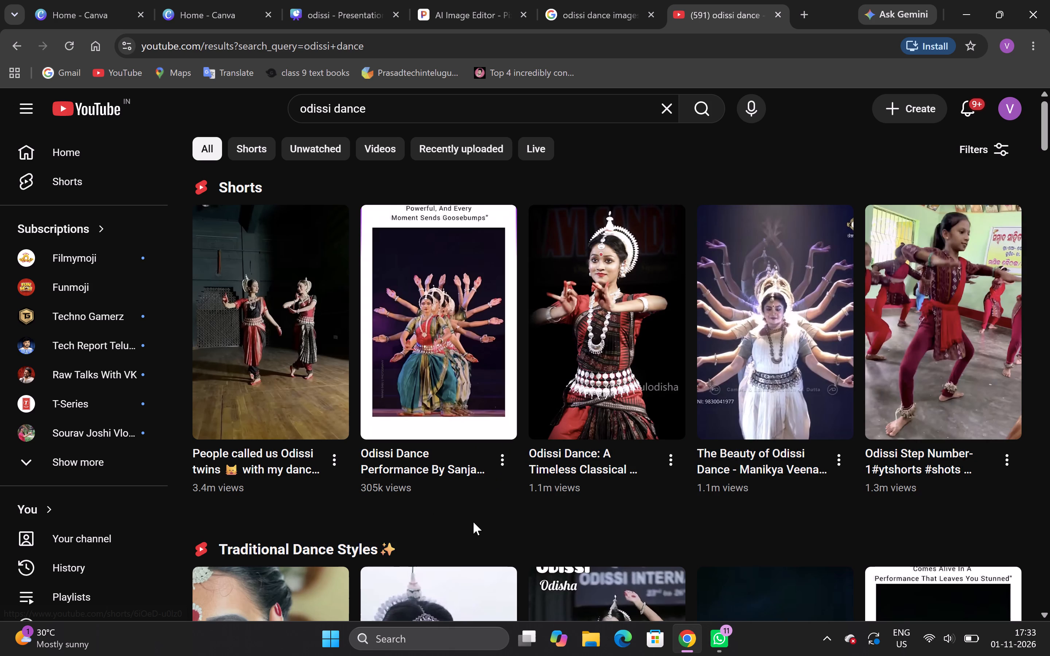
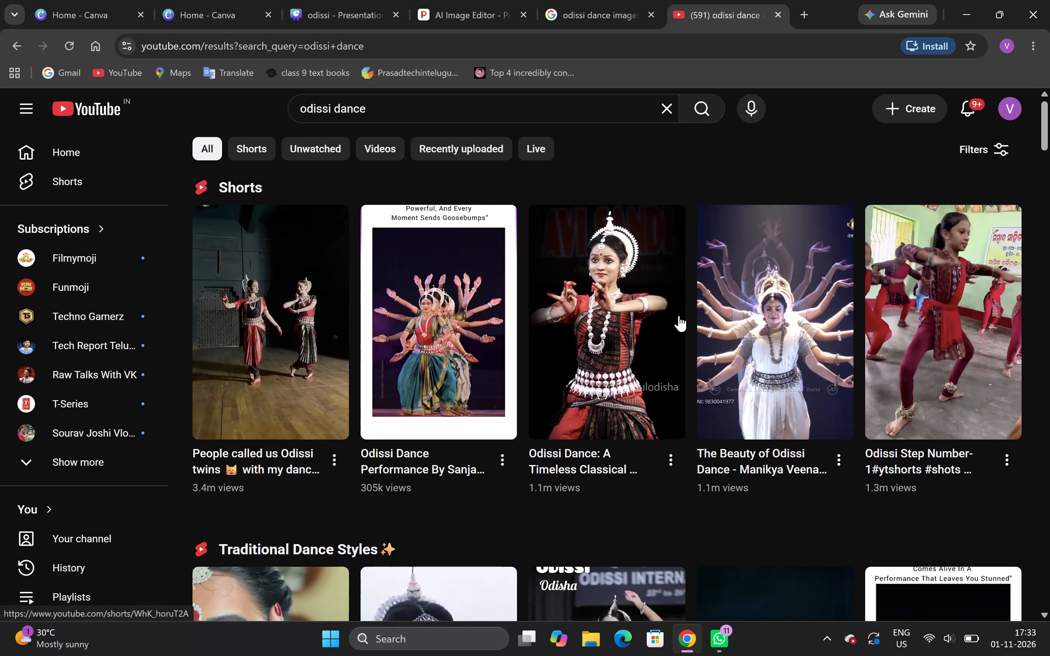
# Preview the Odissi Dance Performance Short showing the many-armed group pose, and return to the odissi dance search results.
pyautogui.click(448, 339)
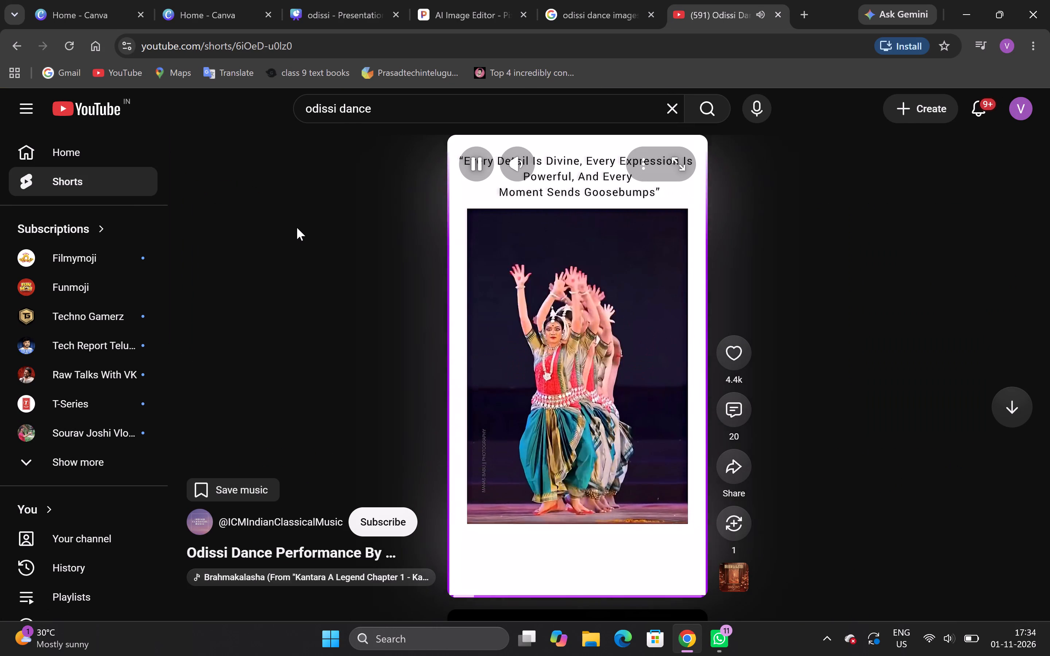
pyautogui.click(7, 44)
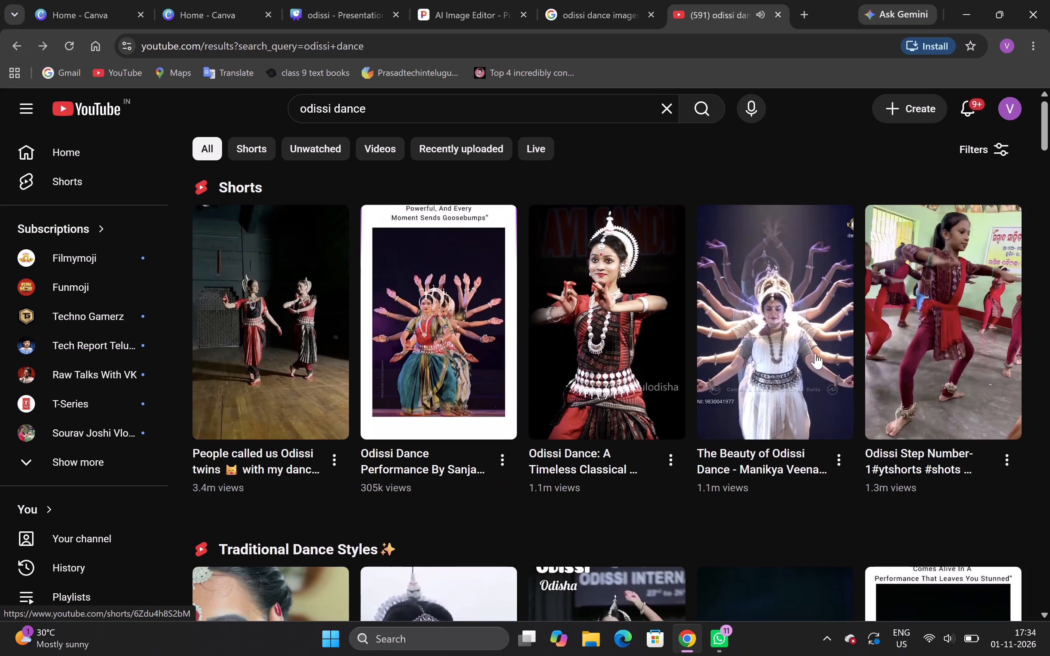
# Look through the odissi dance Shorts and videos on YouTube for material that suits the presentation.
pyautogui.scroll(-2, 858, 407)
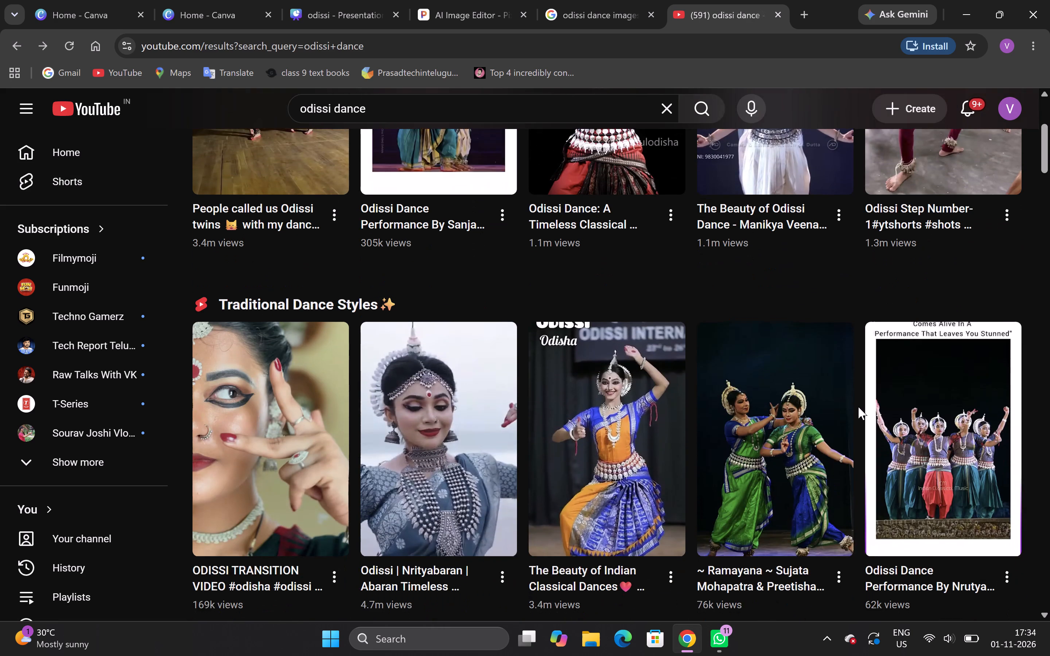
pyautogui.scroll(-5, 858, 407)
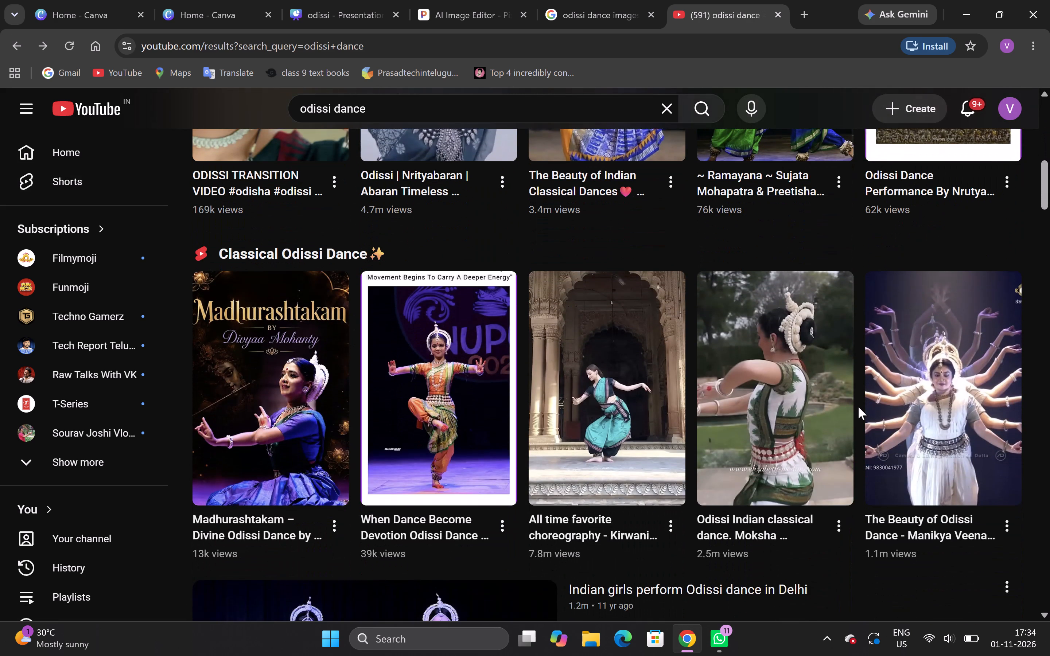
pyautogui.scroll(-4, 858, 407)
pyautogui.scroll(1, 858, 407)
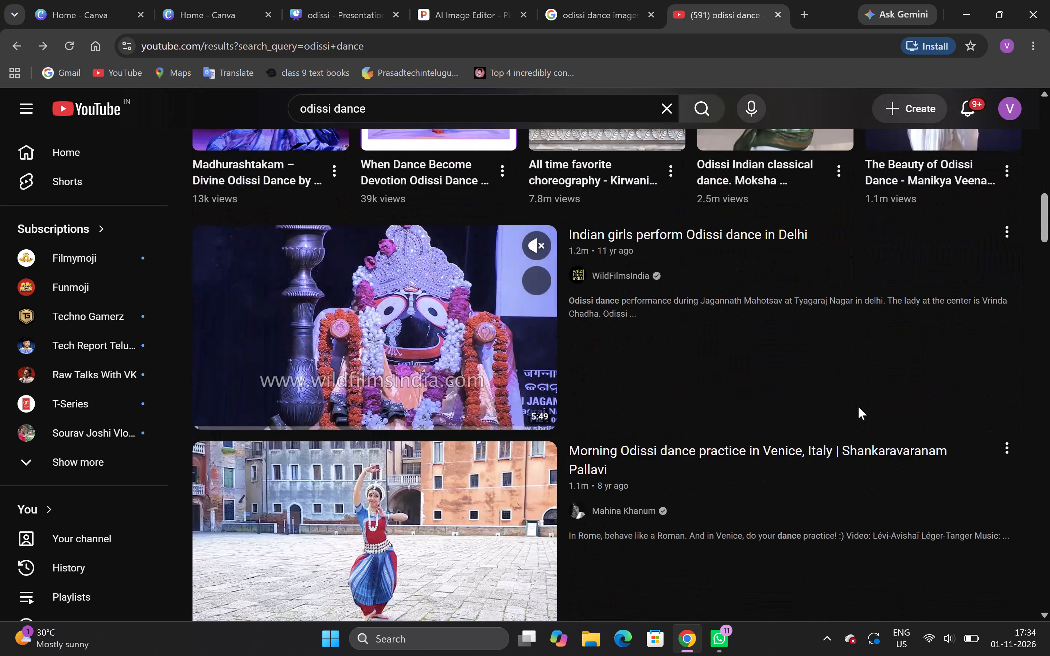
pyautogui.scroll(2, 858, 407)
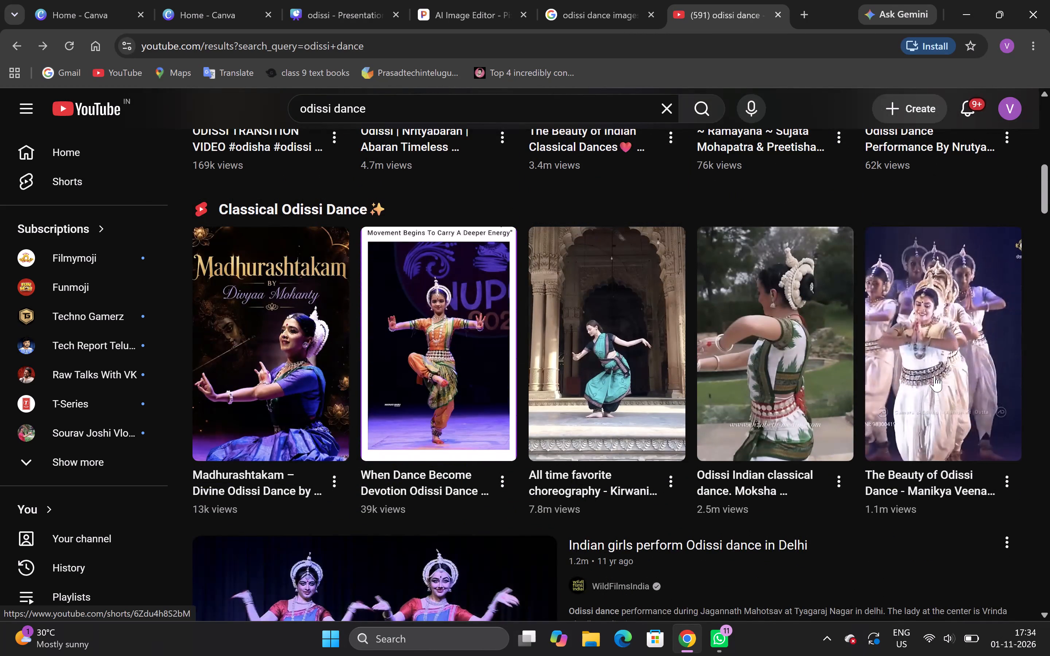
pyautogui.hscroll(-5, 934, 376)
pyautogui.scroll(-1, 934, 376)
pyautogui.hscroll(-1, 934, 376)
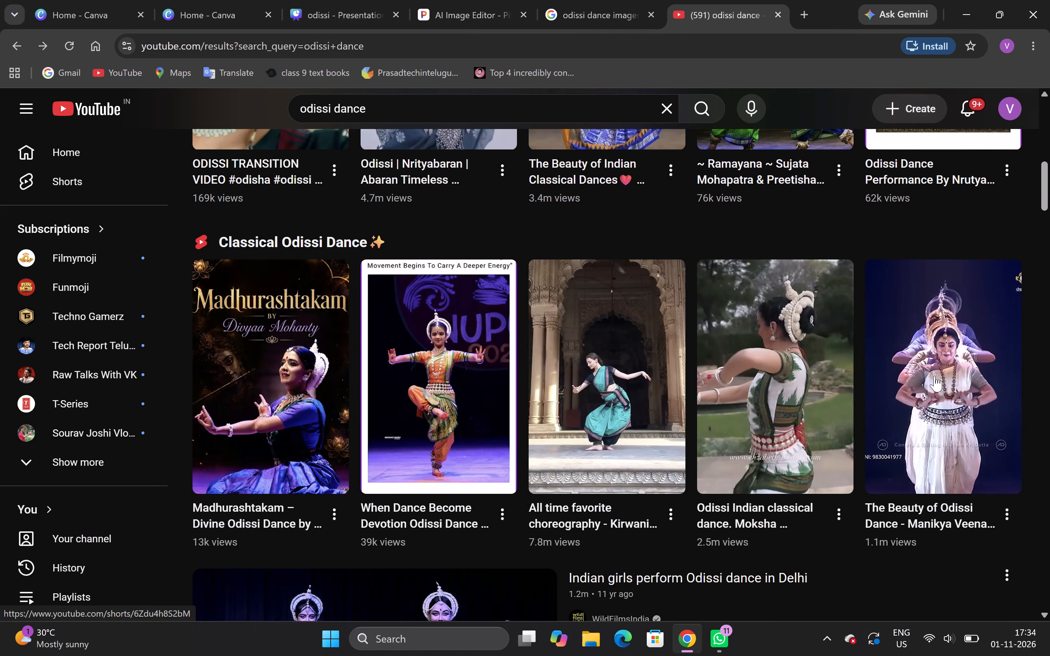
pyautogui.hscroll(3, 934, 376)
pyautogui.scroll(-1, 934, 376)
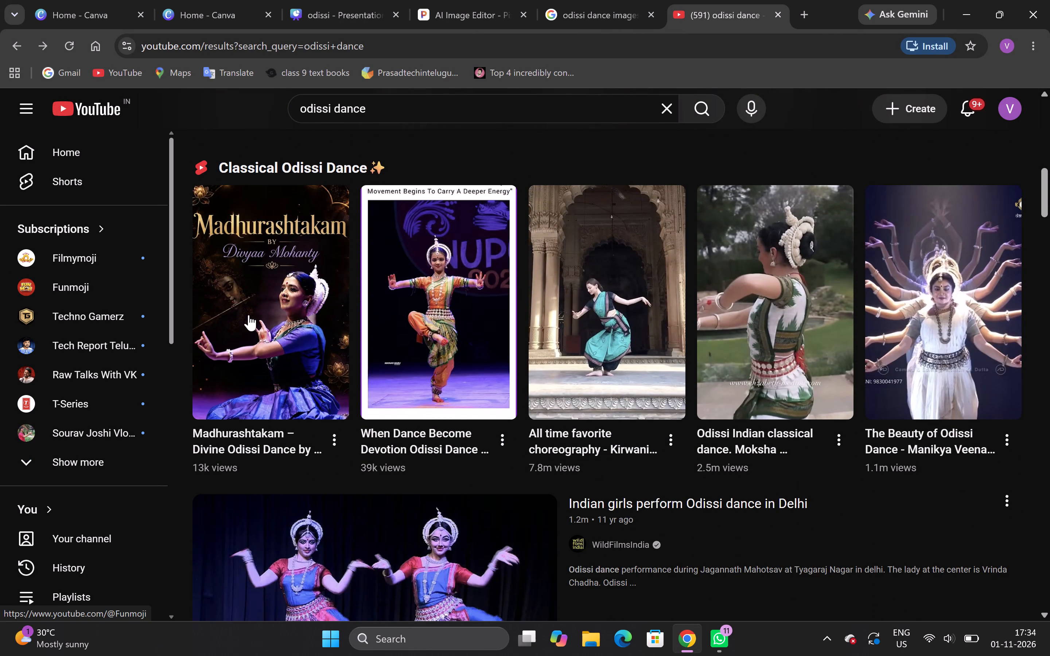
pyautogui.scroll(-4, 249, 315)
pyautogui.scroll(-6, 323, 427)
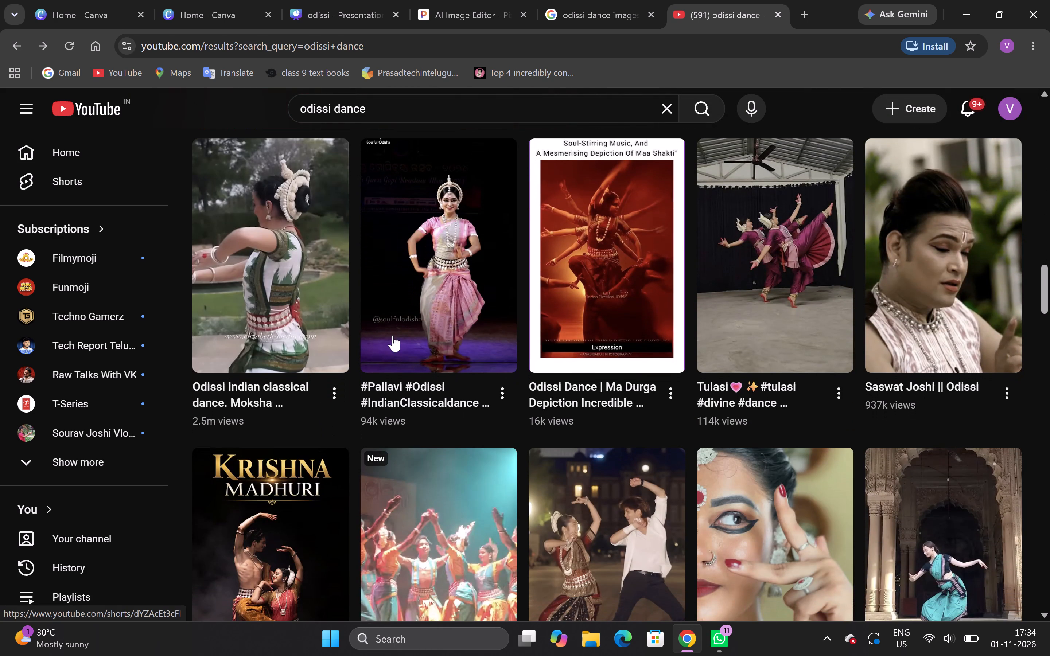
# Preview the #Pallavi #Odissi Short of the solo dancer in pink costume, and return to the odissi dance search results.
pyautogui.click(417, 290)
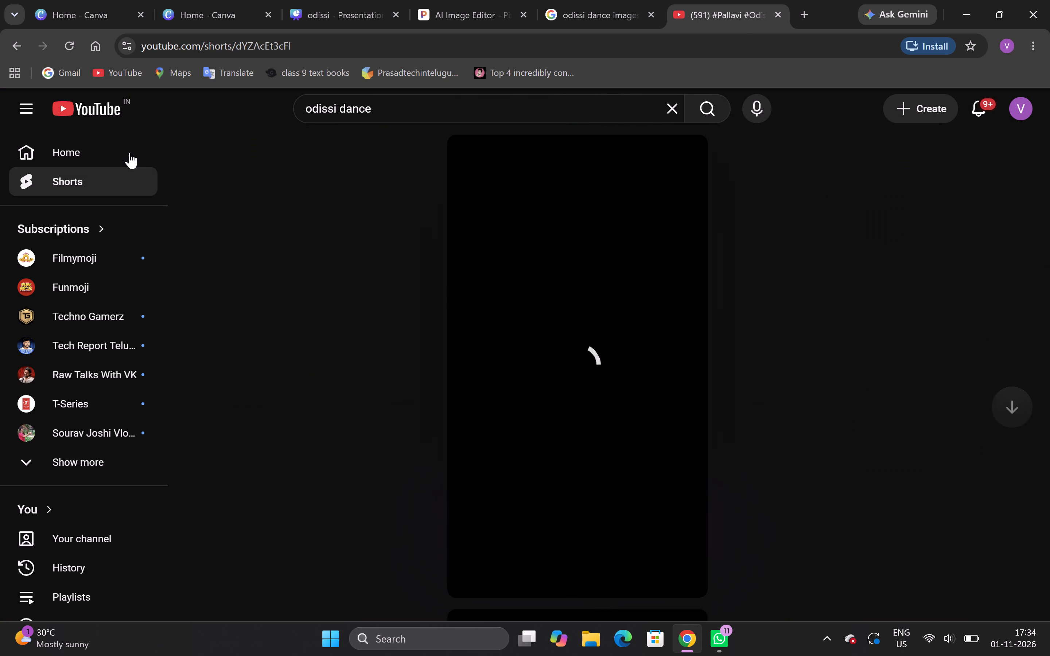
pyautogui.click(15, 41)
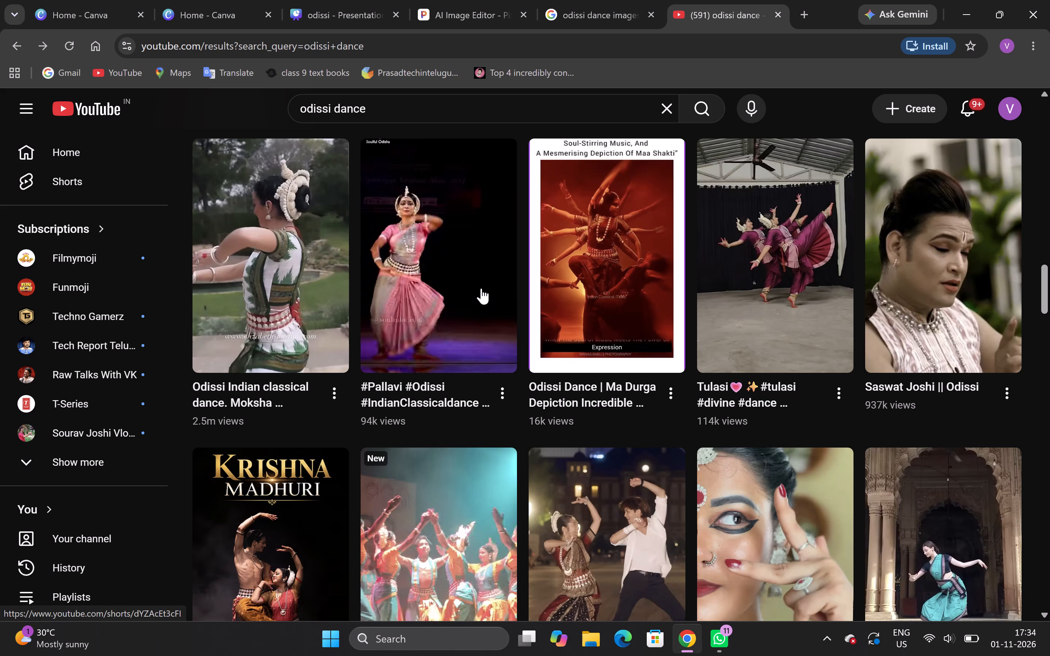
# Raise the display brightness slightly in the Windows quick settings and return to the odissi dance search results.
pyautogui.click(951, 646)
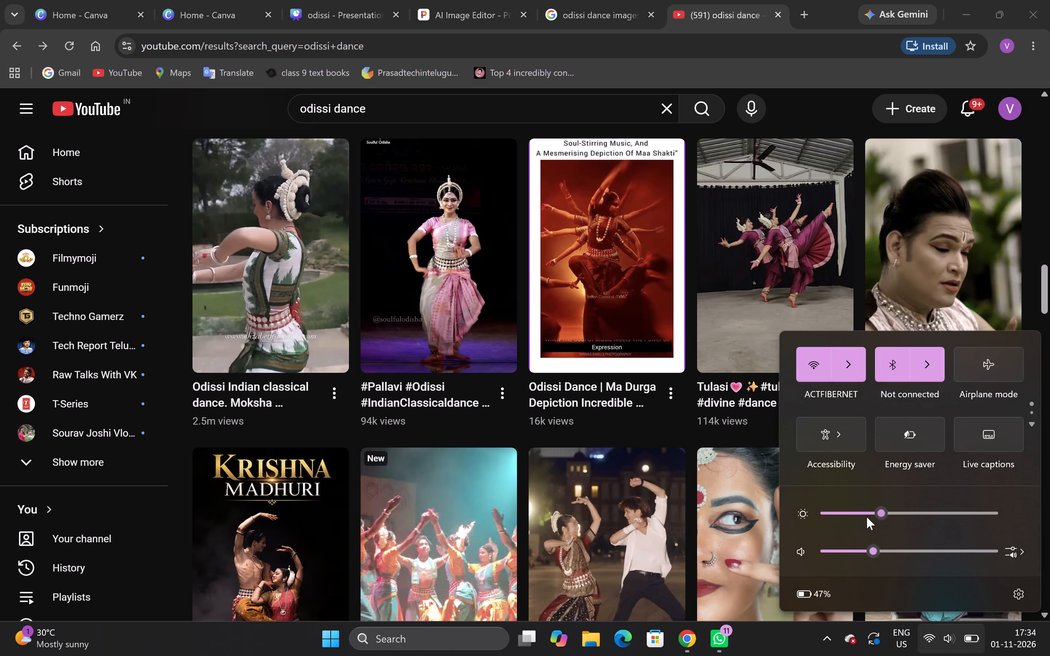
pyautogui.click(867, 517)
pyautogui.click(879, 516)
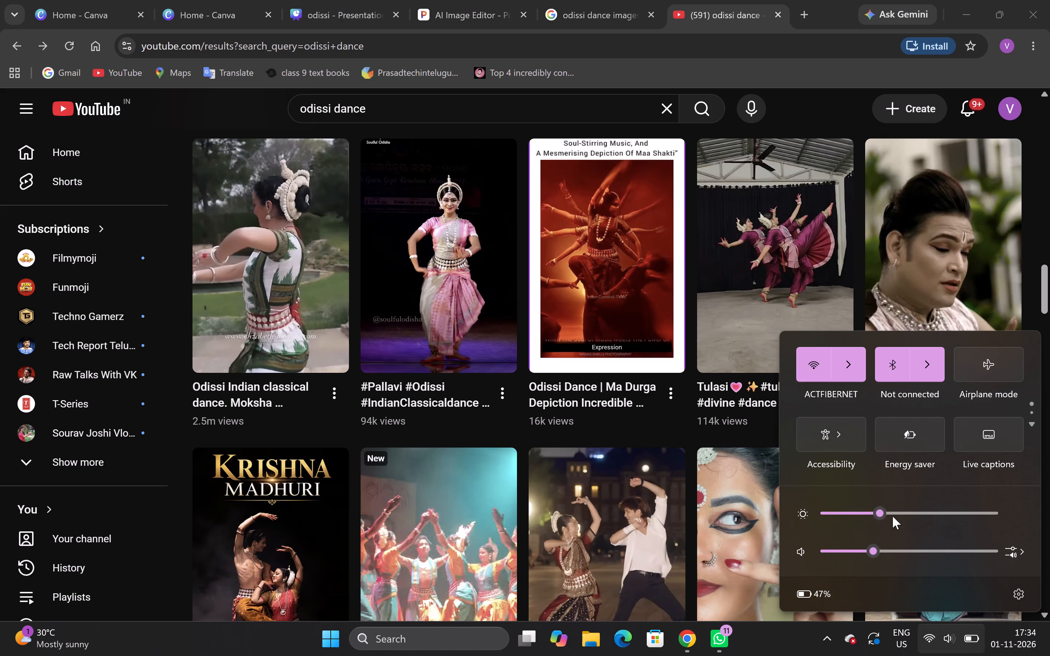
pyautogui.click(892, 516)
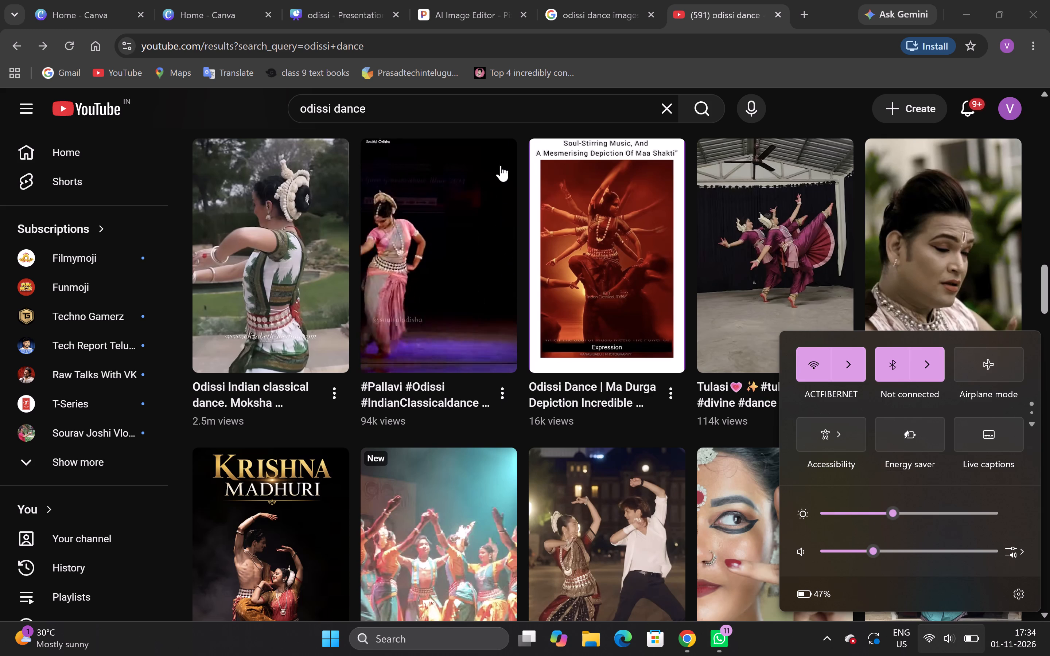
pyautogui.click(188, 111)
pyautogui.click(188, 111)
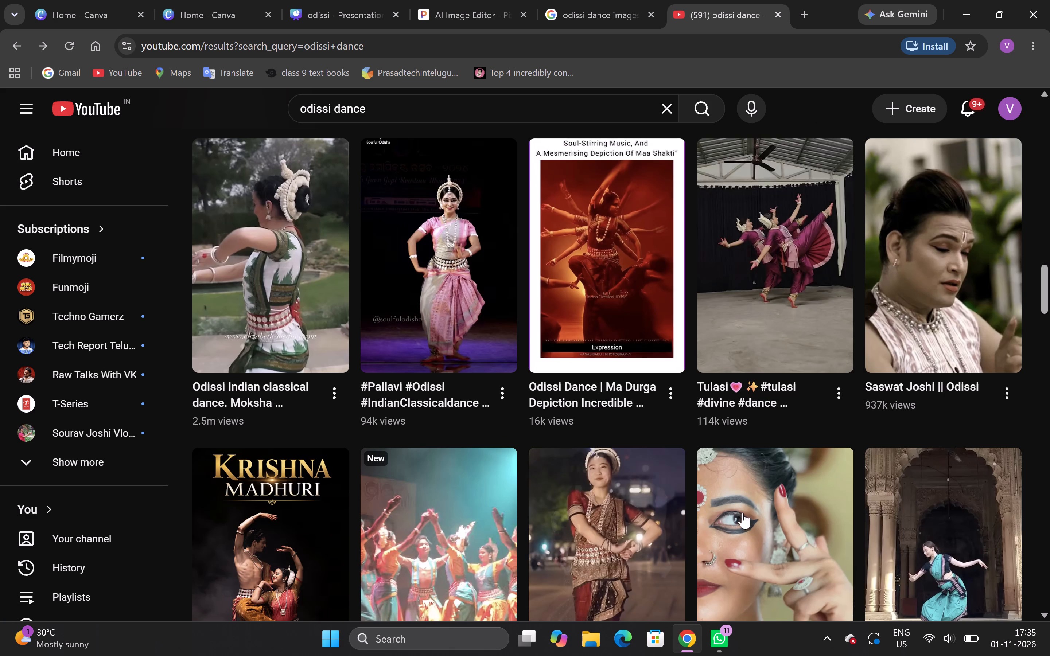
# Look through further odissi dance Shorts and full-length videos in the search results for suitable presentation material.
pyautogui.scroll(-4, 740, 520)
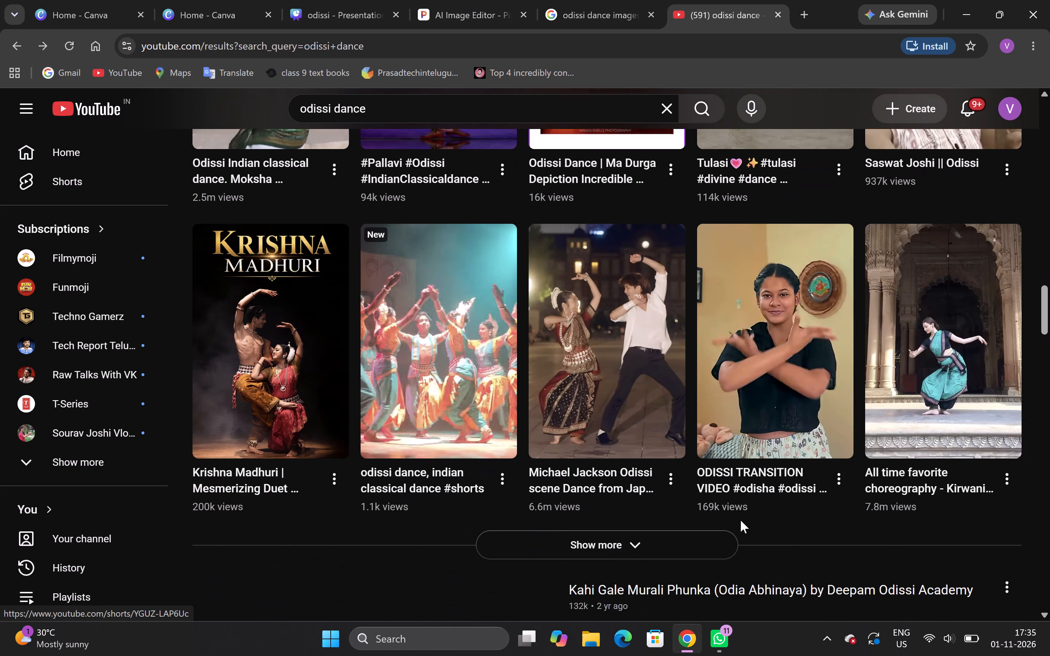
pyautogui.scroll(-1, 740, 520)
pyautogui.hscroll(5, 740, 520)
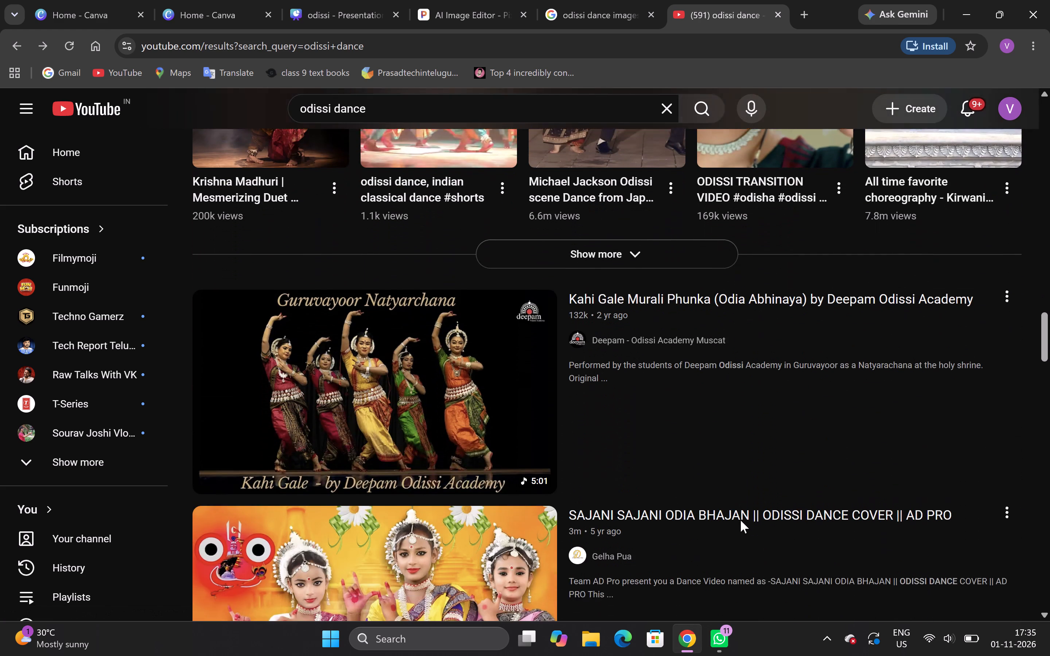
pyautogui.hscroll(2, 740, 520)
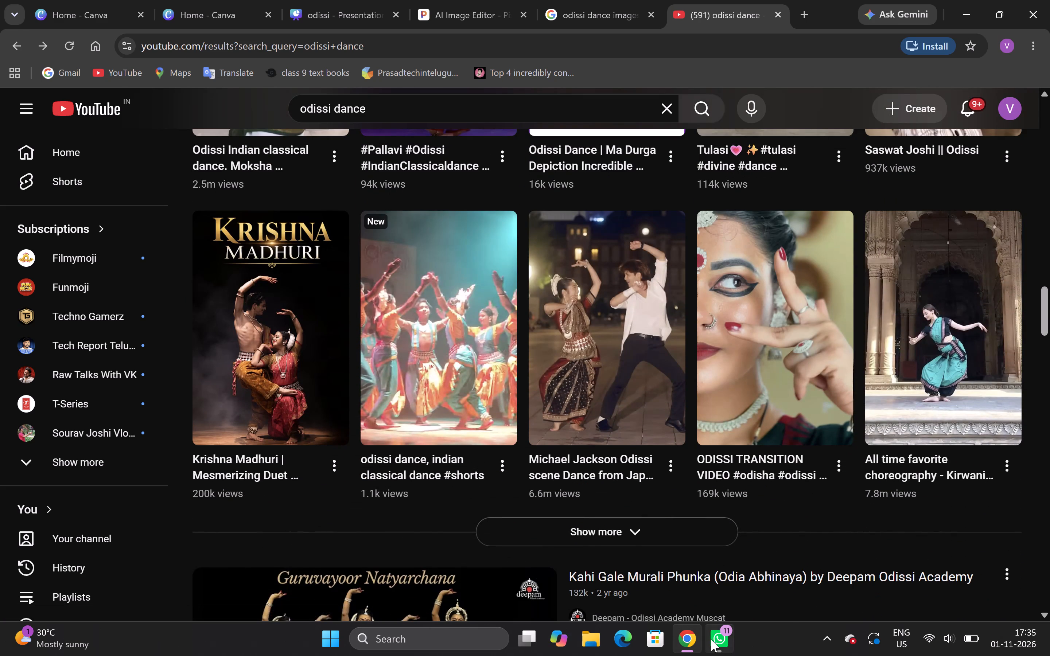
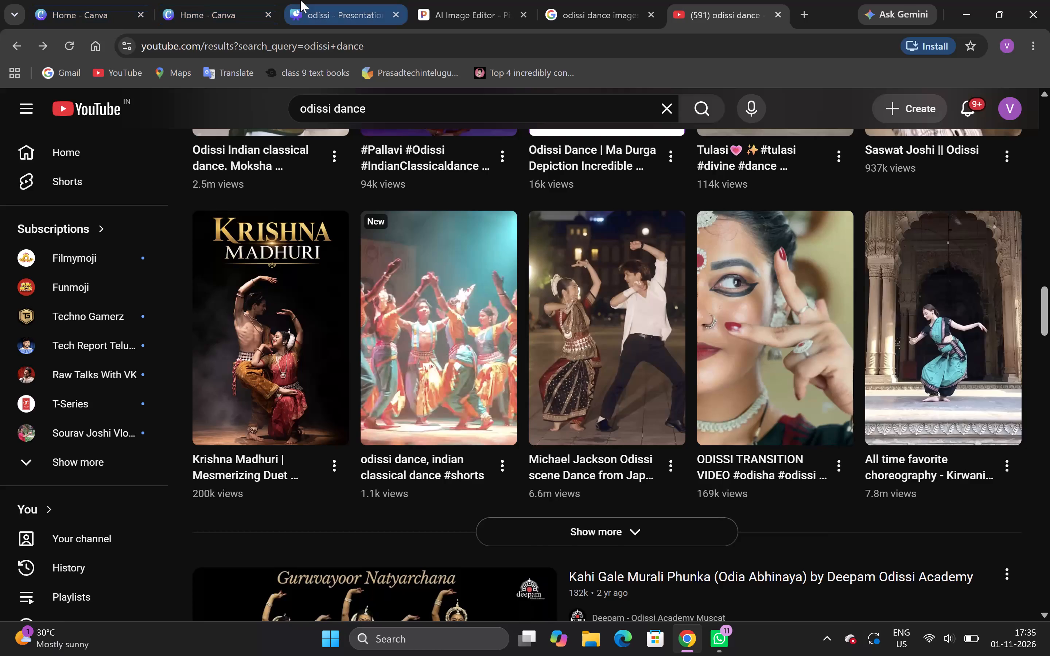
# Switch back to the odissi presentation in Canva and deselect everything on page 4 to review its layout.
pyautogui.click(300, 0)
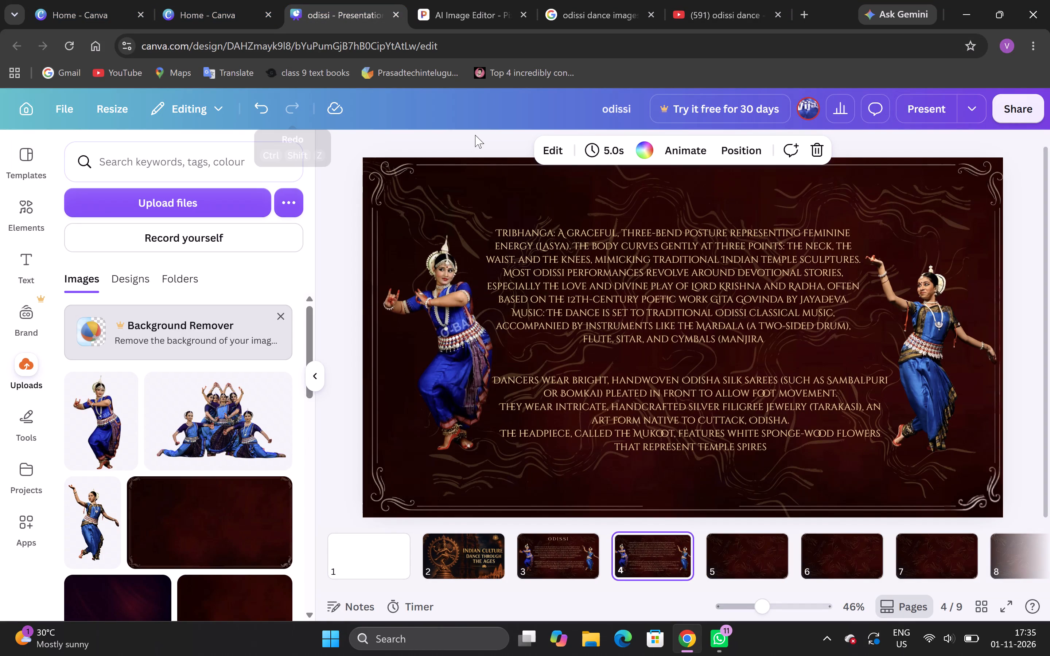
pyautogui.click(452, 142)
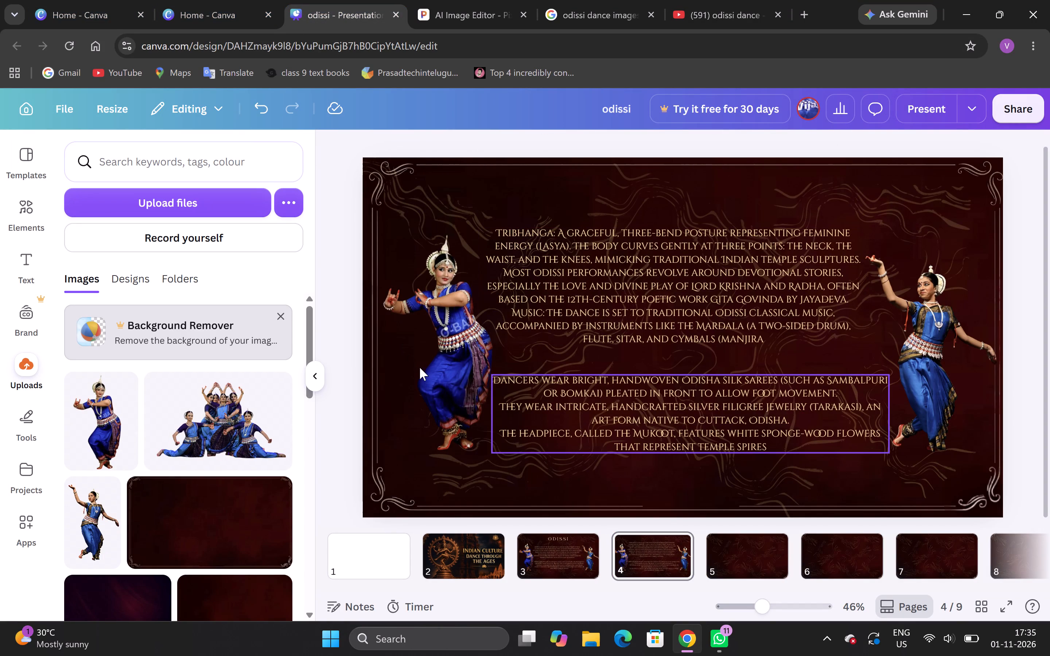
pyautogui.click(355, 325)
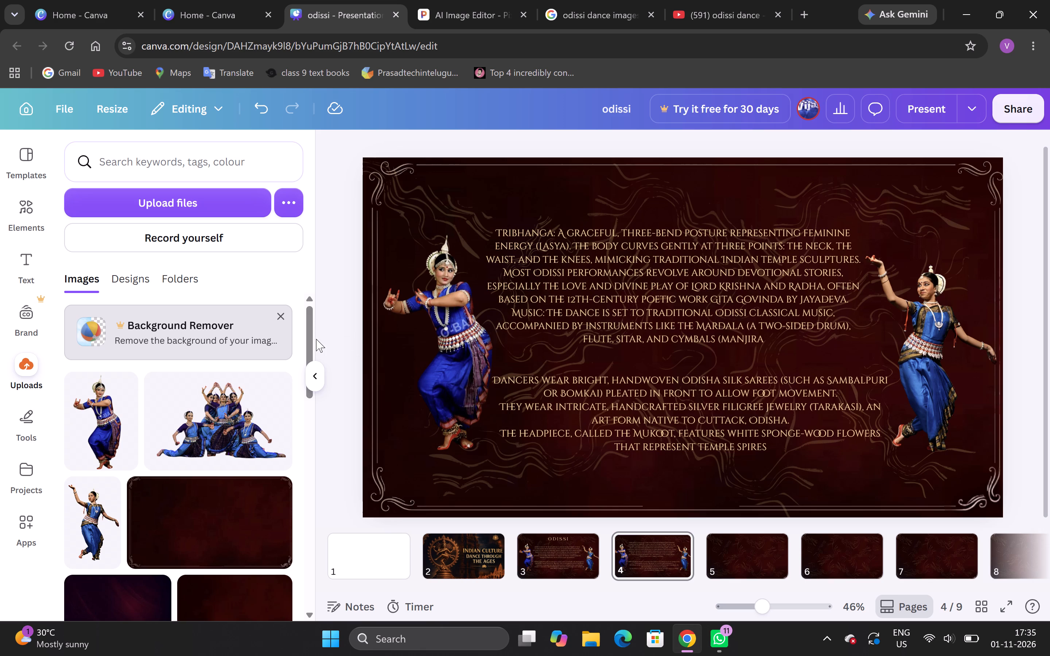
# Look through the uploaded images in the Canva odissi presentation for material that suits the remaining pages.
pyautogui.moveTo(305, 336); pyautogui.dragTo(304, 463)
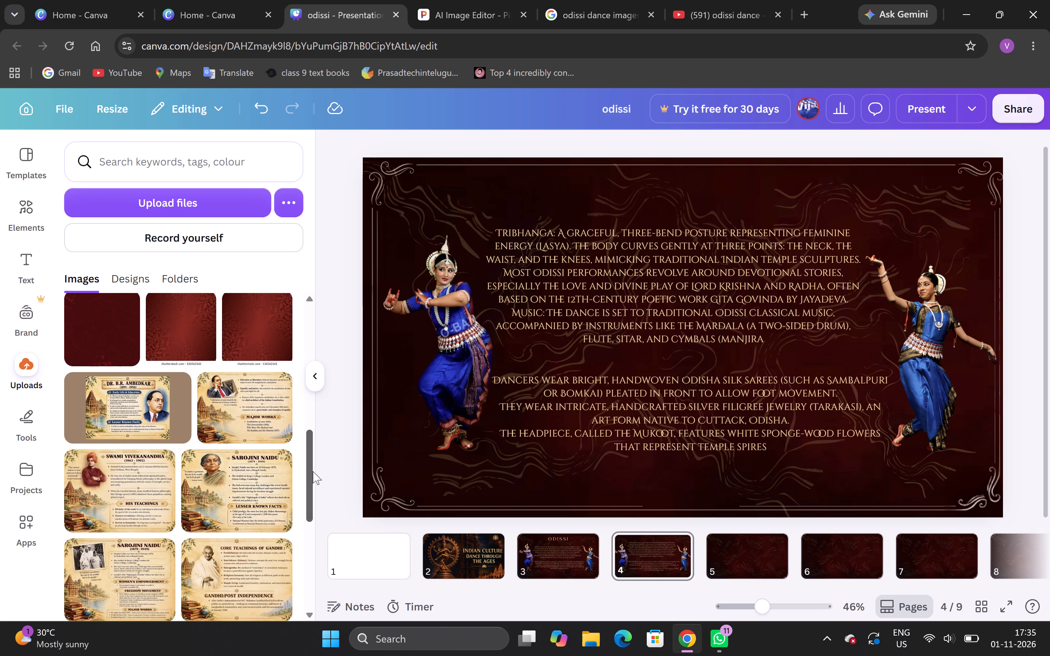
pyautogui.moveTo(313, 471); pyautogui.dragTo(312, 655)
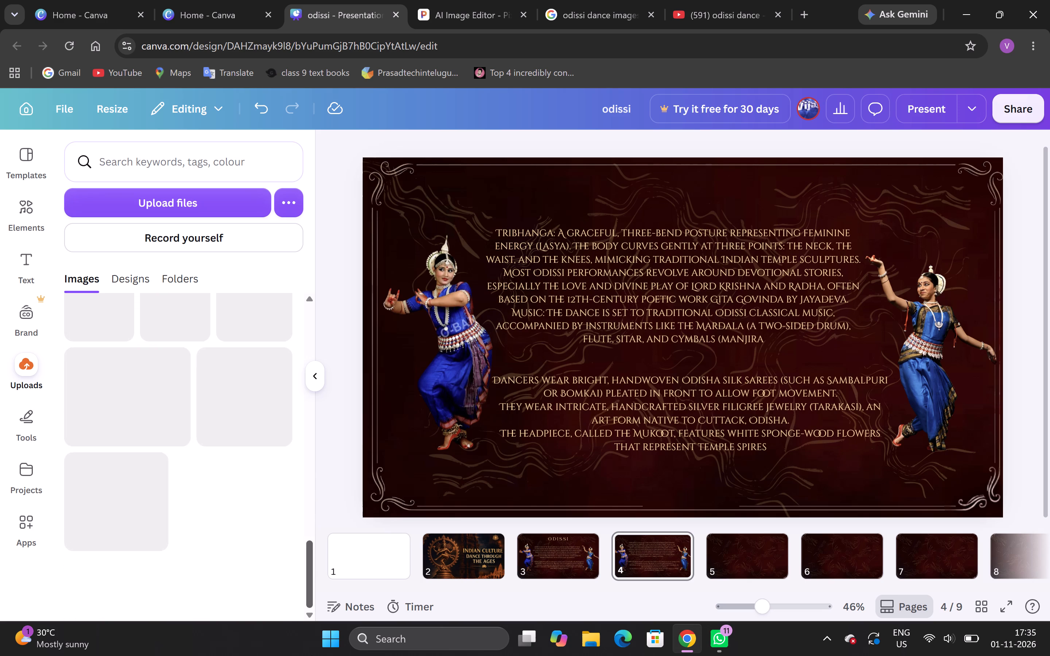
pyautogui.moveTo(312, 655); pyautogui.dragTo(324, 632)
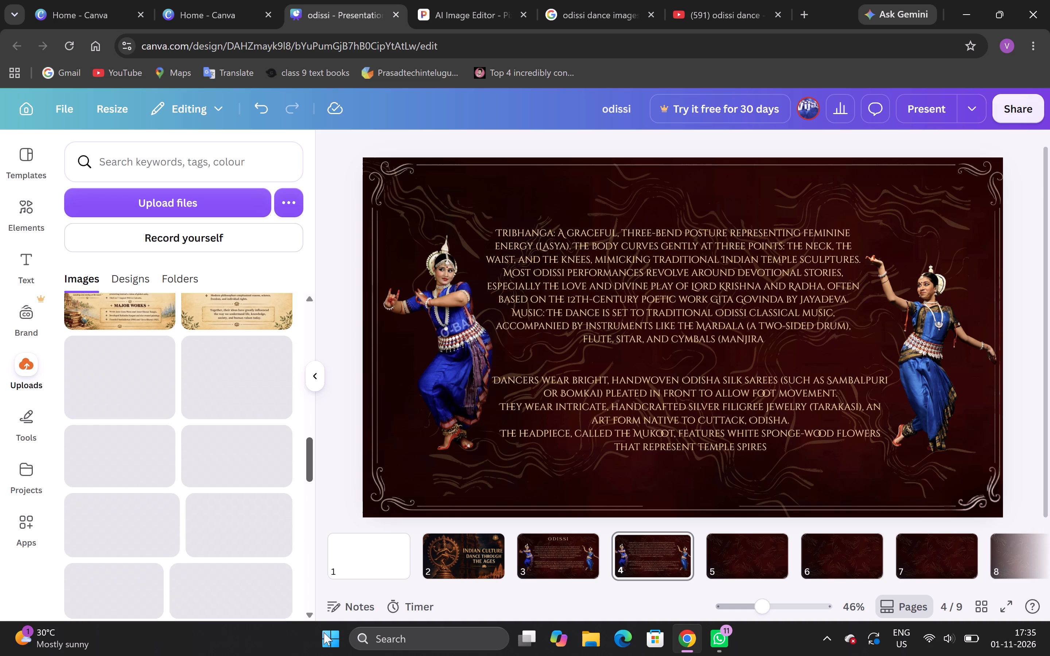
pyautogui.moveTo(324, 632); pyautogui.dragTo(311, 655)
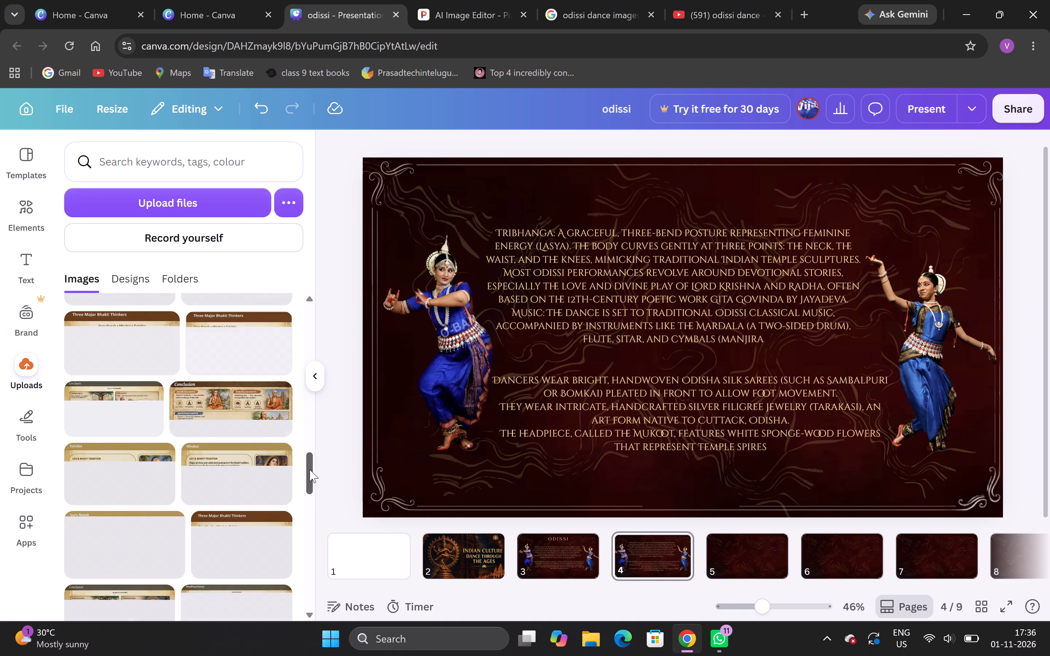
pyautogui.moveTo(310, 469); pyautogui.dragTo(311, 491)
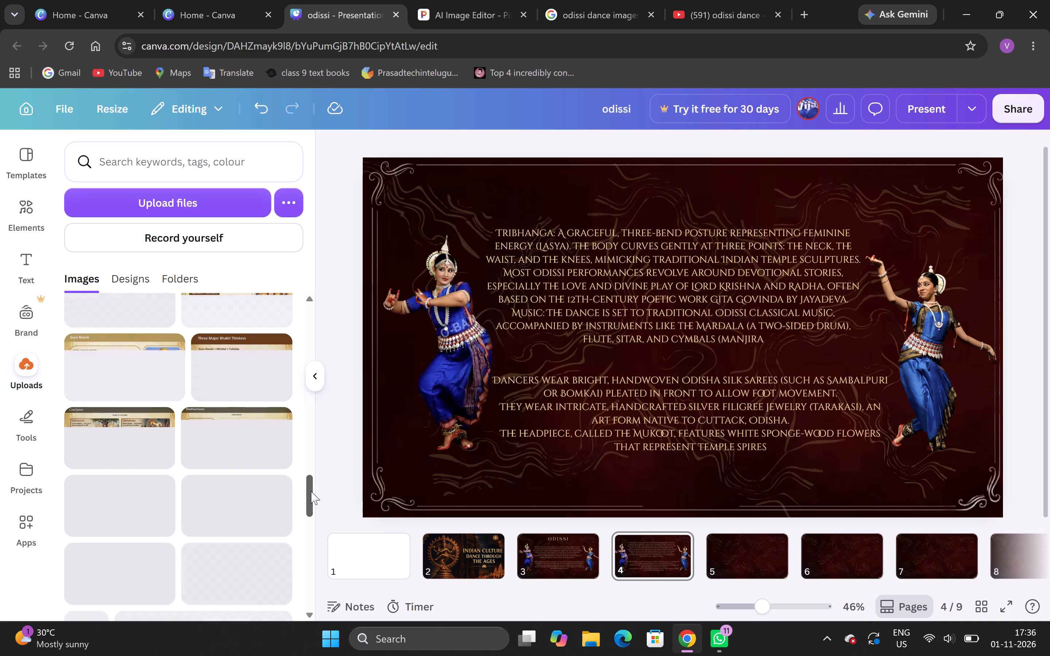
pyautogui.moveTo(311, 491); pyautogui.dragTo(293, 329)
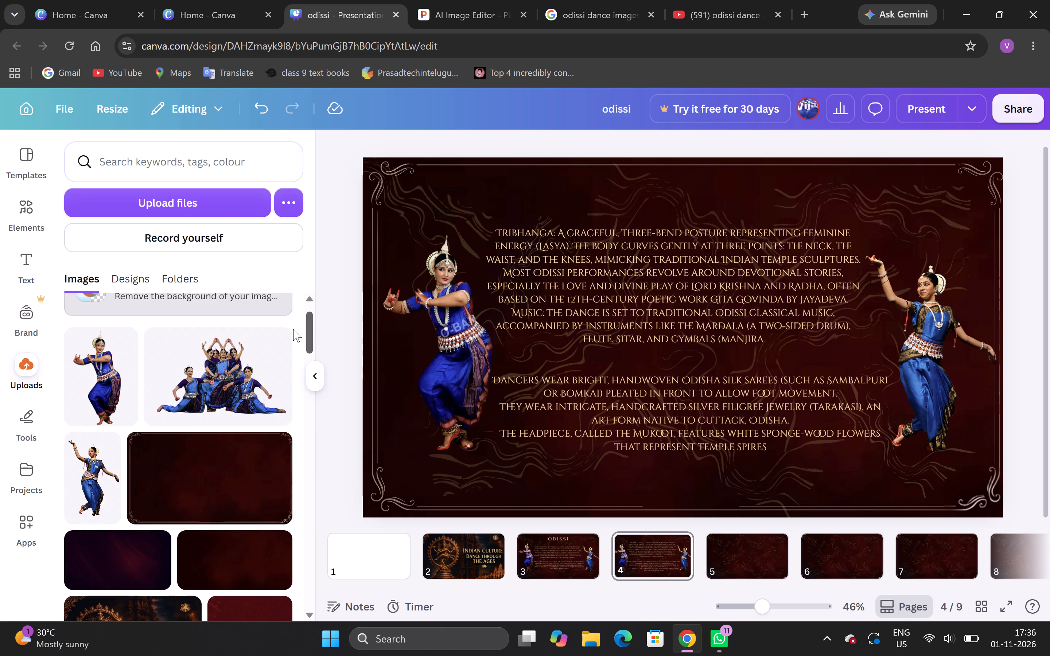
pyautogui.moveTo(293, 329); pyautogui.dragTo(310, 432)
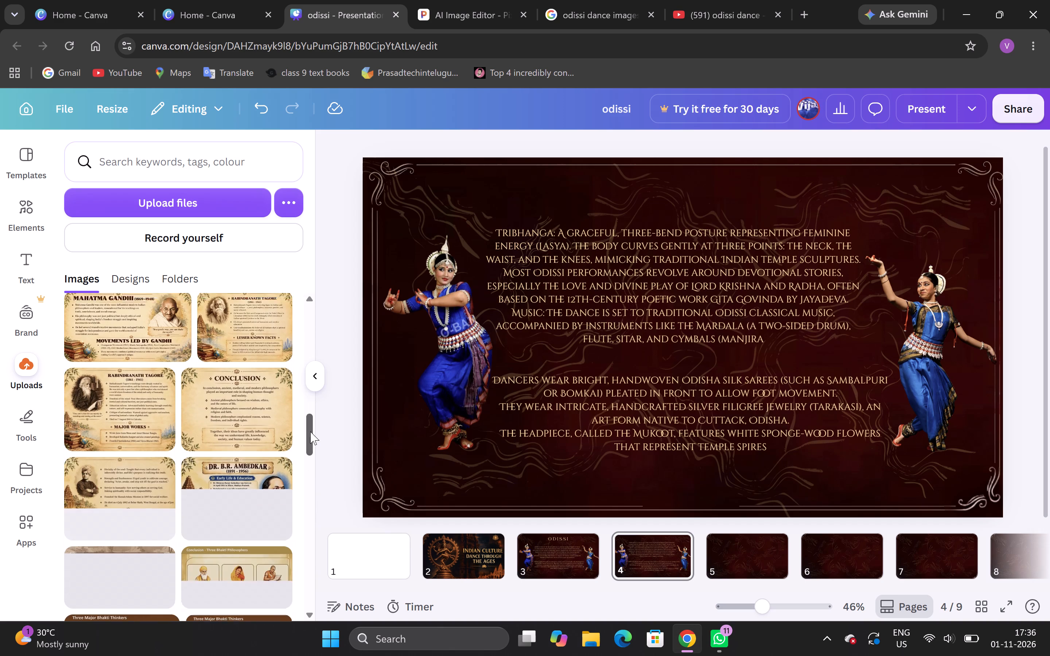
pyautogui.moveTo(310, 432); pyautogui.dragTo(308, 510)
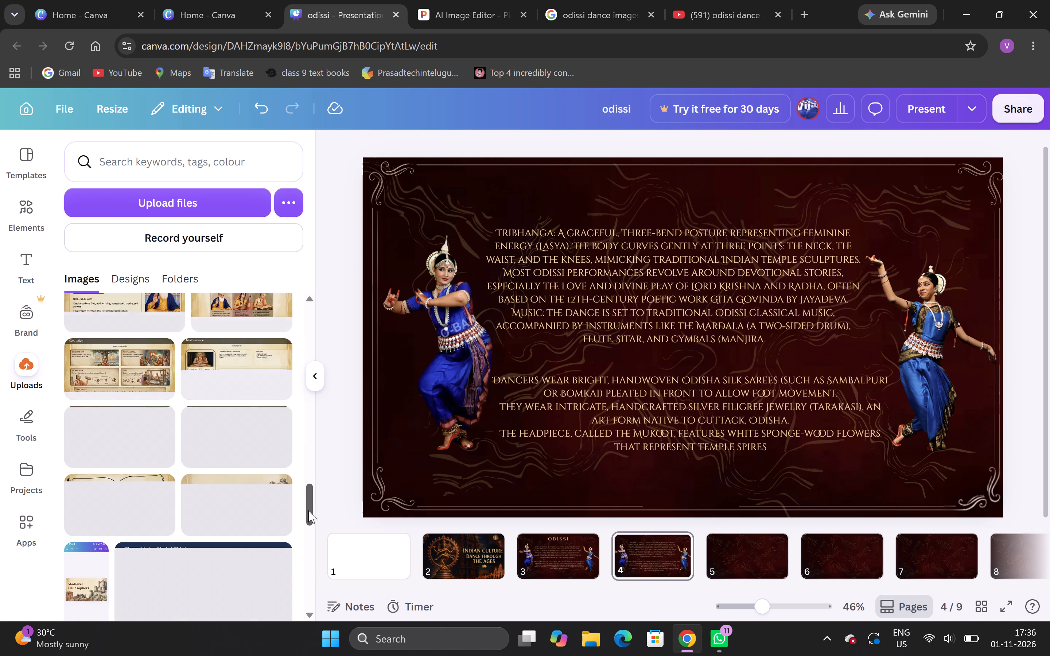
pyautogui.moveTo(308, 510); pyautogui.dragTo(299, 502)
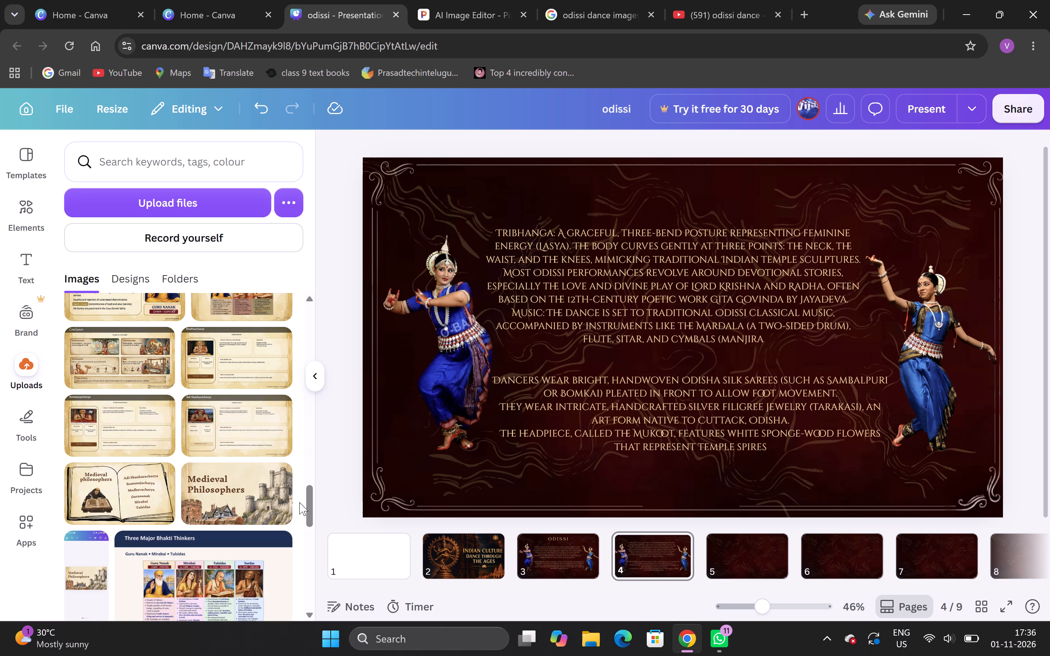
pyautogui.moveTo(306, 516); pyautogui.dragTo(306, 521)
pyautogui.moveTo(306, 521); pyautogui.dragTo(306, 537)
pyautogui.click(306, 537)
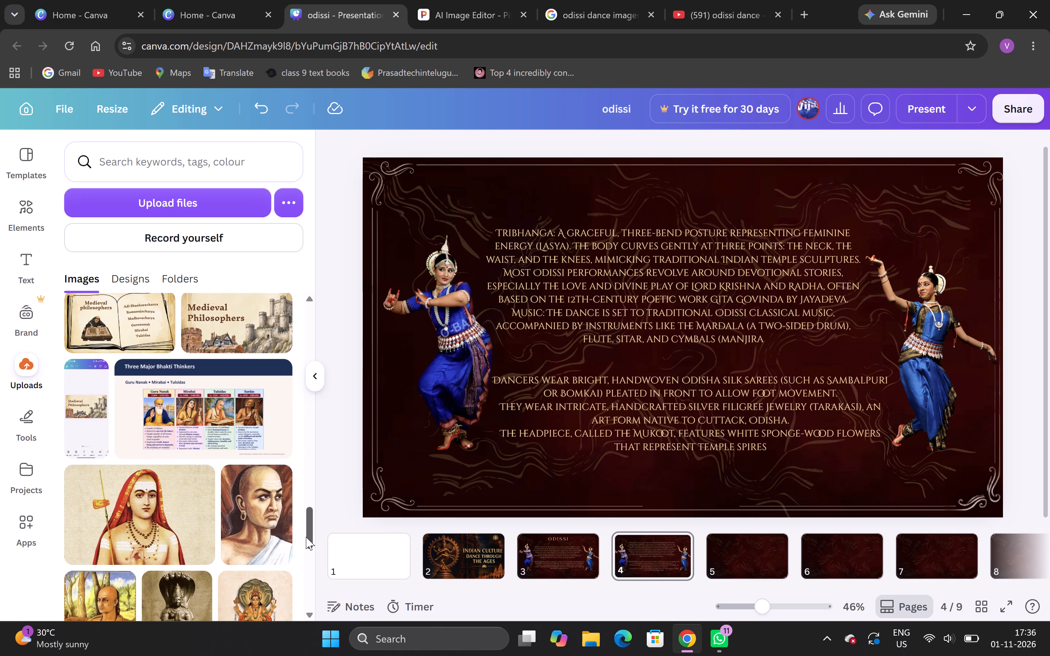
pyautogui.moveTo(306, 539); pyautogui.dragTo(307, 555)
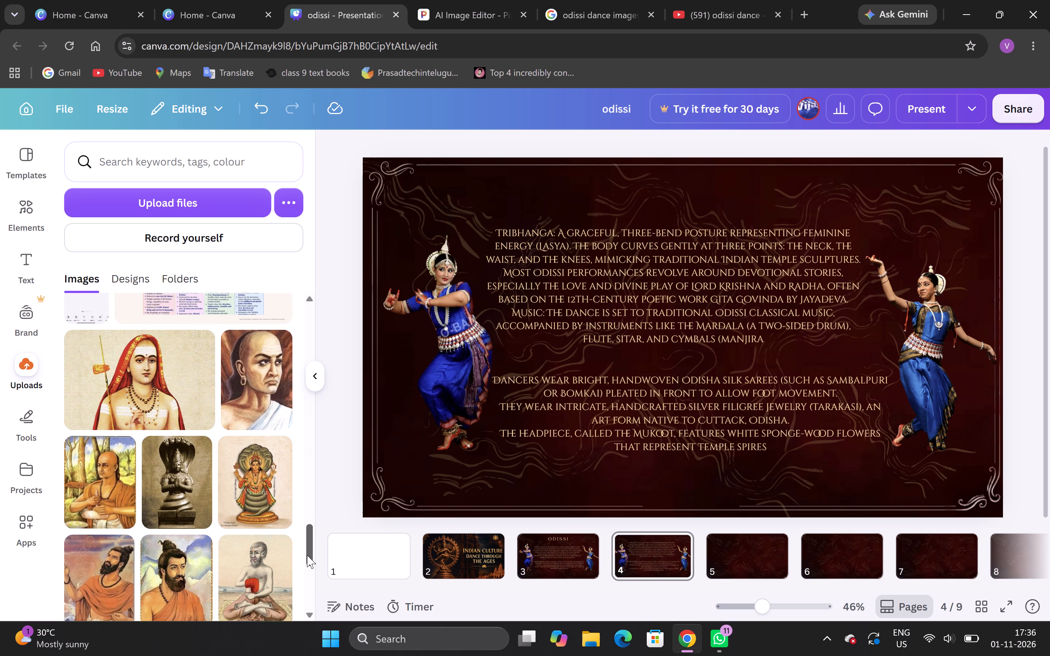
pyautogui.moveTo(307, 555); pyautogui.dragTo(307, 563)
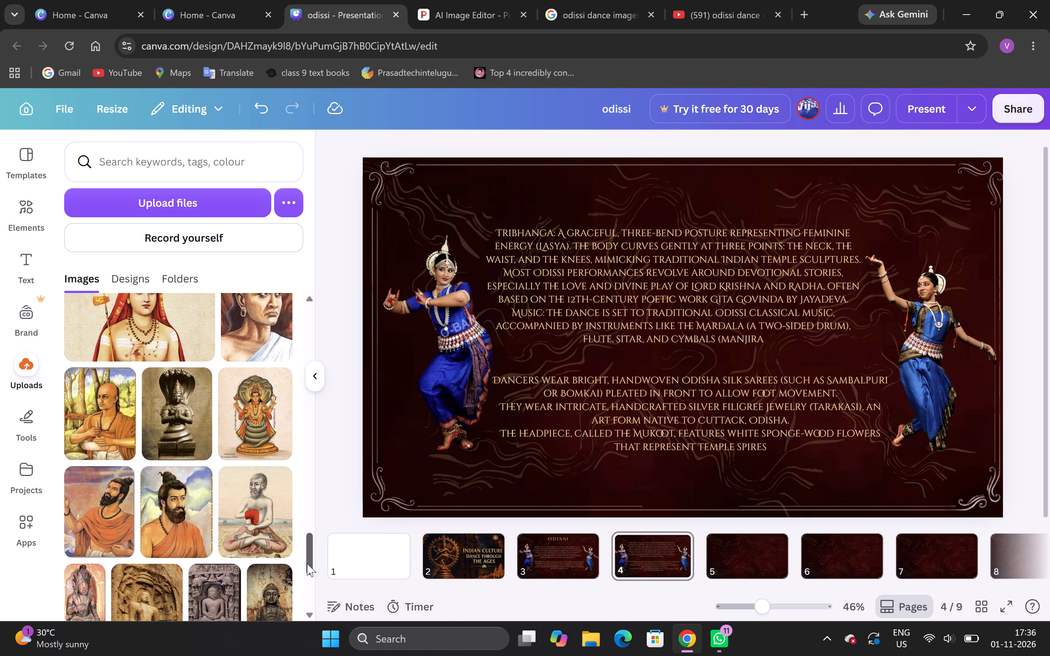
# Look back through the uploaded images to the Odissi dancer cut-outs and dark red backgrounds for the remaining pages.
pyautogui.moveTo(307, 563); pyautogui.dragTo(309, 583)
pyautogui.moveTo(309, 583); pyautogui.dragTo(290, 375)
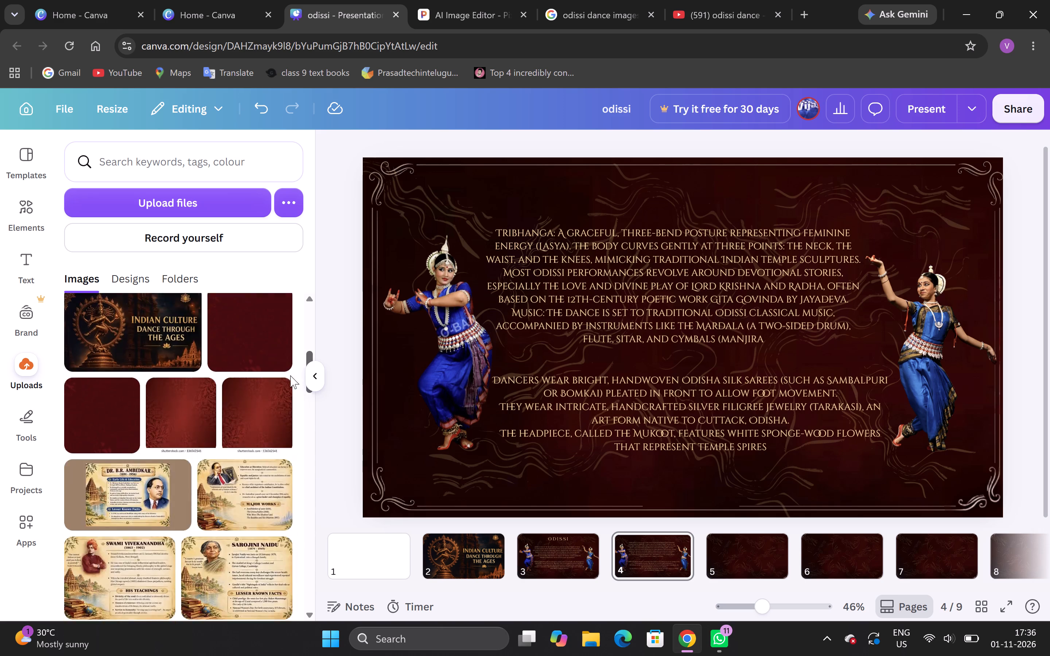
pyautogui.moveTo(290, 375); pyautogui.dragTo(301, 318)
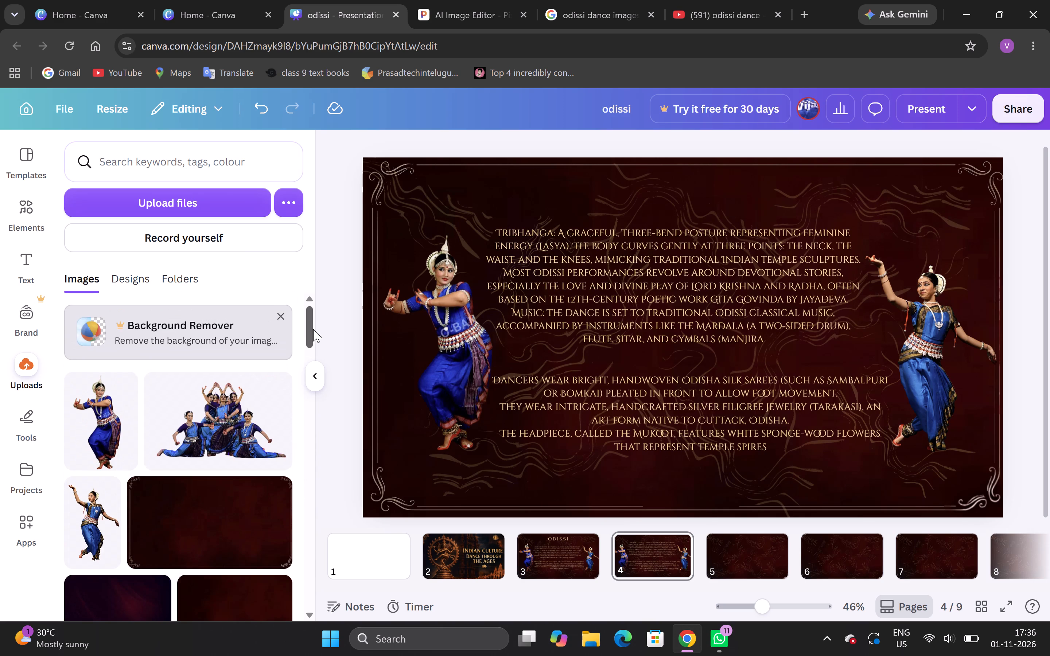
pyautogui.moveTo(313, 329); pyautogui.dragTo(306, 355)
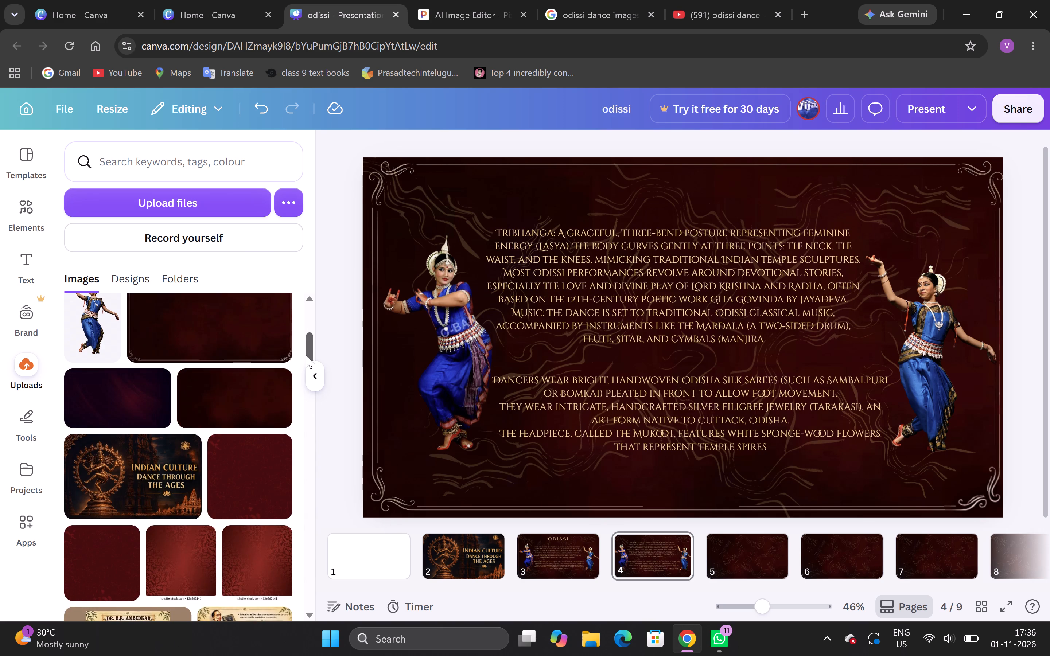
pyautogui.moveTo(306, 355); pyautogui.dragTo(307, 333)
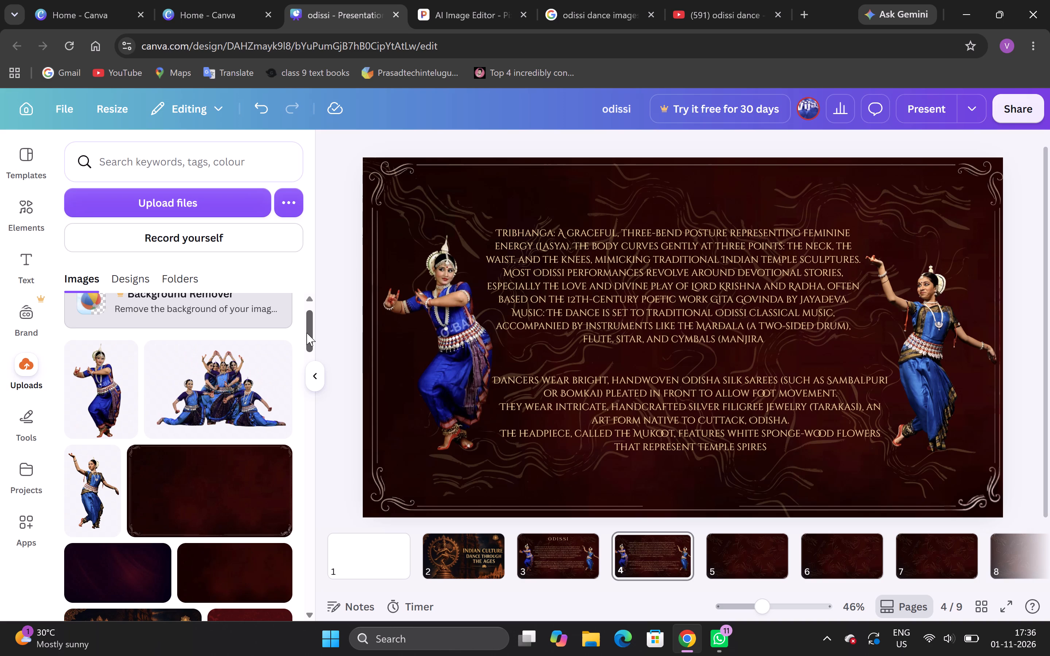
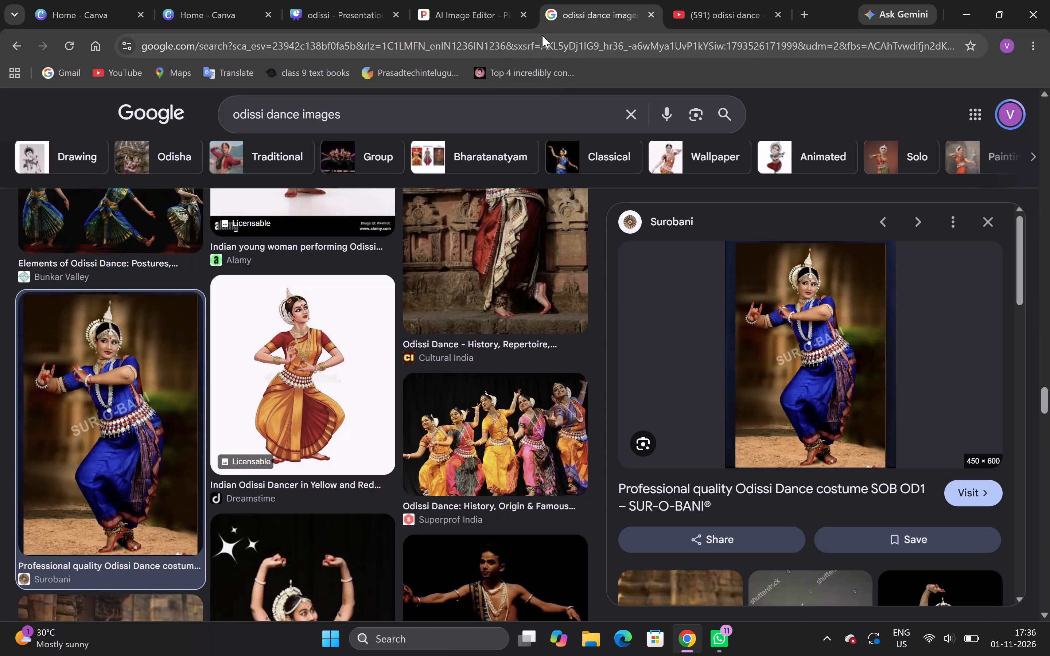
# Search Google for "100 emoji" and copy the 💯 character from the answer about what it means in texting.
pyautogui.click(542, 35)
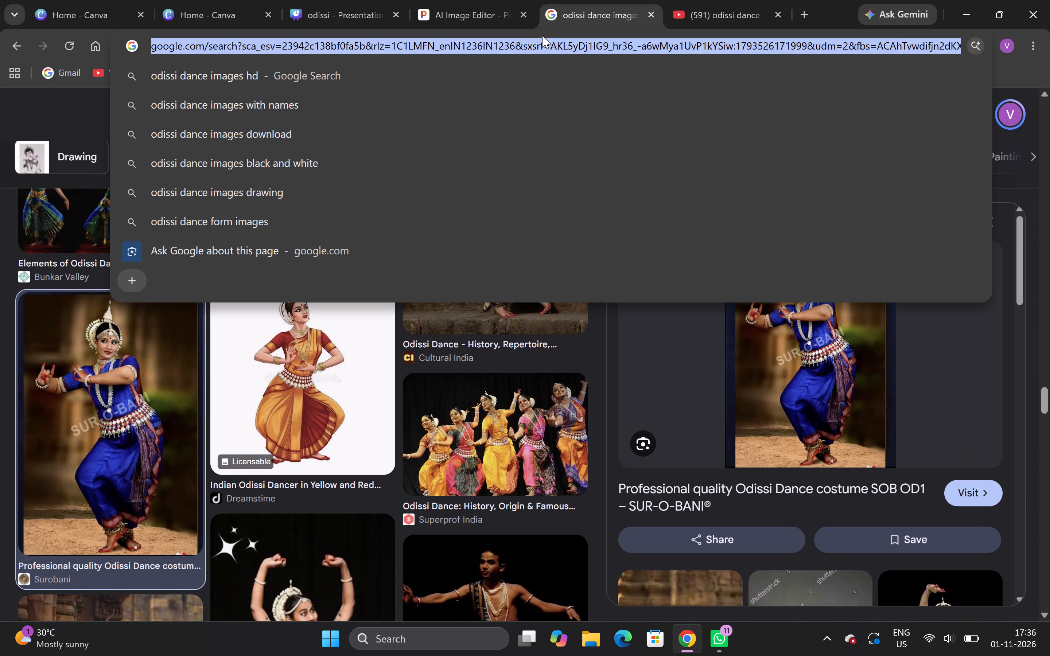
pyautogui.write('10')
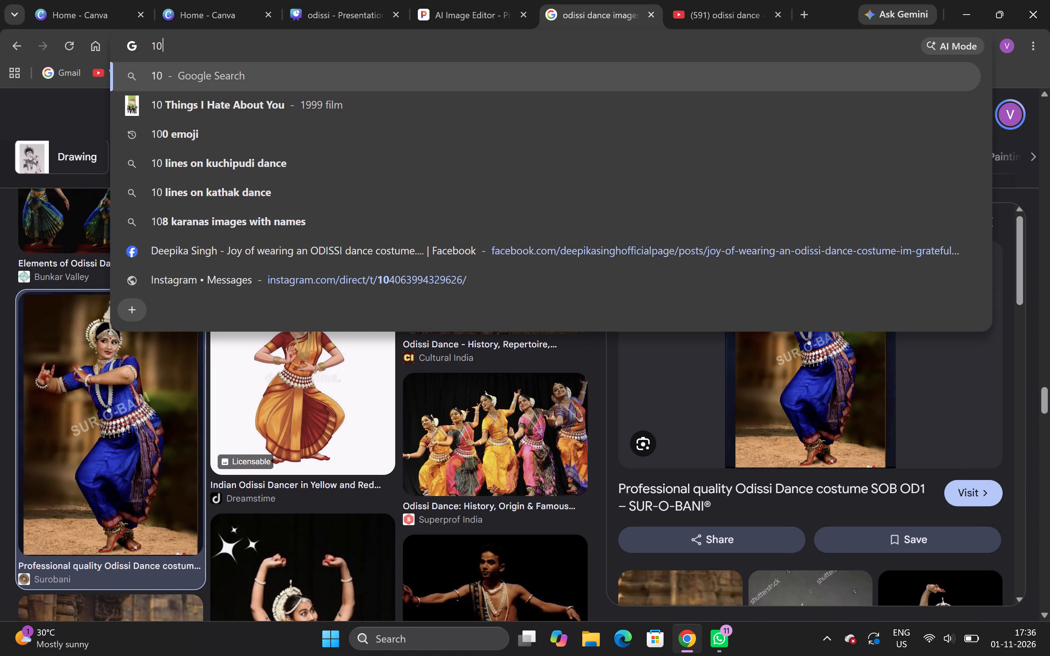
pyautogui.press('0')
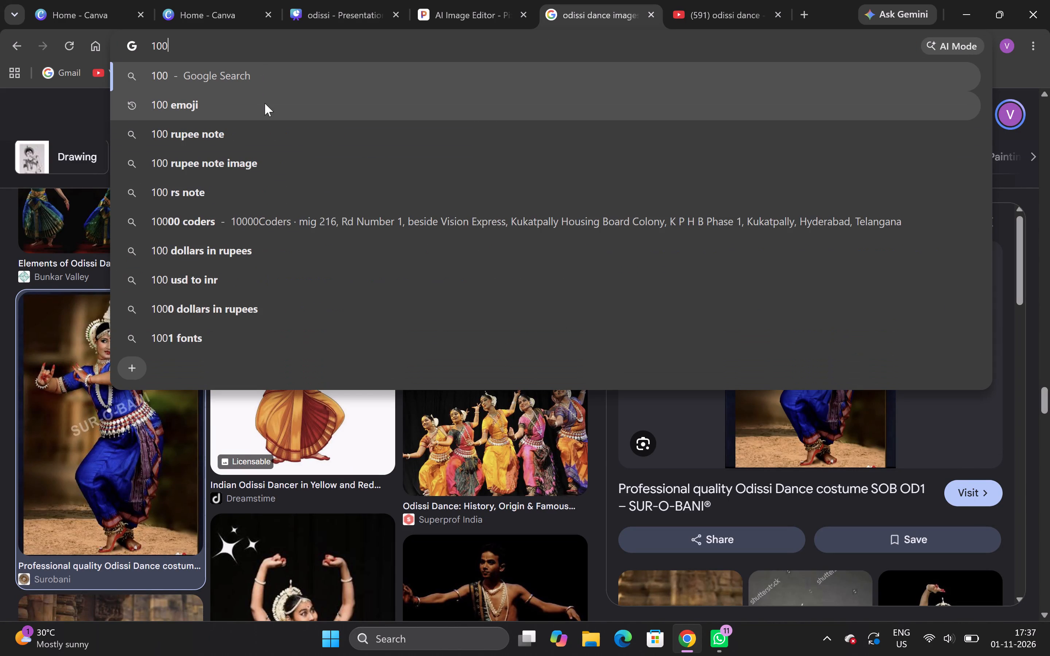
pyautogui.click(265, 103)
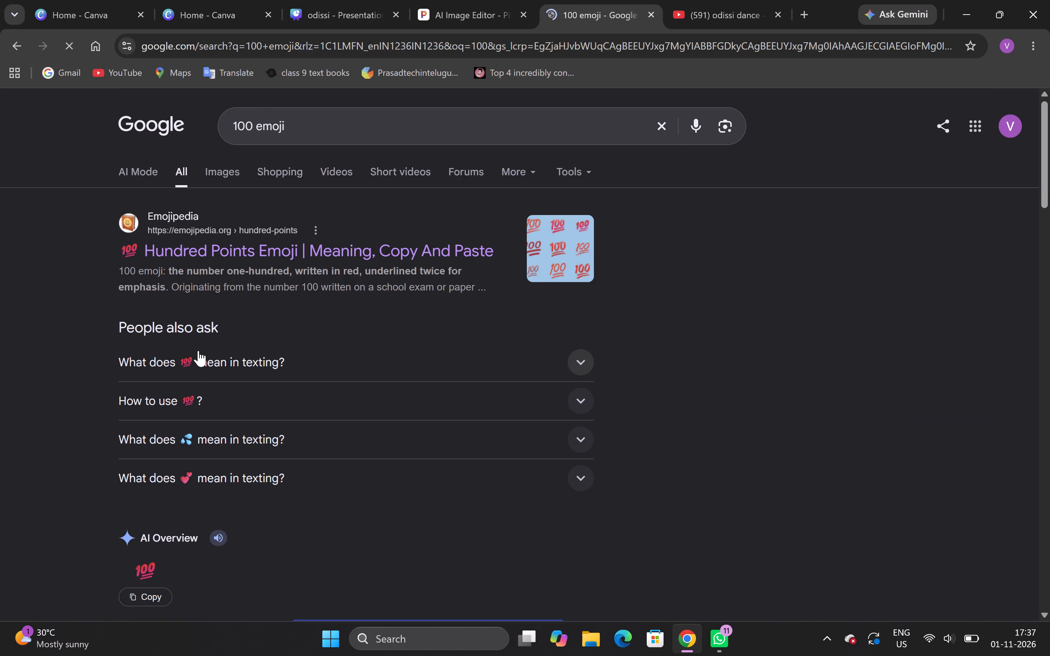
pyautogui.click(198, 351)
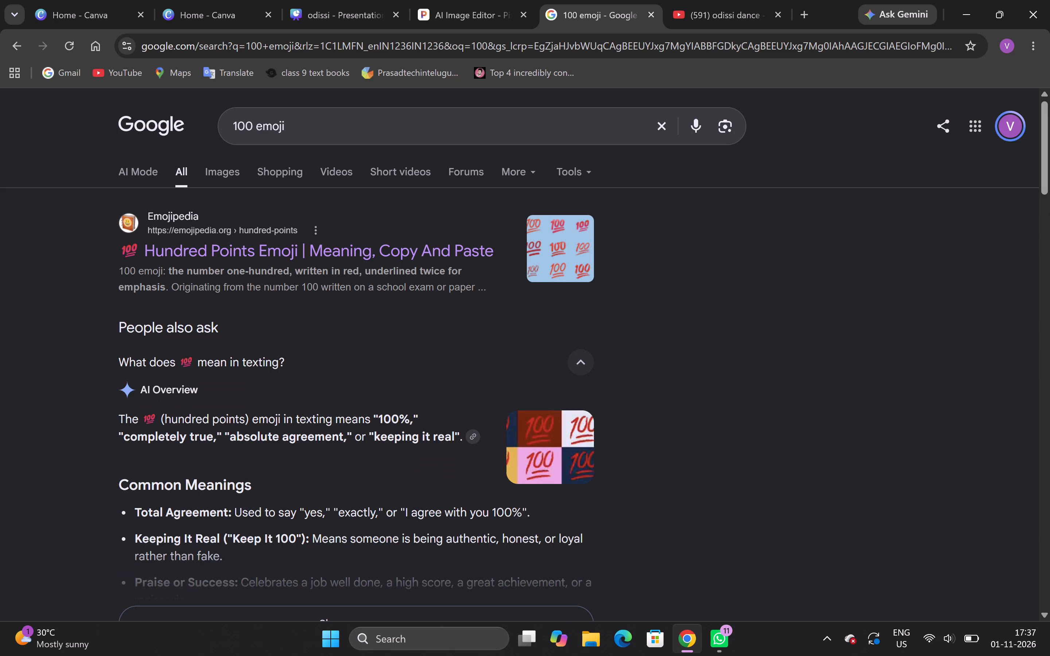
pyautogui.moveTo(154, 415); pyautogui.dragTo(148, 414)
pyautogui.moveTo(148, 414); pyautogui.dragTo(144, 414)
pyautogui.hotkey('ctrl', 'c')
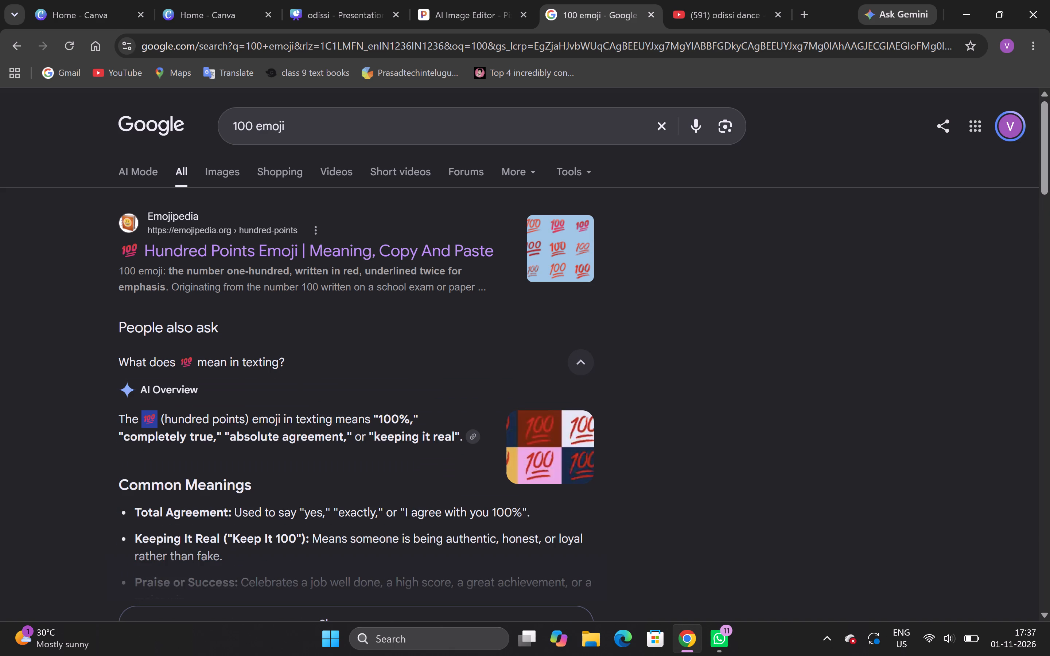
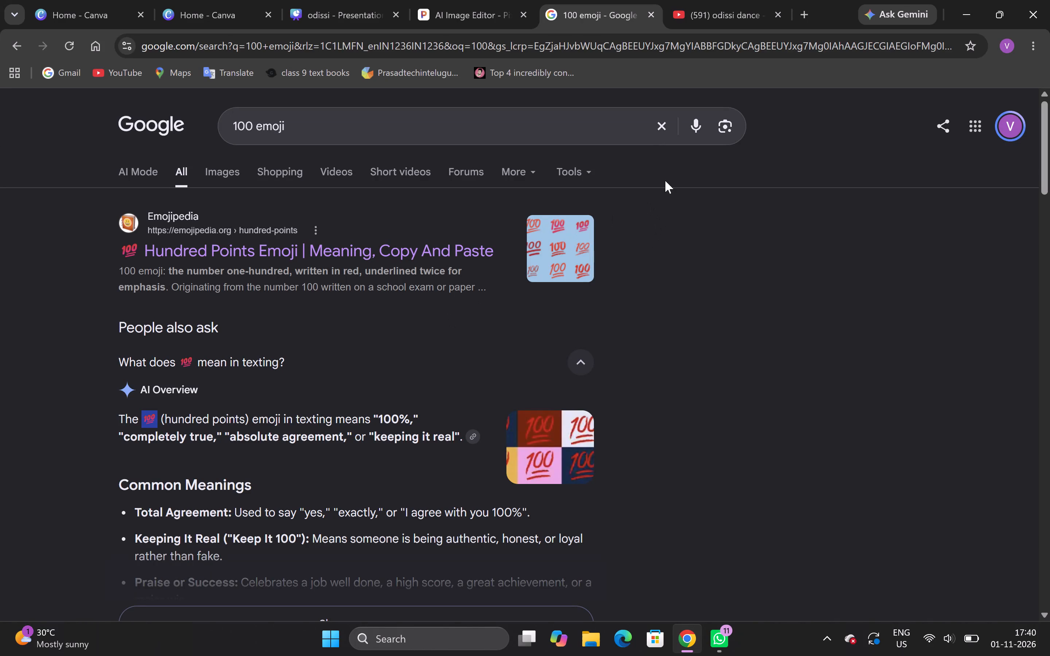
# Run a Google search for "kuchipudi dance images" in place of the YouTube odissi dance results.
pyautogui.click(745, 9)
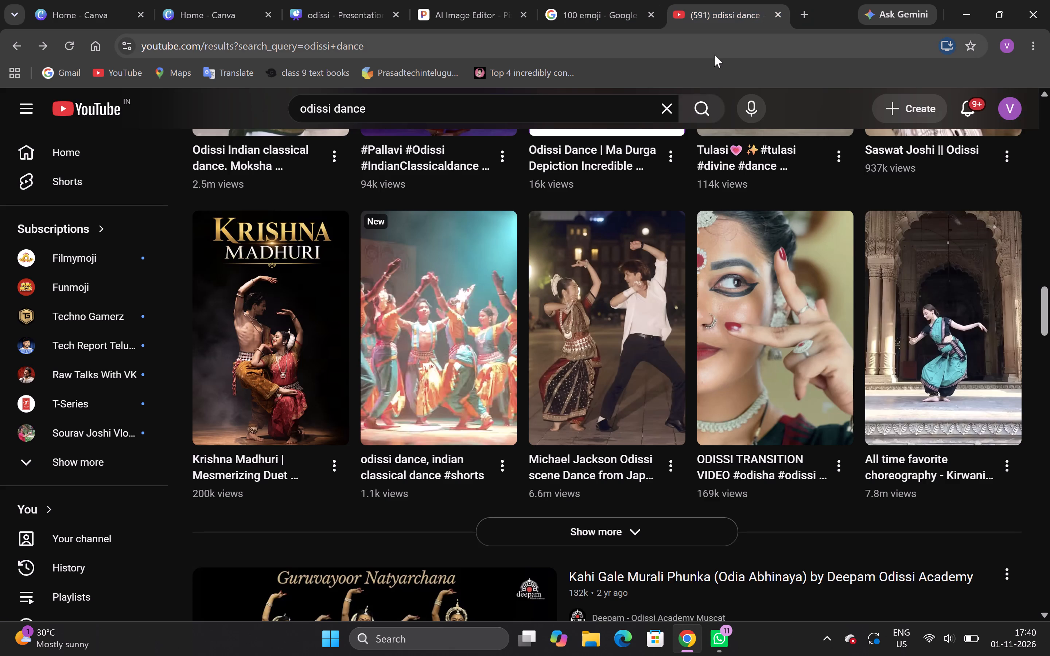
pyautogui.click(714, 55)
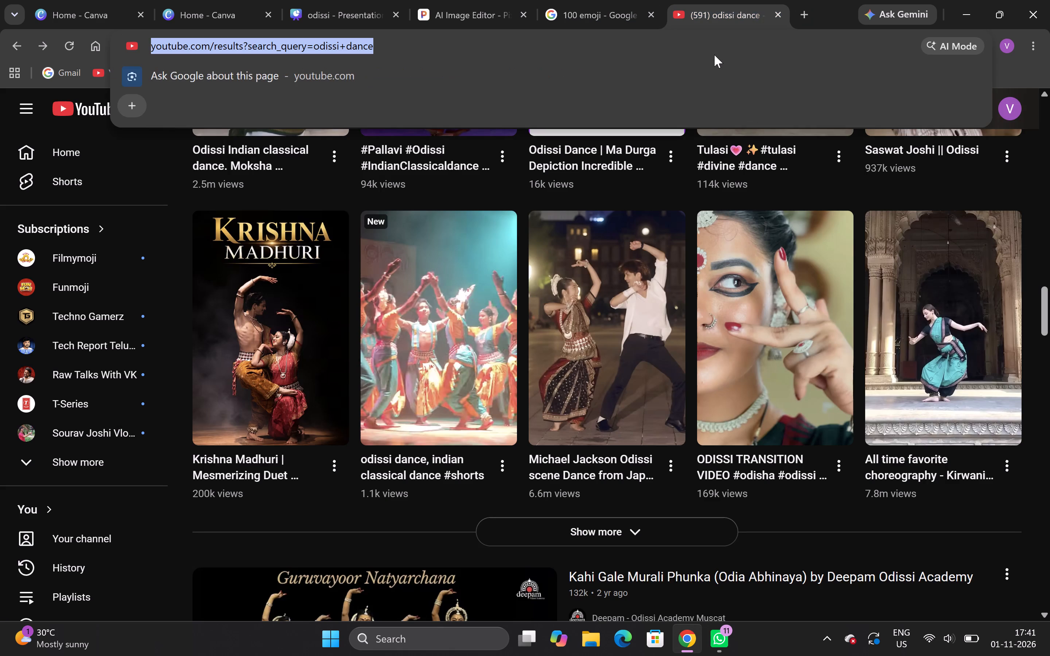
pyautogui.write('kuchipudi')
pyautogui.press('space')
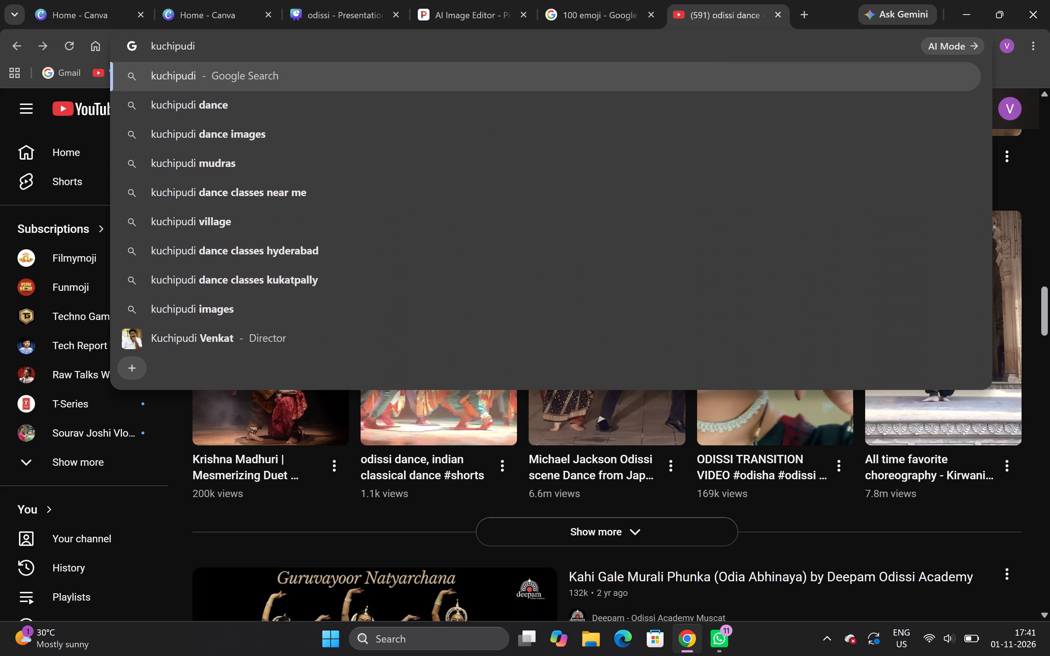
pyautogui.click(480, 125)
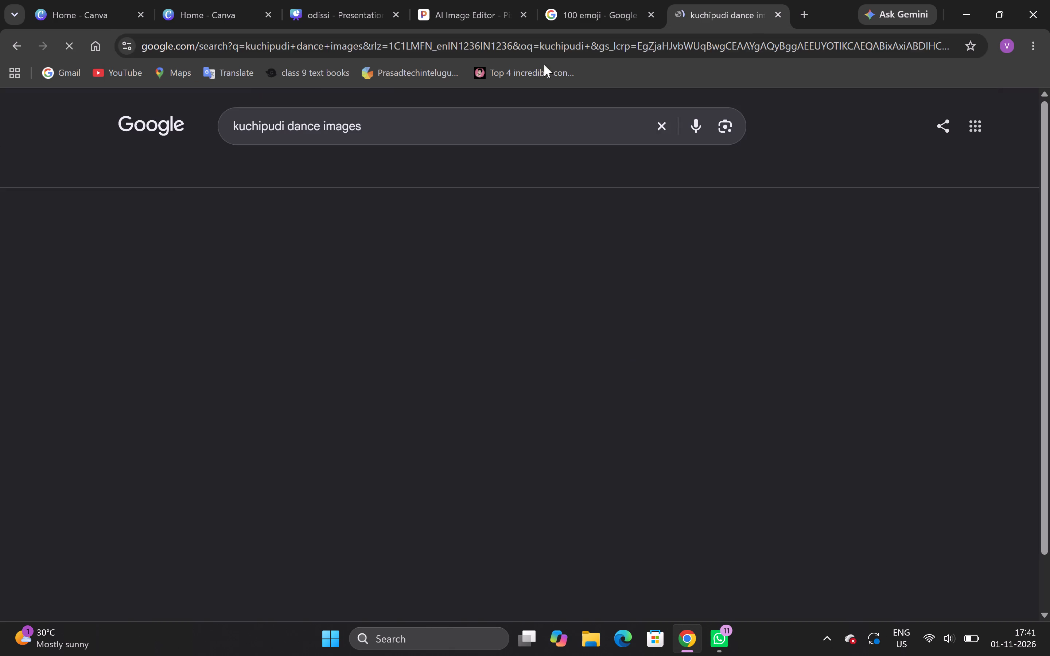
pyautogui.click(601, 10)
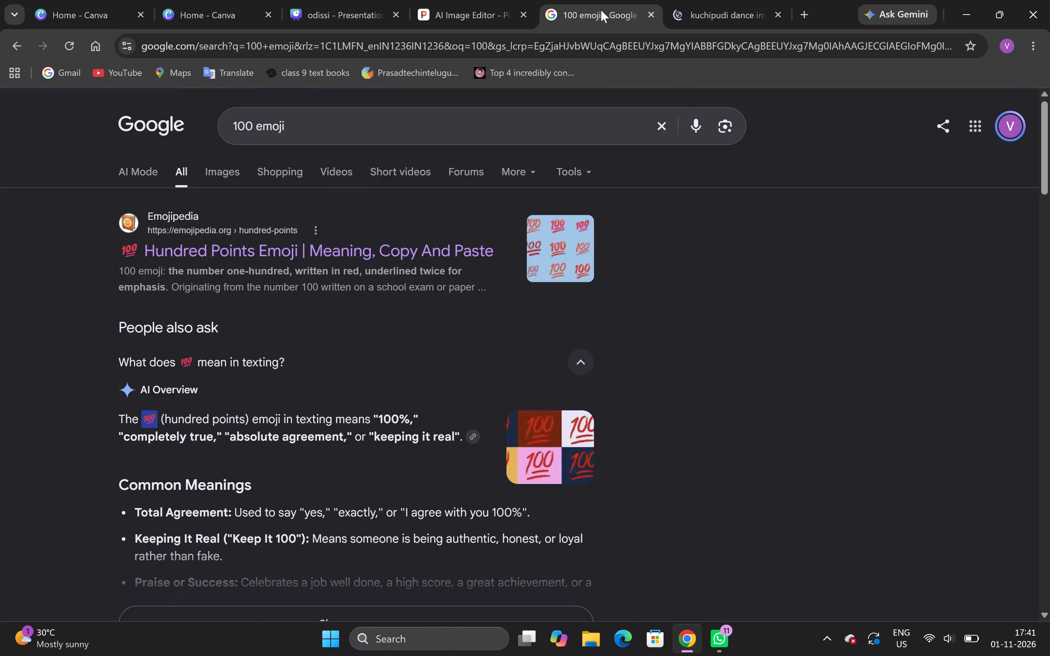